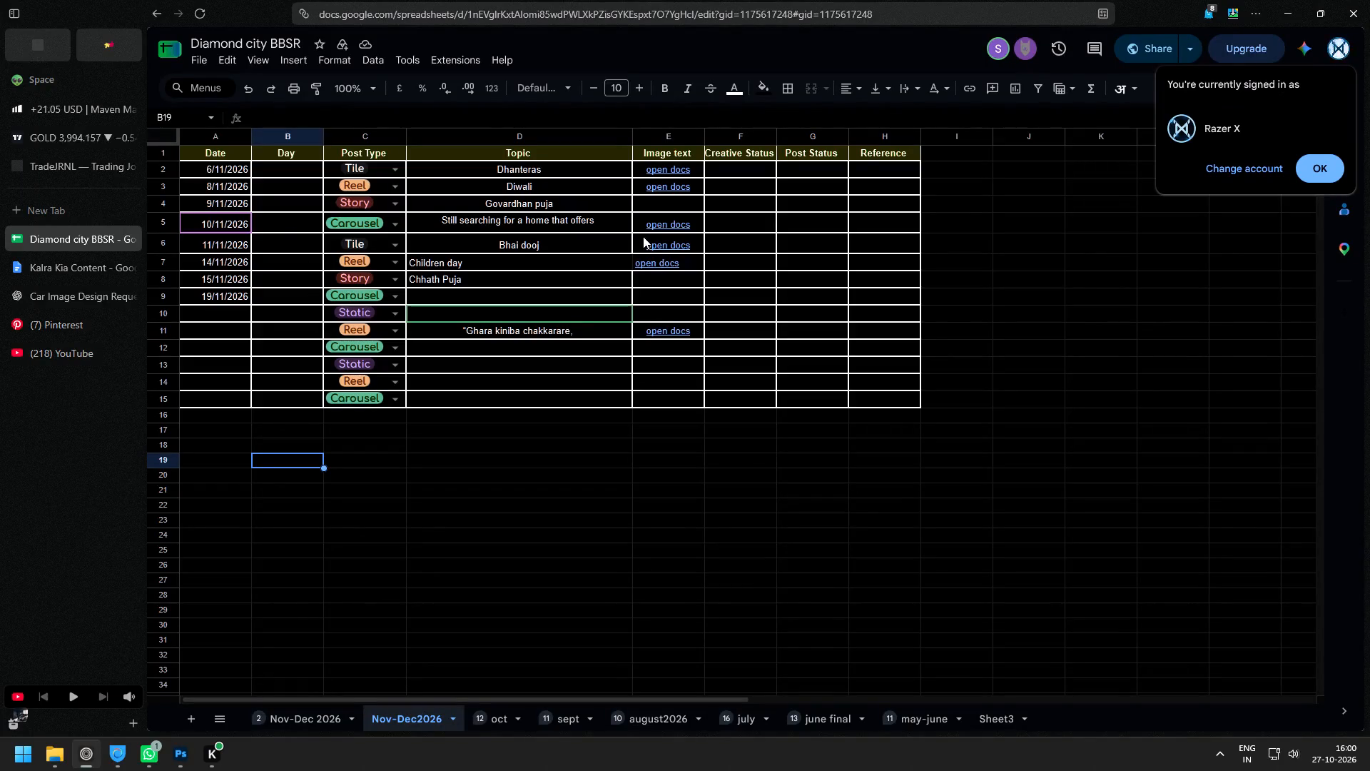
Add the comment "RAHUL" to the Carousel post type cell in the 10/11/2026 row.
left_click(665, 227)
right_click(384, 221)
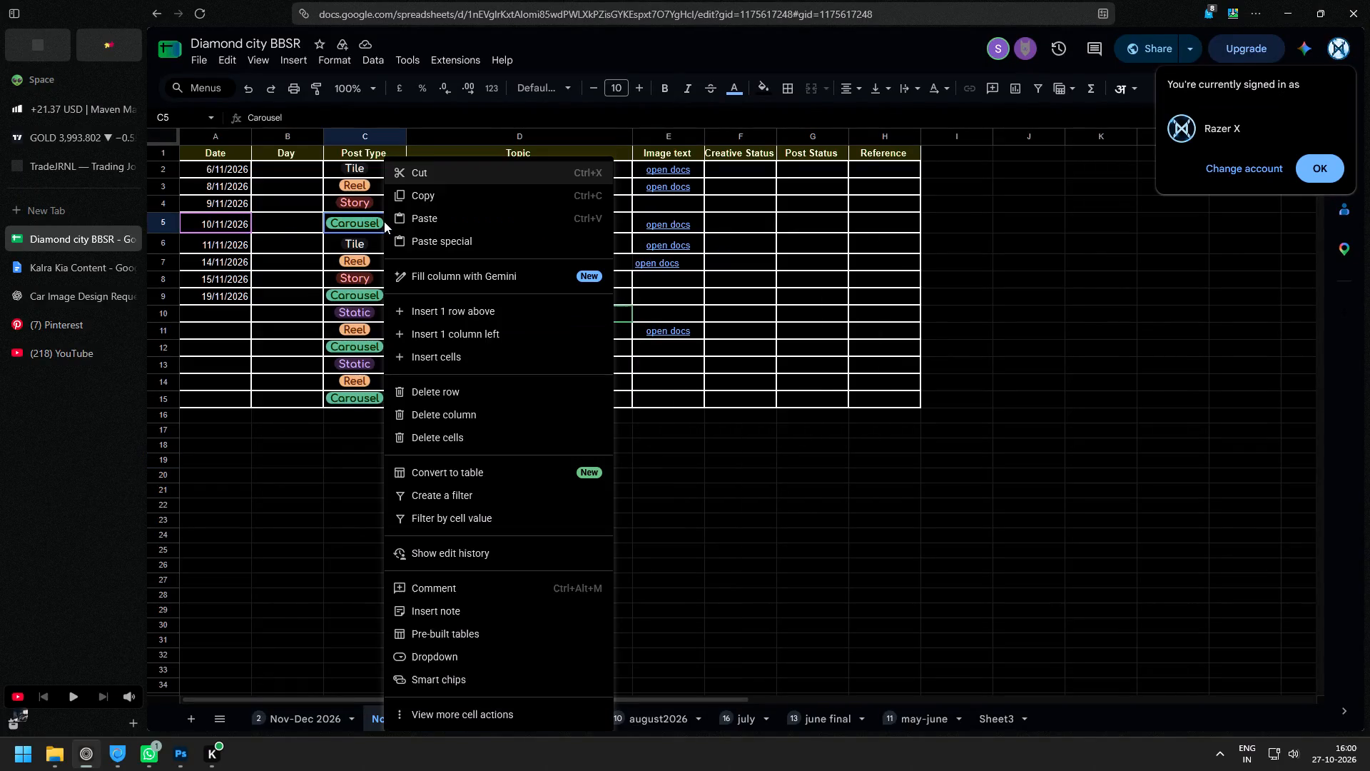
left_click(446, 586)
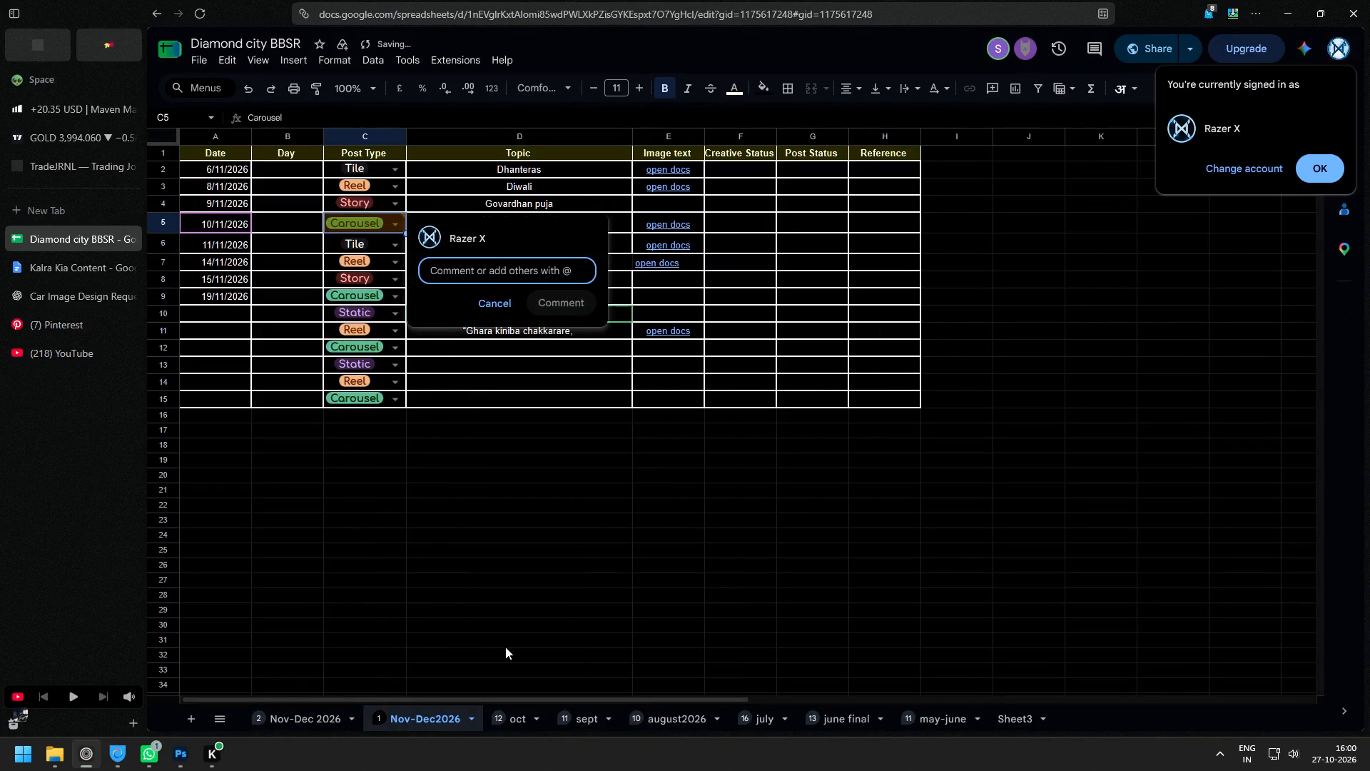
type("RAHUL")
key("ctrl+Return")
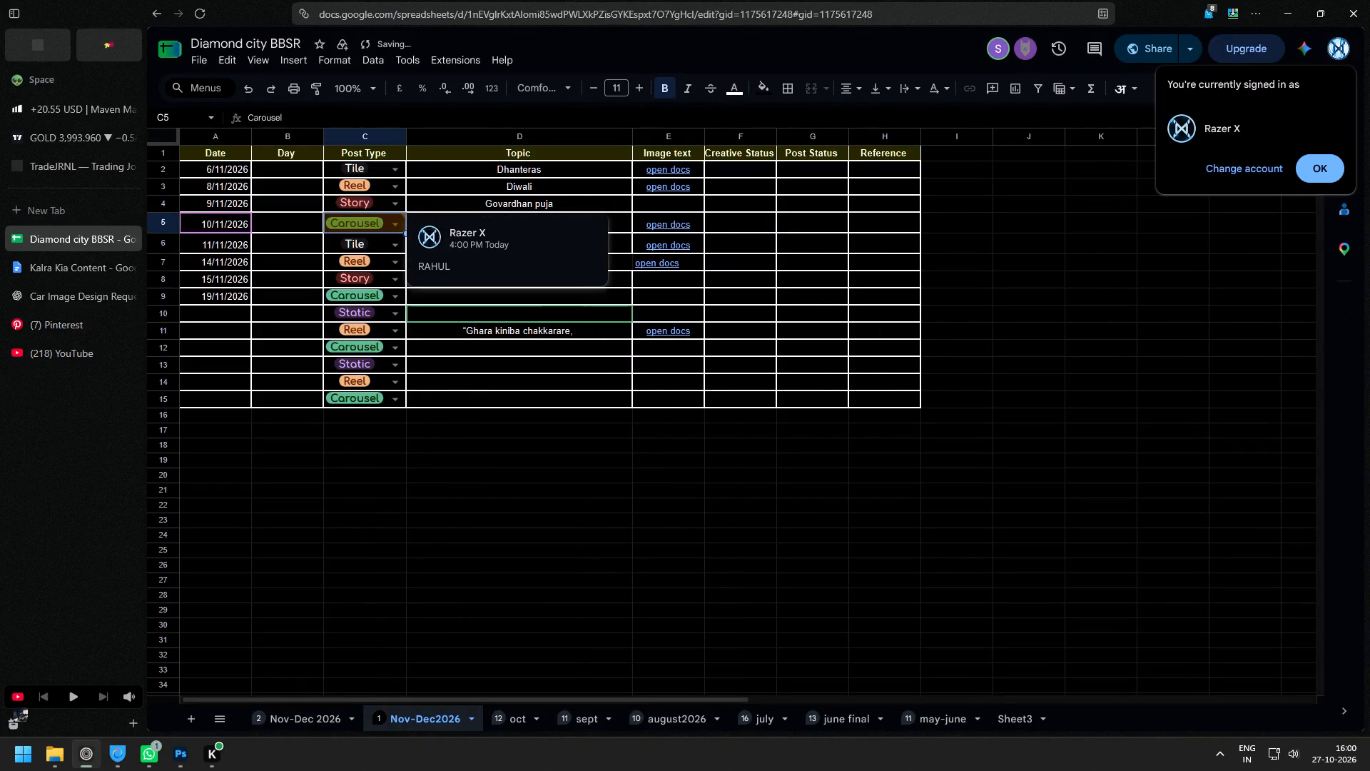
Open the content document linked in the Image text column for the 10/11/2026 carousel post.
left_click(659, 226)
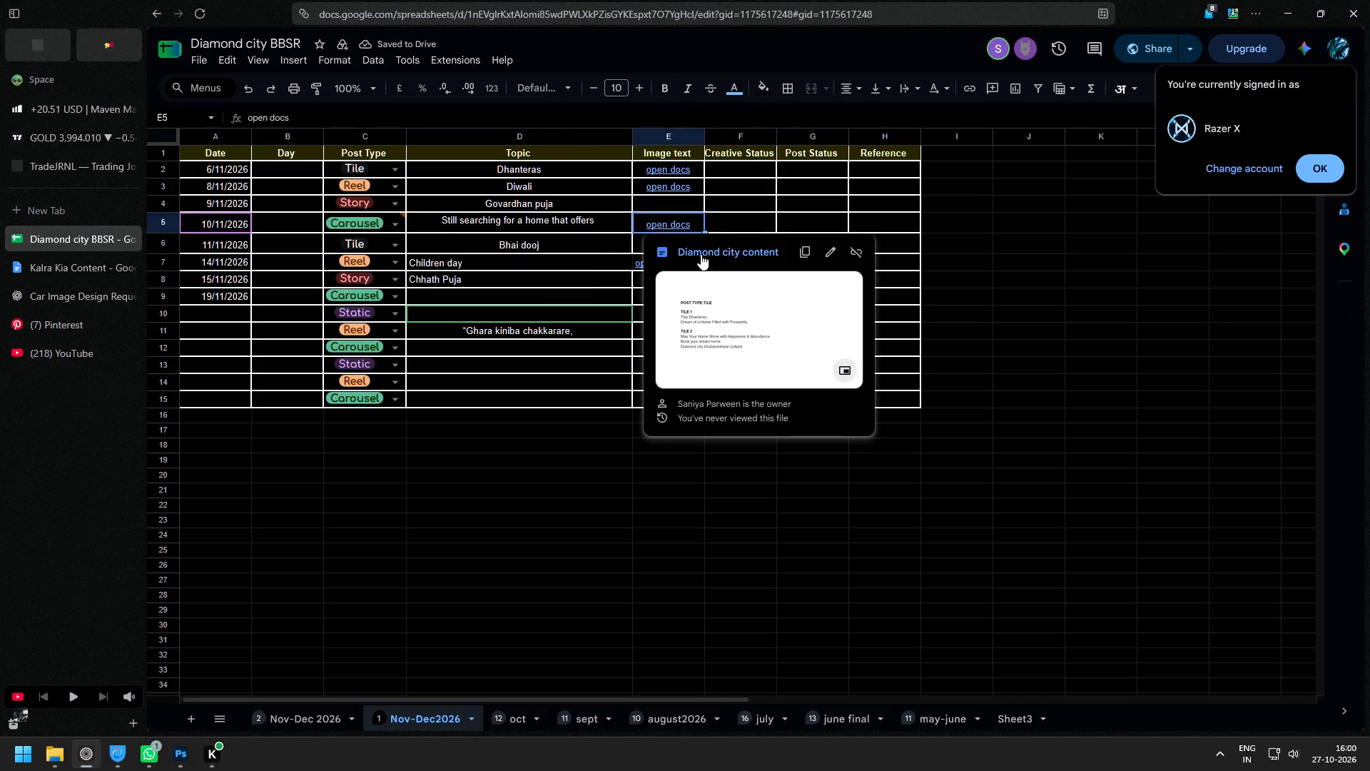
left_click(736, 252)
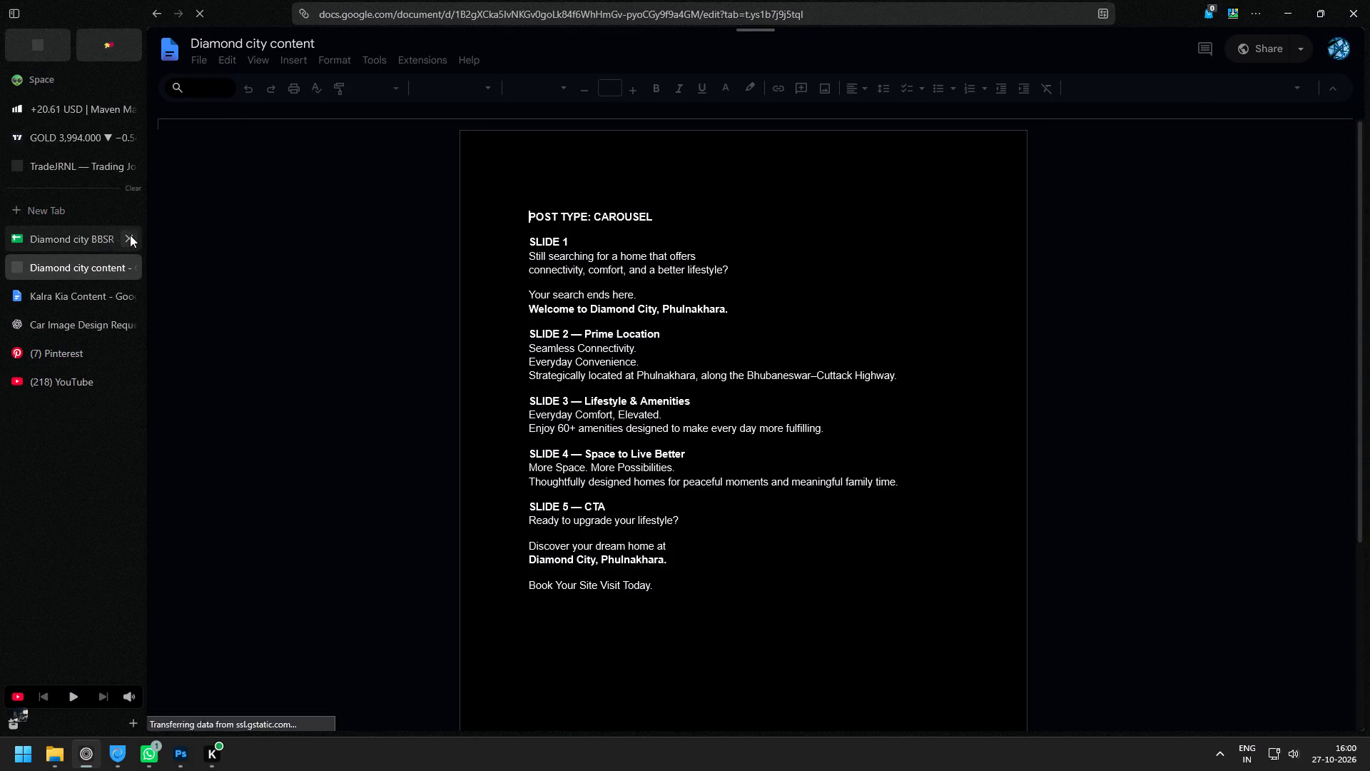
Close the Diamond city BBSR spreadsheet and the Kalra Kia Content document, keeping the Diamond city content document open.
left_click(130, 235)
left_click(131, 262)
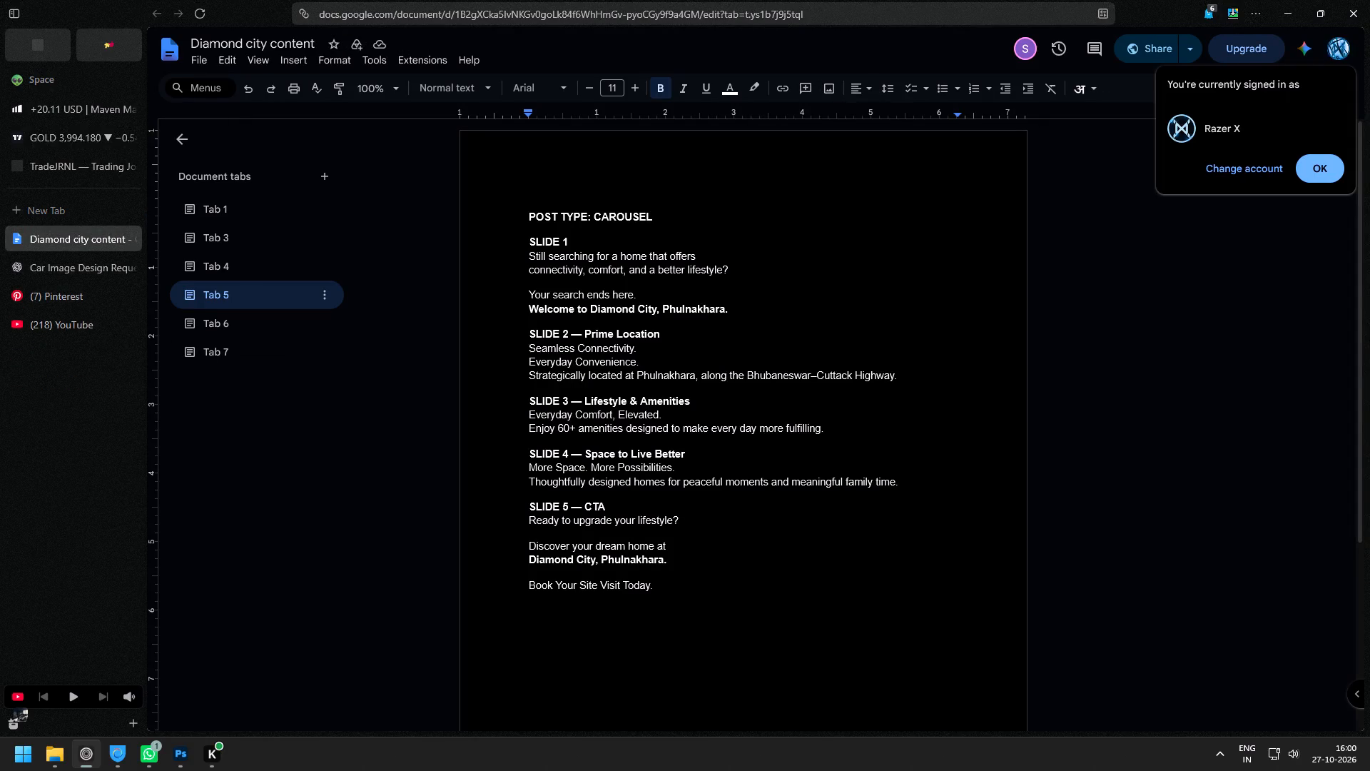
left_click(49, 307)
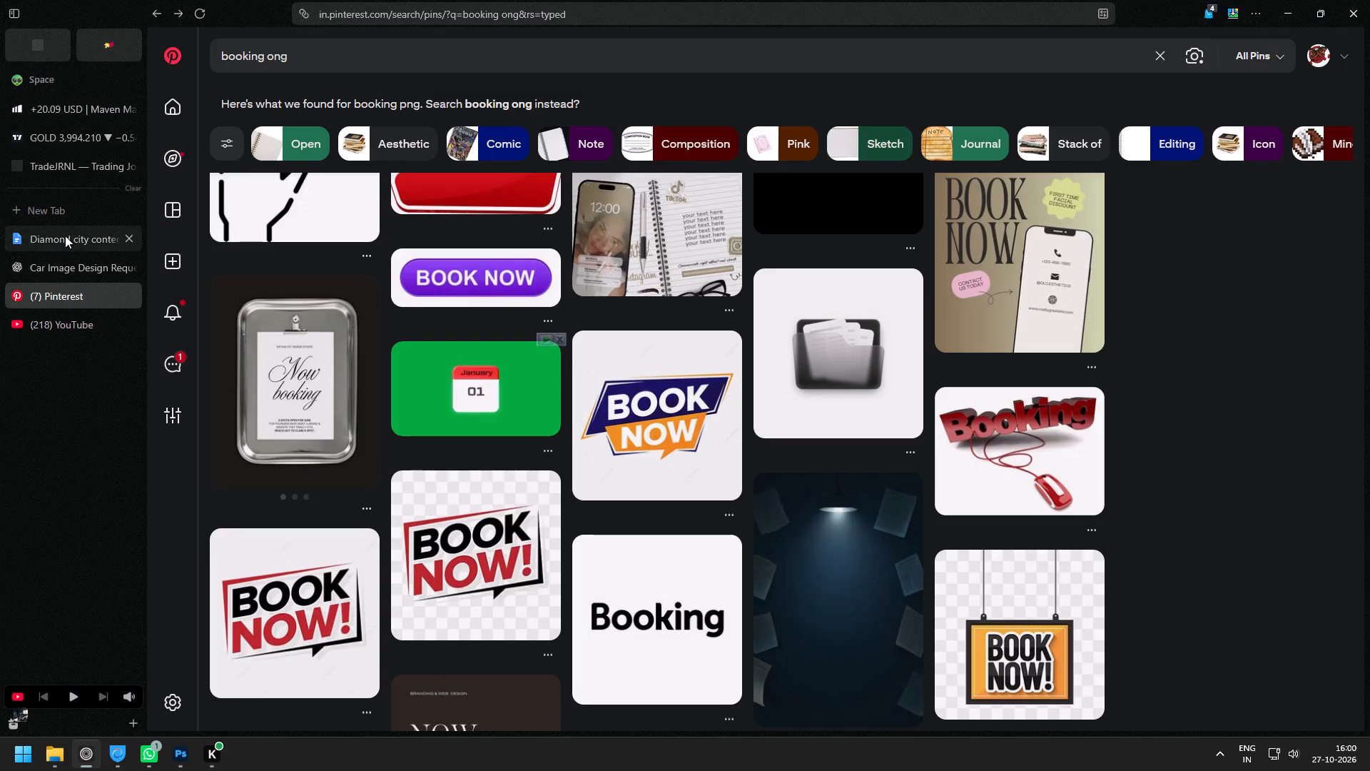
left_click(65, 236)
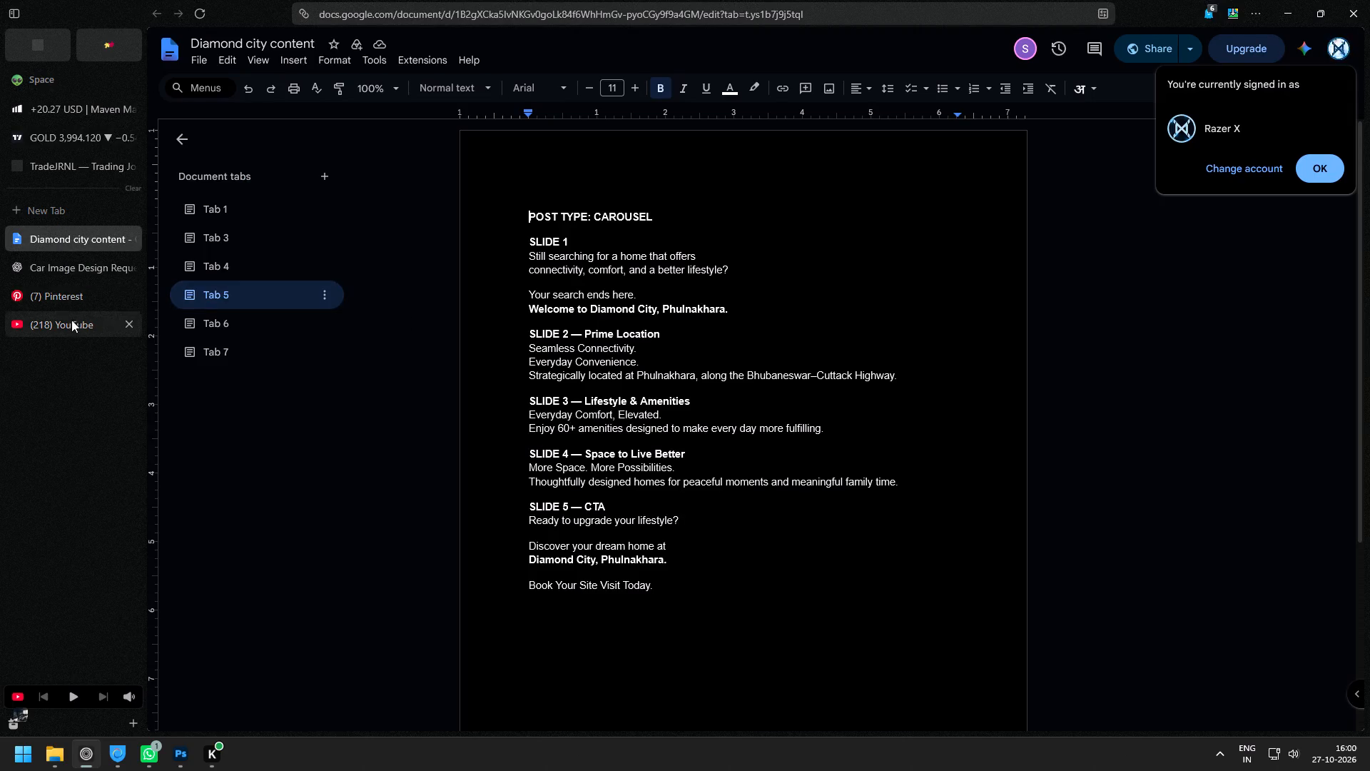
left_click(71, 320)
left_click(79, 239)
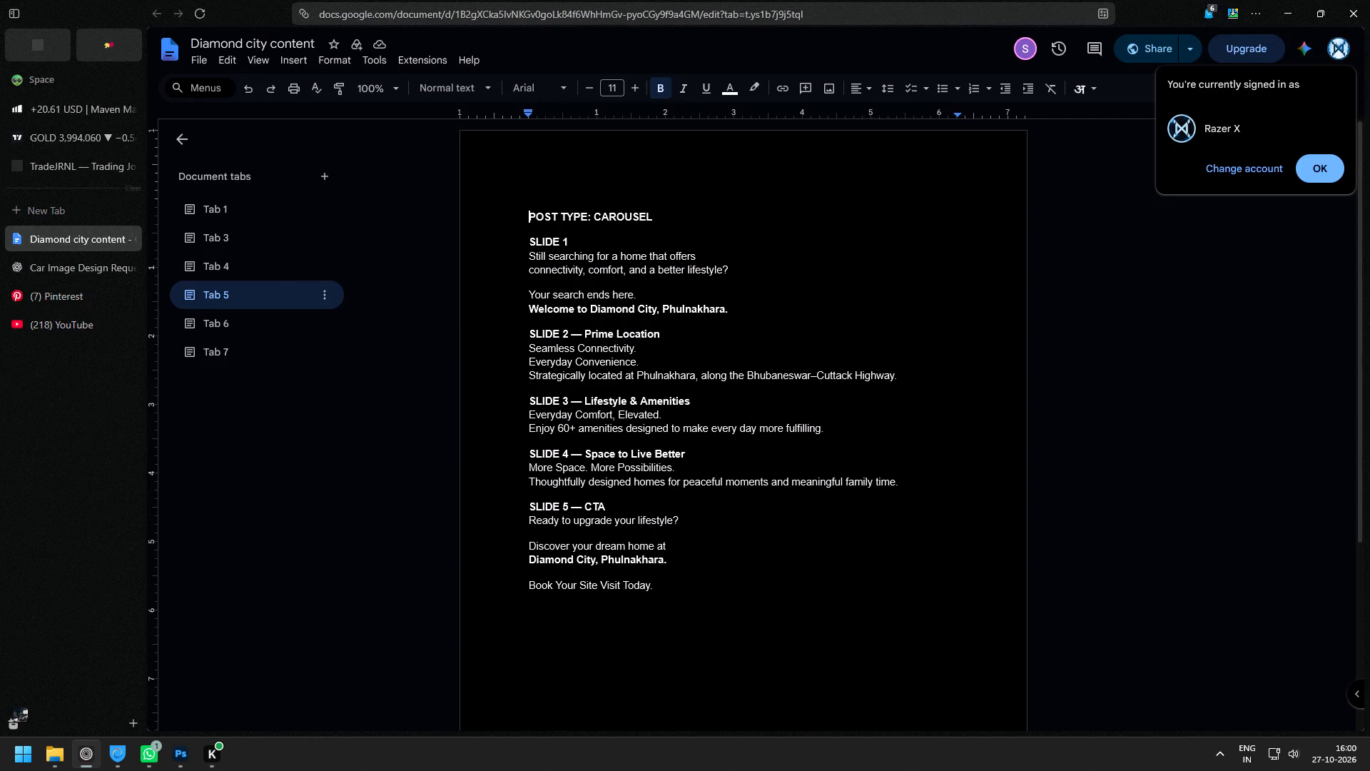
Read the Slide 1 opening question in the carousel content, highlighting its two lines.
left_click_drag(519, 256, 567, 257)
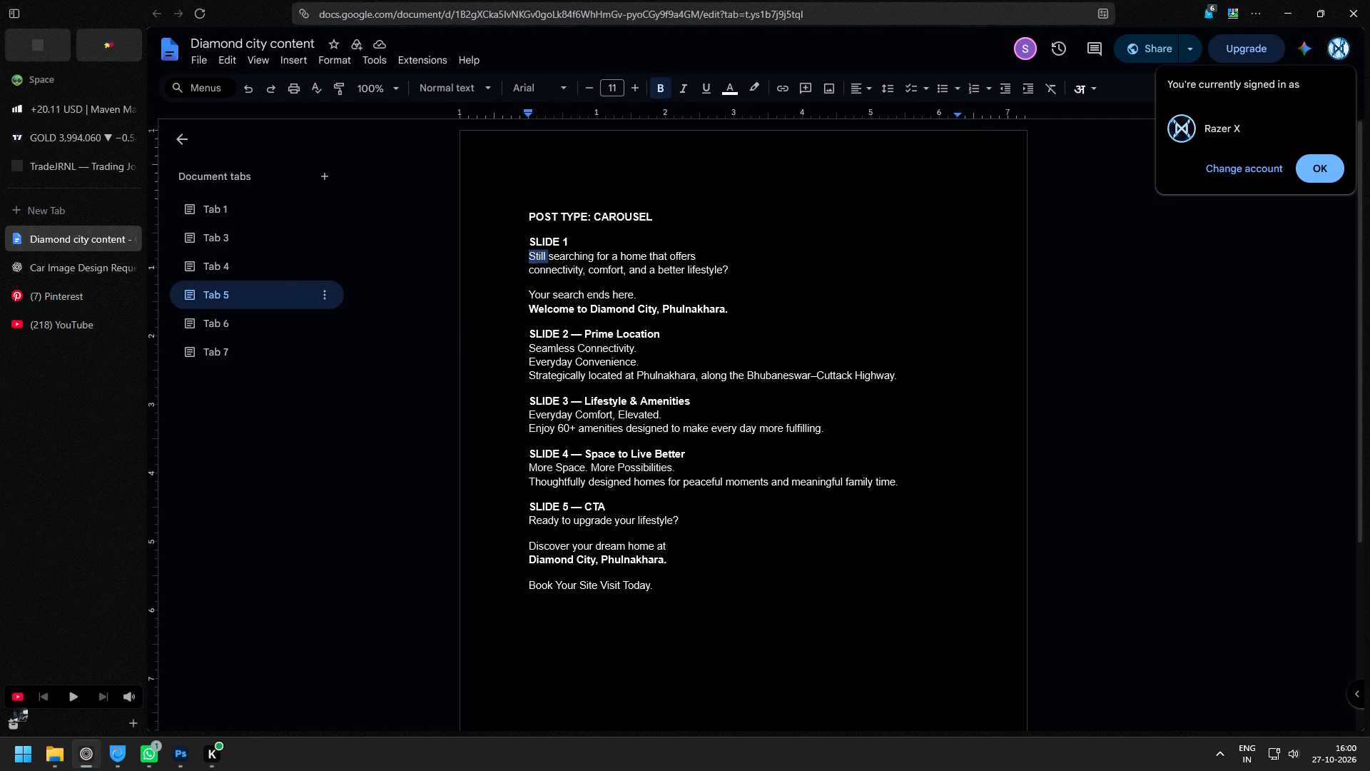
left_click_drag(567, 257, 721, 257)
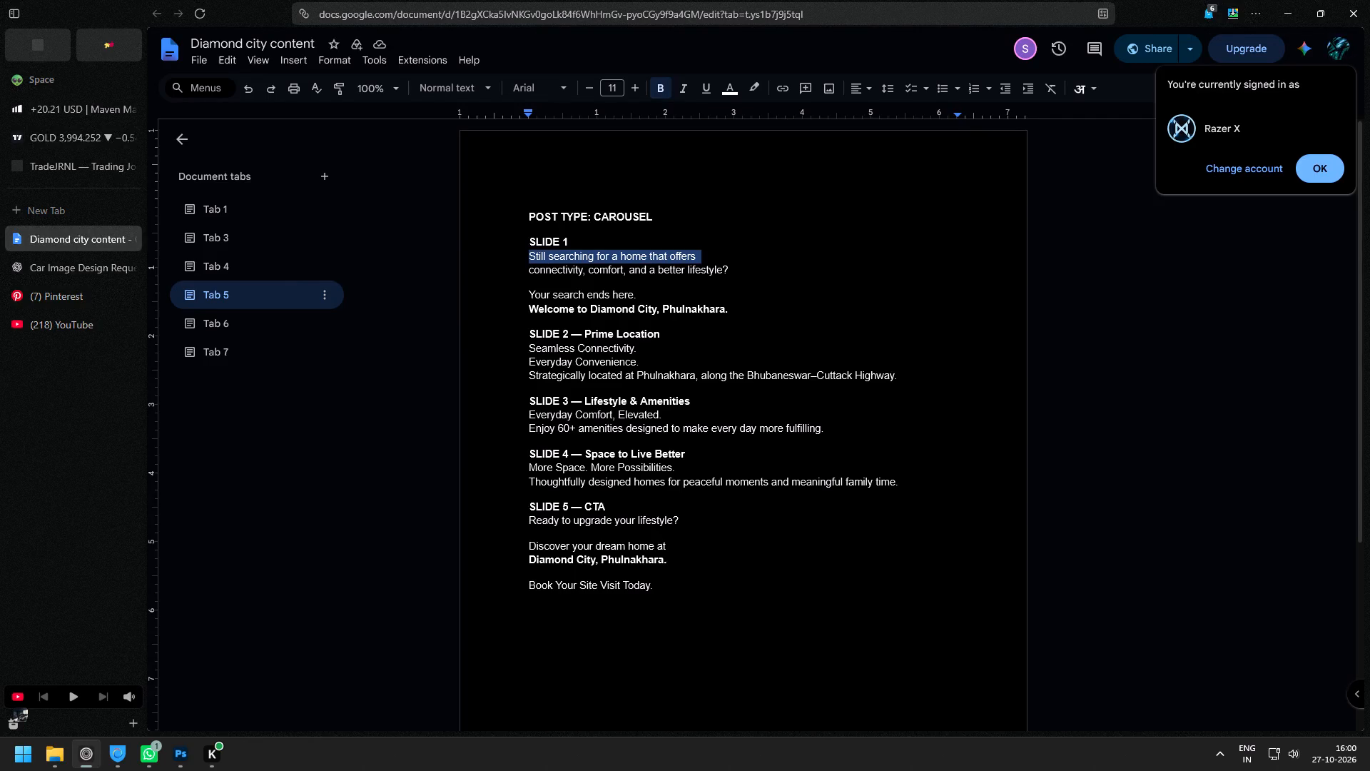
left_click_drag(721, 257, 741, 275)
left_click(571, 263)
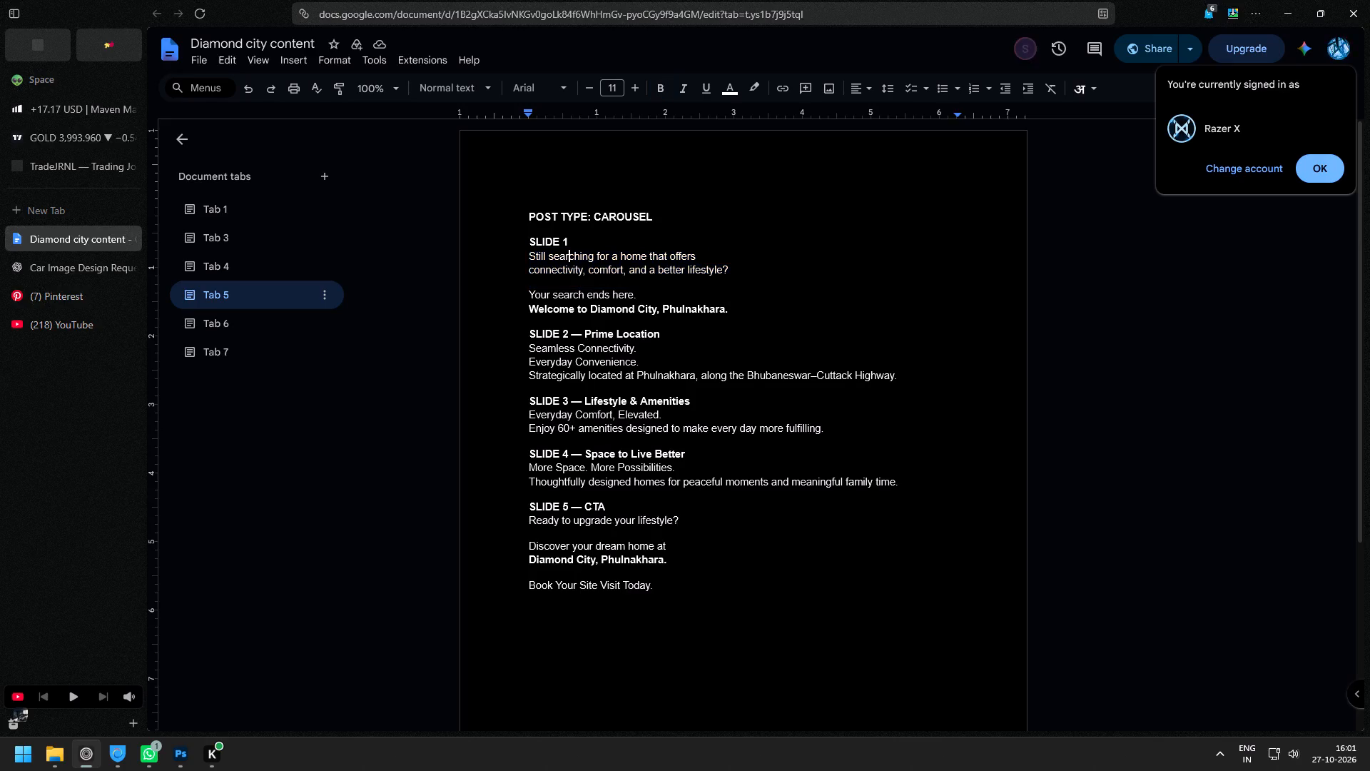
left_click_drag(519, 253, 761, 276)
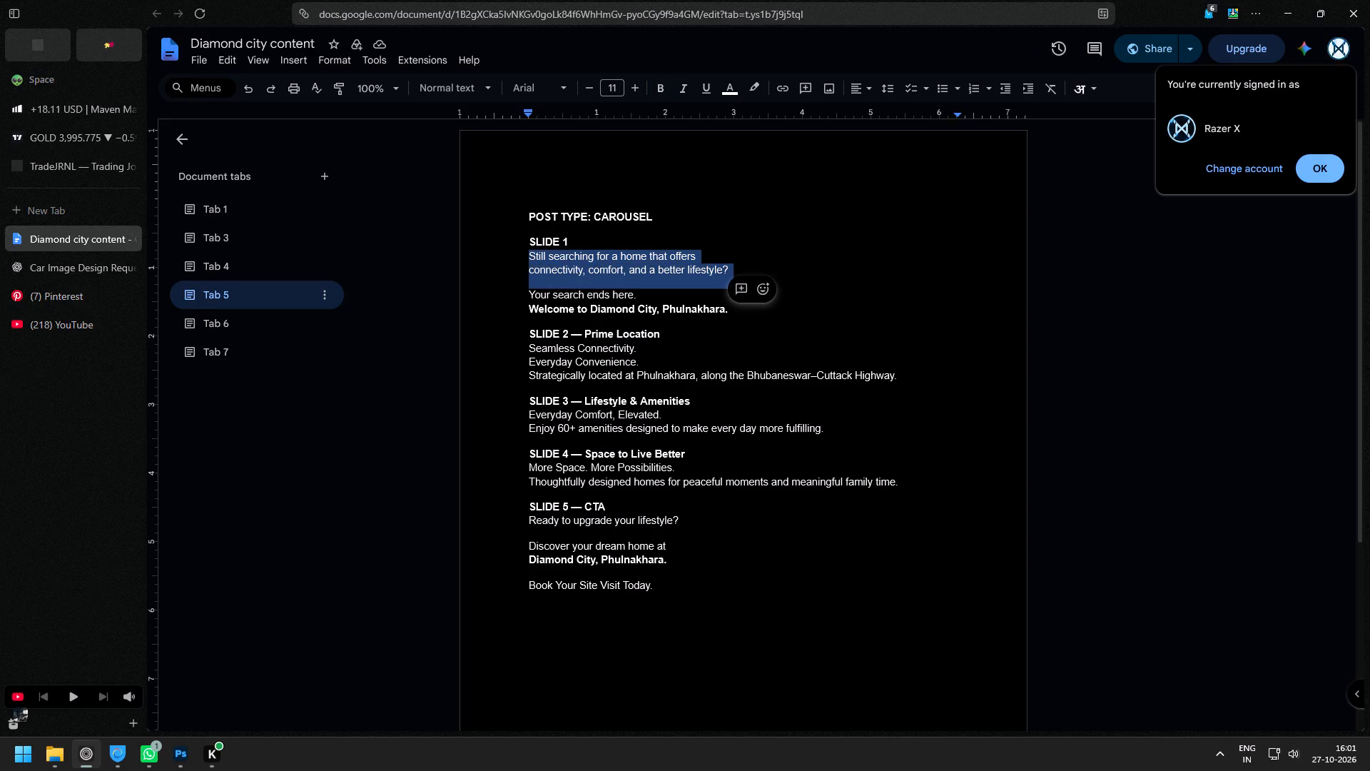
Switch to Photoshop and close the blank untitled document.
left_click(179, 748)
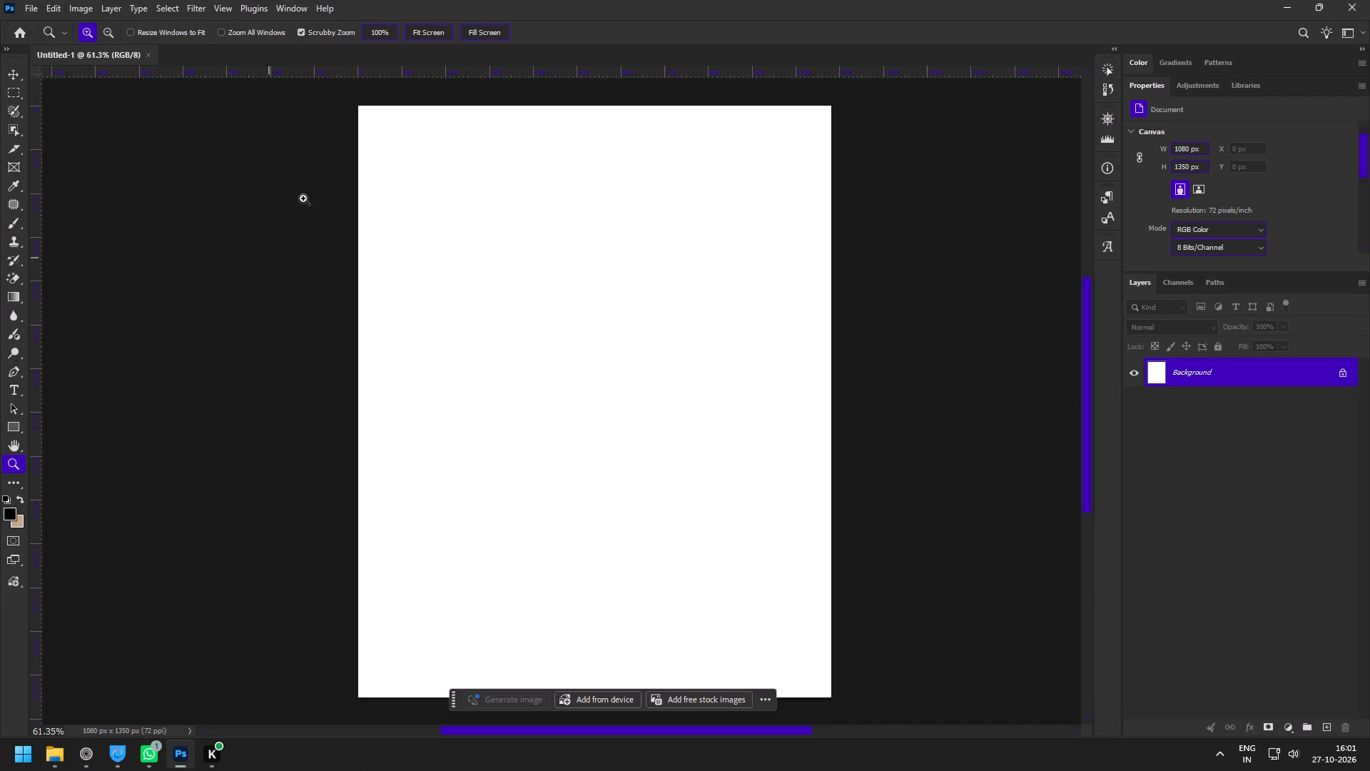
left_click(148, 54)
Create a new document from the saved STATIC preset, multiplying the width by 5 for a 5400 x 1350 px canvas.
left_click(35, 106)
left_click(395, 143)
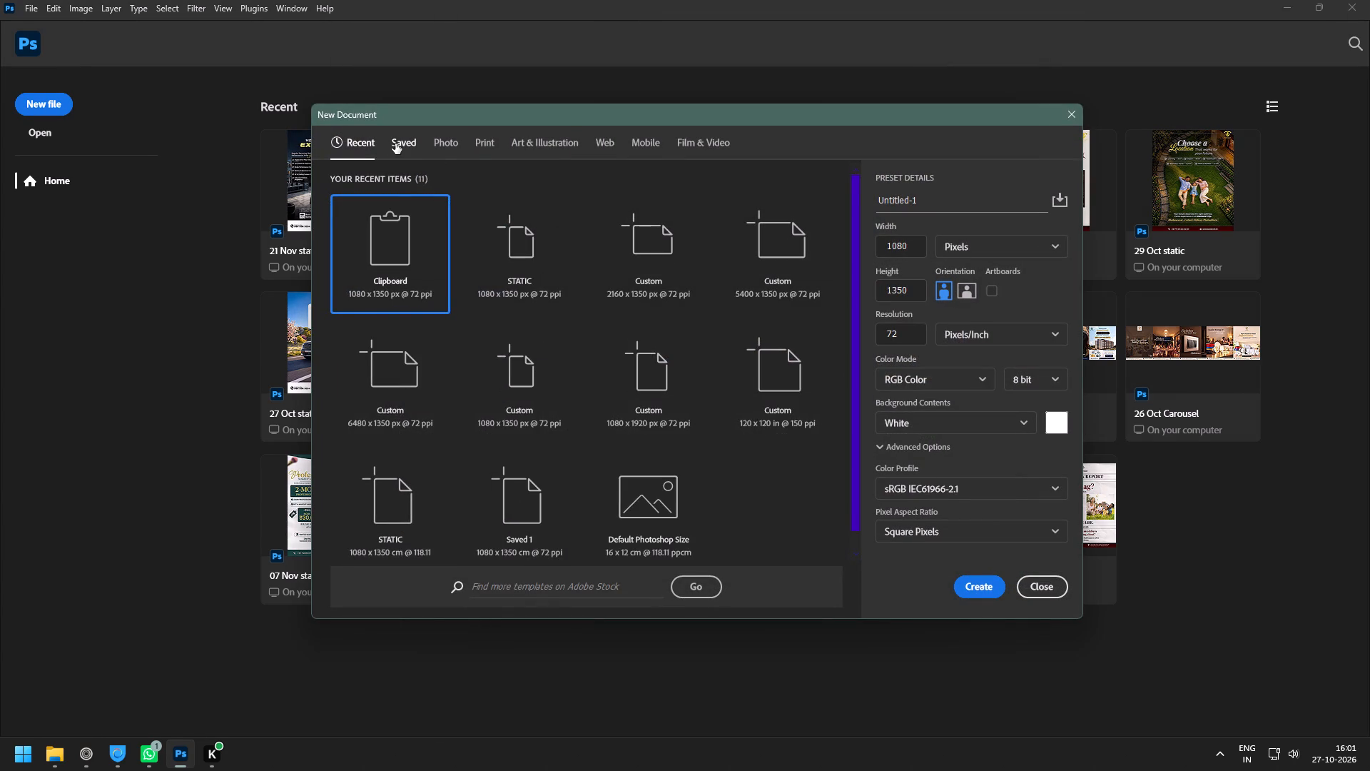
left_click(400, 262)
left_click(909, 251)
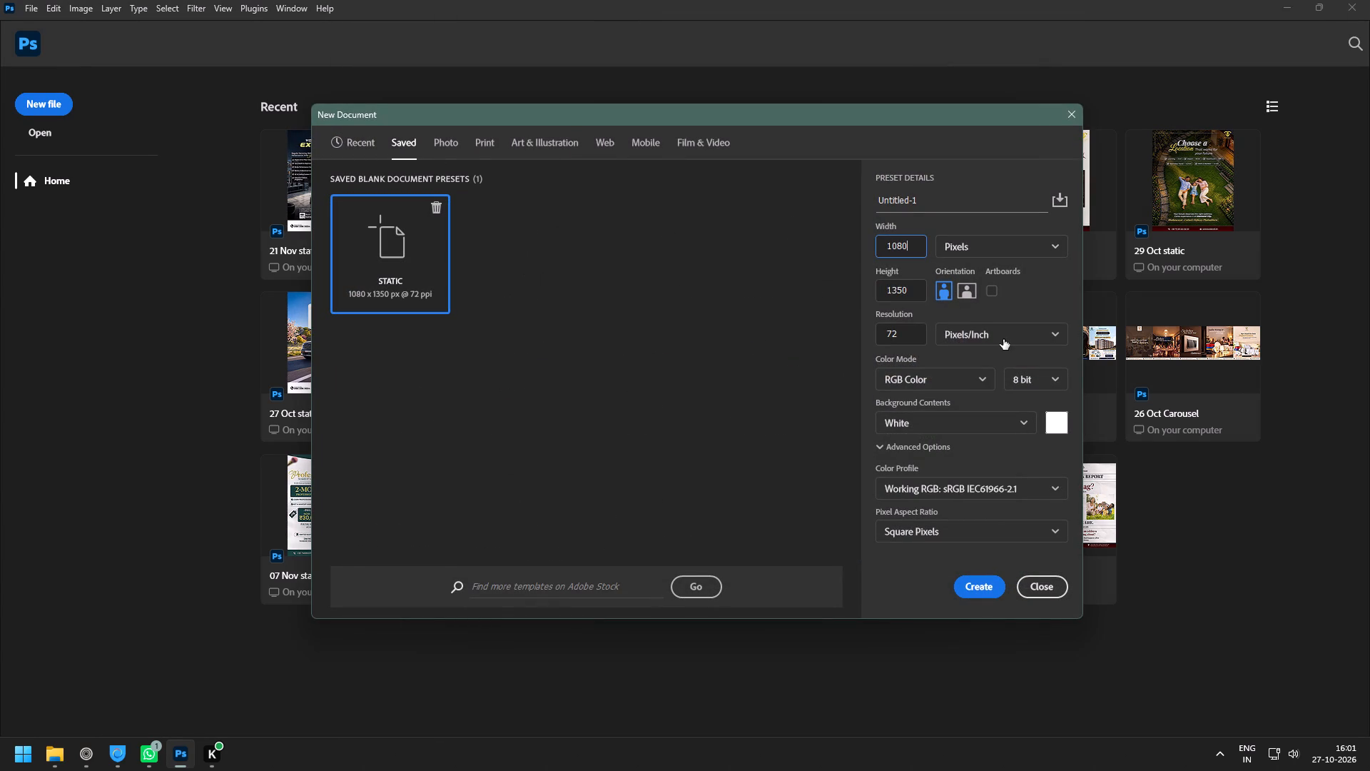
type("*5")
key("Return")
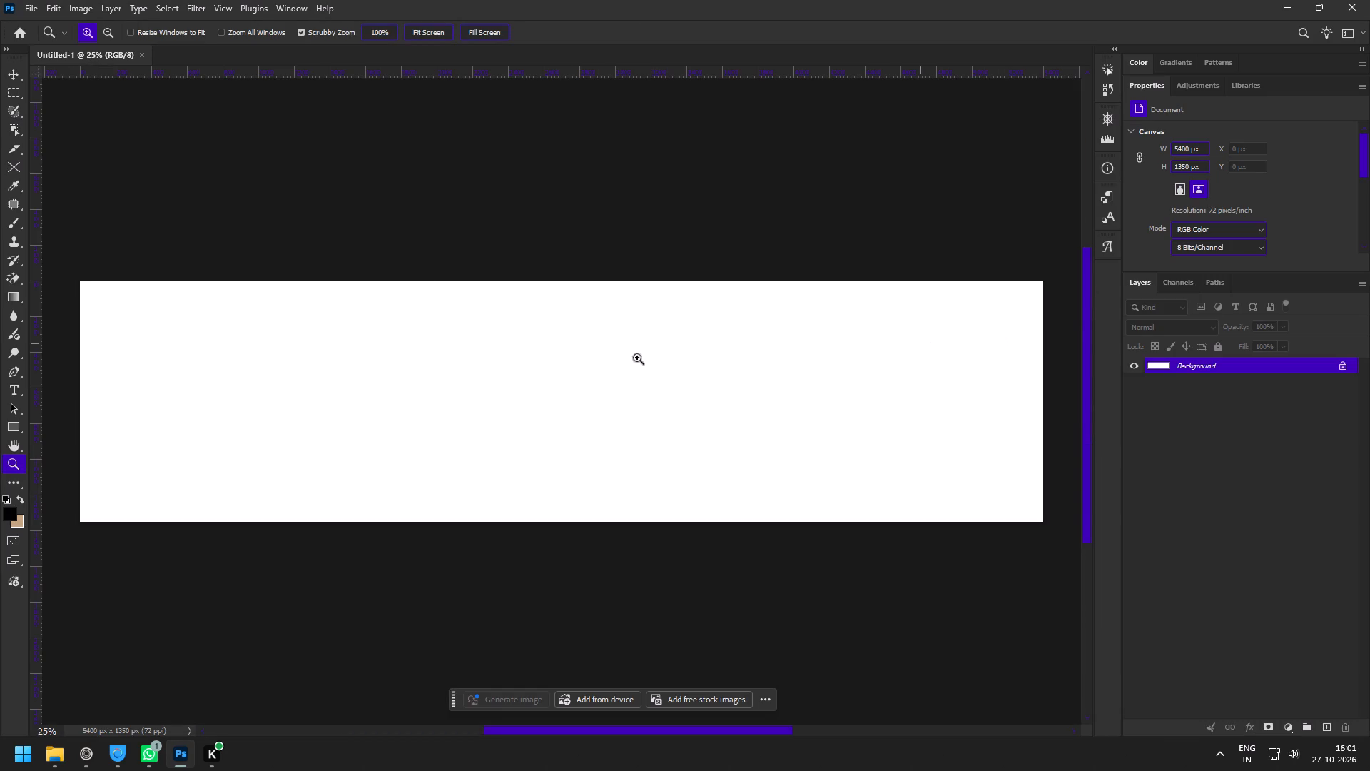
Add a new guide layout that divides the canvas into 5 columns.
left_click(229, 11)
left_click(335, 380)
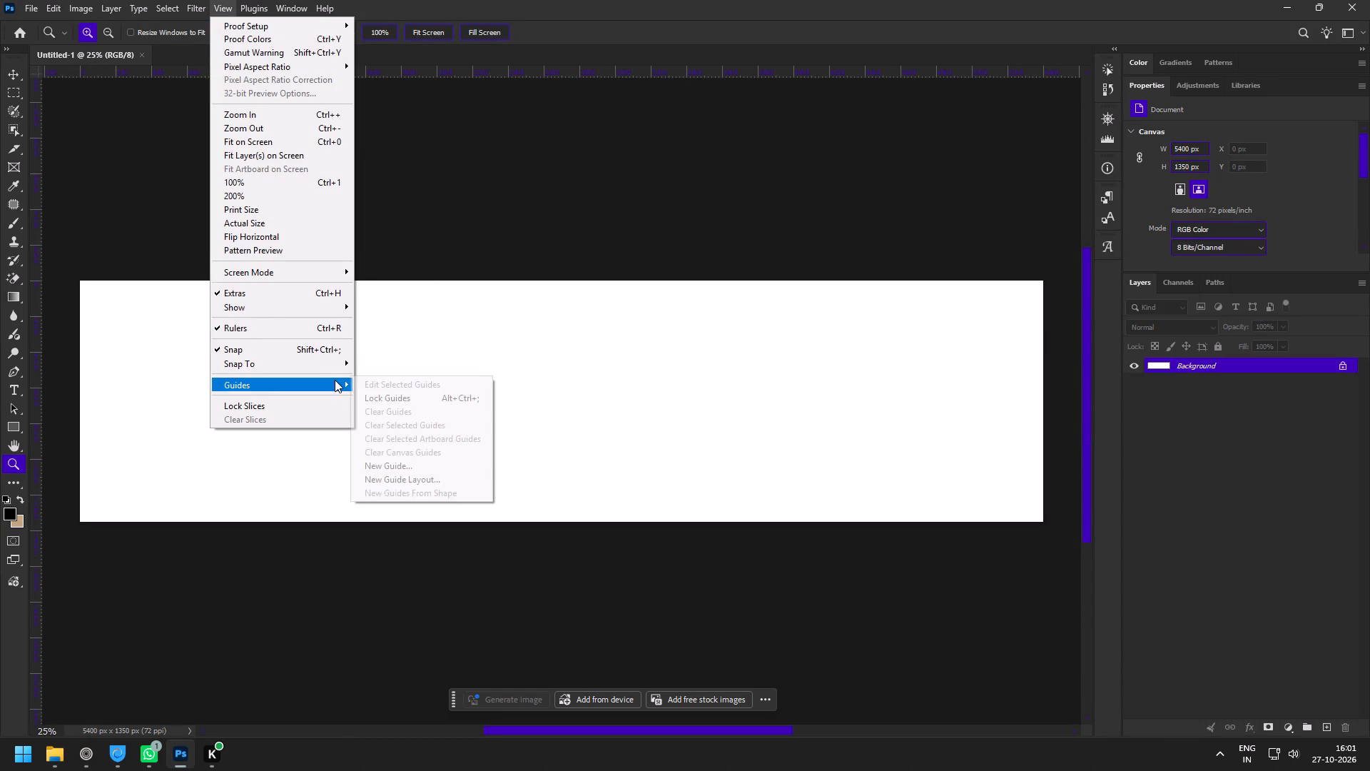
left_click(428, 483)
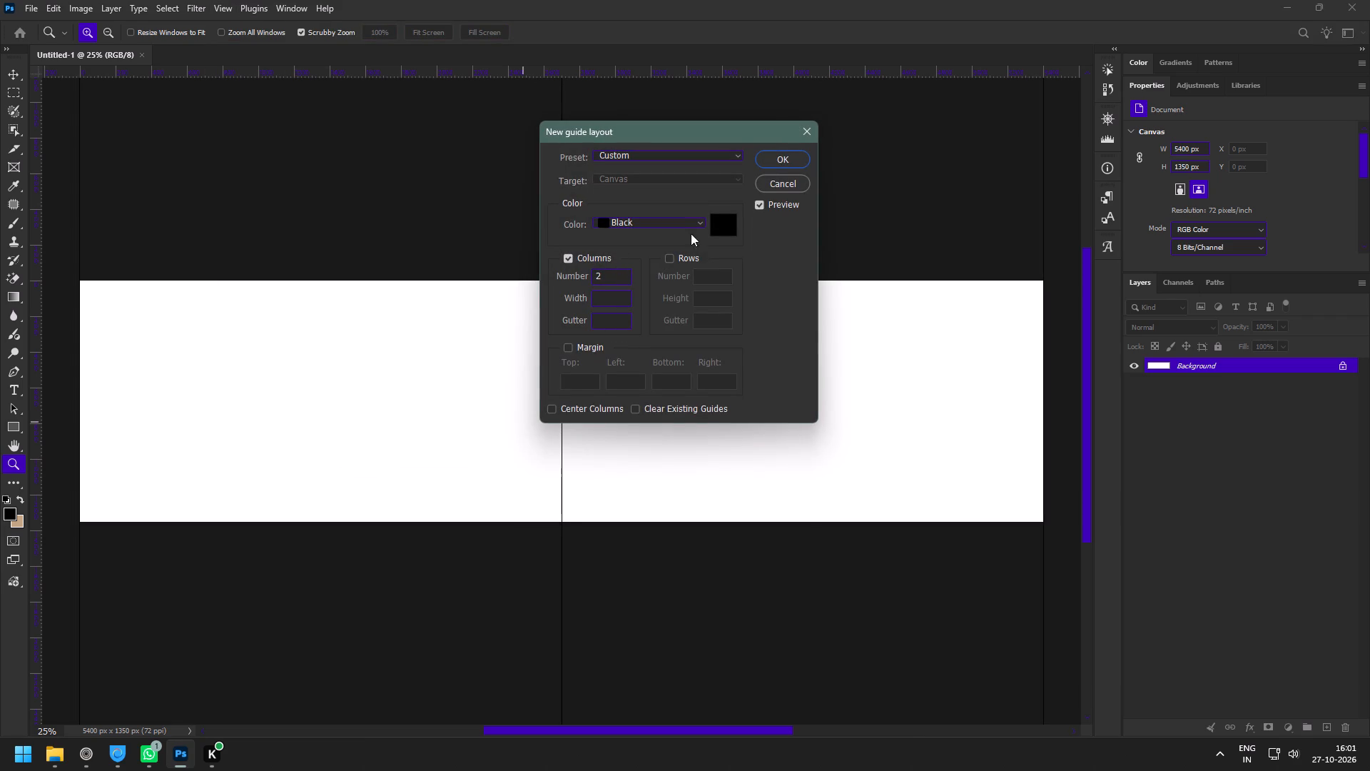
left_click_drag(618, 274, 530, 286)
key("5")
key("Return")
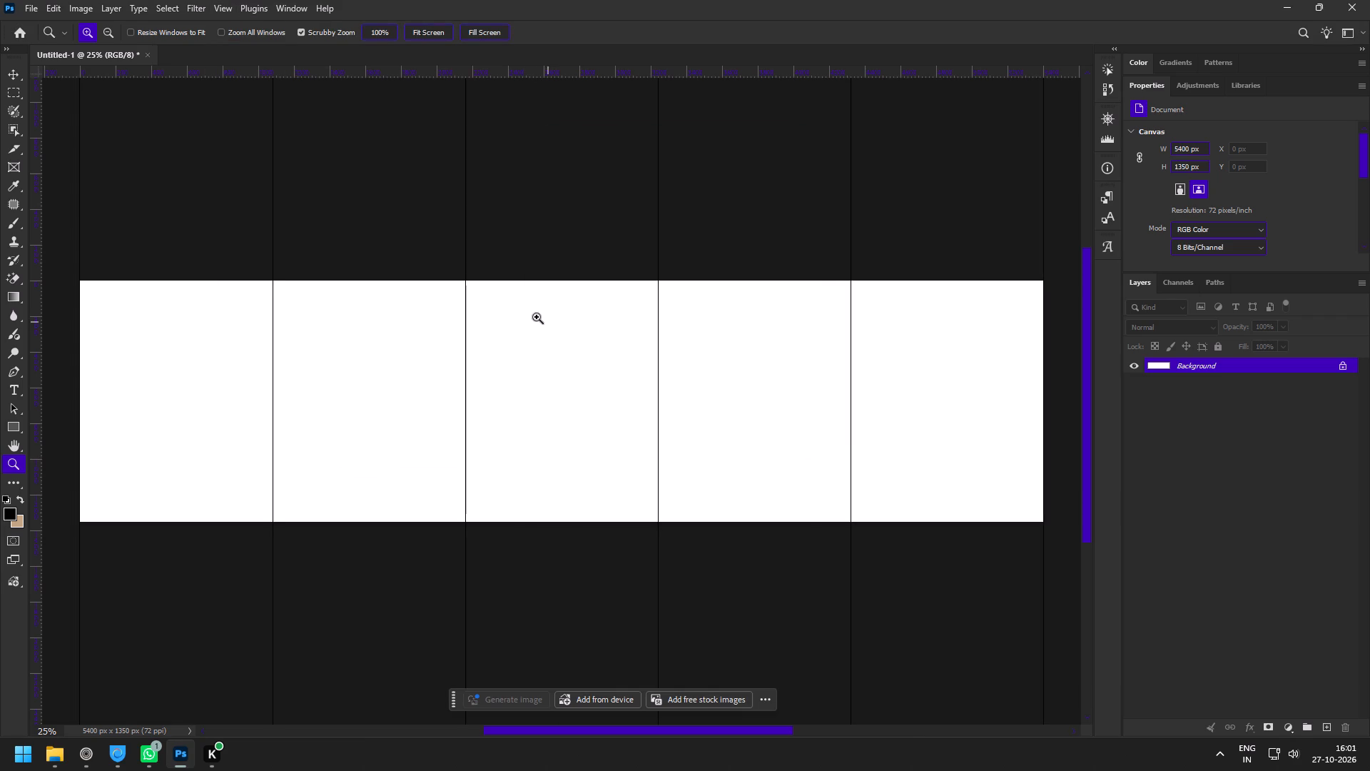
Switch back to the Diamond city content document in the browser and select the Slide 1 line "Still searching for a home that offers".
left_click(80, 750)
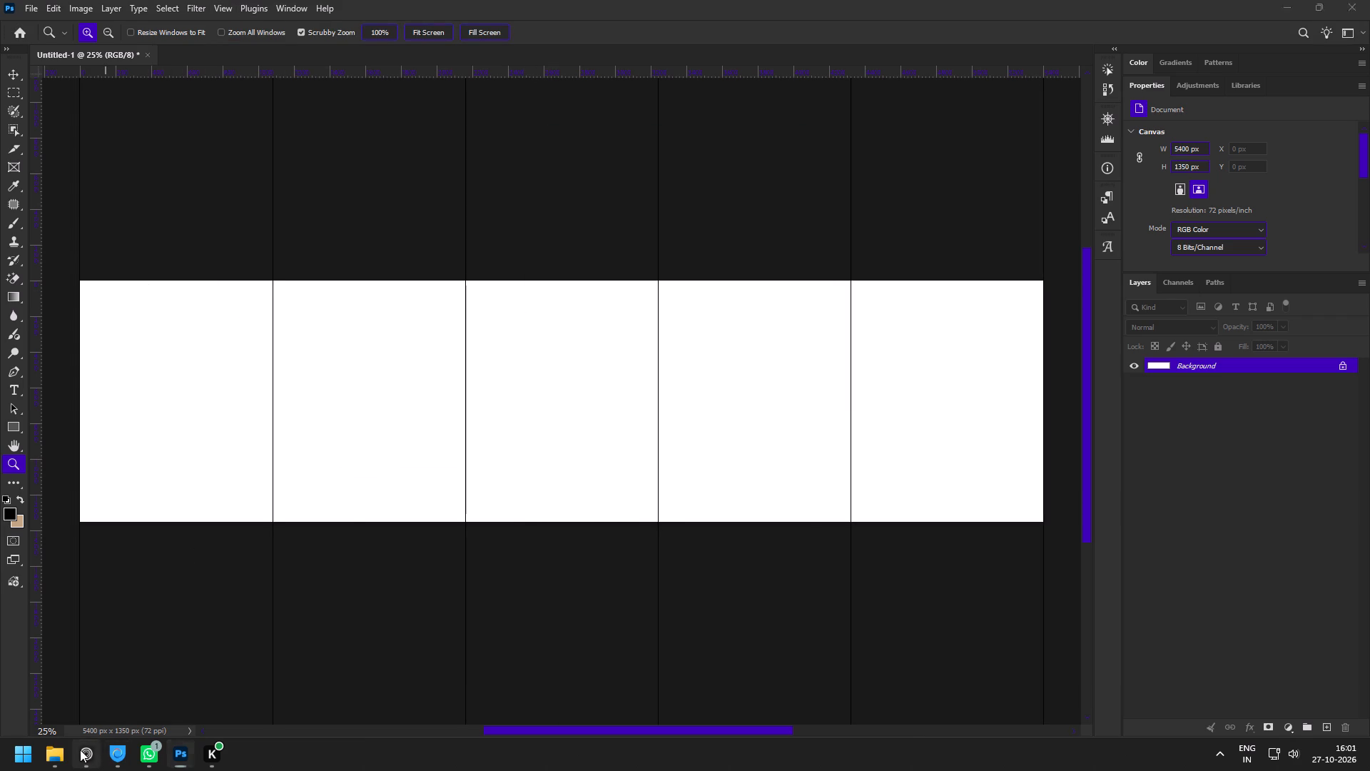
left_click(511, 260)
left_click_drag(502, 259, 674, 258)
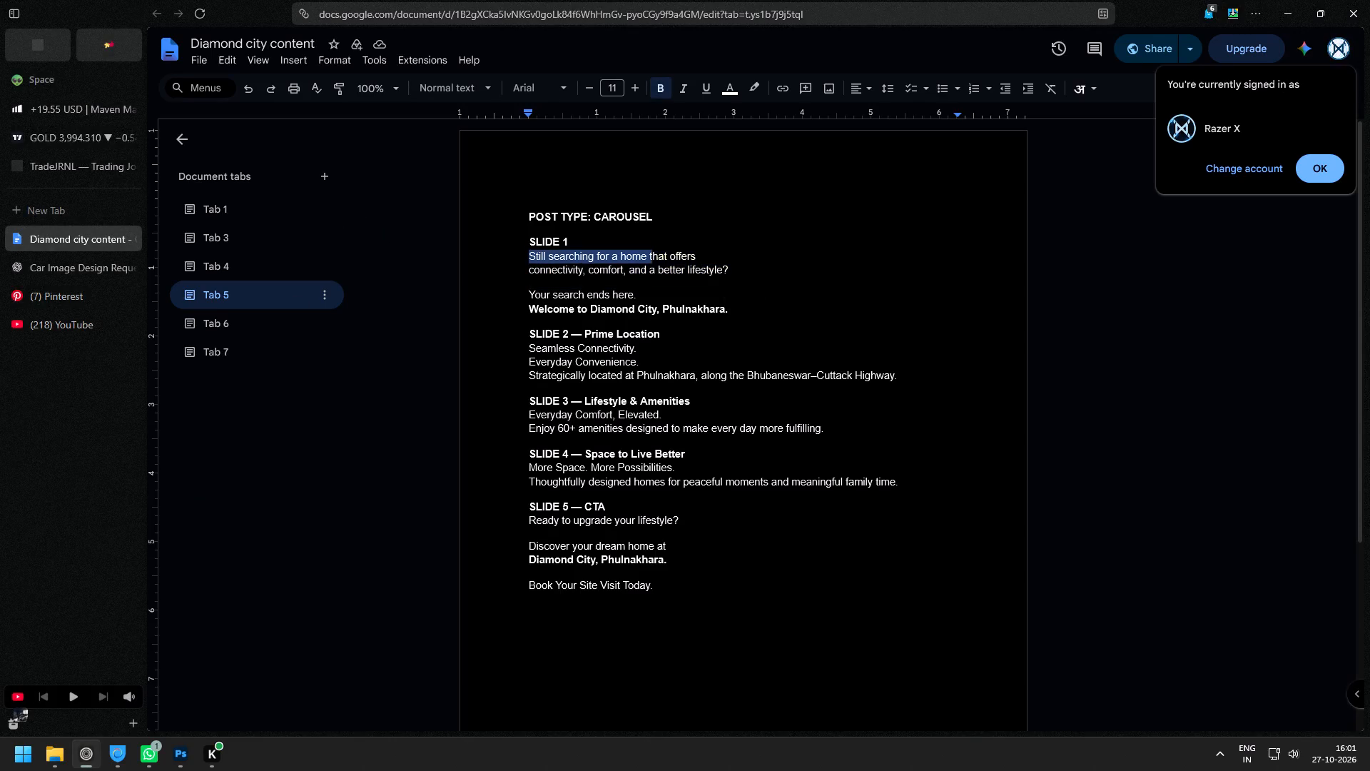
left_click_drag(674, 258, 704, 258)
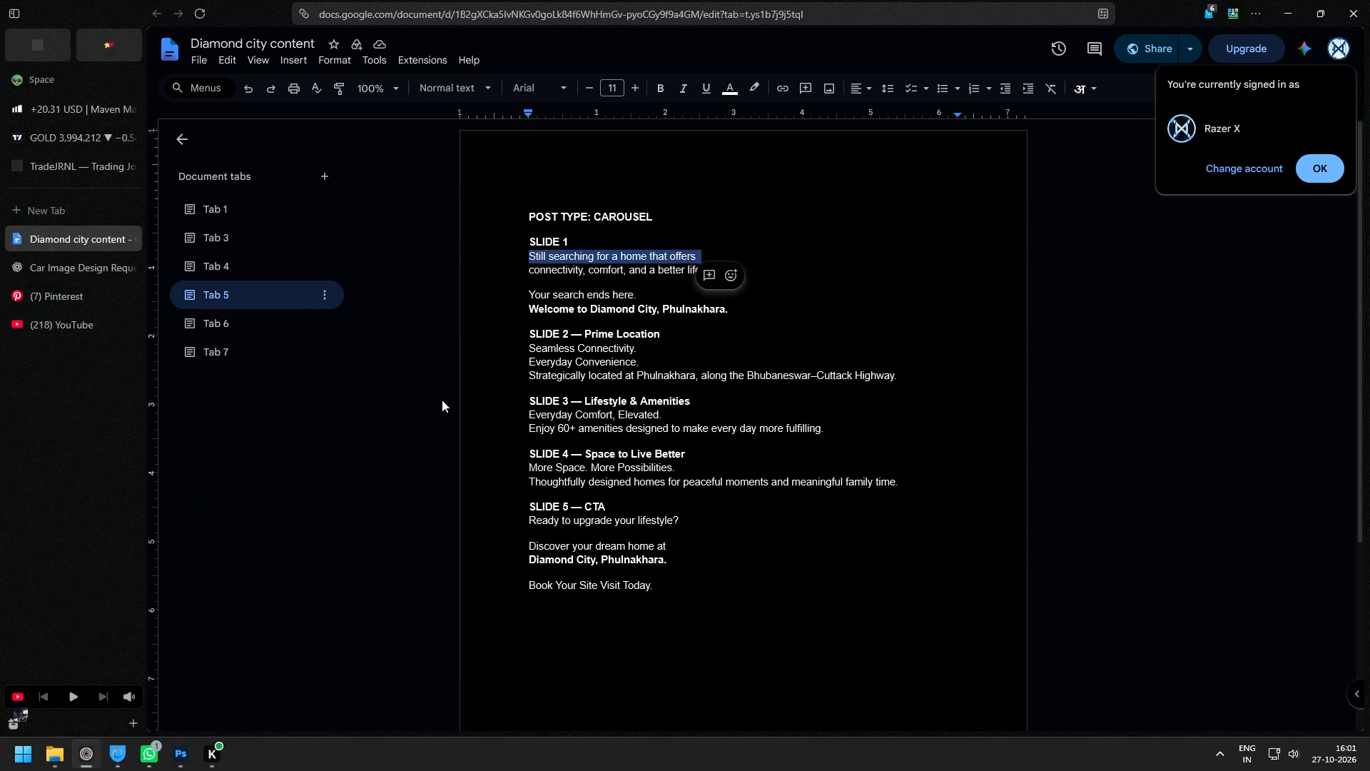
Copy the selected Slide 1 line "Still searching for a home that offers", switch briefly to the Photoshop canvas and return to the browser.
key("ctrl+c")
left_click(176, 763)
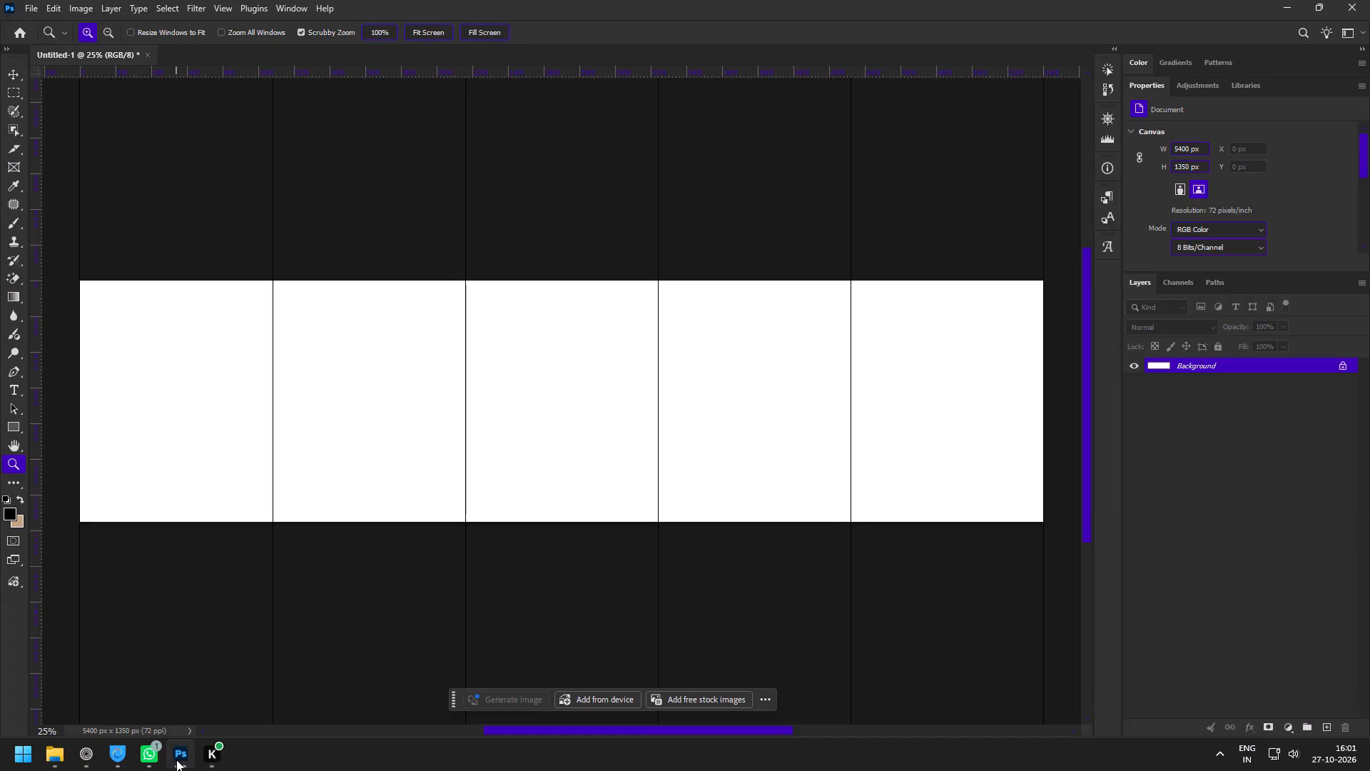
left_click(176, 760)
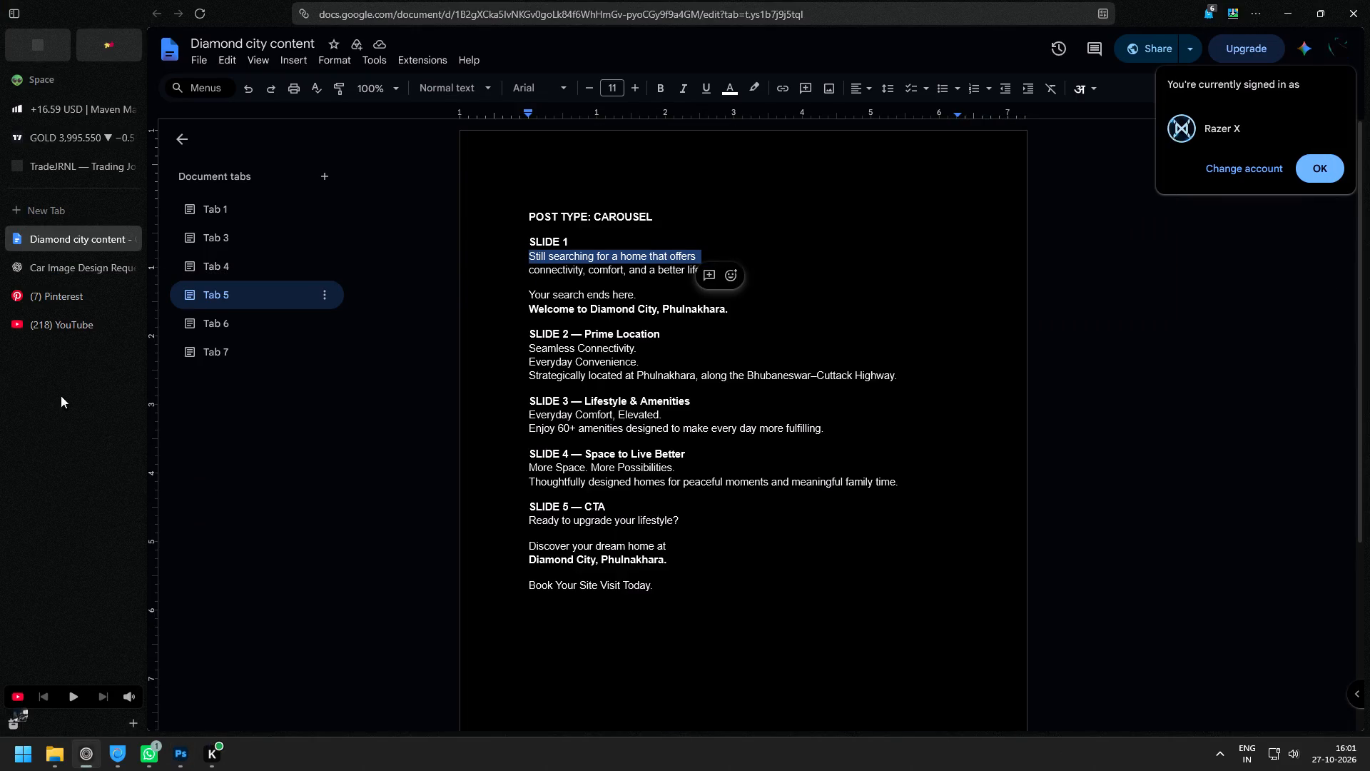
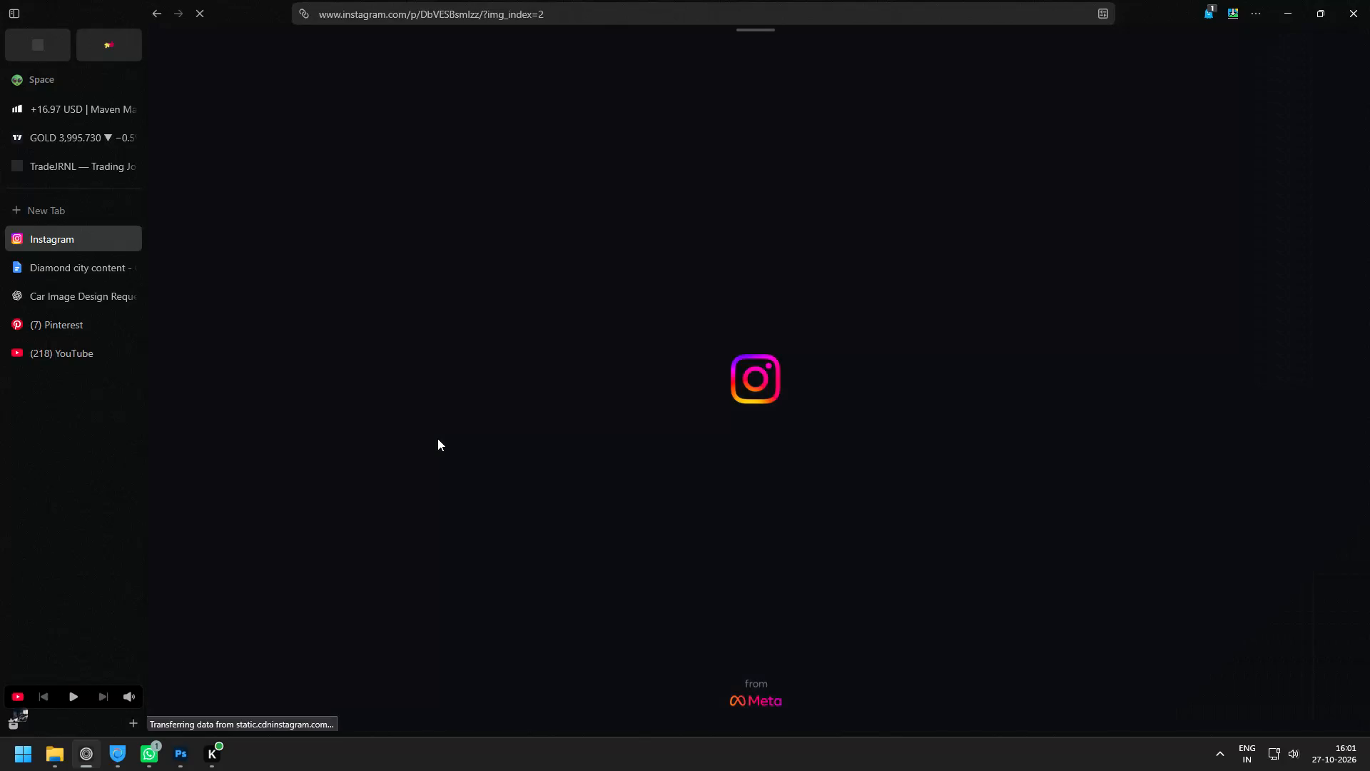
Examine all slides of the nilaya.ecohomes Instagram carousel as a layout, colour and text-styling reference.
scroll(630, 289, "up", 3)
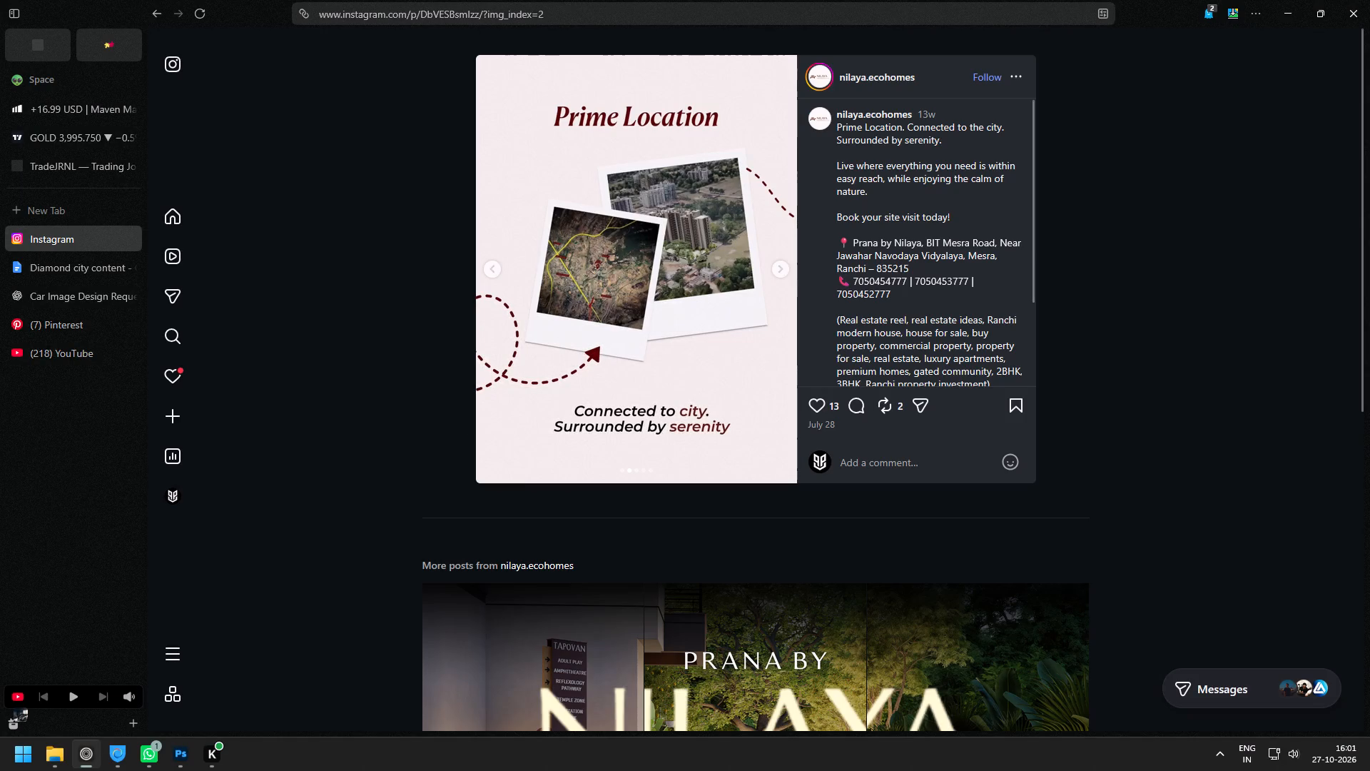
left_click(492, 268)
left_click(492, 268)
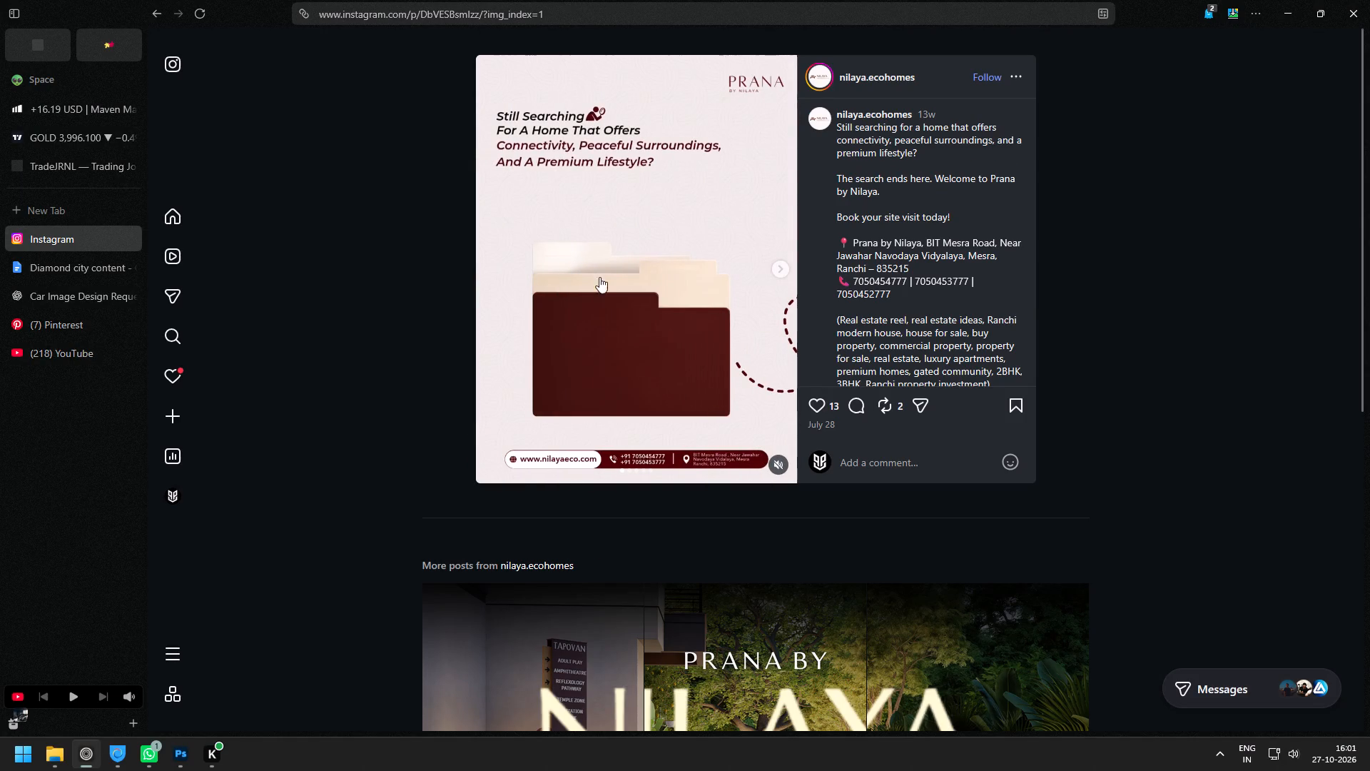
left_click(783, 272)
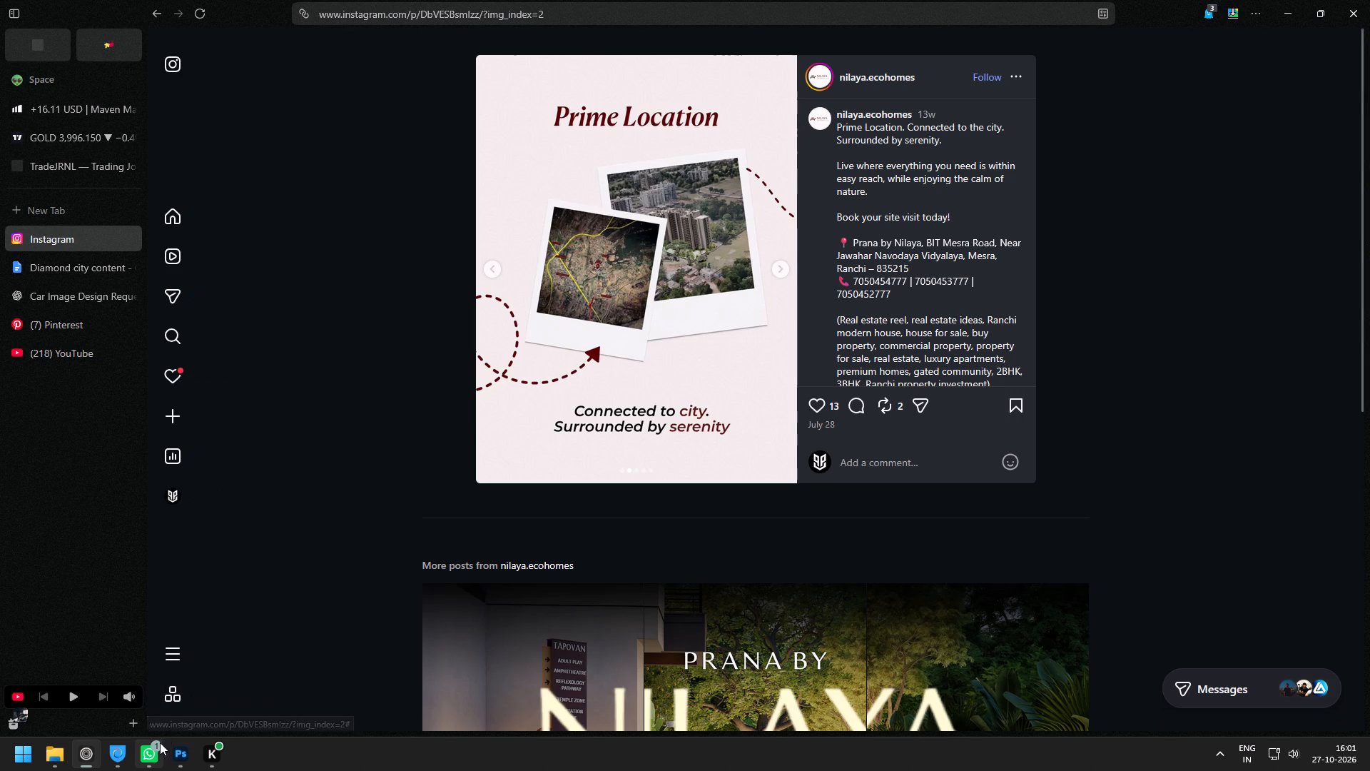
left_click(781, 271)
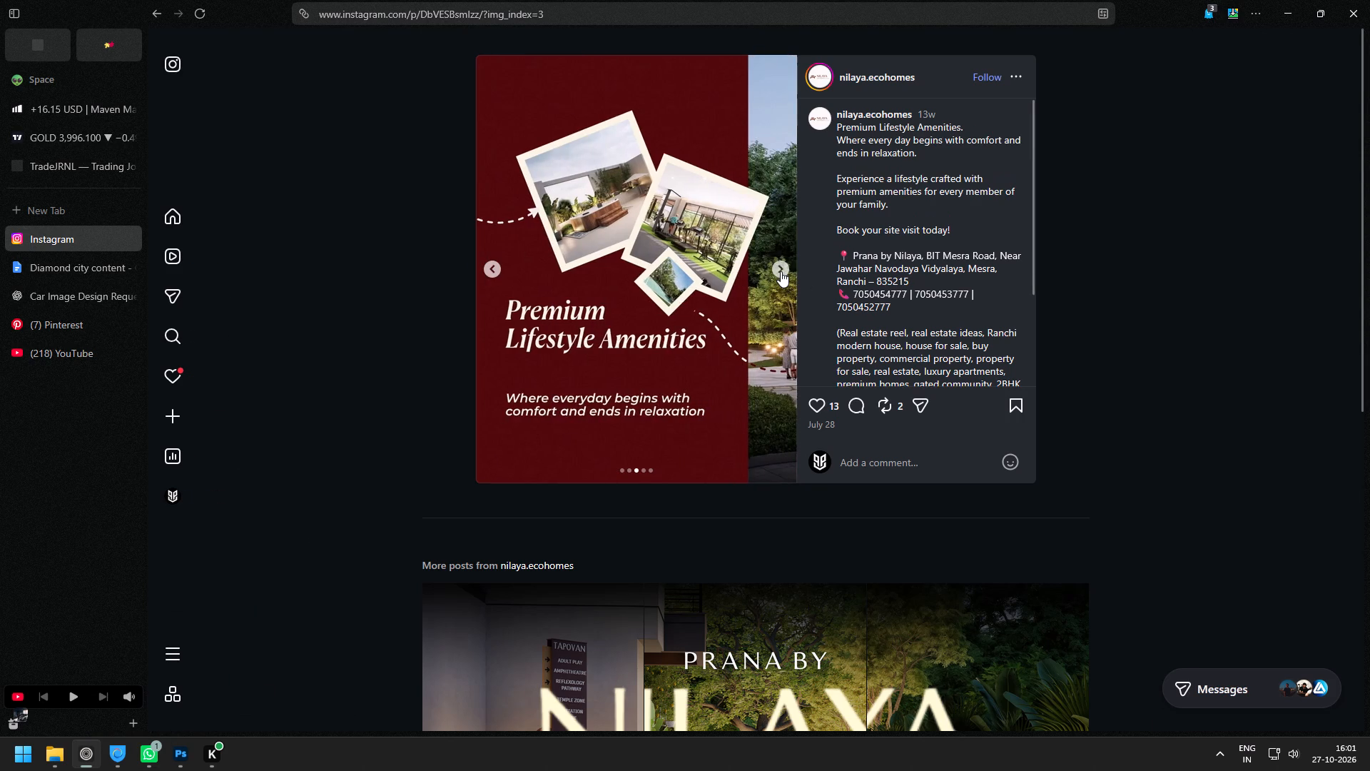
left_click(781, 271)
left_click(781, 271)
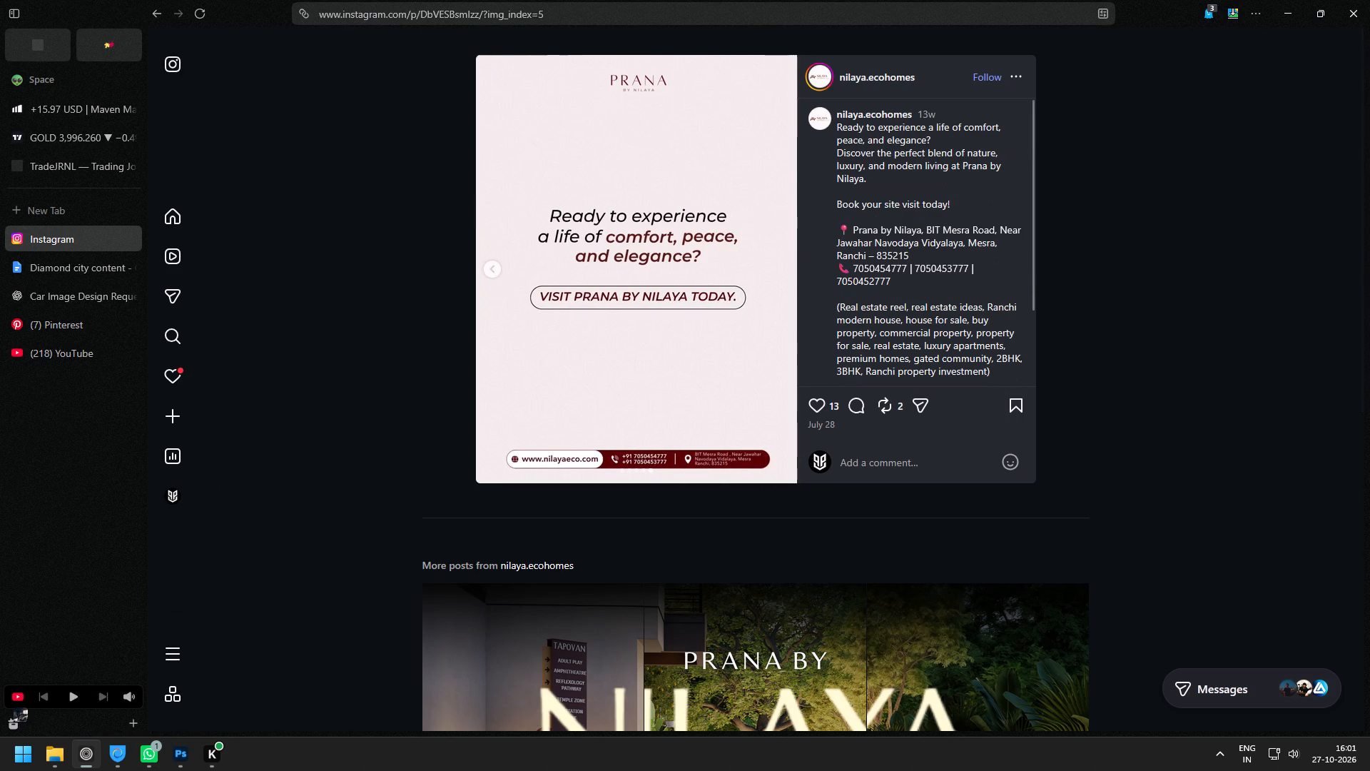
double_click(491, 268)
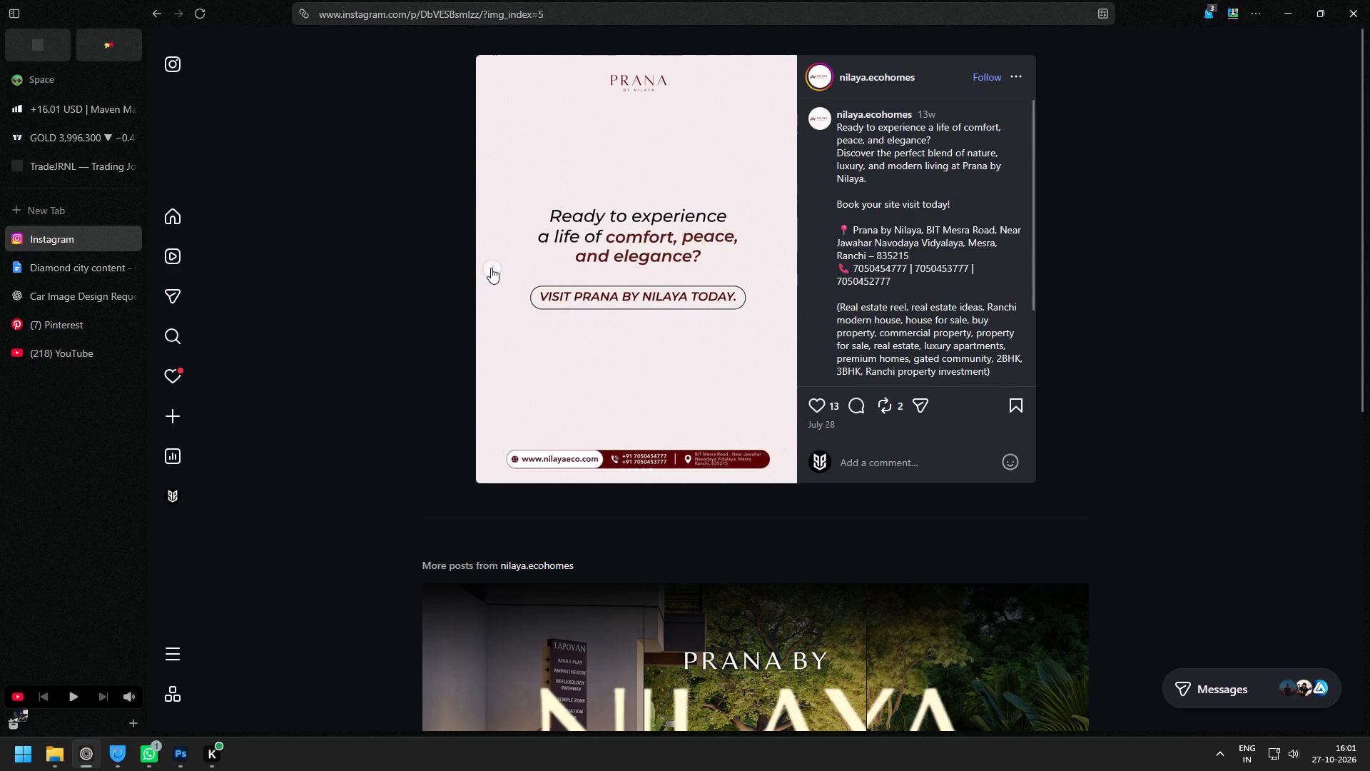
left_click(491, 268)
left_click(491, 268)
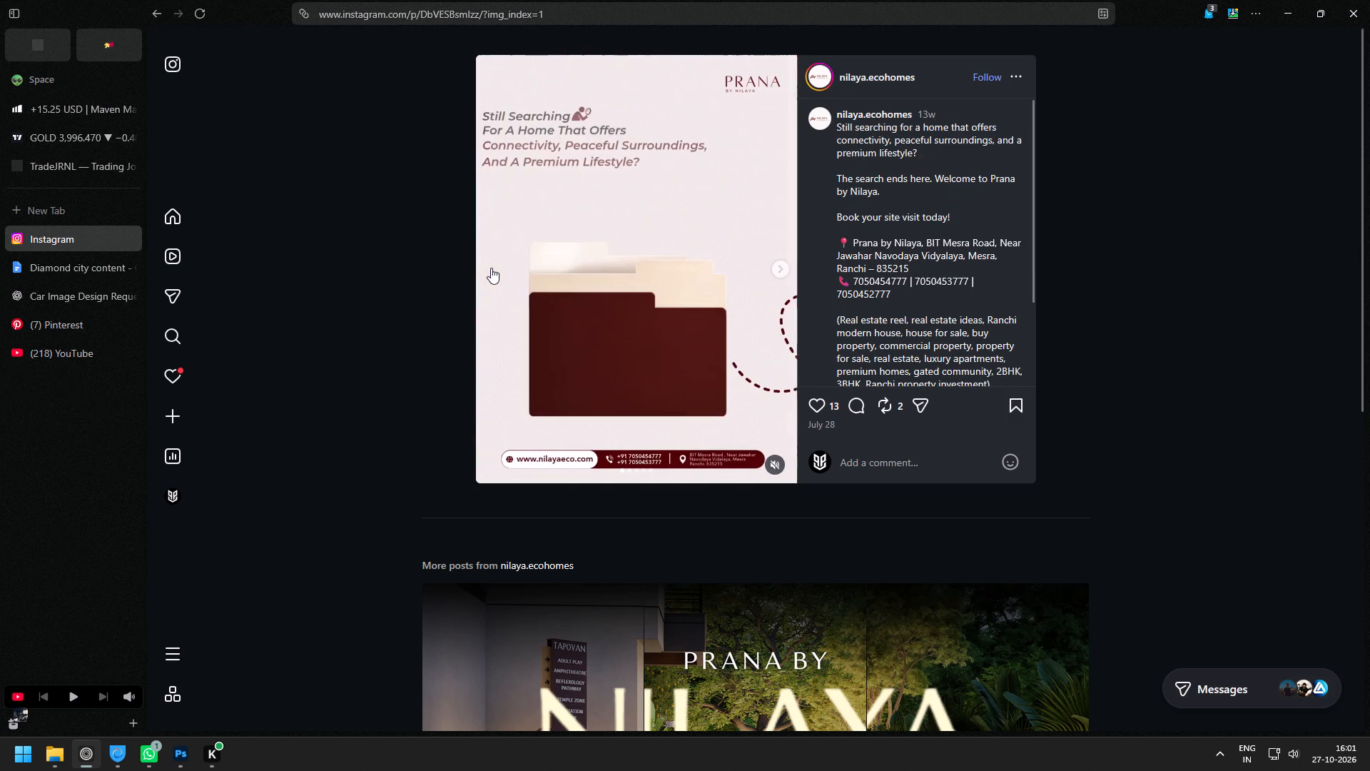
left_click(491, 268)
left_click(776, 268)
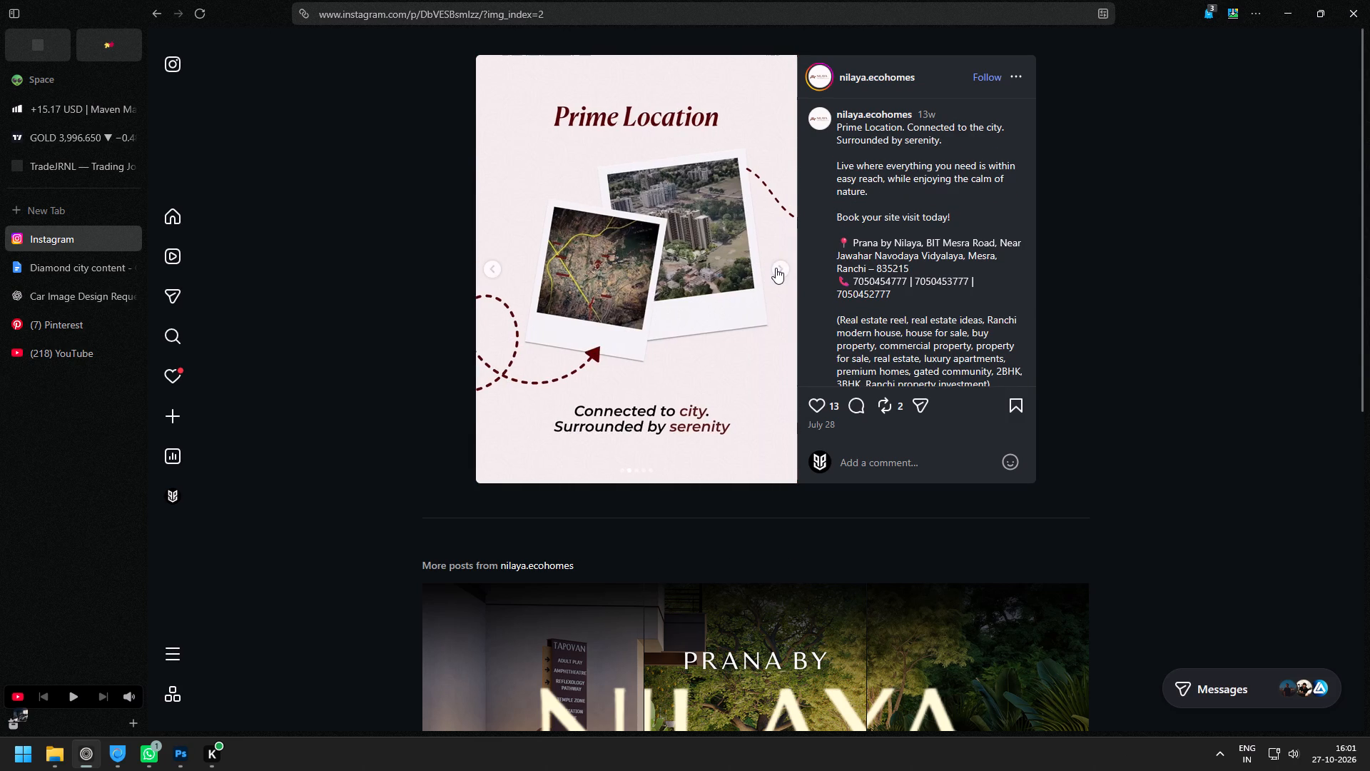
left_click(776, 268)
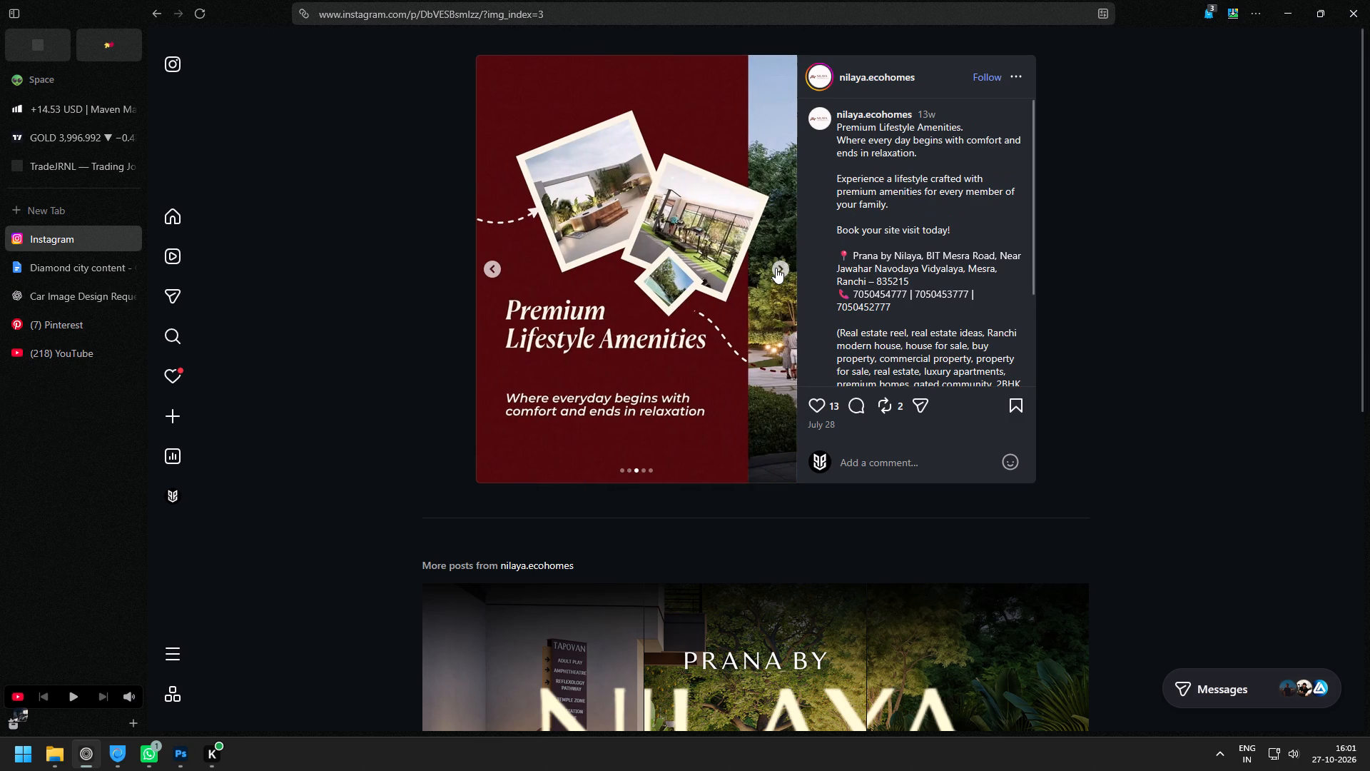
left_click(496, 278)
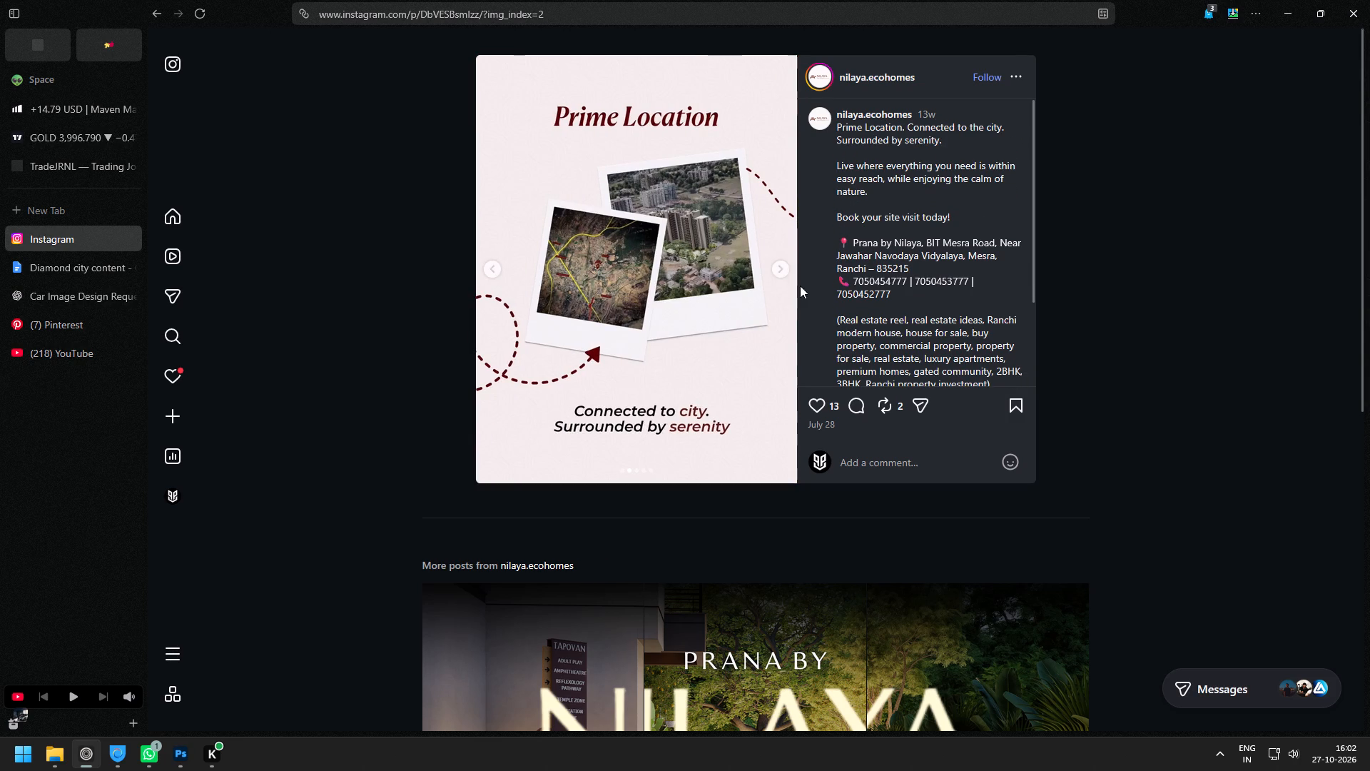
left_click(780, 273)
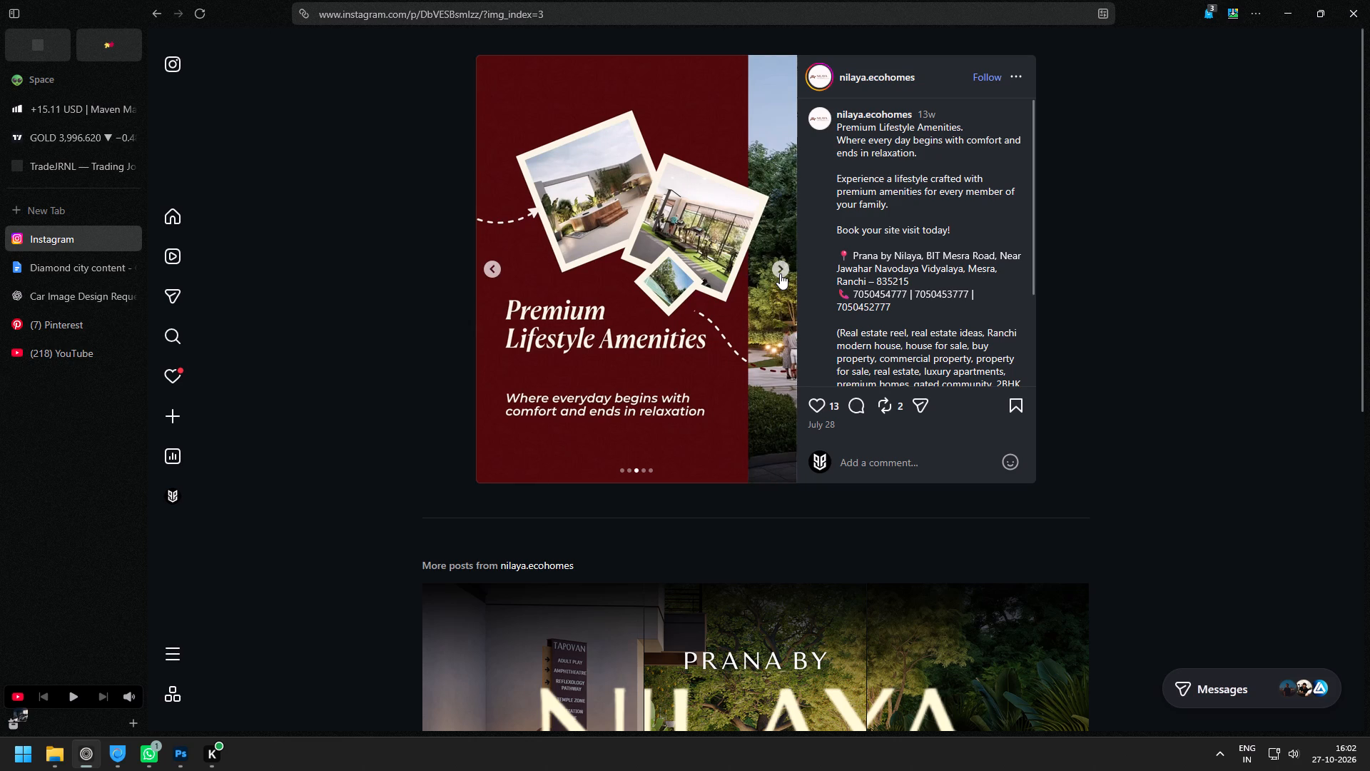
left_click(780, 273)
left_click(780, 273)
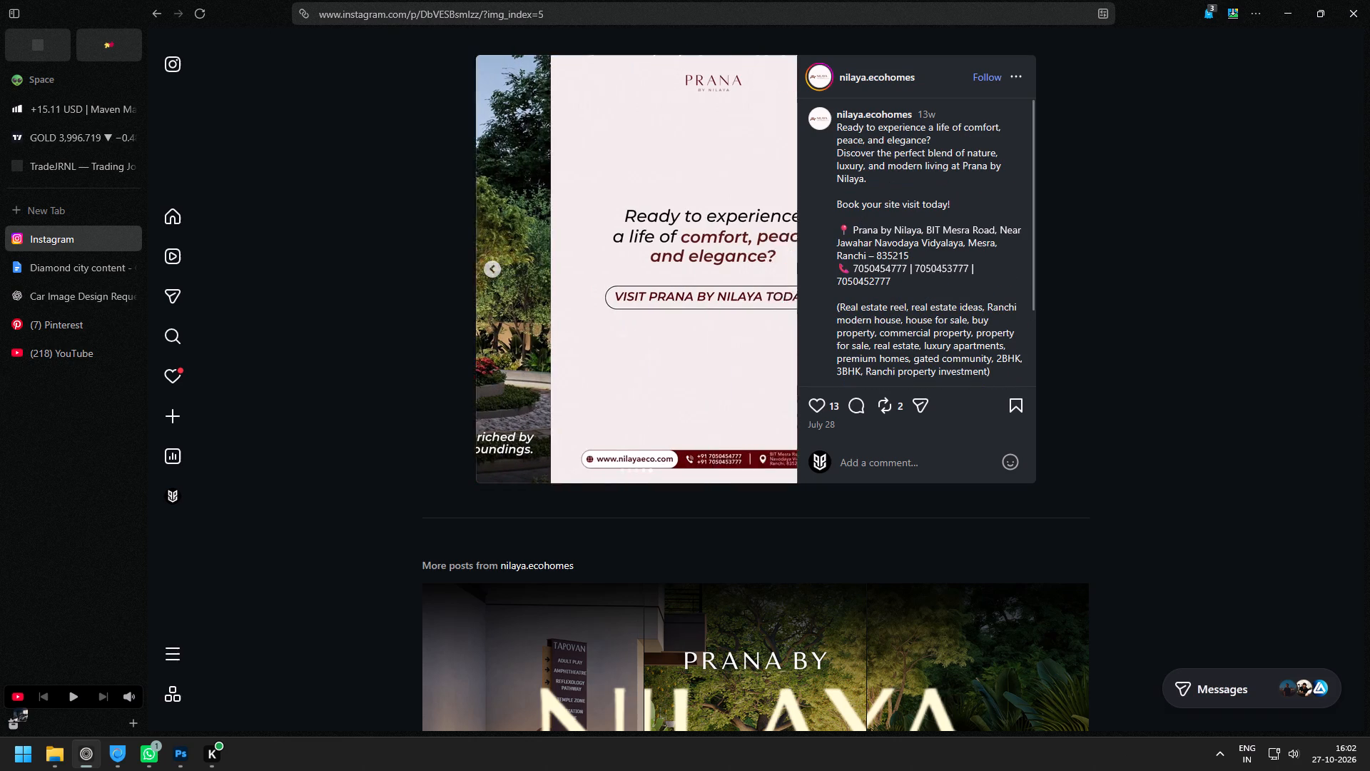
triple_click(490, 268)
left_click(490, 268)
left_click(490, 268)
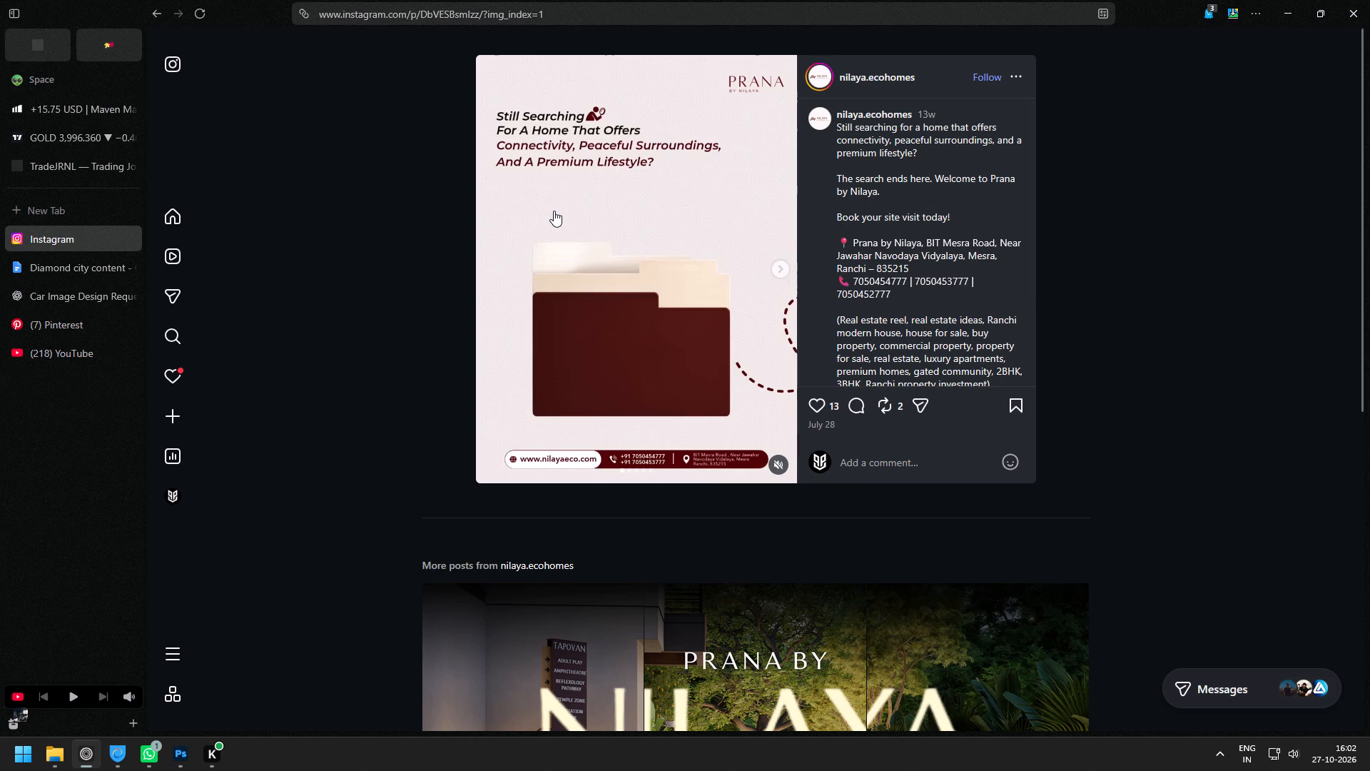
left_click(86, 267)
left_click(88, 241)
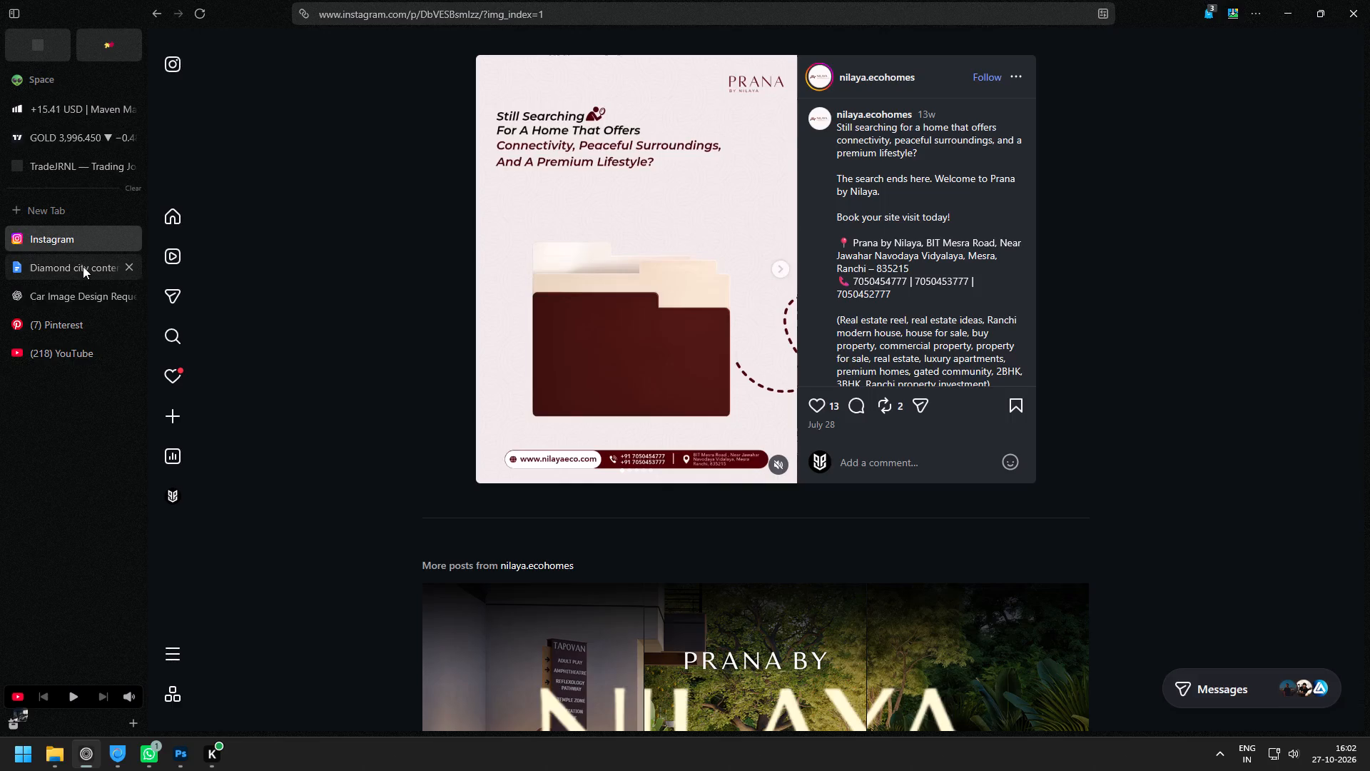
In the Diamond city content document, copy the two-line Slide 1 headline starting "Still searching for a home that offers".
left_click(83, 266)
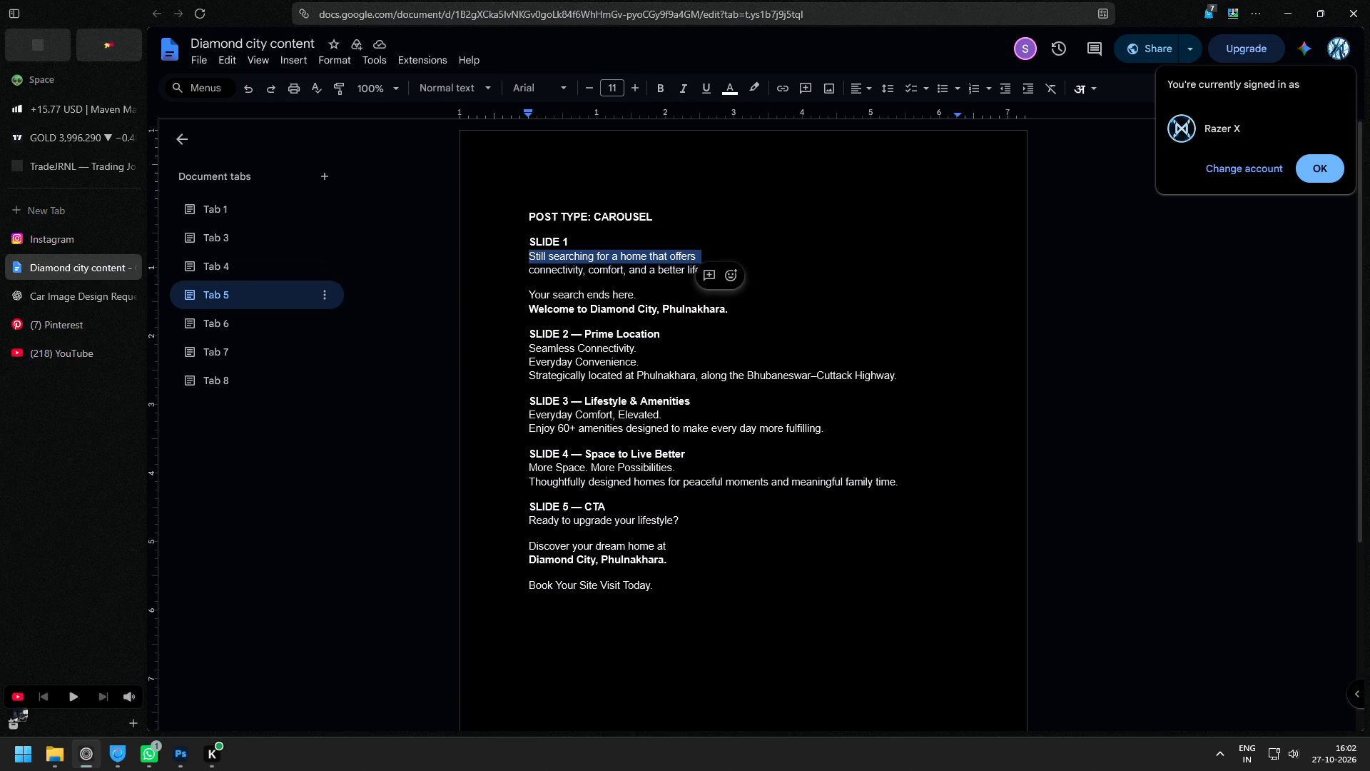
left_click(542, 265)
left_click_drag(511, 252, 775, 274)
key("ctrl+c")
Switch to Photoshop and add a Solid Color fill layer in warm off-white #fffaf6 over the whole canvas.
left_click(180, 763)
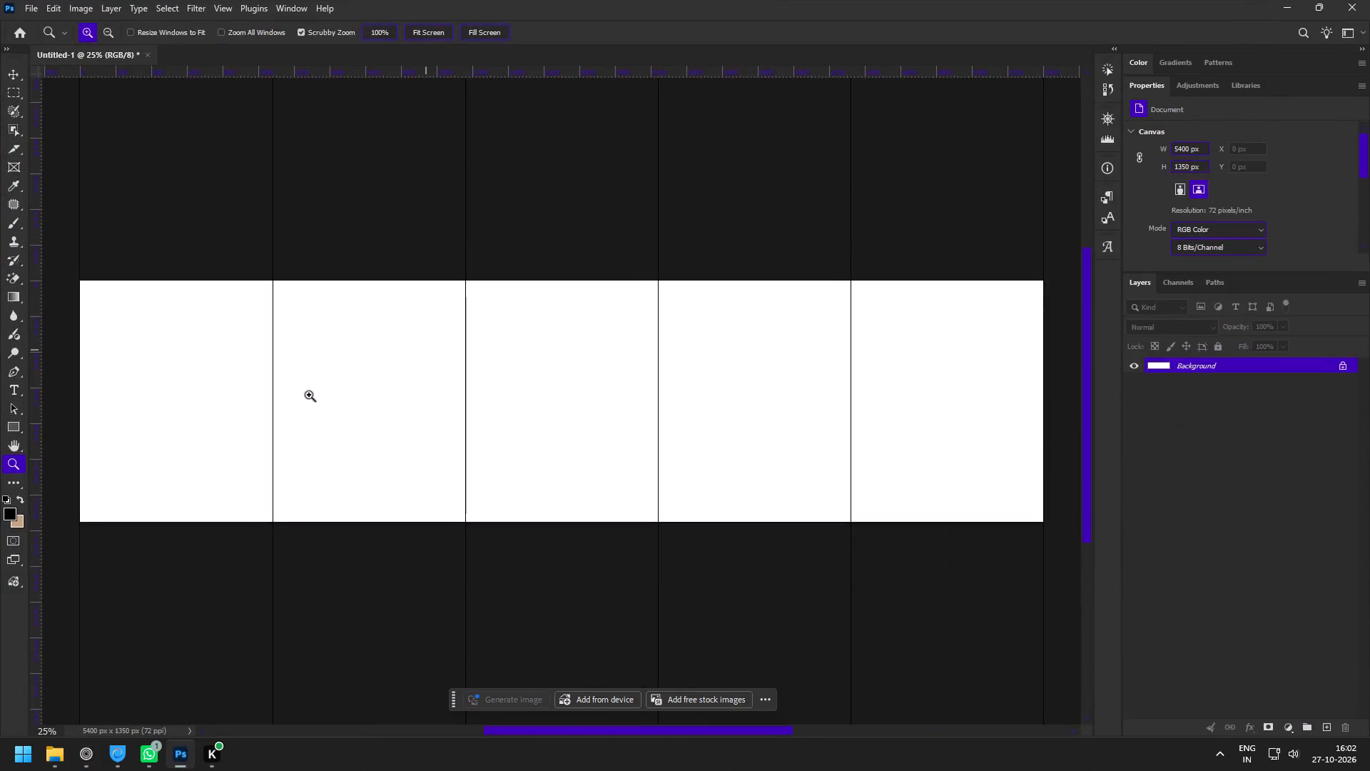
left_click_drag(85, 425, 103, 436)
left_click(1282, 728)
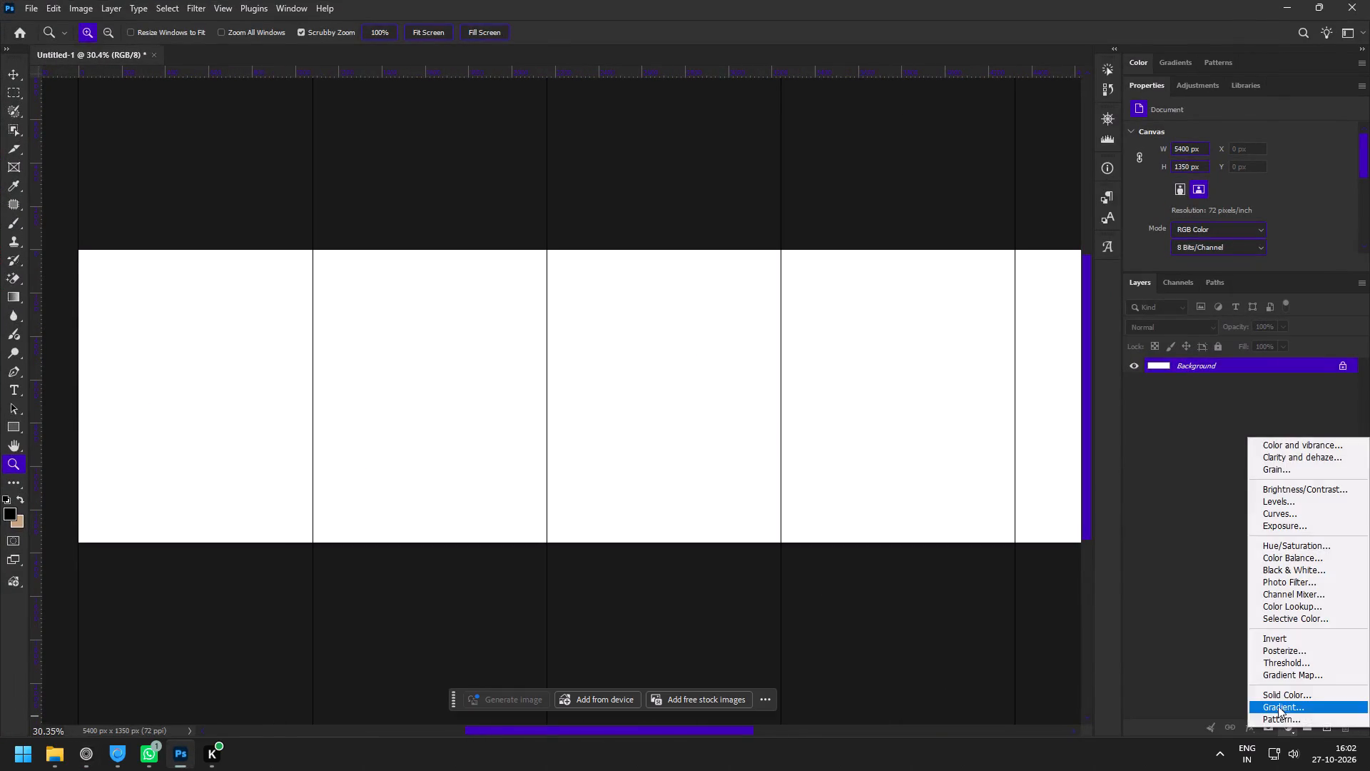
left_click(1280, 697)
left_click_drag(846, 412, 769, 392)
left_click_drag(991, 550, 988, 535)
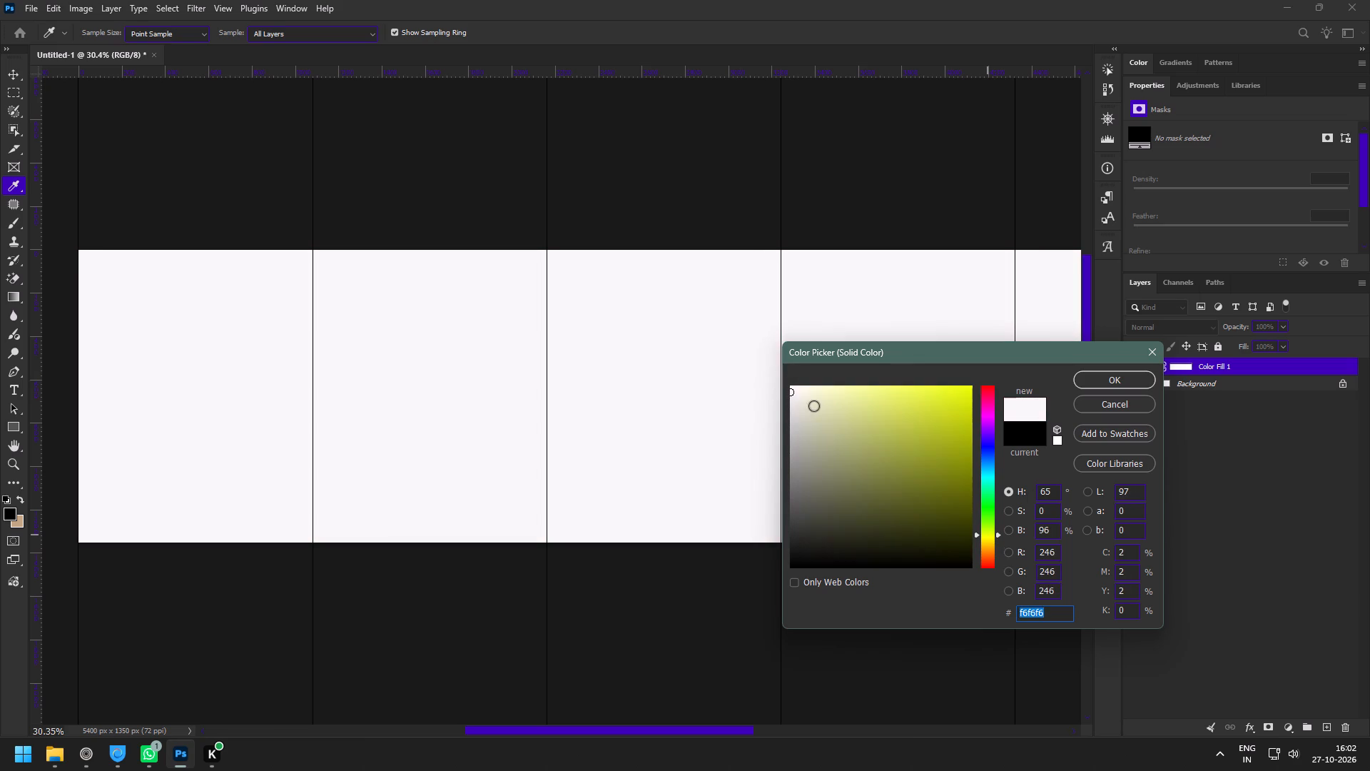
left_click_drag(990, 543, 987, 550)
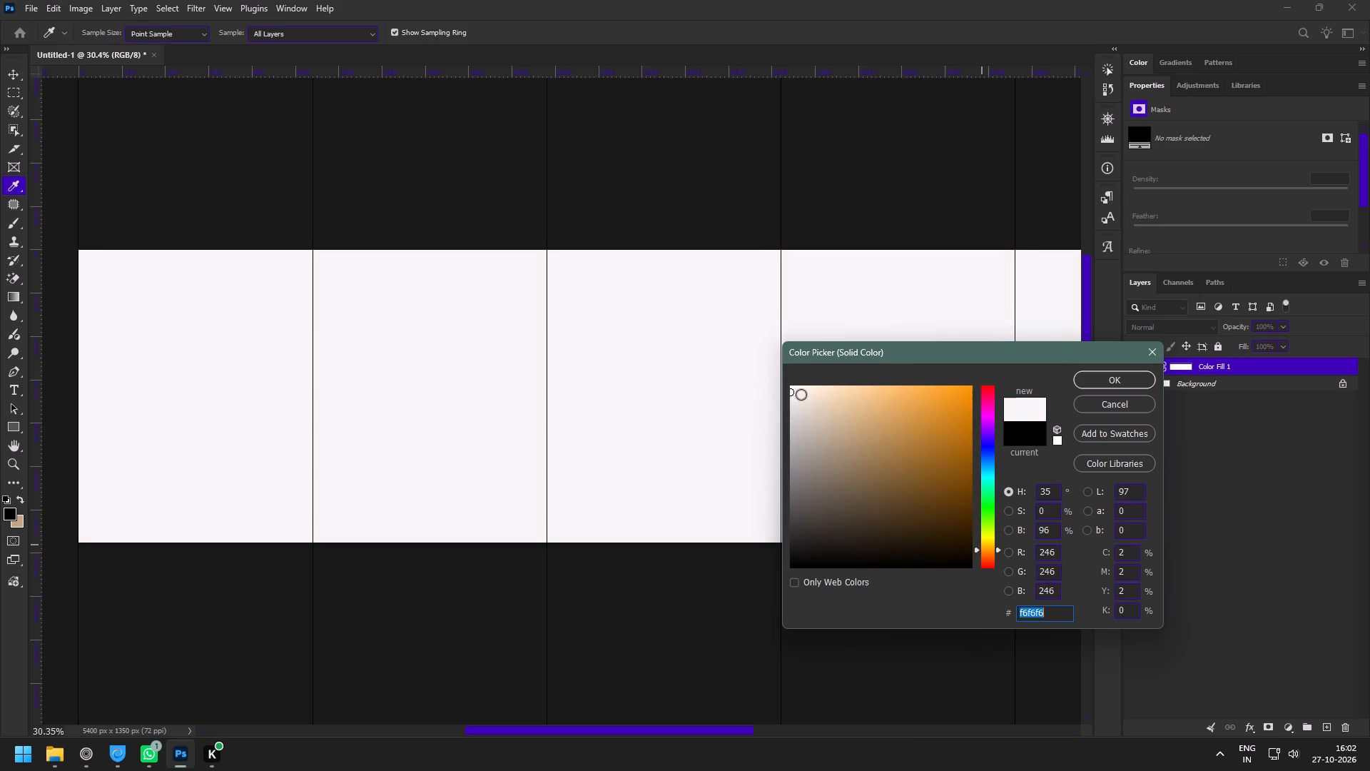
left_click_drag(801, 394, 796, 382)
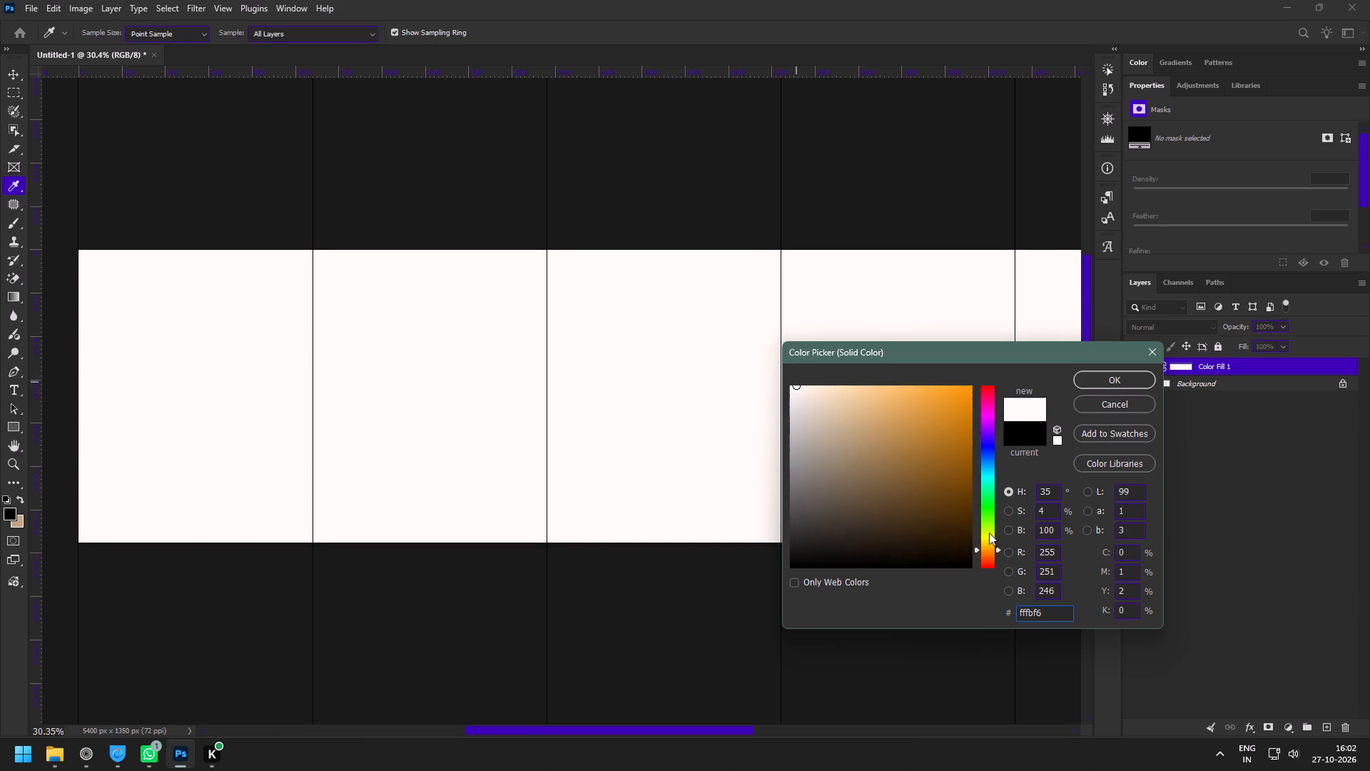
left_click_drag(981, 548, 985, 550)
left_click_drag(985, 550, 988, 554)
left_click(1109, 385)
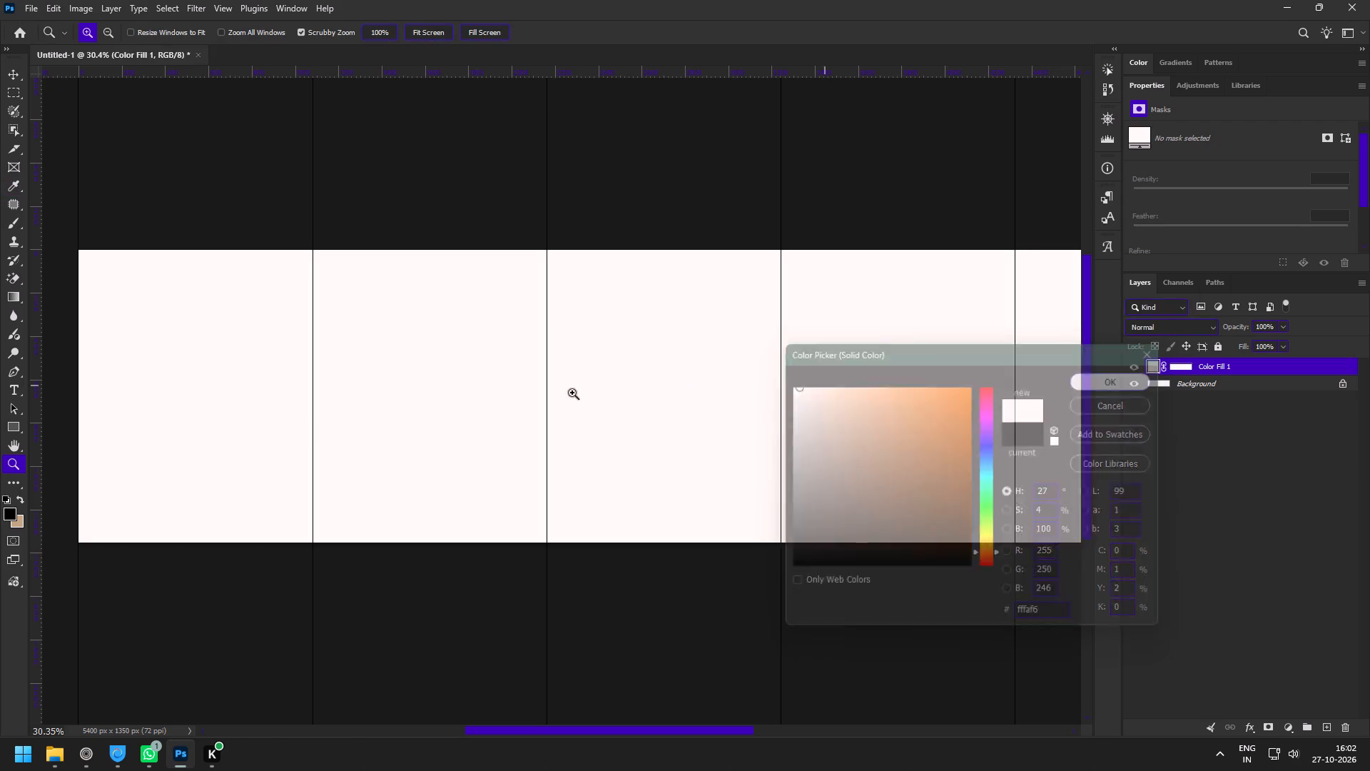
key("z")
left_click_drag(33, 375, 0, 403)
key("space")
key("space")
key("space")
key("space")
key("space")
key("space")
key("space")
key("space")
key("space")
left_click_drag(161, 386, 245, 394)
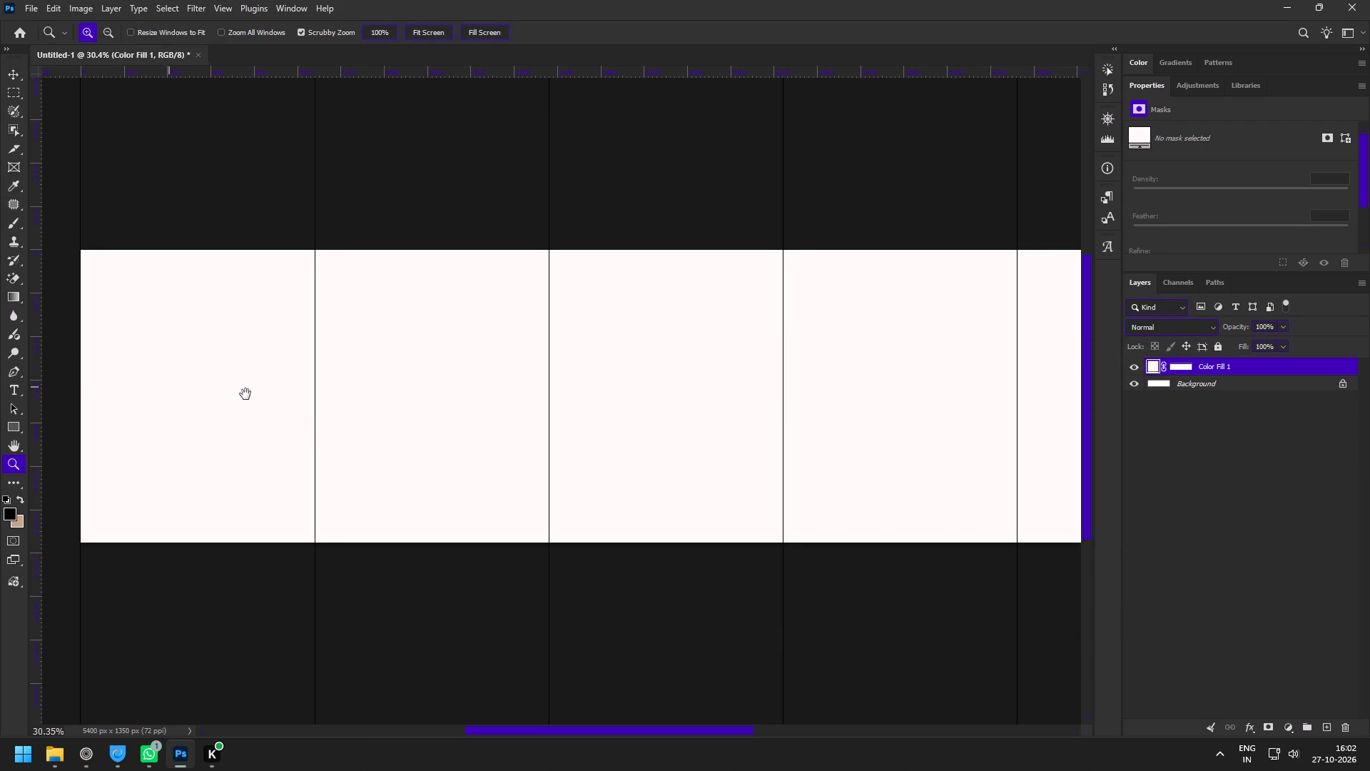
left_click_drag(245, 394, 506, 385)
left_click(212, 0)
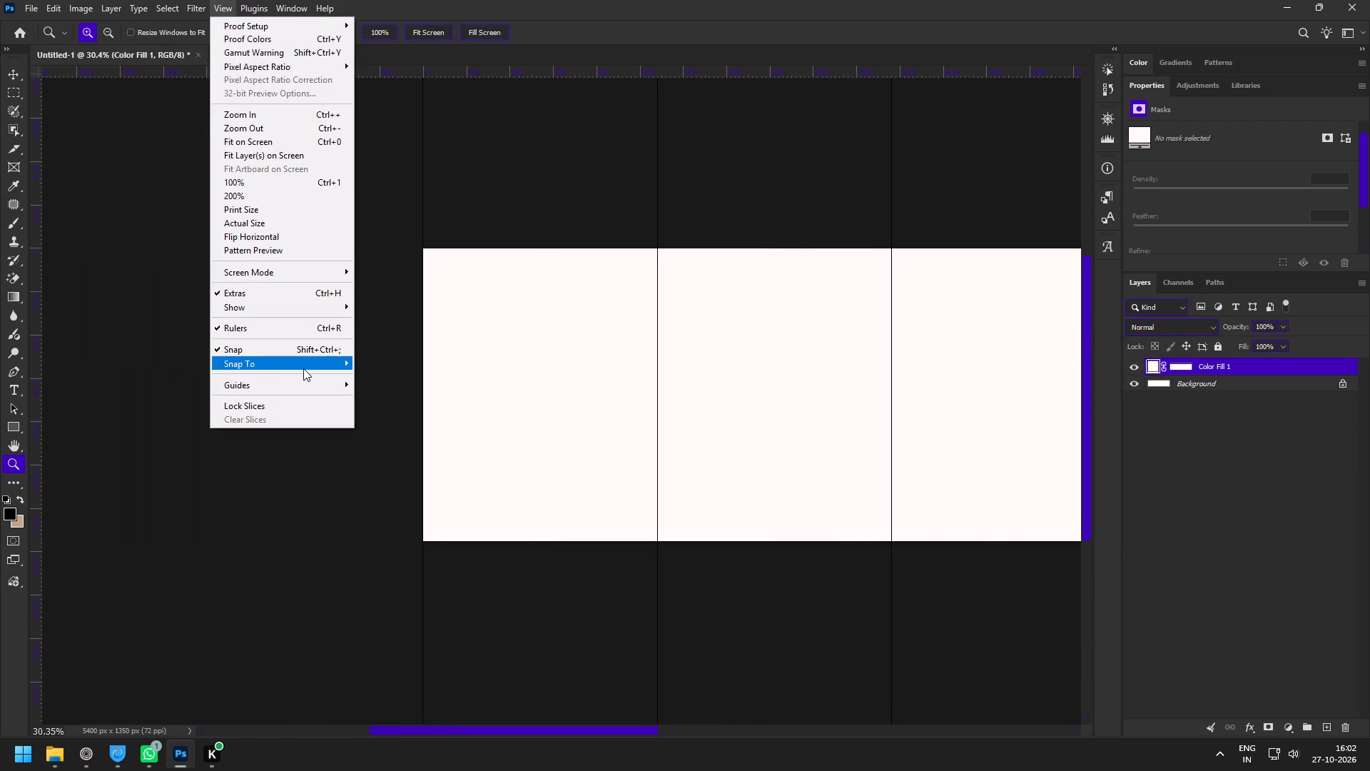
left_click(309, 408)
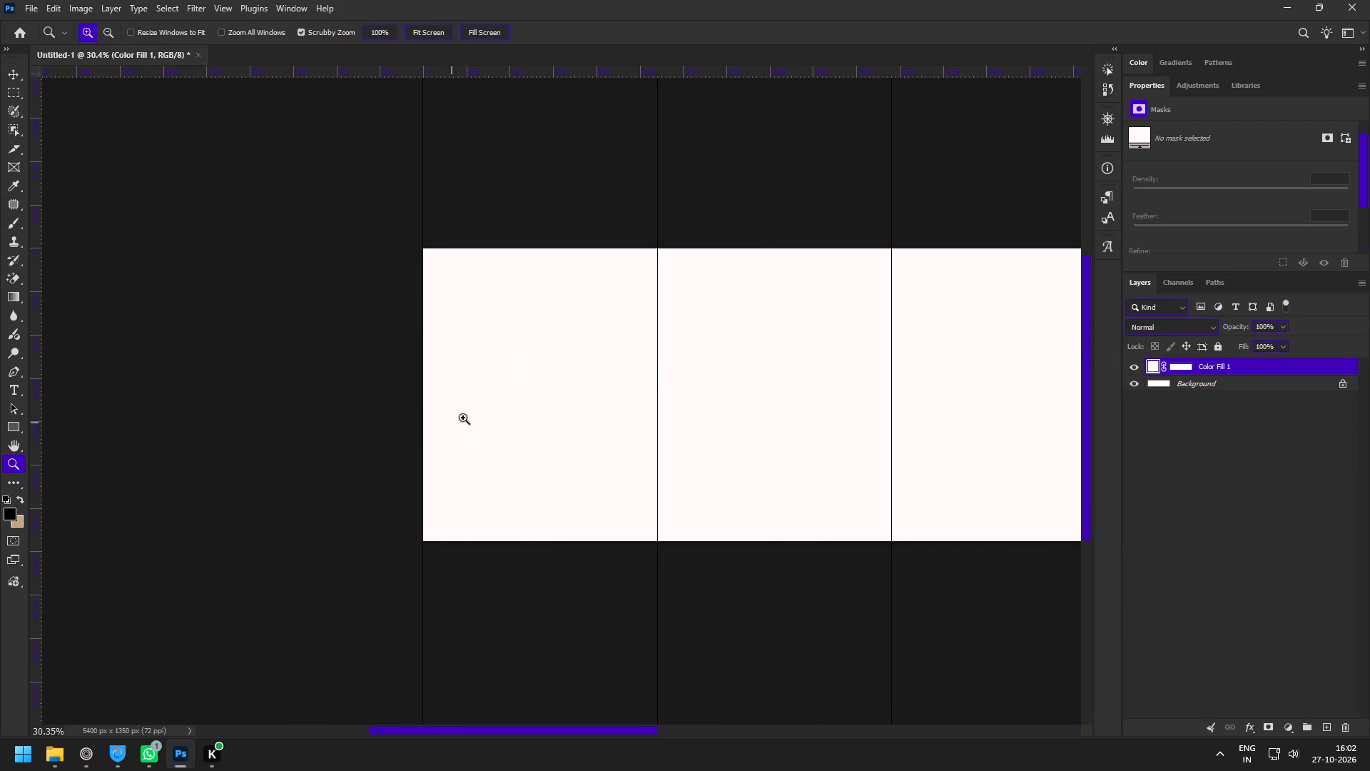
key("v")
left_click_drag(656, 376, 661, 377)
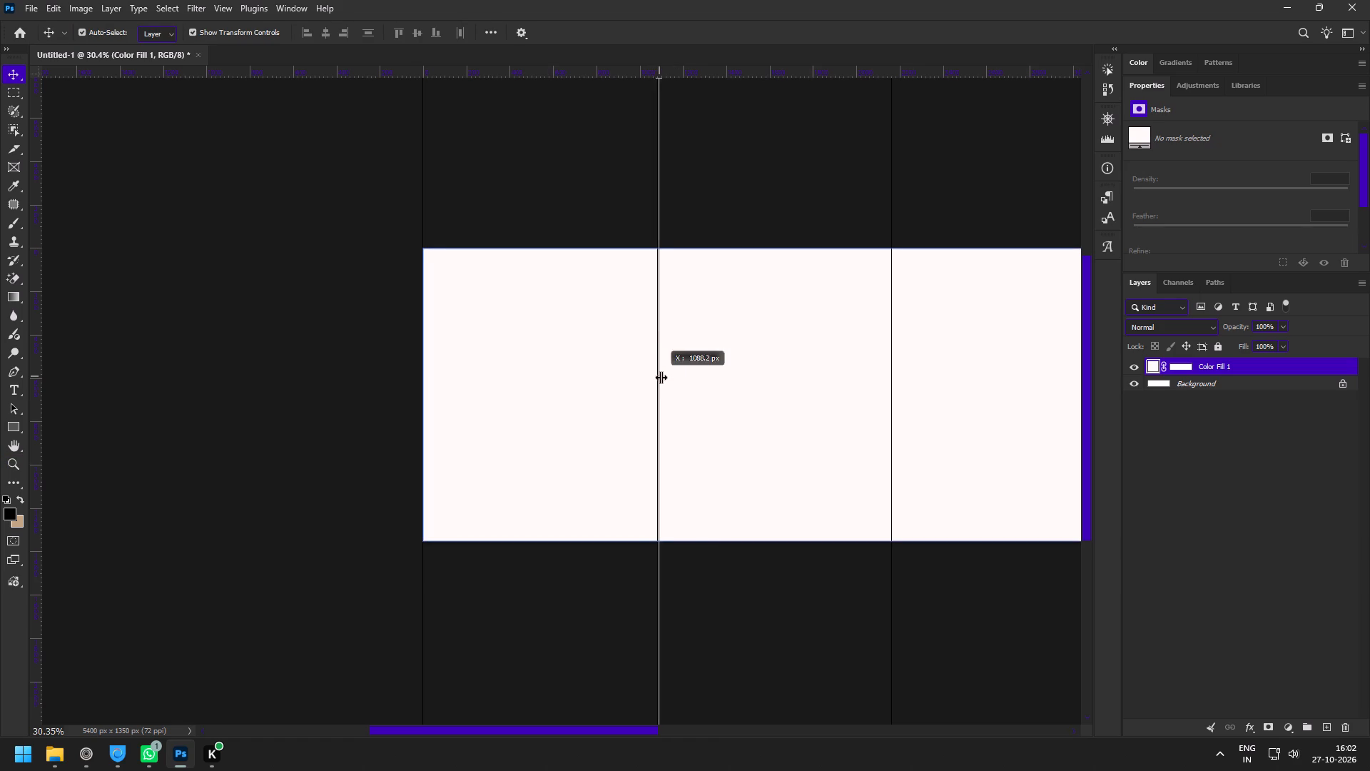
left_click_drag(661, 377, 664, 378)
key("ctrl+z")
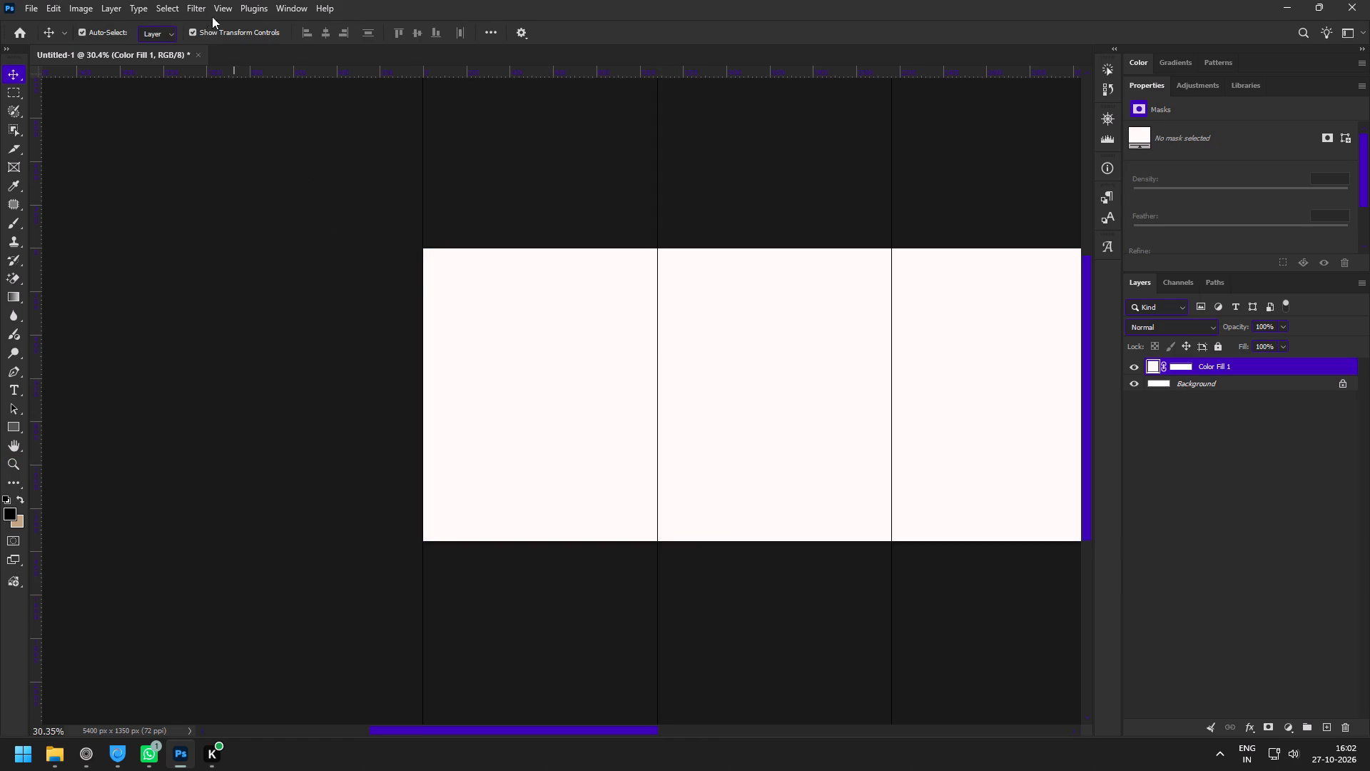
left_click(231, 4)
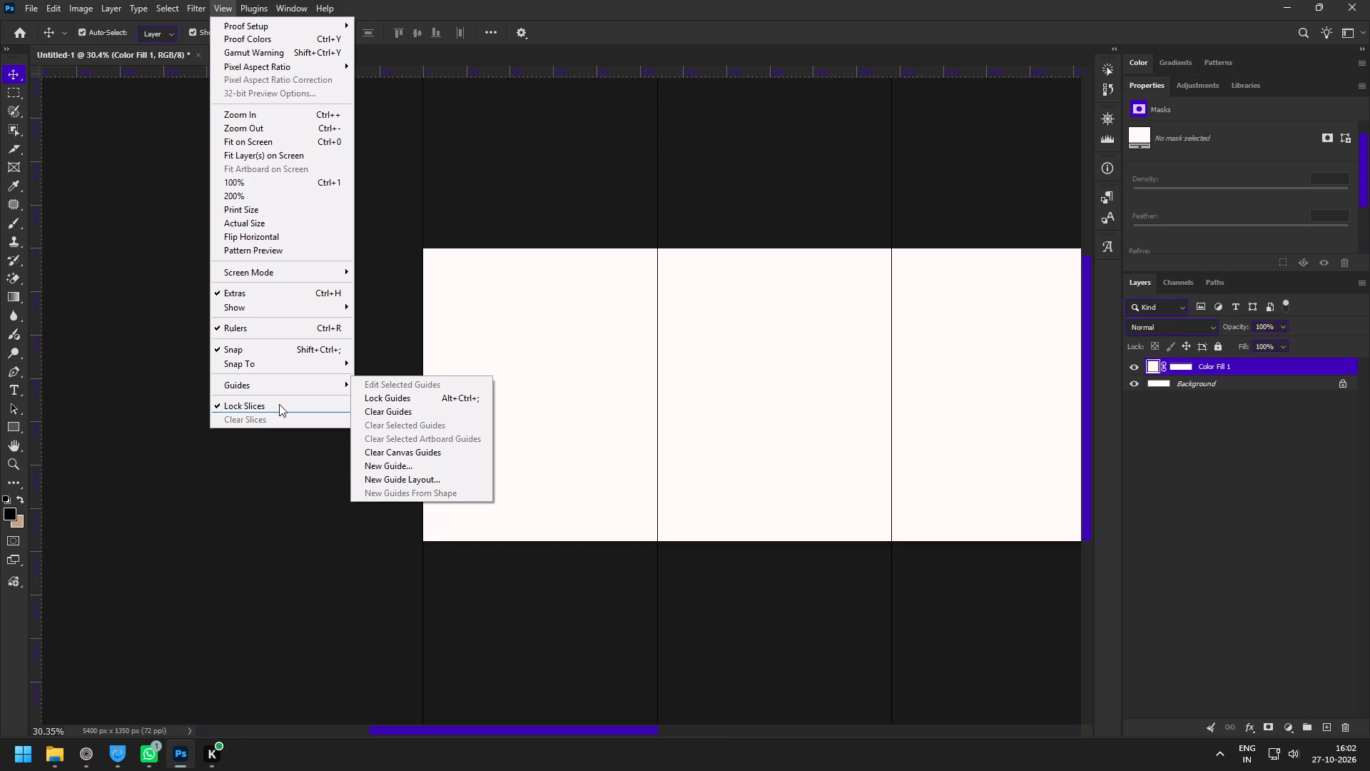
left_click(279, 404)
Lock the five-column guides so they cannot be moved.
left_click(237, 0)
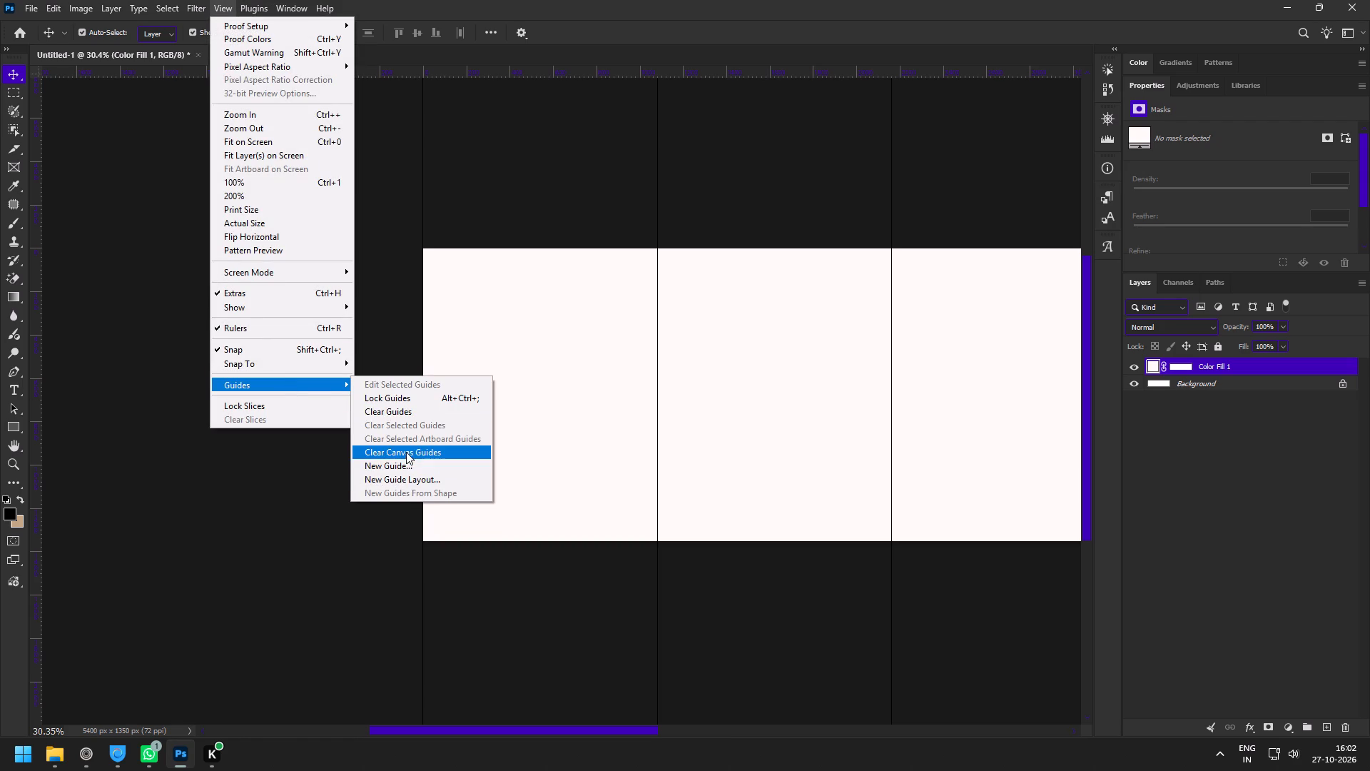
left_click(405, 398)
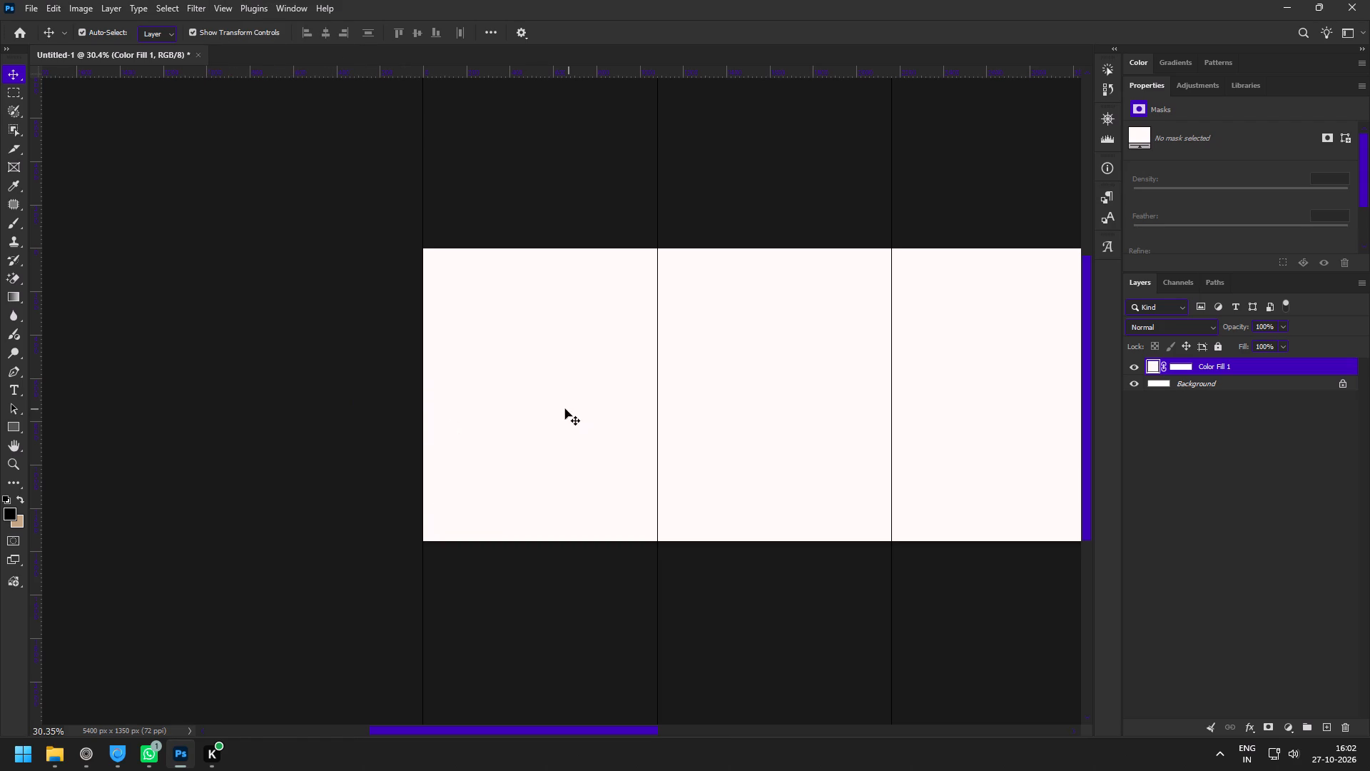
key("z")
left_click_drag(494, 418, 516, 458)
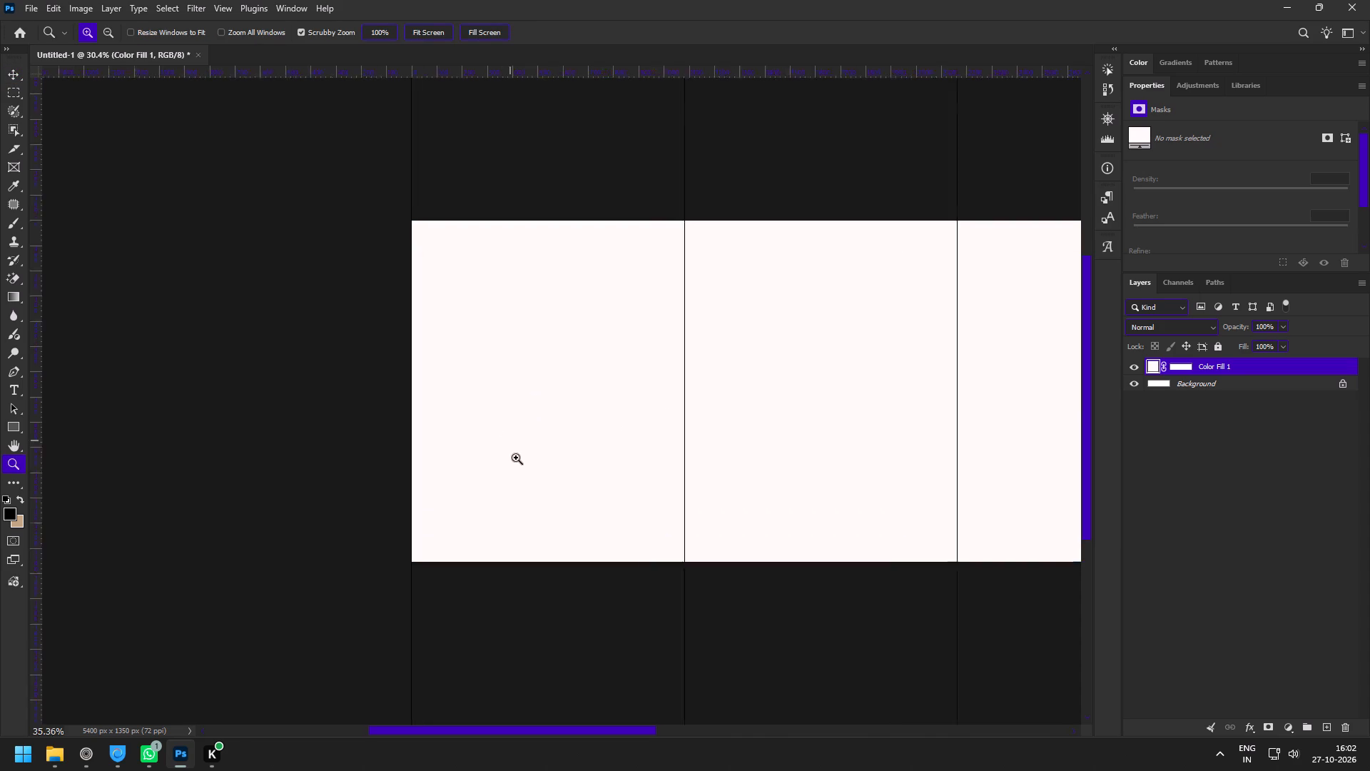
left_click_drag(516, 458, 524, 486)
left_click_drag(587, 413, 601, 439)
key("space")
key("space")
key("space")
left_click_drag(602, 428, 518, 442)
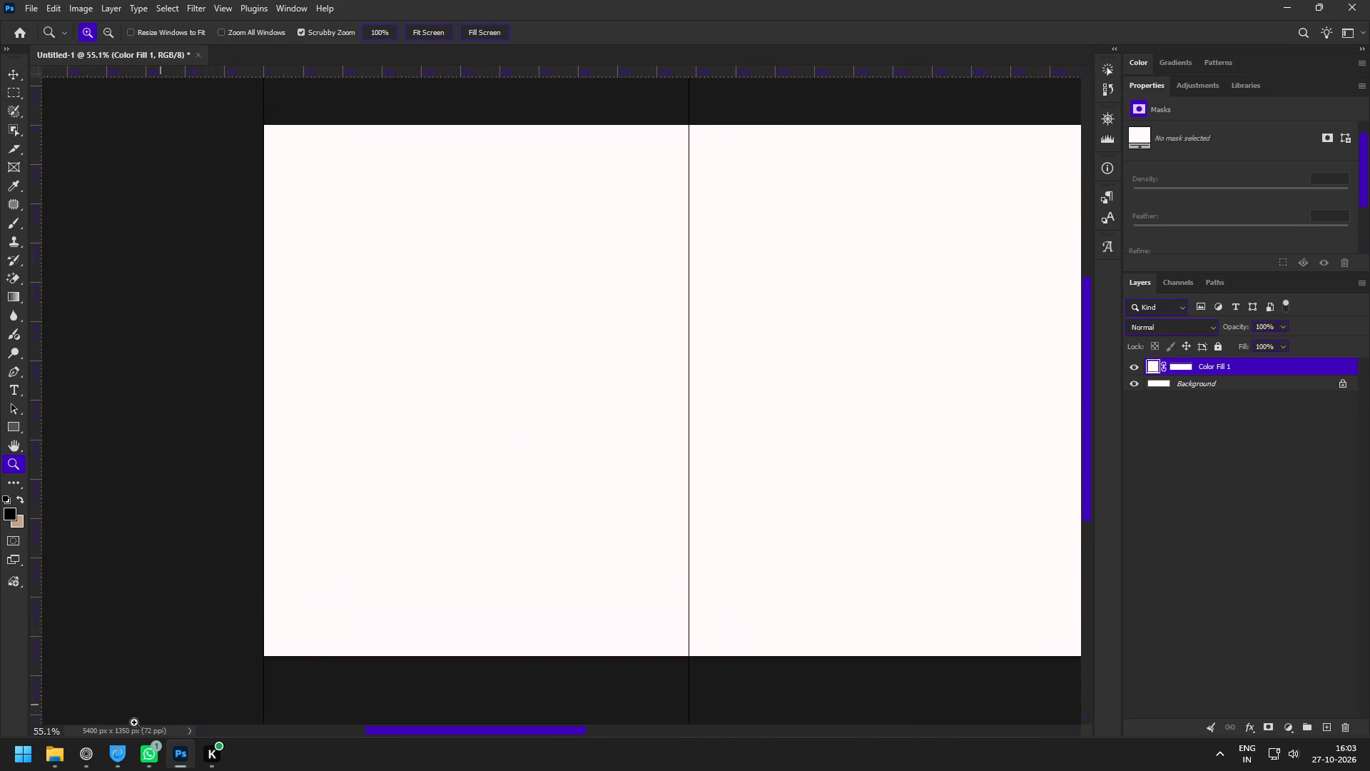
Switch to Pinterest in the browser, search for "background" and open the golden mandala background pin.
left_click(90, 762)
left_click(63, 324)
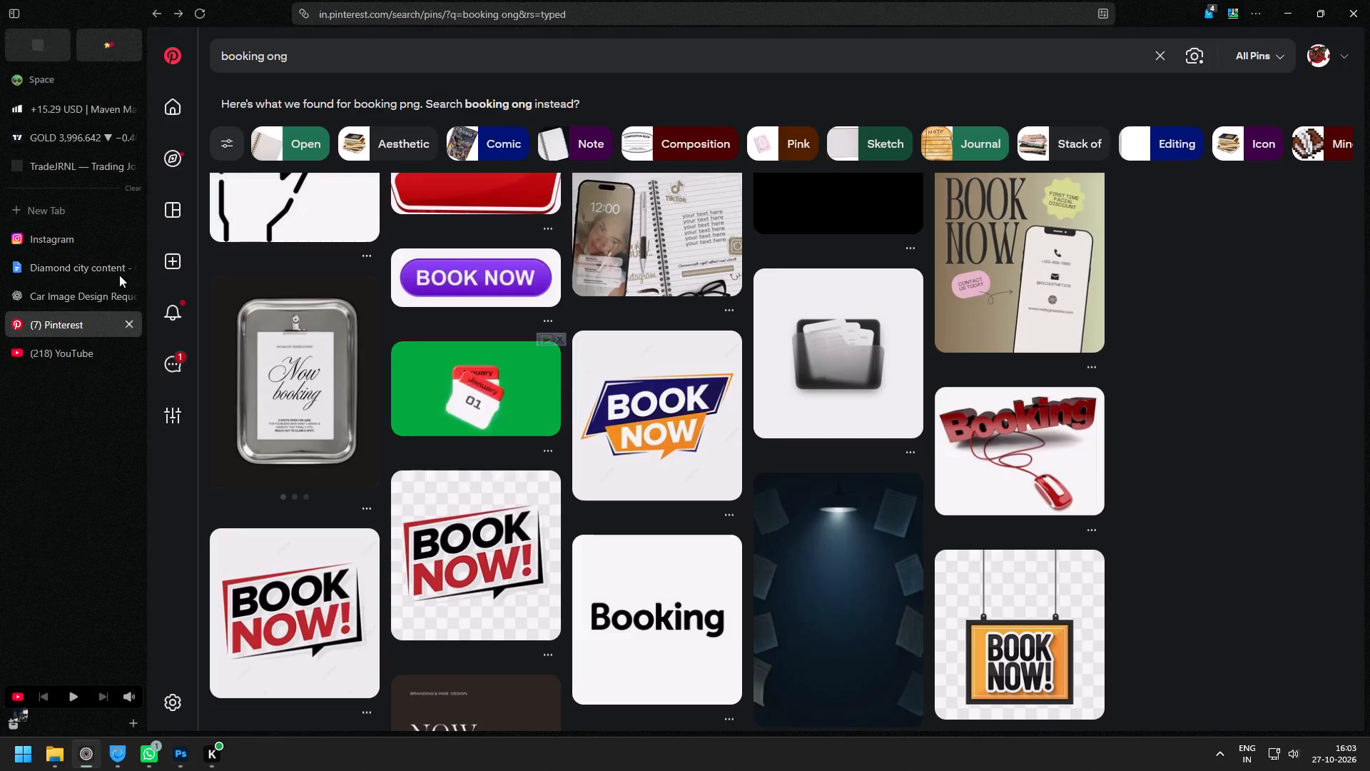
left_click(398, 56)
key("ctrl+a")
type("backgro")
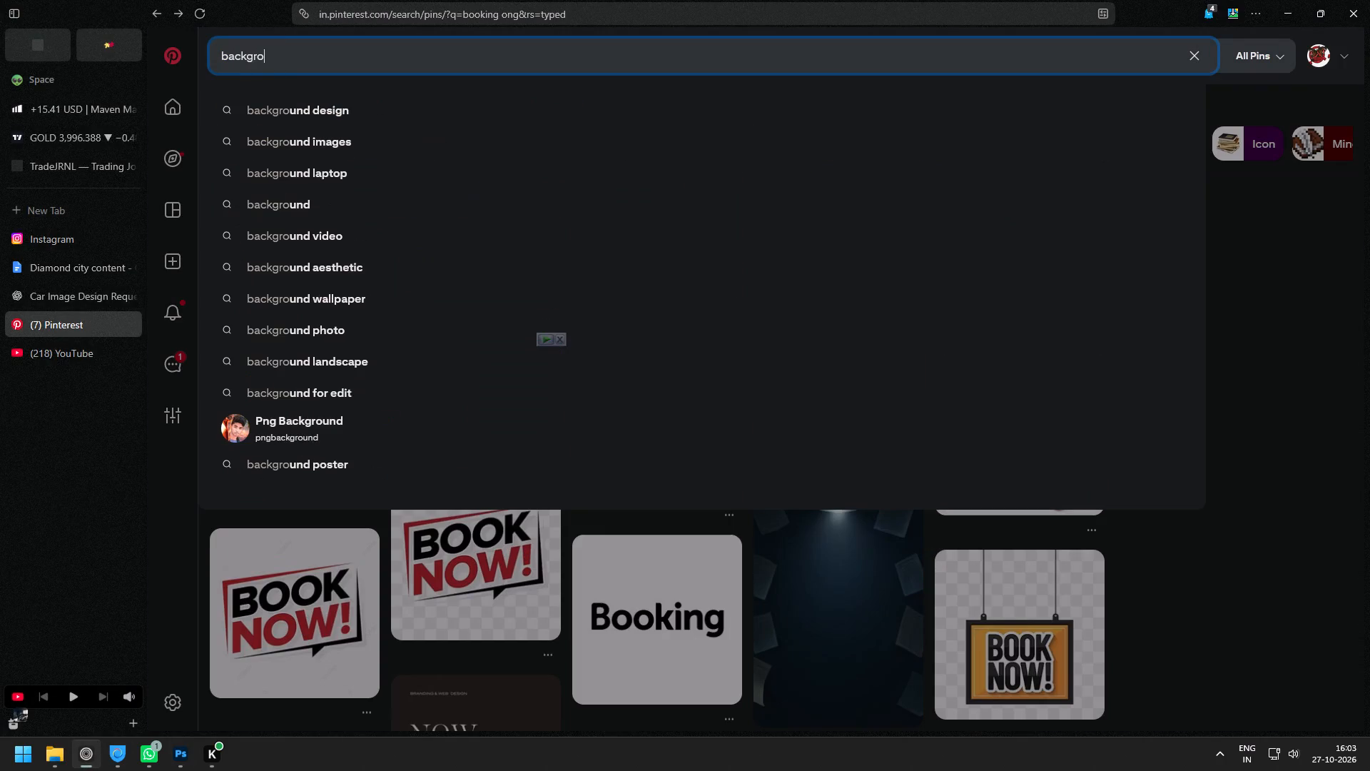
type("und")
key("space")
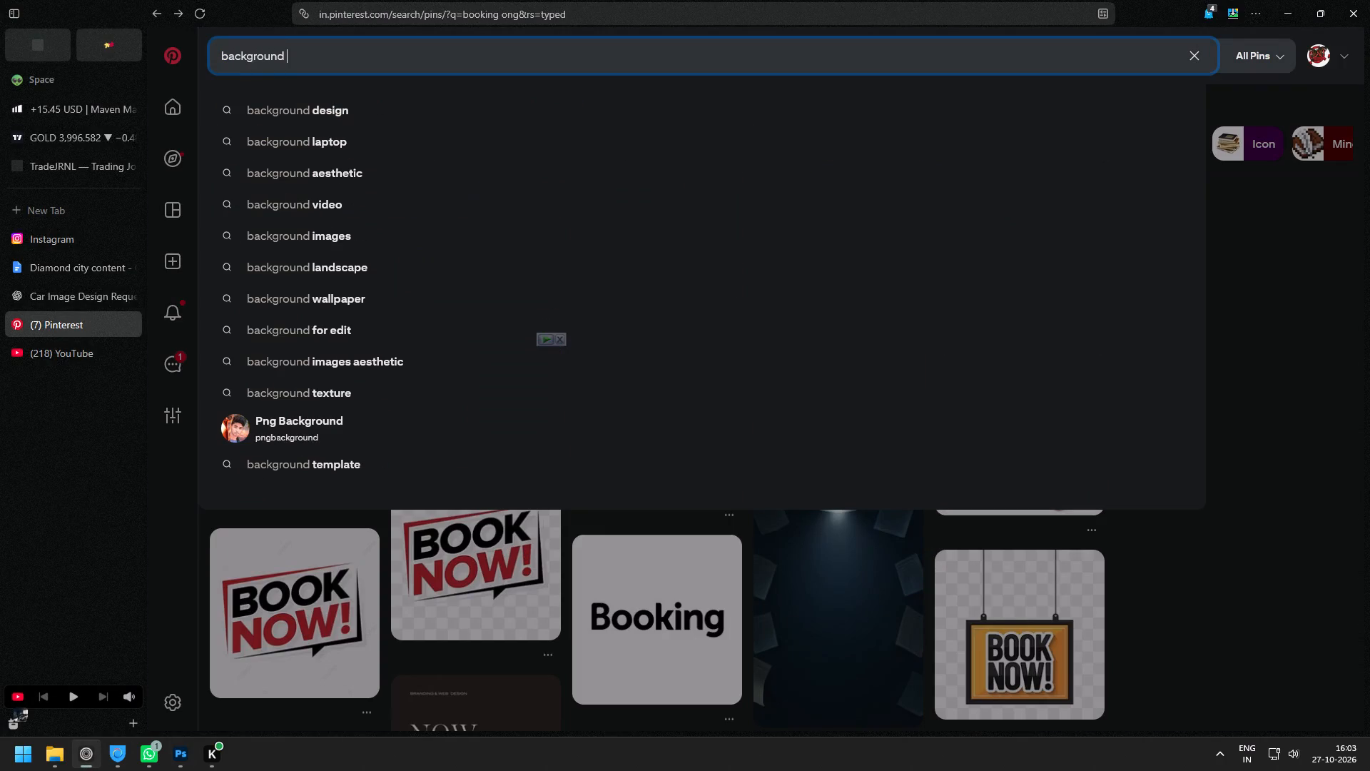
key("Return")
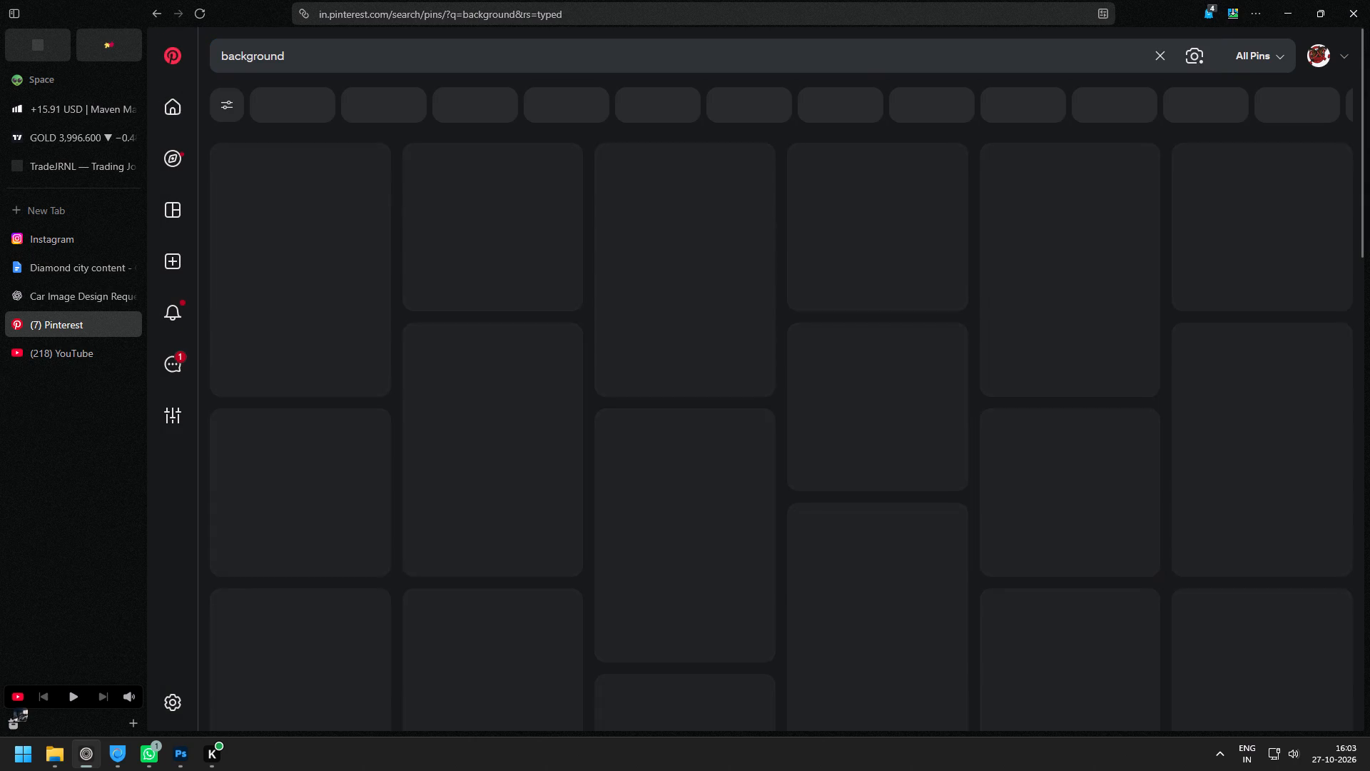
left_click(318, 66)
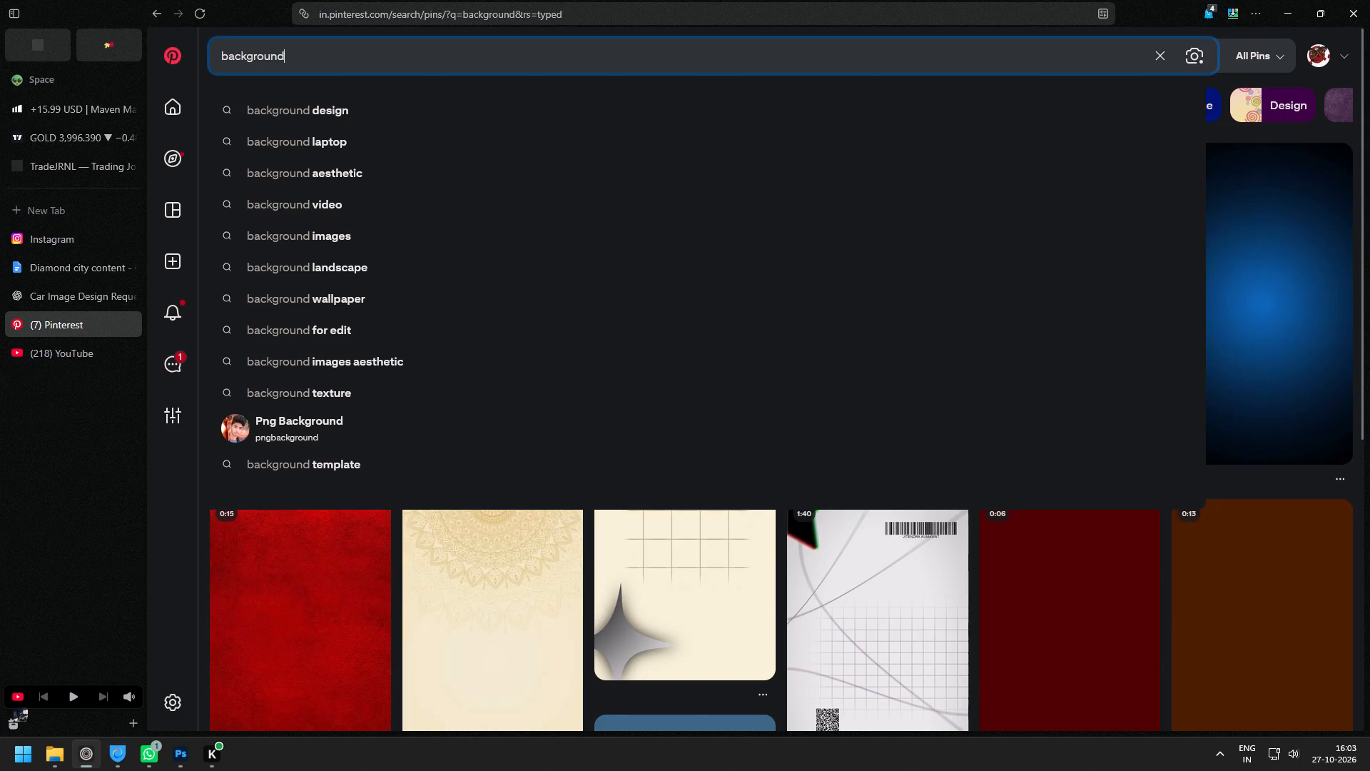
left_click(464, 593)
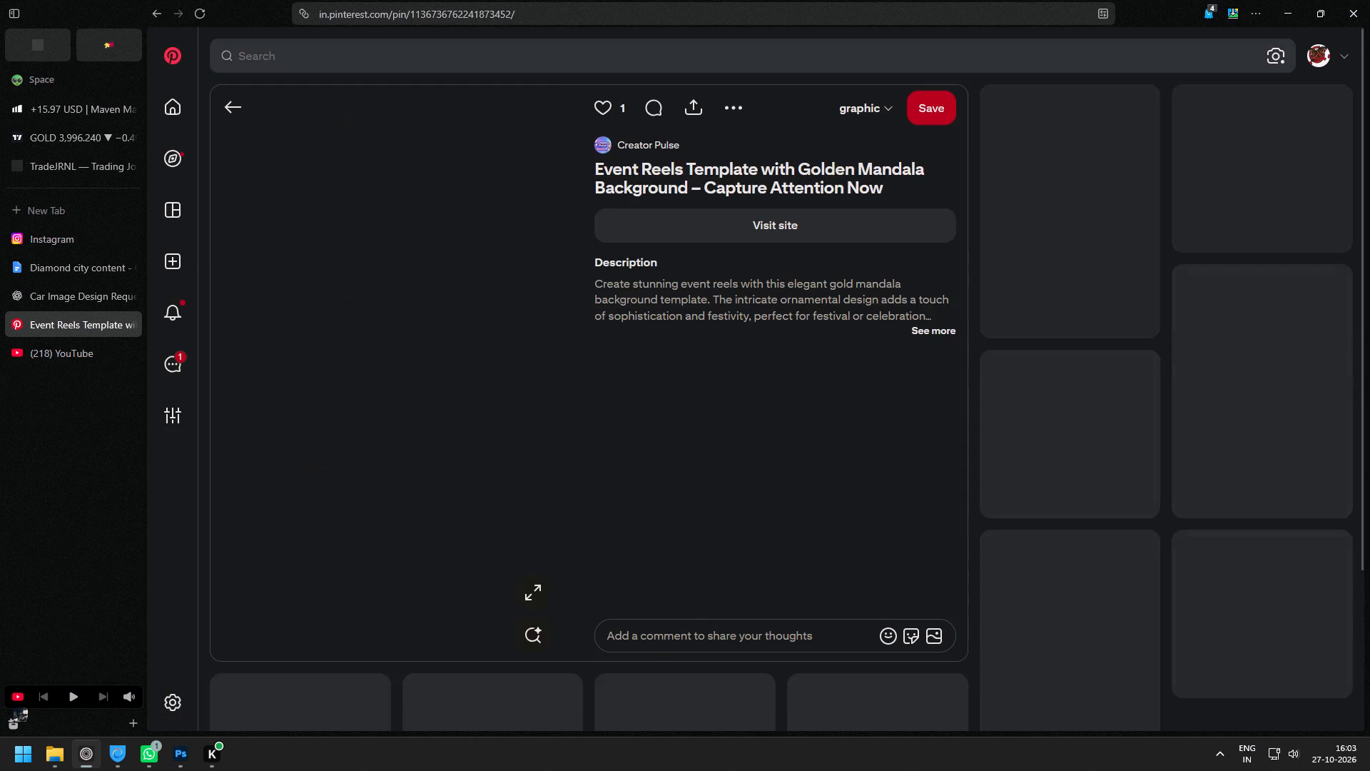
Search Pinterest for "pattern premium background".
left_click(295, 53)
type("pattern pr")
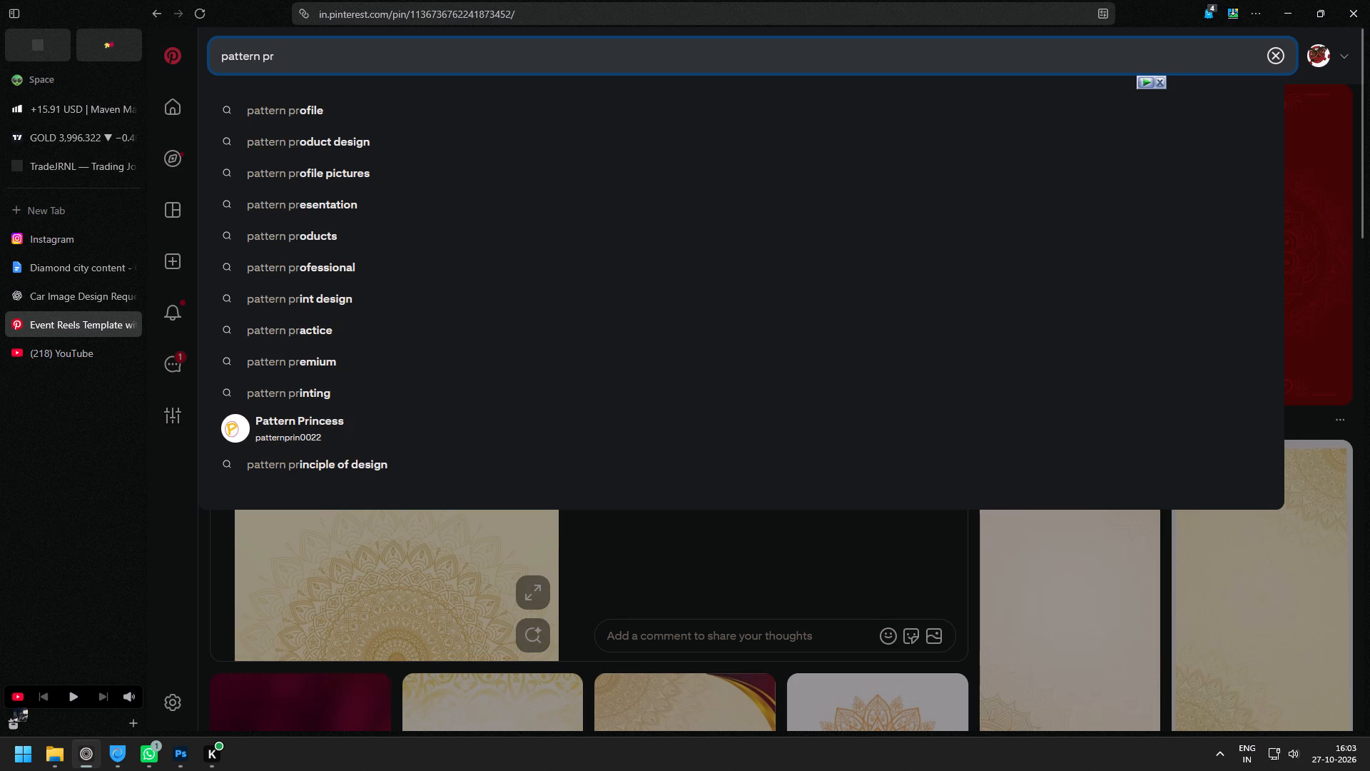
key("i")
key("BackSpace")
type("emium background")
key("space")
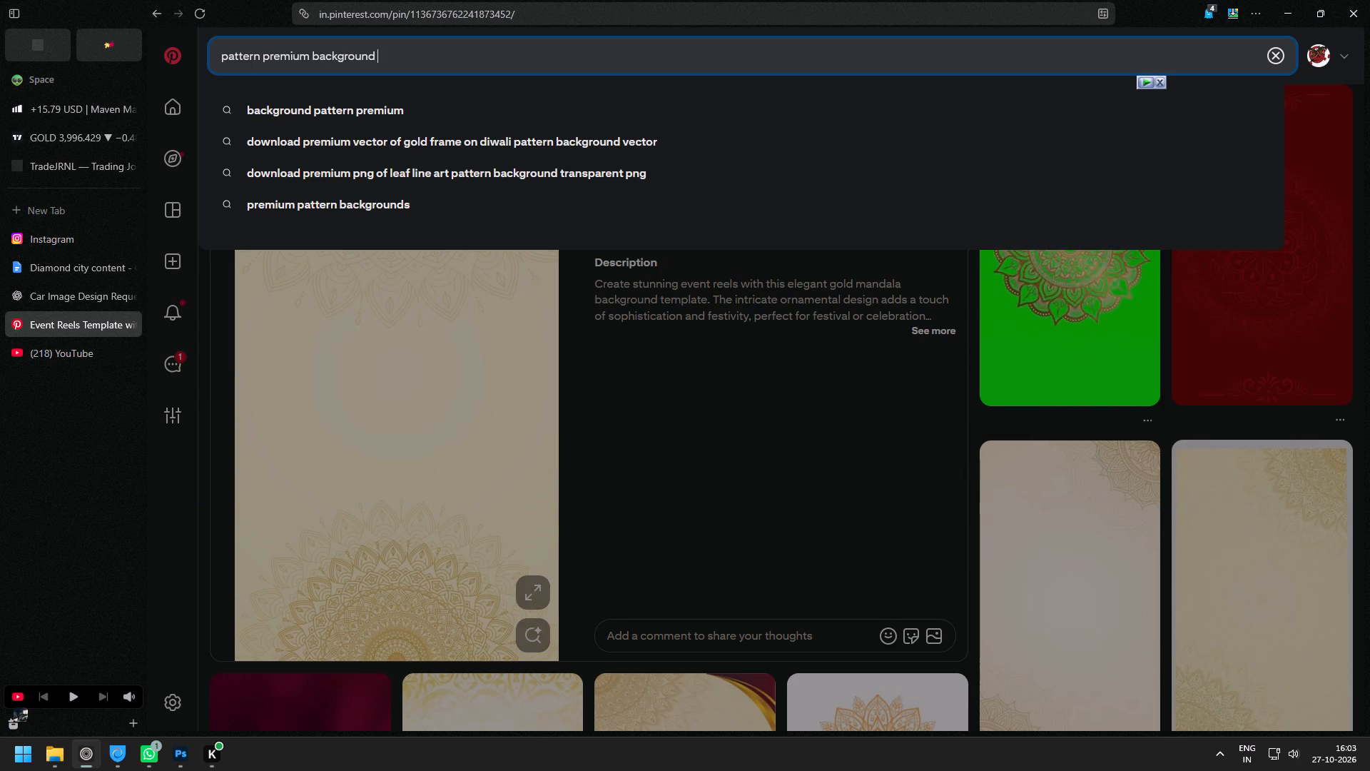
key("Return")
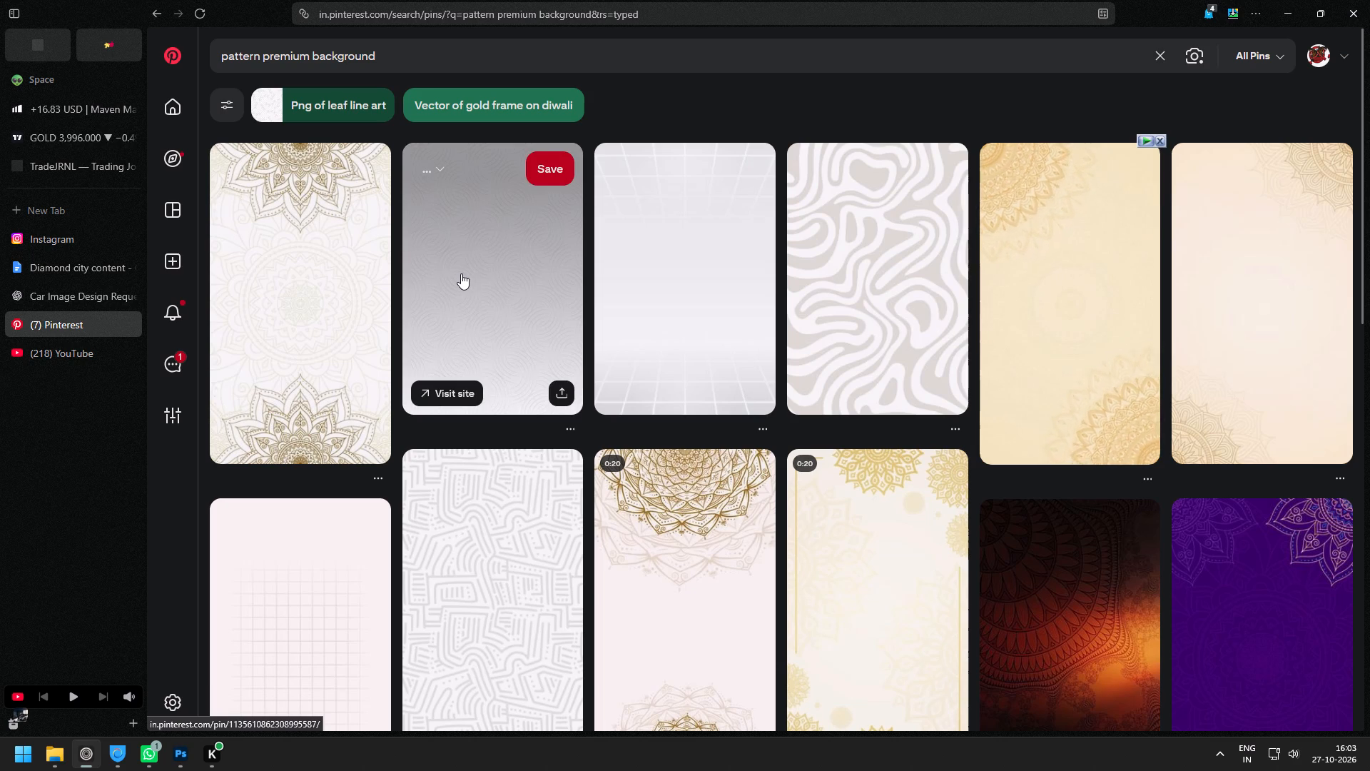
Open the white interlaced rounded arc pin, go to the related white geometric lattice pattern pin and copy its image.
left_click(502, 238)
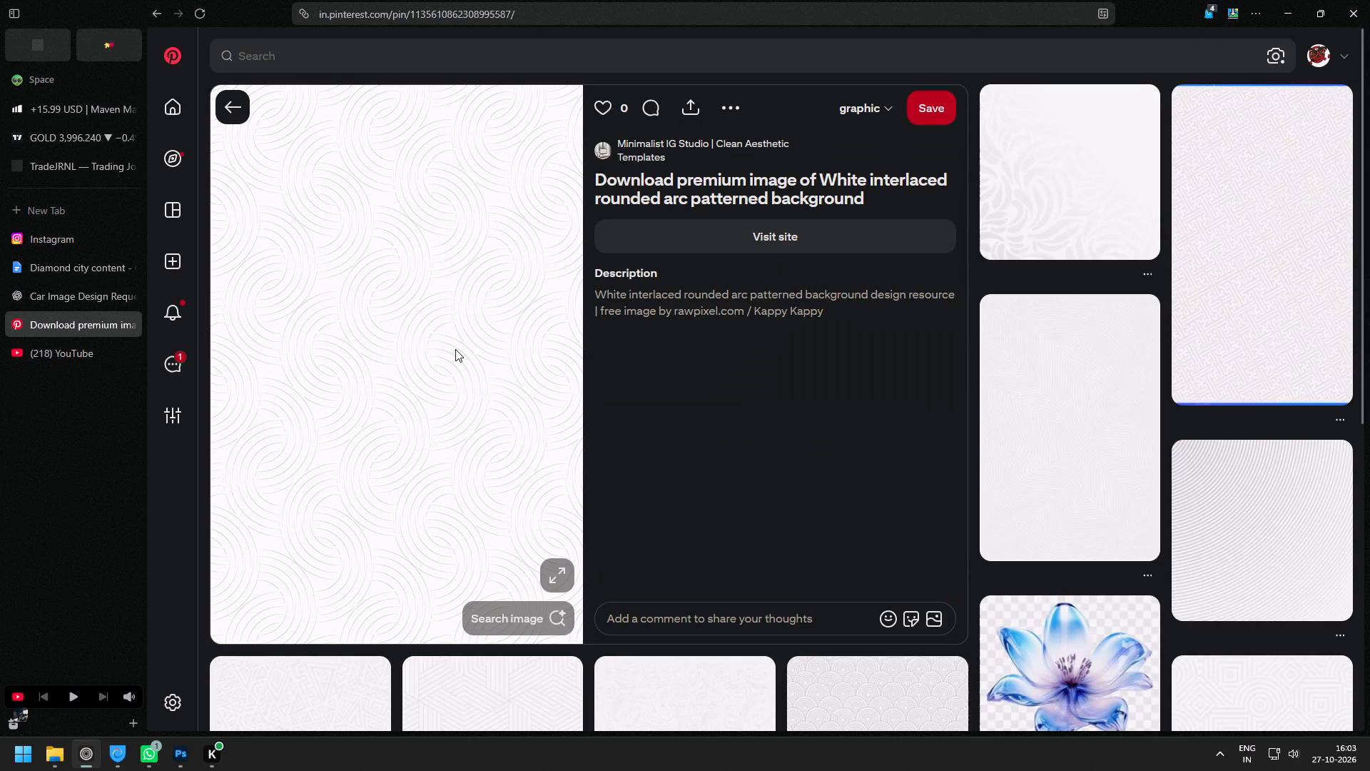
left_click(1247, 248)
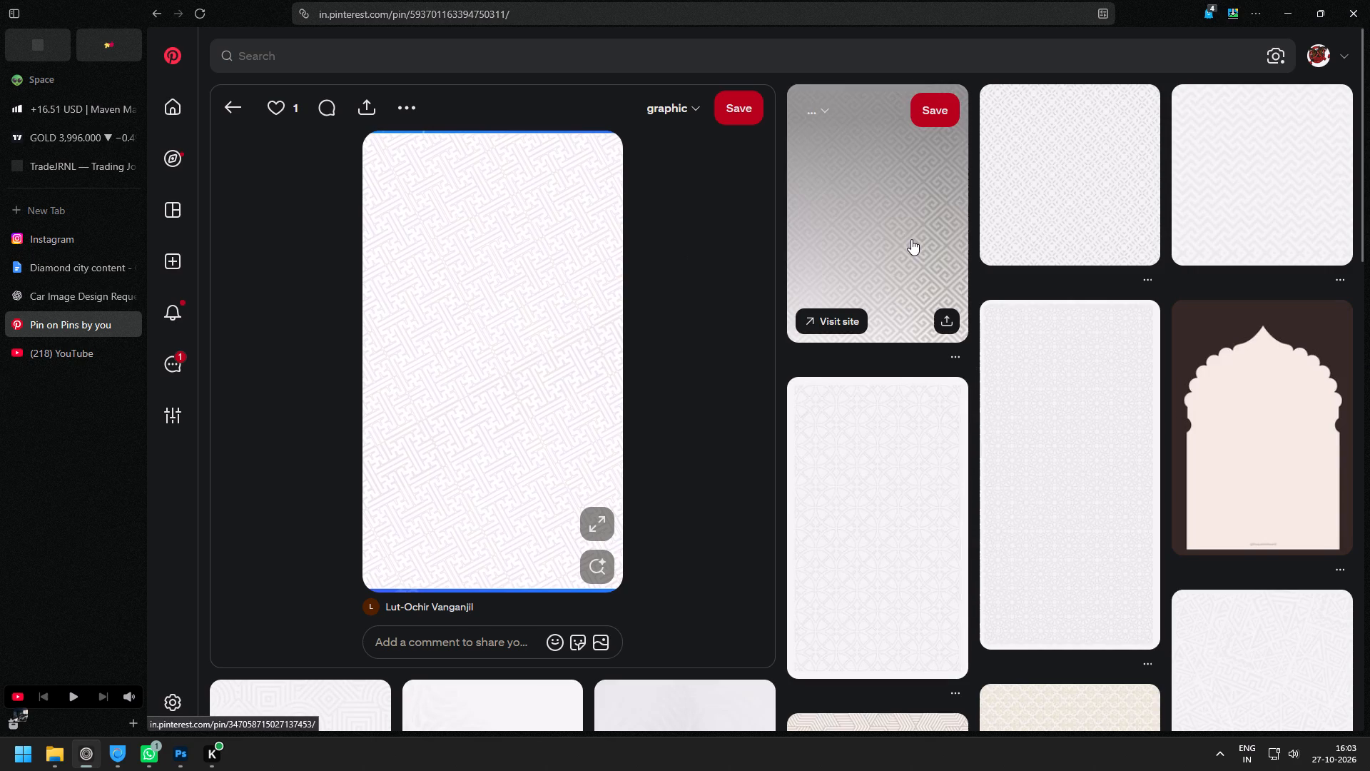
right_click(498, 293)
left_click(554, 356)
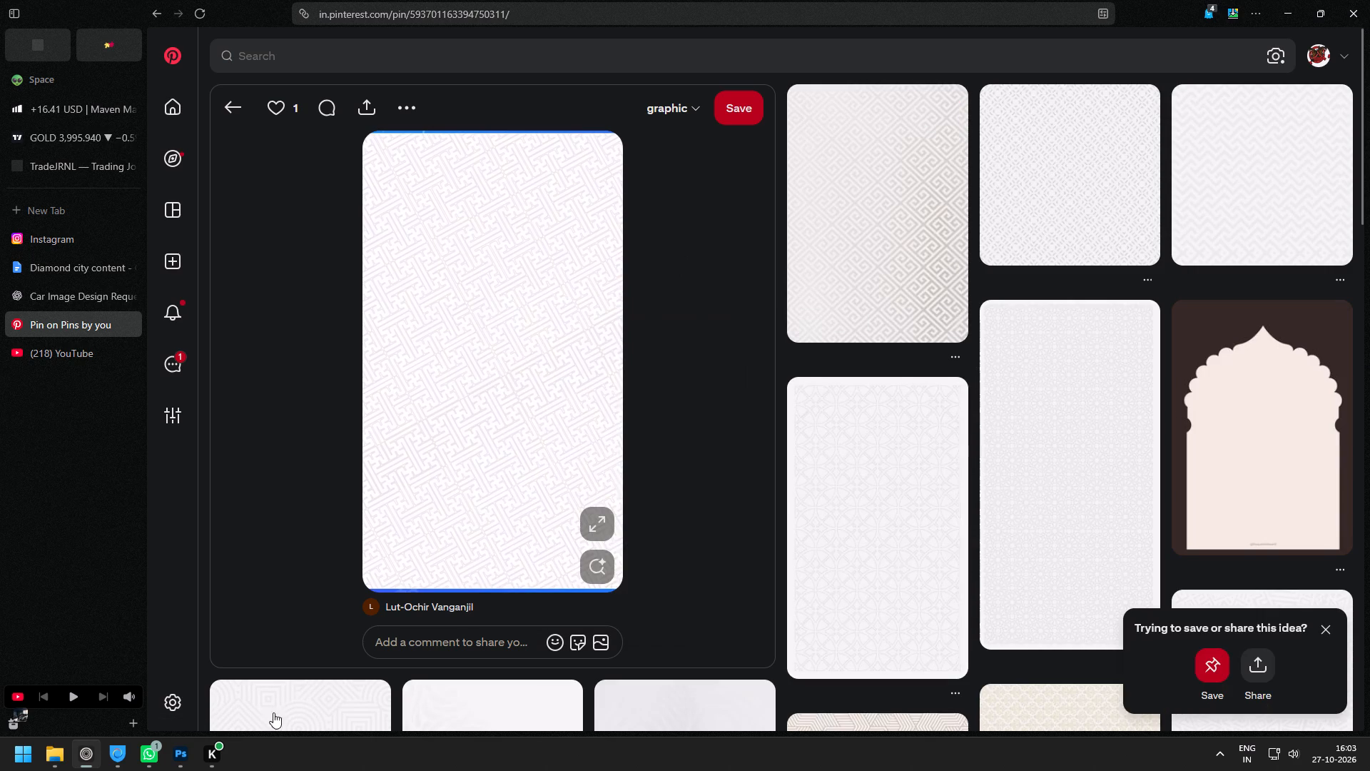
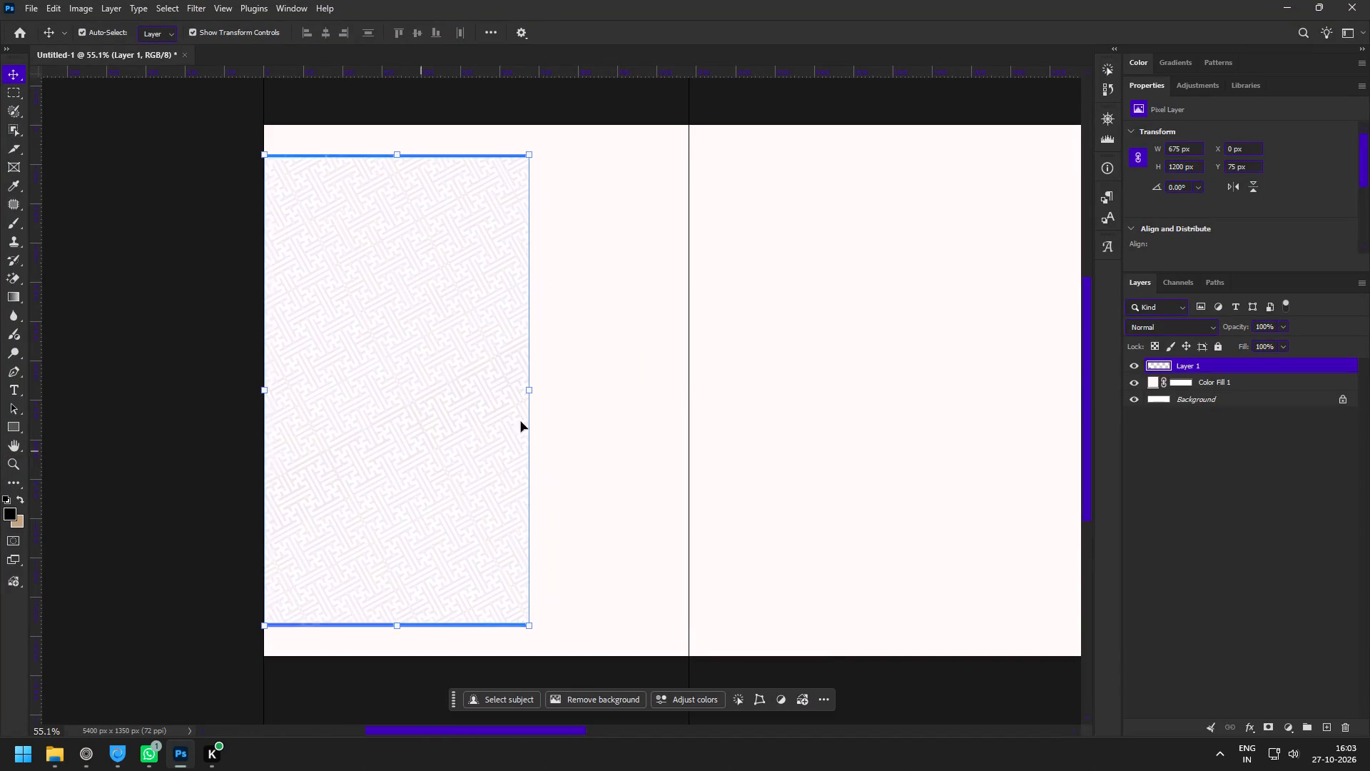
Scale the pasted lattice pattern proportionally to 160% so that it covers the whole first slide.
left_click_drag(524, 391, 681, 374)
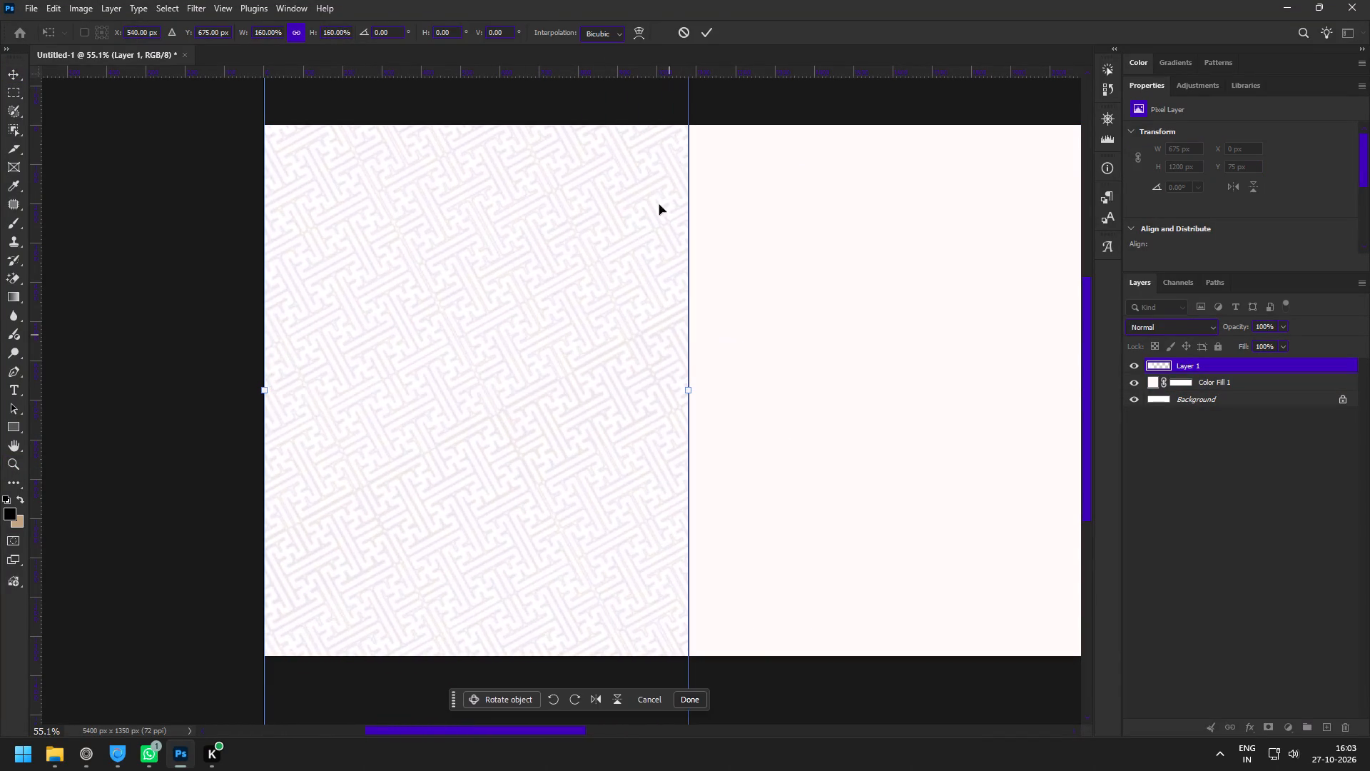
left_click(709, 33)
Convert the pattern layer to a smart object.
key("z")
left_click_drag(418, 246, 466, 292)
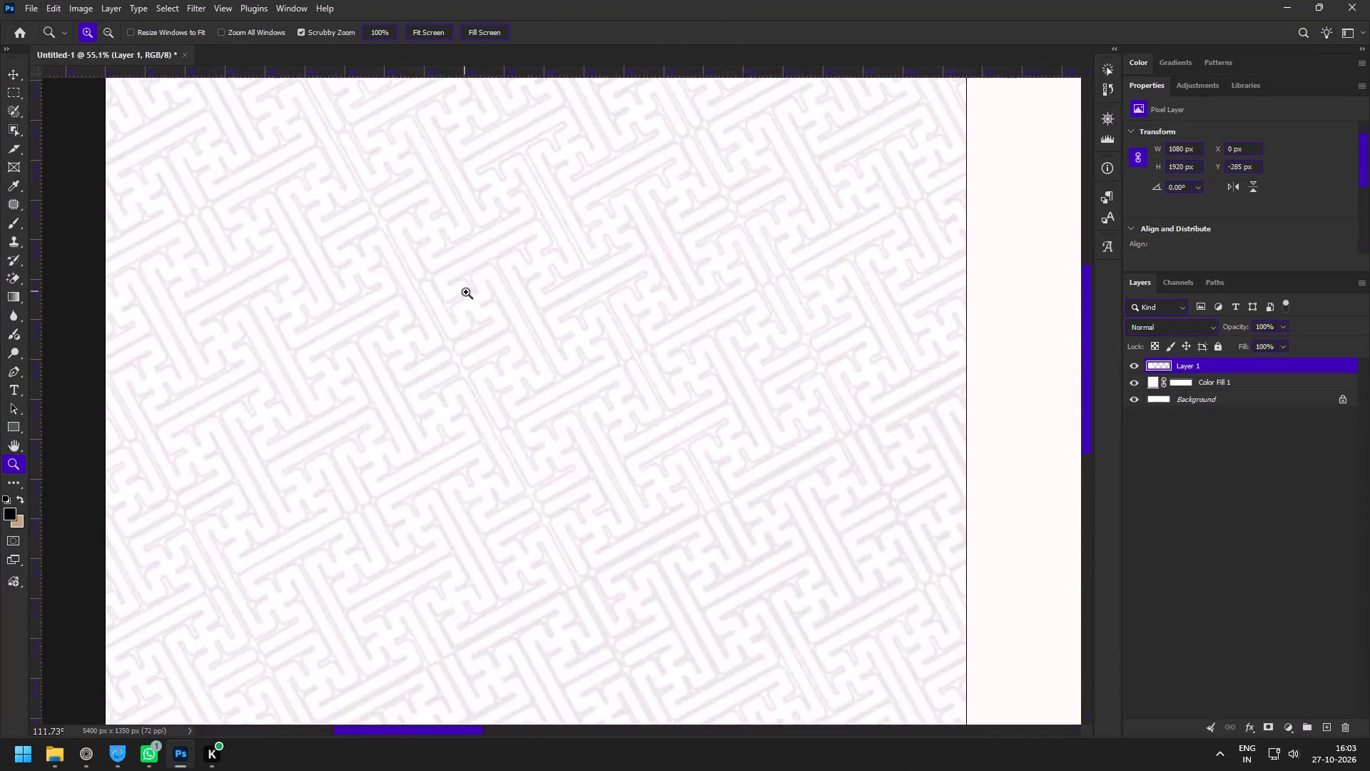
left_click_drag(466, 292, 415, 275)
key("F8")
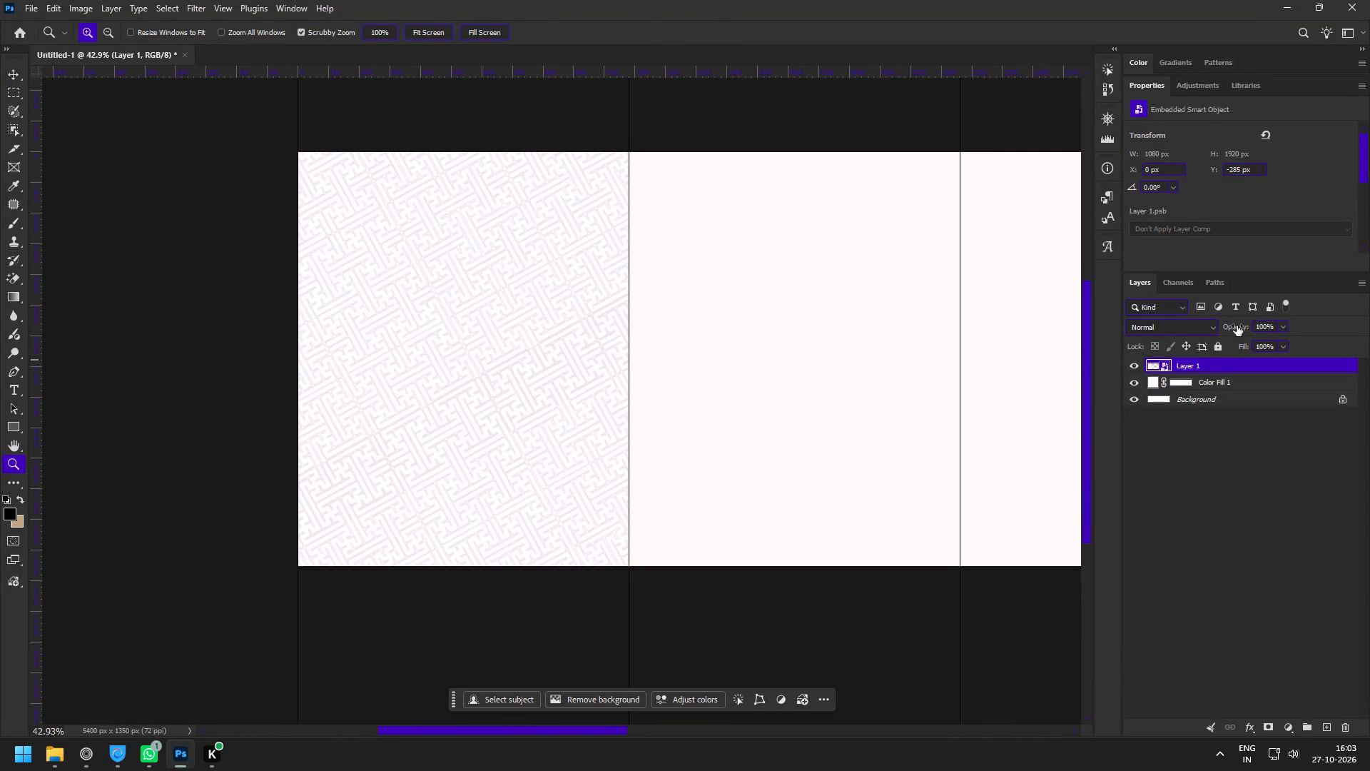
Lower the pattern layer's opacity to 15%.
left_click_drag(1239, 327, 1214, 326)
left_click_drag(1239, 327, 1224, 326)
left_click_drag(1232, 326, 1223, 326)
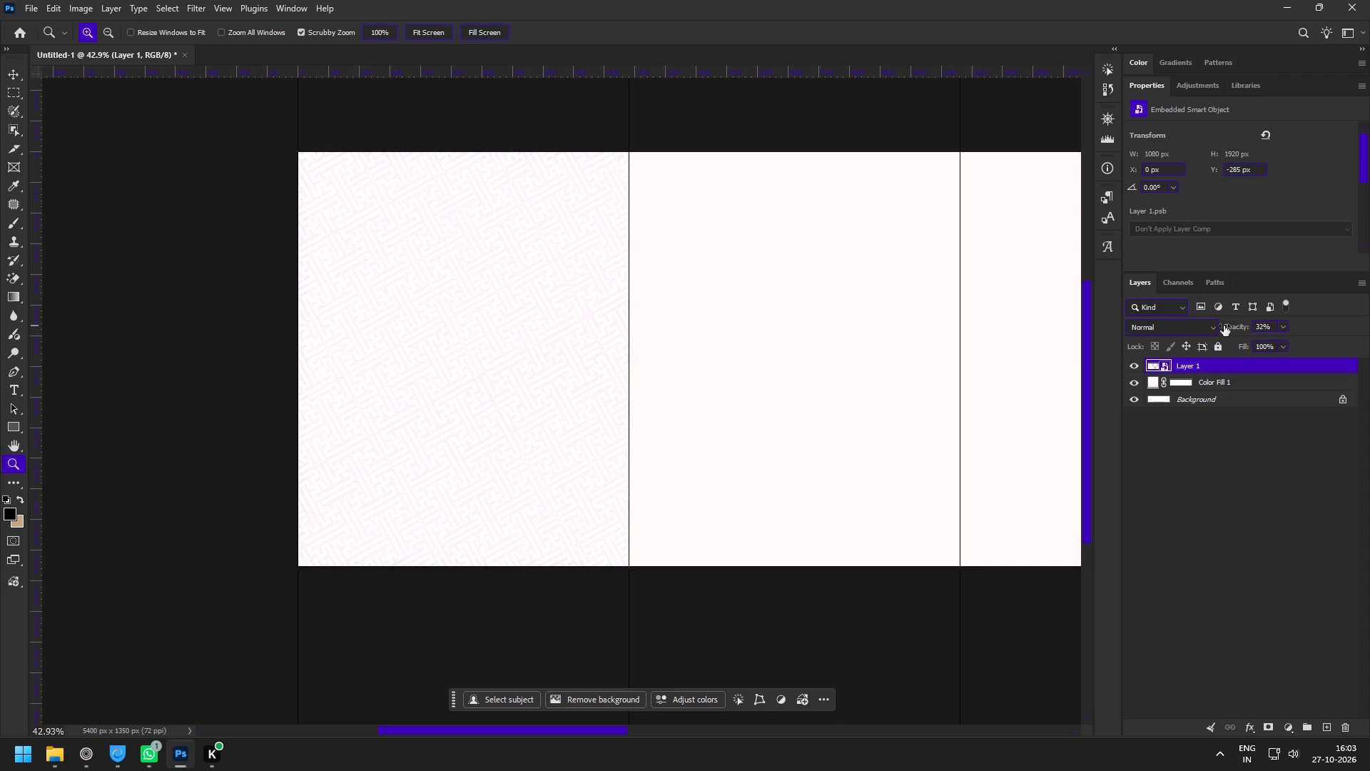
left_click_drag(1244, 328, 1232, 326)
left_click(1240, 326)
Add the copied headline "Still searching for a home that offers connectivity, comfort, and a better lifestyle?" as text near the first slide's top.
key("z")
left_click_drag(427, 366, 462, 390)
key("space")
key("space")
key("space")
key("space")
left_click_drag(422, 390, 484, 475)
key("v")
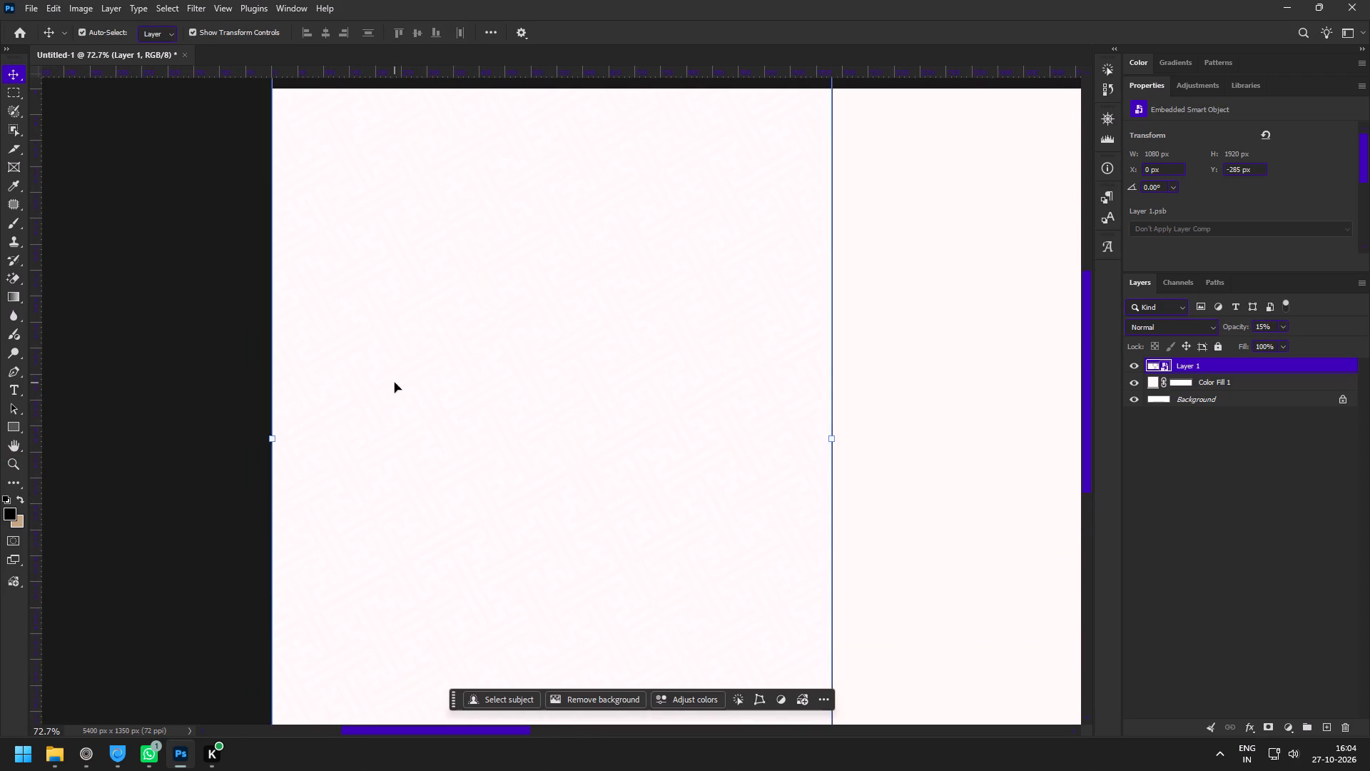
key("t")
left_click(385, 231)
key("ctrl+v")
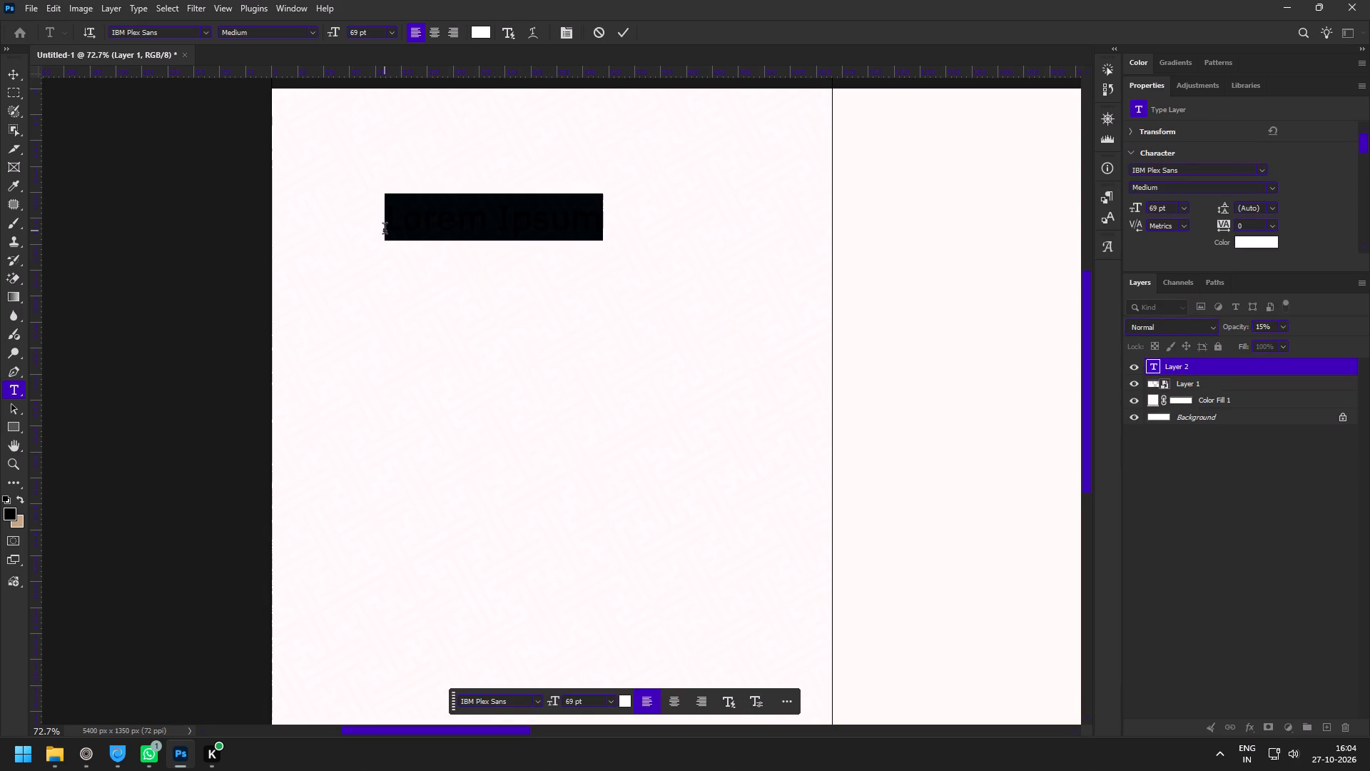
key("super+v")
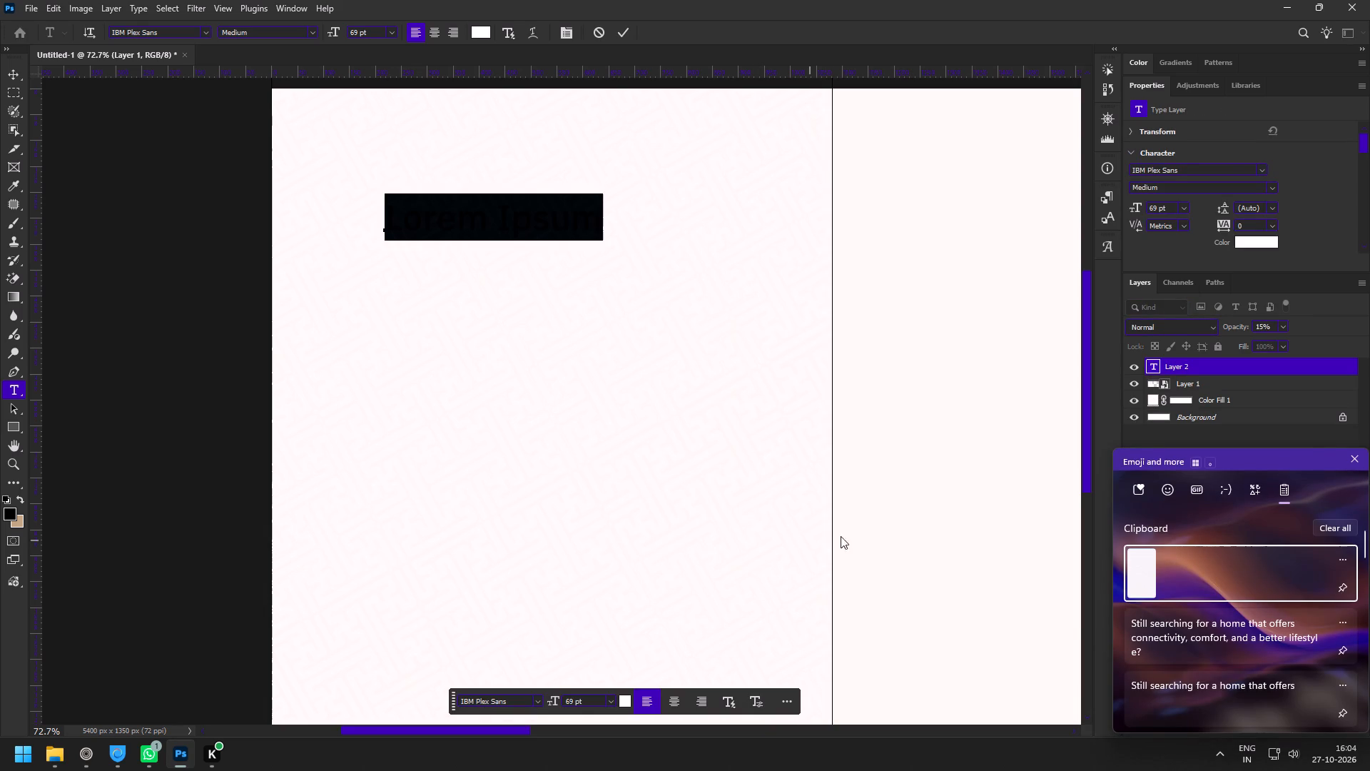
left_click(1173, 639)
key("ctrl+v")
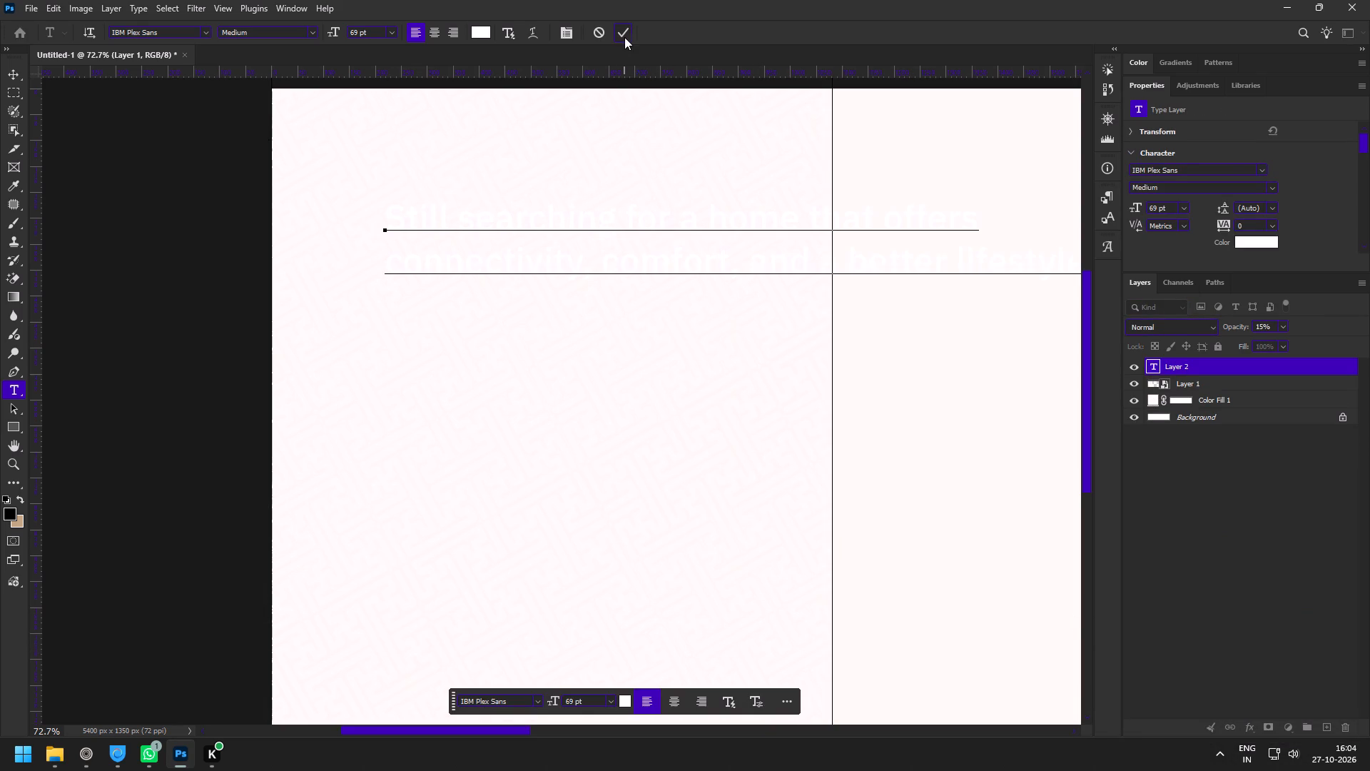
key("BackSpace")
left_click(624, 32)
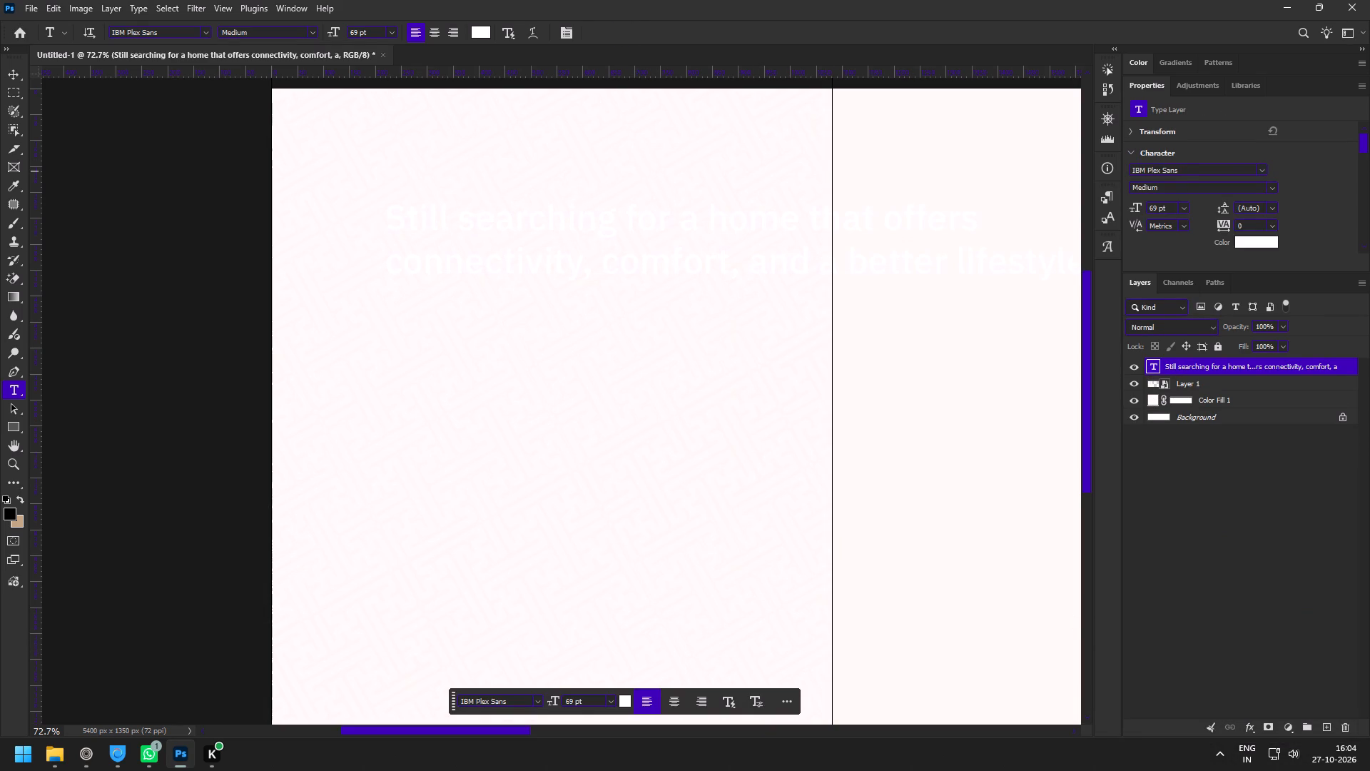
Change the headline's text colour to a muted dark red.
left_click(1267, 247)
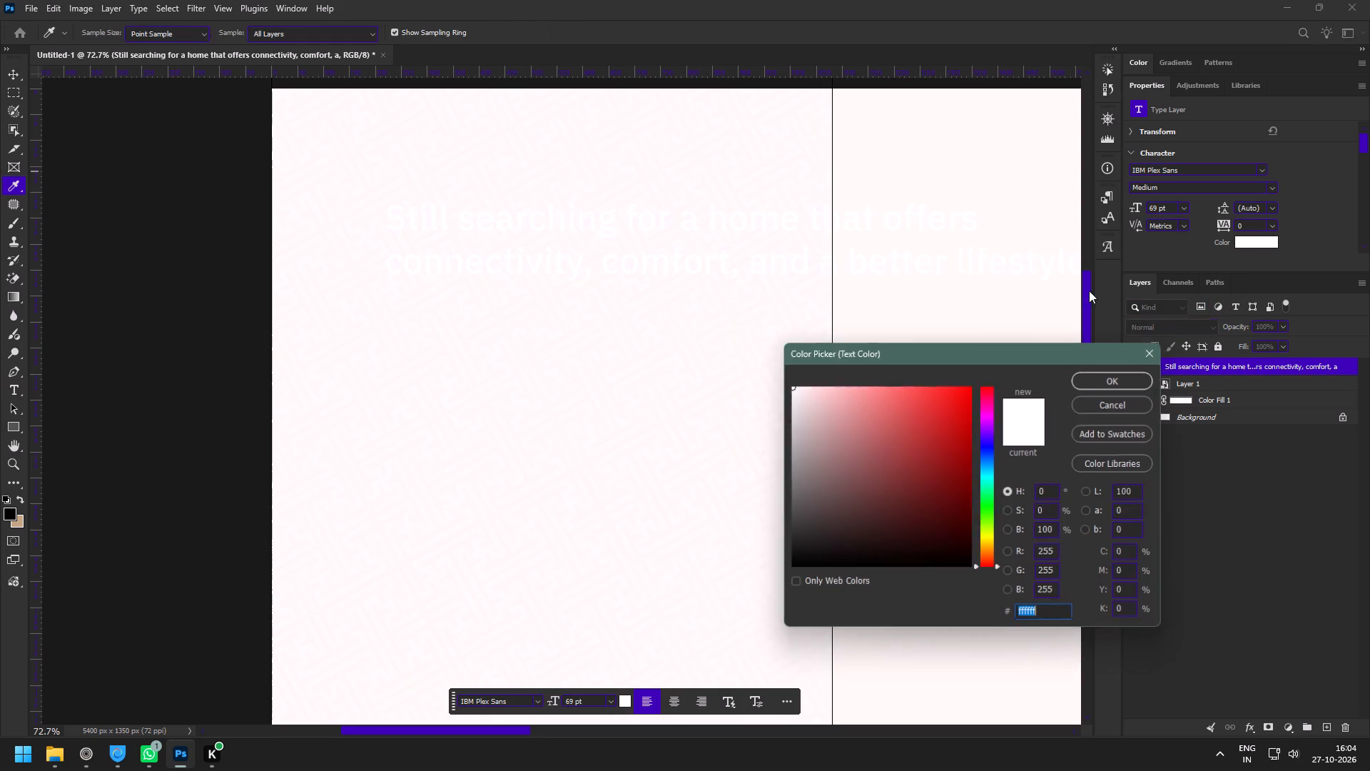
left_click_drag(938, 433, 929, 467)
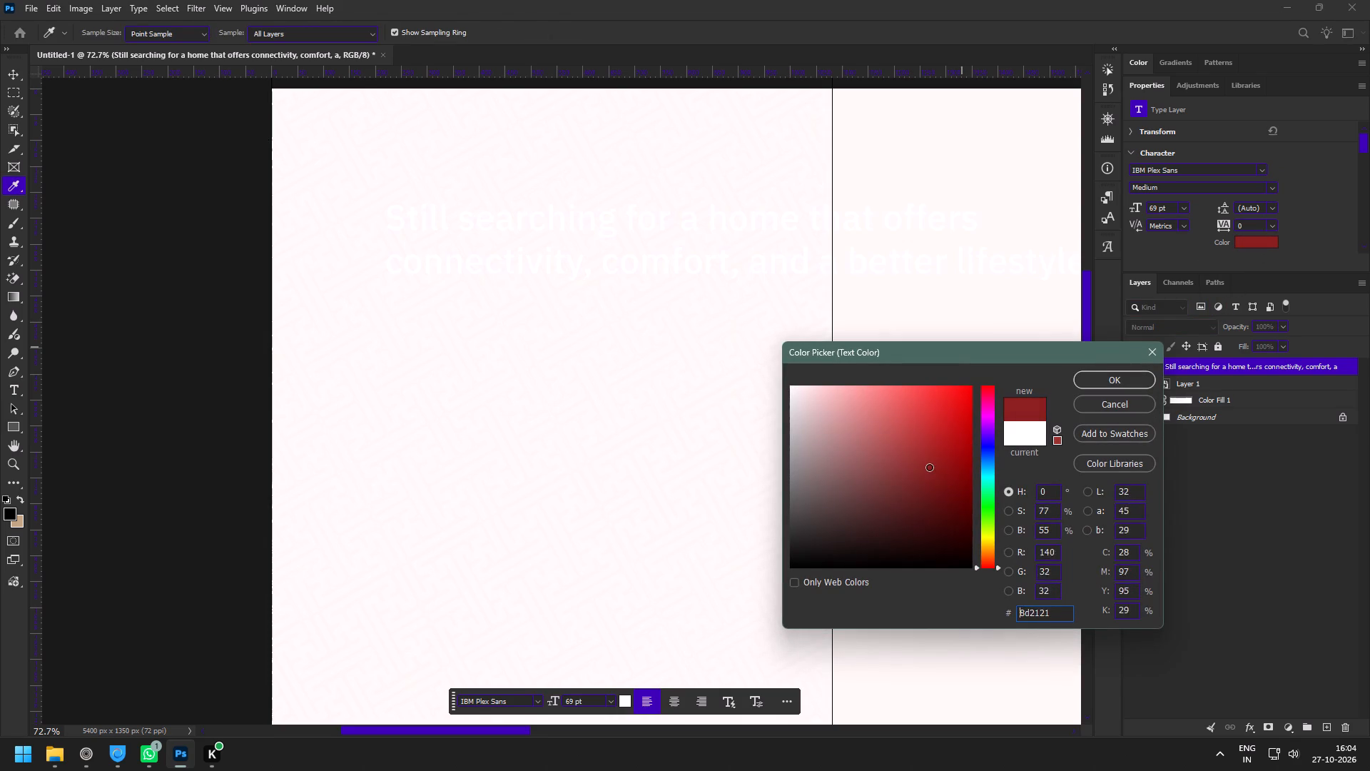
left_click_drag(929, 467, 911, 474)
left_click(1110, 381)
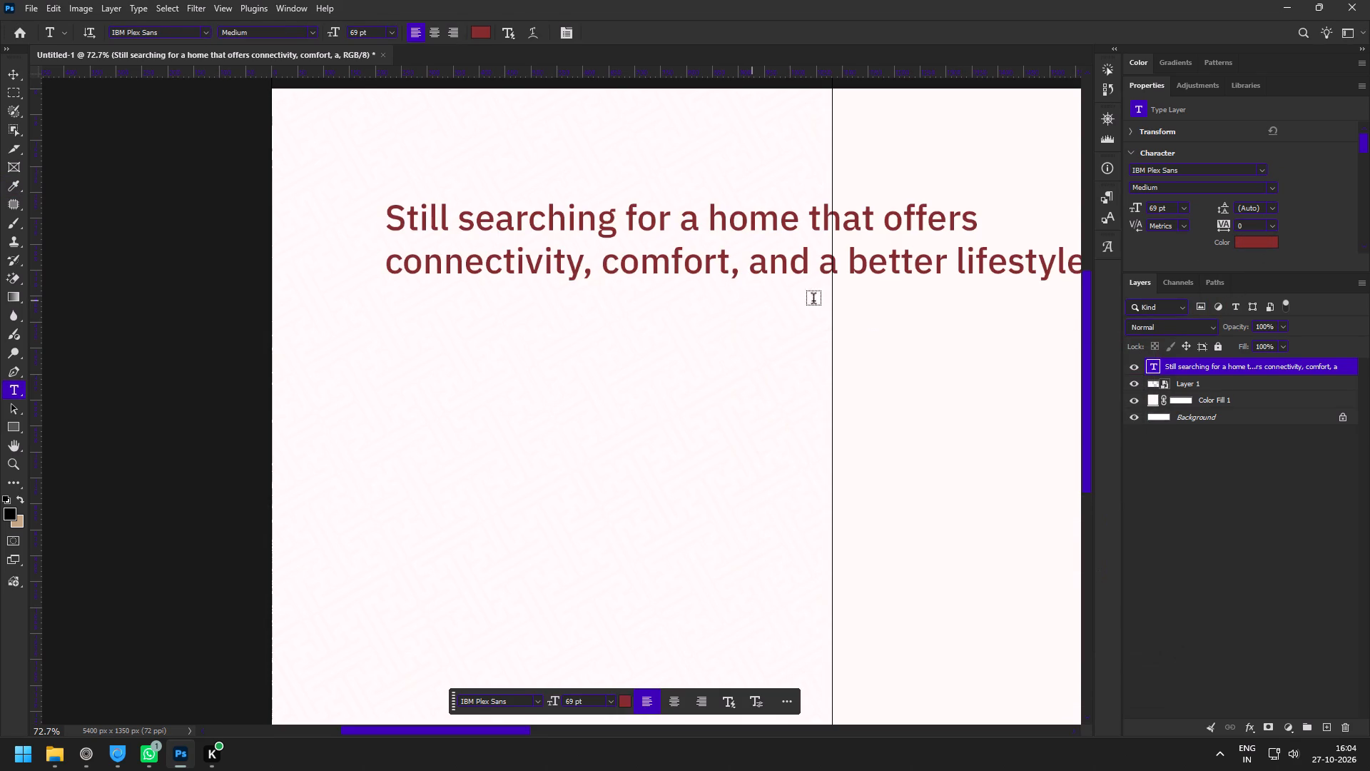
Turn off the favourites filter for the headline's font choices and search the fonts for a name with "m".
key("space")
left_click_drag(895, 298, 721, 303)
key("v")
left_click(1265, 168)
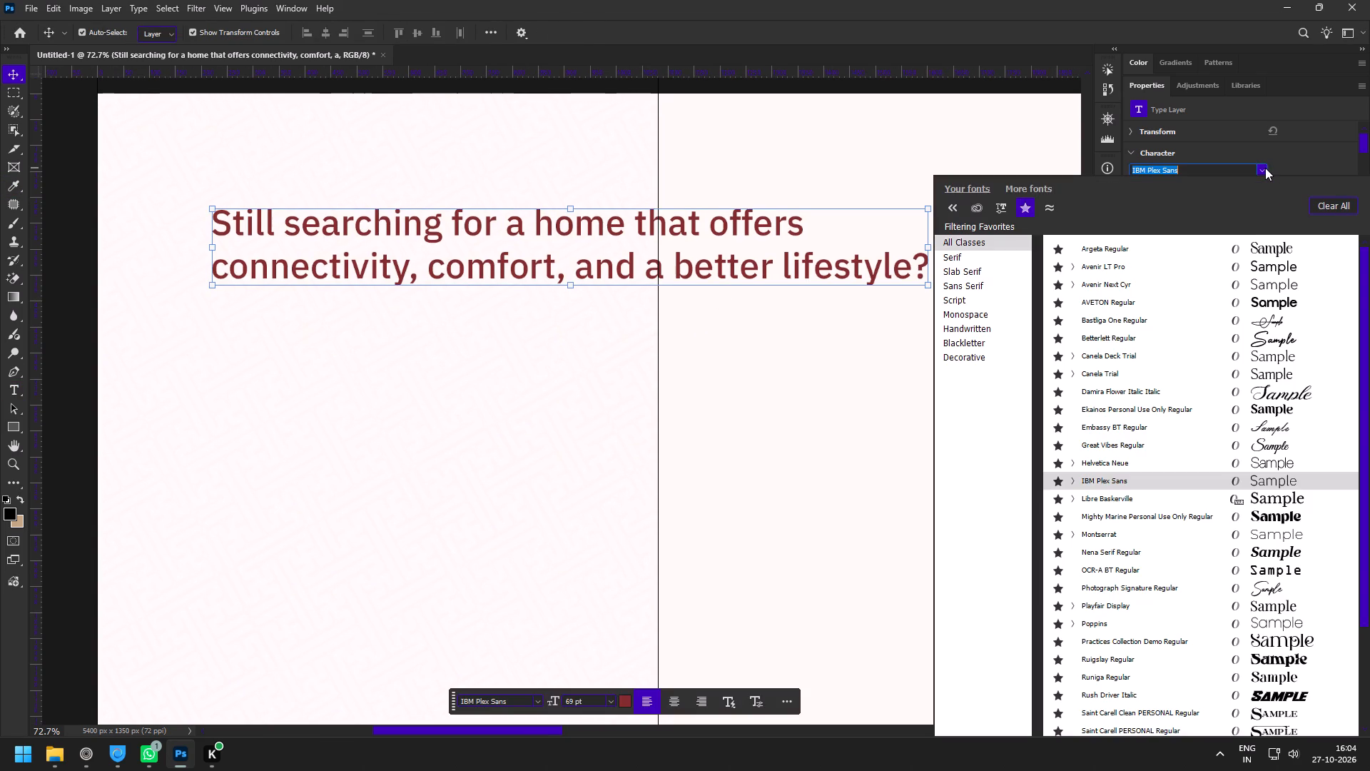
left_click(1024, 201)
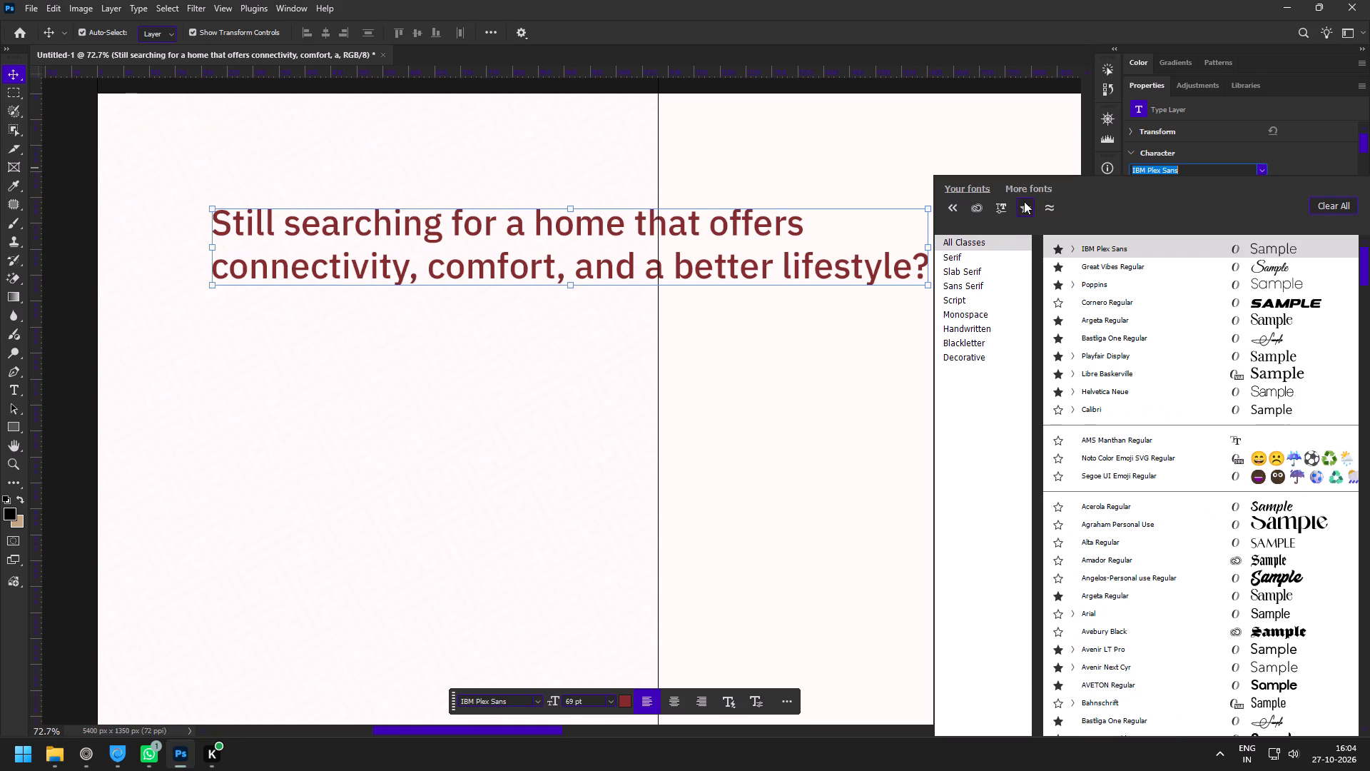
scroll(1063, 435, "up", 4)
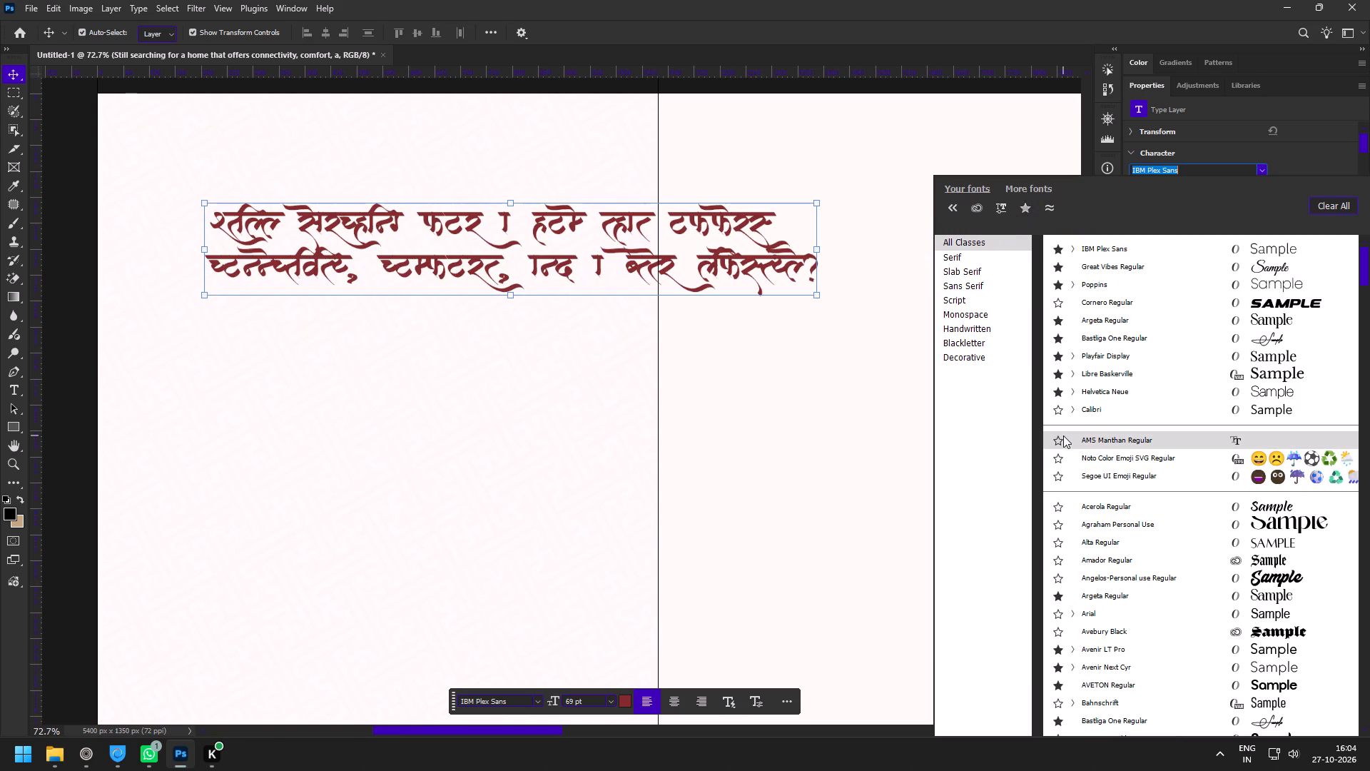
scroll(1063, 435, "up", 3)
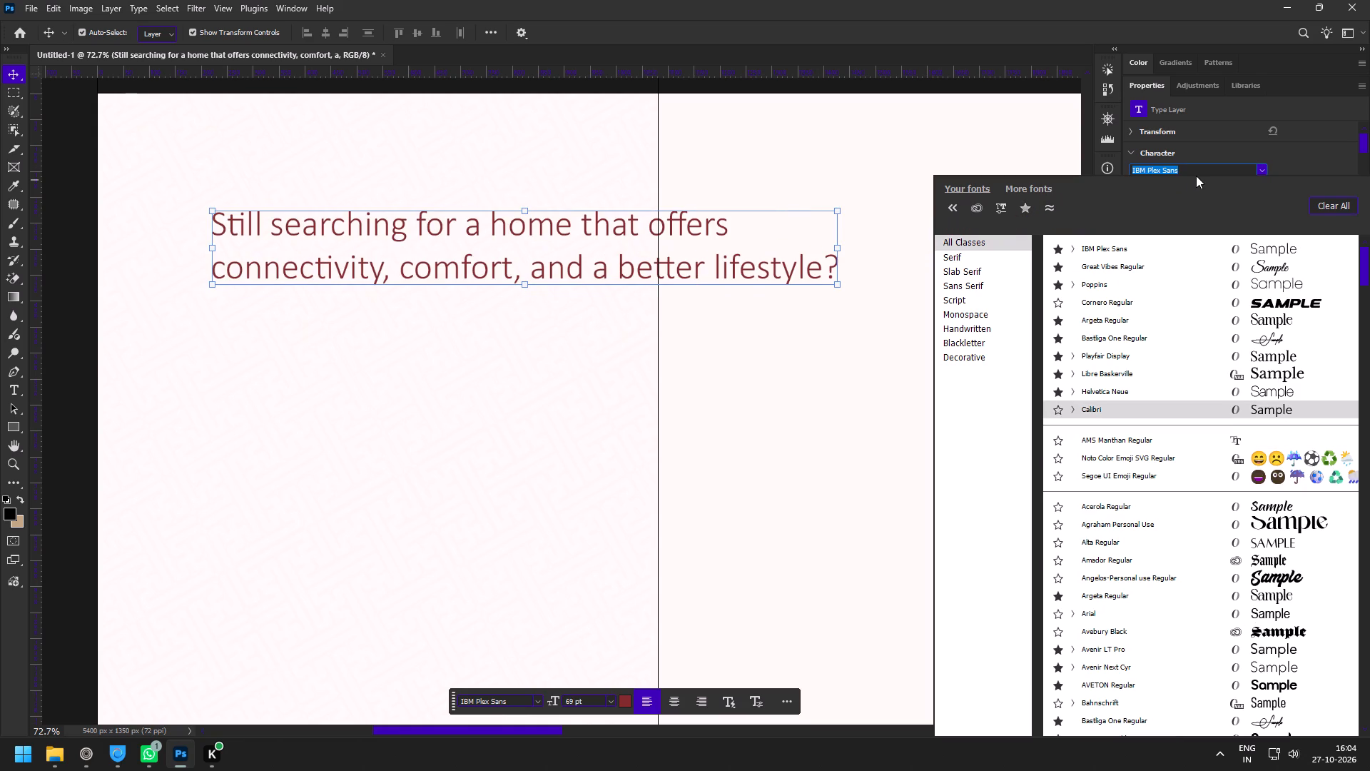
key("m")
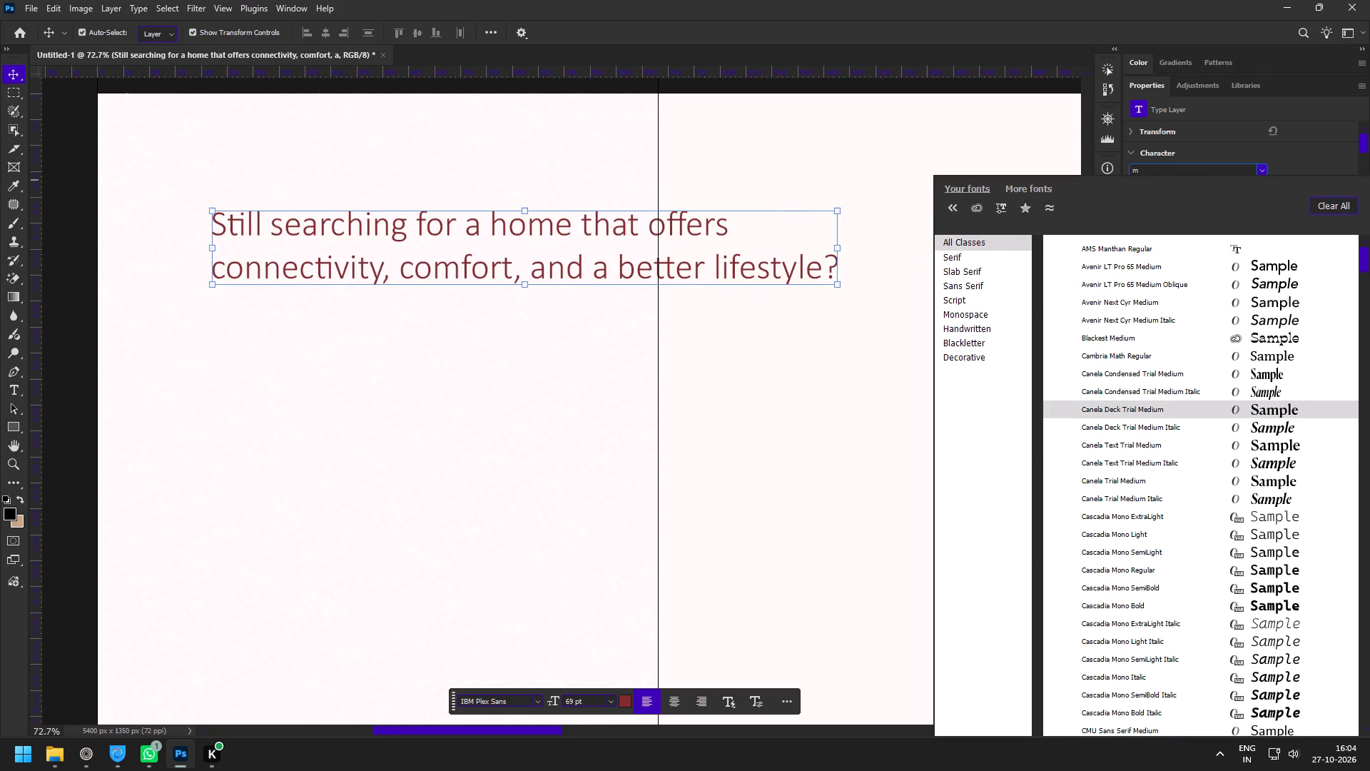
Set the headline's font to Playfair Display SemiBold Italic.
key("BackSpace")
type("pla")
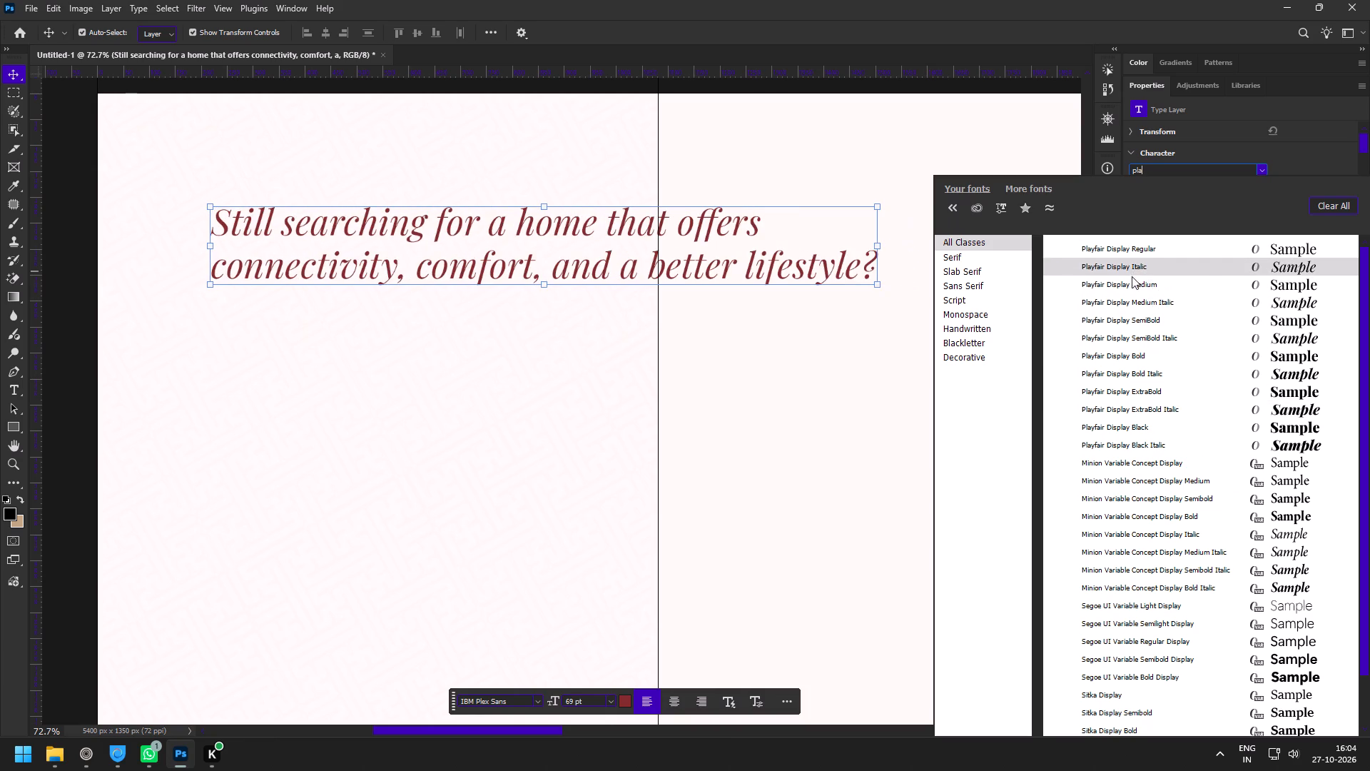
left_click(1133, 342)
Scale the headline down to about 33 pt and place it within the first slide, near its upper-left corner.
left_click_drag(915, 252, 697, 258)
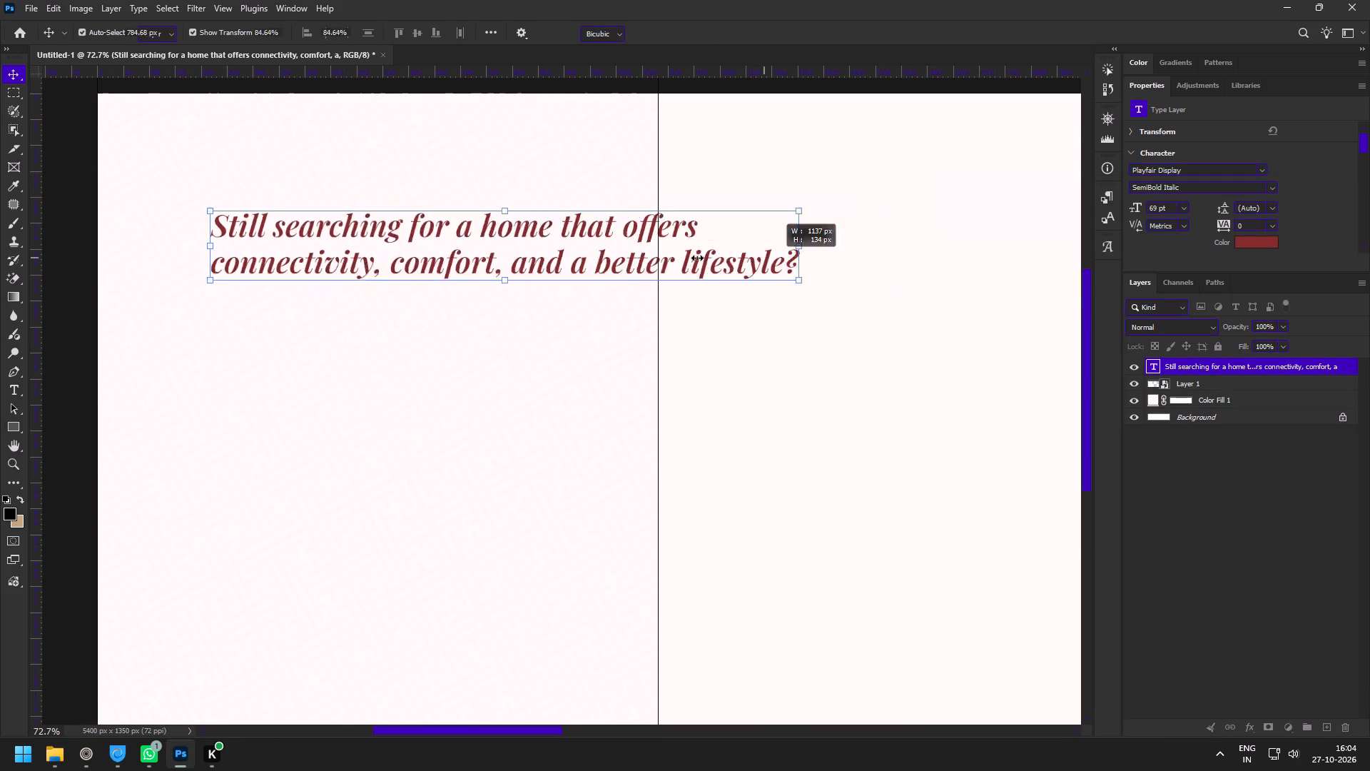
left_click_drag(697, 258, 554, 256)
left_click_drag(490, 248, 440, 217)
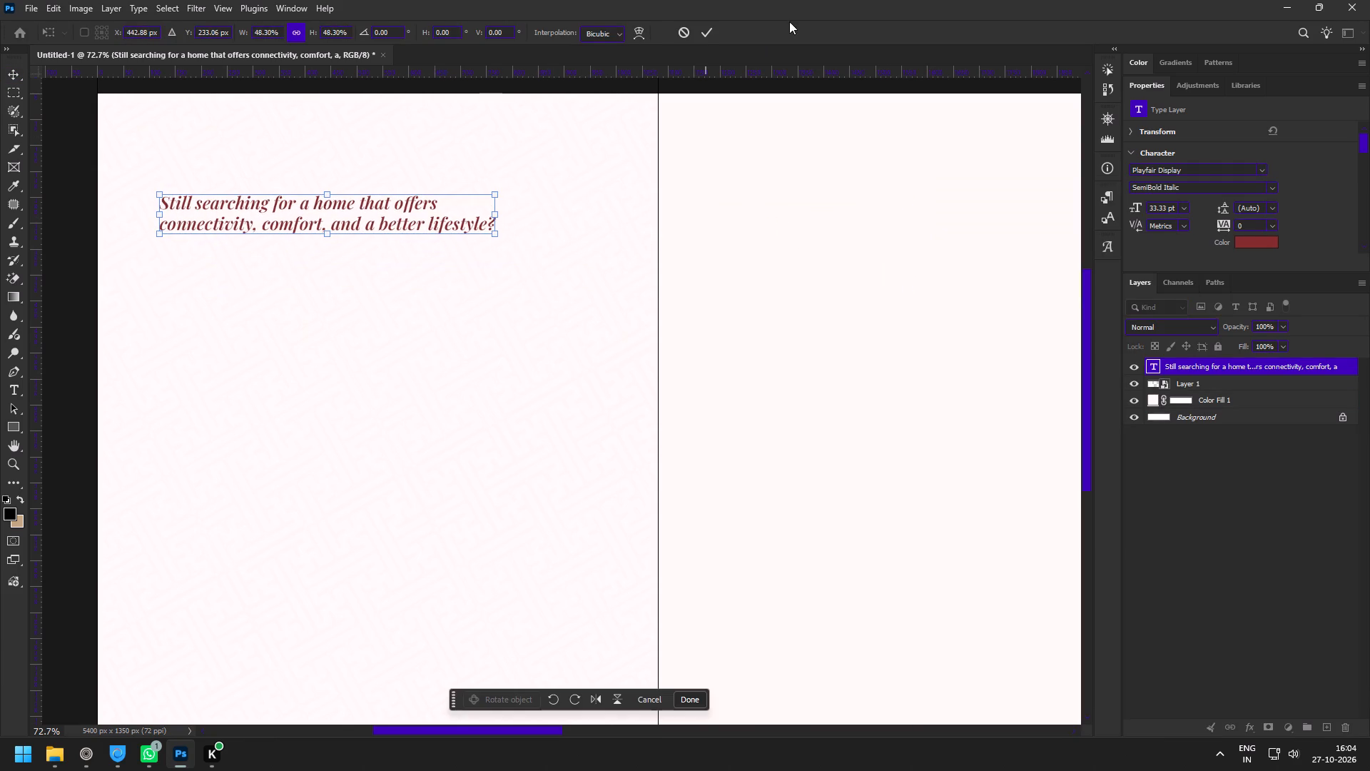
left_click(706, 34)
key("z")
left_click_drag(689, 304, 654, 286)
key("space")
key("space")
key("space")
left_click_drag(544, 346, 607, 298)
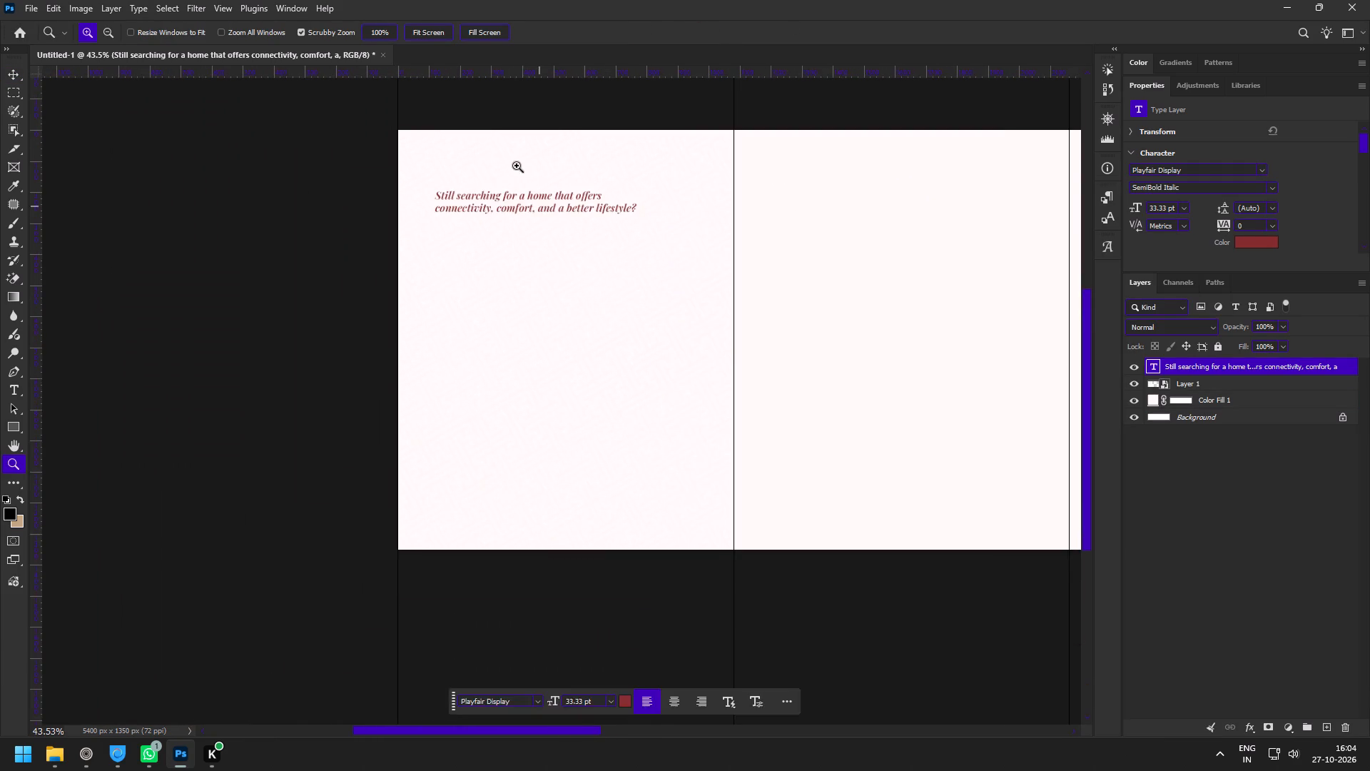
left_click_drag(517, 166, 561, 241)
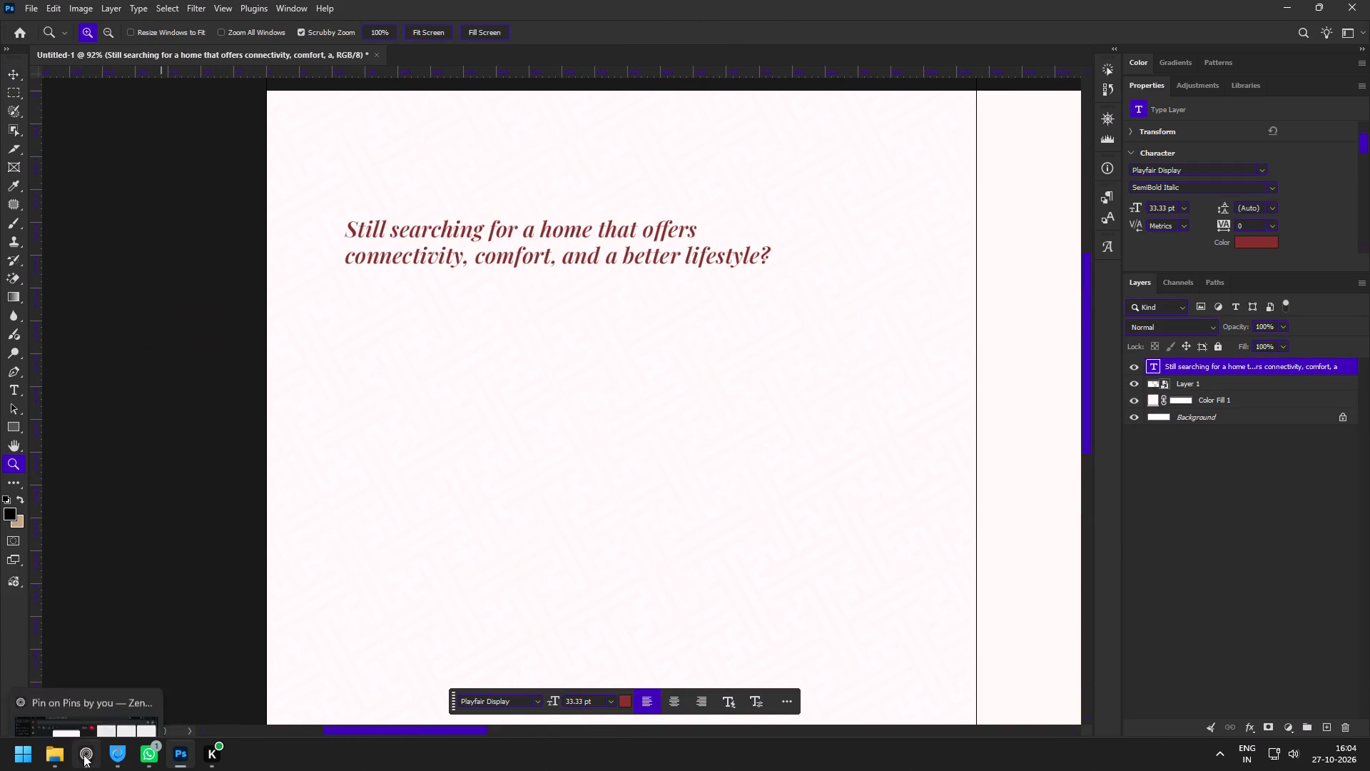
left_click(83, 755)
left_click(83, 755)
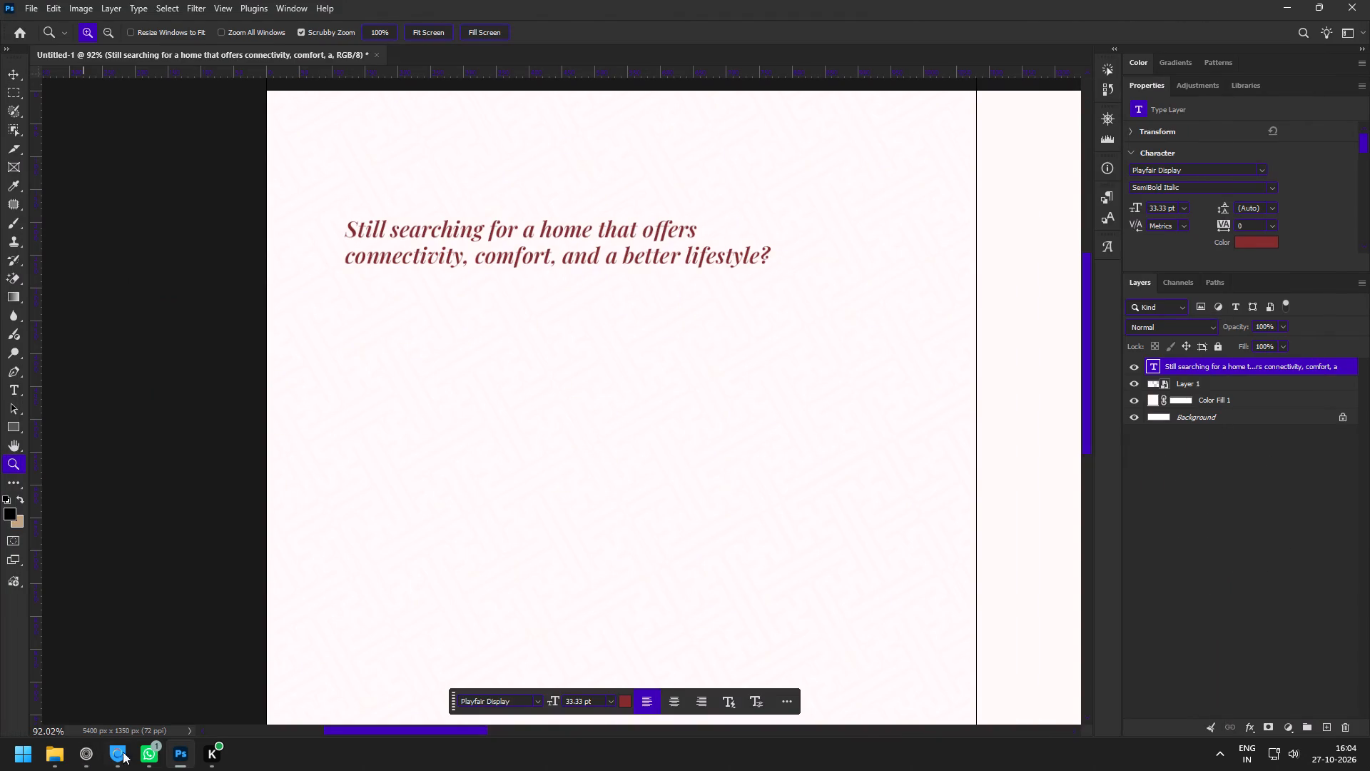
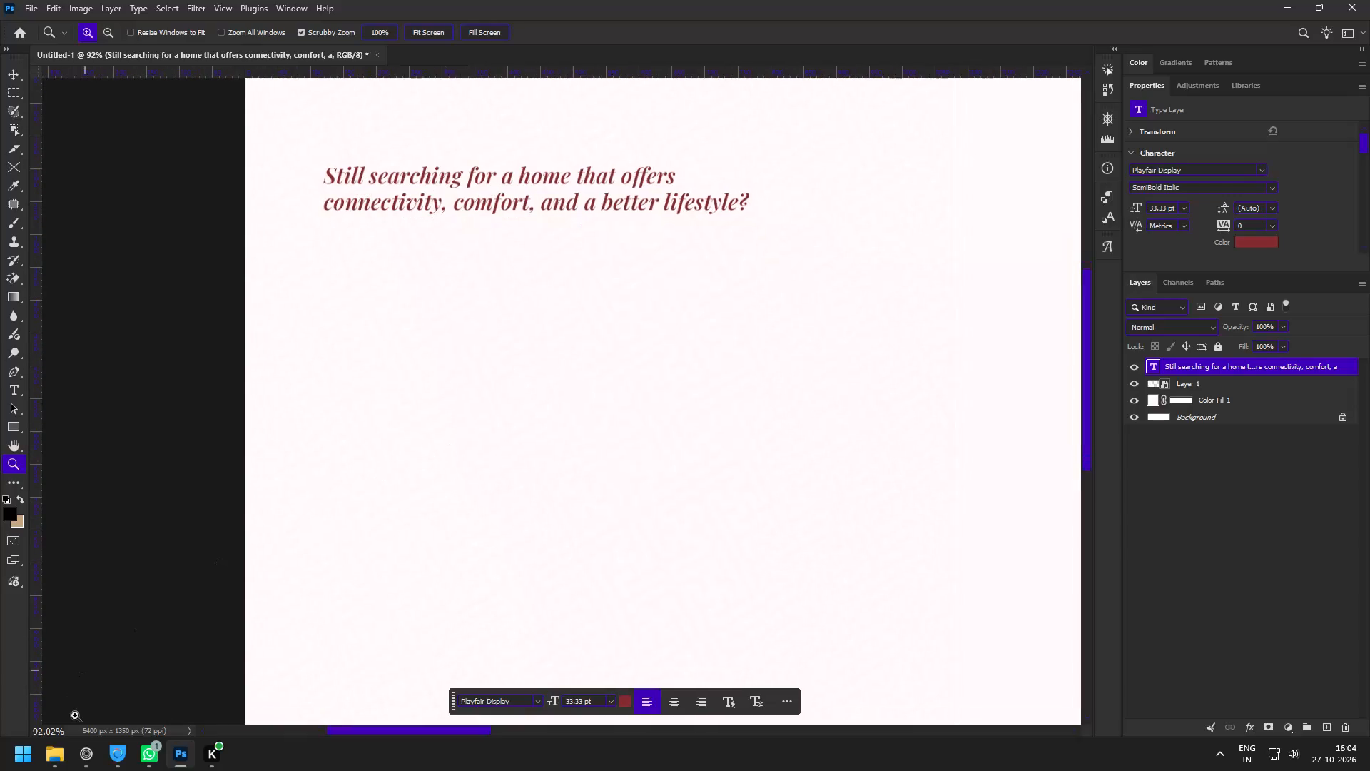
Switch to the browser and examine the Instagram reference carousel's first two slides, focusing on the first slide's folder graphic.
left_click(80, 760)
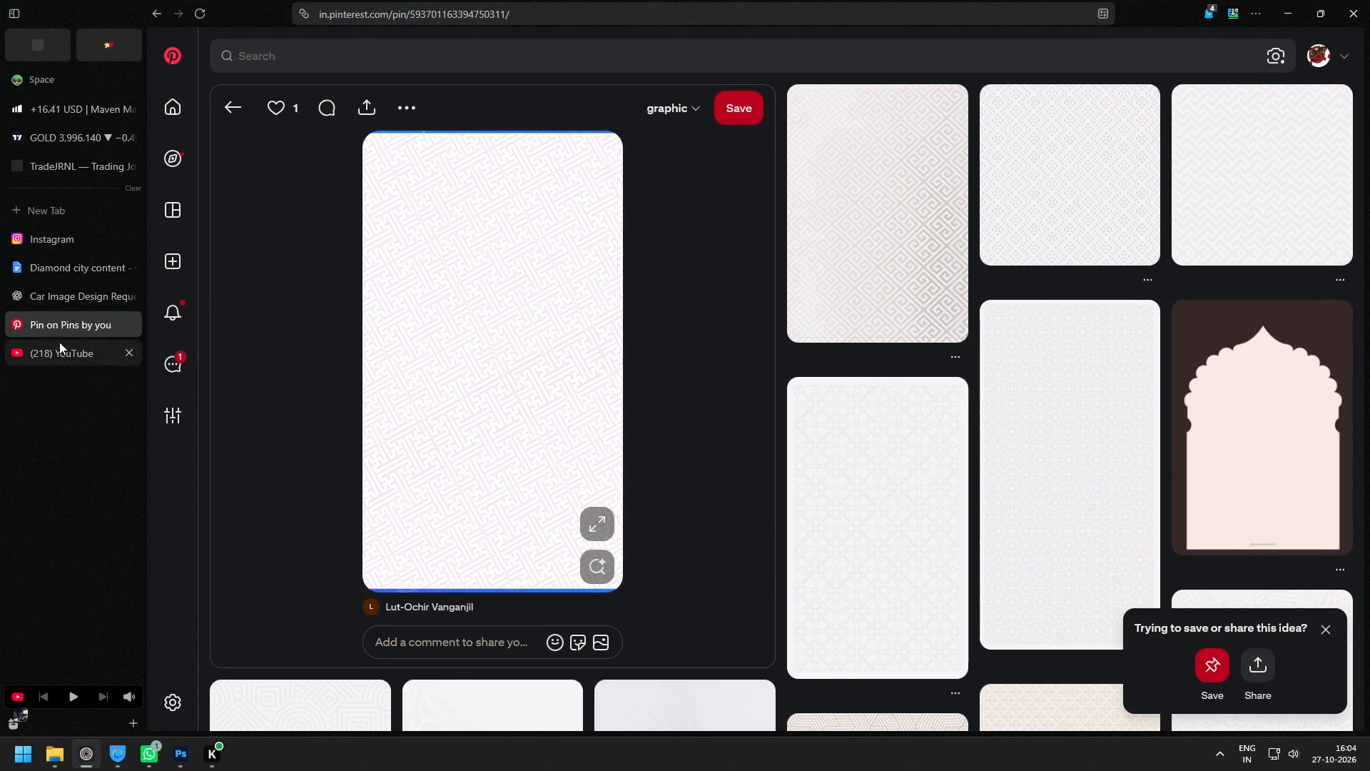
left_click(70, 235)
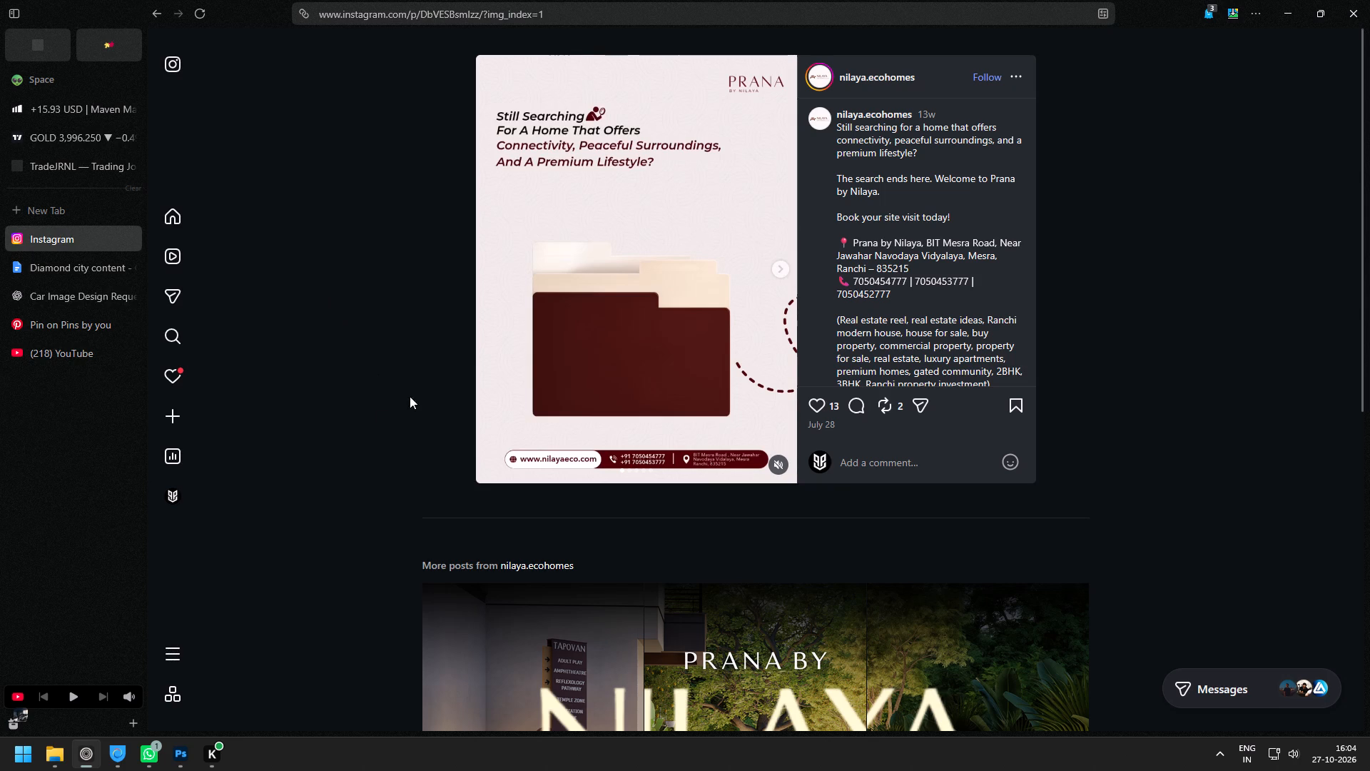
scroll(462, 433, "up", 1)
left_click(776, 267)
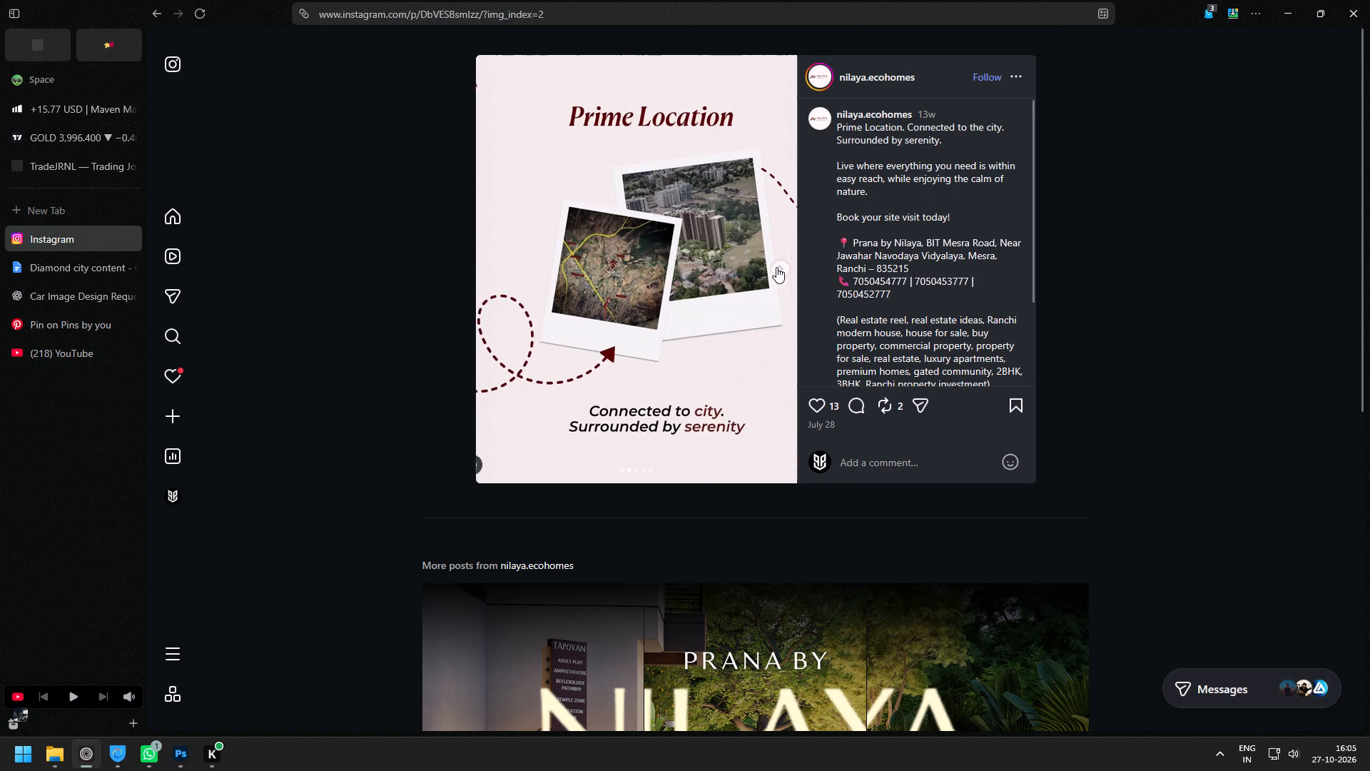
left_click(488, 266)
left_click(652, 291)
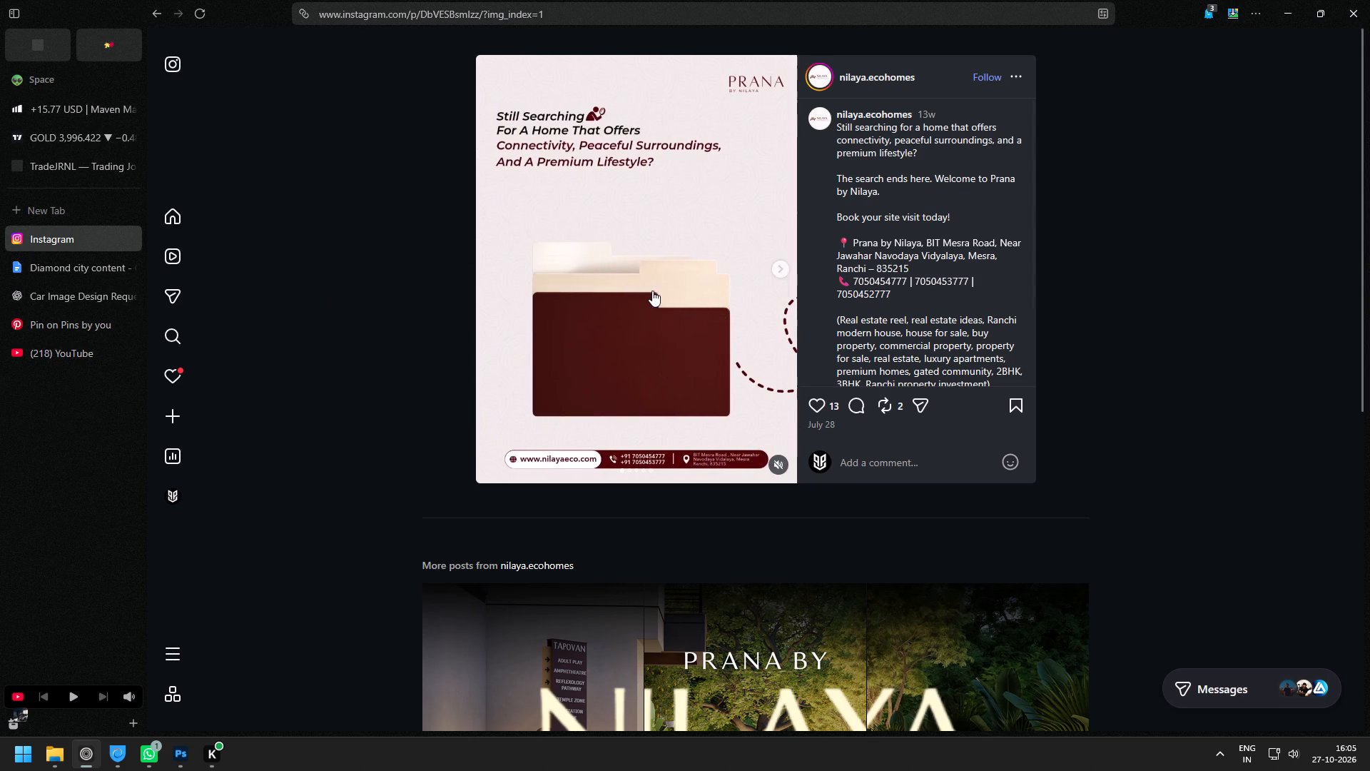
left_click(651, 331)
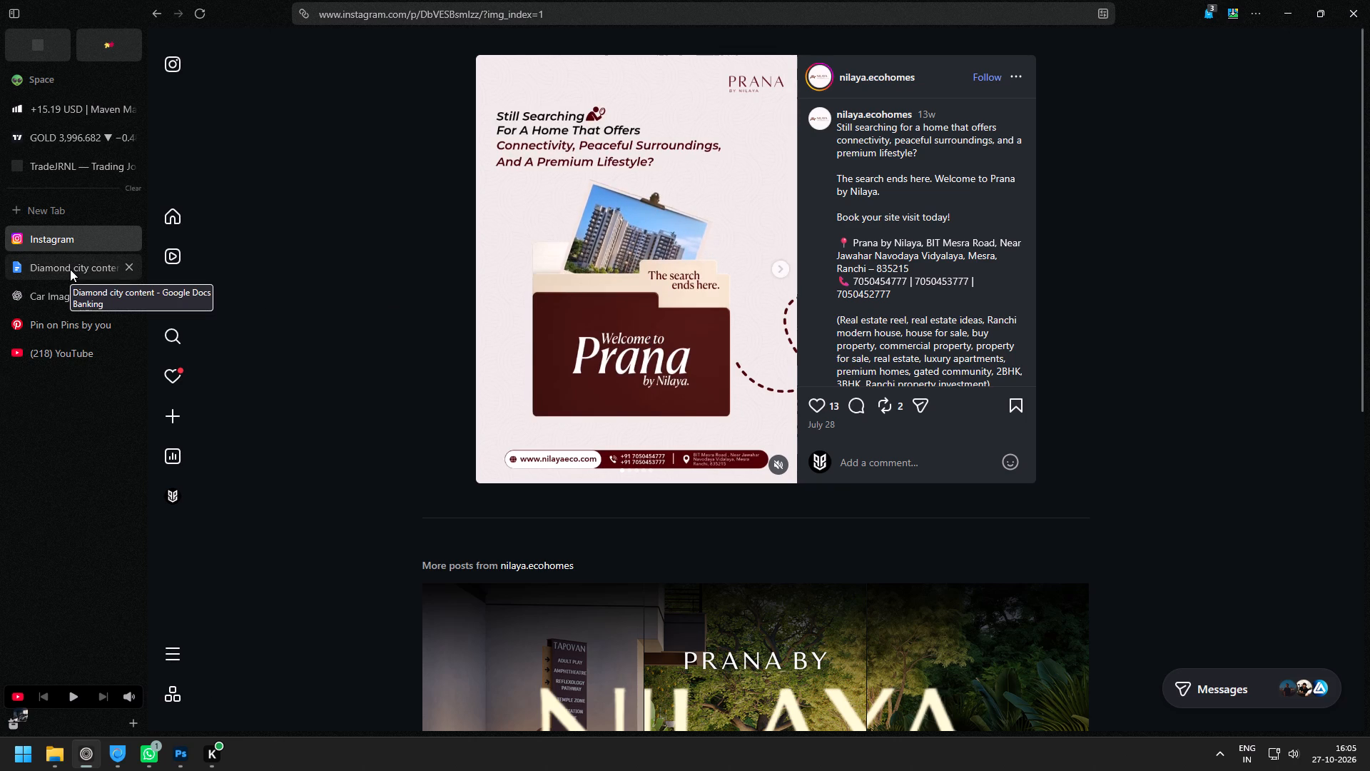
Search Pinterest for "folder" and open the pin of the plain black folder shape.
left_click(73, 333)
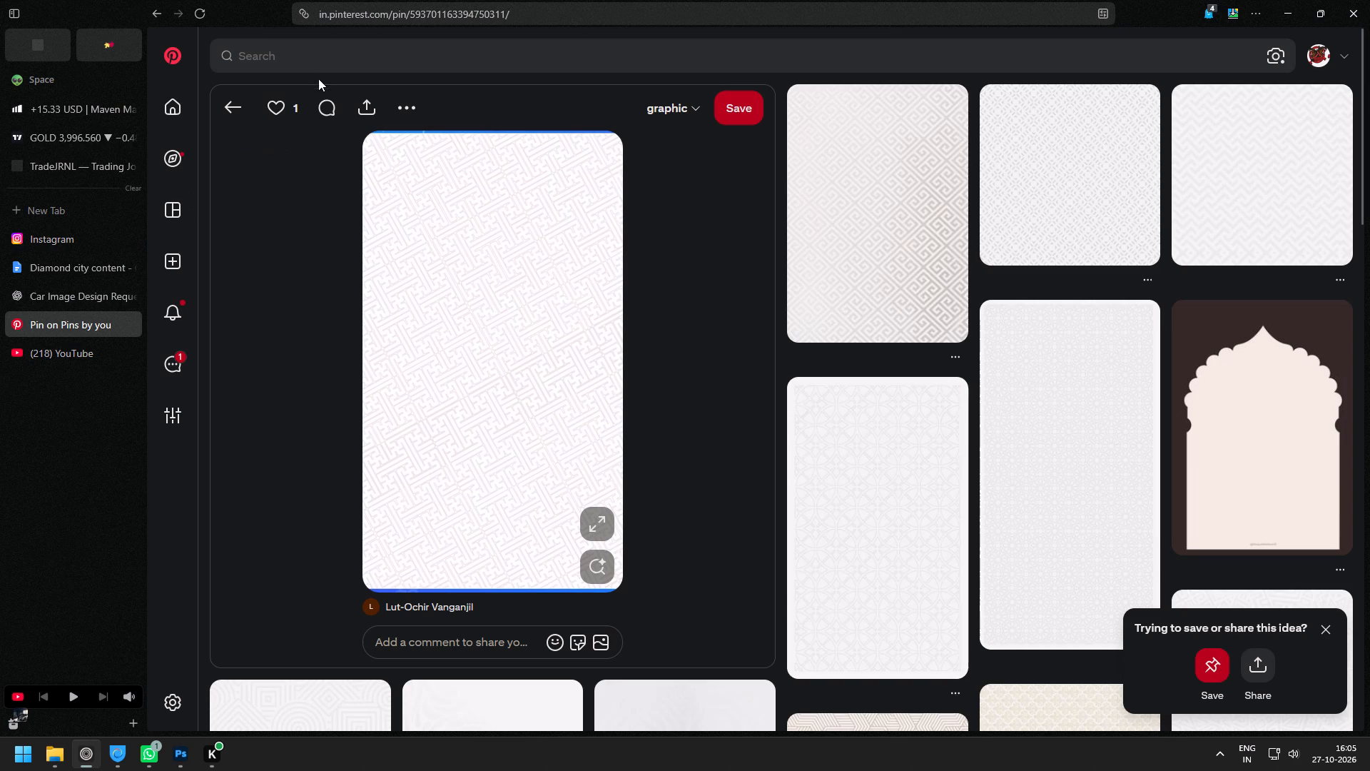
left_click(328, 57)
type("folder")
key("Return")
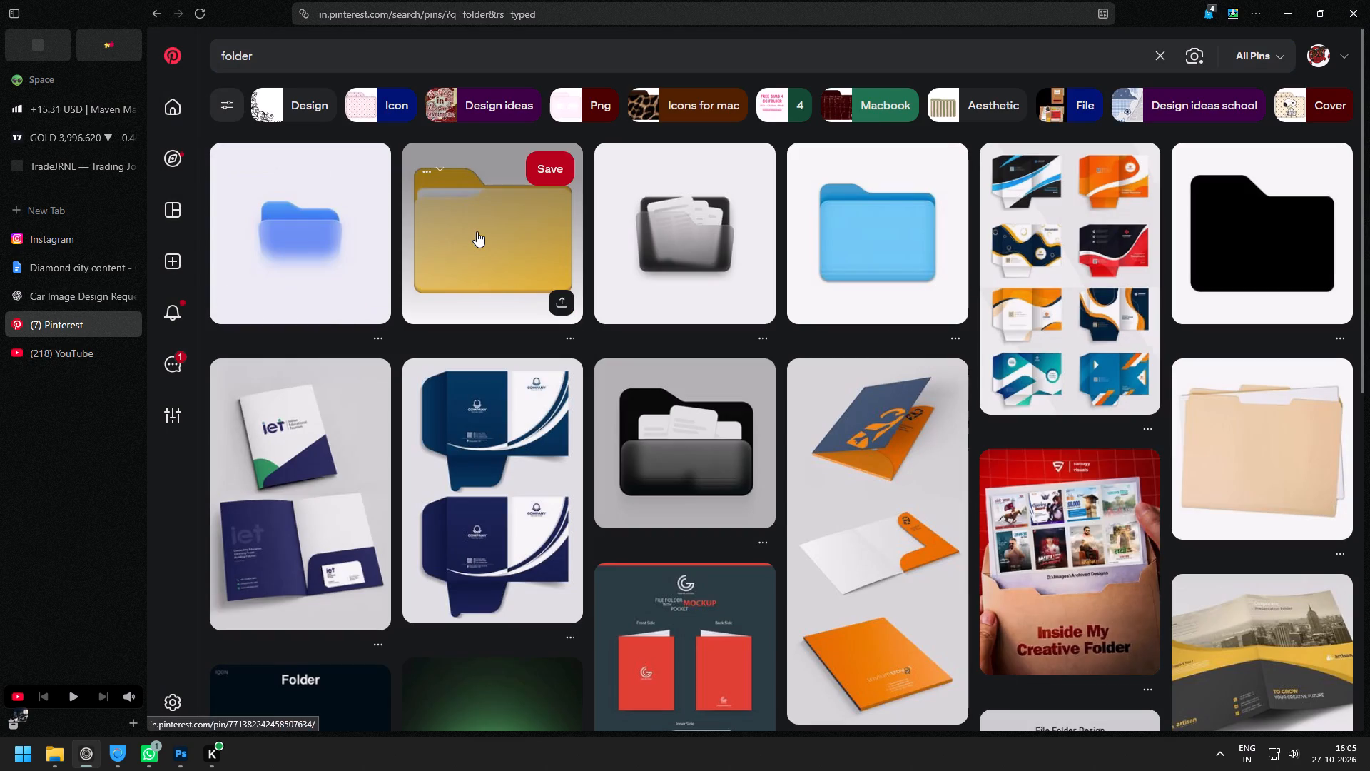
left_click(1252, 231)
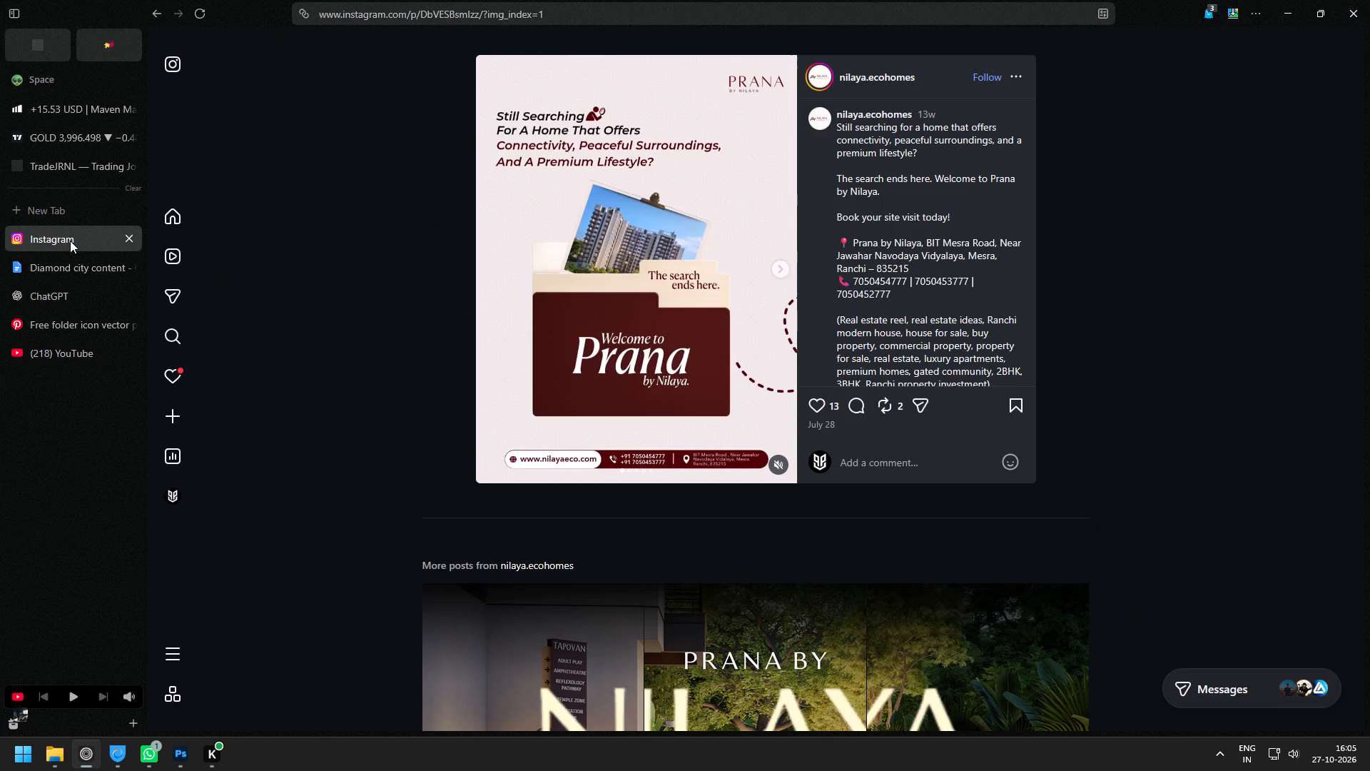
Switch to Photoshop, paste the copied black folder icon onto the first slide and erase its white background.
left_click(173, 767)
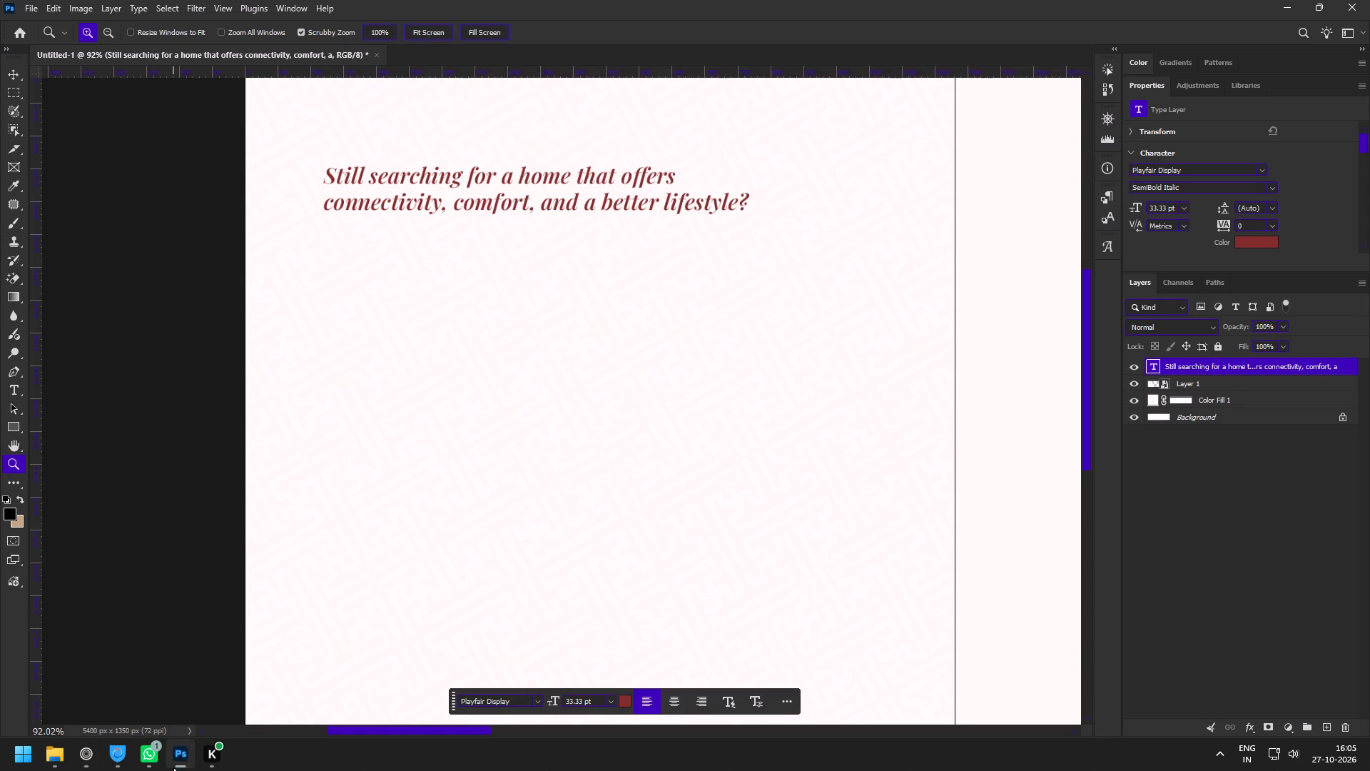
key("ctrl+v")
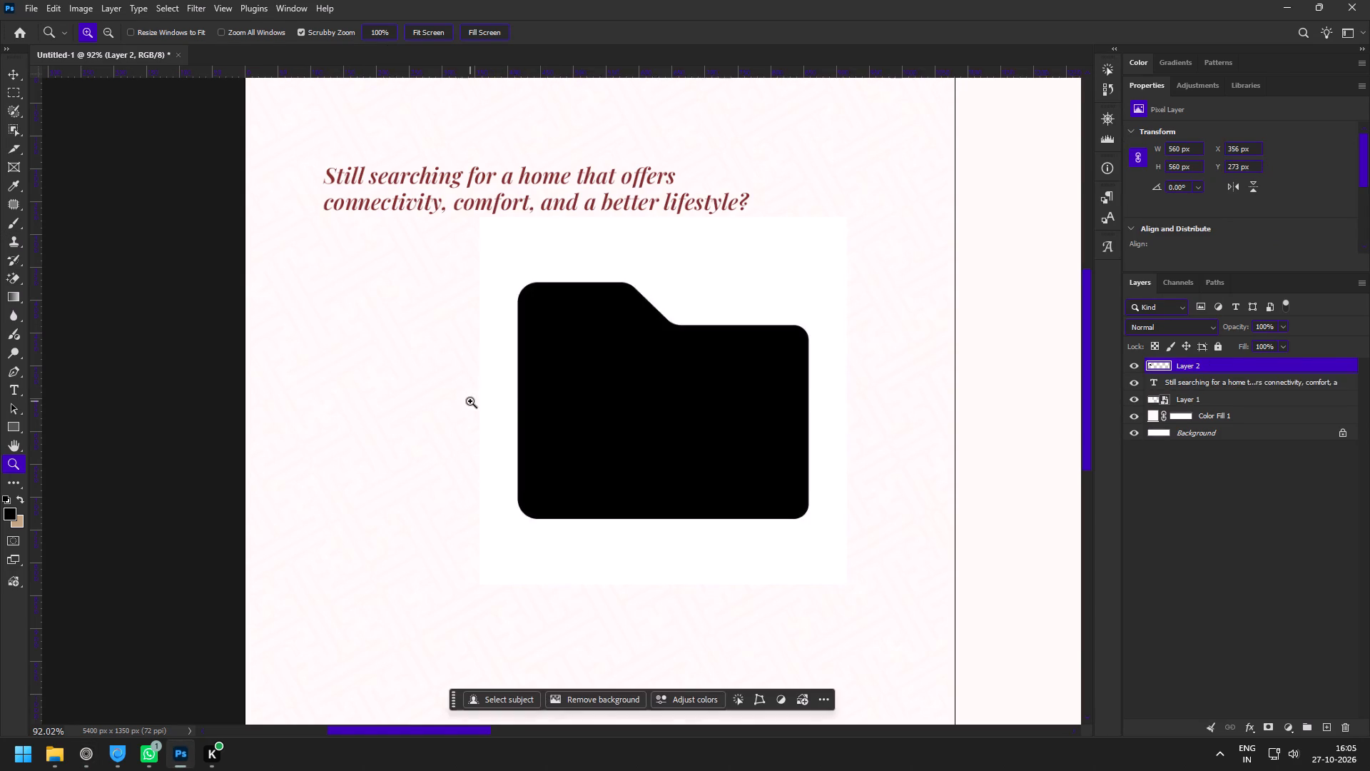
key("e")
left_click(748, 278)
Move the folder shape below the headline on the first slide, to about X 318 px, Y 495 px.
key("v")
left_click_drag(644, 442, 542, 511)
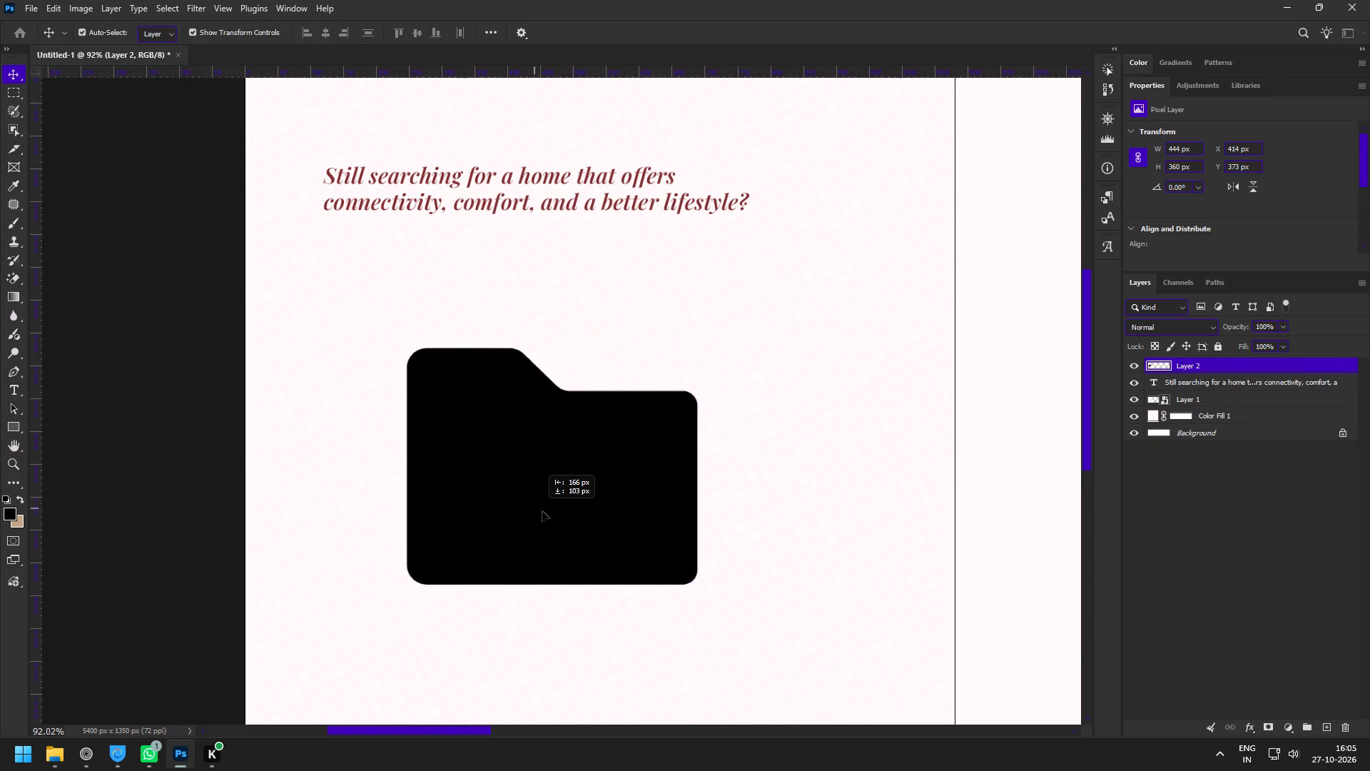
left_click_drag(542, 511, 579, 525)
Open the layer style settings for the folder shape's layer.
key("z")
left_click_drag(634, 524, 597, 508)
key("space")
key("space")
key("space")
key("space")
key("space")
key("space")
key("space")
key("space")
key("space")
left_click_drag(614, 543, 612, 480)
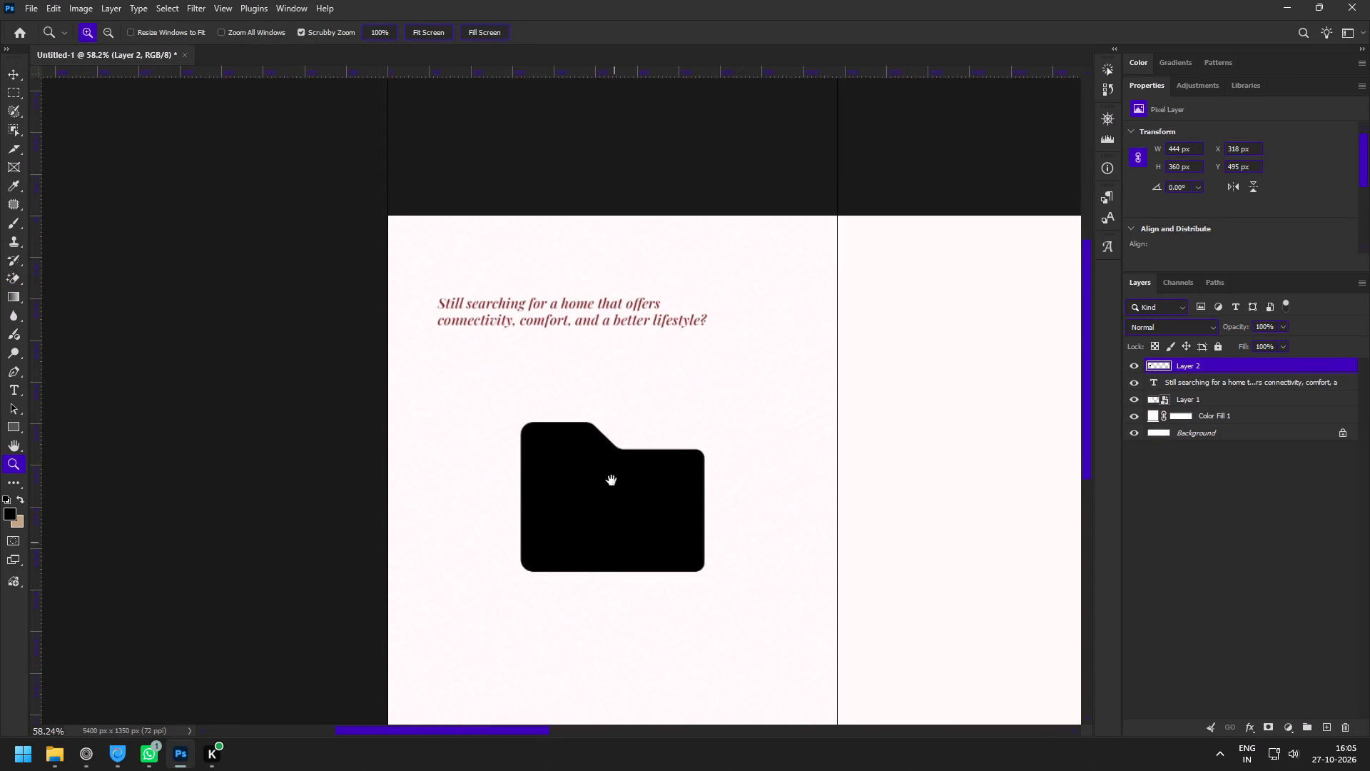
left_click_drag(612, 480, 599, 413)
left_click_drag(594, 338, 615, 375)
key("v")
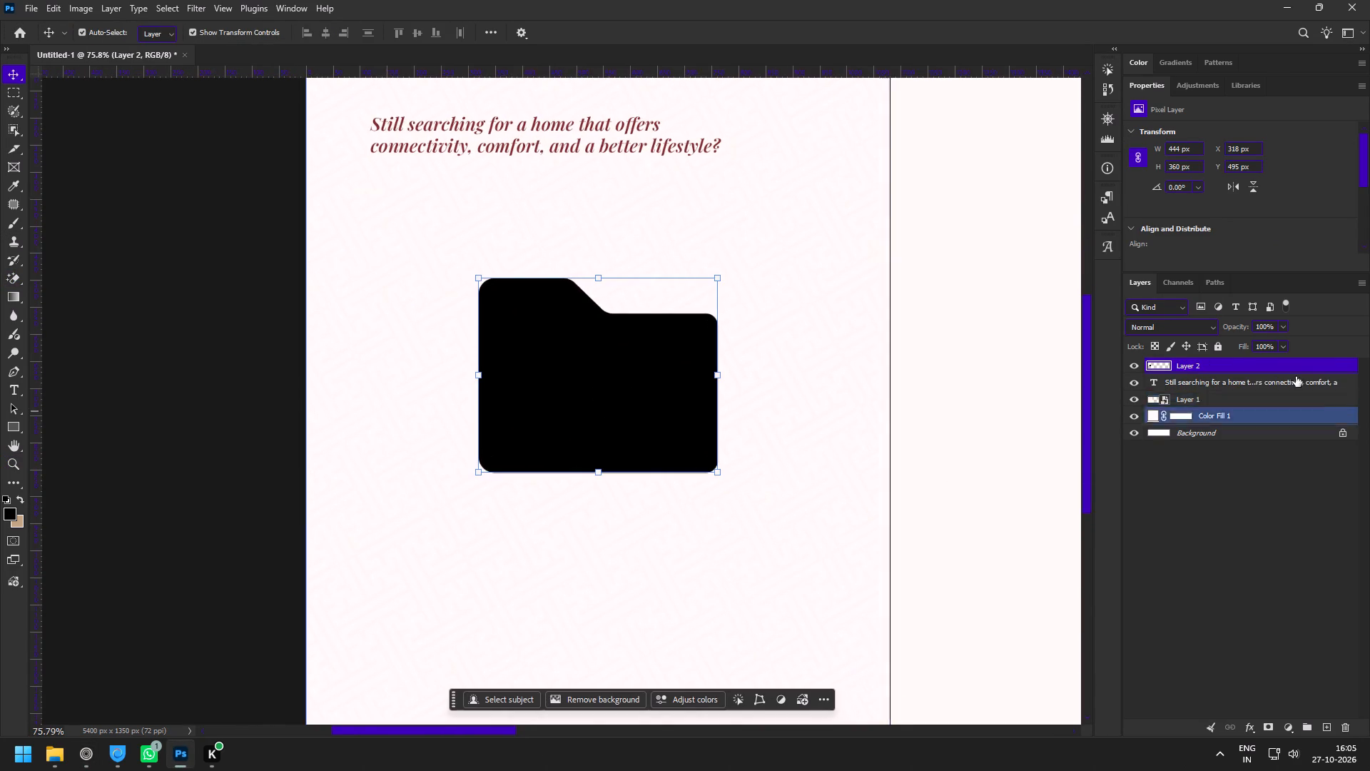
double_click(1305, 369)
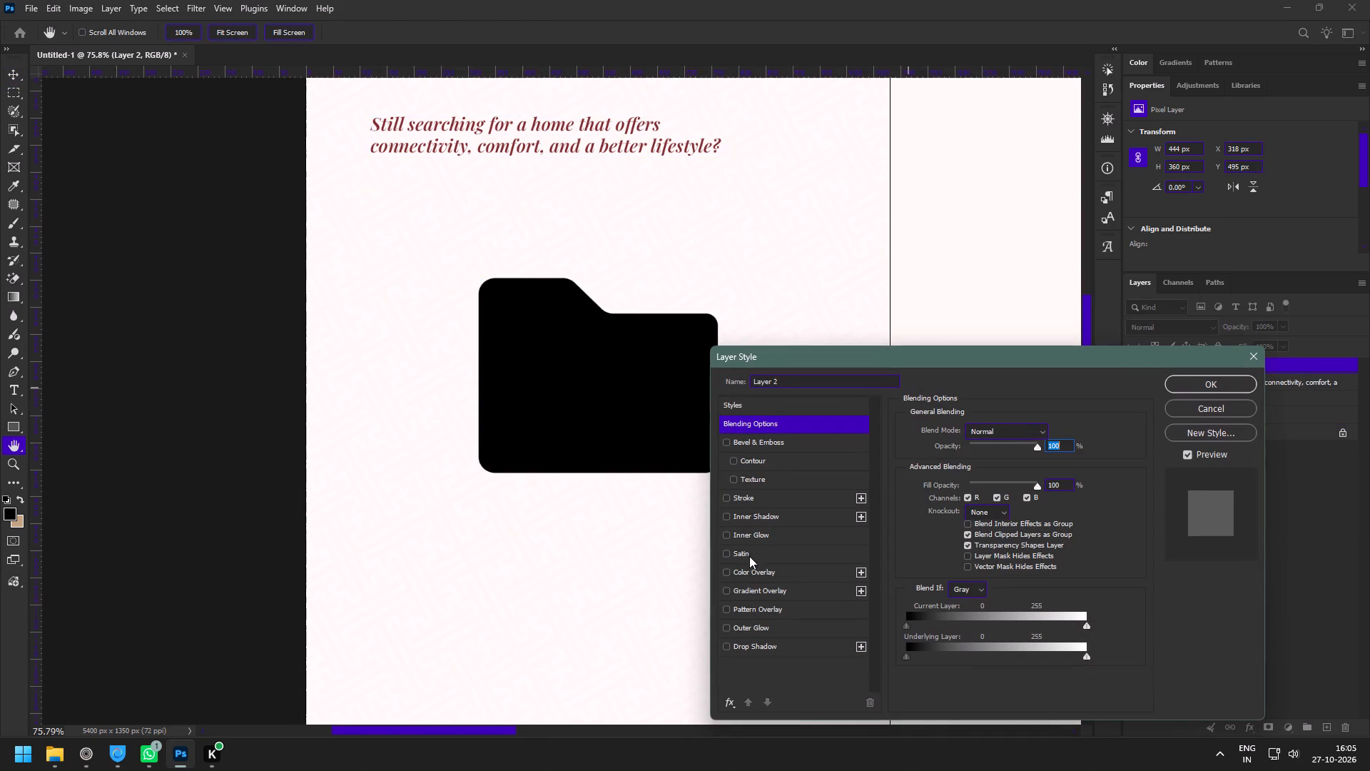
Add a gradient overlay to the folder shape and set the gradient's starting colour to a deep dark red.
left_click(766, 588)
left_click(999, 463)
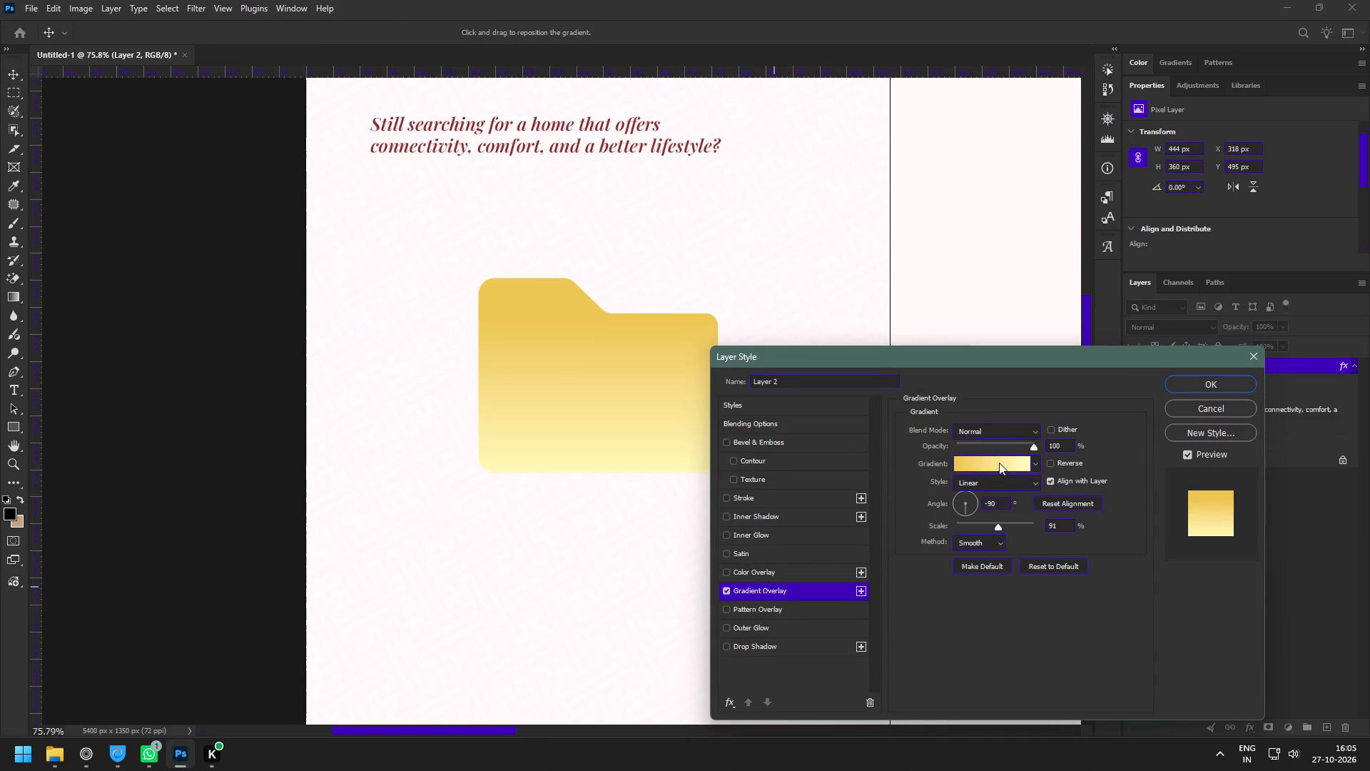
double_click(980, 385)
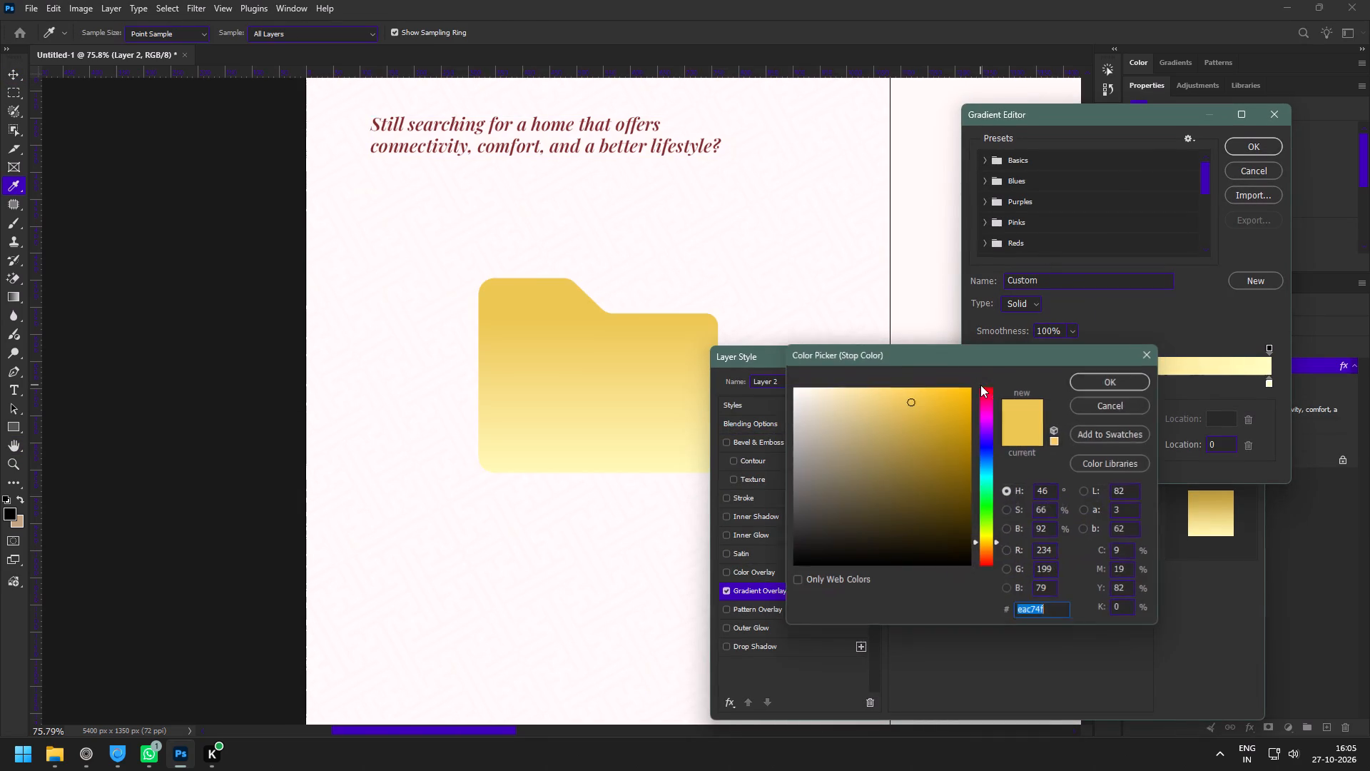
left_click(987, 554)
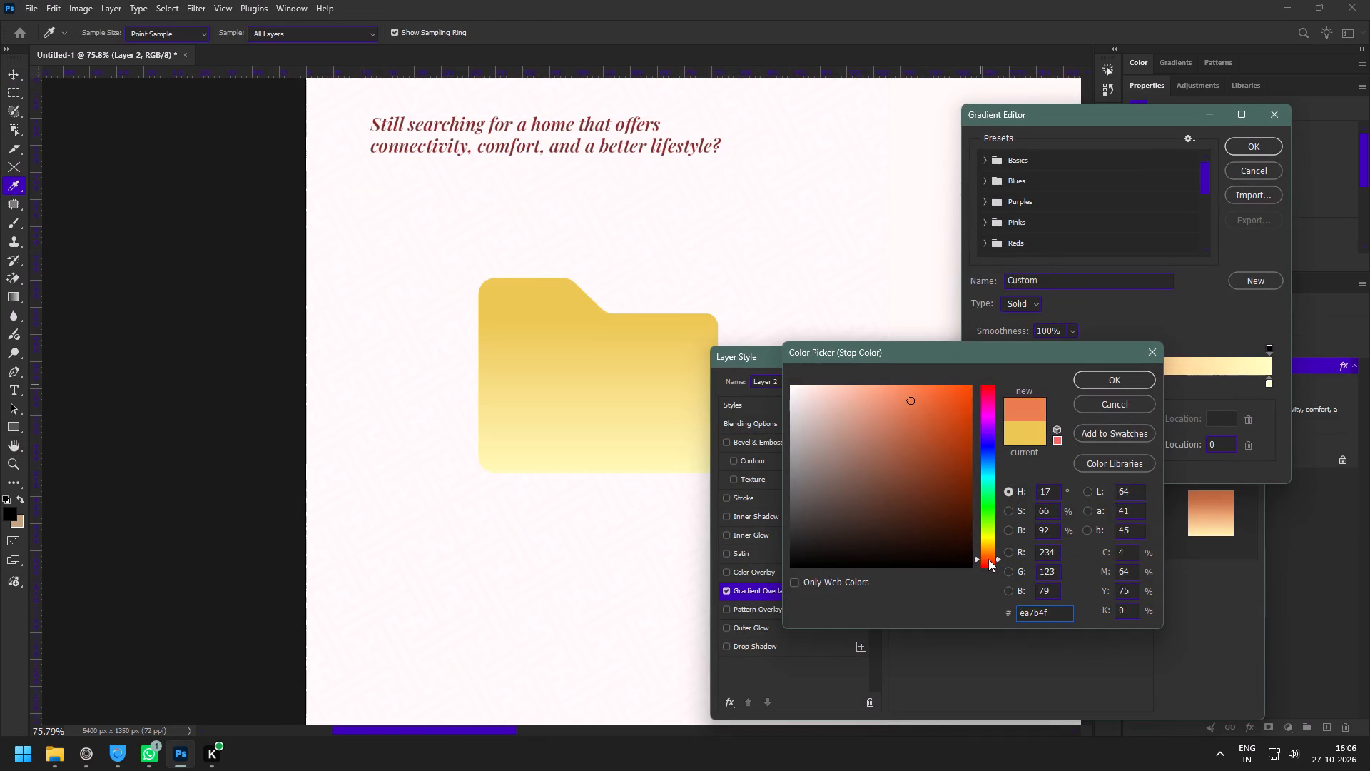
left_click_drag(988, 559, 997, 574)
left_click_drag(937, 488, 940, 500)
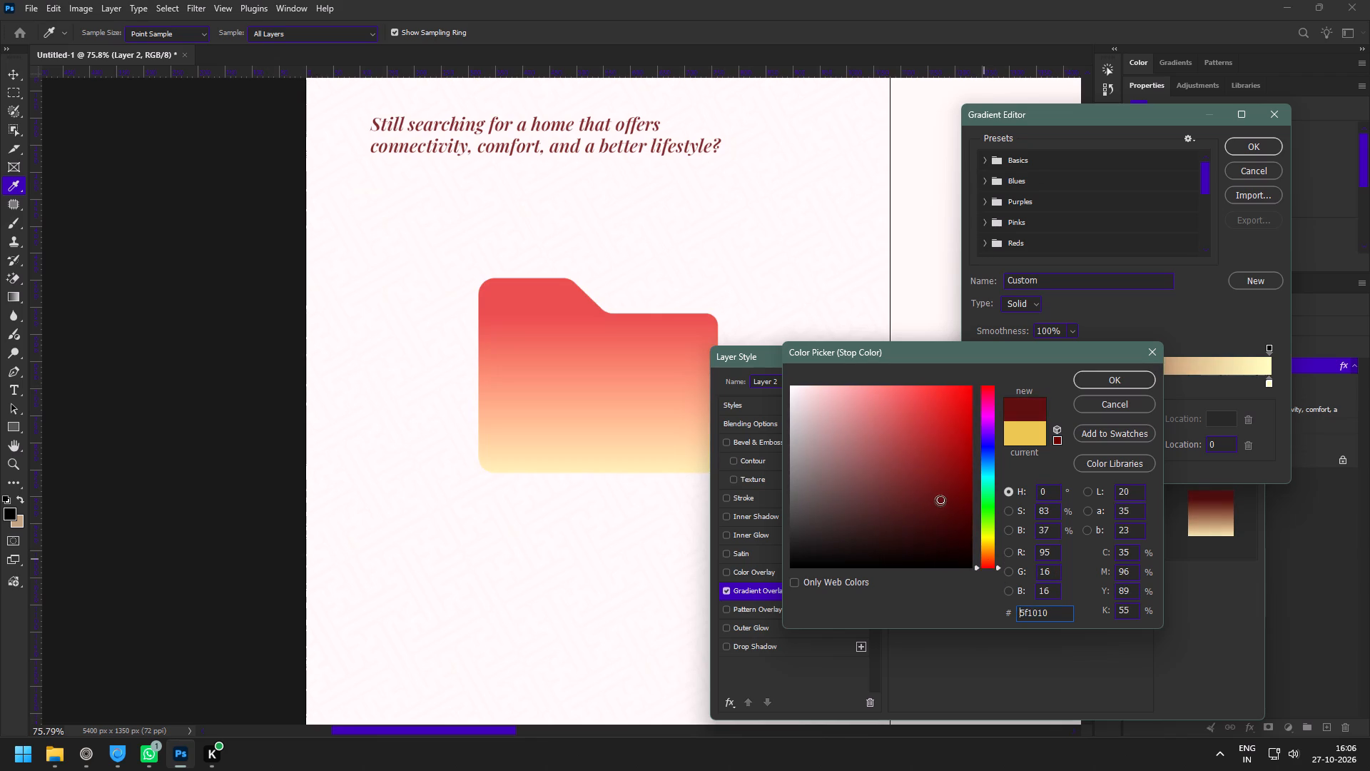
left_click_drag(937, 502, 929, 507)
left_click(929, 507)
left_click(1111, 376)
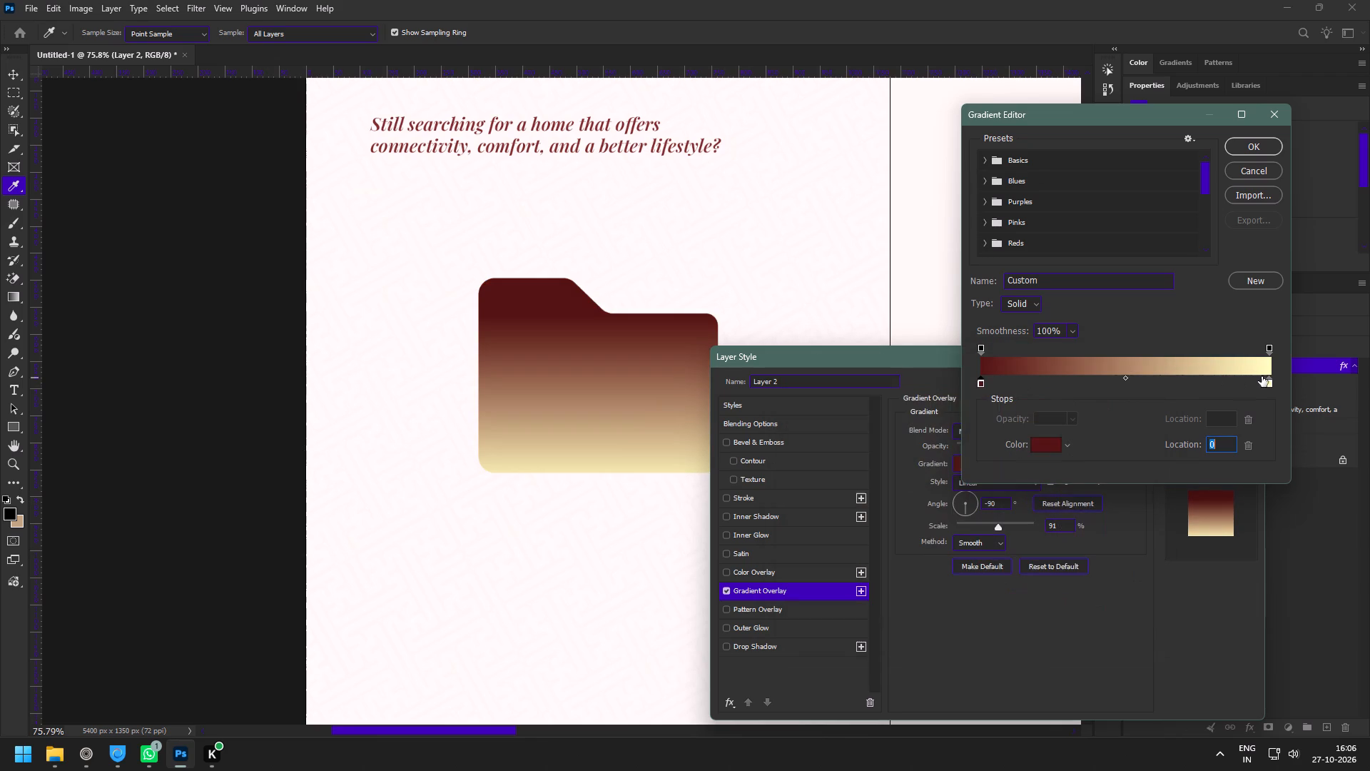
Set the folder gradient's end colour to near-black red #2d0404 and apply the edited gradient.
double_click(1272, 383)
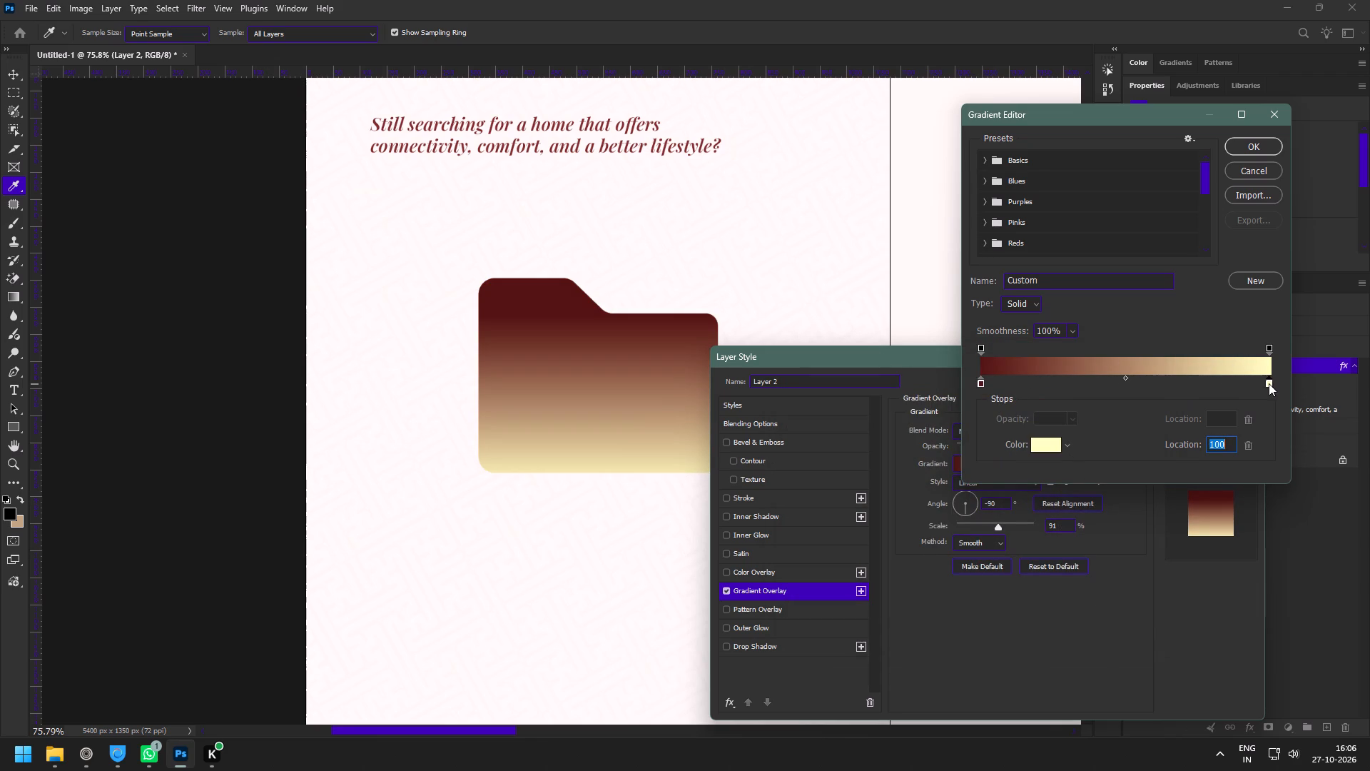
double_click(1269, 383)
left_click_drag(990, 553, 993, 609)
left_click(951, 532)
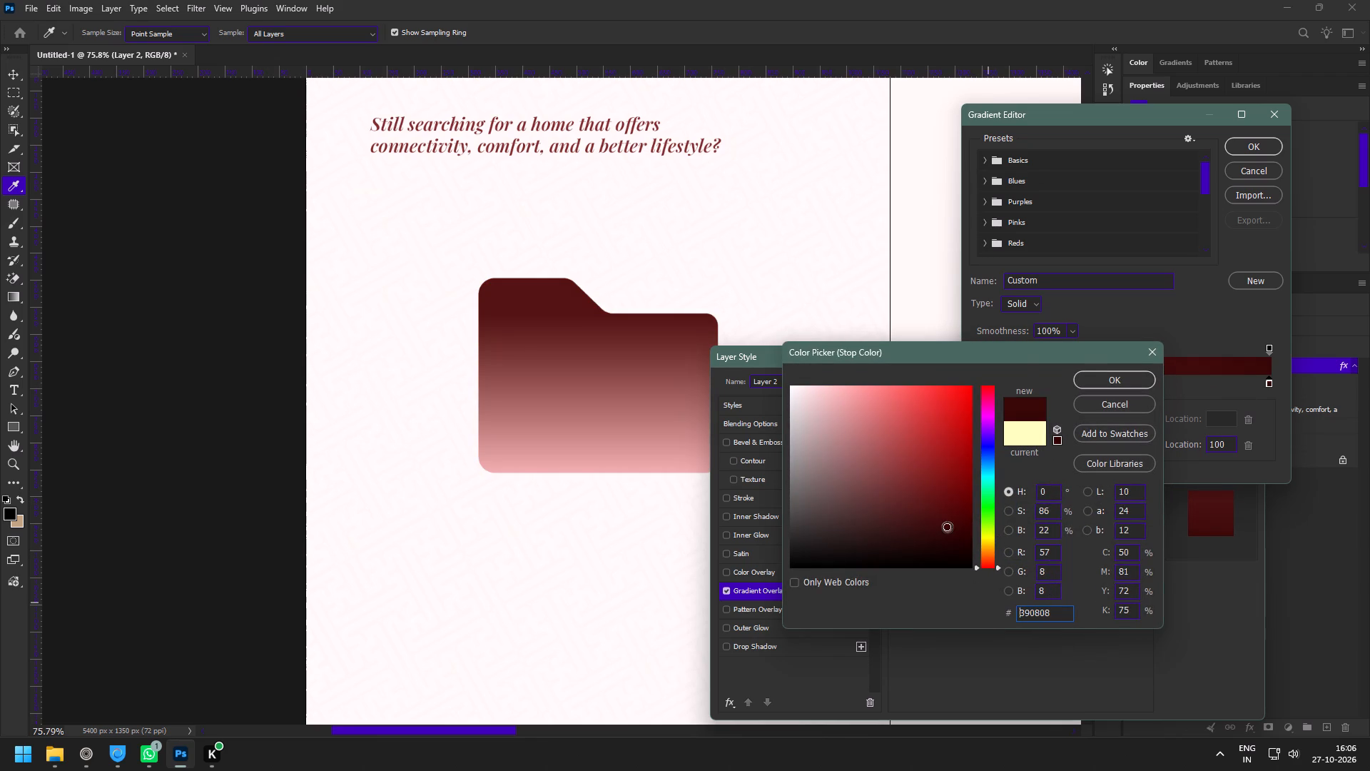
left_click(948, 528)
left_click(952, 533)
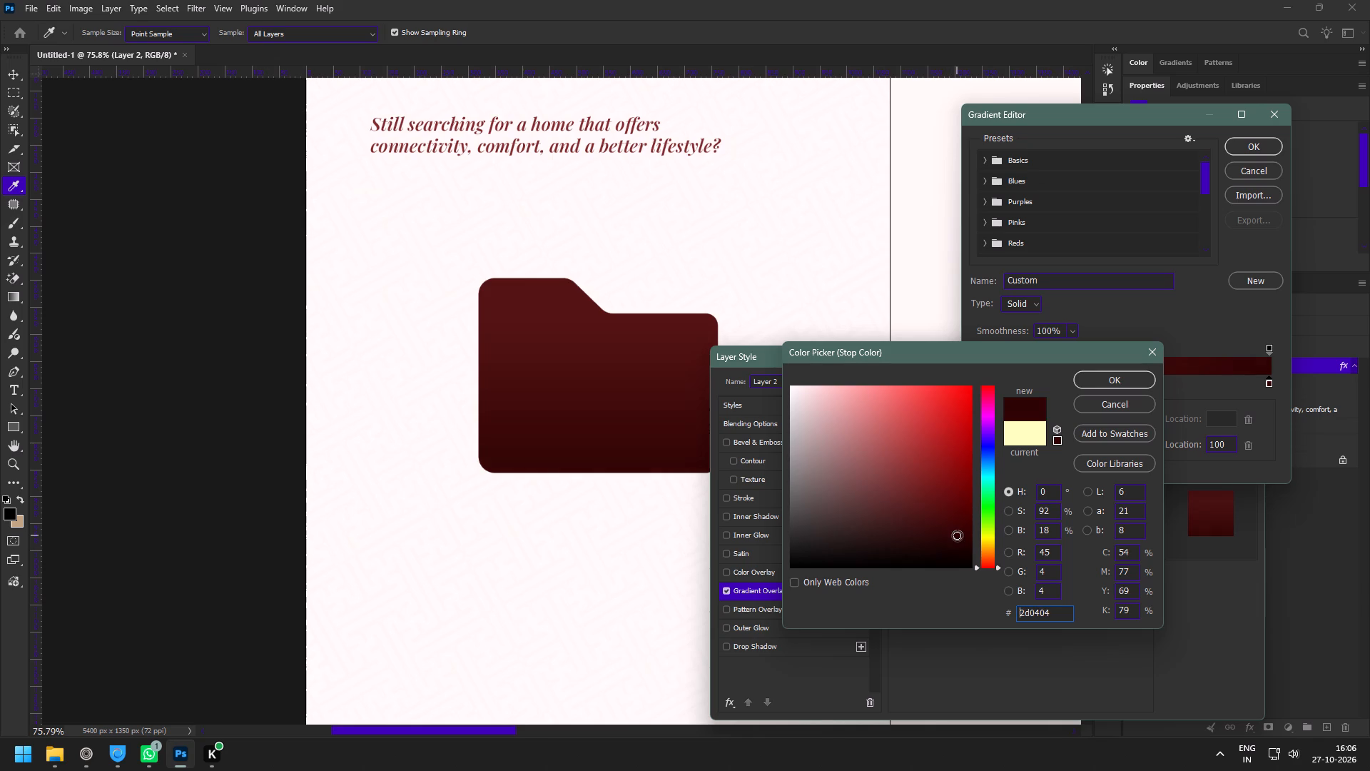
left_click(1112, 381)
left_click(1247, 144)
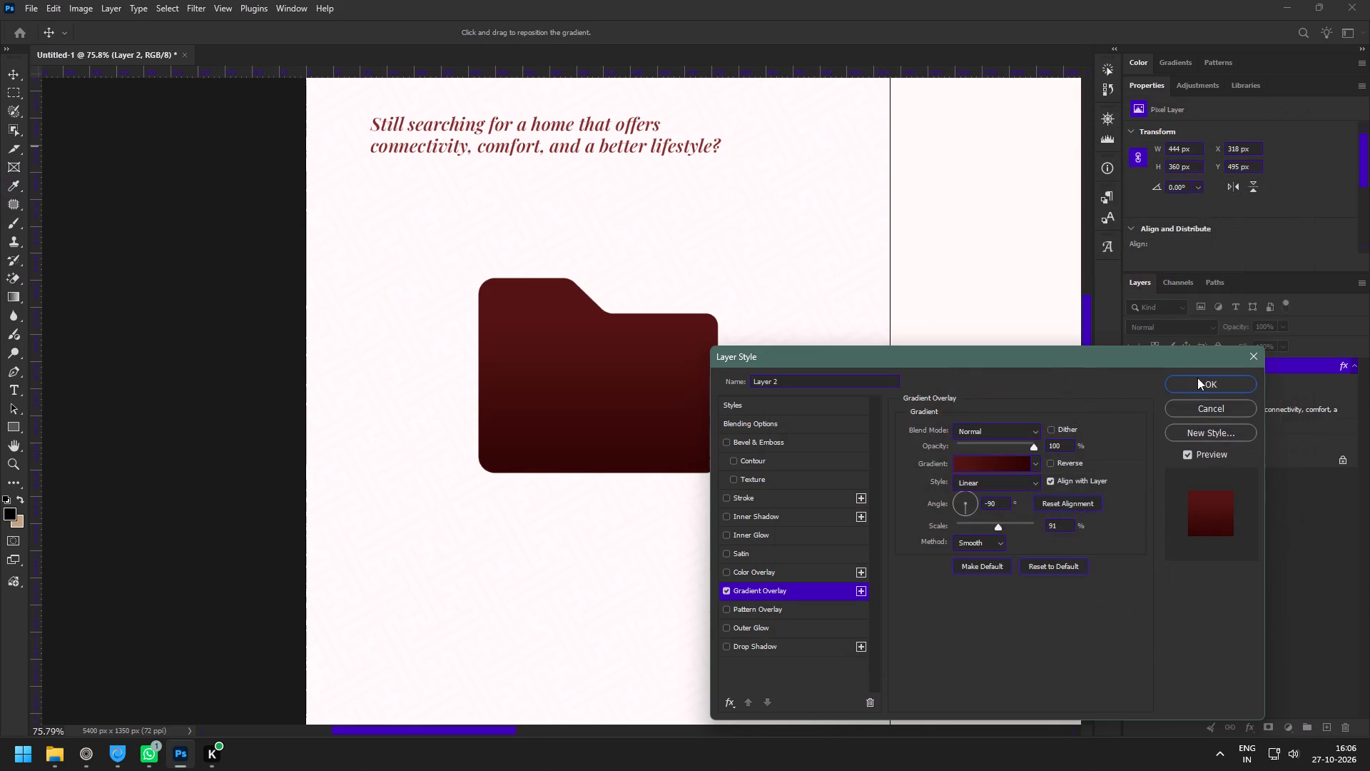
Apply the gradient overlay settings to the folder shape.
left_click(1209, 382)
Enlarge the folder shape proportionally to about 668 x 542 px and shift it slightly upward on the first slide.
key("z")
left_click_drag(818, 459, 770, 432)
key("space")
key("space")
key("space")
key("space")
left_click_drag(778, 465, 724, 387)
left_click_drag(683, 358, 721, 405)
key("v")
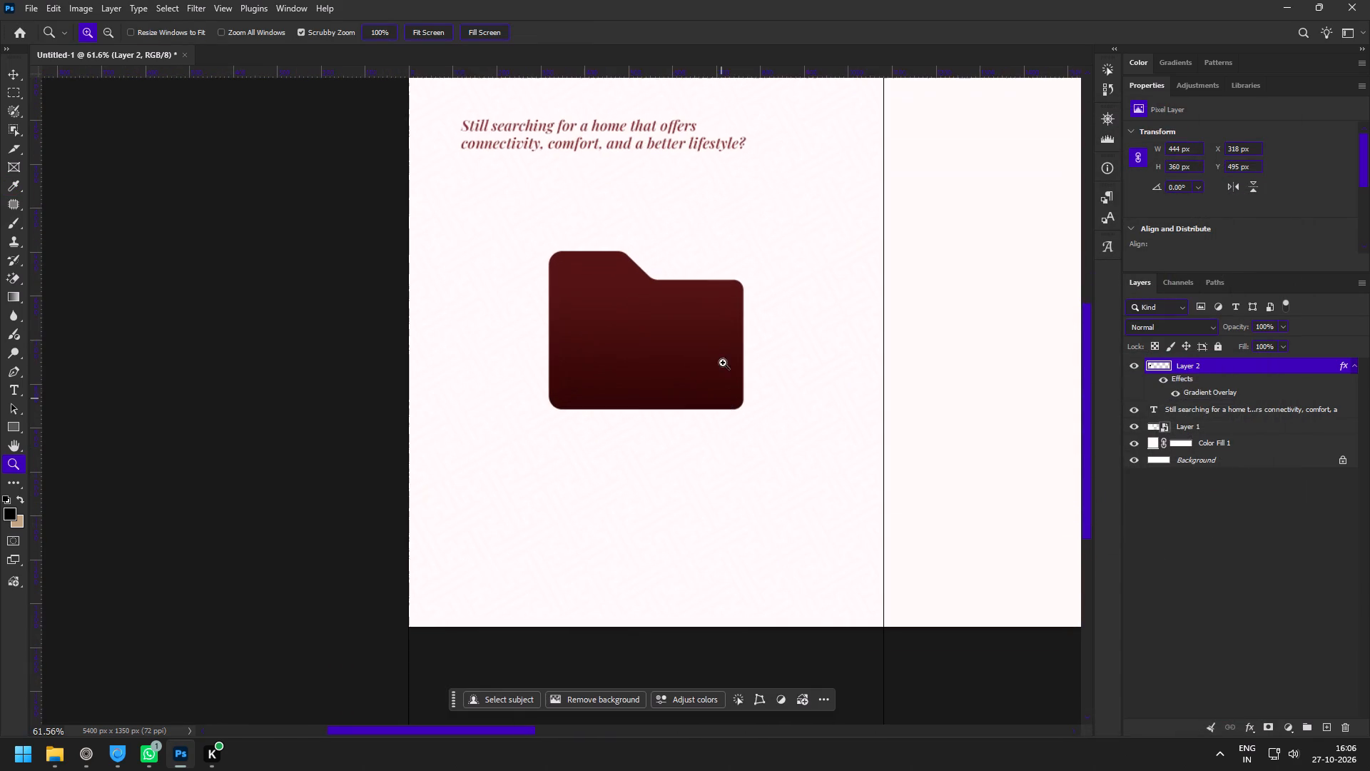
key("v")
left_click_drag(747, 324, 796, 333)
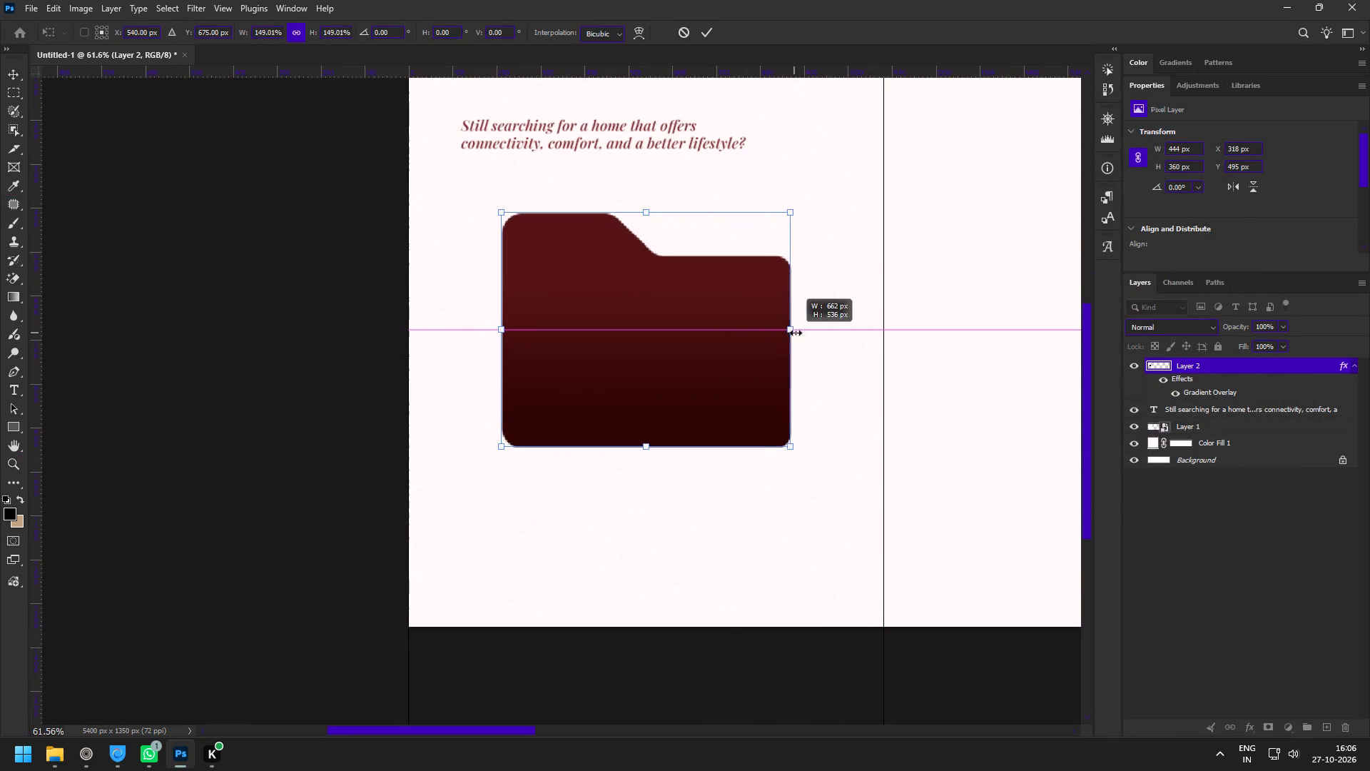
left_click_drag(796, 333, 796, 333)
left_click_drag(740, 374, 739, 366)
left_click(704, 34)
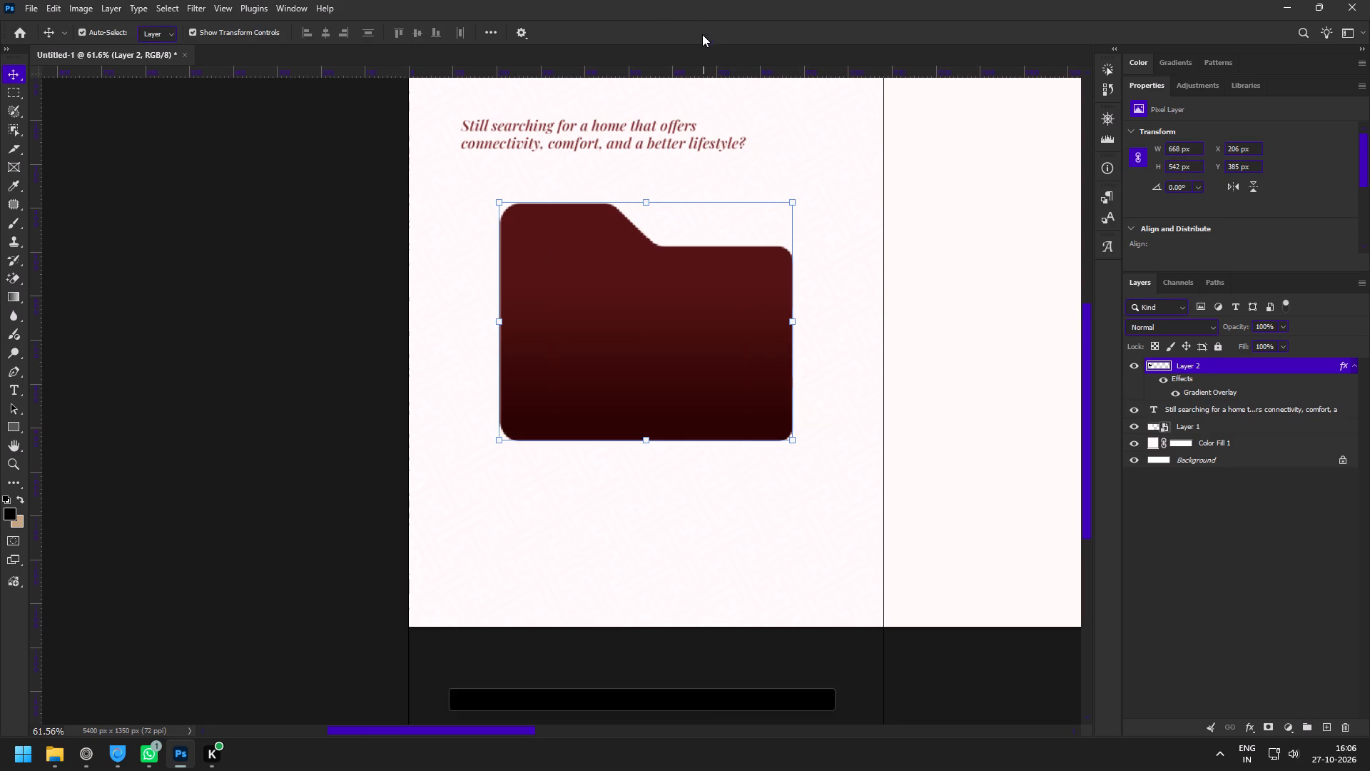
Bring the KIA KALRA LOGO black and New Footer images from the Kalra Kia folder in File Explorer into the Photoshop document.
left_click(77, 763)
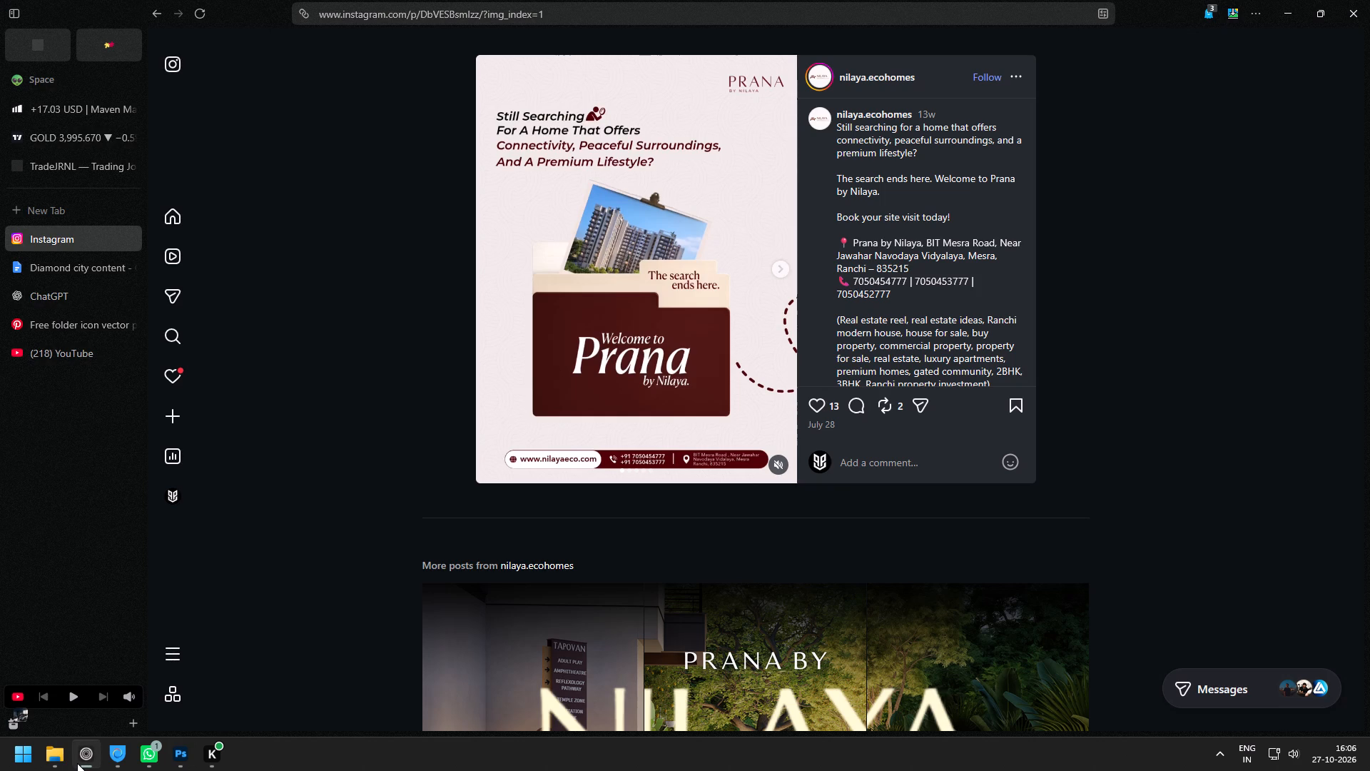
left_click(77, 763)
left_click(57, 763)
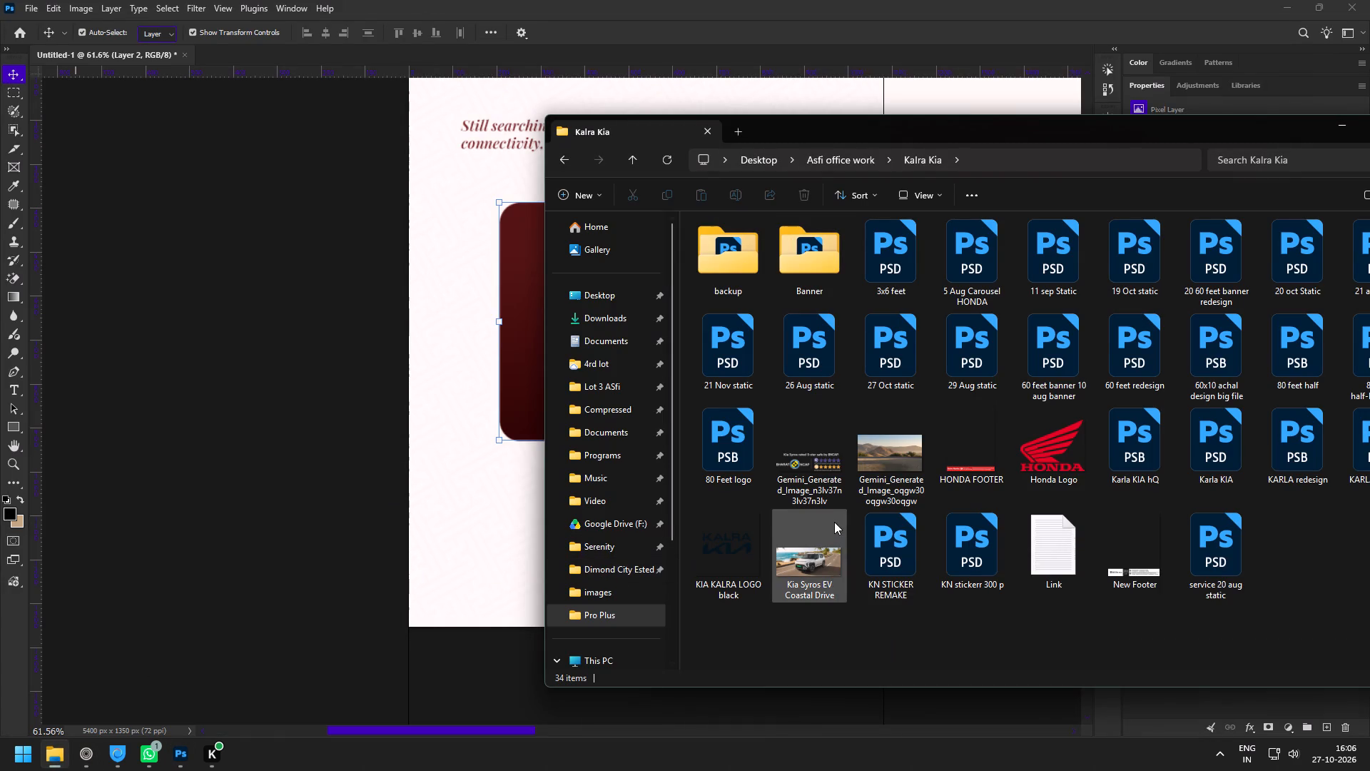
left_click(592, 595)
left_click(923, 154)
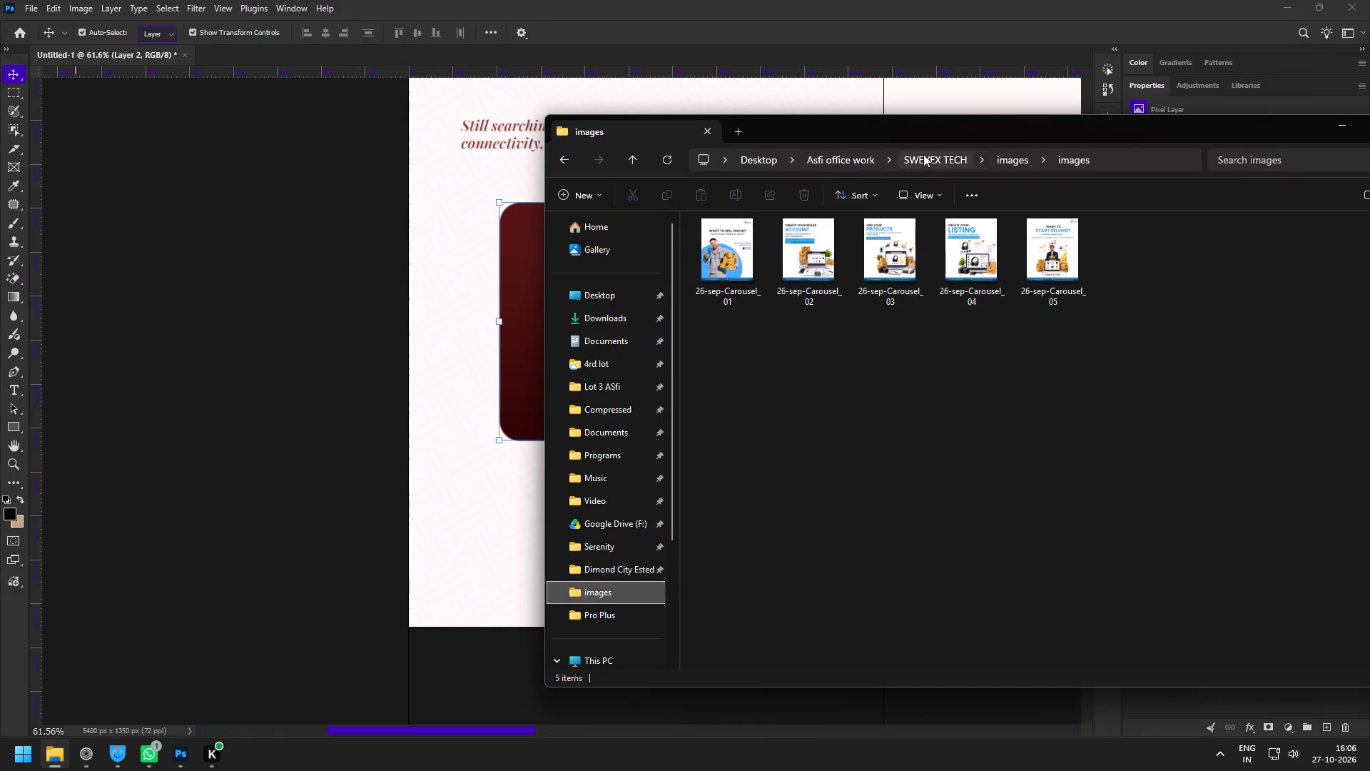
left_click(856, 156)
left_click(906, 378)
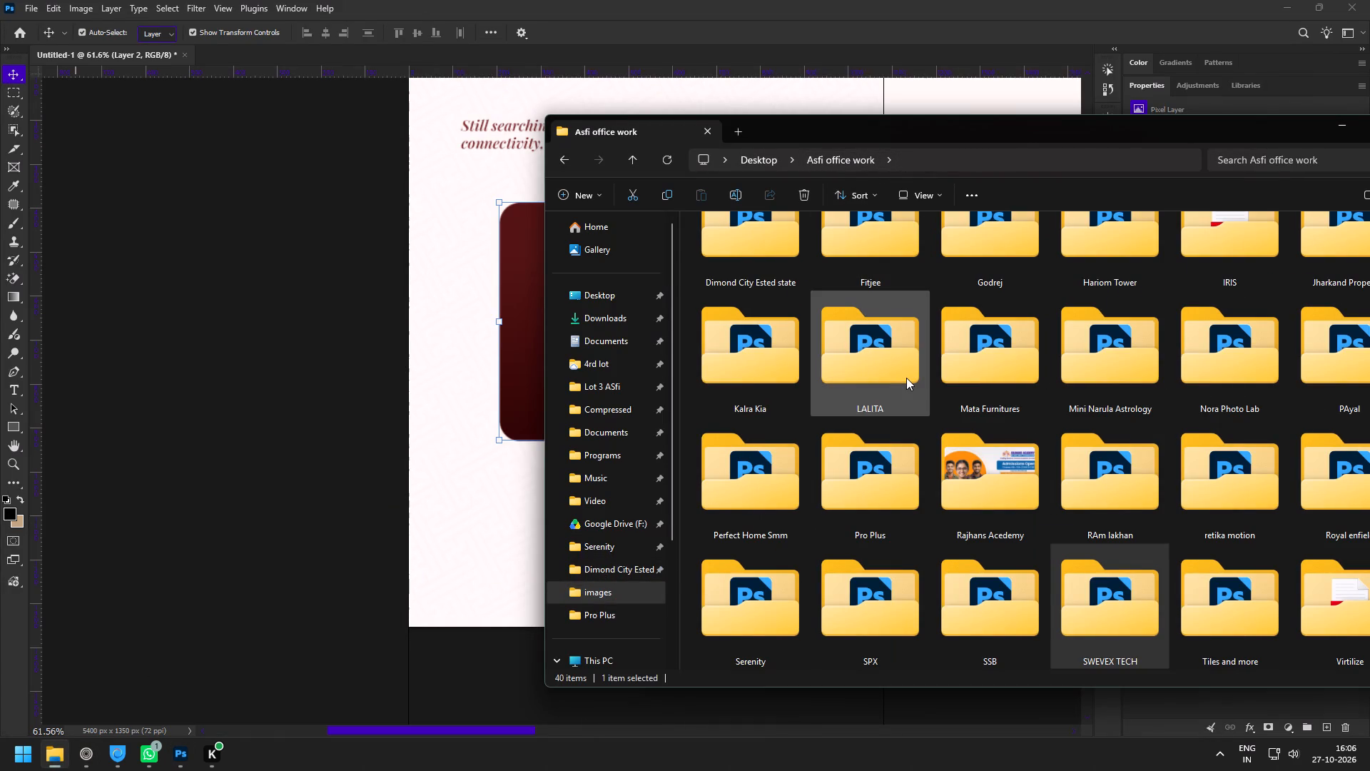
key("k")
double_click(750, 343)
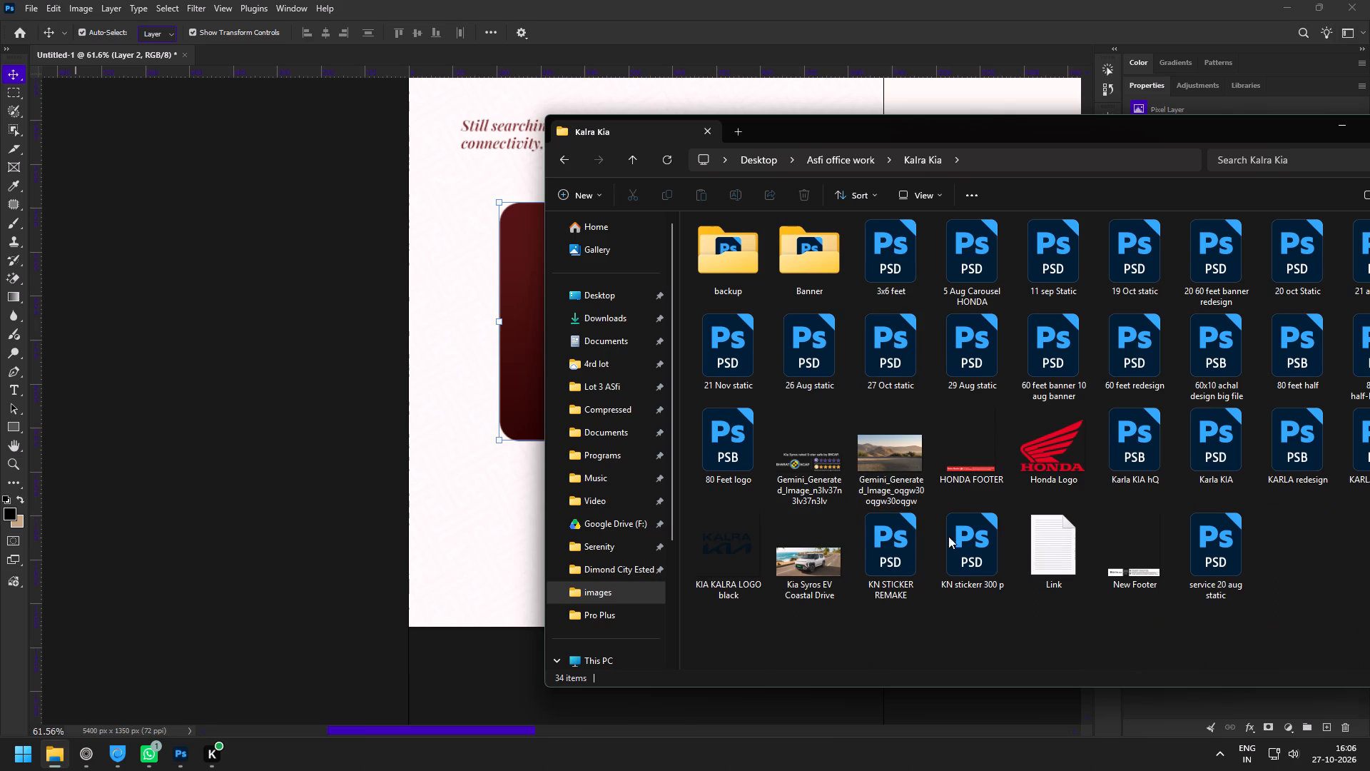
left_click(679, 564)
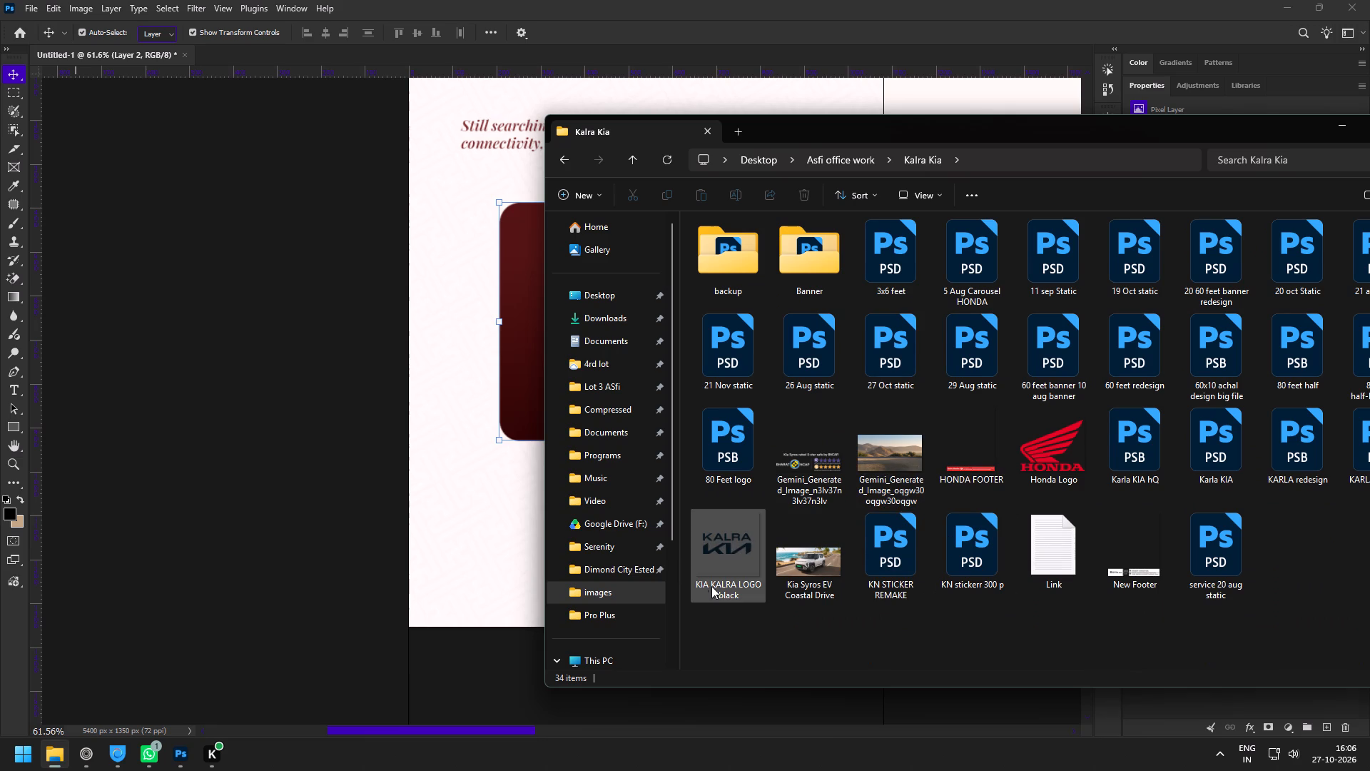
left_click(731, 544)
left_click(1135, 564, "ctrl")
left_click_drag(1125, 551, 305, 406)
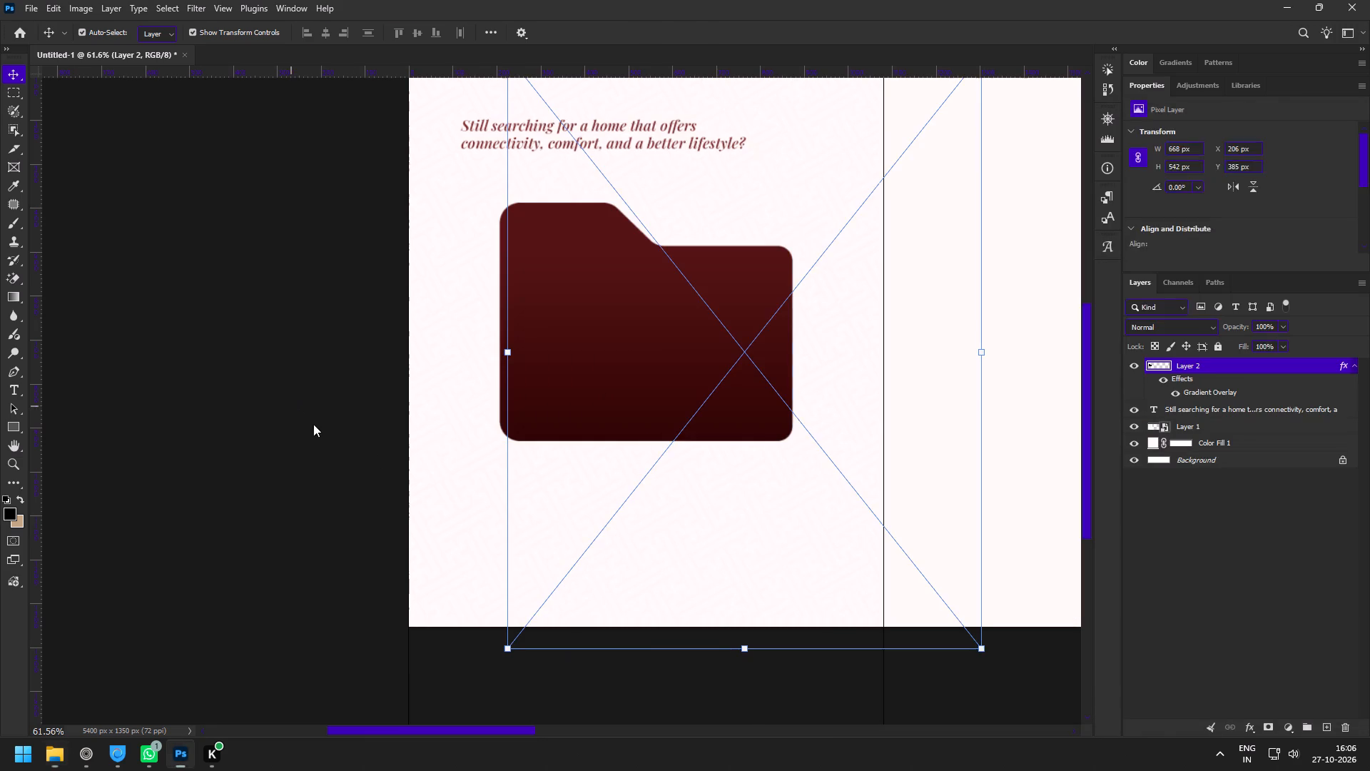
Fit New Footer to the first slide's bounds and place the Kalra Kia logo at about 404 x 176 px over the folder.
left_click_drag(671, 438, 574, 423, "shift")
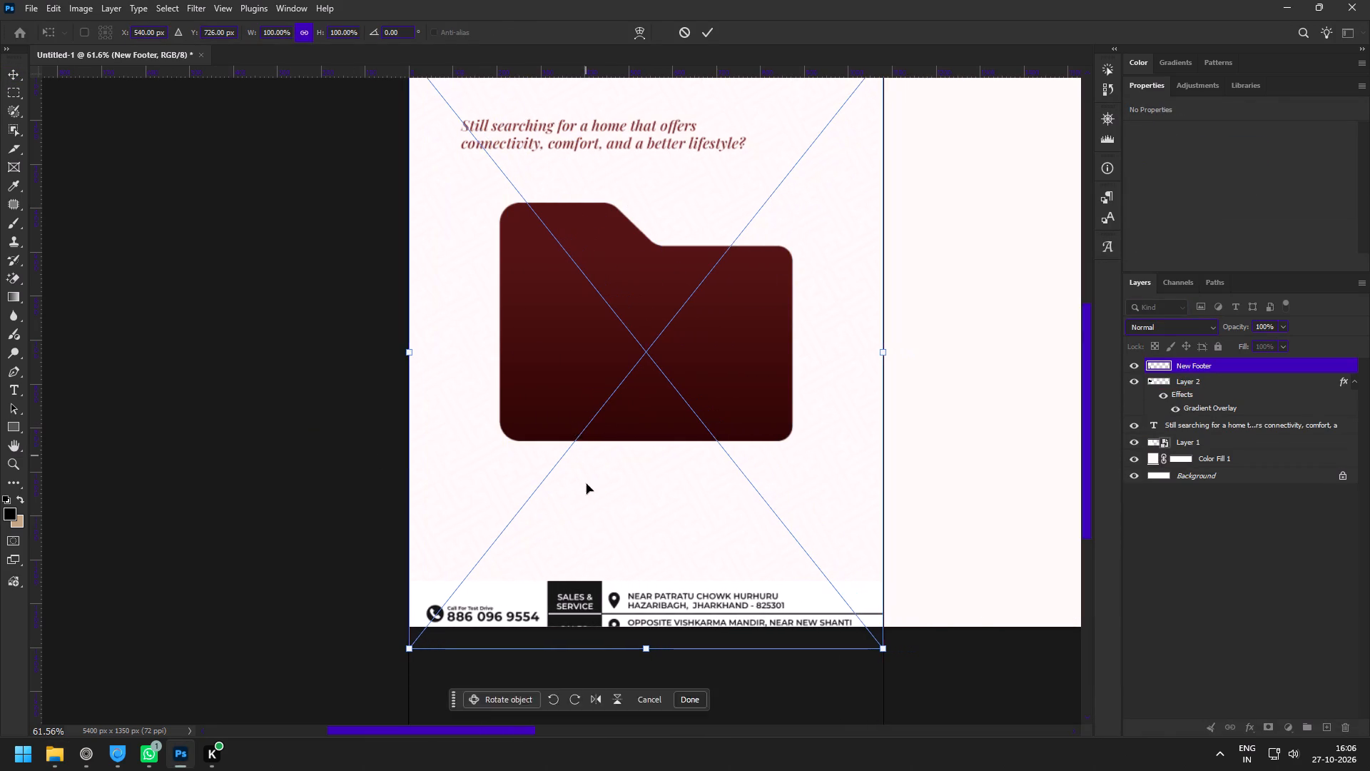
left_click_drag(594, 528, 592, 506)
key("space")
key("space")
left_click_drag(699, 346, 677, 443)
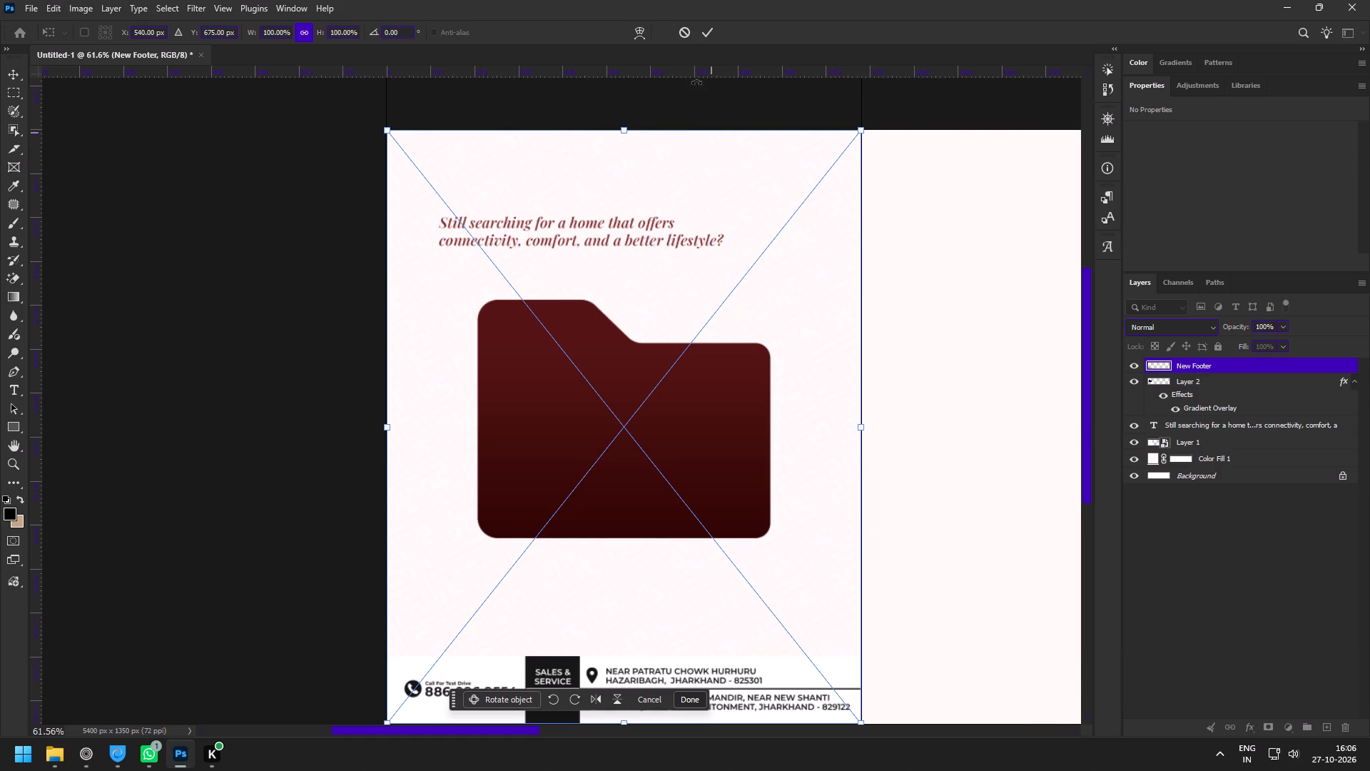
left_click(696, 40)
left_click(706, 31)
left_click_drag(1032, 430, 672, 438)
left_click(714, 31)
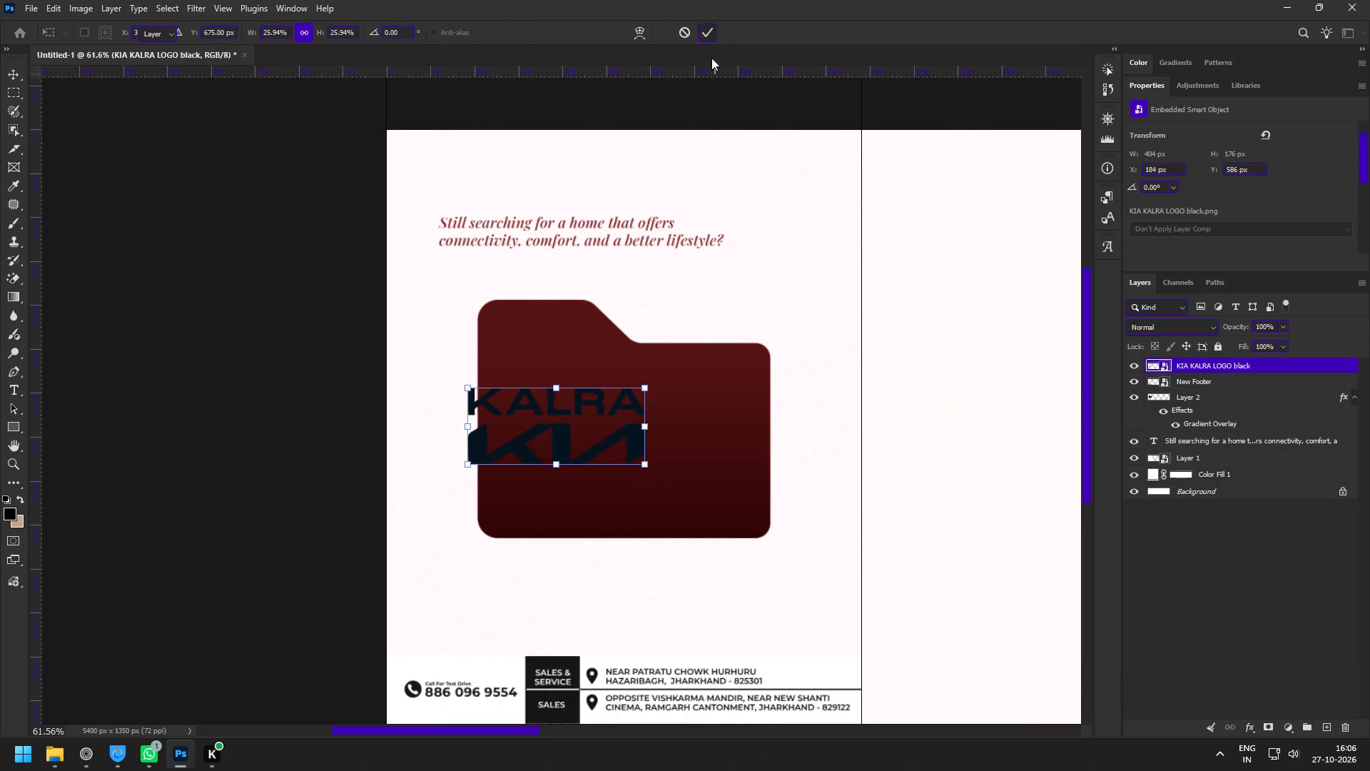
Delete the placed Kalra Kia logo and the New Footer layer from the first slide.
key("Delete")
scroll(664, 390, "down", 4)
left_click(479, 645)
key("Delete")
Switch back to the Kalra Kia folder in File Explorer.
left_click(46, 766)
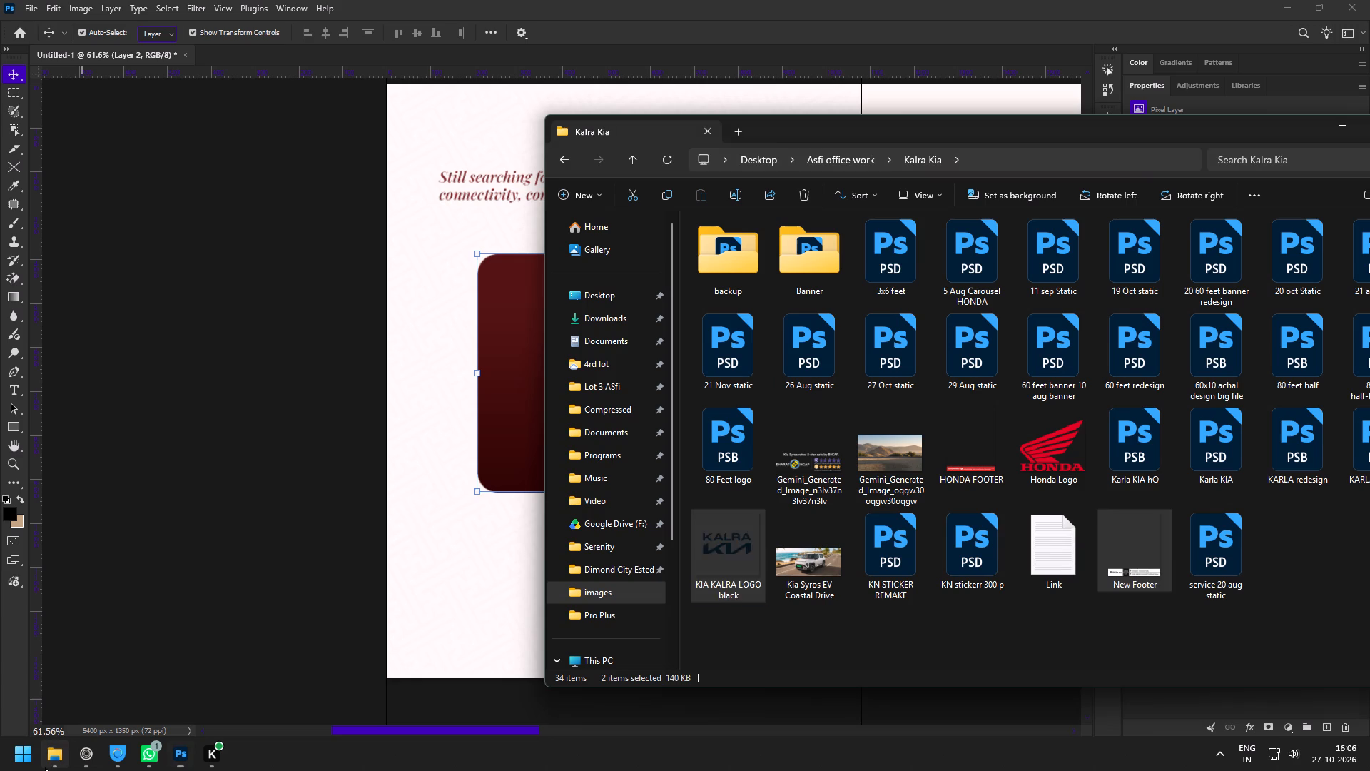
In File Explorer, open the "Dimond City Ested state" folder inside "Asfi office work".
left_click(835, 161)
left_click(828, 392)
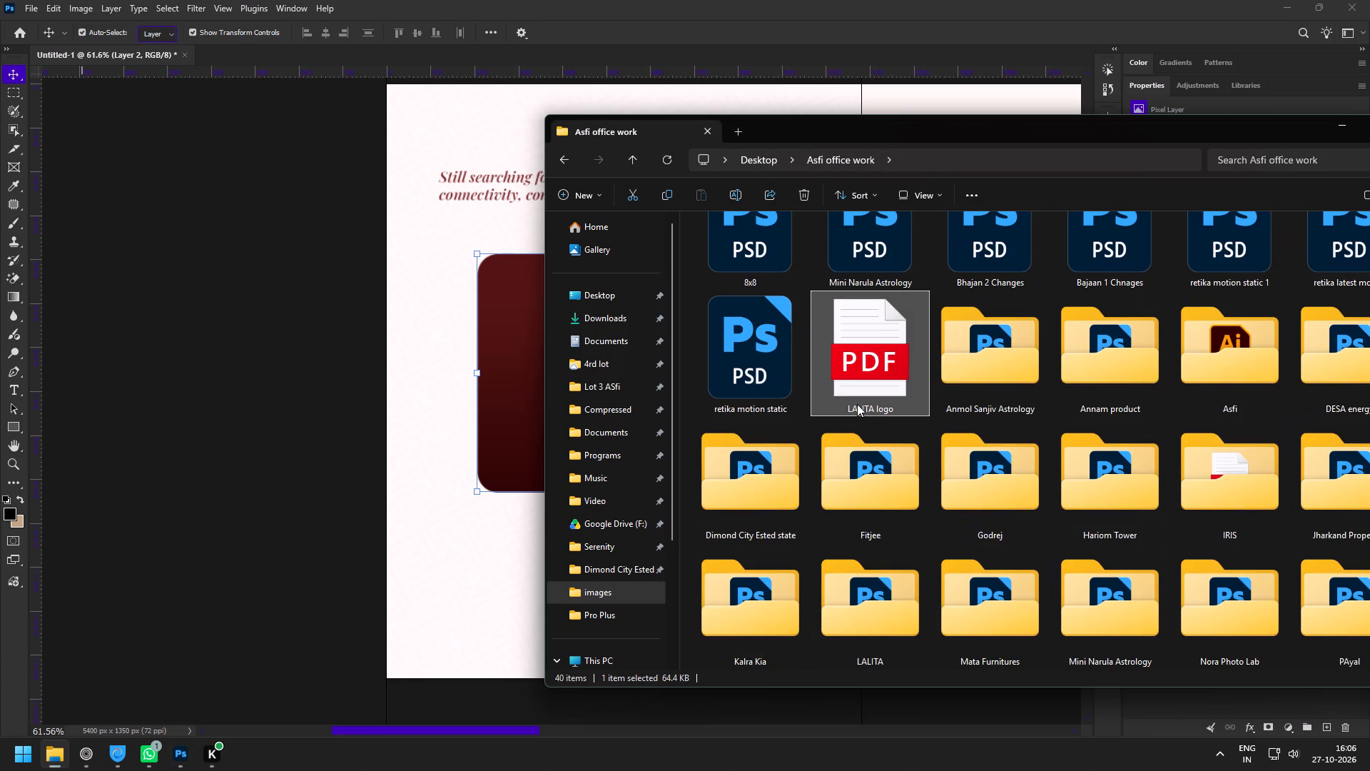
key("b")
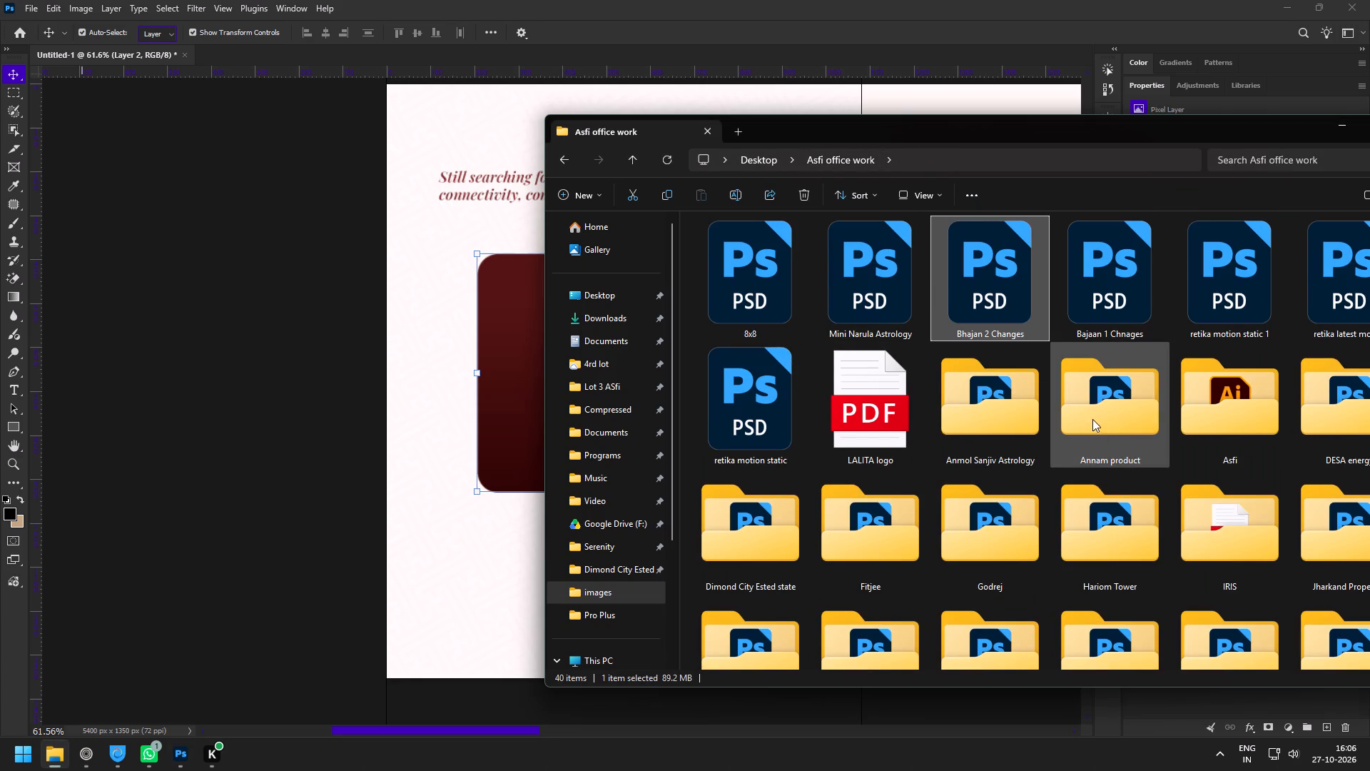
left_click(1092, 419)
key("d")
key("d")
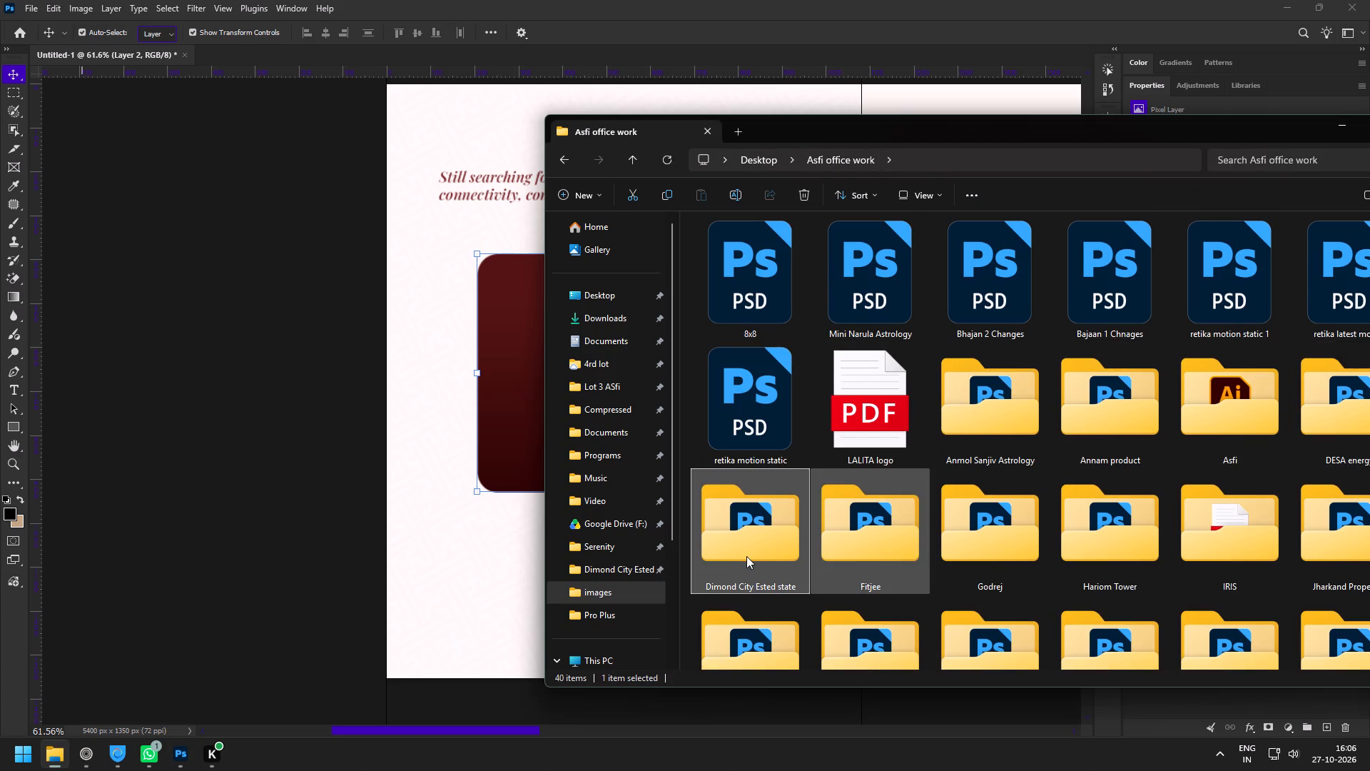
double_click(746, 556)
Bring the "footer logo DC bhuwesar" and "footer logo DC bhumeswar" images into the Photoshop carousel document.
scroll(1090, 433, "down", 7)
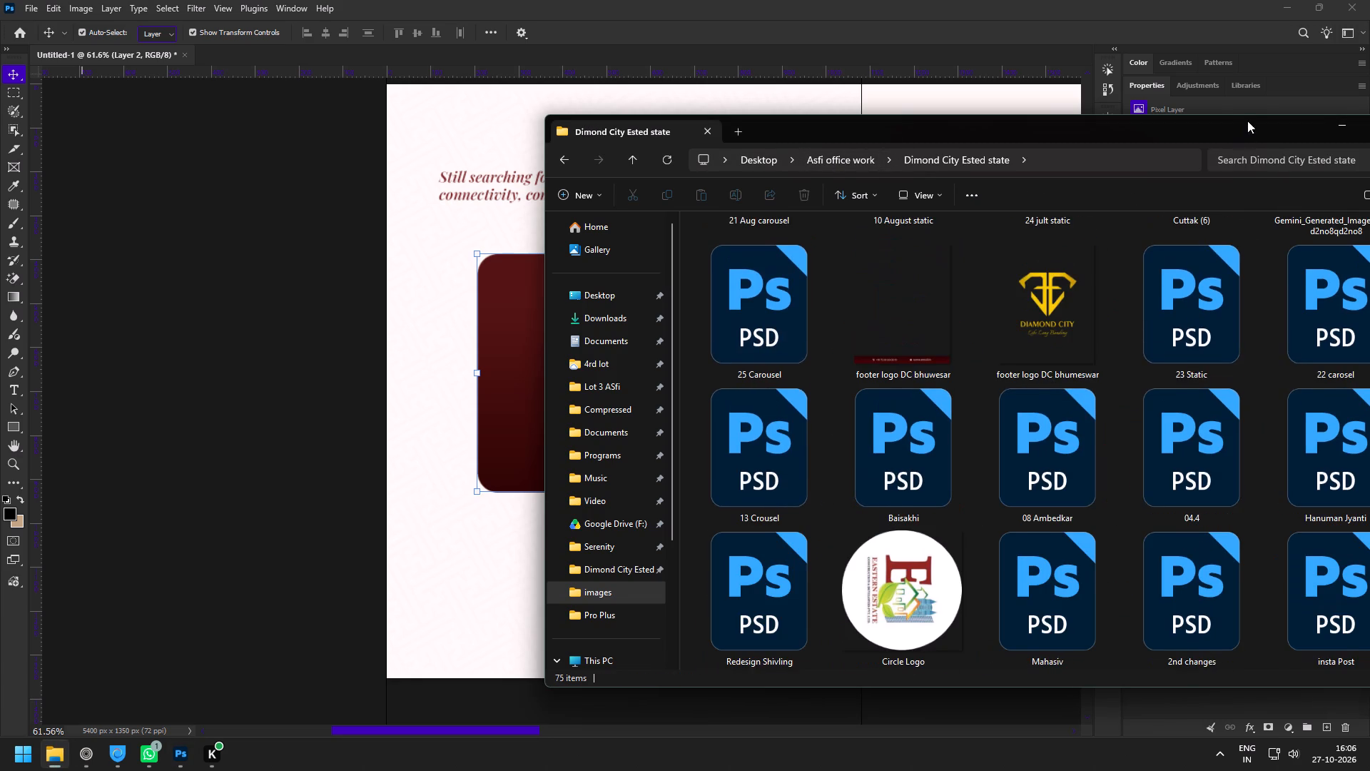
left_click_drag(1247, 121, 1045, 76)
scroll(972, 450, "down", 7)
left_click(689, 577)
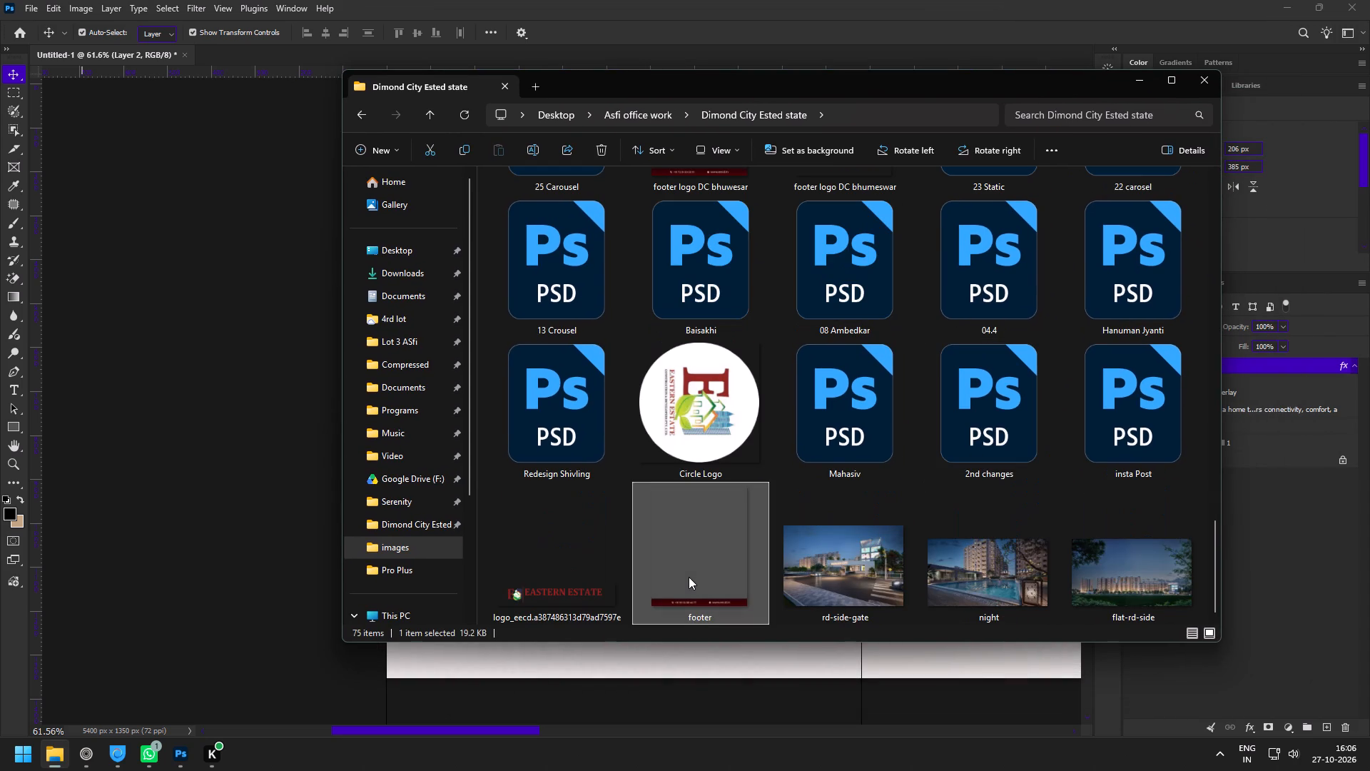
scroll(882, 545, "up", 1)
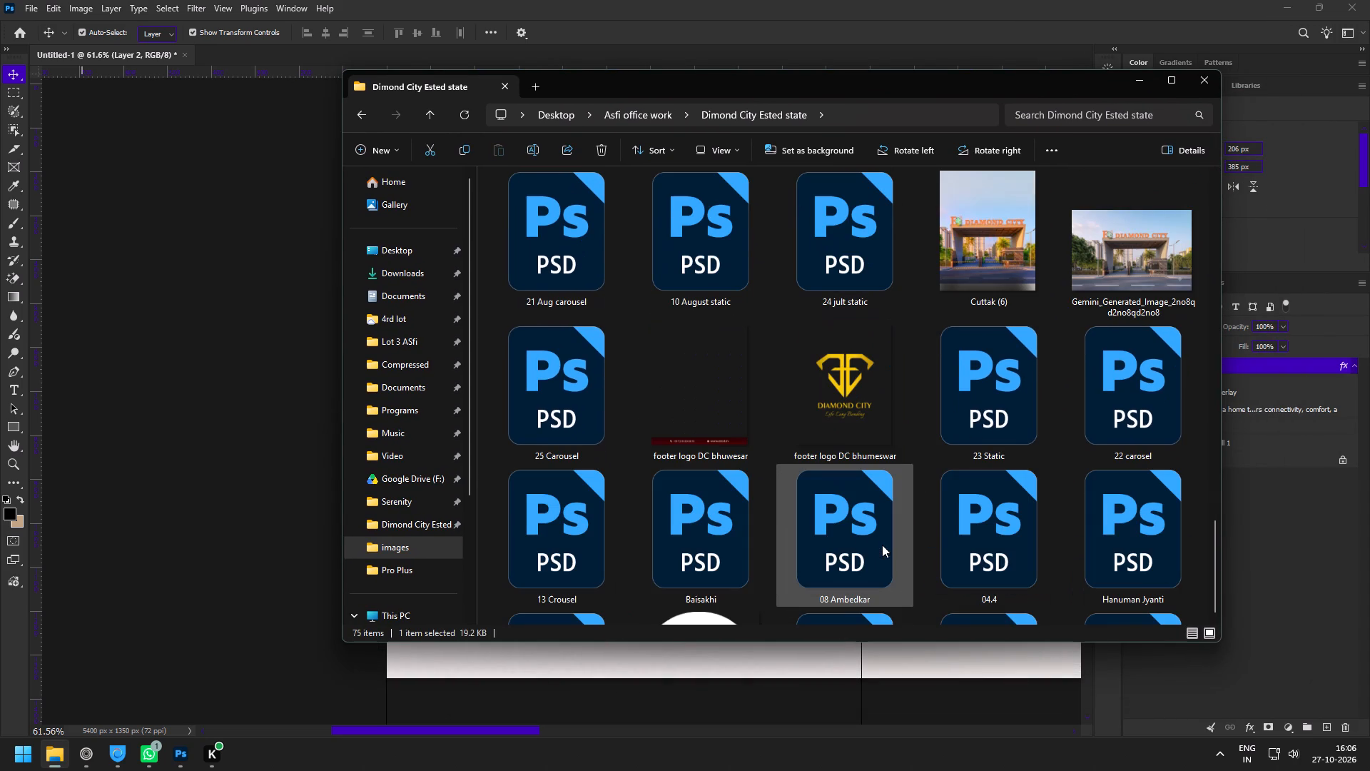
left_click(849, 384)
left_click(693, 407, "shift")
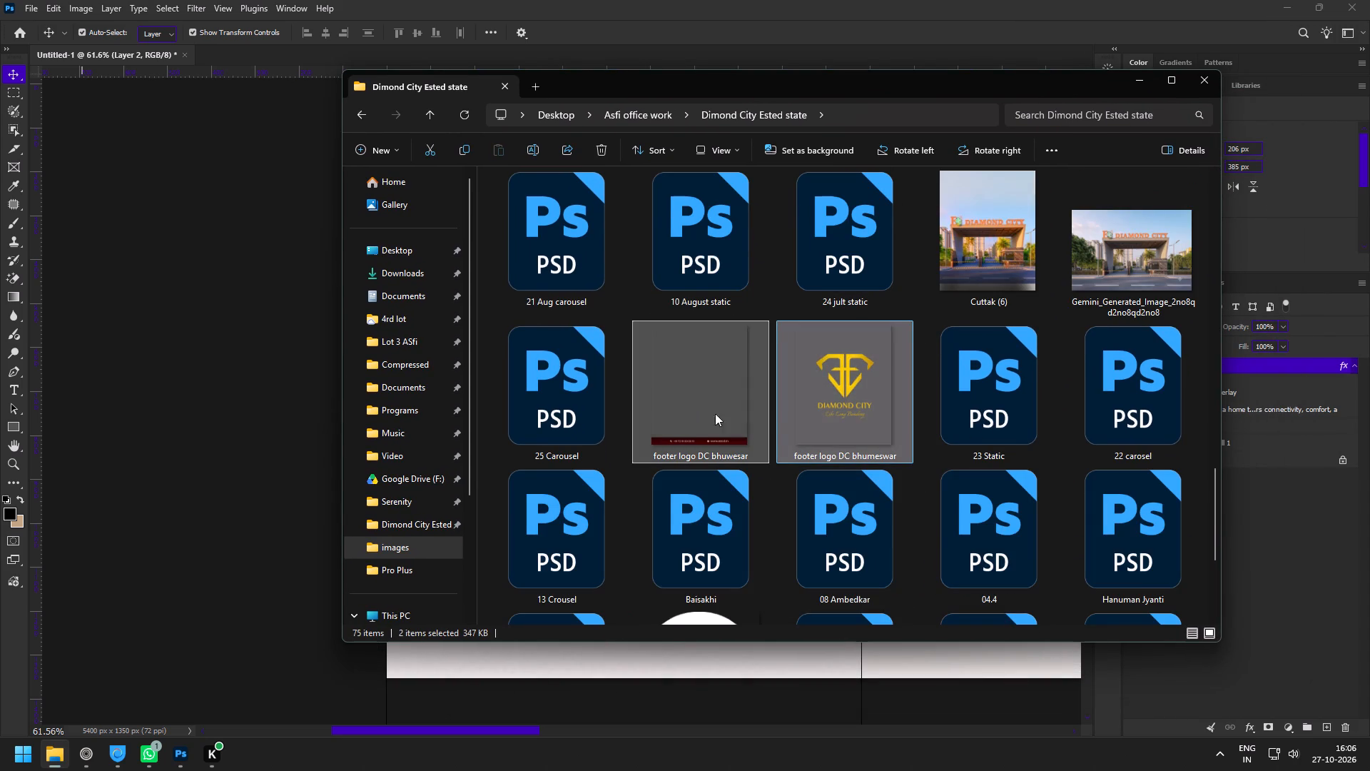
left_click_drag(831, 408, 188, 368)
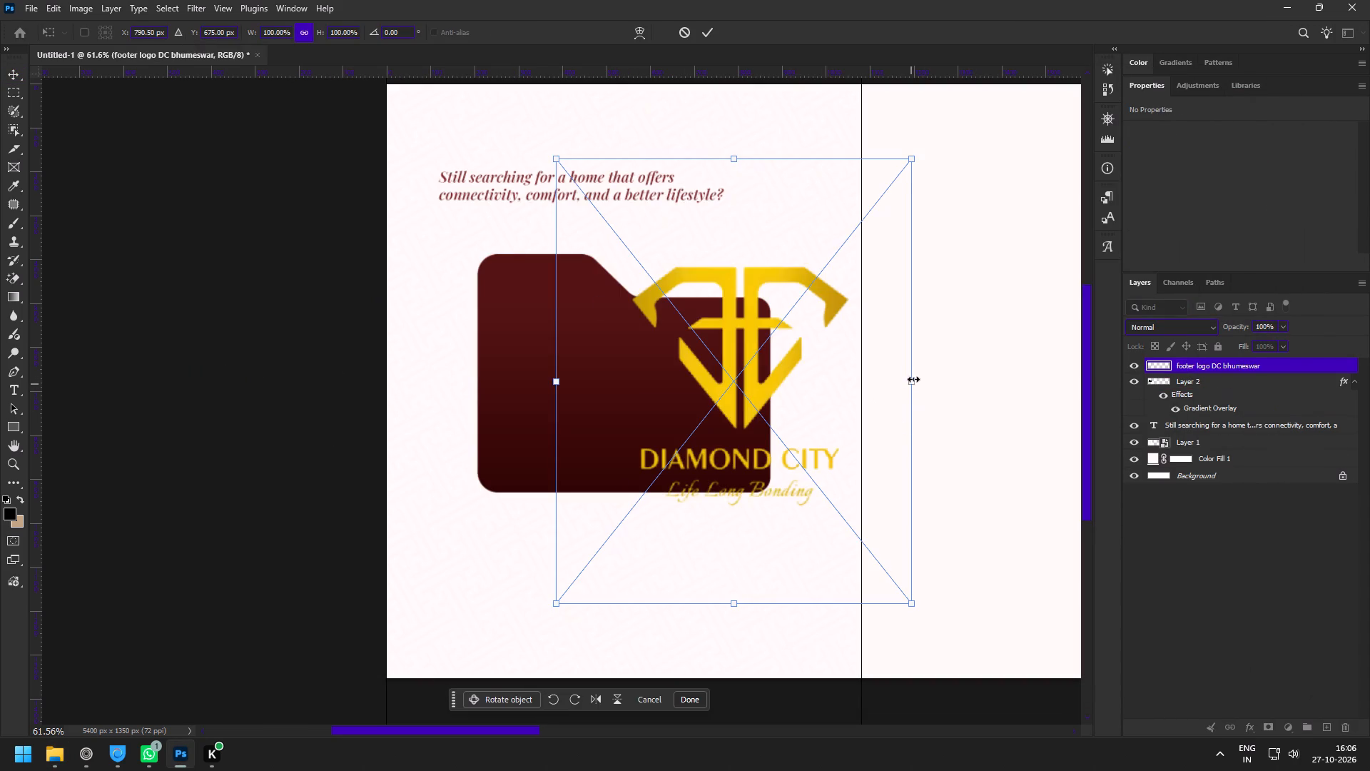
Scale the Diamond City logo to about 19% and place it in the upper-right corner of the first slide.
left_click_drag(915, 378, 630, 378)
left_click_drag(584, 381, 814, 128)
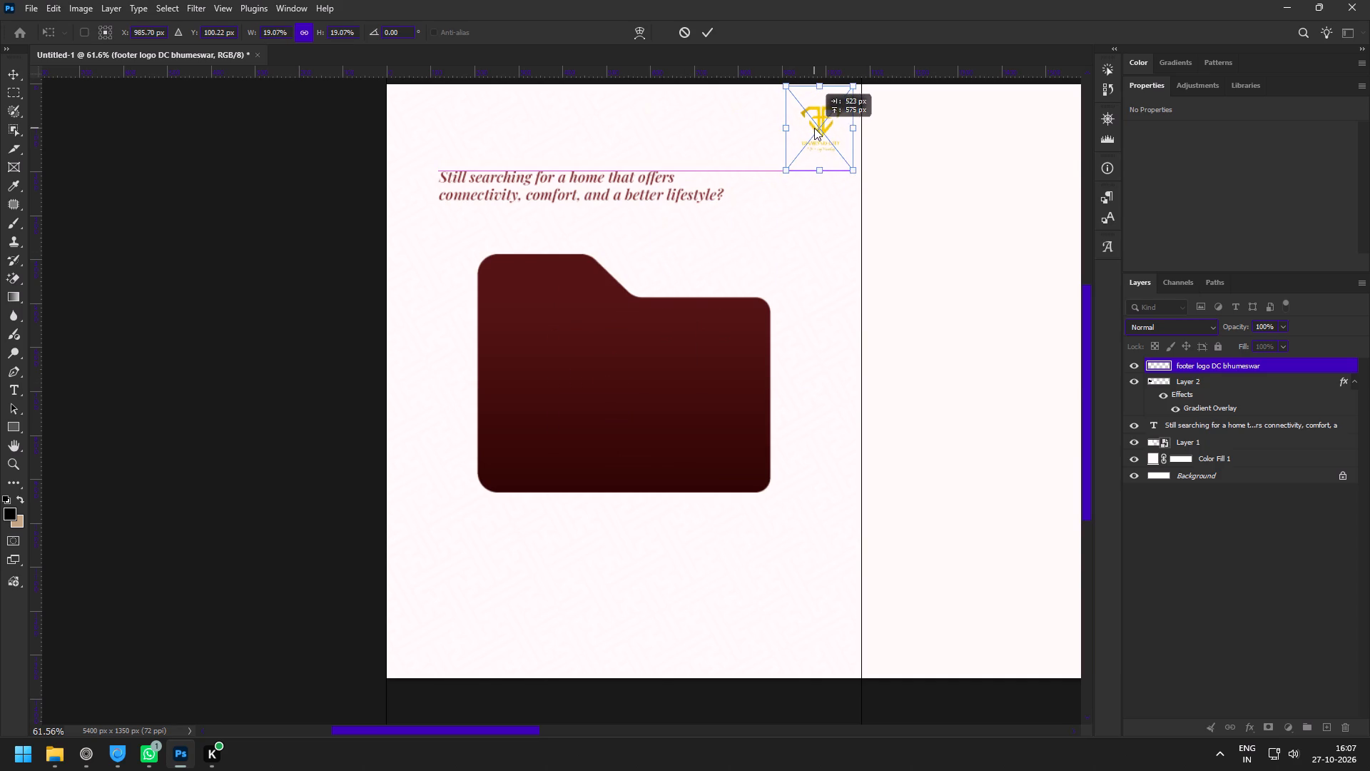
left_click_drag(814, 128, 818, 128)
left_click(709, 32)
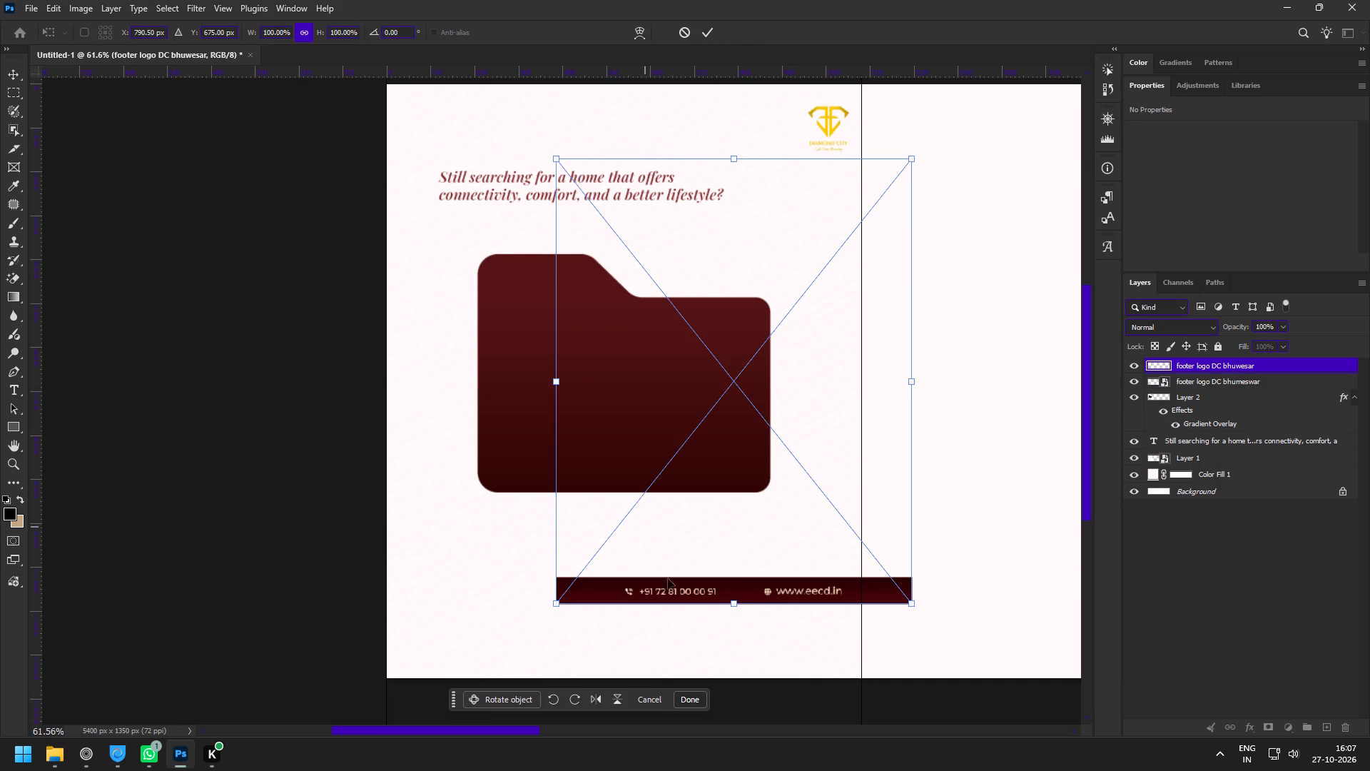
Scale the placed footer image to 133.33% and fit it to the first slide so the contact bar spans its bottom edge.
left_click_drag(736, 575, 564, 573)
left_click_drag(748, 382, 868, 384)
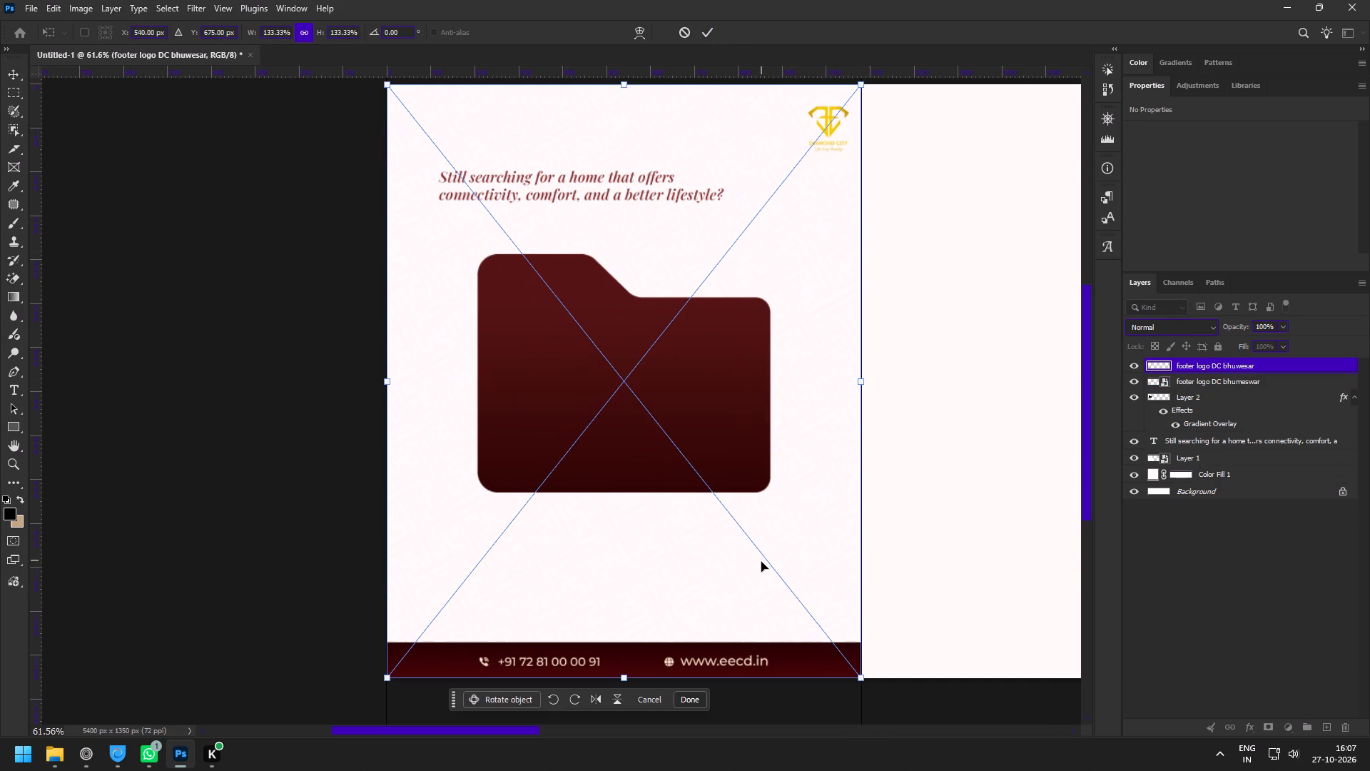
left_click(708, 28)
Break the first slide's headline text onto a new line after "Still searching".
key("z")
left_click_drag(512, 115, 529, 139)
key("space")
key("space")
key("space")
left_click_drag(529, 168, 522, 210)
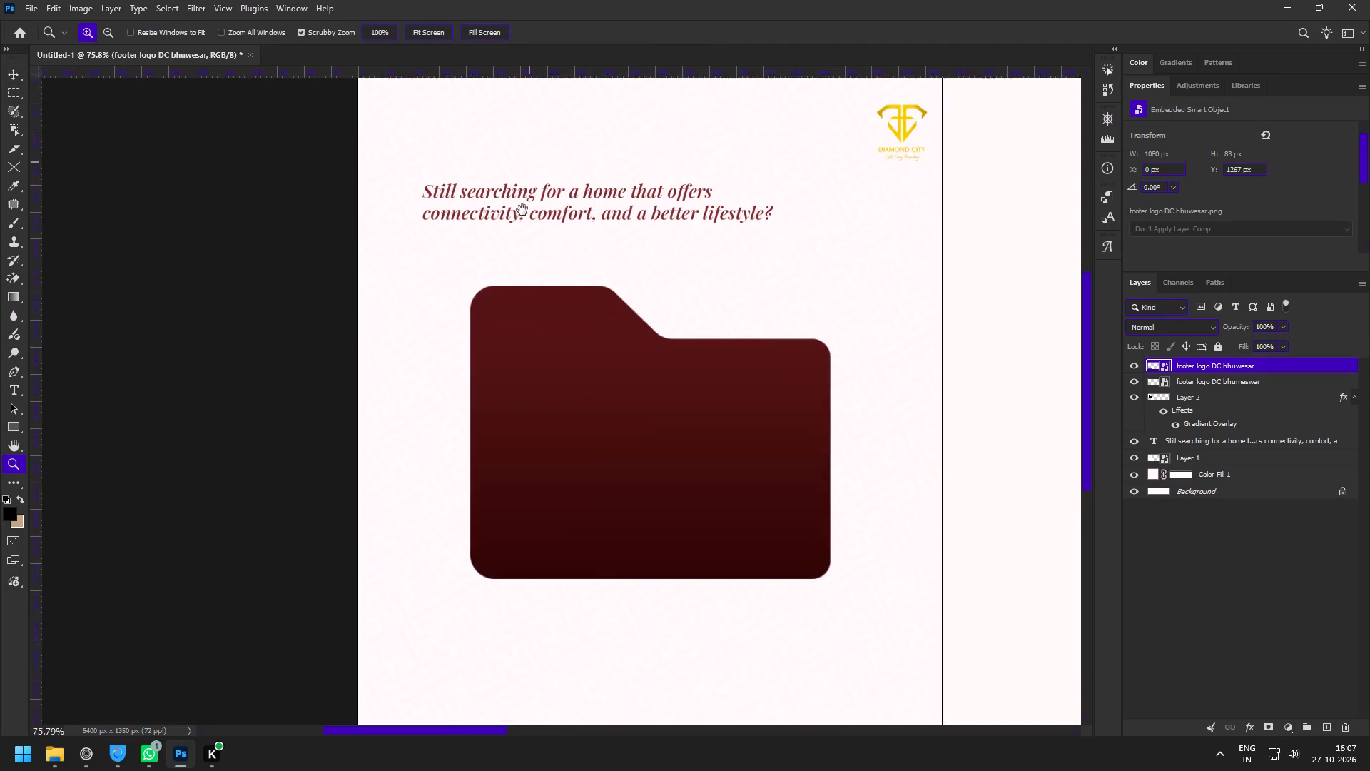
left_click_drag(522, 210, 514, 251)
left_click_drag(494, 200, 524, 241)
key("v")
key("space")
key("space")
left_click_drag(709, 373, 574, 262)
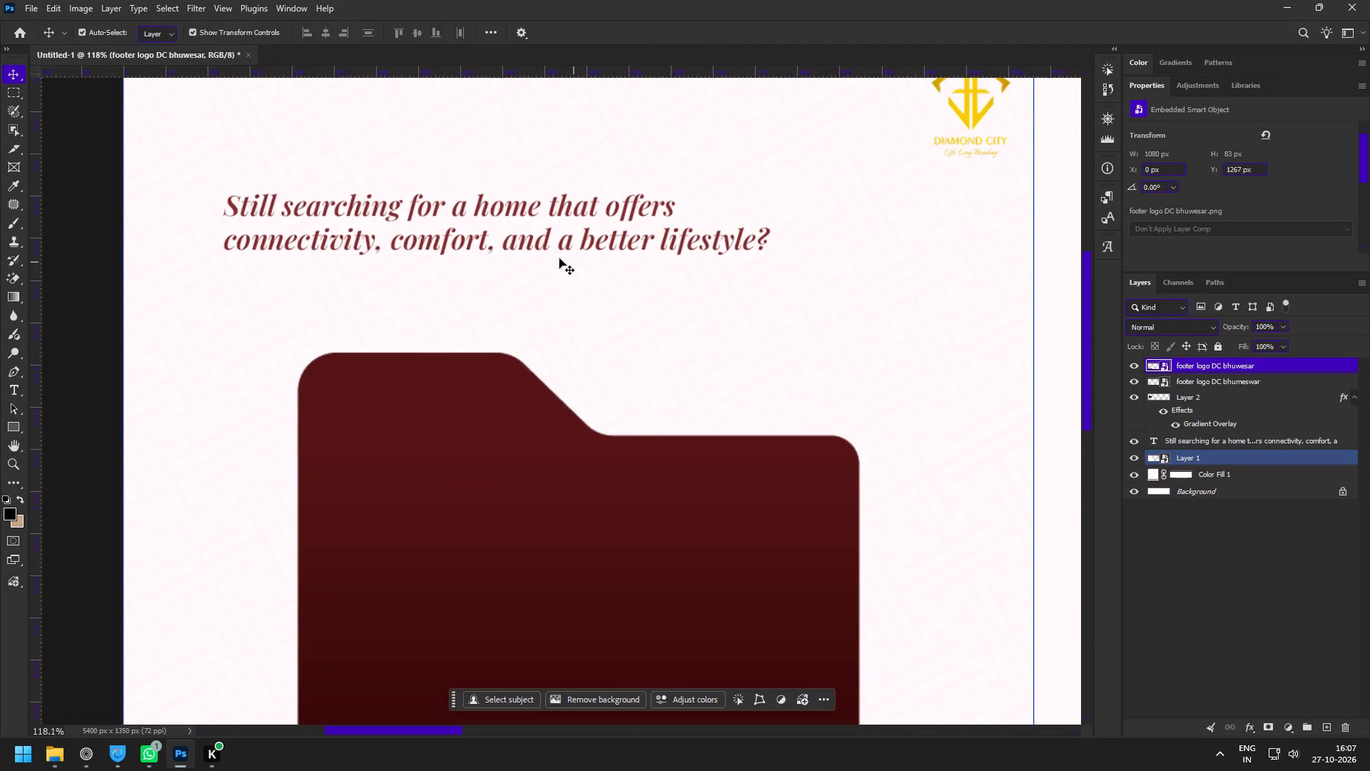
left_click(455, 199)
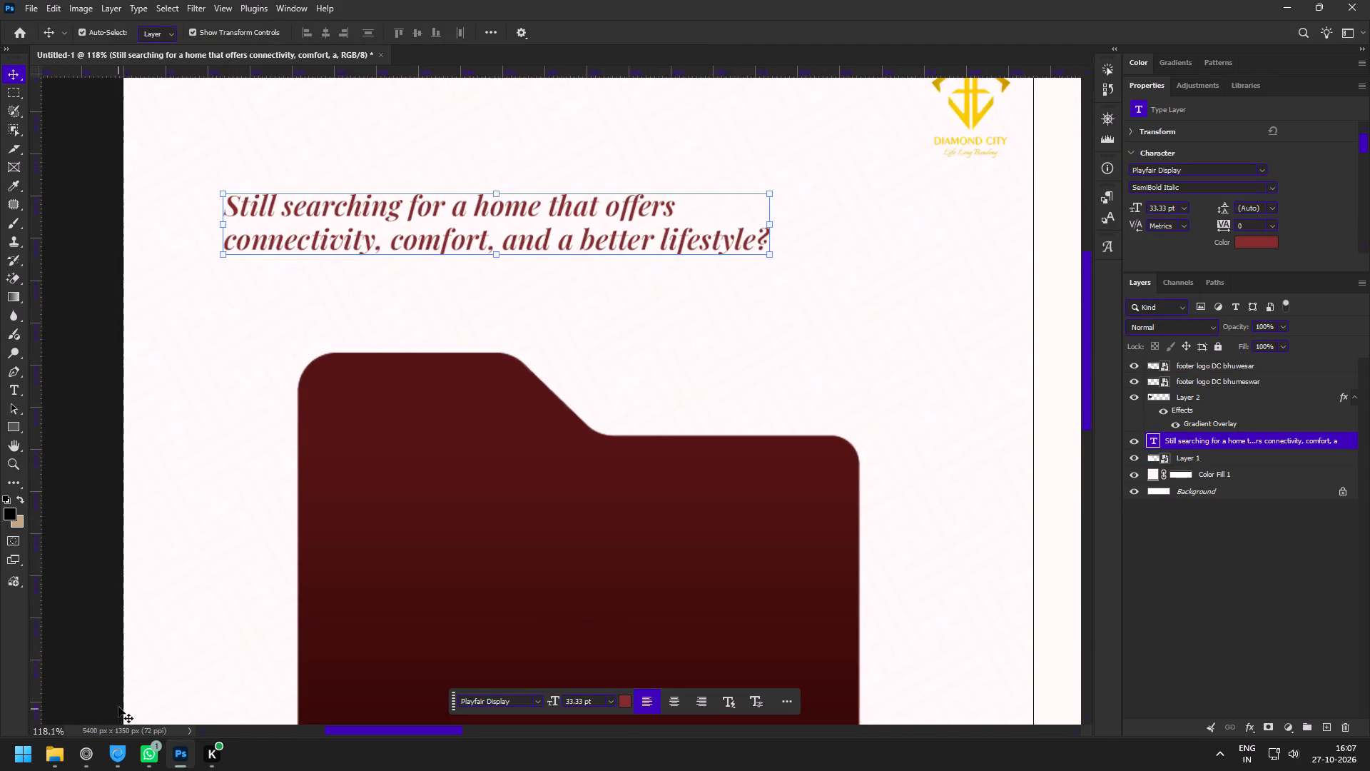
left_click(81, 765)
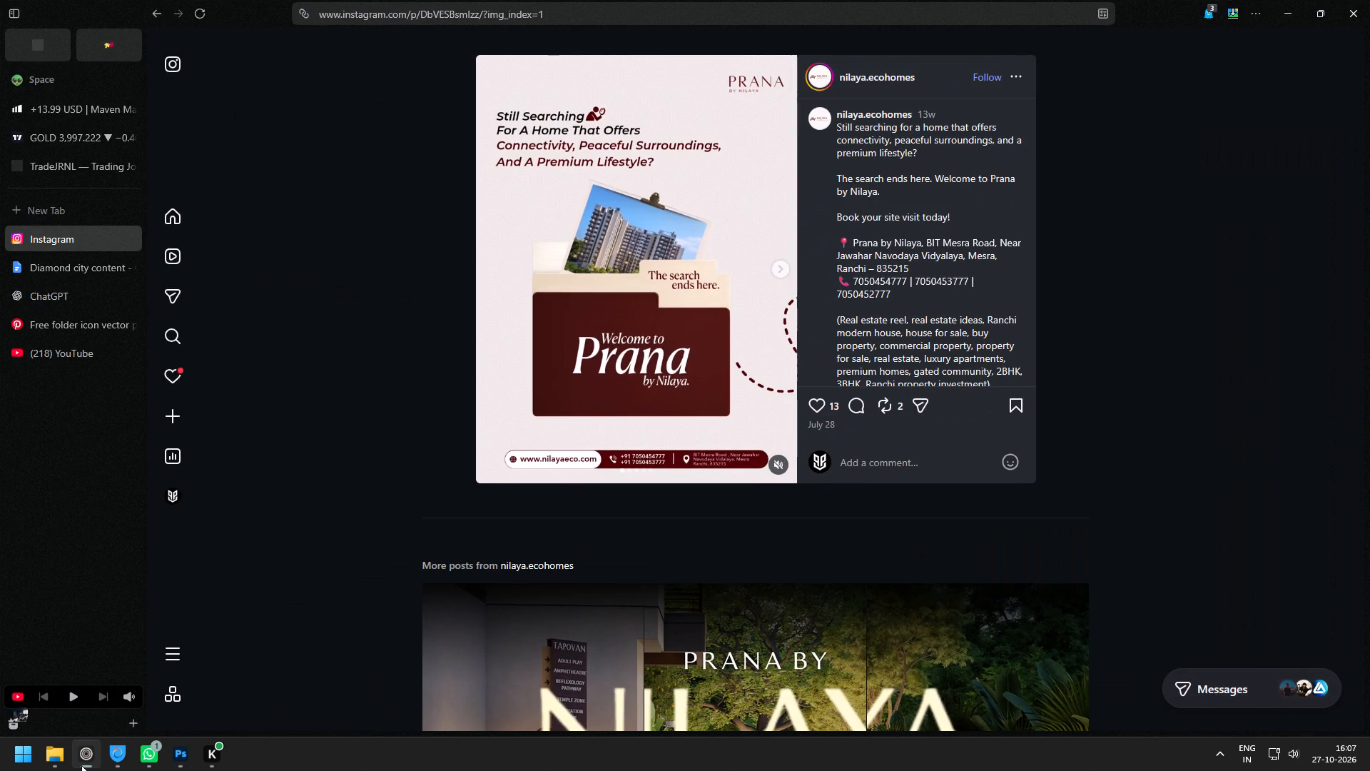
left_click(81, 765)
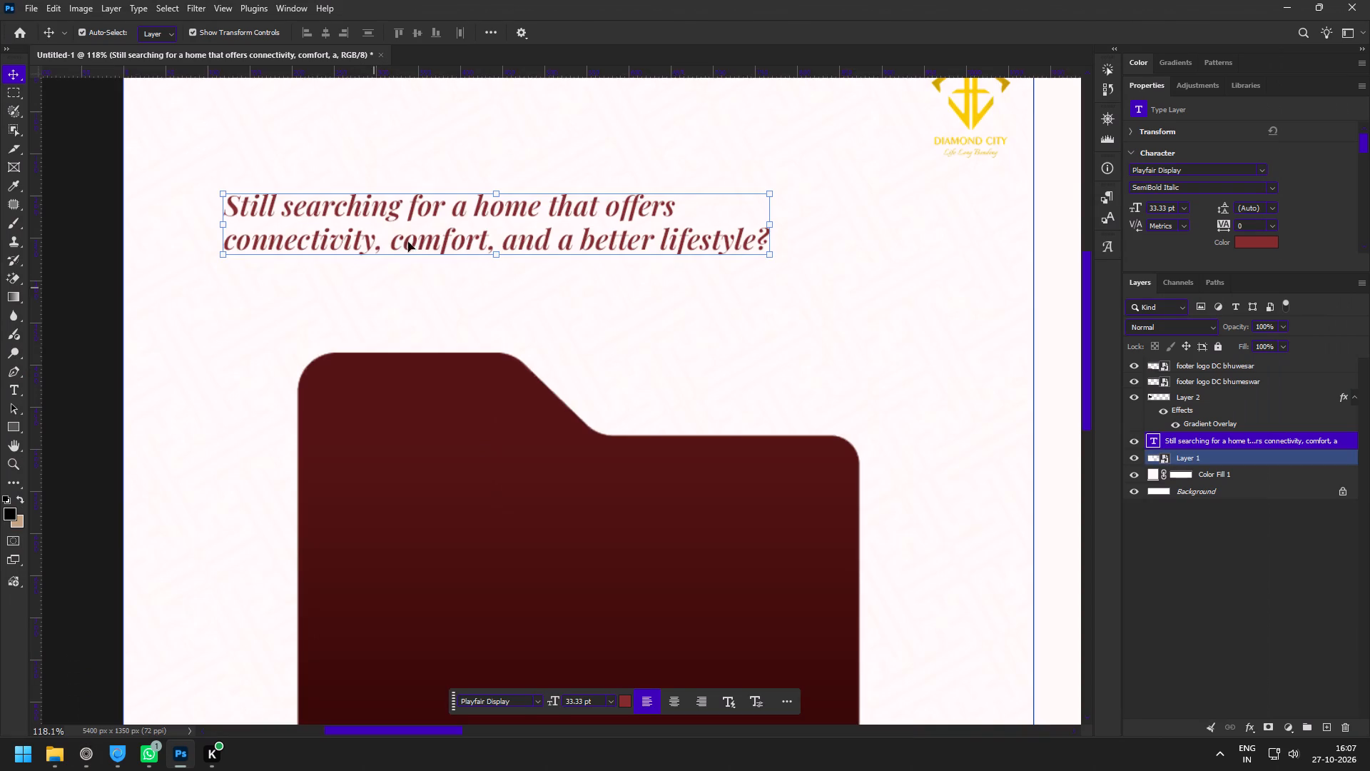
double_click(409, 203)
left_click(412, 200)
key("Return")
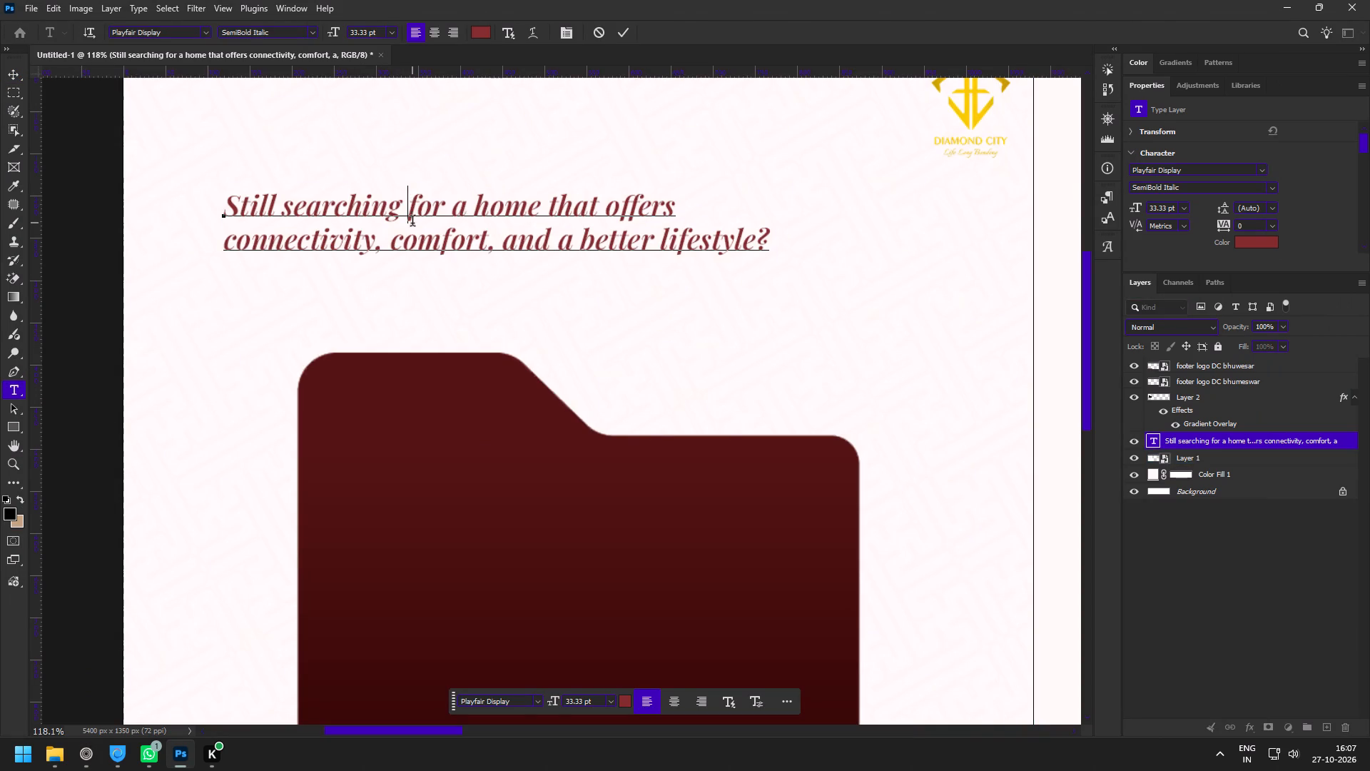
Check the reference Instagram post, and cut the line "connectivity, comfort, and a better lifestyle?" out of the headline text.
left_click(80, 763)
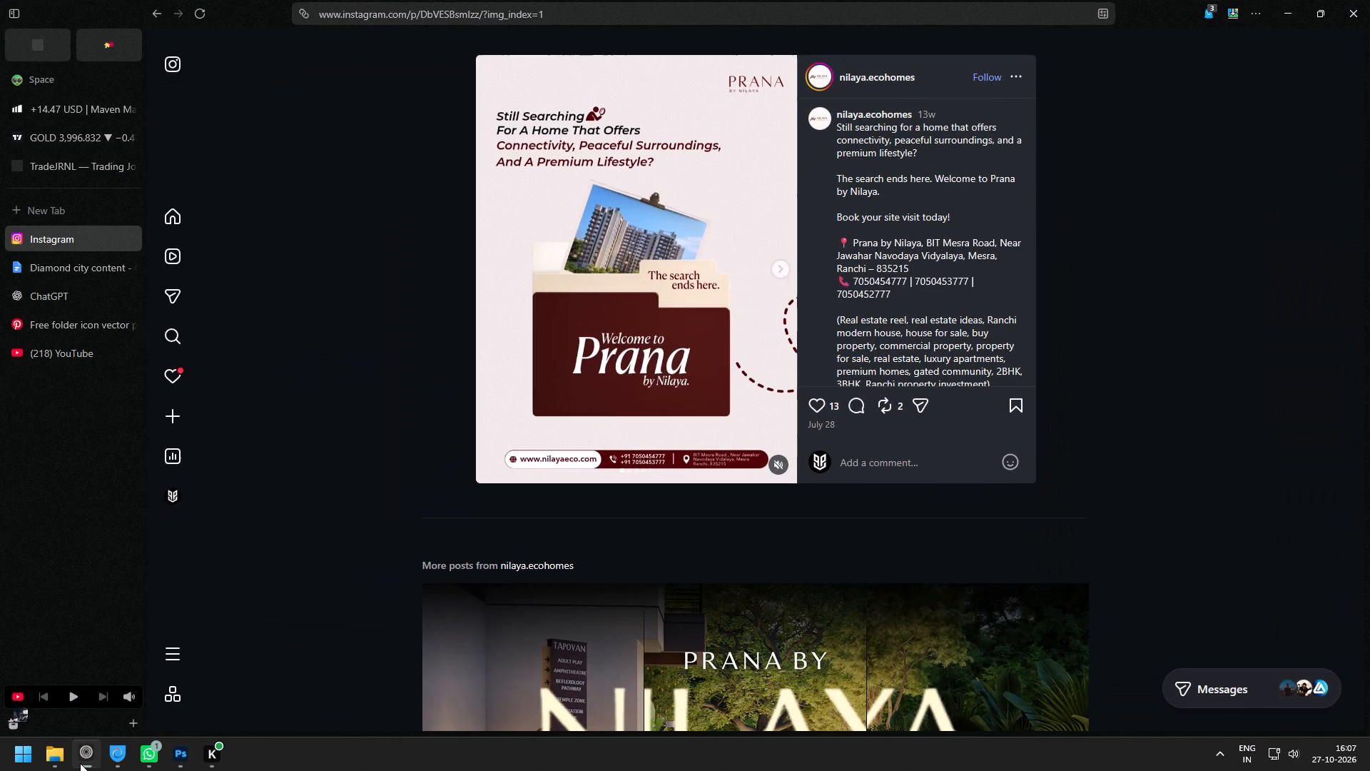
left_click(80, 763)
left_click(80, 763)
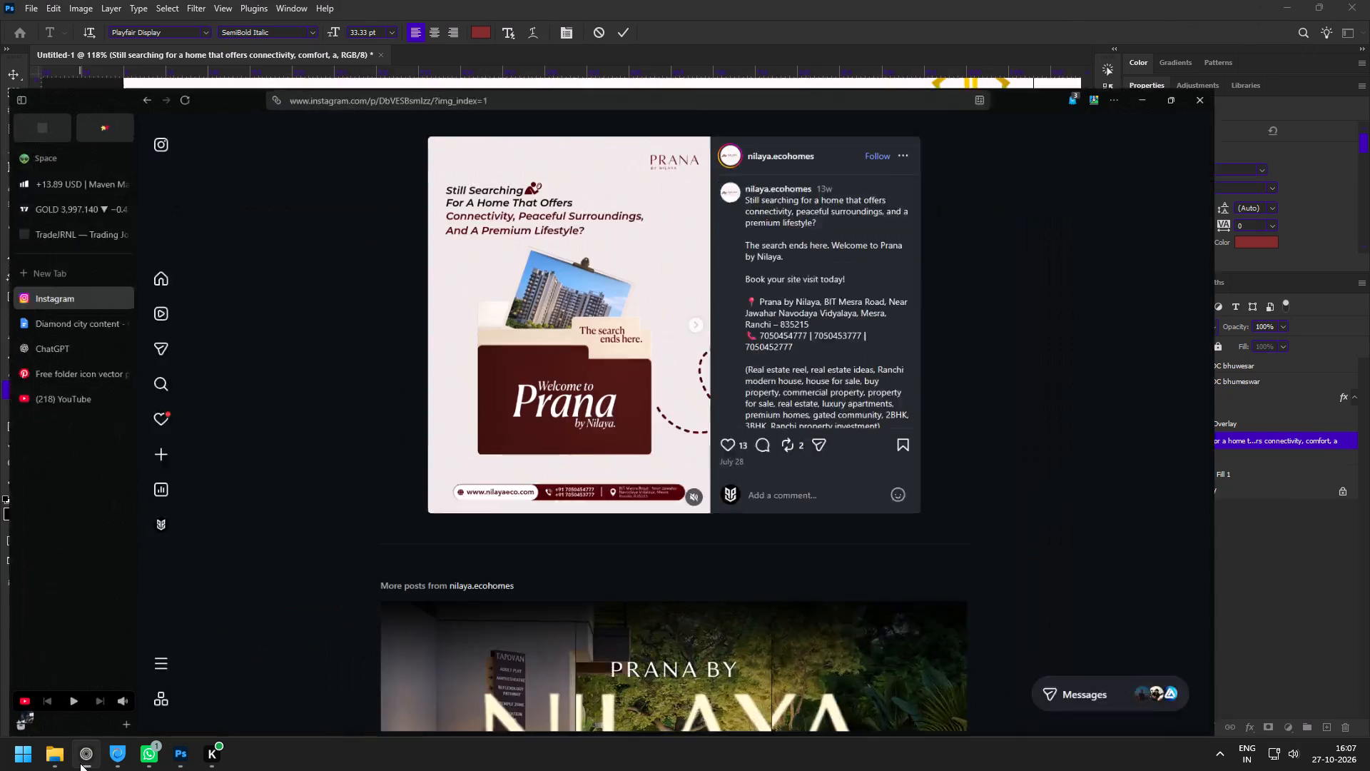
left_click(80, 763)
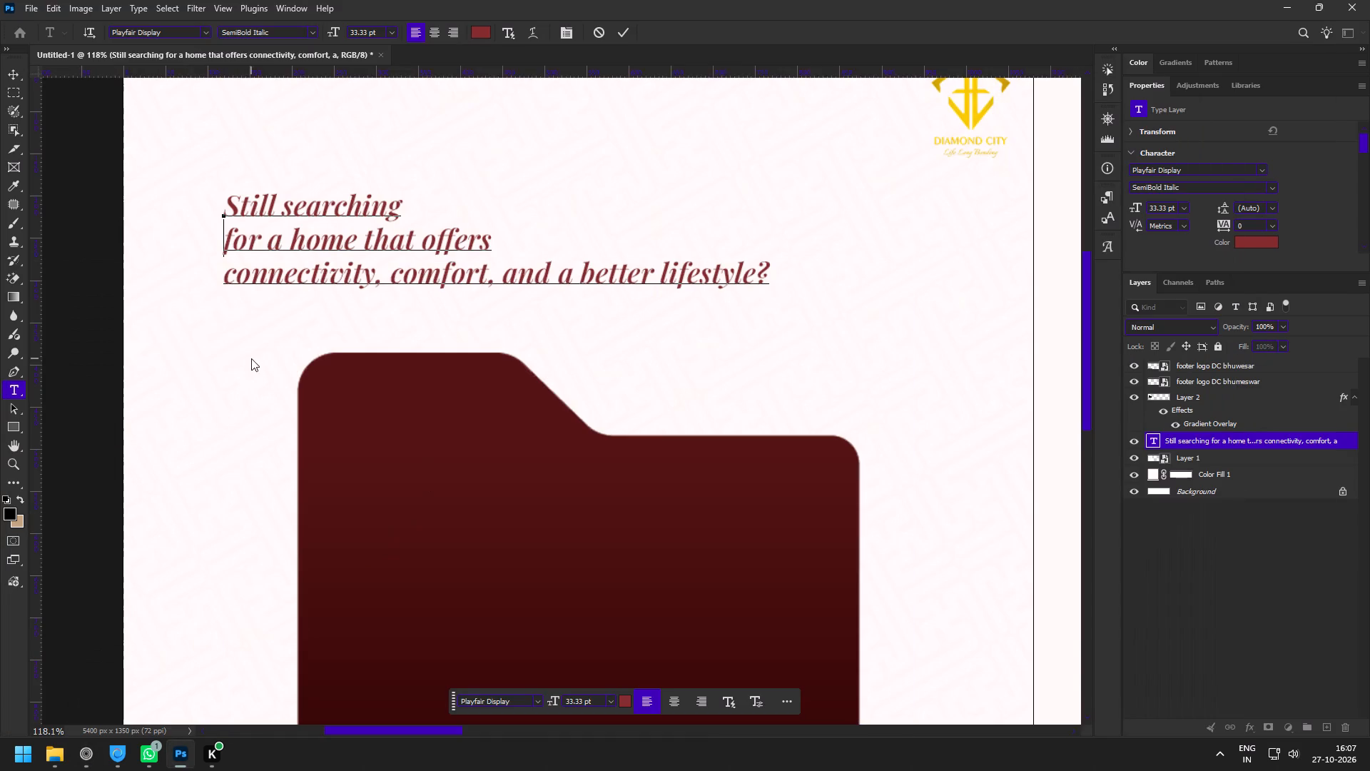
left_click_drag(218, 278, 1049, 299)
key("ctrl+x")
key("BackSpace")
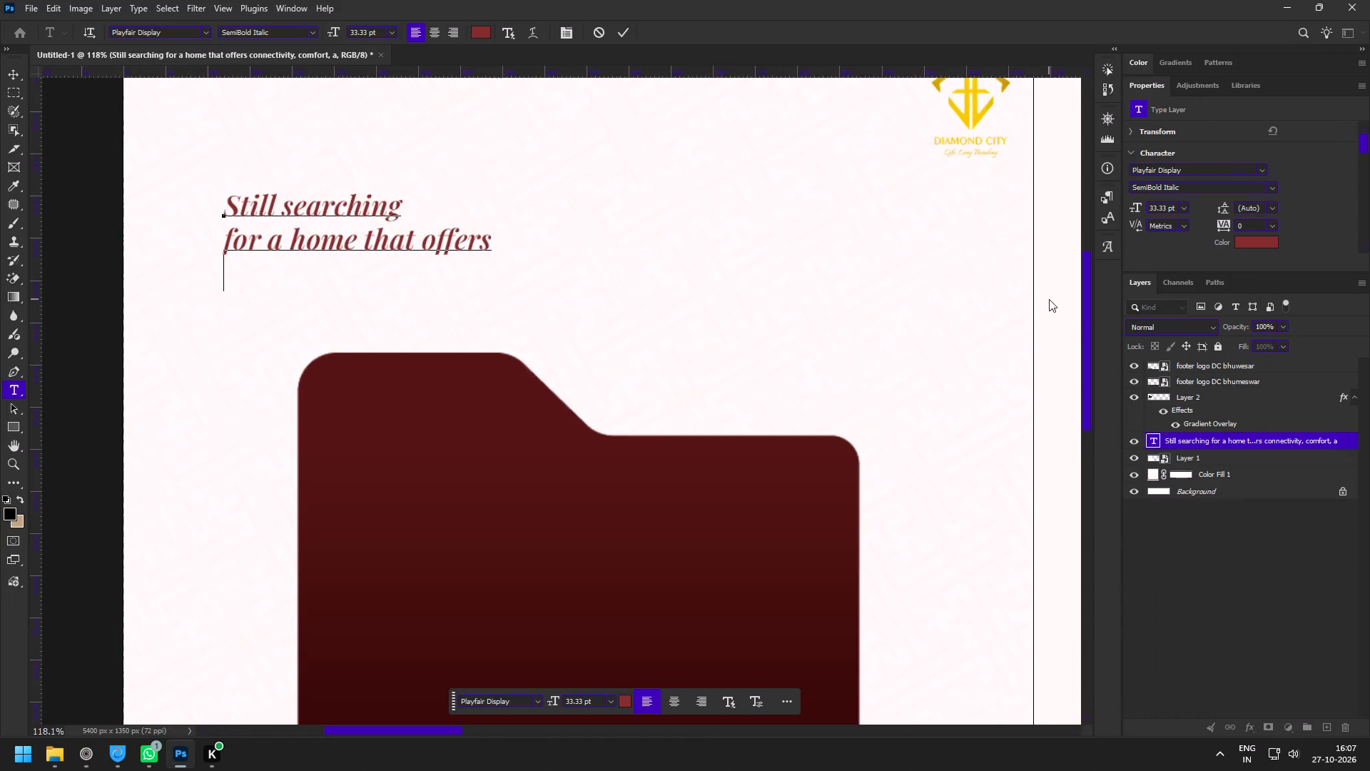
key("ctrl+Return")
Move the "Still searching for a home that offers" text up and enlarge it to about 37 pt.
left_click_drag(414, 226, 414, 193)
left_click_drag(494, 185, 524, 183)
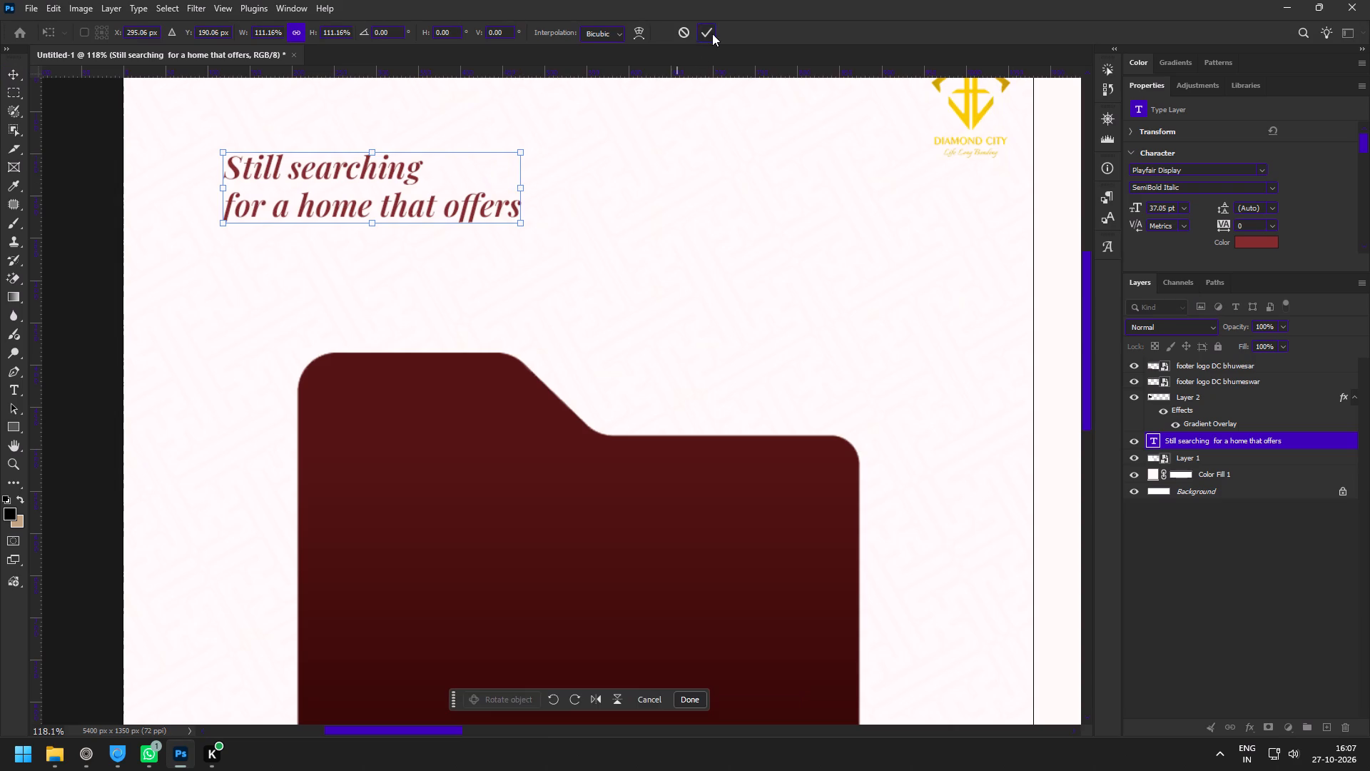
left_click(712, 34)
Move the dark red folder shape down the first slide, closer to the footer bar.
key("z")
left_click_drag(676, 283, 634, 244)
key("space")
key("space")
left_click_drag(649, 321, 602, 256)
left_click_drag(595, 267, 607, 276)
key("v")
left_click_drag(561, 457, 564, 503, "shift")
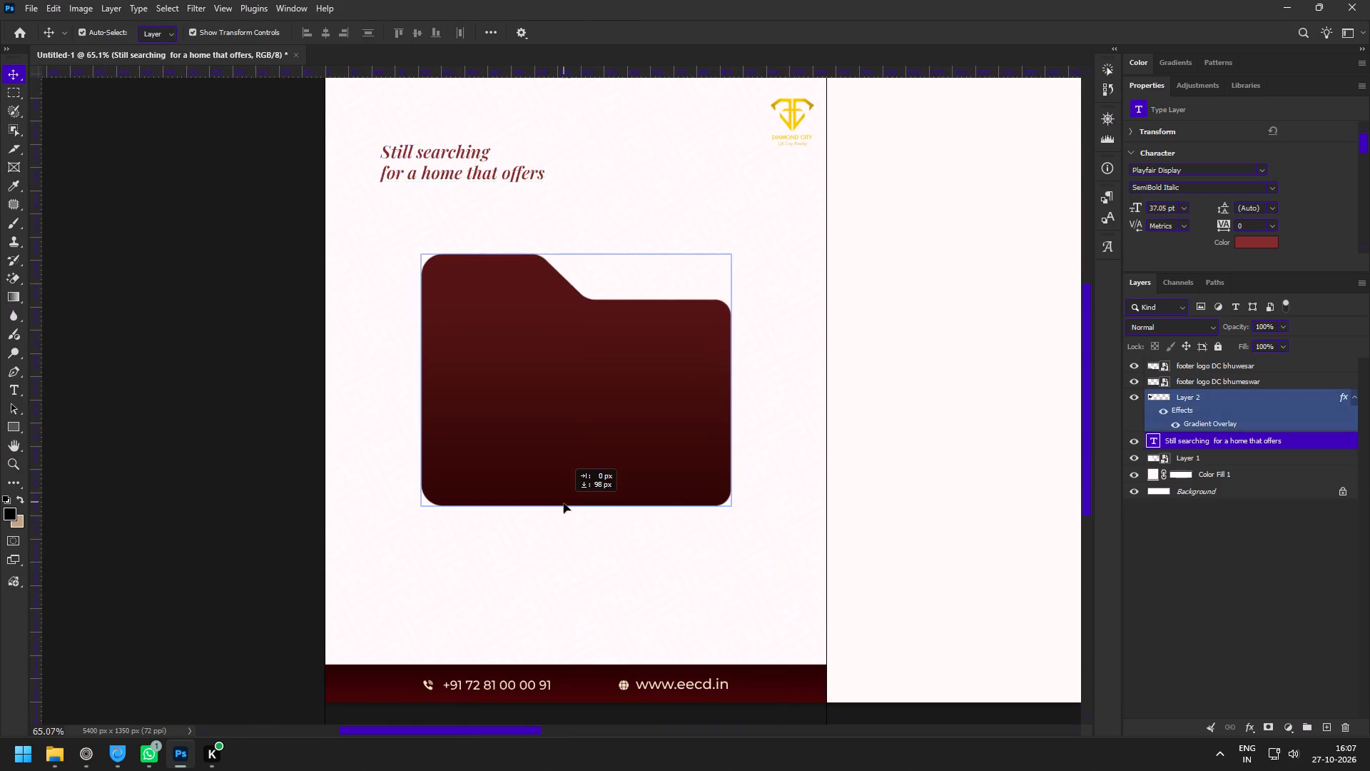
left_click_drag(564, 503, 566, 500, "shift")
left_click(943, 439)
left_click(485, 437)
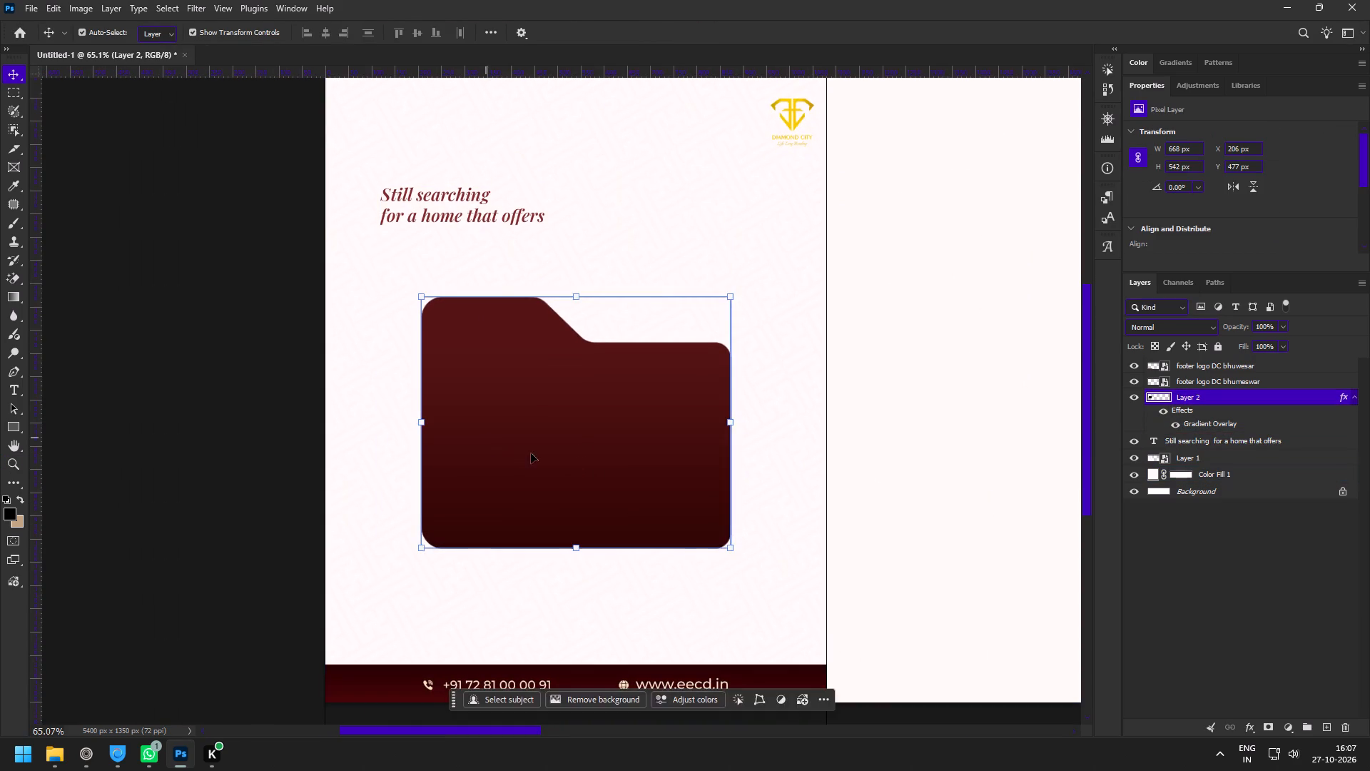
left_click_drag(578, 447, 574, 473)
Move the "Still searching for a home that offers" text back up toward the top of the first slide.
left_click(426, 190)
left_click_drag(437, 209, 432, 175)
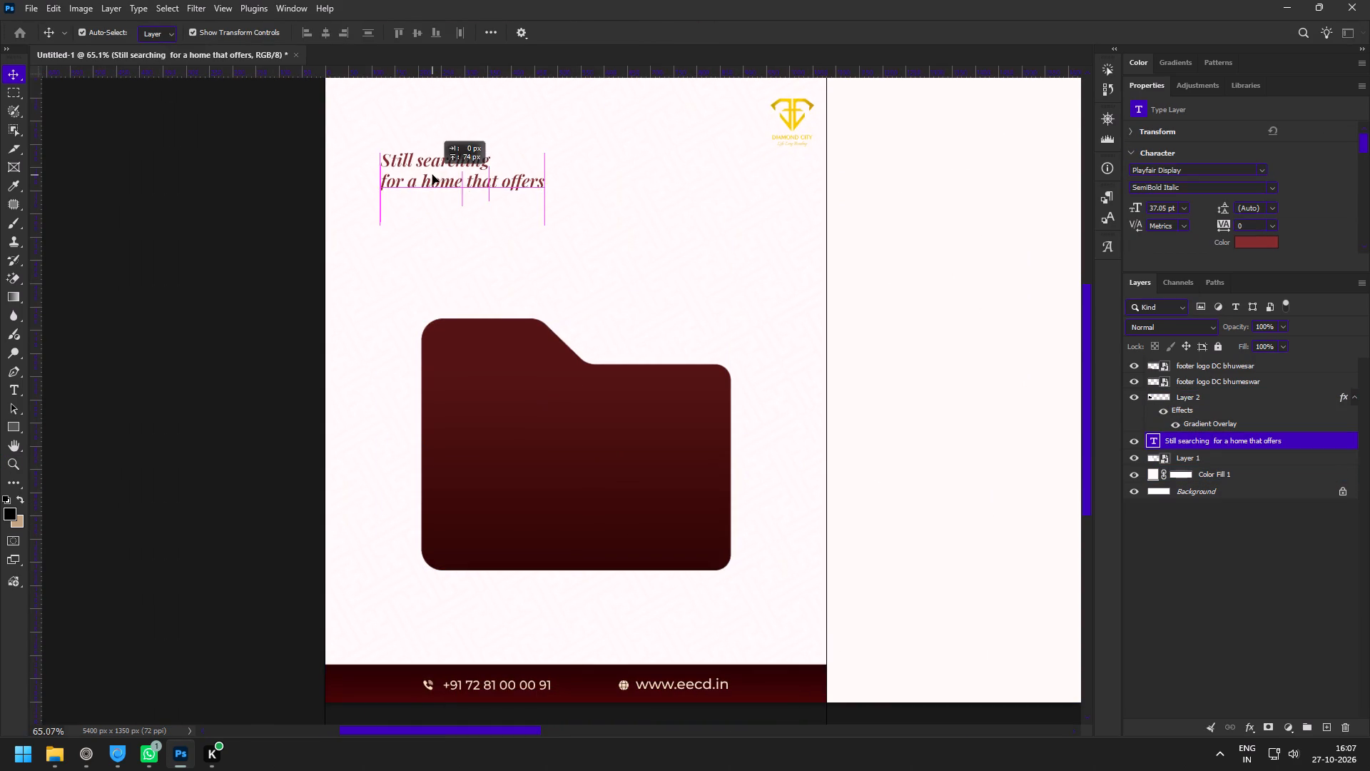
left_click_drag(432, 175, 432, 167)
Duplicate the headline text below itself and replace the copy with "connectivity, comfort, and a better lifestyle?", breaking the line after "and".
left_click_drag(432, 167, 430, 225, "alt")
double_click(430, 225)
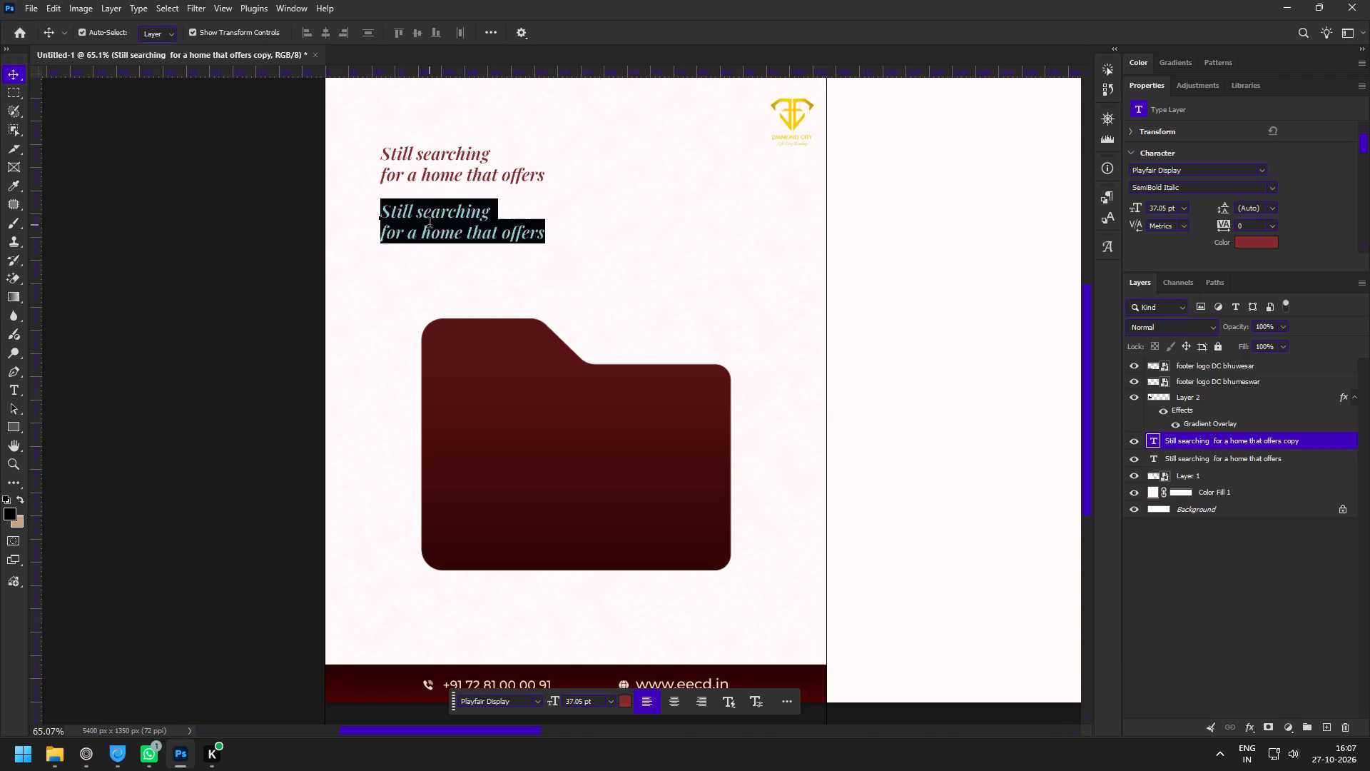
key("ctrl+v")
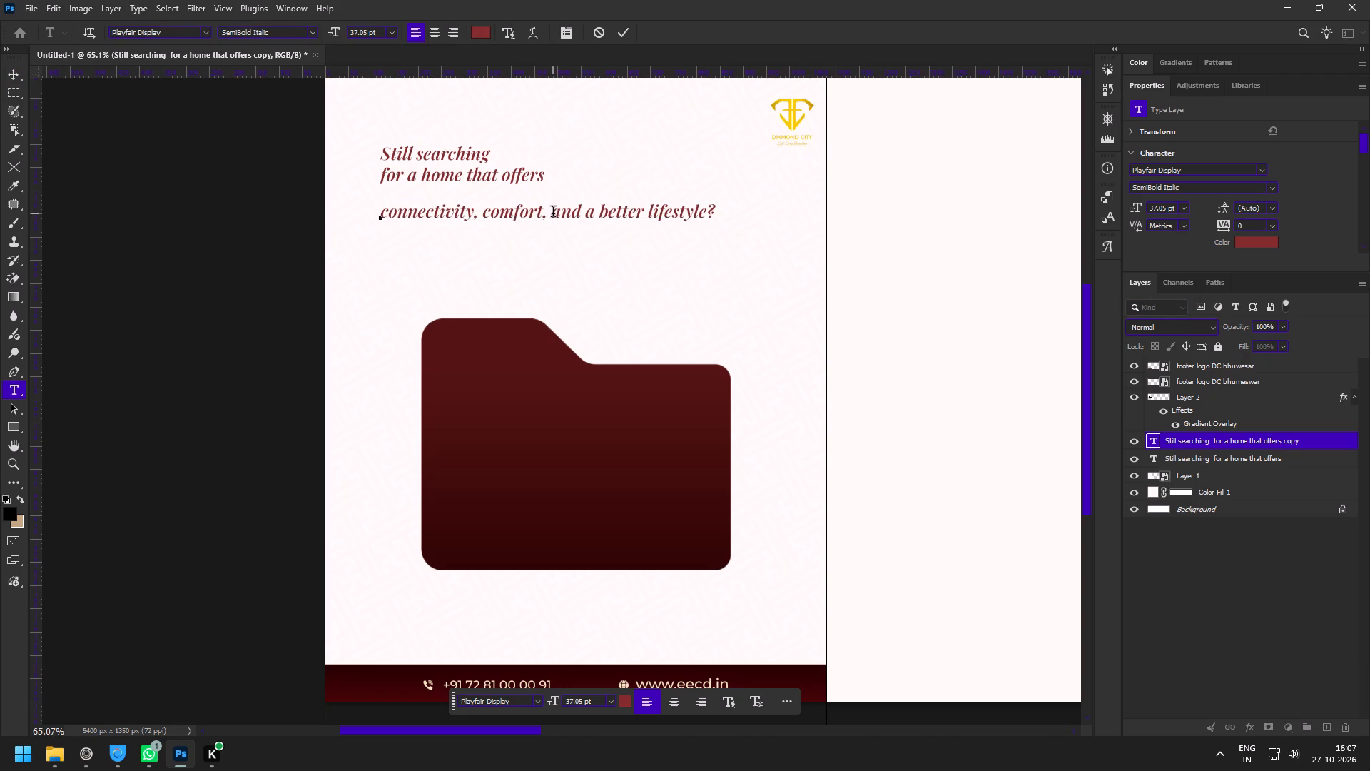
left_click(586, 214)
key("Return")
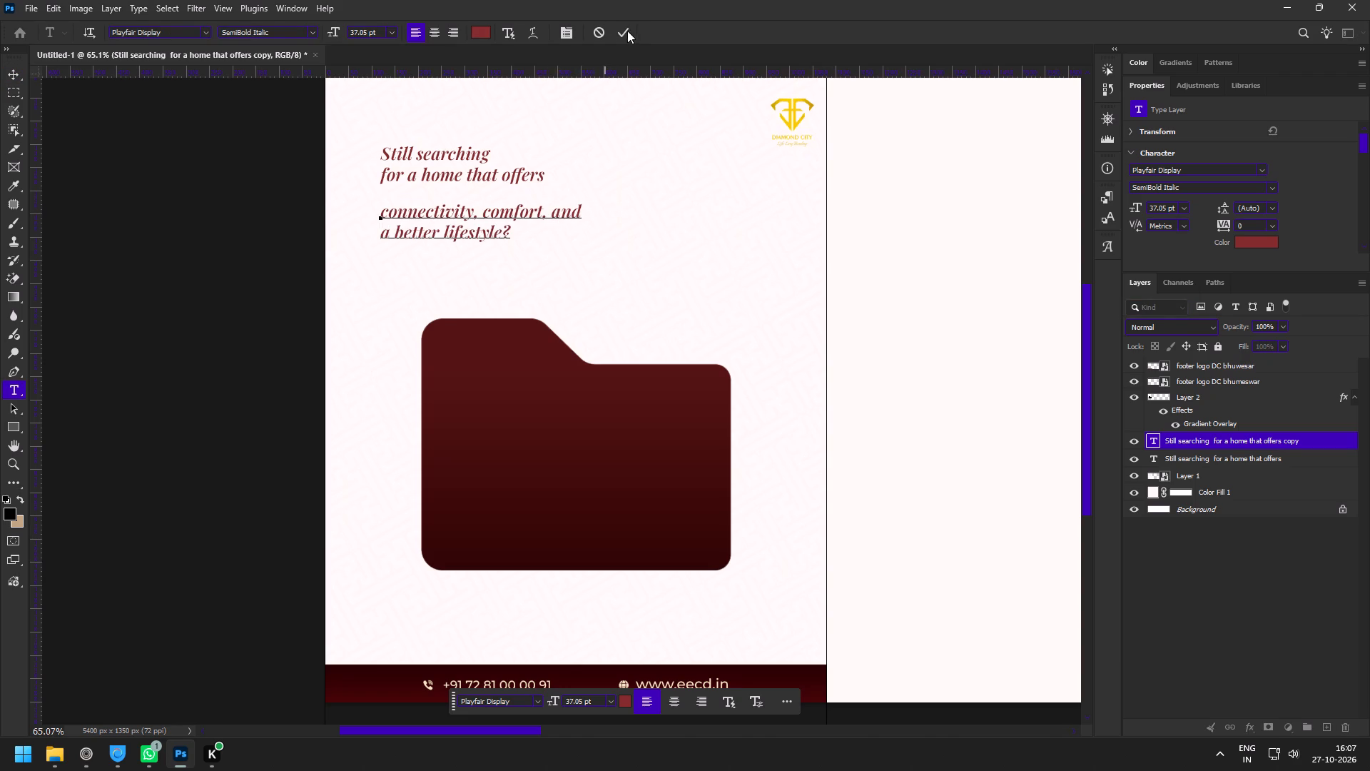
left_click(625, 31)
Enlarge the "connectivity, comfort, and a better lifestyle?" text to about 48.7 pt and move it up closer to the first headline lines.
left_click_drag(585, 221, 649, 217)
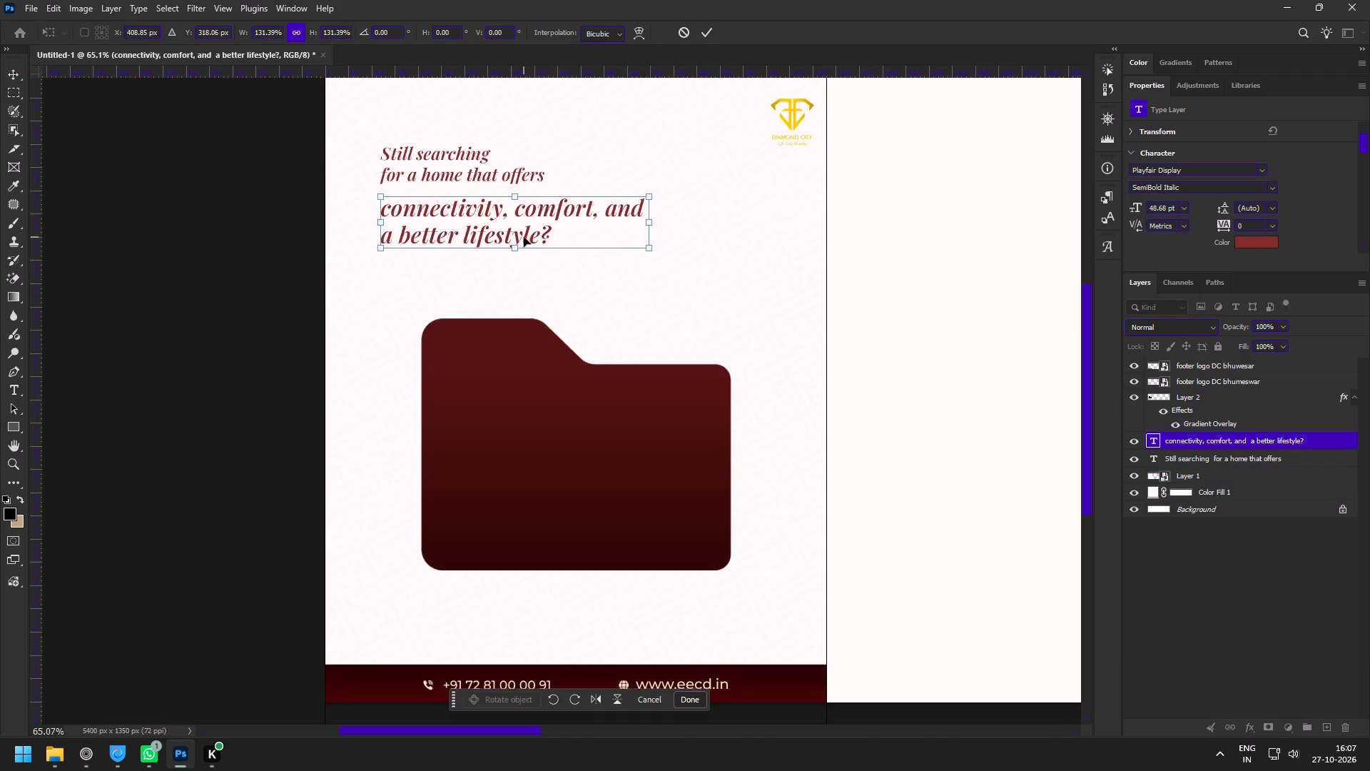
left_click(524, 237)
left_click(708, 33)
Examine the two headline text blocks up close and compare them with the headline in the reference Instagram post.
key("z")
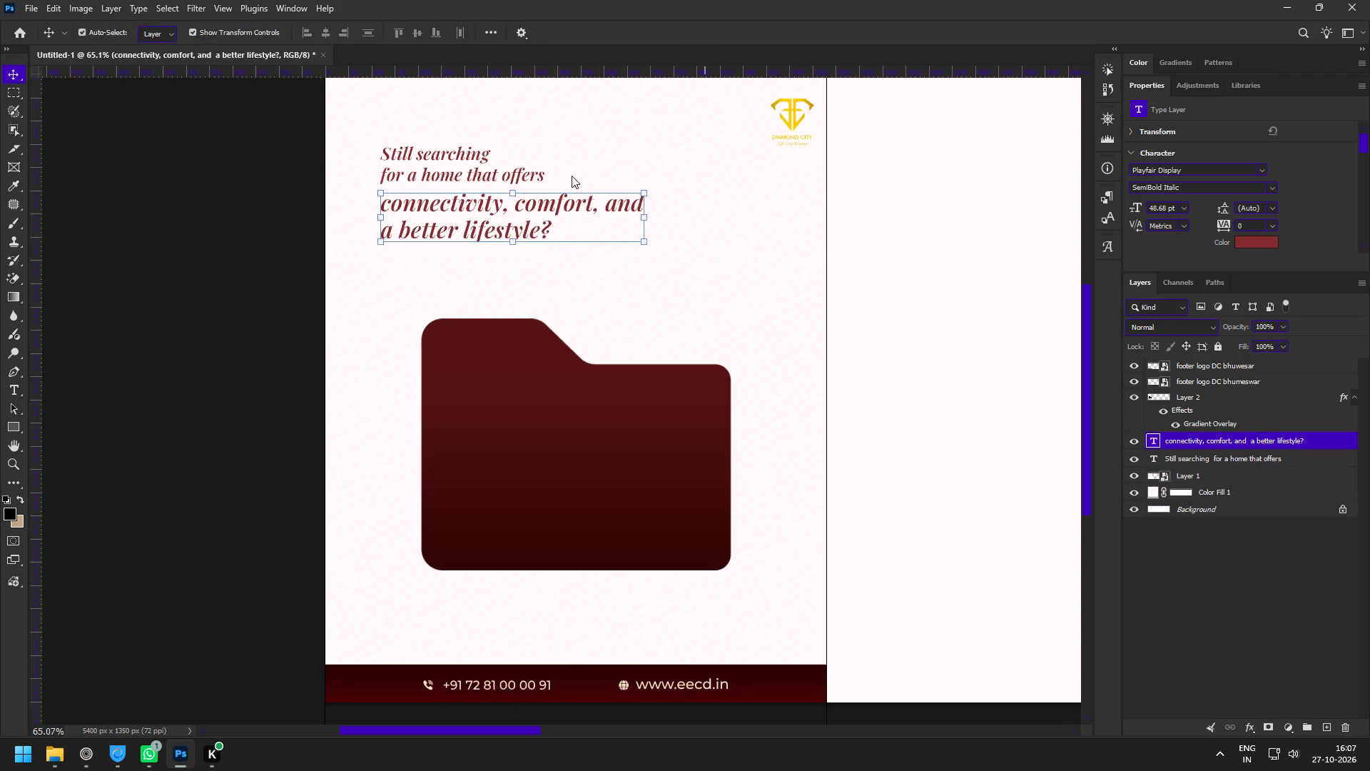
left_click_drag(430, 92, 472, 141)
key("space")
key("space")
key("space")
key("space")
left_click_drag(617, 241, 563, 192)
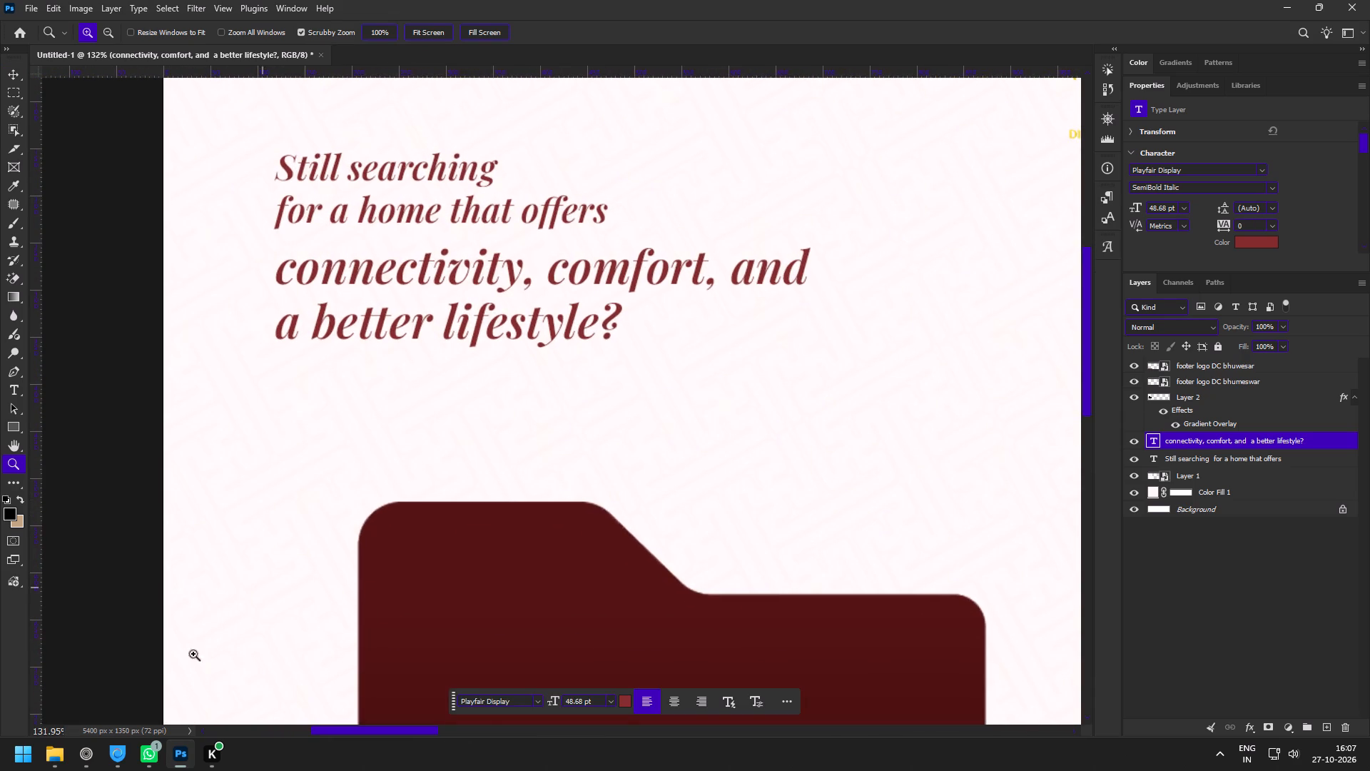
left_click(92, 754)
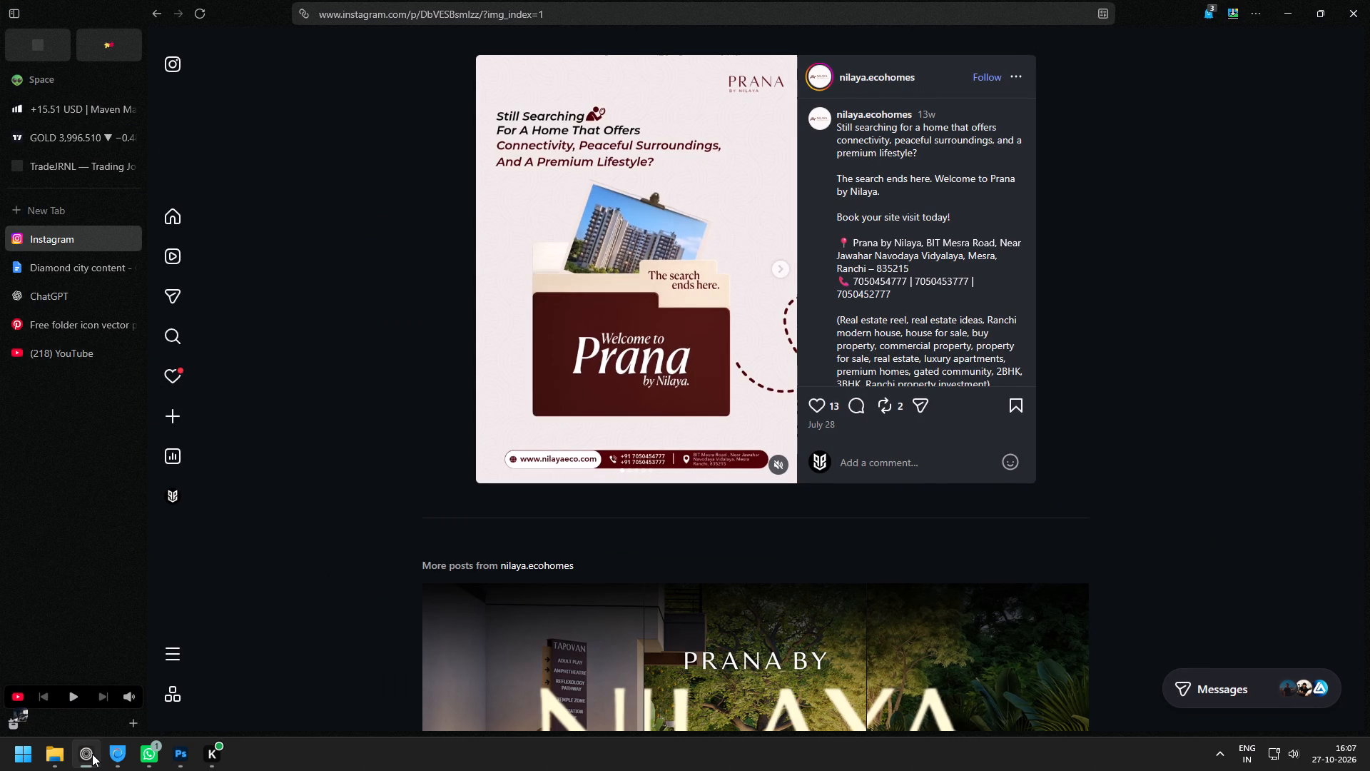
left_click(92, 754)
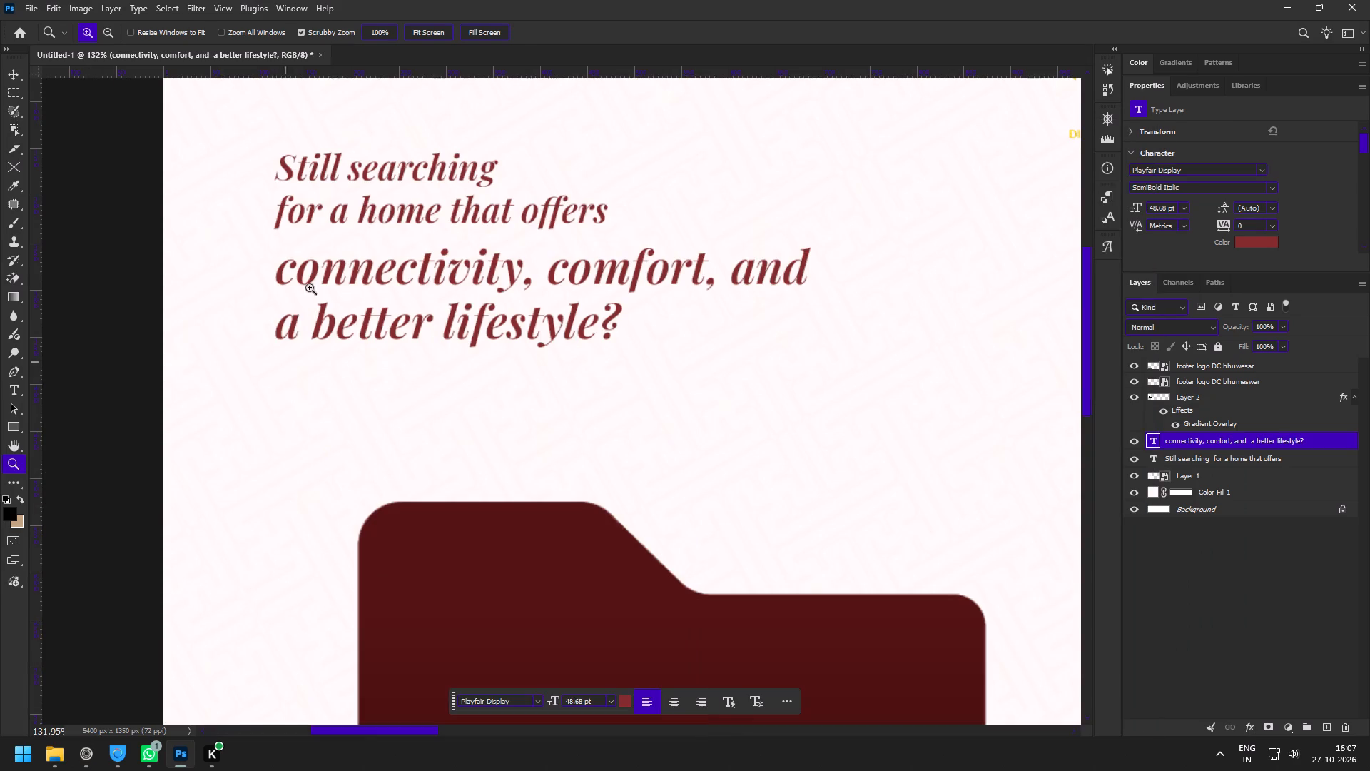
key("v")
left_click(367, 178)
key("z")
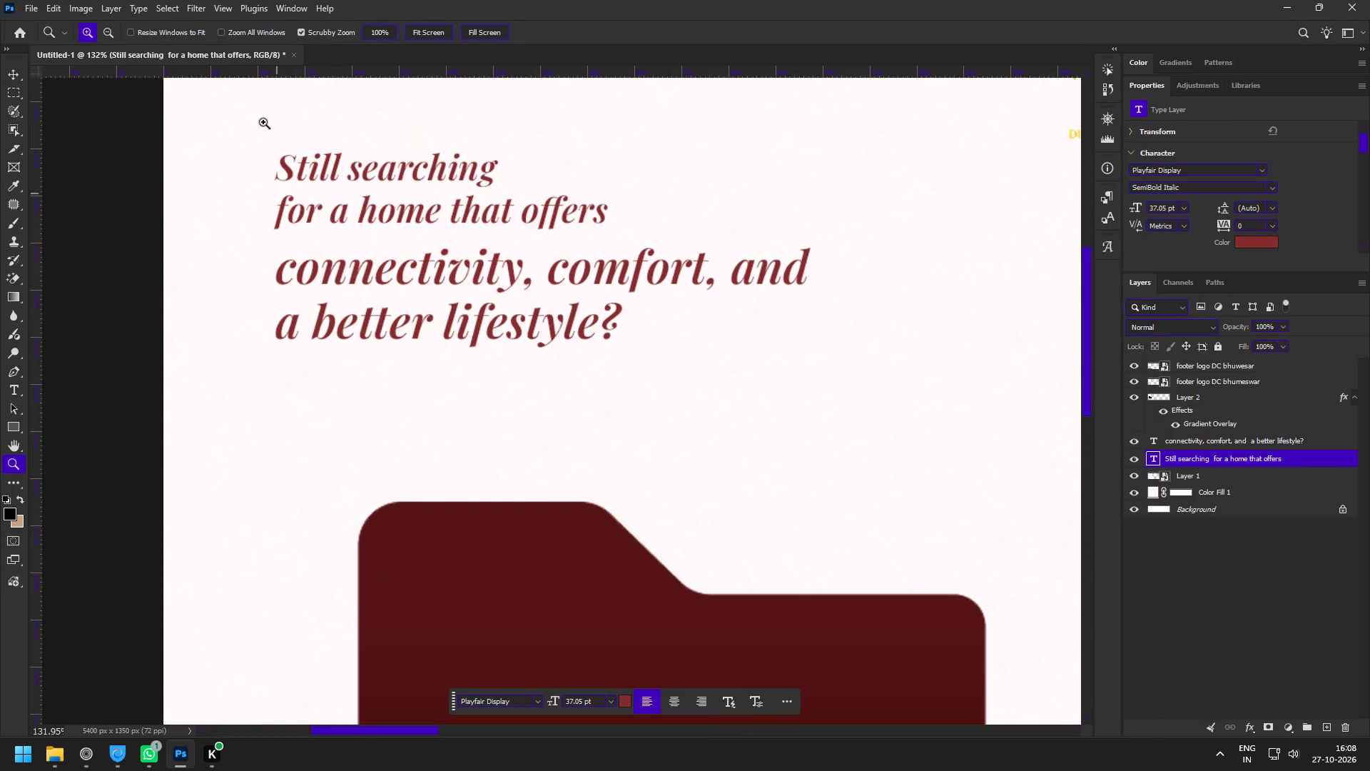
left_click_drag(265, 111, 286, 141)
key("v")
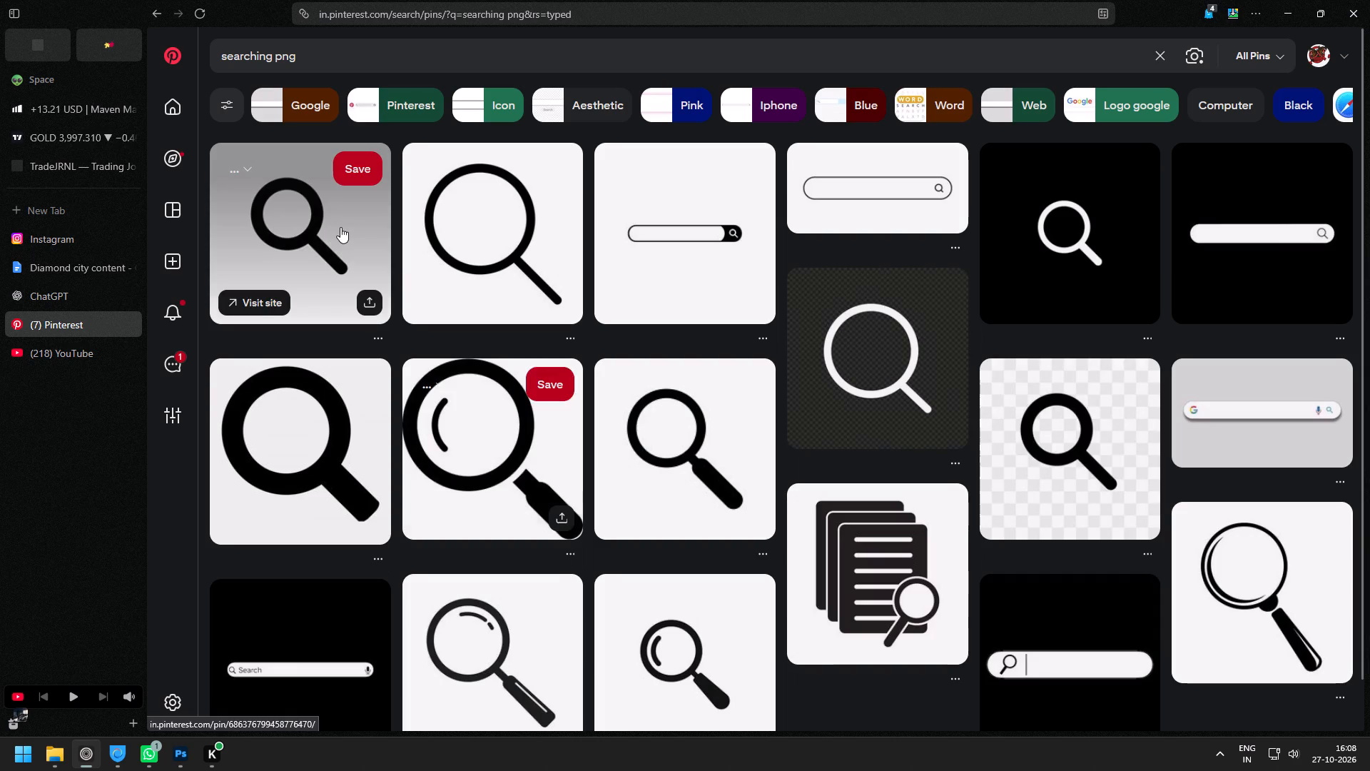
From the Pinterest results, open the plain bold black magnifying-glass pin, copy its image and switch back to the Photoshop carousel document.
scroll(694, 333, "down", 2)
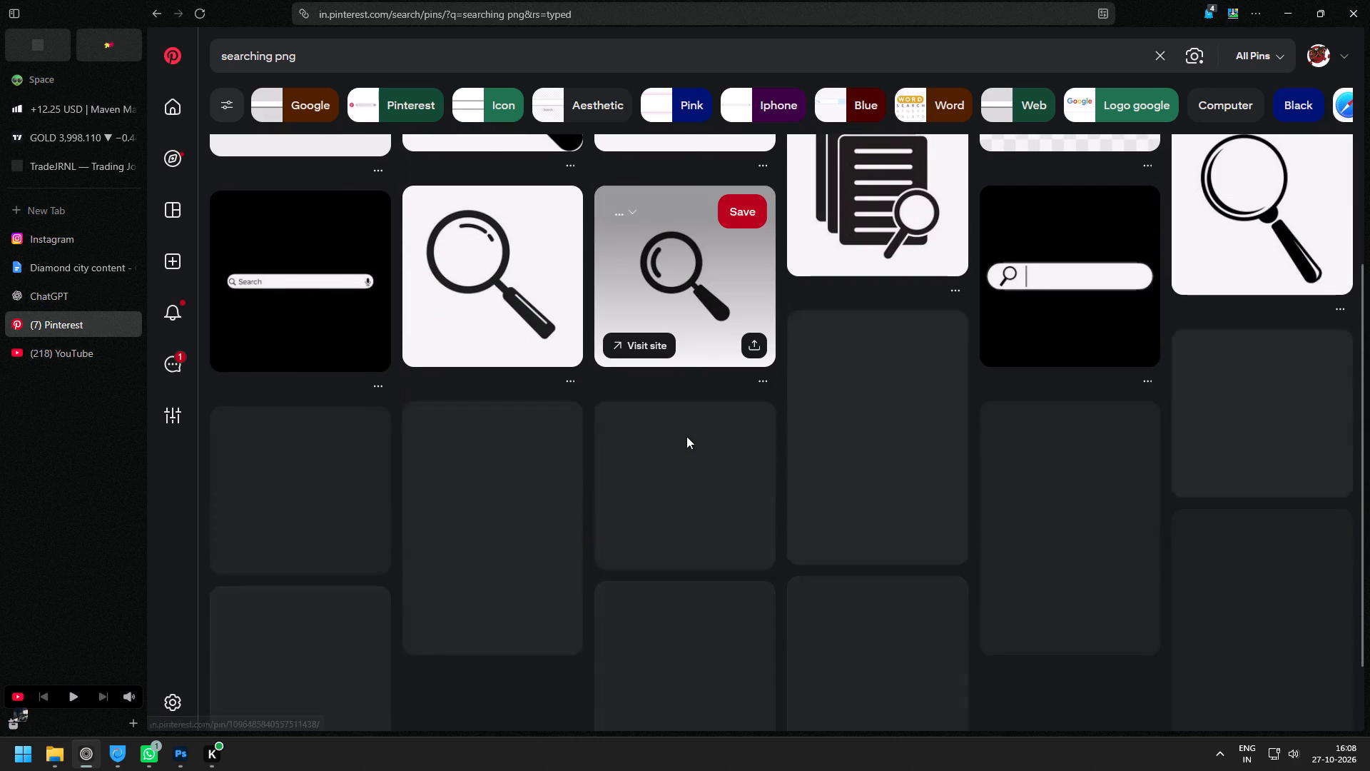
scroll(686, 436, "up", 4)
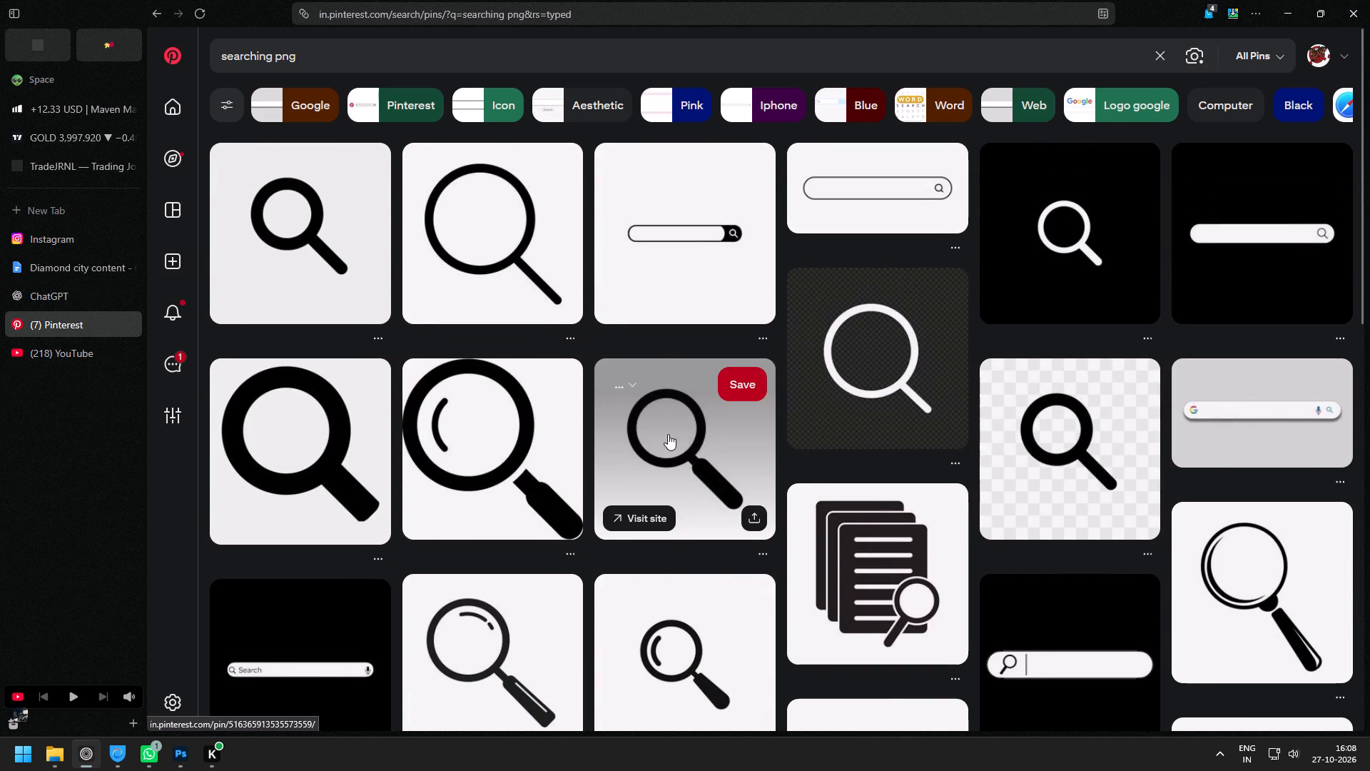
left_click(305, 213)
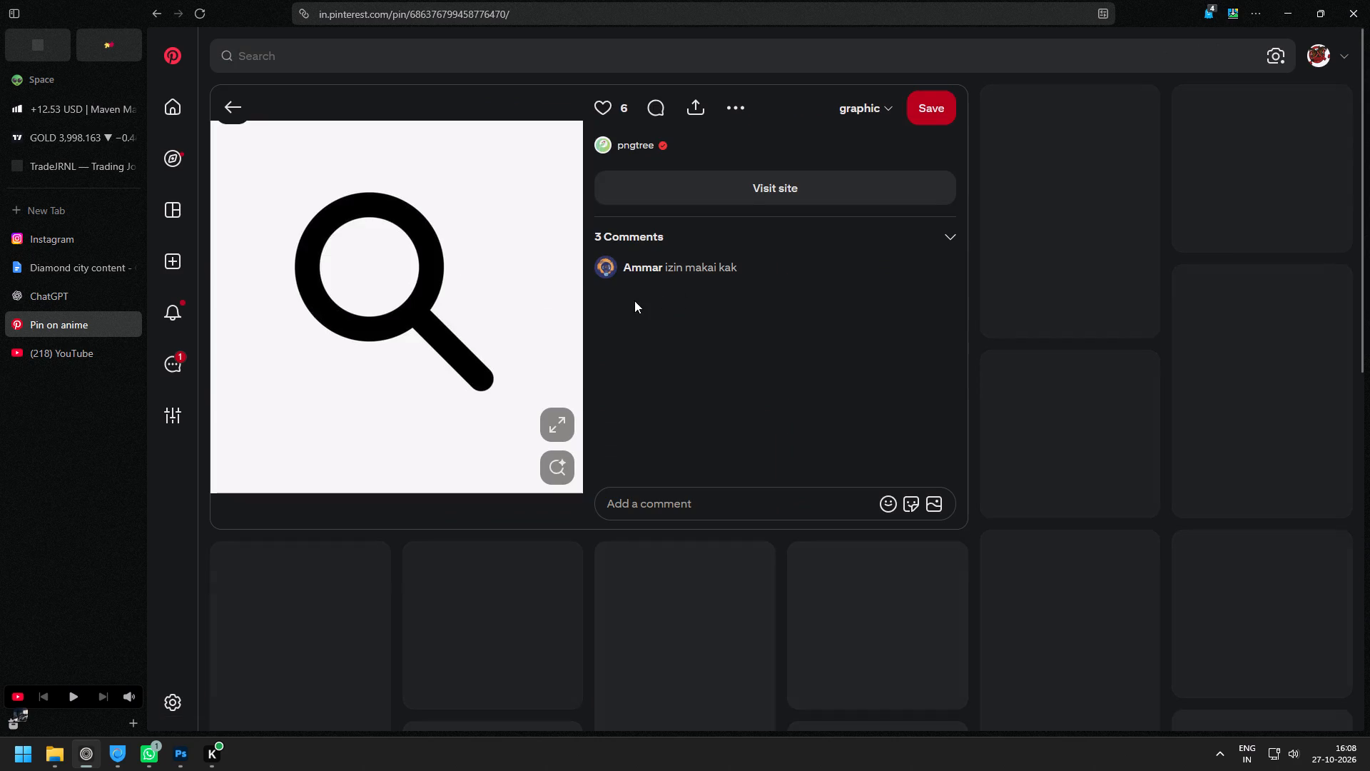
right_click(390, 222)
left_click(438, 281)
left_click(180, 764)
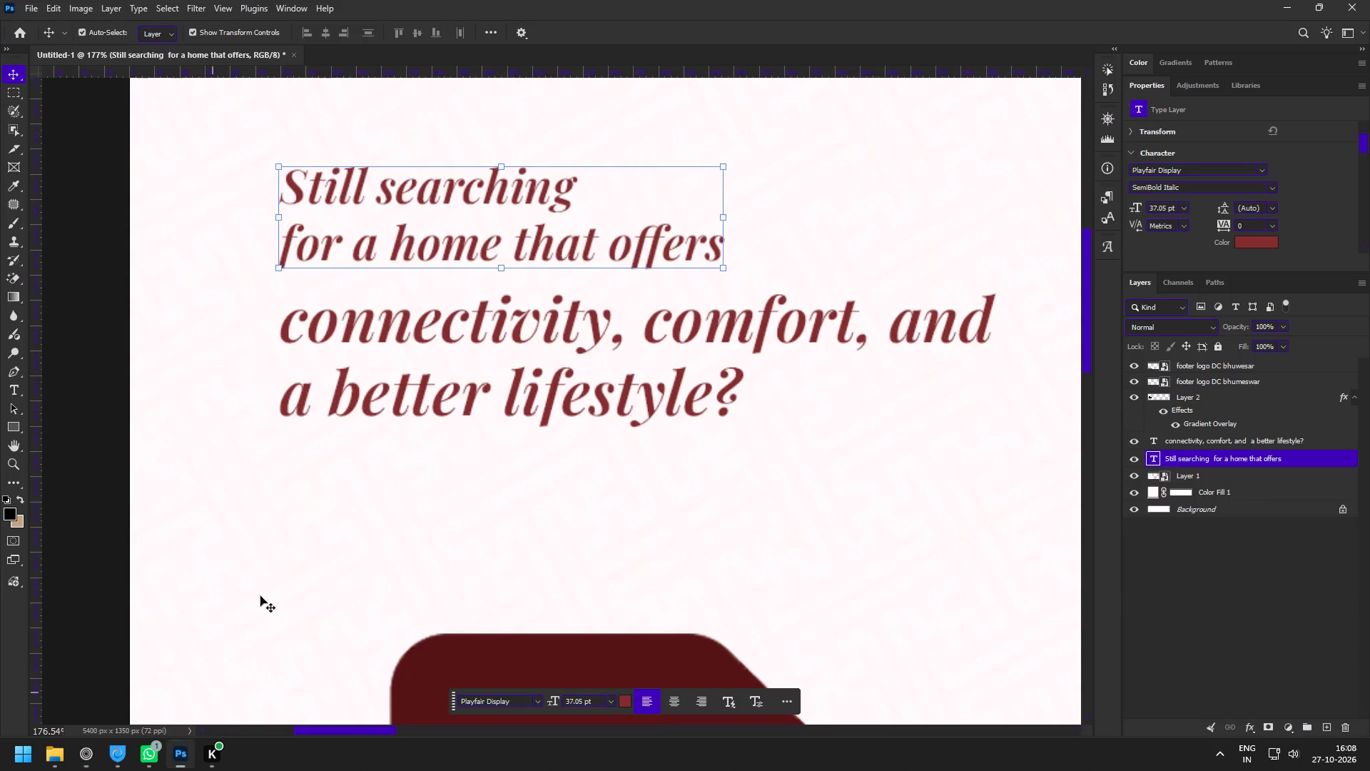
Paste the copied magnifying glass icon over the headline and erase the background around it and inside its ring.
key("ctrl+v")
key("e")
left_click(803, 213)
left_click(539, 267)
key("v")
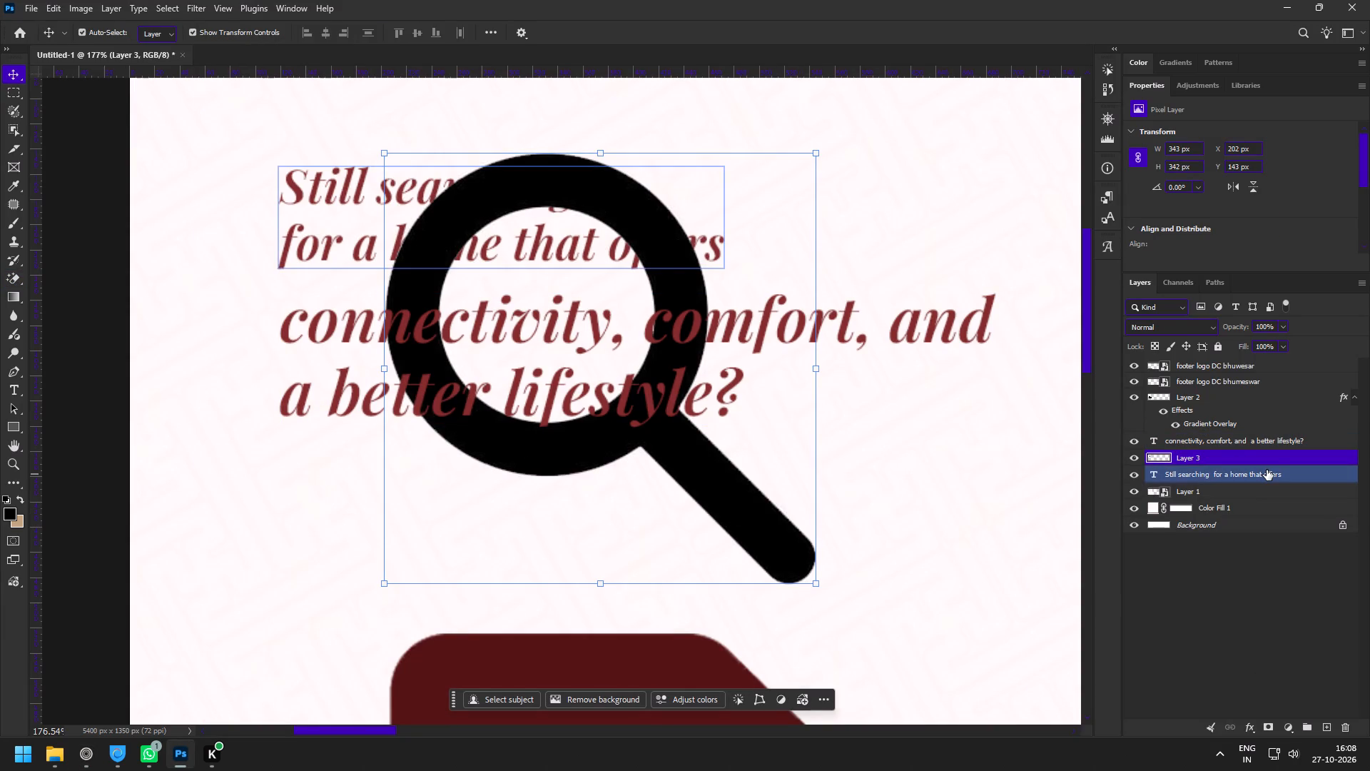
Convert the magnifying glass layer to a smart object and copy the folder layer's gradient overlay onto it.
key("F8")
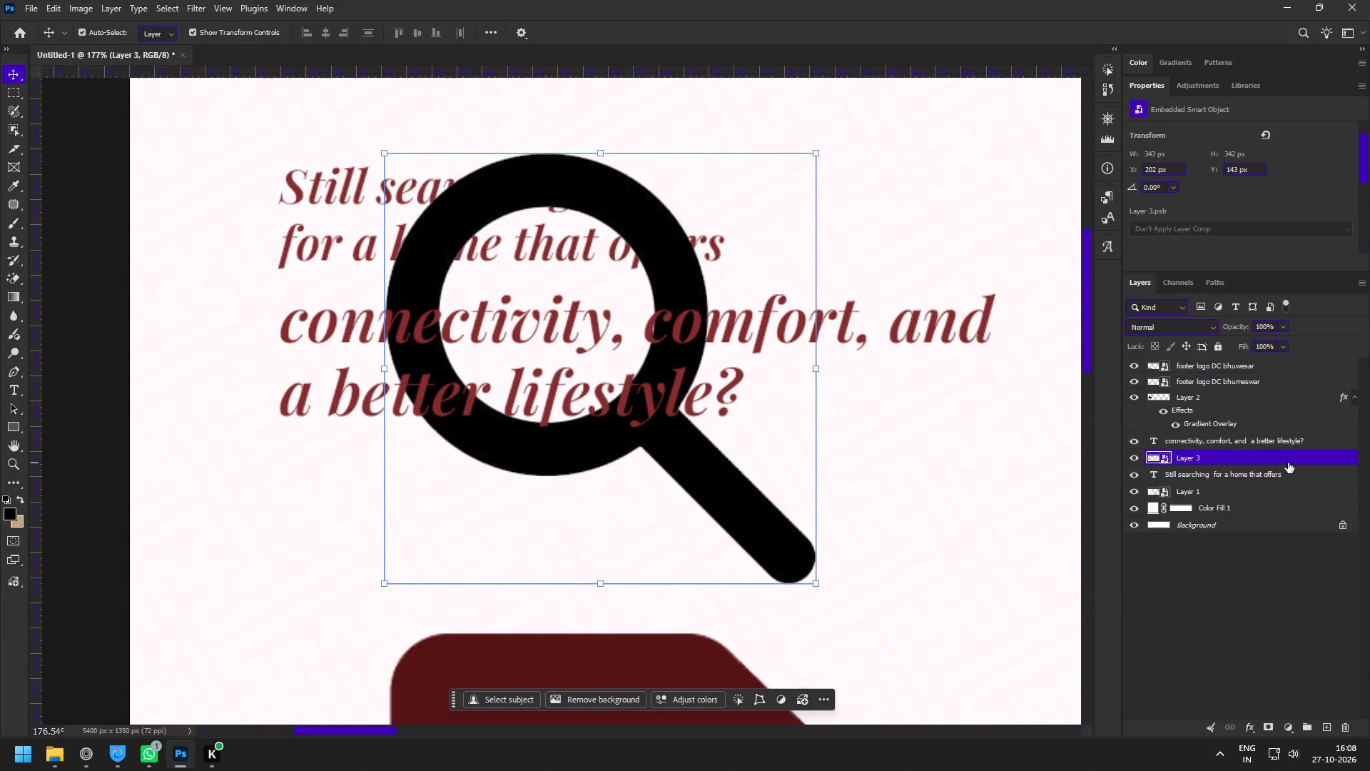
left_click(1303, 463)
left_click_drag(1179, 414, 1202, 456, "alt")
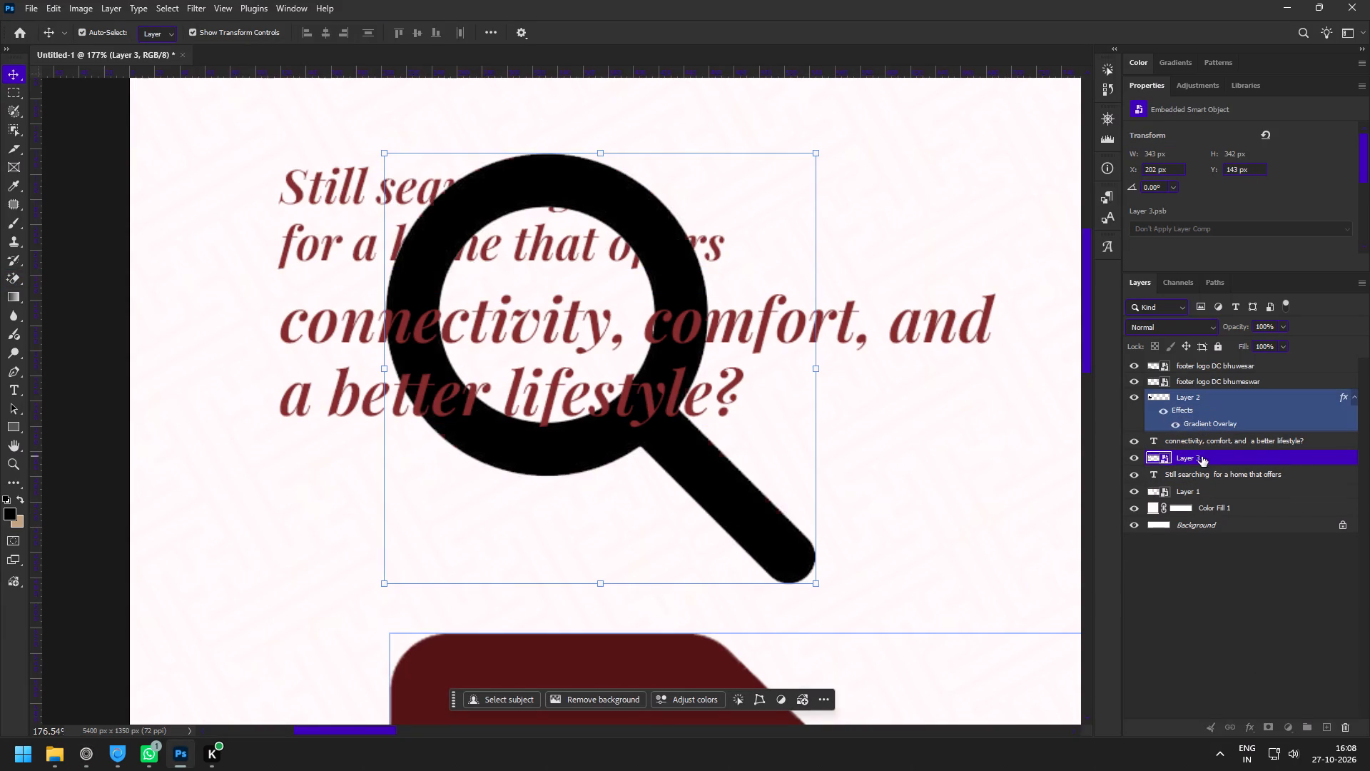
Scale the magnifying glass down to about 45 px and place it just after the words "Still searching".
key("z")
left_click_drag(793, 448, 752, 430)
key("v")
left_click_drag(808, 408, 800, 411)
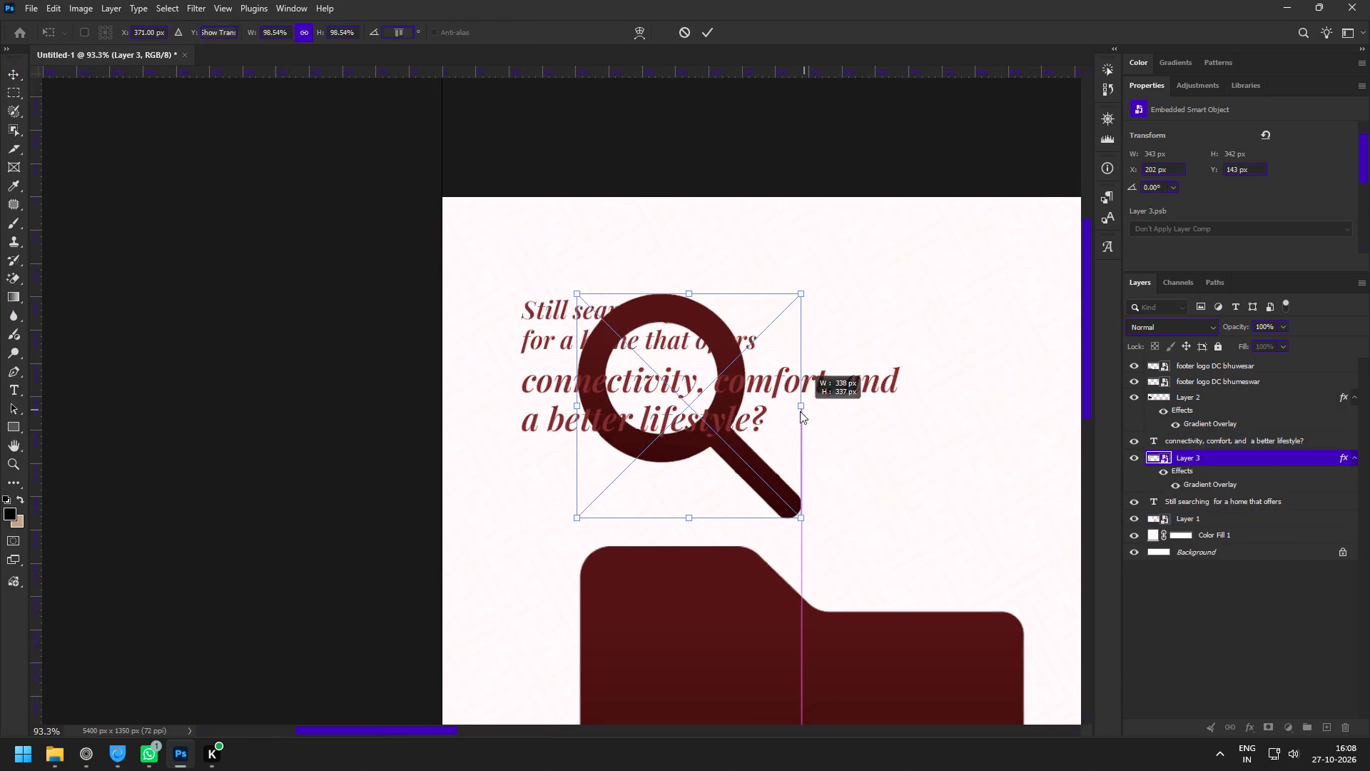
left_click_drag(800, 411, 649, 448)
left_click_drag(629, 433, 751, 373)
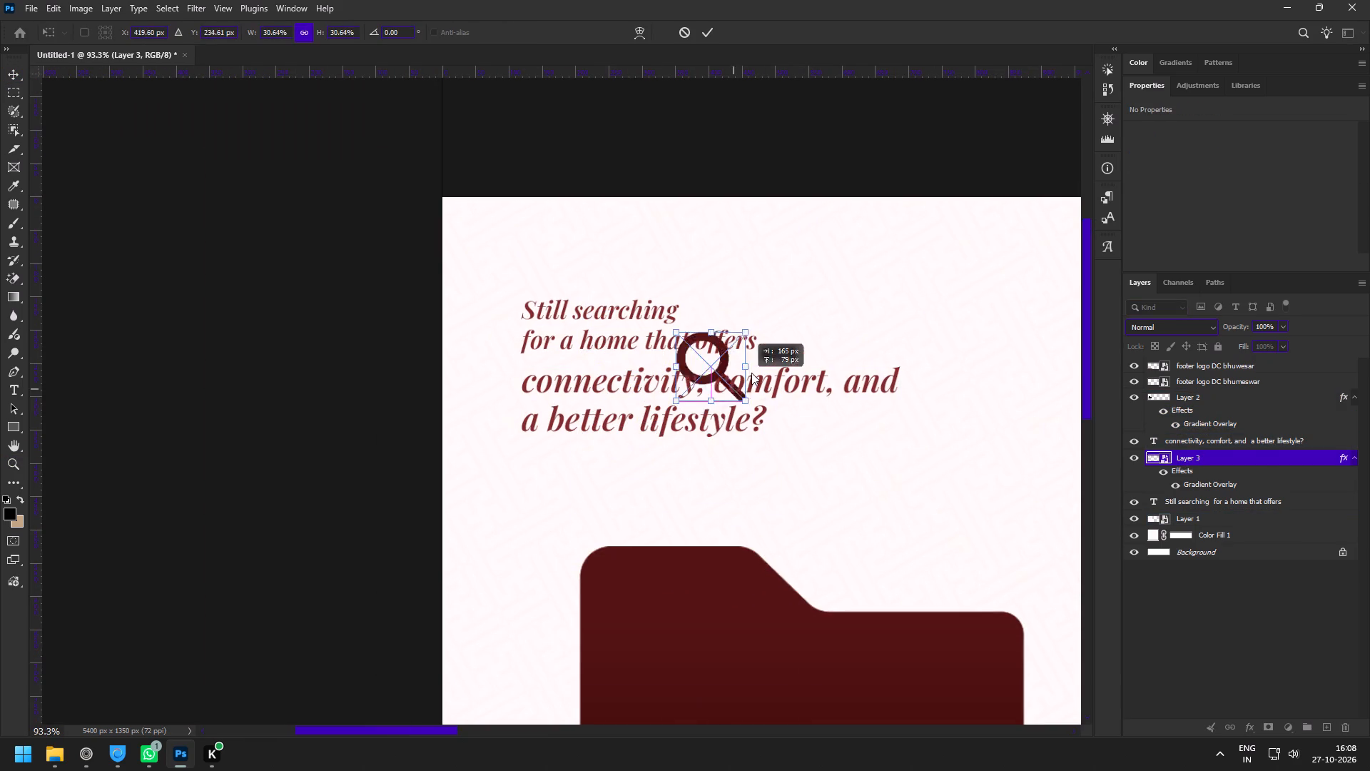
left_click_drag(751, 373, 799, 336)
left_click_drag(816, 317, 771, 316)
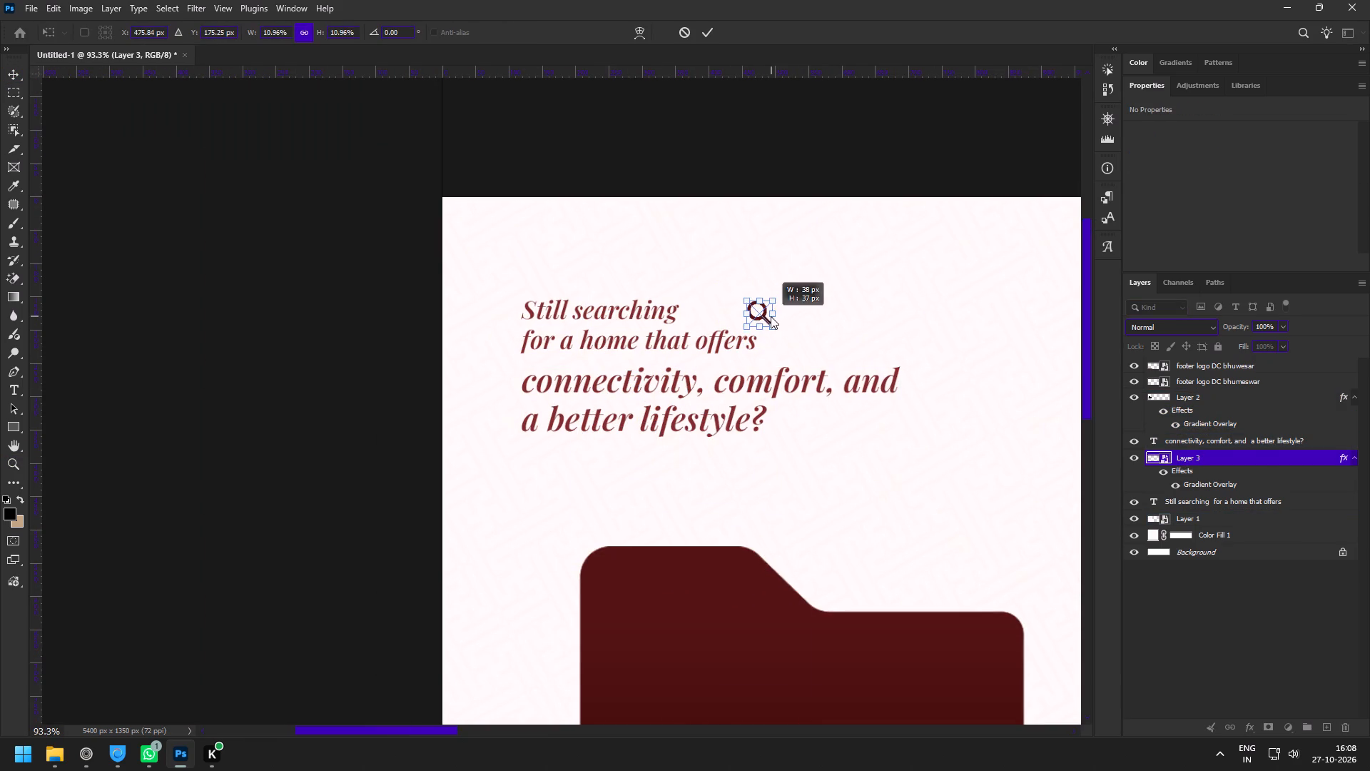
left_click_drag(771, 316, 780, 318)
left_click_drag(769, 314, 721, 304)
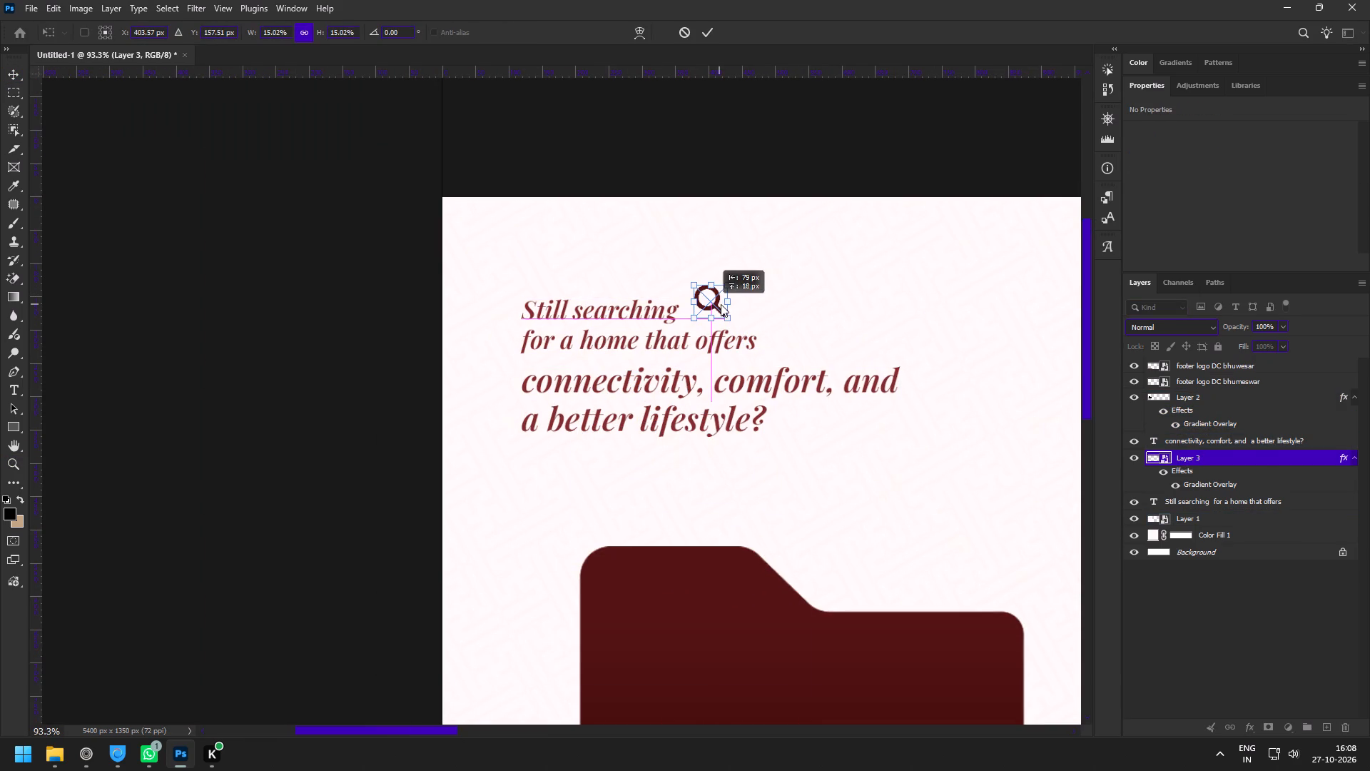
left_click_drag(721, 304, 719, 305)
left_click(712, 283)
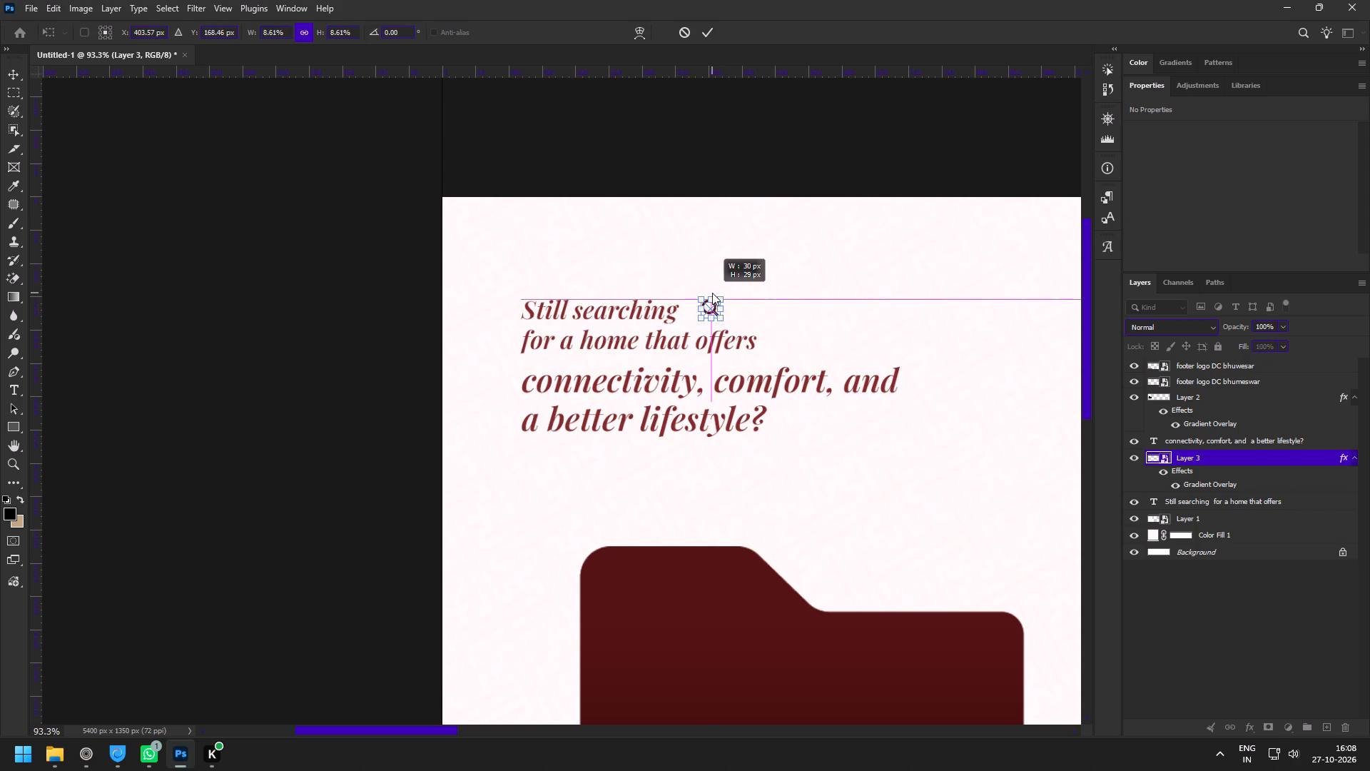
left_click(707, 39)
Move the magnifying glass closer to "searching" and reduce it to about 37 px, matching the text line.
key("z")
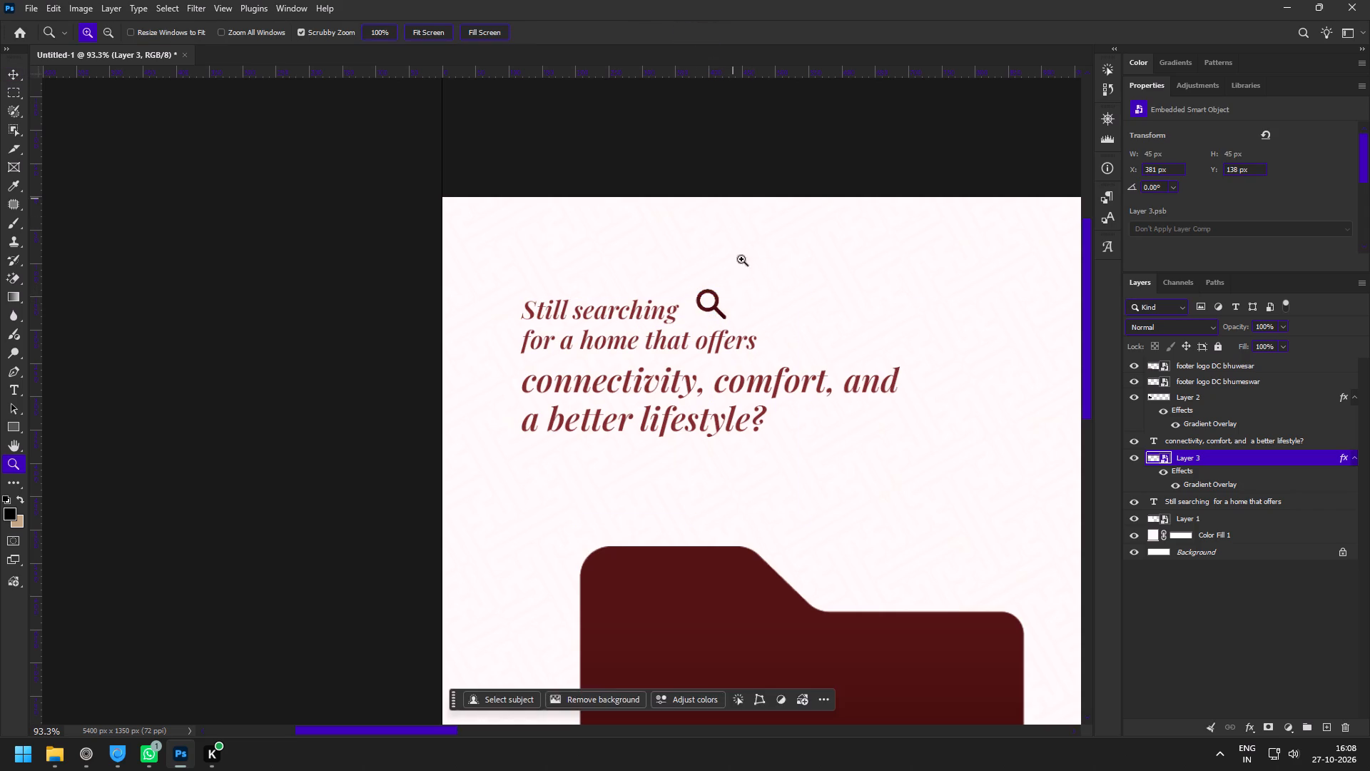
left_click_drag(738, 299, 786, 385)
key("v")
left_click_drag(684, 317, 659, 316)
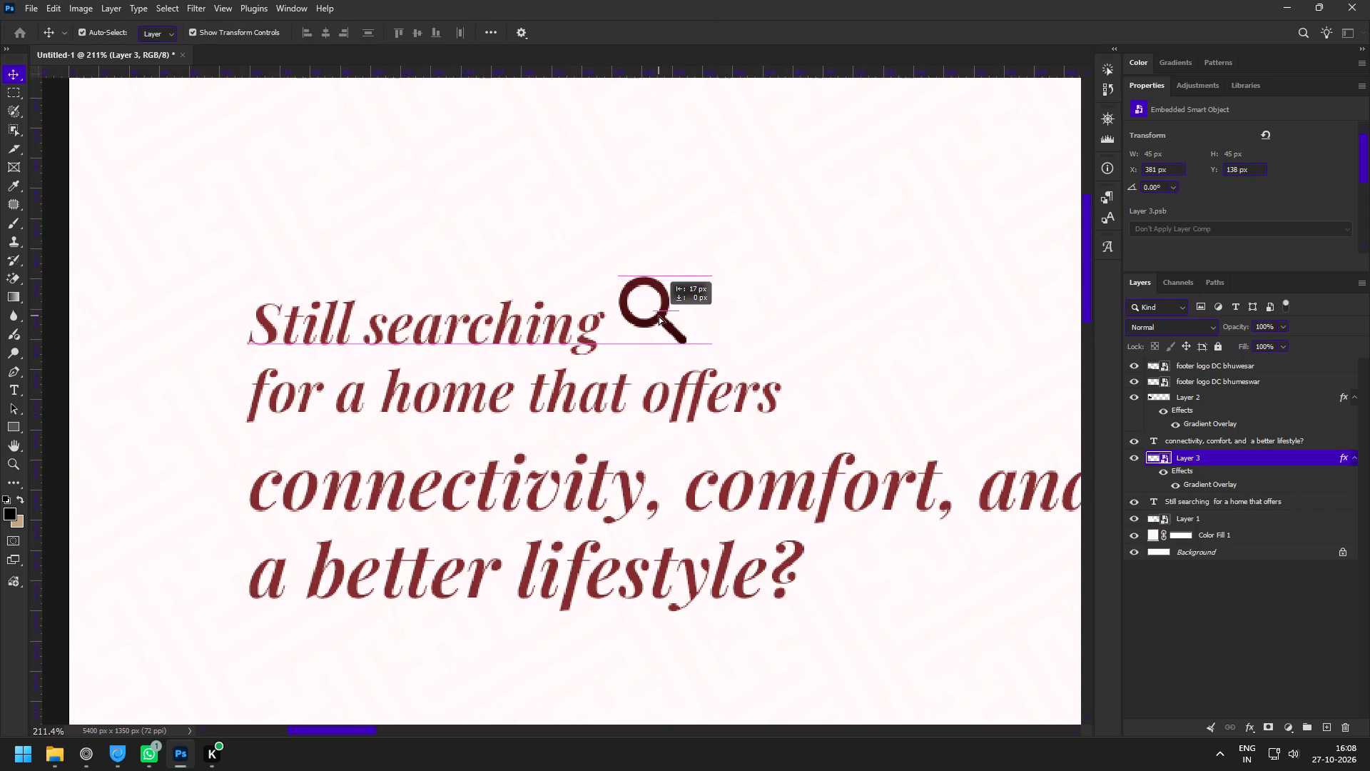
left_click_drag(659, 316, 651, 288)
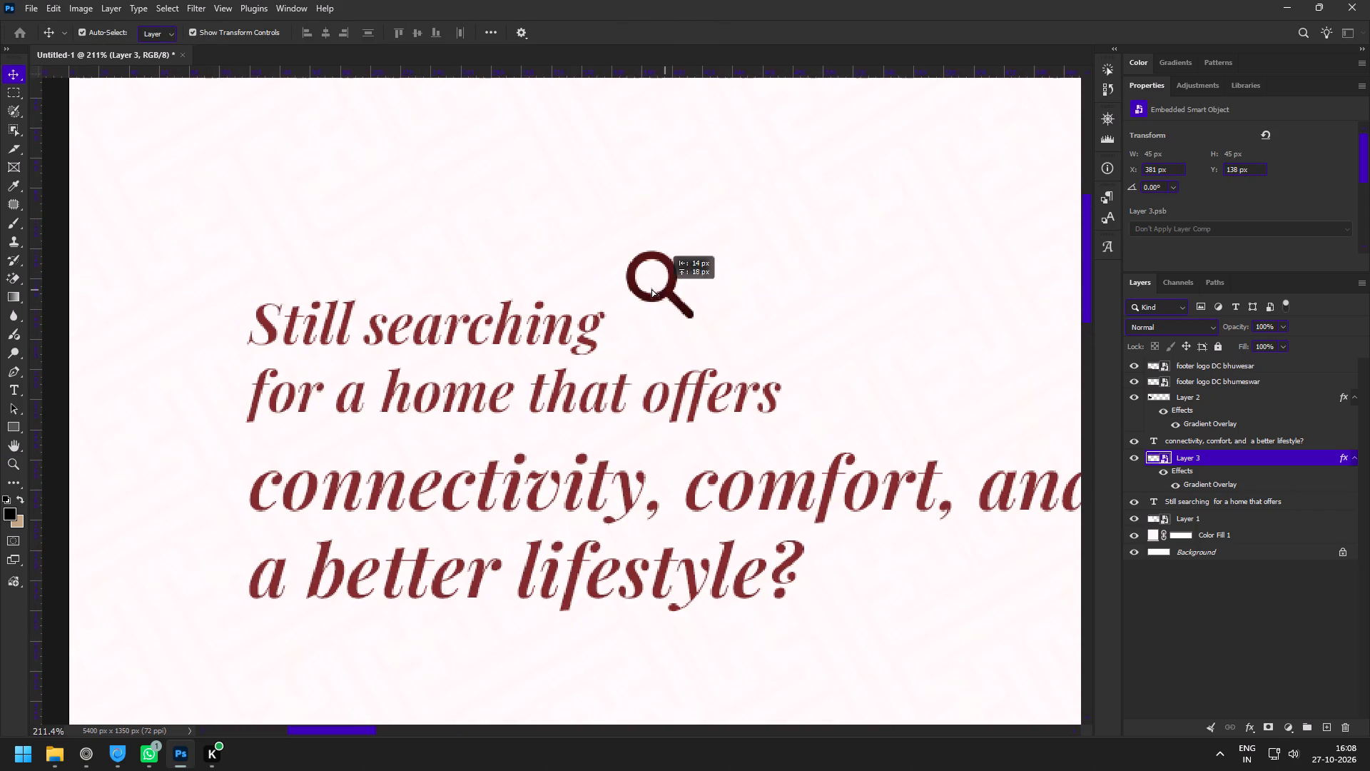
left_click_drag(651, 288, 660, 316)
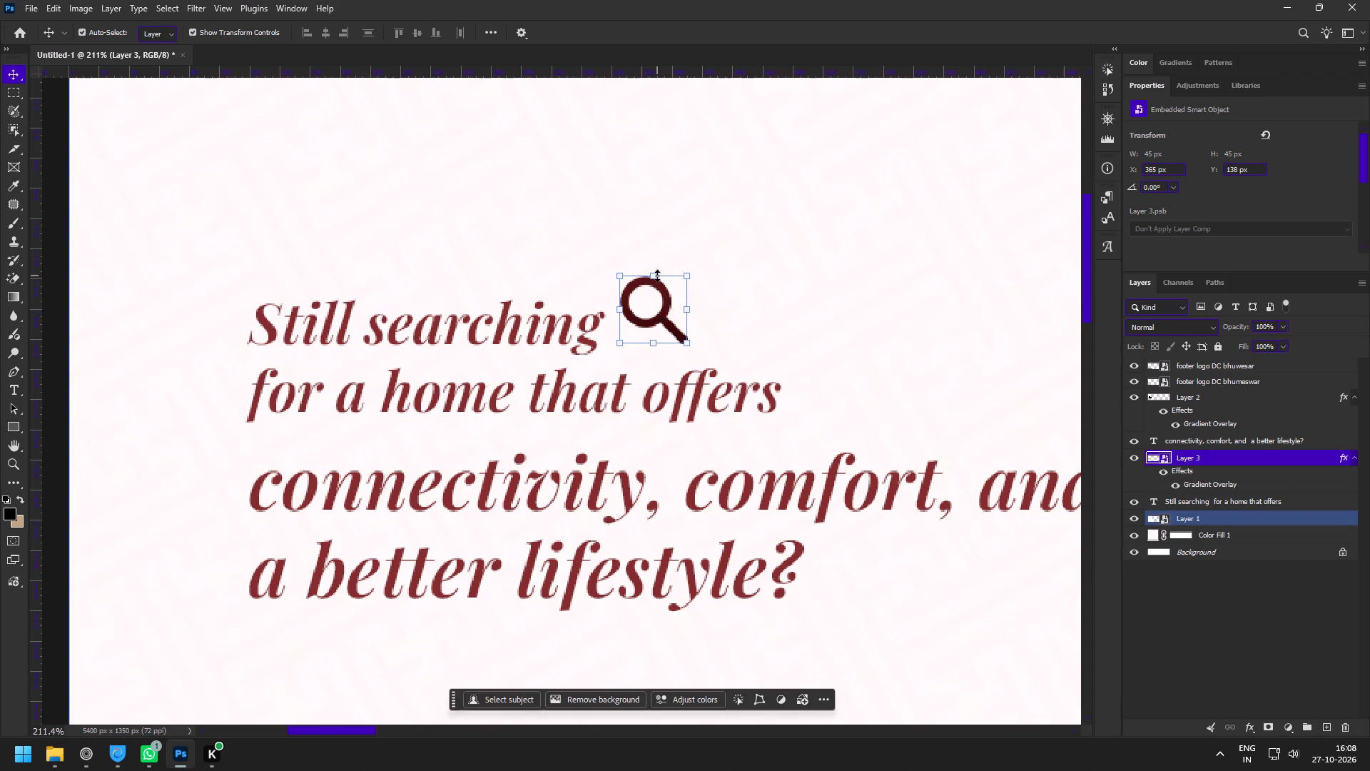
left_click_drag(657, 276, 659, 311)
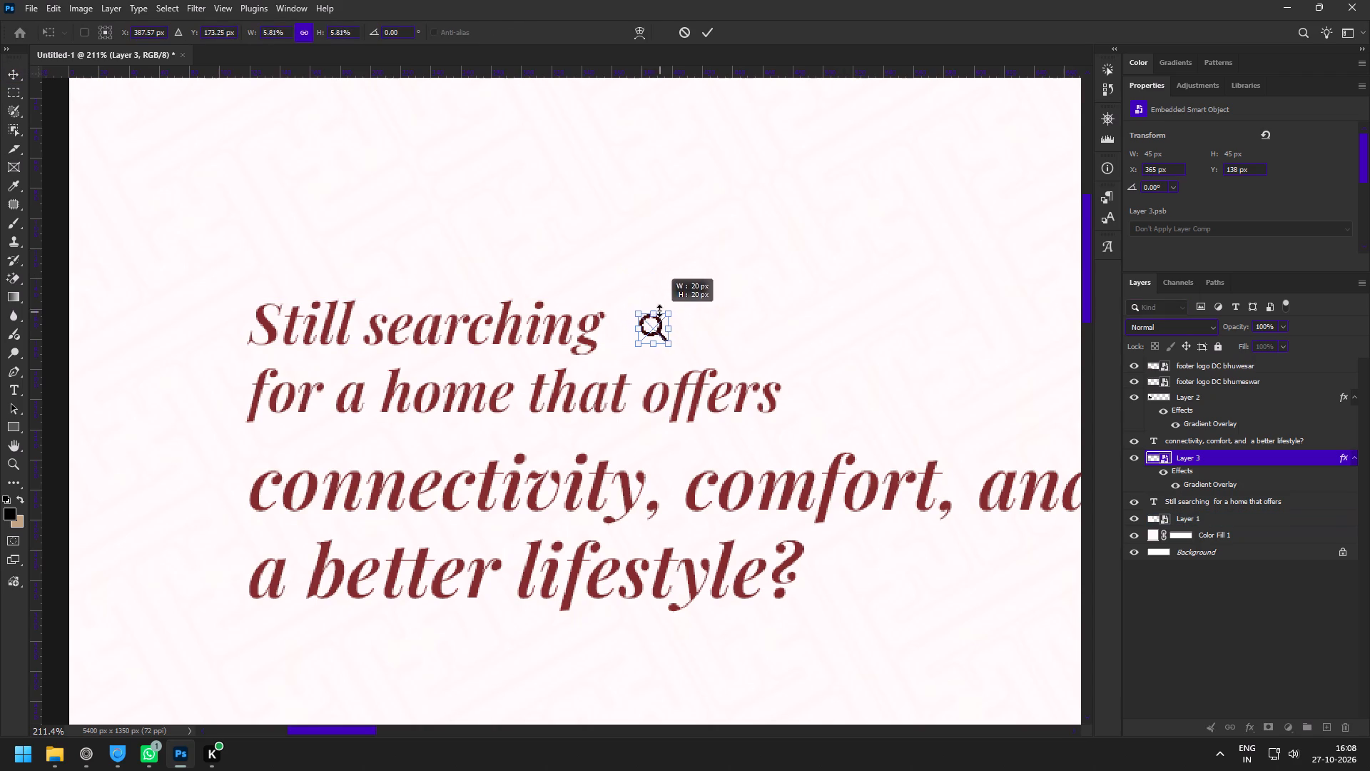
left_click_drag(659, 311, 653, 288)
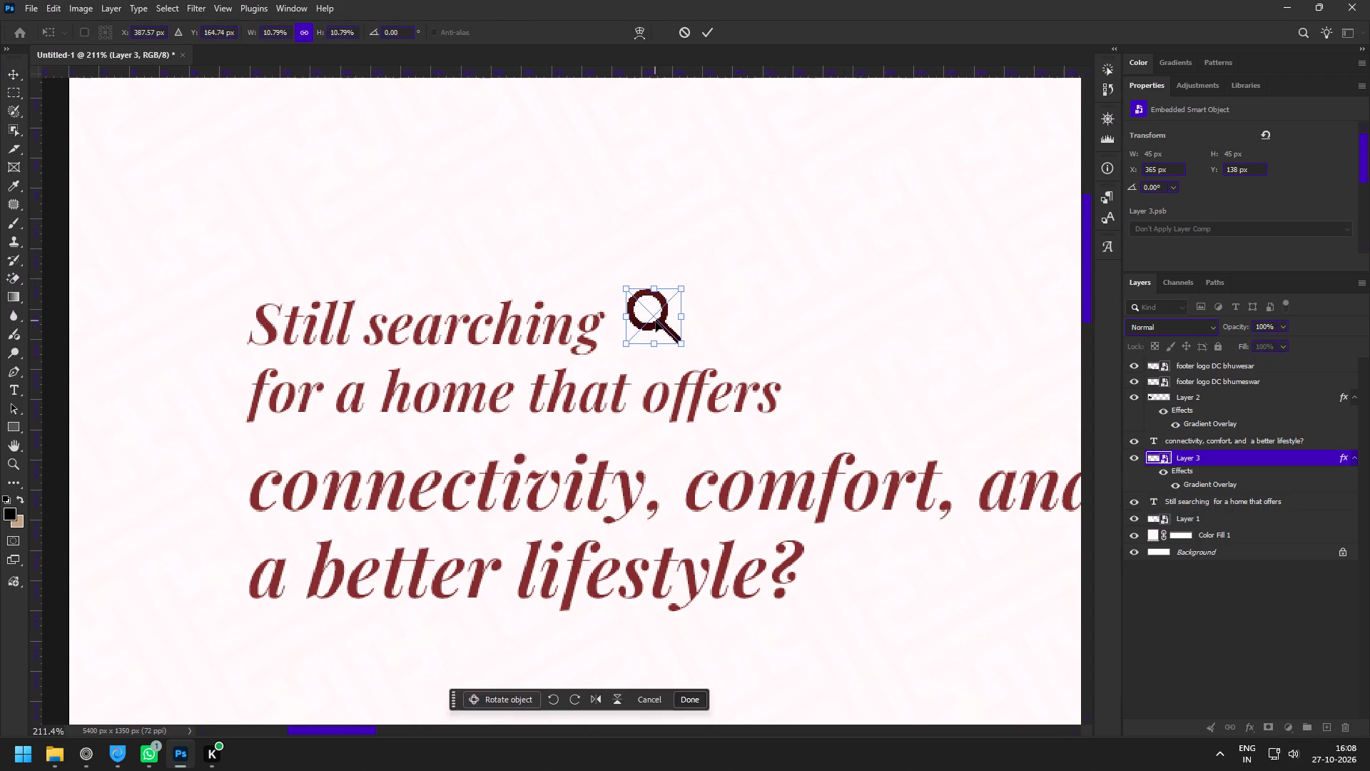
left_click(656, 322)
left_click(709, 45)
left_click(709, 26)
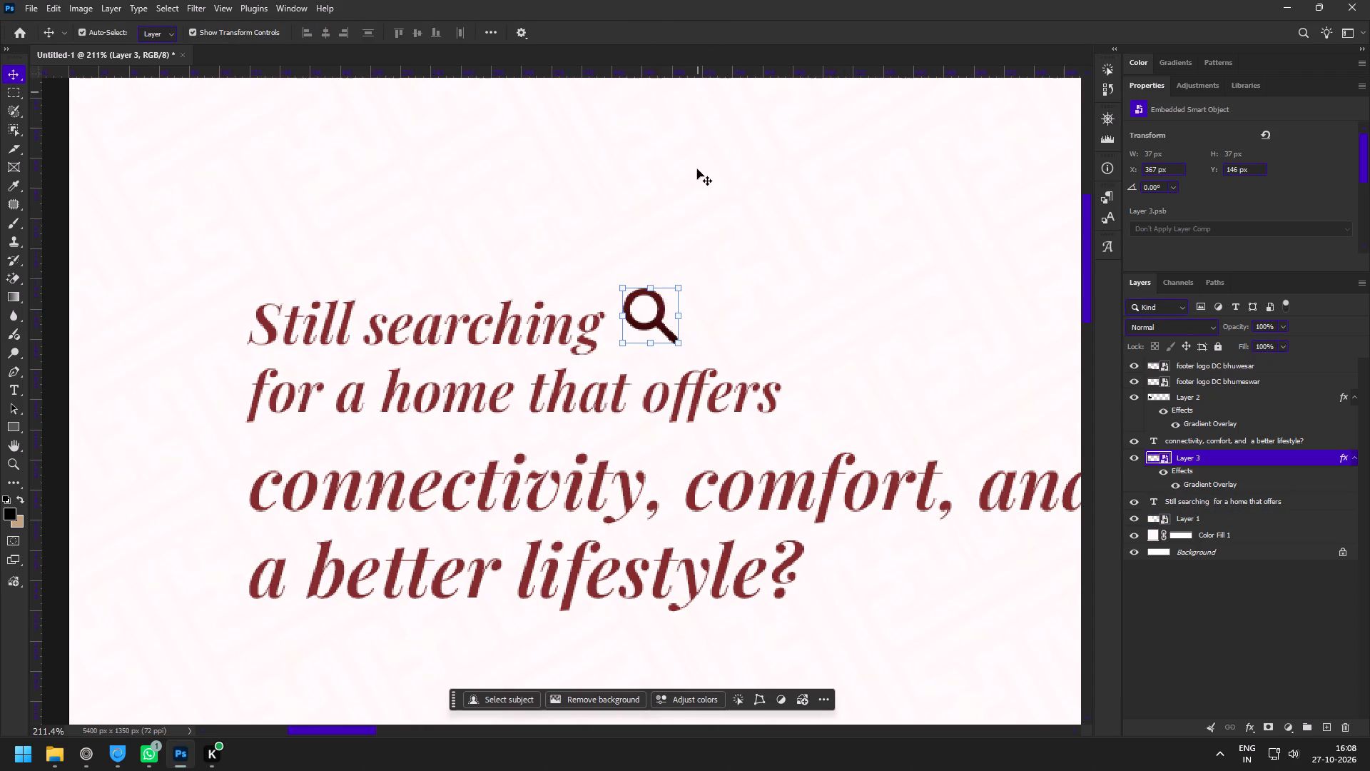
Flip the magnifying glass horizontally and shift it about 7 px closer to the word "searching".
key("ctrl+t")
left_click(597, 696)
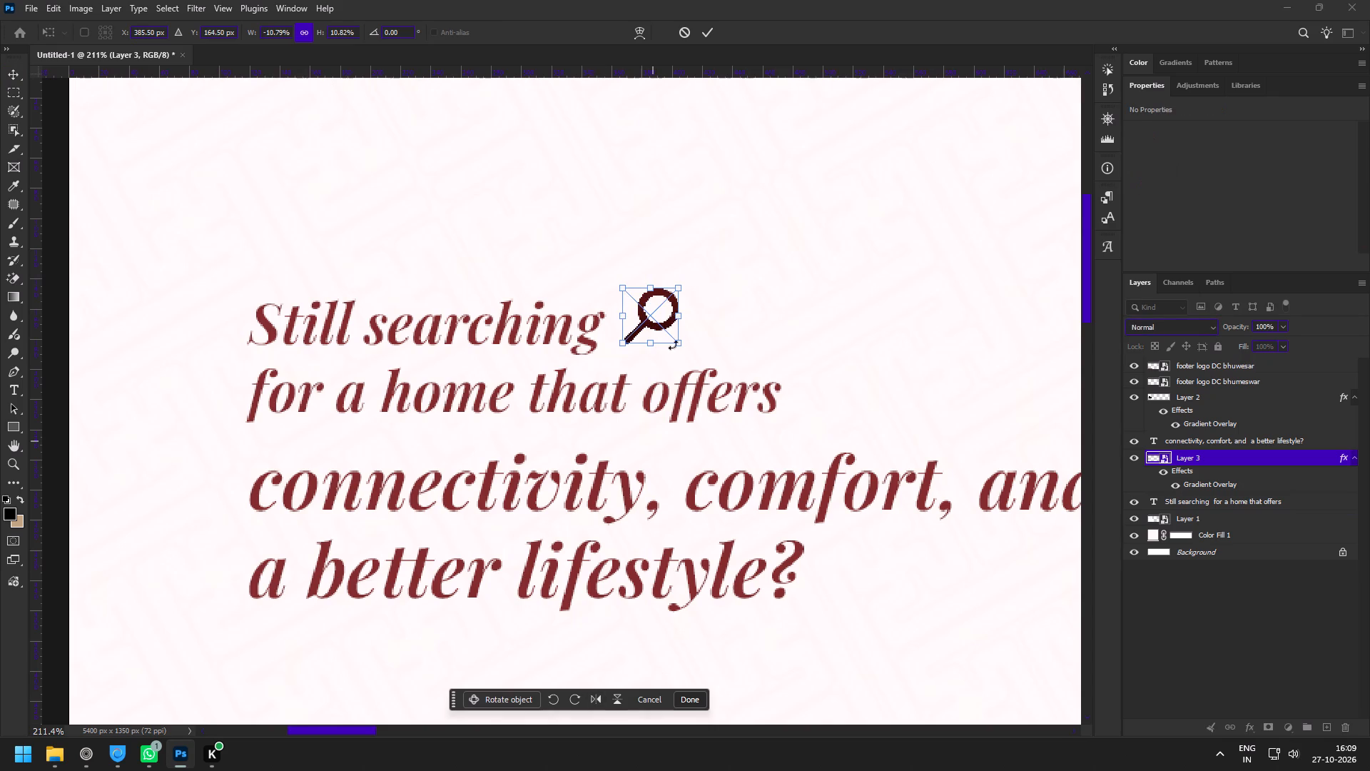
left_click_drag(660, 323, 650, 326)
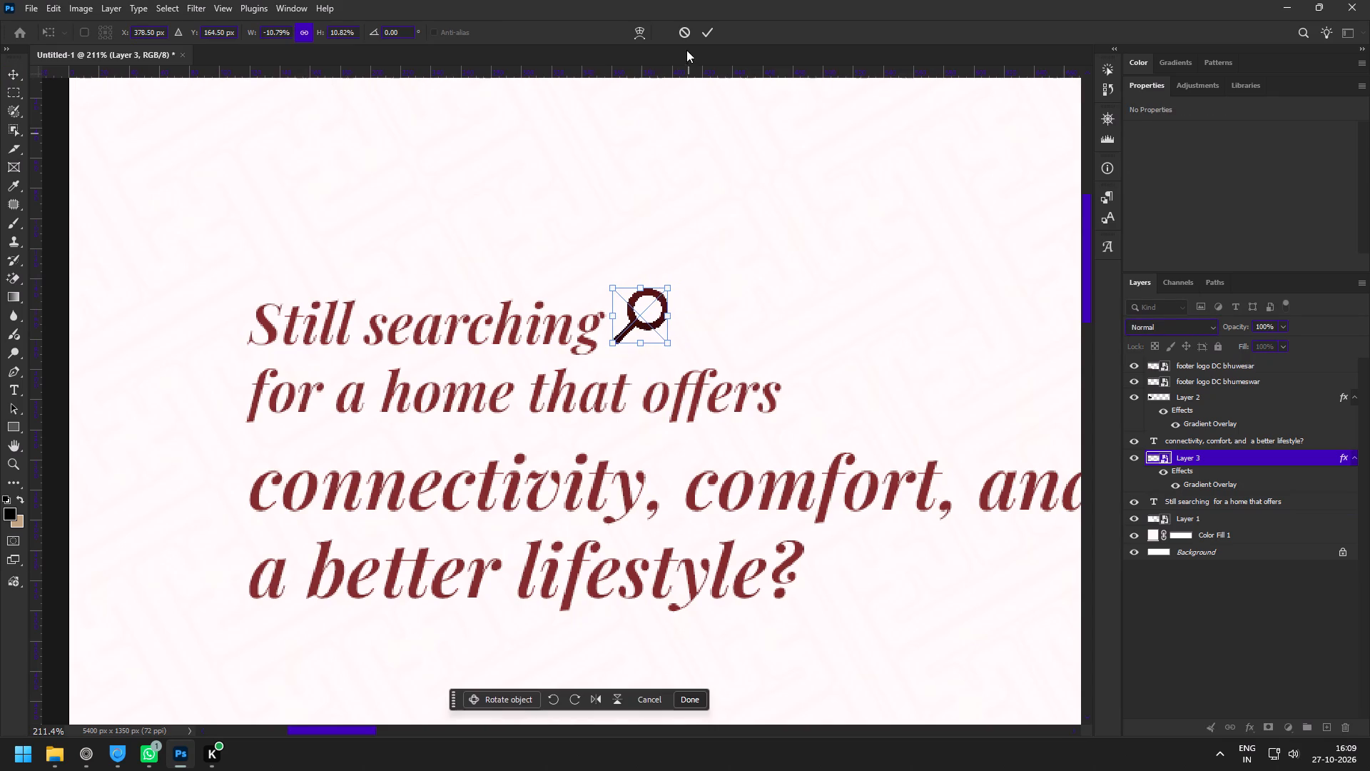
left_click(709, 31)
Review the first slide's overall layout, including the headline, icon, folder shape, logo and footer.
key("z")
left_click_drag(781, 299, 699, 266)
key("space")
key("space")
key("space")
key("space")
key("space")
key("space")
left_click_drag(819, 331, 656, 263)
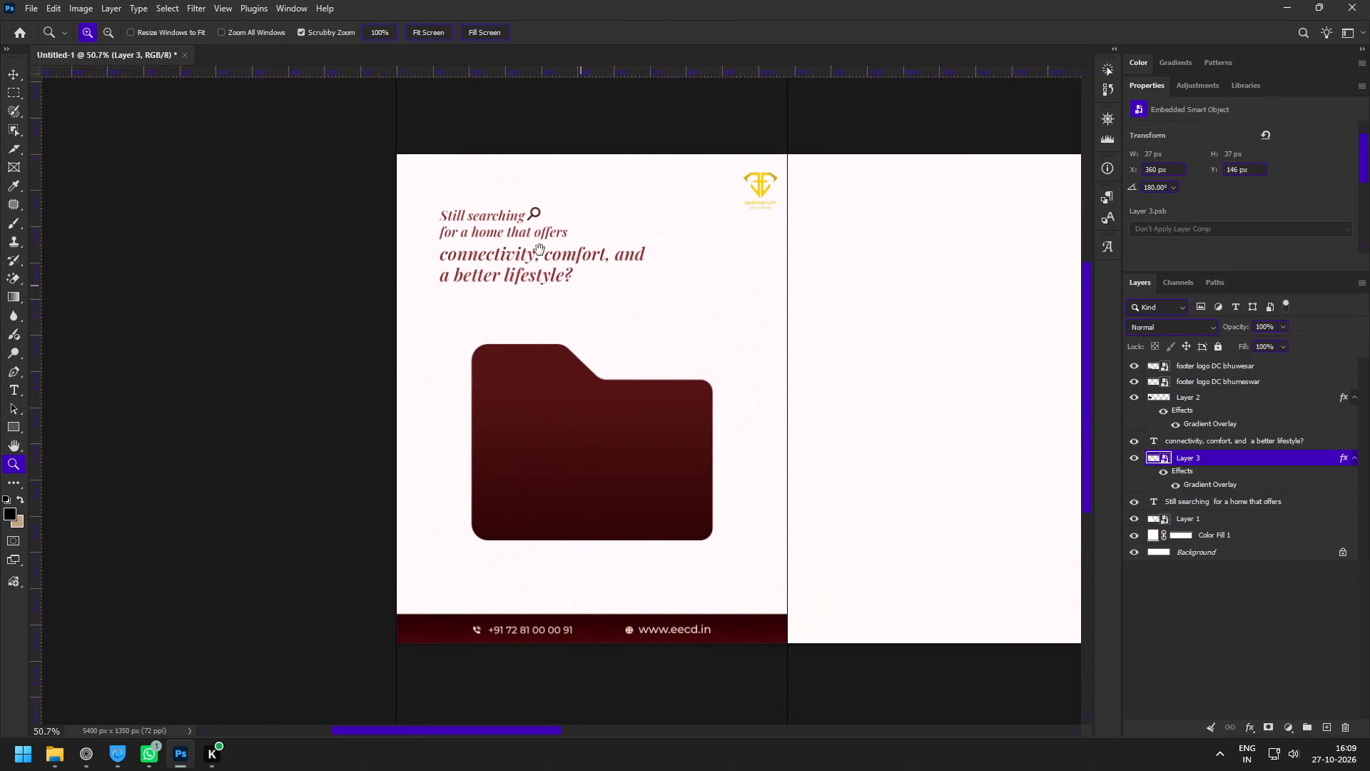
Change the font of the "connectivity, comfort, and a better lifestyle?" text to Montserrat.
left_click_drag(535, 245, 561, 278)
left_click_drag(430, 185, 496, 245)
key("v")
left_click(476, 425)
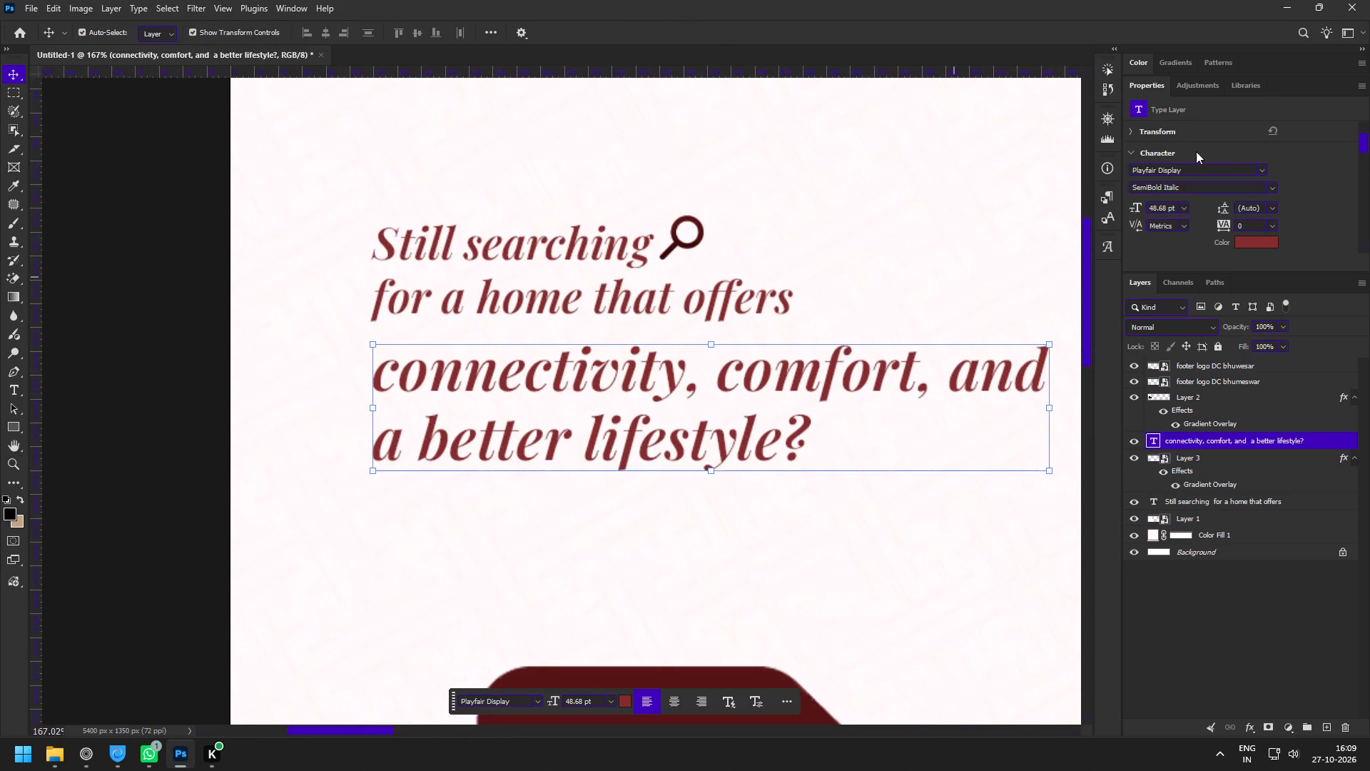
left_click(1210, 168)
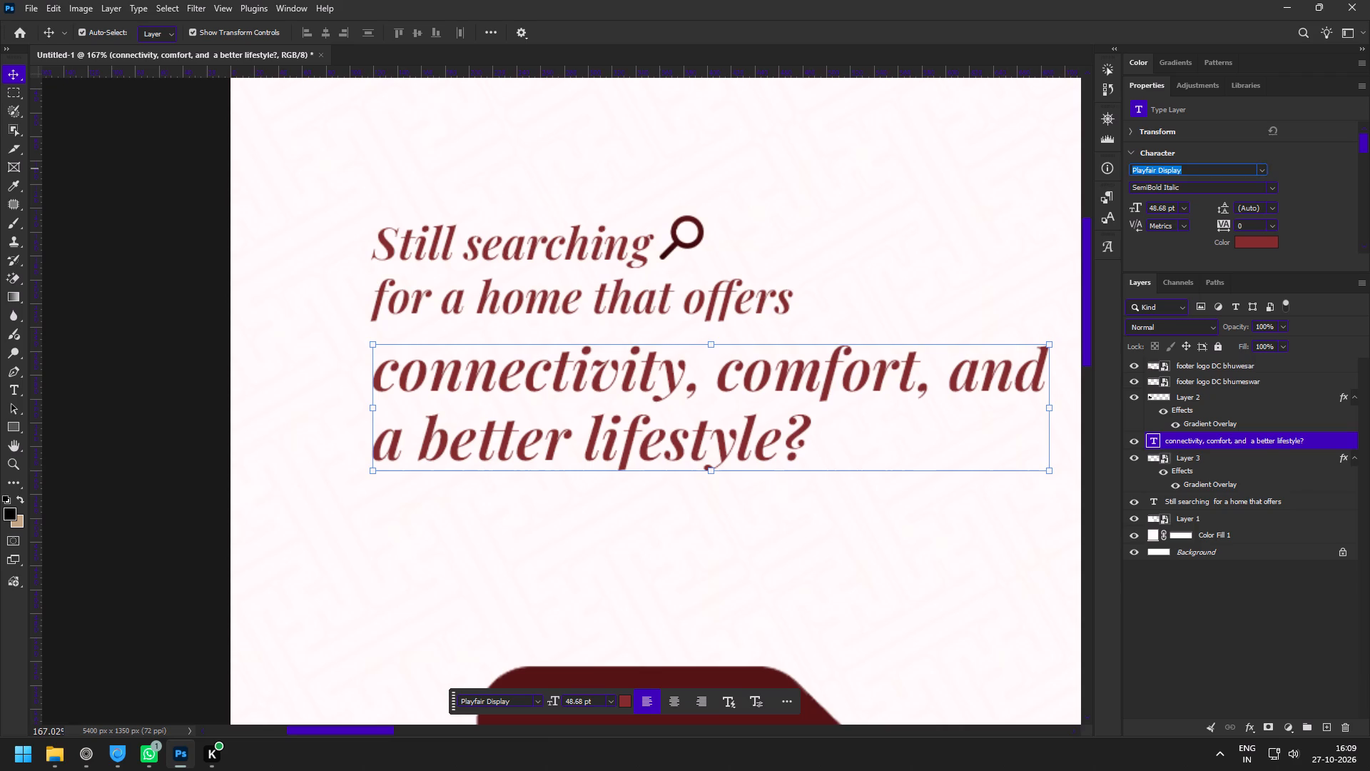
type("mon")
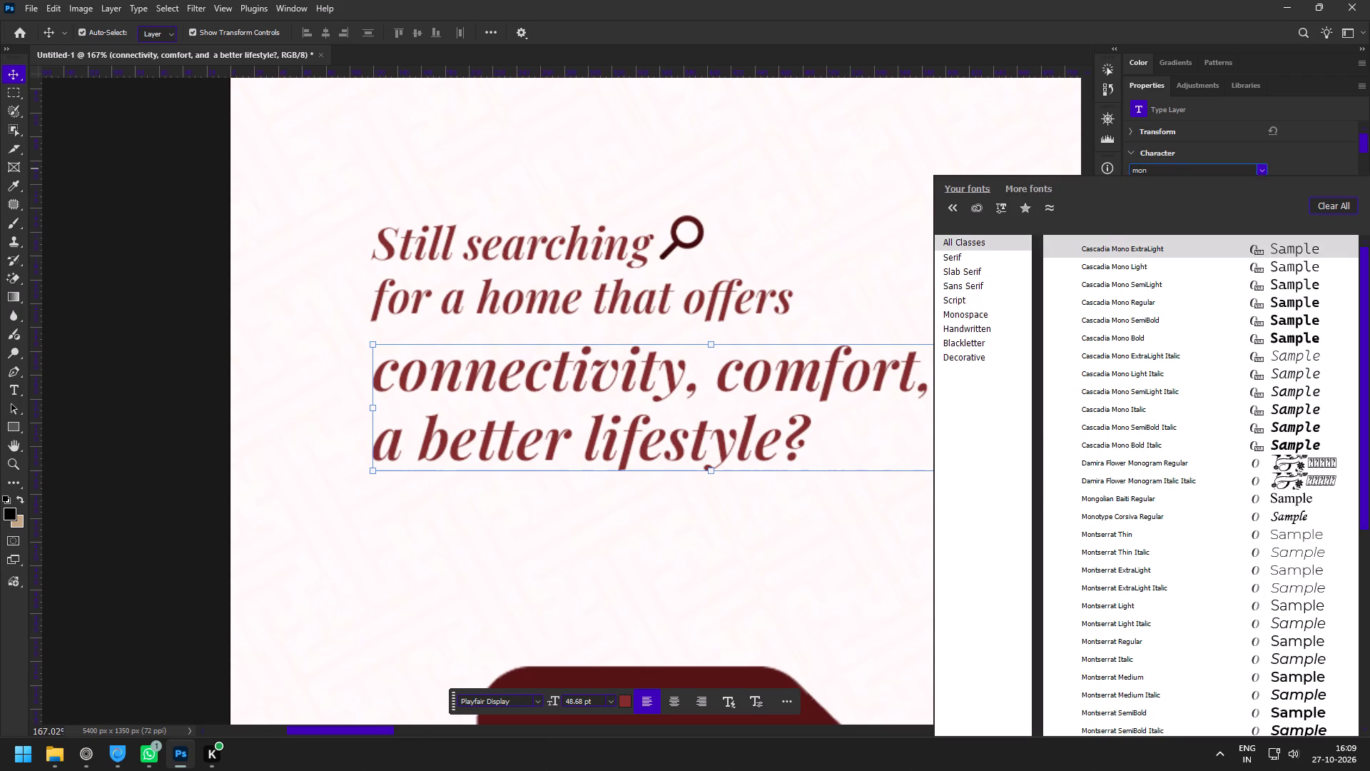
Apply Montserrat Light Italic to the "connectivity, comfort, and a better lifestyle?" text.
left_click(1144, 630)
Scale the "connectivity, comfort, and a better lifestyle?" text to about 76% and nudge it up beneath the first headline lines.
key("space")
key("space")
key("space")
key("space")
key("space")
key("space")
left_click_drag(858, 485, 619, 428)
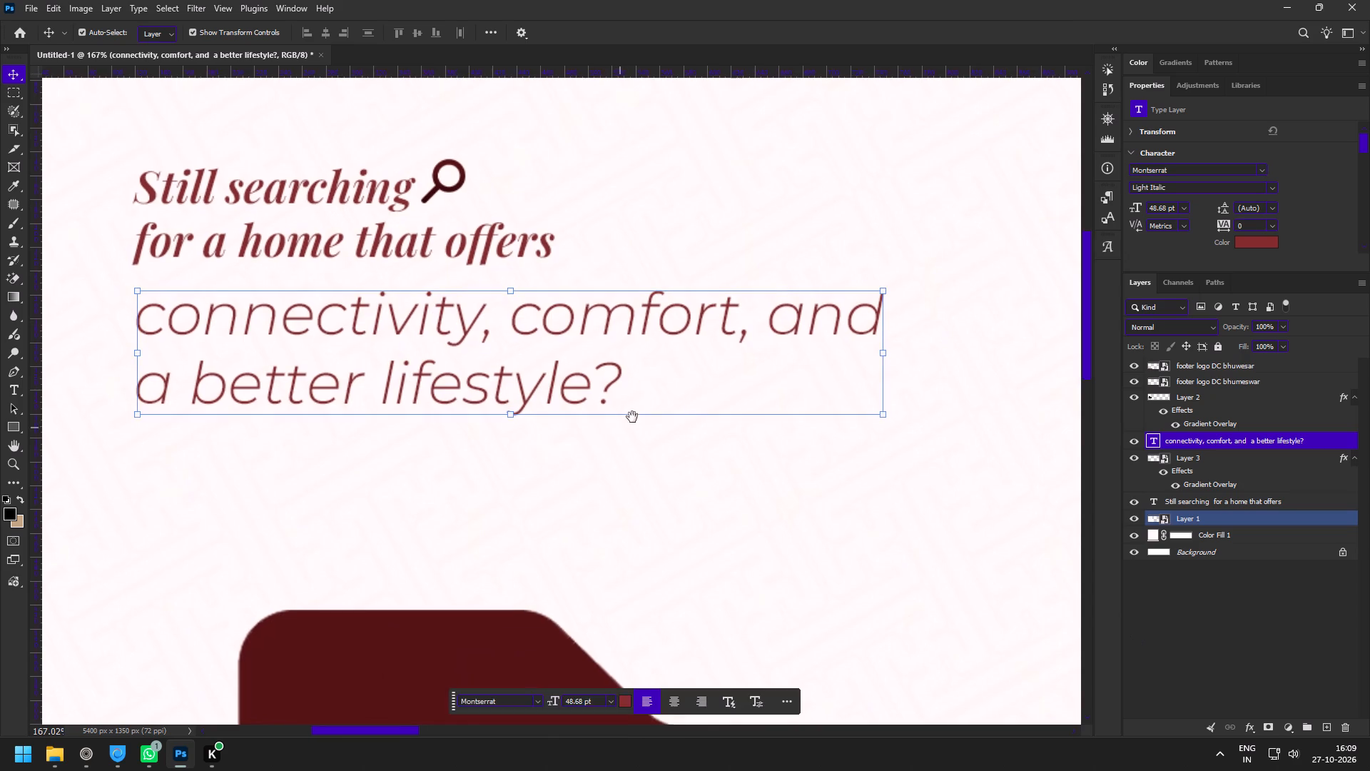
left_click(888, 356)
left_click_drag(890, 358, 771, 354)
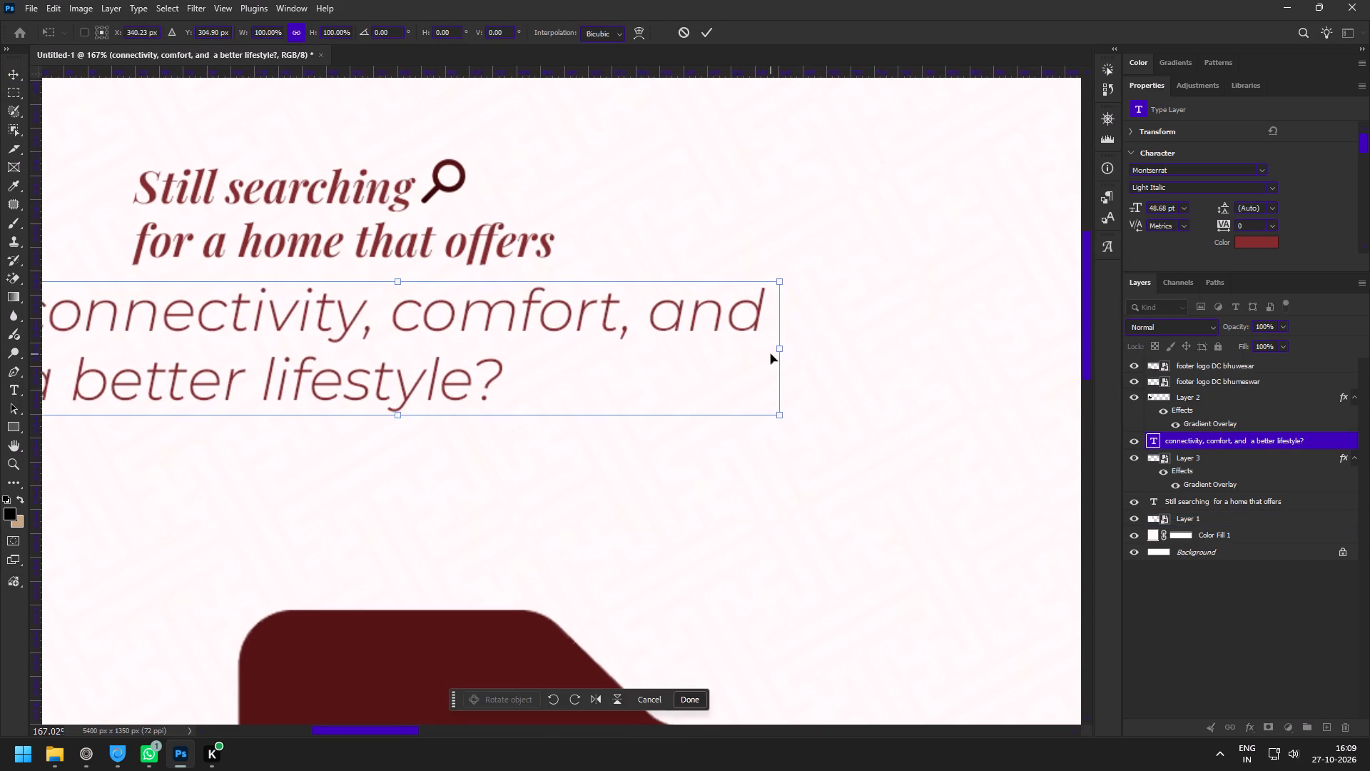
key("ctrl+z")
left_click_drag(900, 353, 884, 356)
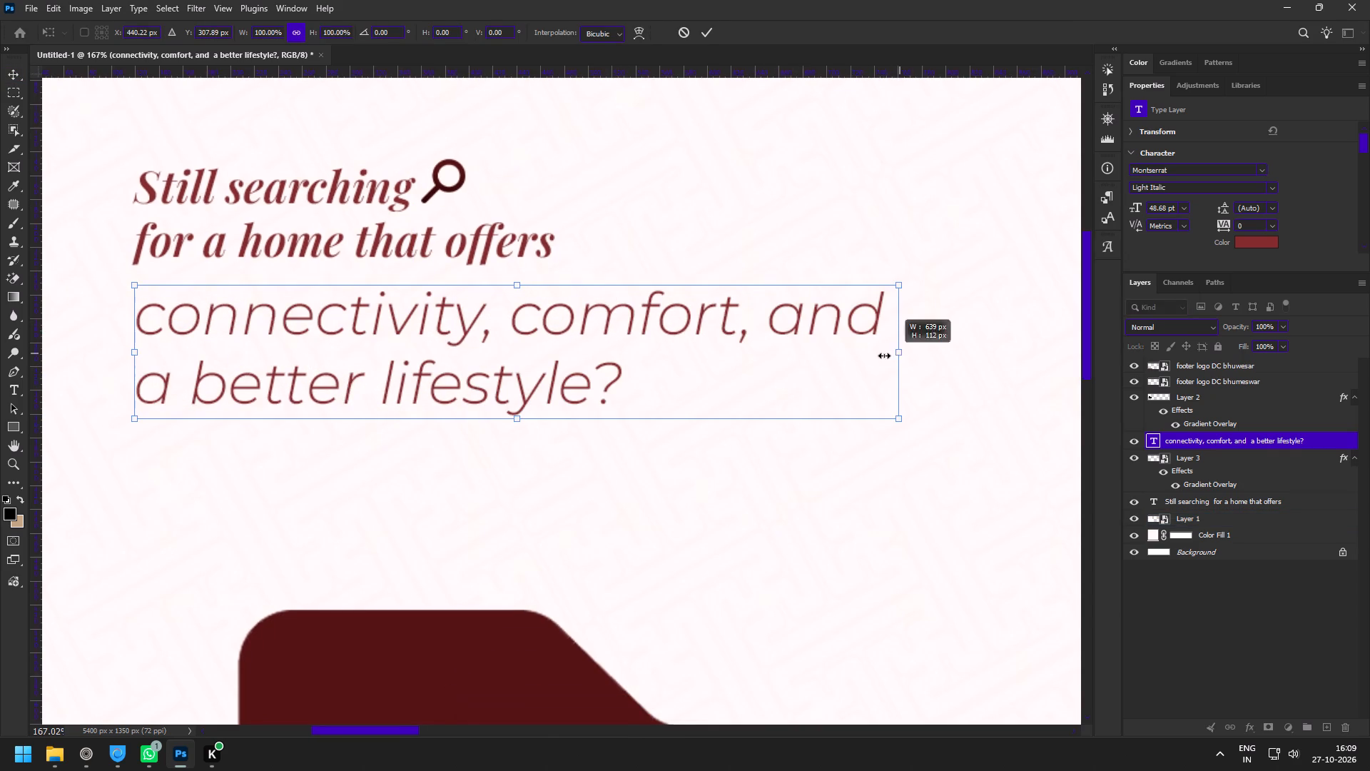
left_click_drag(884, 356, 715, 350)
left_click_drag(511, 366, 509, 350)
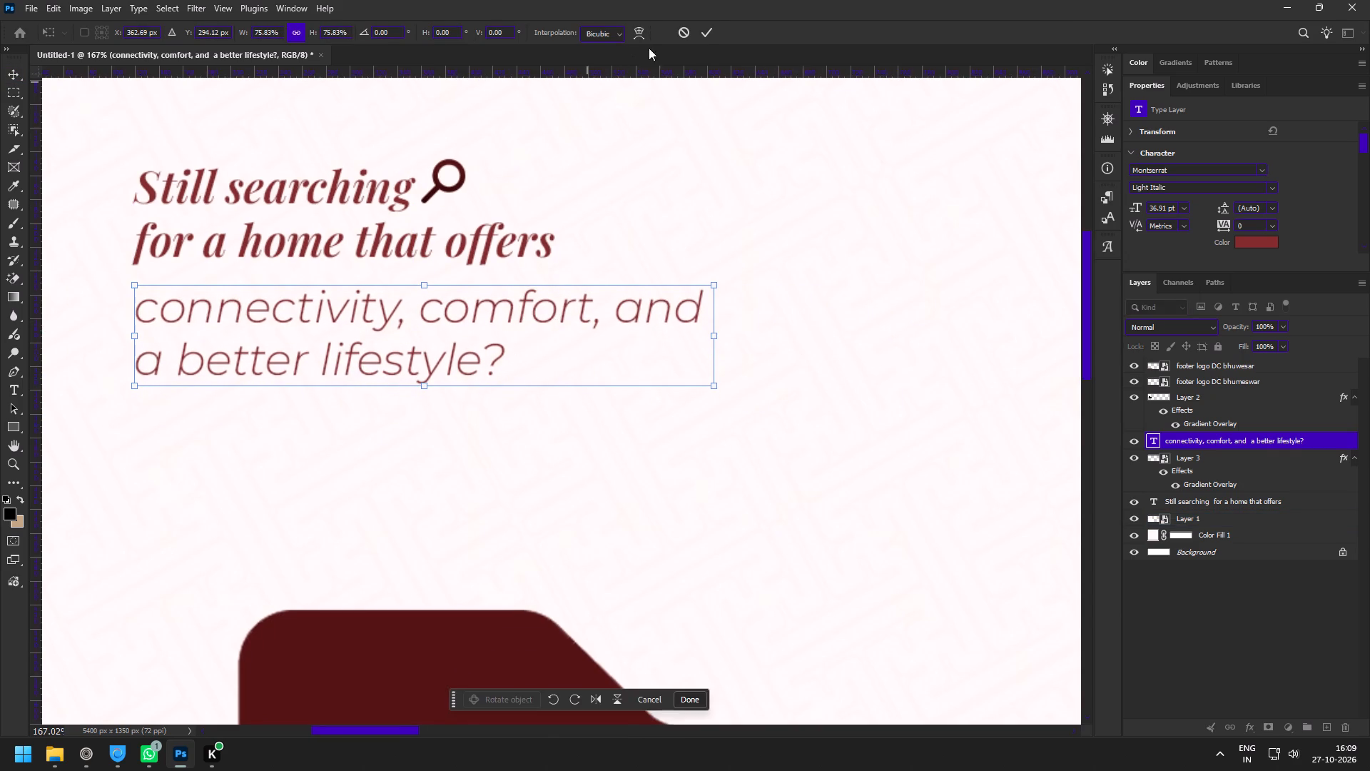
left_click(707, 30)
Examine the resized headline on the first slide and compare it with the Prana reference post on Instagram.
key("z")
left_click_drag(674, 337, 618, 318)
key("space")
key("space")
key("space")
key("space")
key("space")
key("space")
left_click_drag(638, 364, 593, 233)
left_click_drag(609, 318, 577, 311)
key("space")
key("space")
left_click_drag(604, 348, 579, 328)
left_click_drag(578, 330, 601, 350)
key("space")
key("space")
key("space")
left_click_drag(600, 299, 603, 368)
left_click_drag(469, 175, 517, 237)
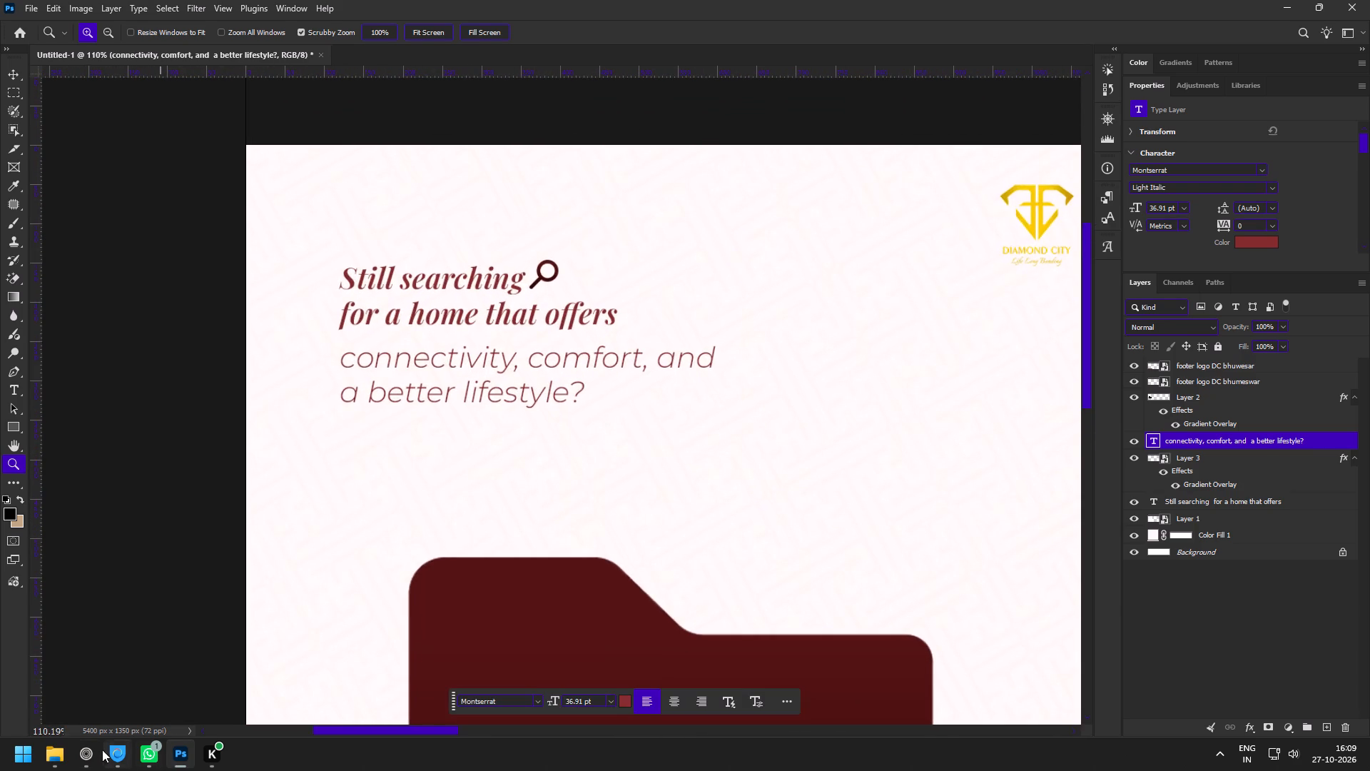
left_click(95, 748)
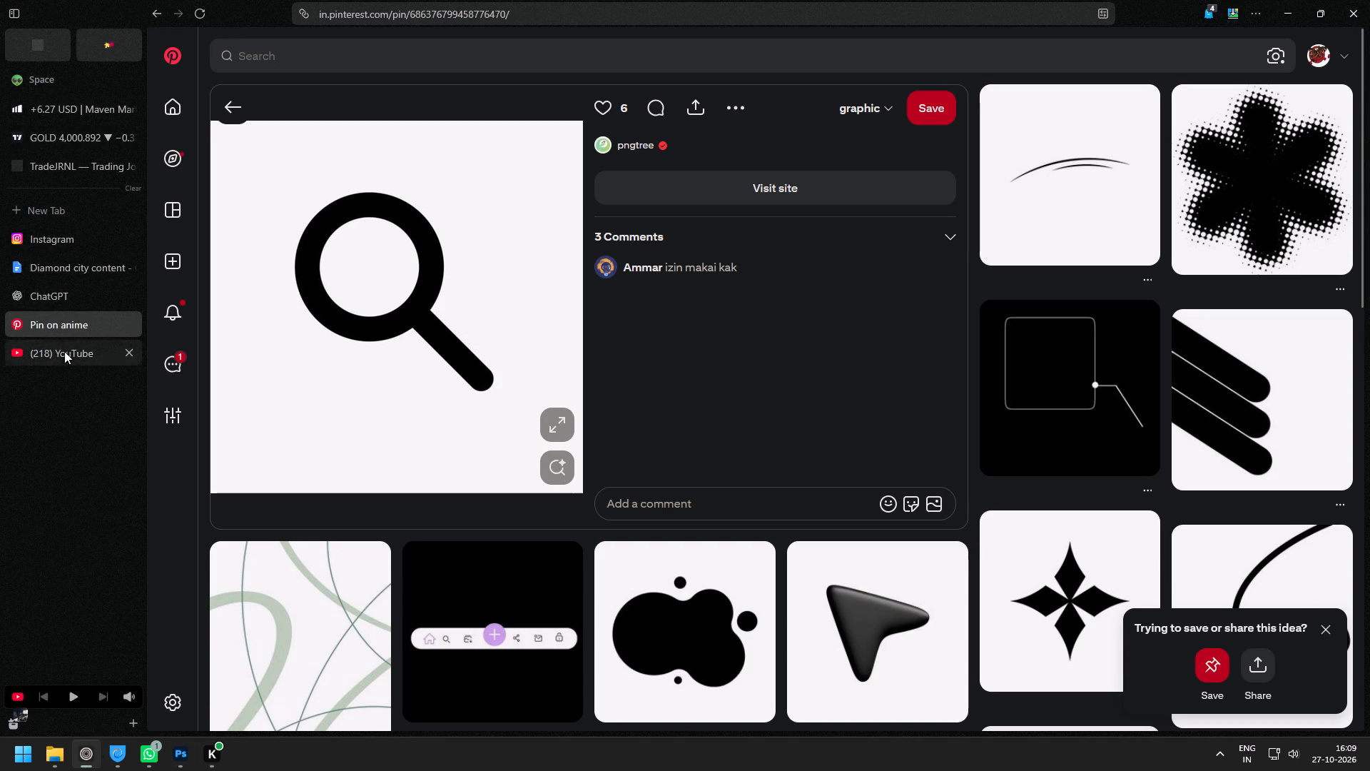
left_click(68, 236)
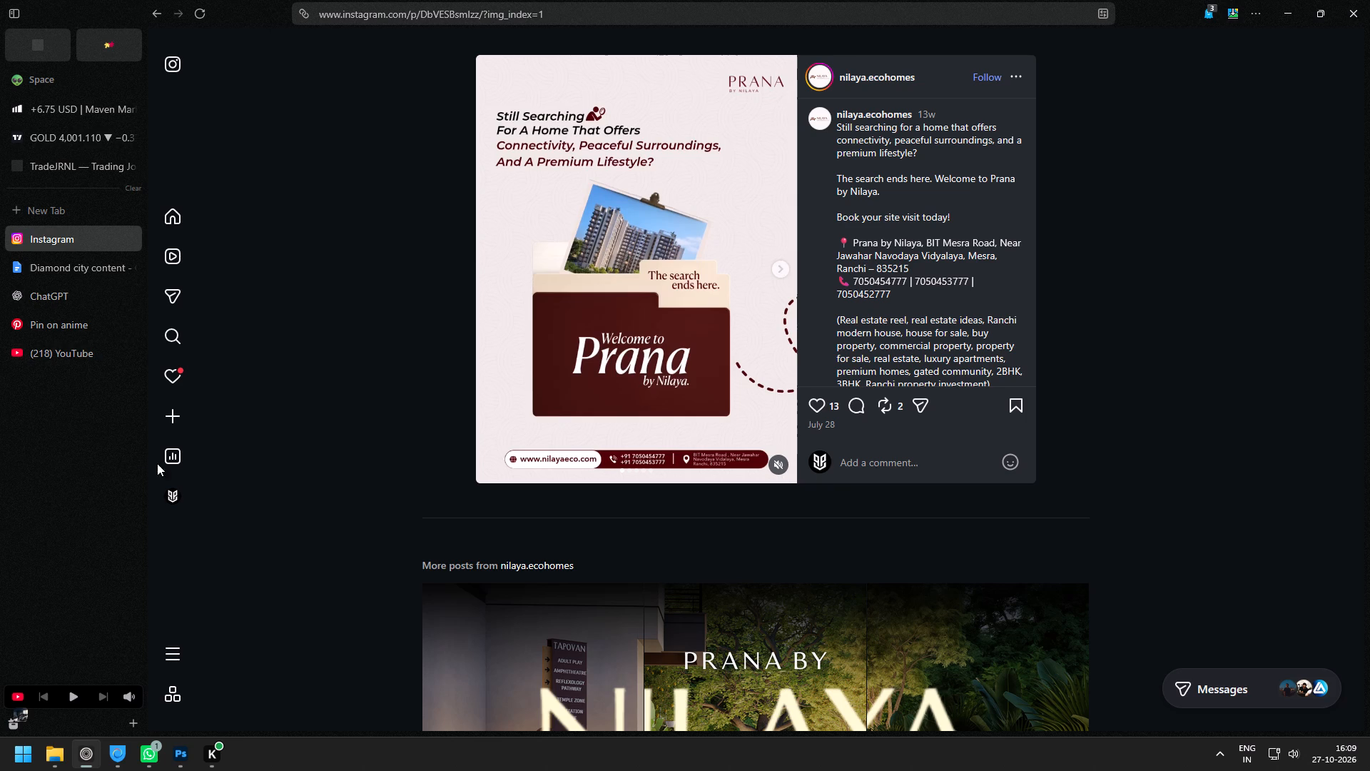
left_click(180, 755)
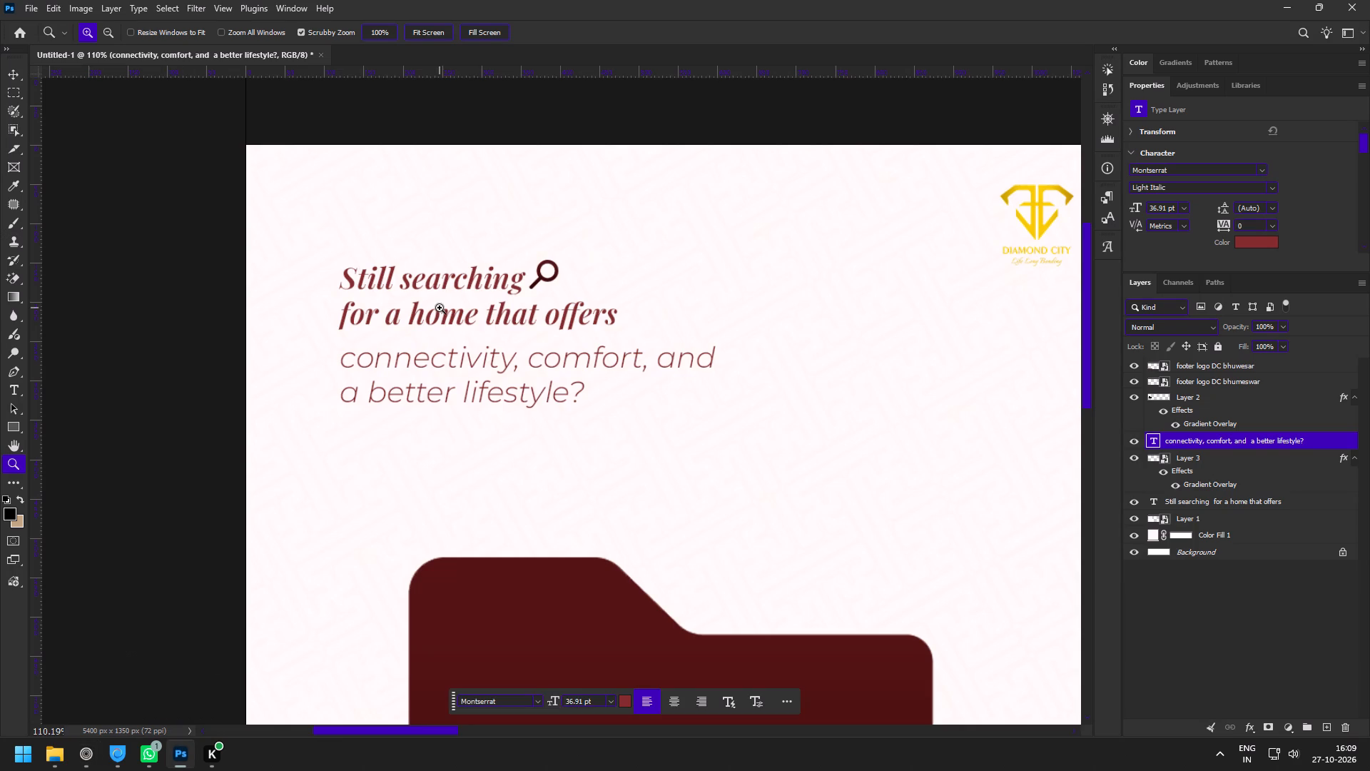
Scale both headline texts and the magnifying glass together to about 129% and shift them slightly down.
left_click_drag(408, 262, 431, 283)
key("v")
left_click(434, 304)
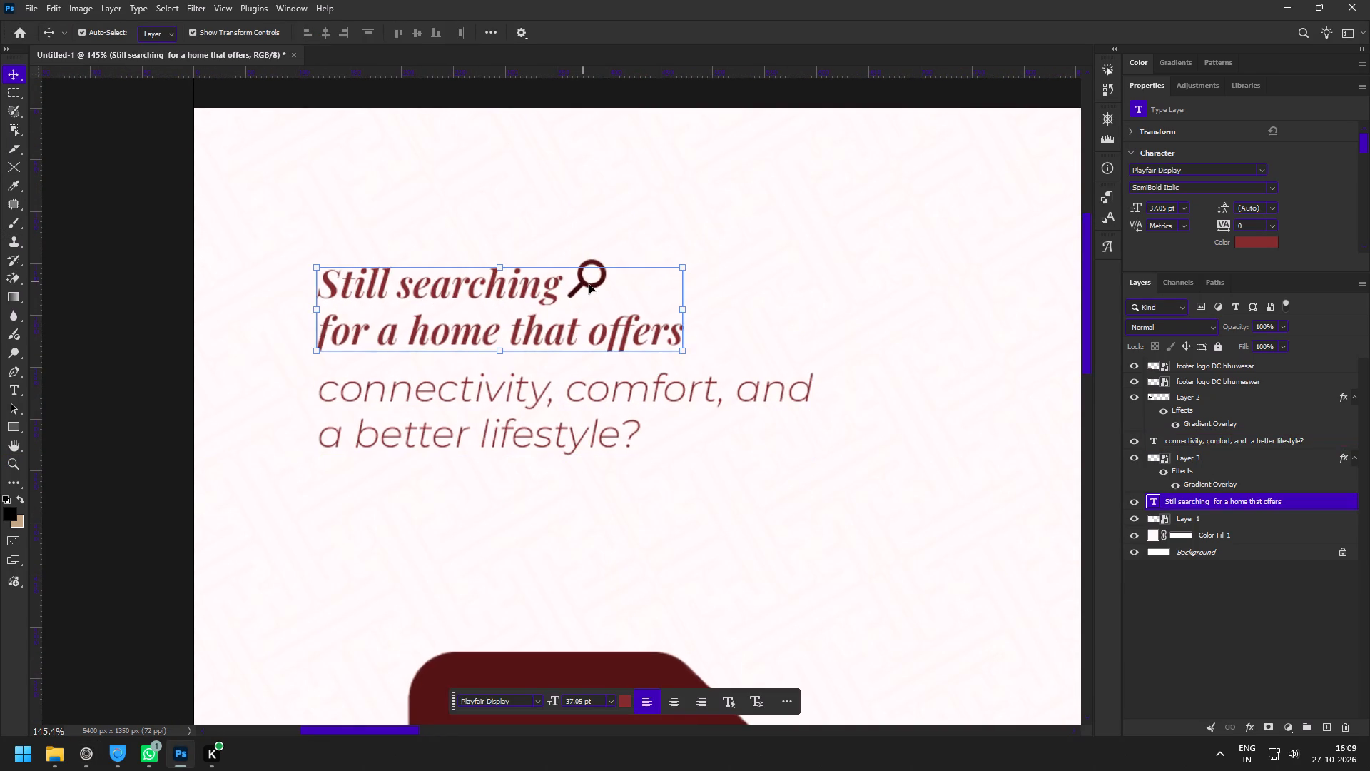
left_click(589, 284, "shift")
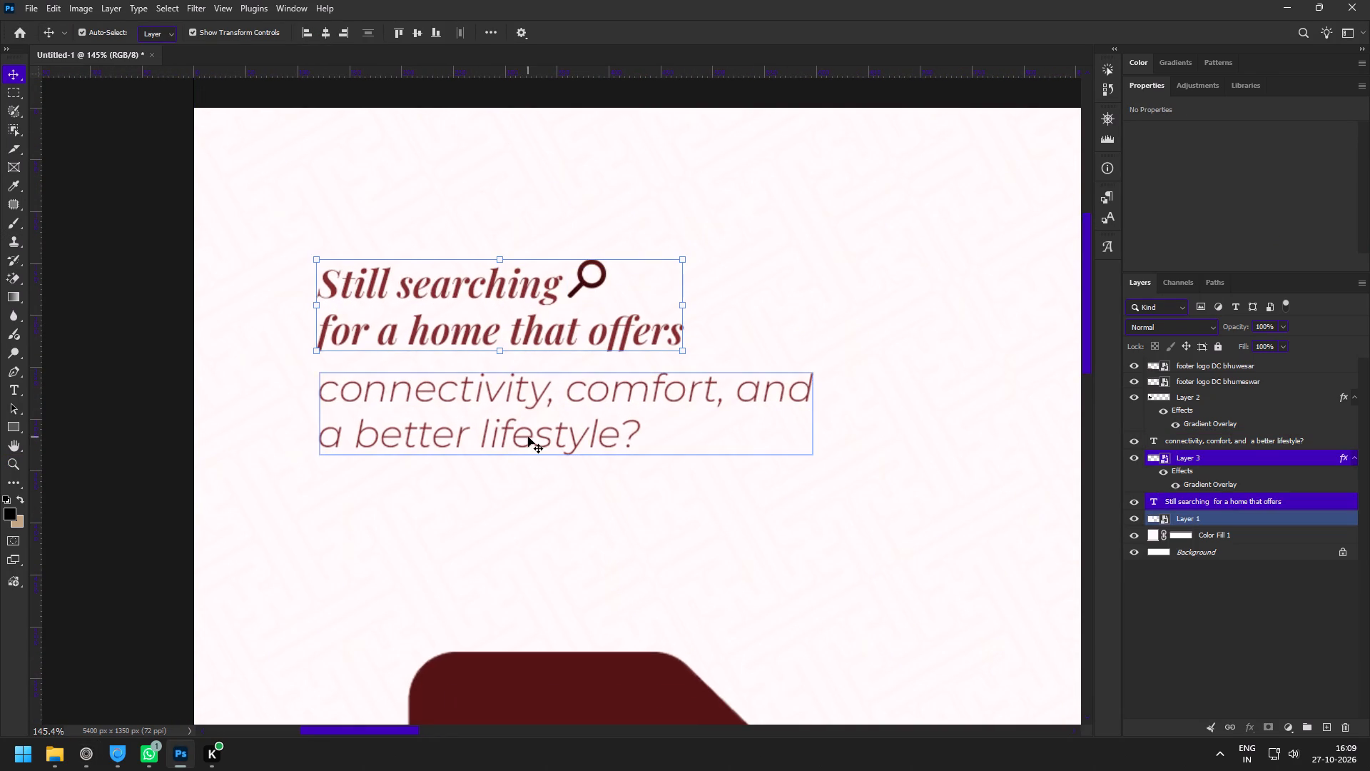
left_click(528, 437, "shift")
left_click_drag(813, 361, 956, 364)
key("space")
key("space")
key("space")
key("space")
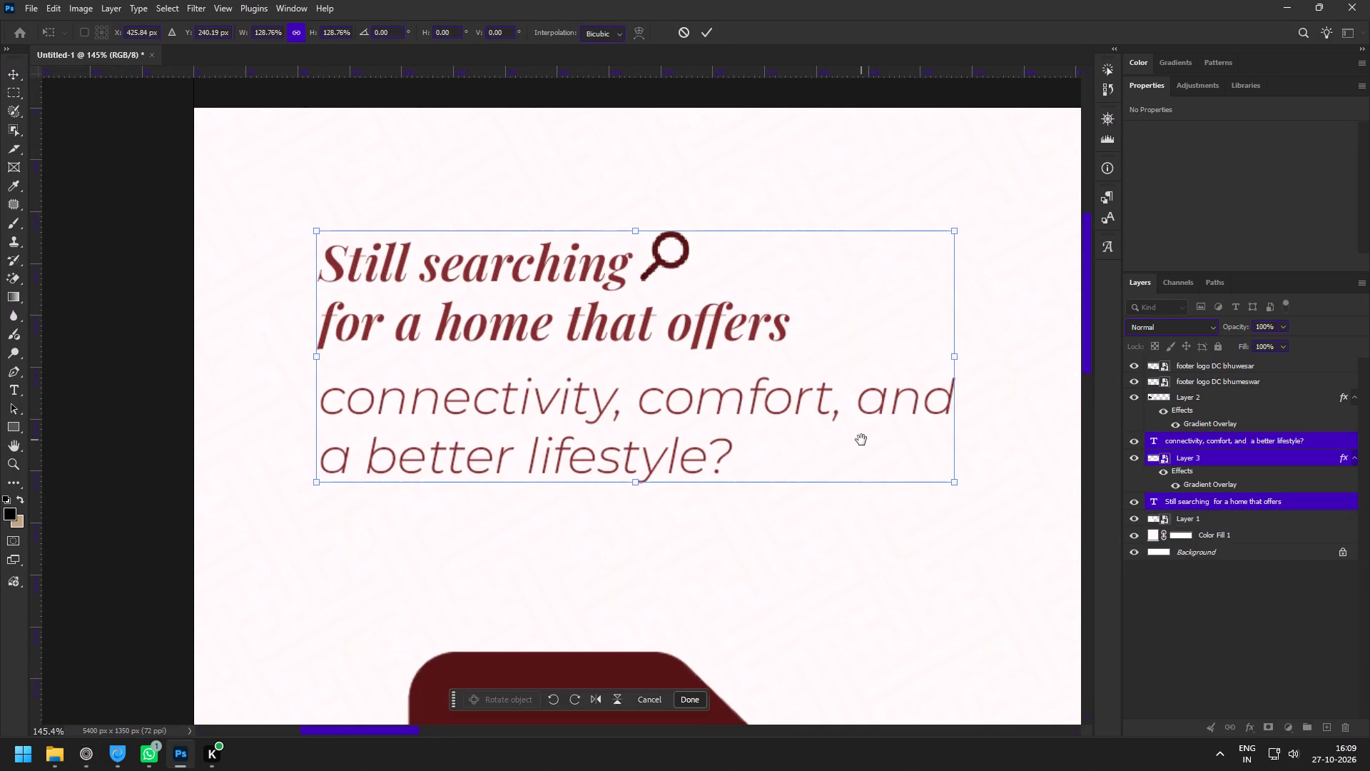
left_click_drag(861, 440, 739, 388)
left_click_drag(665, 346, 662, 372)
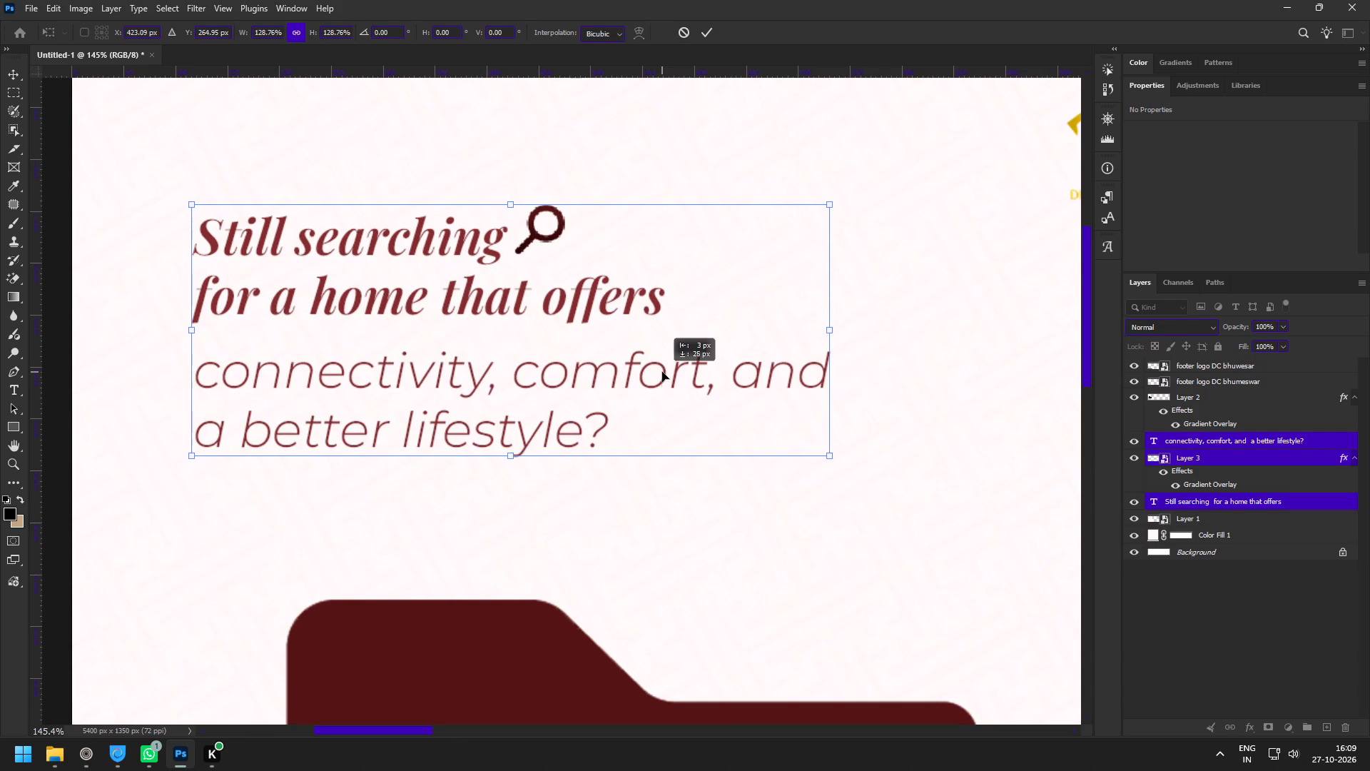
left_click_drag(662, 372, 662, 378)
left_click(709, 30)
Examine the enlarged headline's balance against the folder, logo and footer on the first slide.
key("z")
left_click_drag(743, 281, 693, 264)
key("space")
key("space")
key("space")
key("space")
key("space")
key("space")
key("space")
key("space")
left_click_drag(719, 311, 608, 239)
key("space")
left_click_drag(632, 409, 646, 378)
left_click_drag(642, 415, 624, 408)
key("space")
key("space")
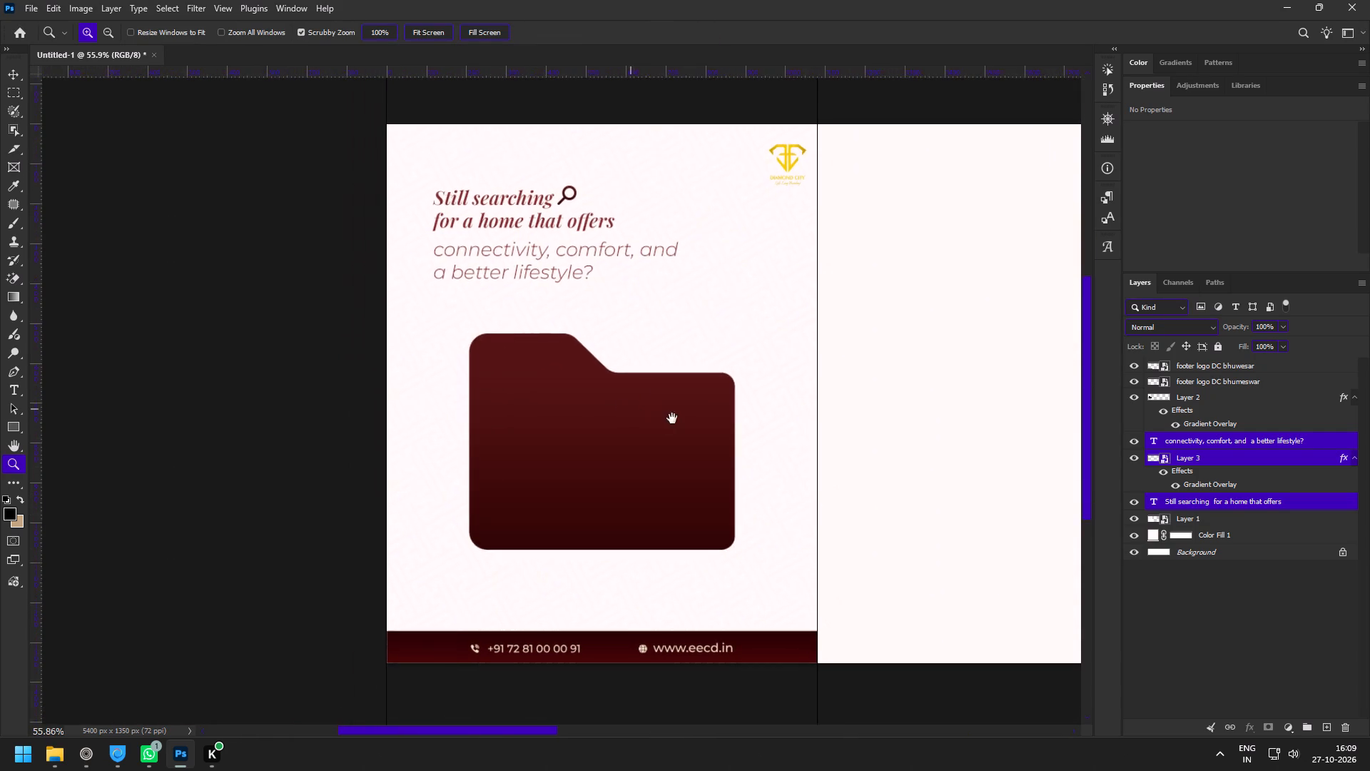
left_click_drag(671, 418, 633, 408)
left_click_drag(432, 167, 457, 191)
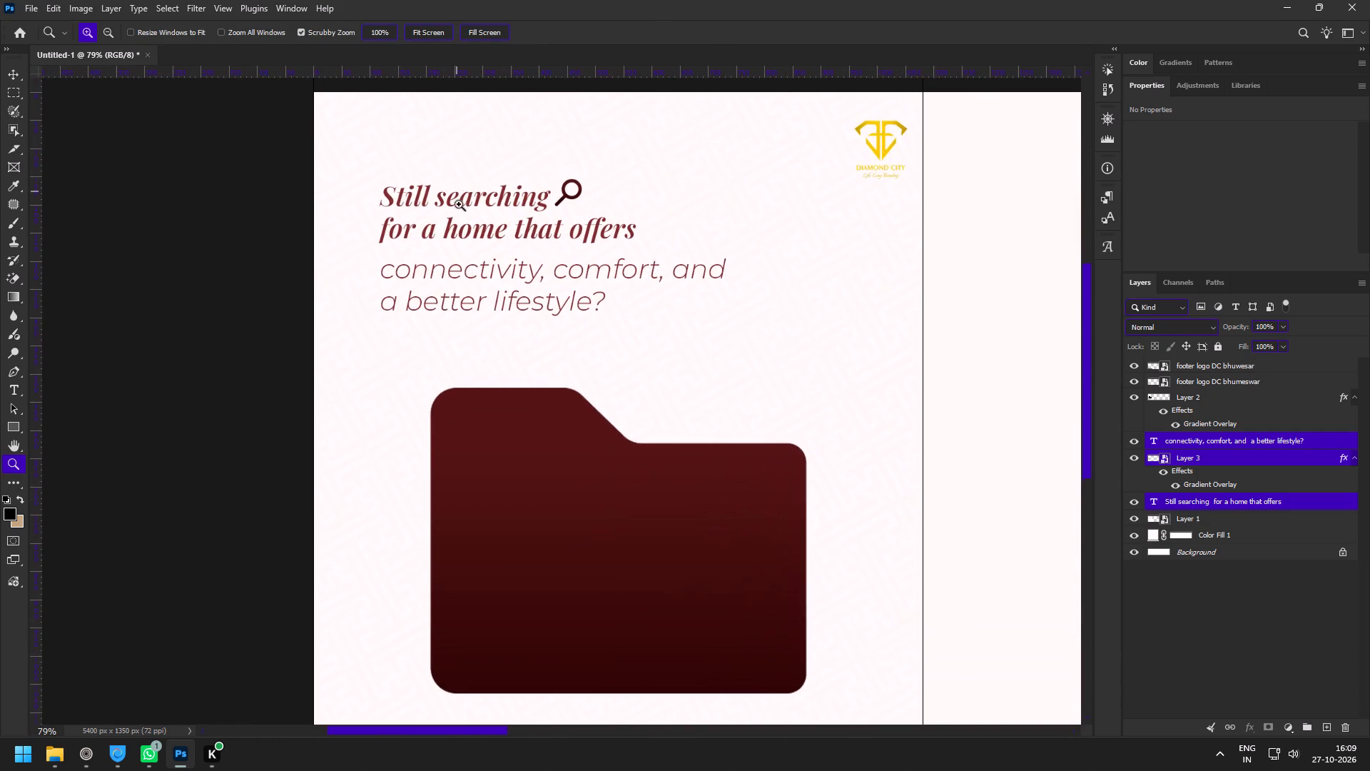
Select the dark red folder shape below the headline on the first slide.
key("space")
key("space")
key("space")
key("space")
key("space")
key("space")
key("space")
left_click_drag(669, 365, 517, 266)
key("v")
left_click(387, 478)
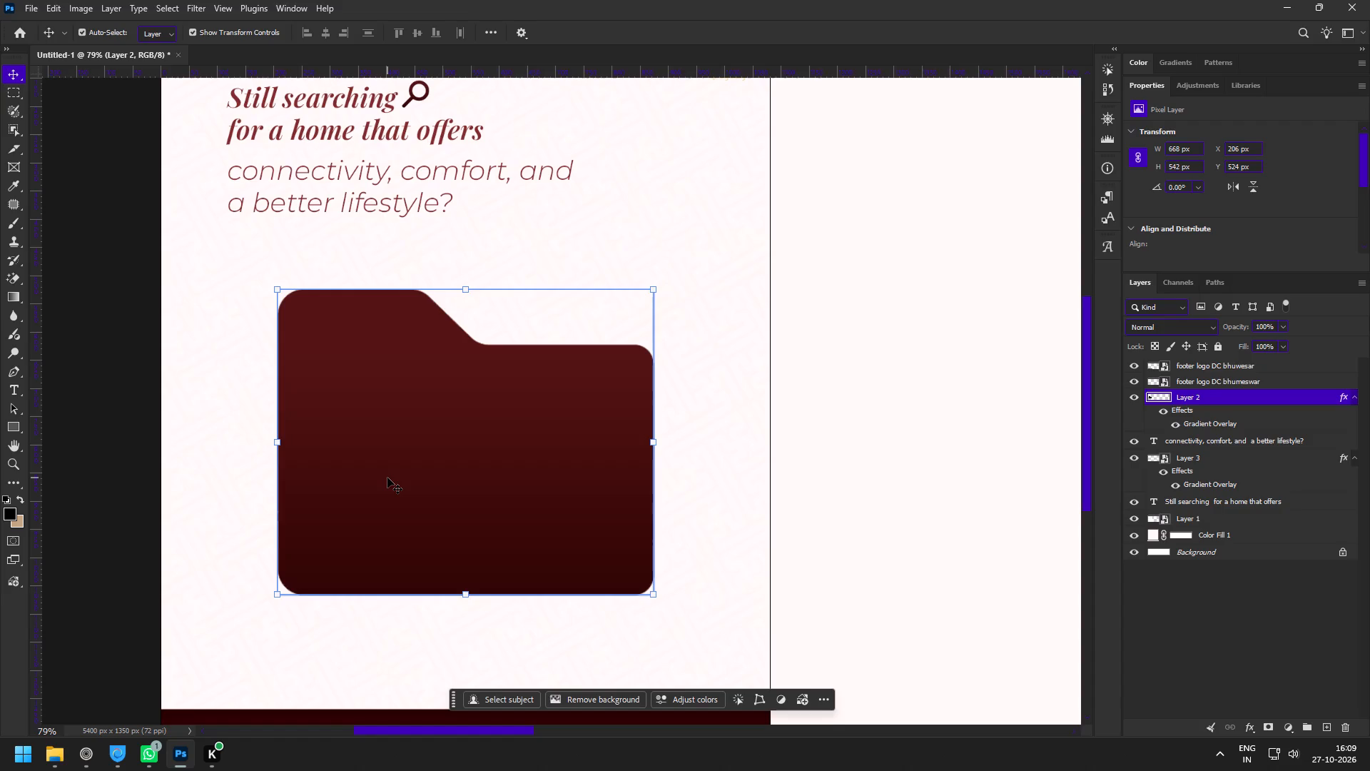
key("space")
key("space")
left_click_drag(360, 256, 370, 395)
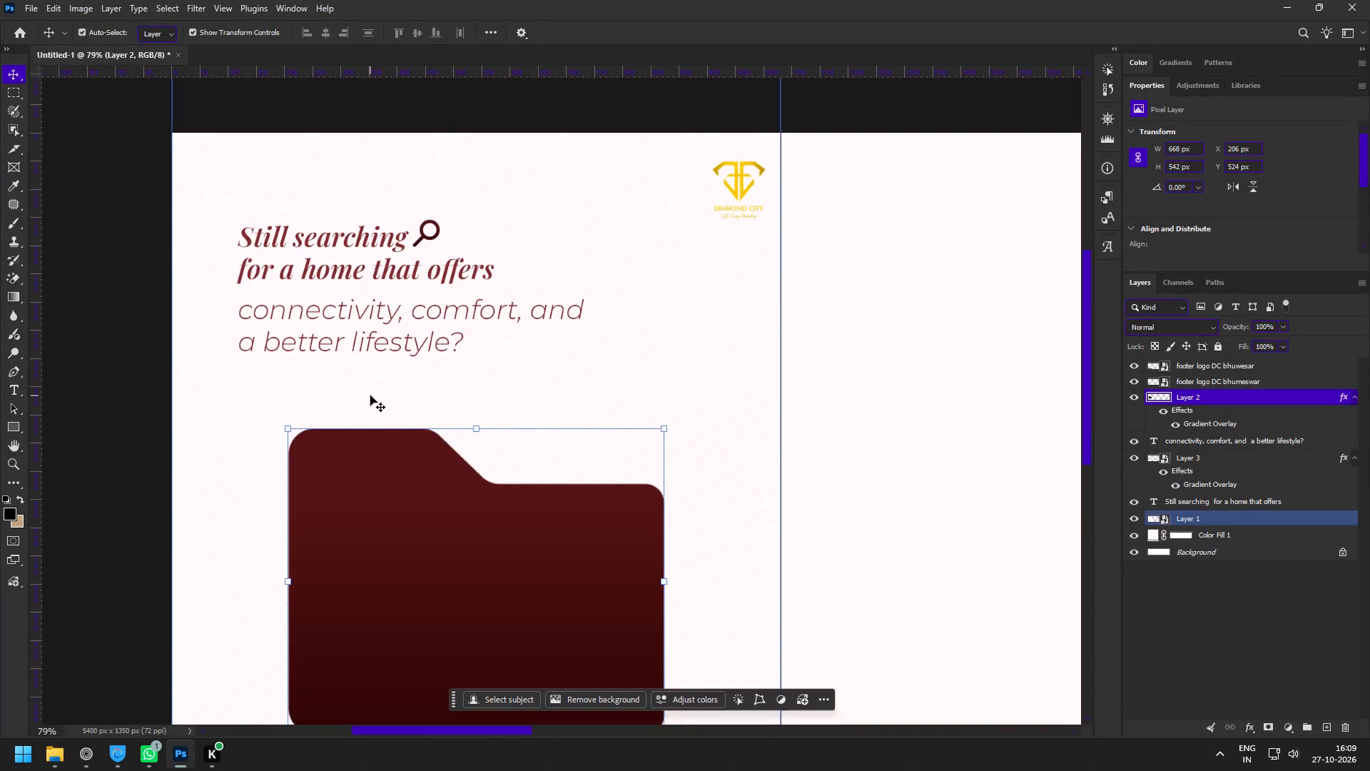
Recolour the "connectivity, comfort, and a better lifestyle?" text with gold sampled from the Diamond City logo, darkened to about #a28718.
key("z")
left_click_drag(310, 231, 341, 280)
key("v")
left_click(320, 381)
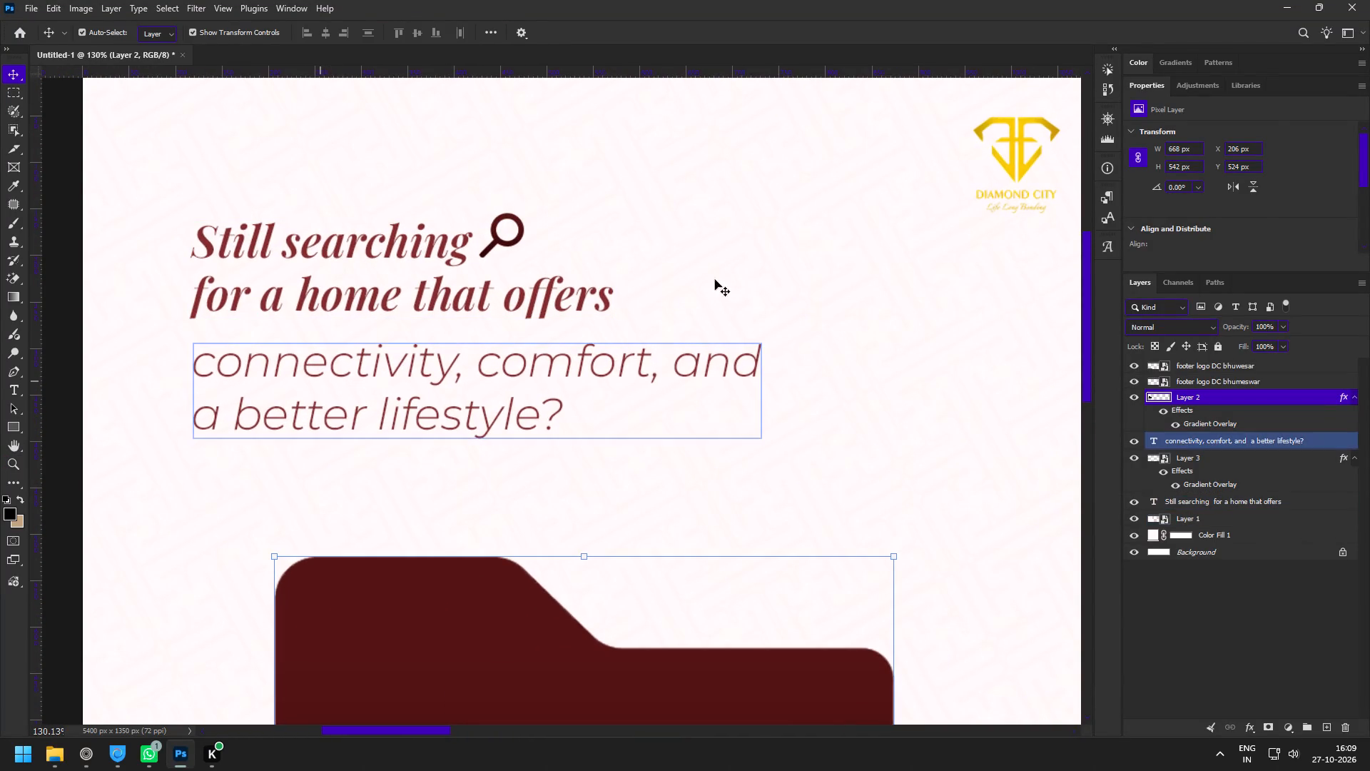
left_click(1278, 245)
left_click(1022, 170)
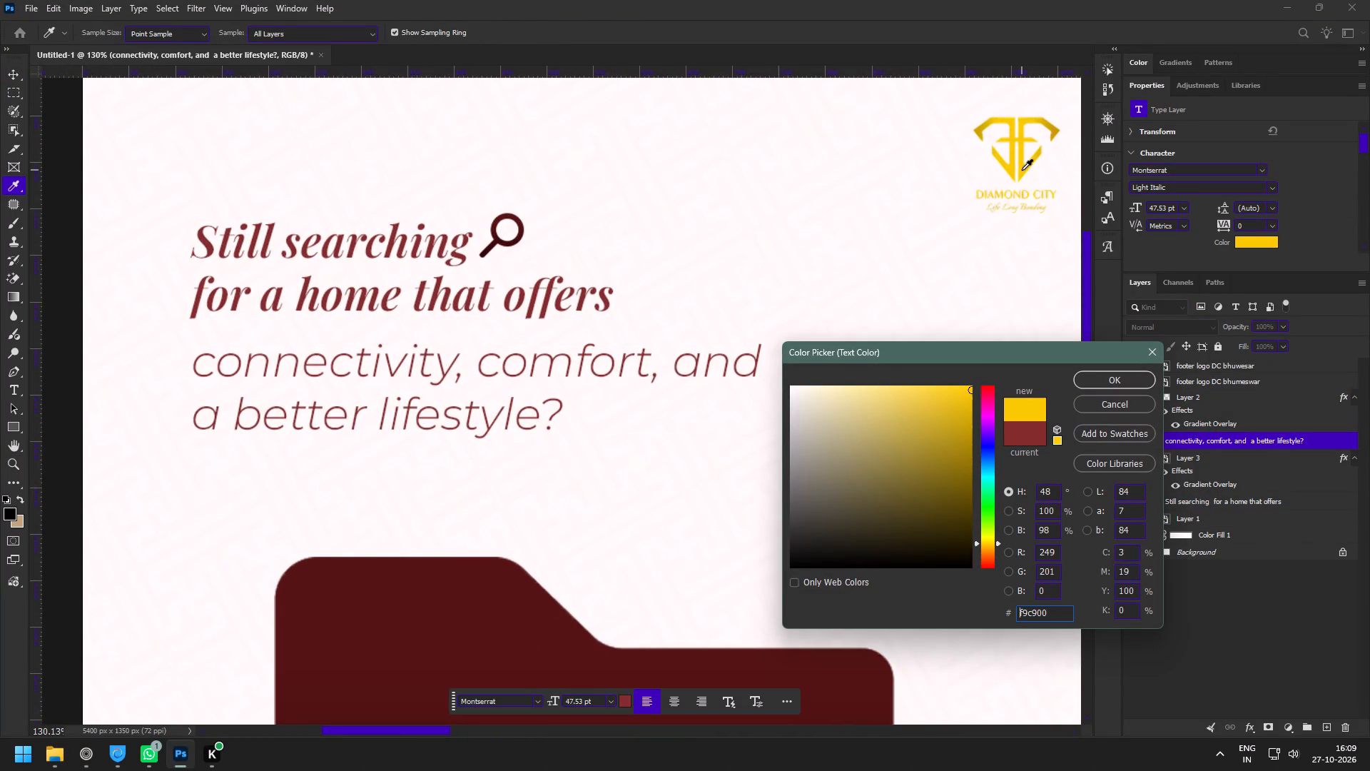
left_click_drag(940, 456, 888, 396)
left_click_drag(921, 443, 941, 470)
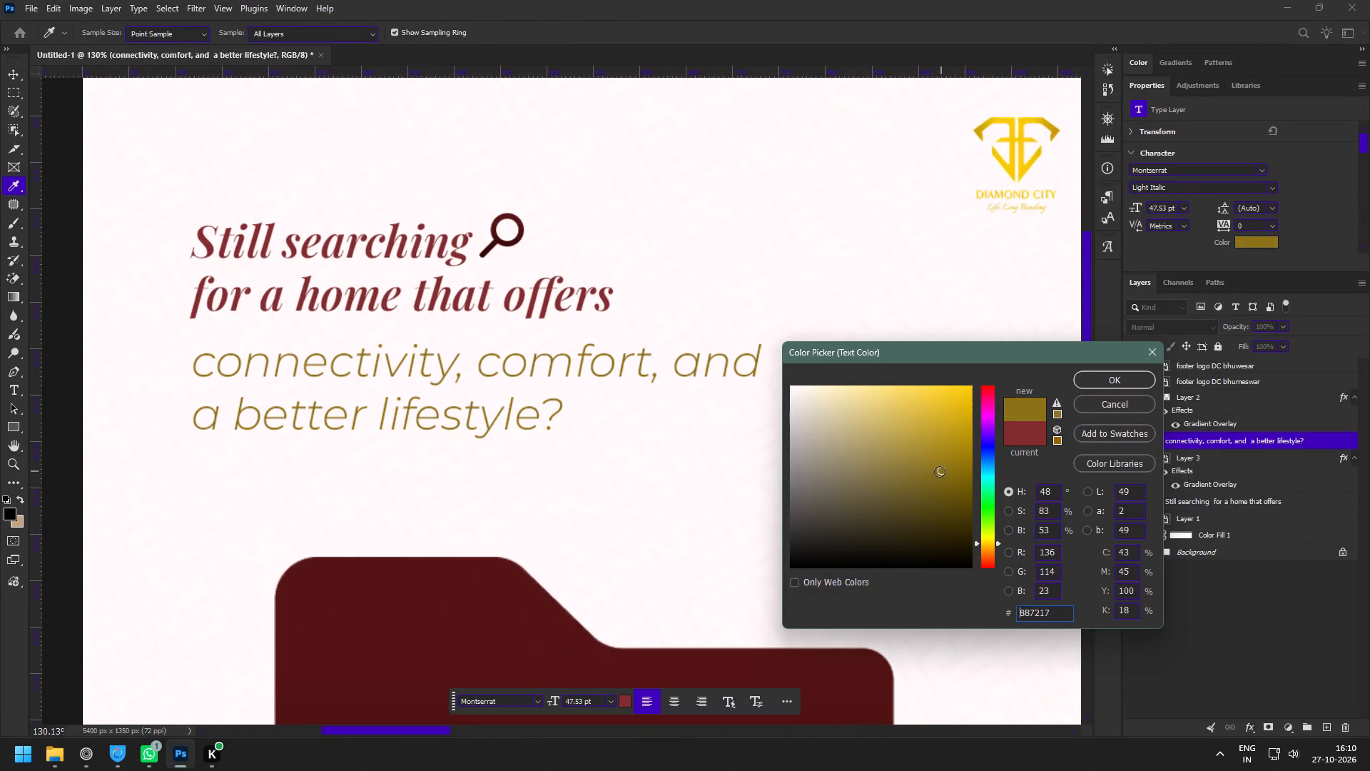
left_click_drag(936, 485, 940, 458)
left_click_drag(943, 465, 945, 452)
left_click_drag(945, 453, 948, 436)
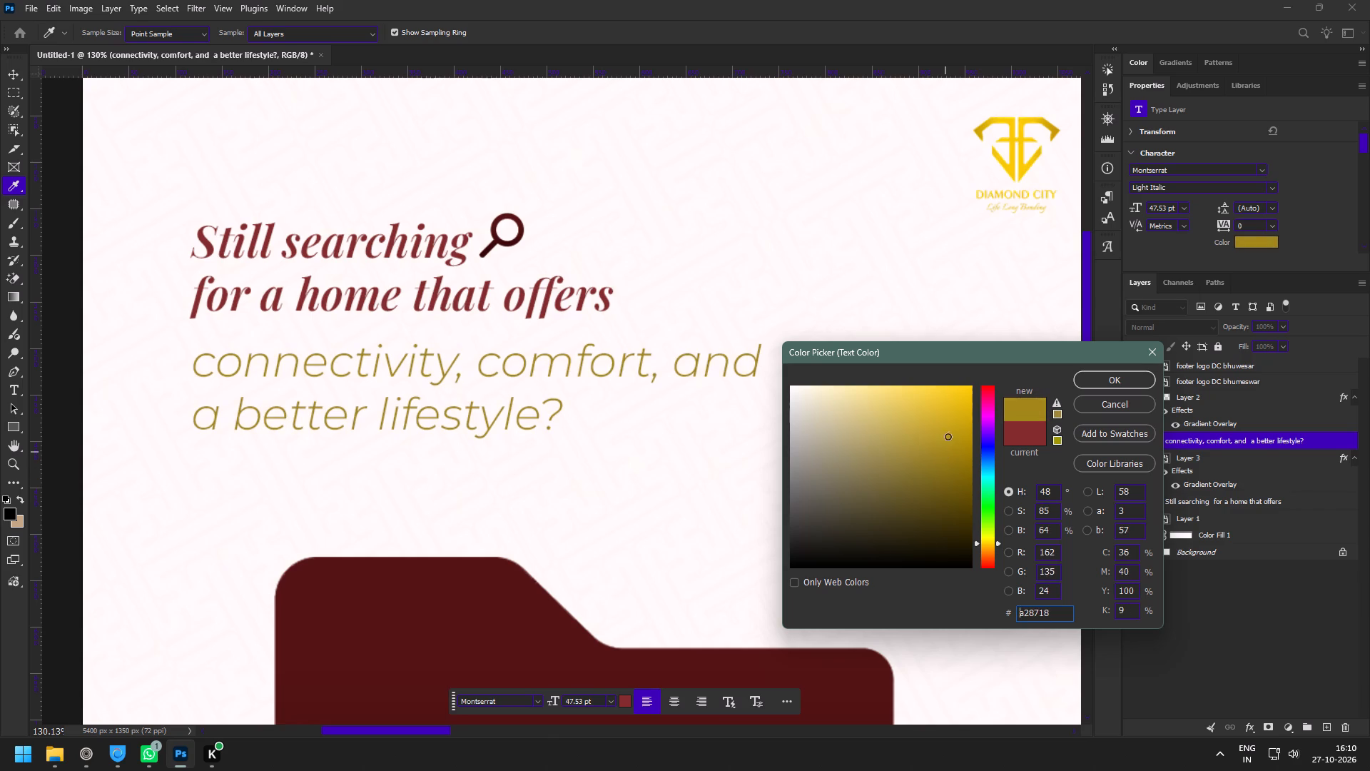
Darken the gold of the "connectivity, comfort, and a better lifestyle?" text slightly further and apply the colour.
left_click_drag(948, 436, 948, 435)
left_click_drag(948, 441, 949, 449)
left_click(1099, 376)
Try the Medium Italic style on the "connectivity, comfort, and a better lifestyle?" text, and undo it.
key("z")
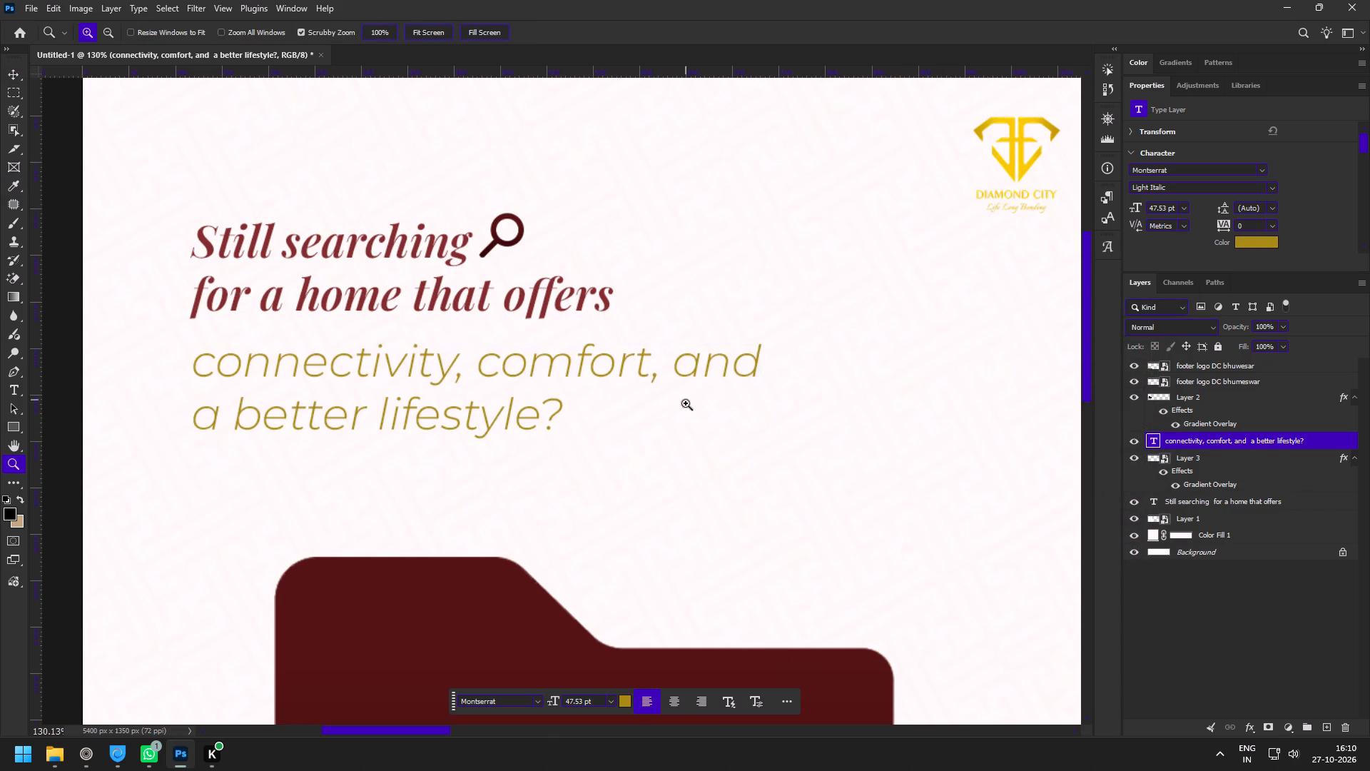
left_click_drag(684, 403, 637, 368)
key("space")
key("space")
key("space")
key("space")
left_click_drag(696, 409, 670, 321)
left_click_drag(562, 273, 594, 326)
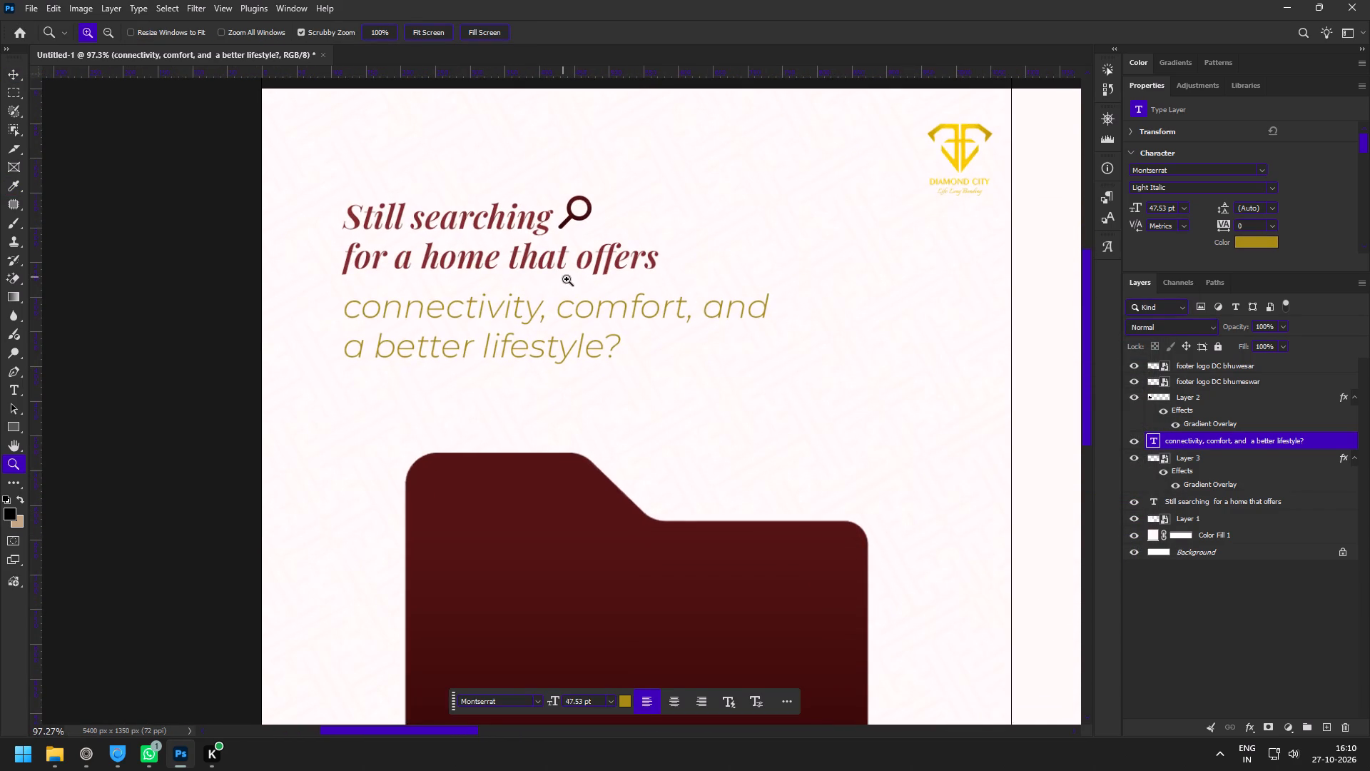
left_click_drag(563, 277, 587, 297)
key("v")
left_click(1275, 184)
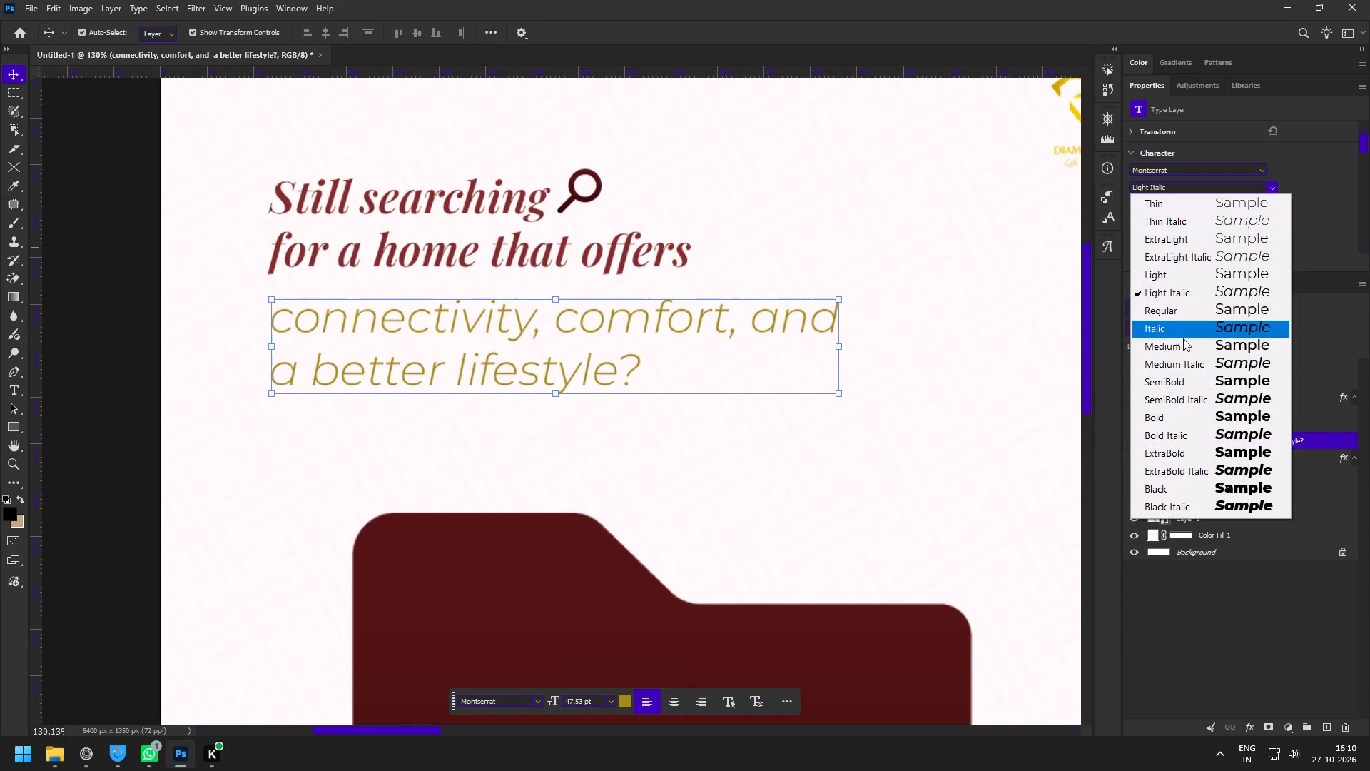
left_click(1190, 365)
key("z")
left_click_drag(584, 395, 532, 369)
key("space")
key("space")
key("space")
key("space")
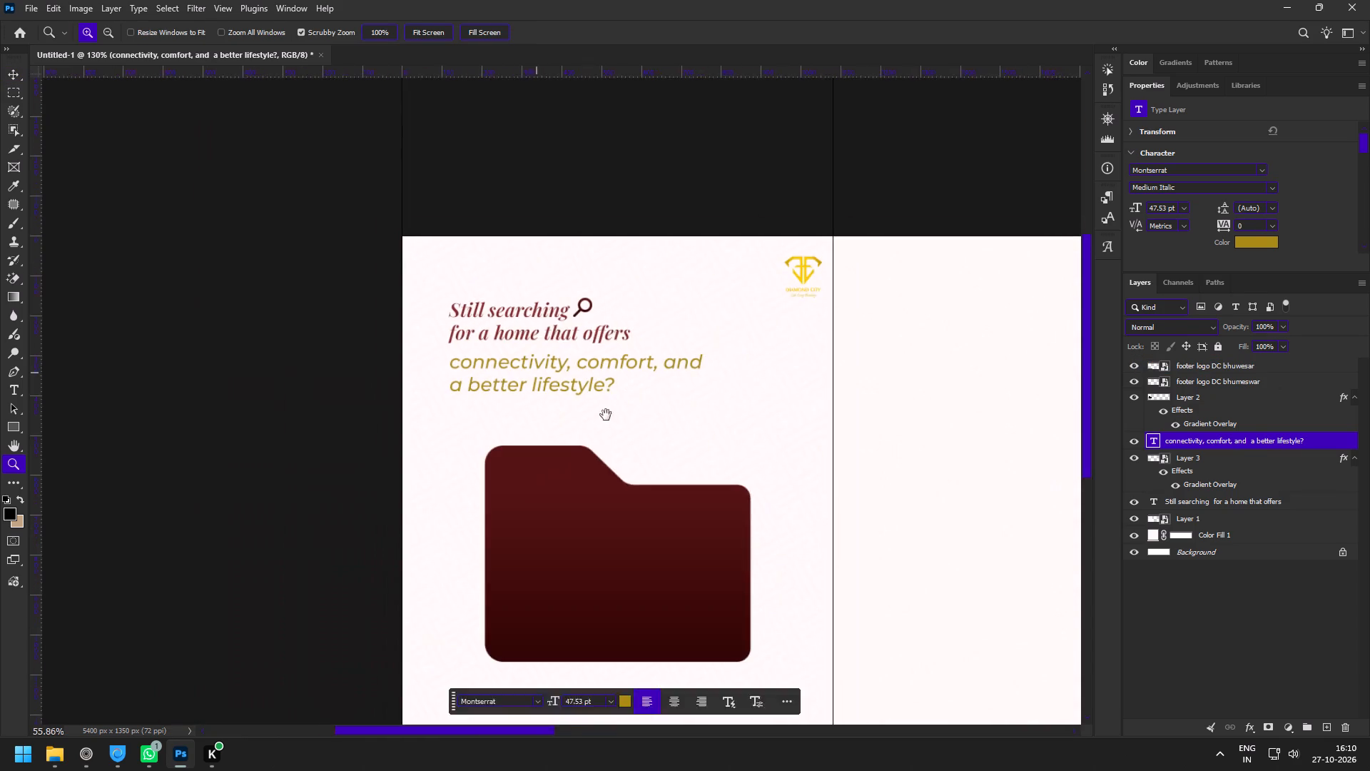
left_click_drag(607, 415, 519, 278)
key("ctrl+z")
Move the "connectivity, comfort, and a better lifestyle?" text slightly up and left, closer to the headline above it.
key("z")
left_click_drag(342, 186, 357, 208)
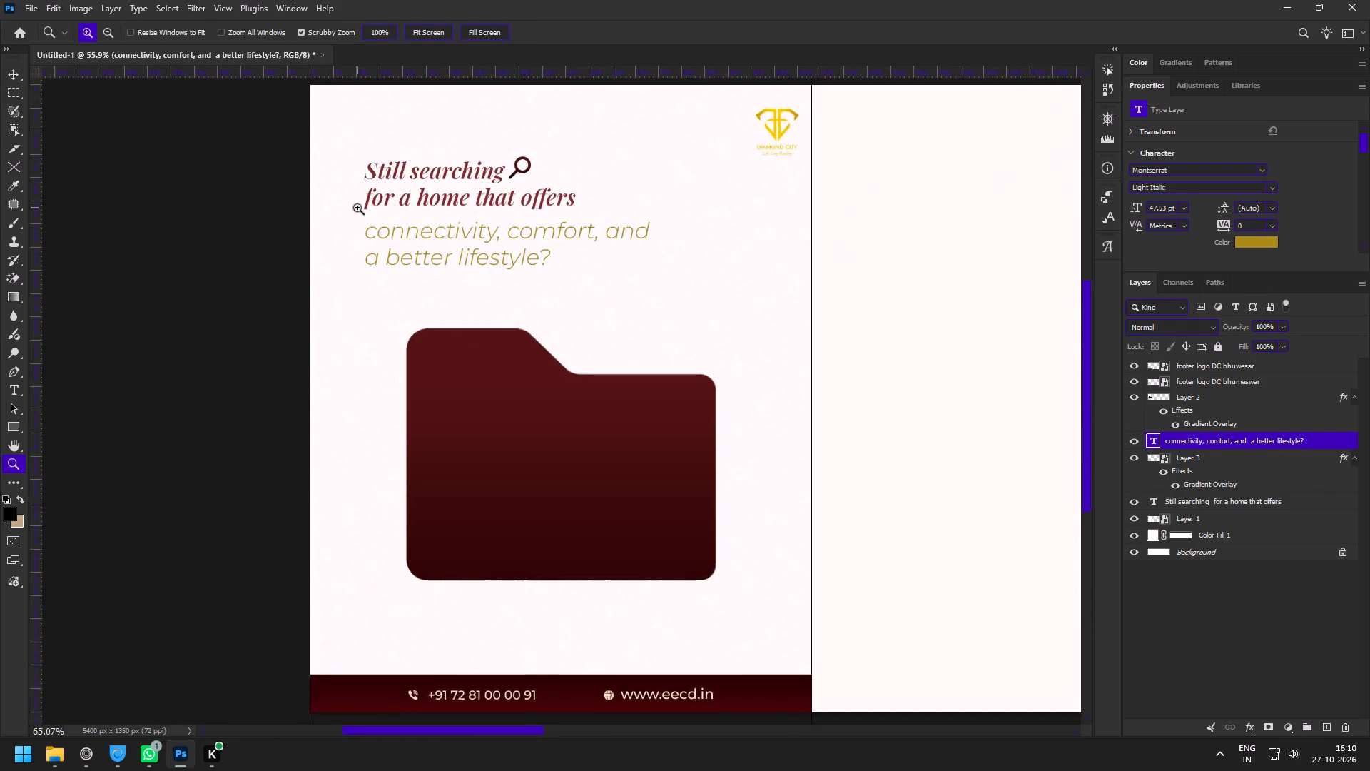
left_click_drag(357, 208, 388, 226)
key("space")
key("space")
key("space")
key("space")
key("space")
left_click_drag(491, 306, 474, 343)
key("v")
left_click_drag(421, 332, 421, 329)
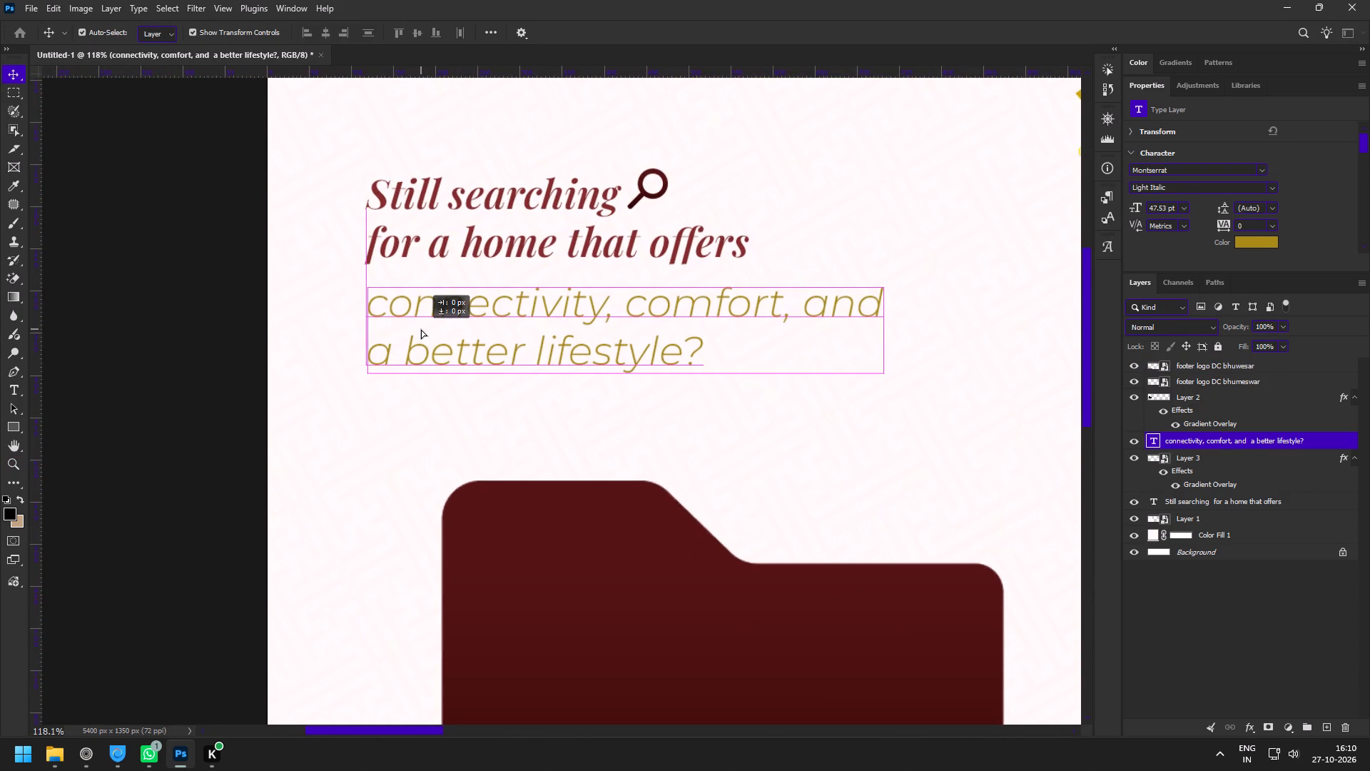
left_click_drag(421, 329, 417, 326)
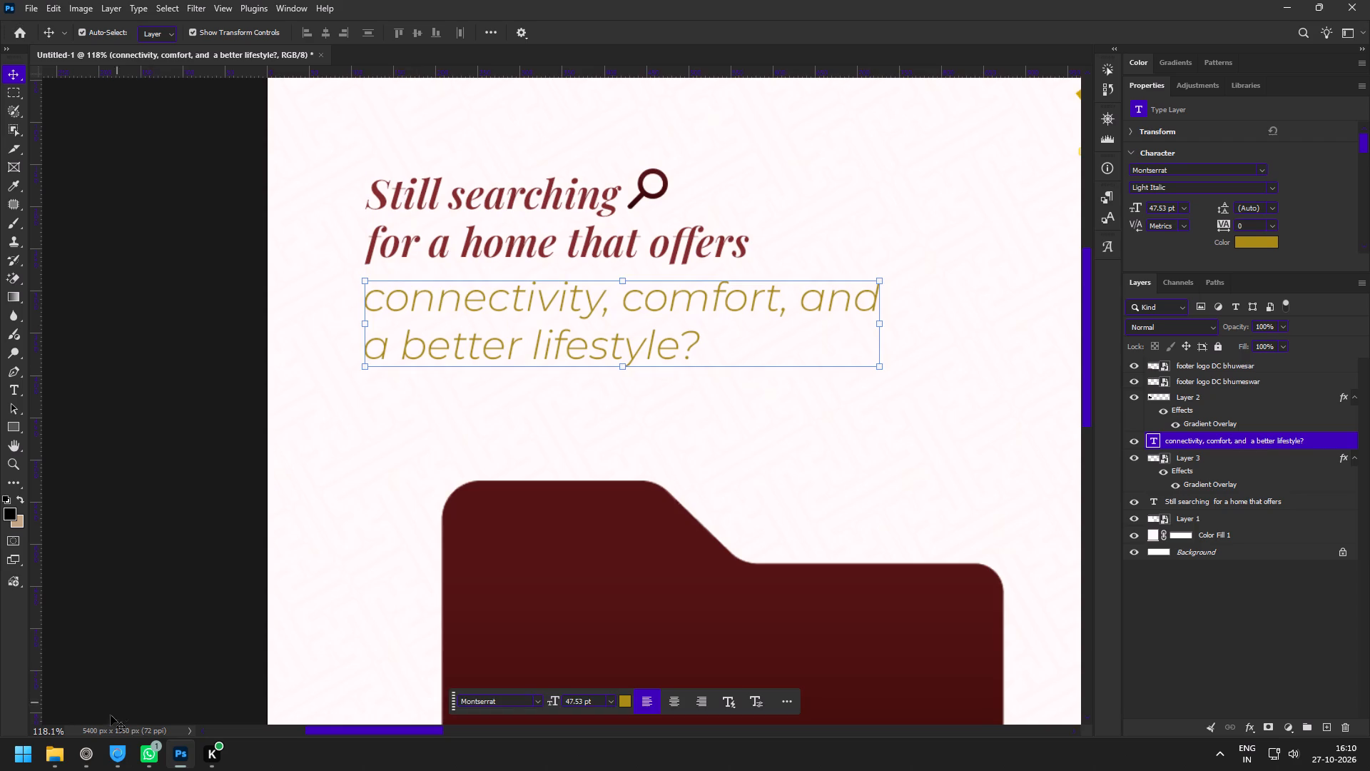
Compare the first slide's headline spacing and folder layout with the Prana reference post in the browser.
left_click(88, 758)
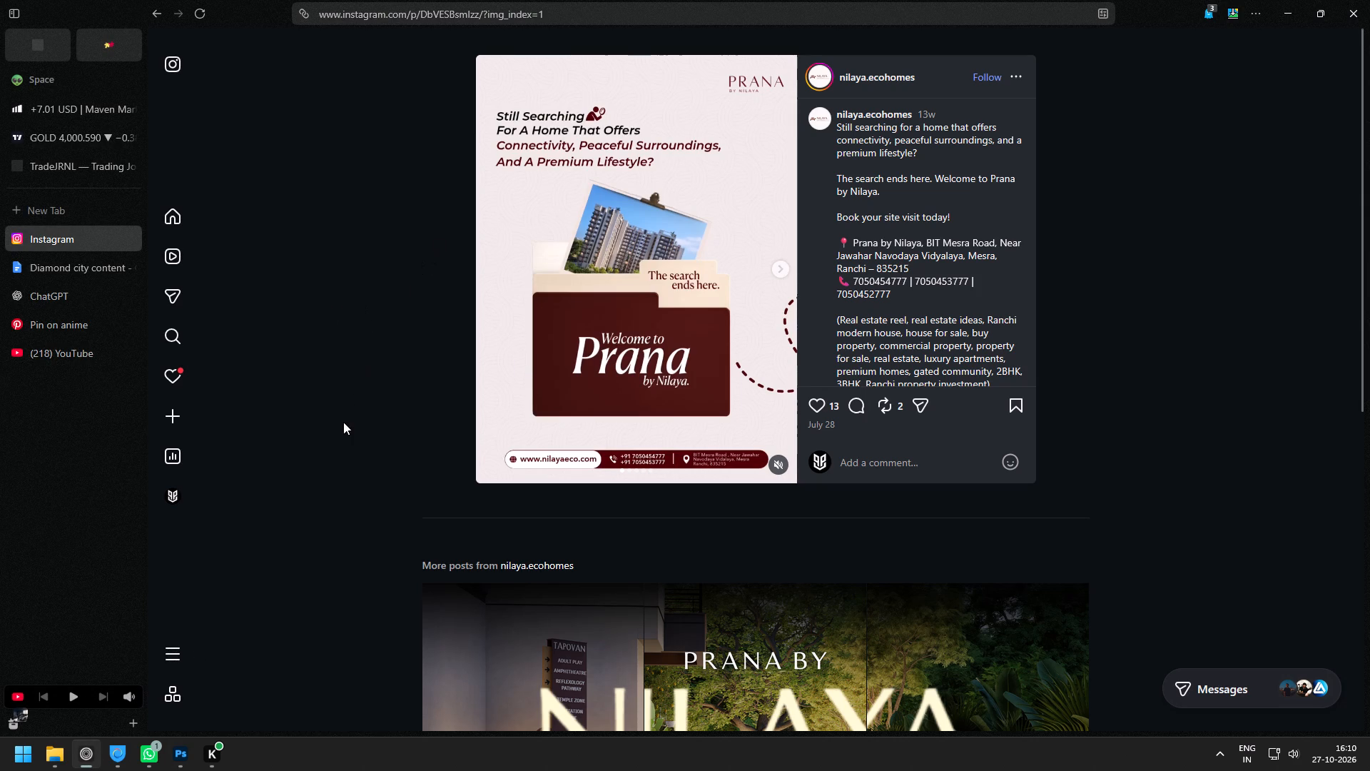
left_click(178, 755)
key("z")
left_click_drag(627, 463, 598, 447)
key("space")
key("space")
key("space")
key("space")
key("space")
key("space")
left_click_drag(605, 467, 512, 298)
left_click_drag(523, 340, 484, 323)
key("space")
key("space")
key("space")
left_click_drag(532, 362, 511, 364)
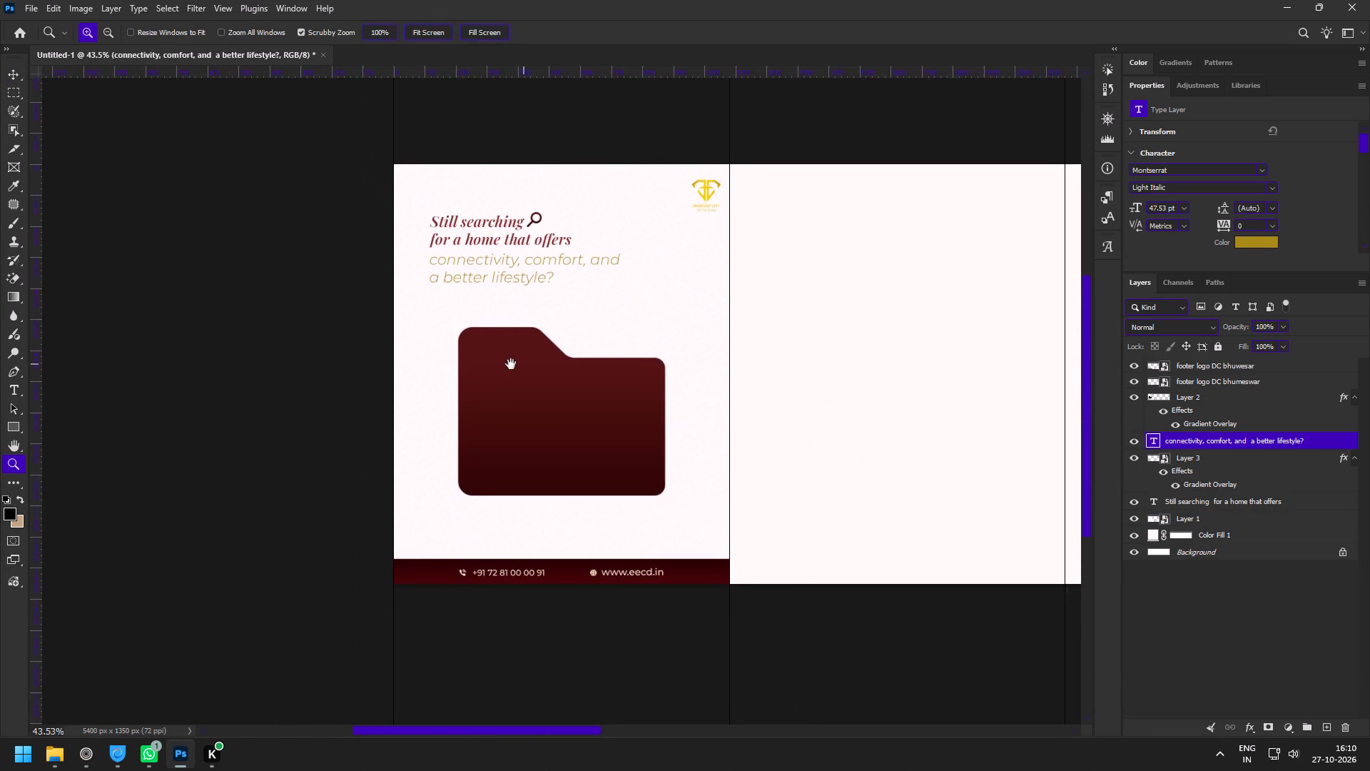
left_click_drag(511, 364, 507, 364)
left_click_drag(472, 236, 493, 259)
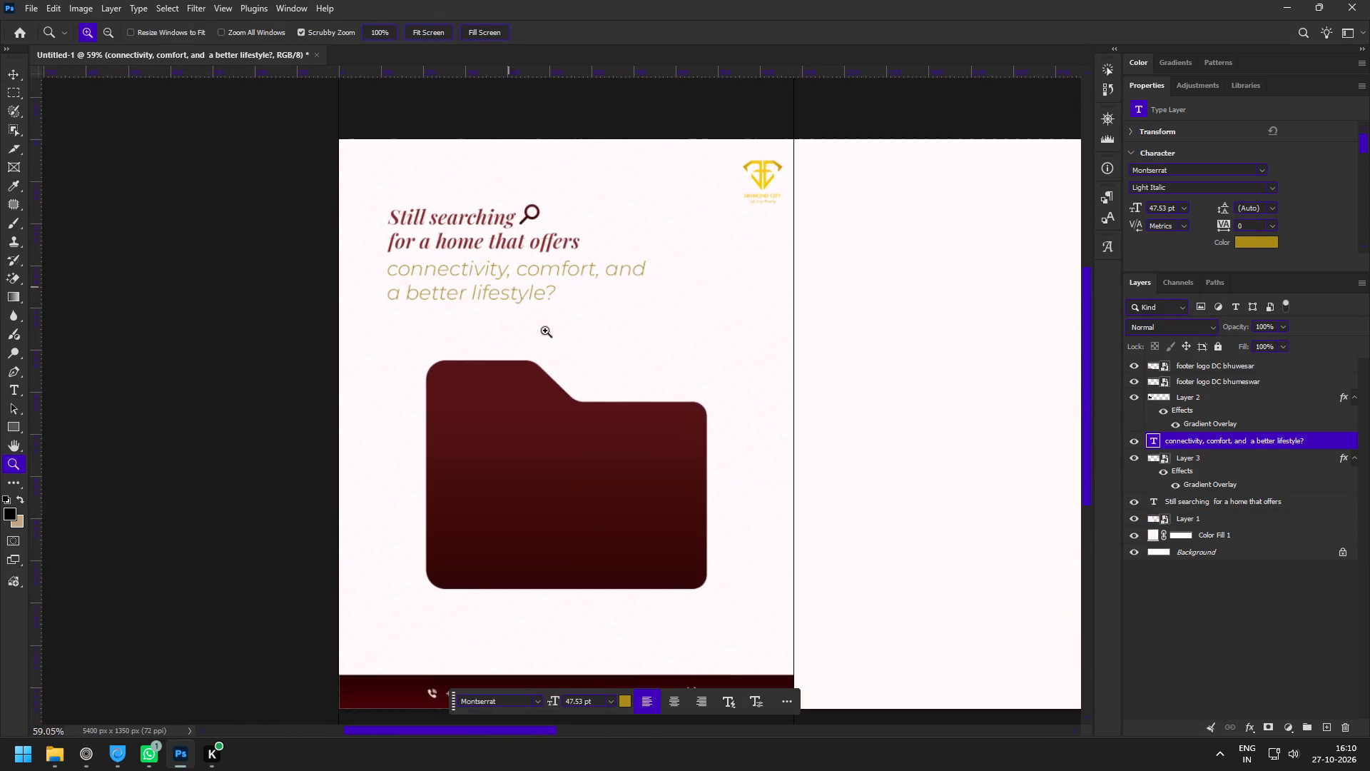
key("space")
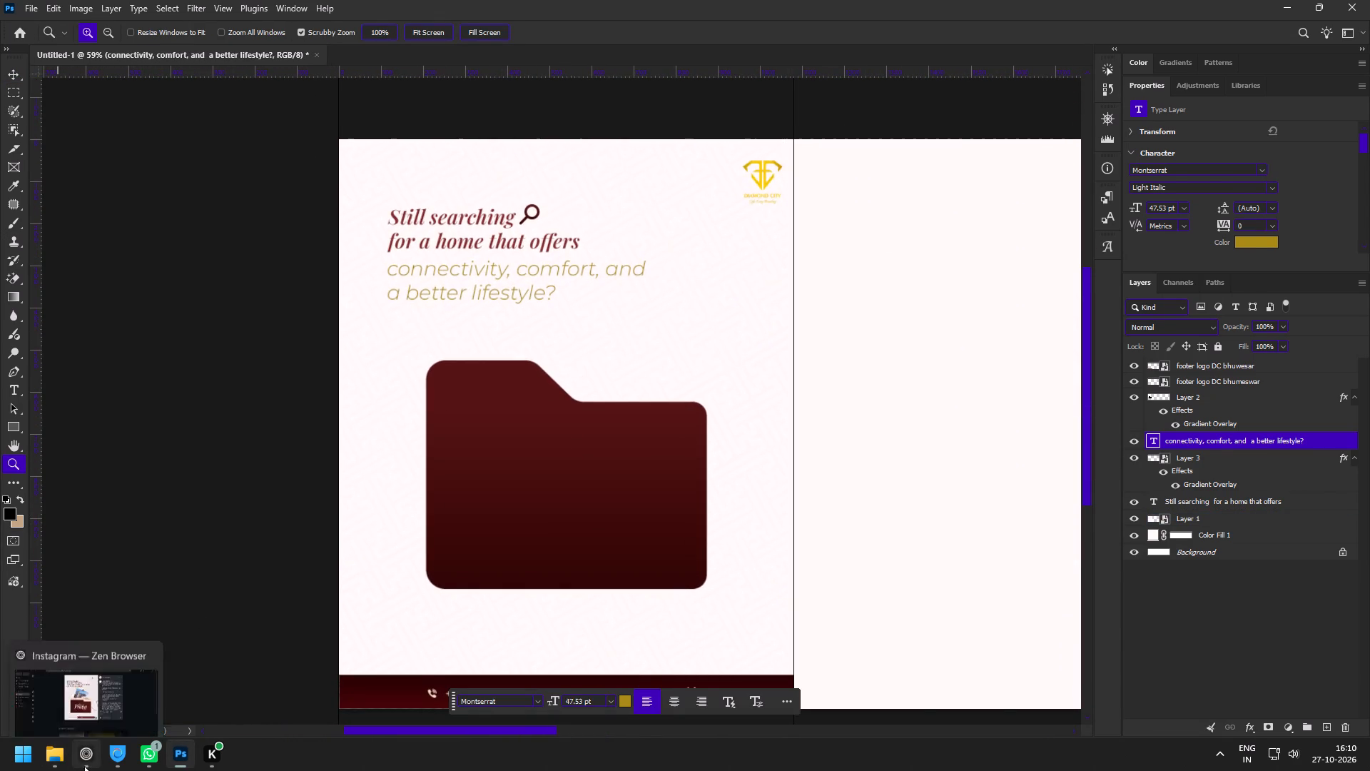
Copy the Slide 1 line "Your search ends here." from the Diamond city content document in the browser.
left_click(84, 766)
left_click(68, 270)
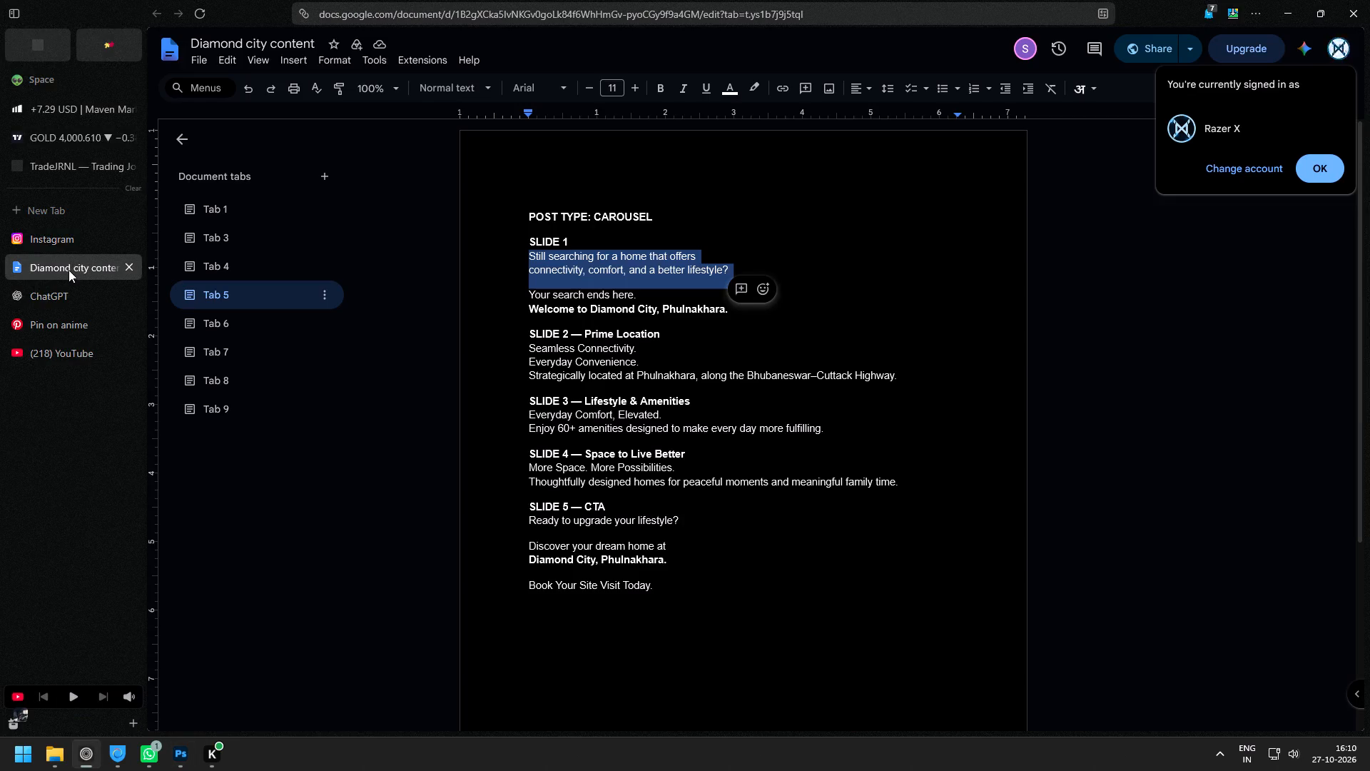
left_click_drag(515, 292, 647, 291)
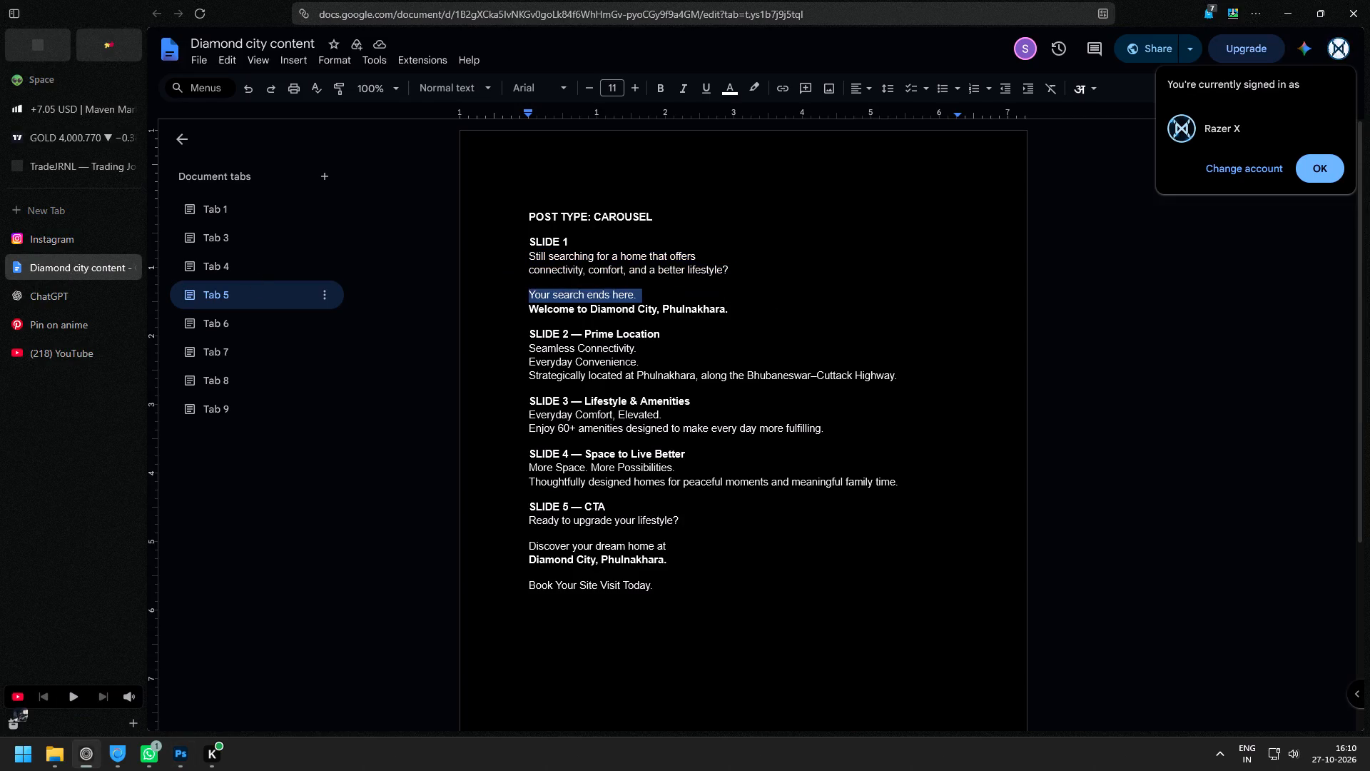
key("ctrl+c")
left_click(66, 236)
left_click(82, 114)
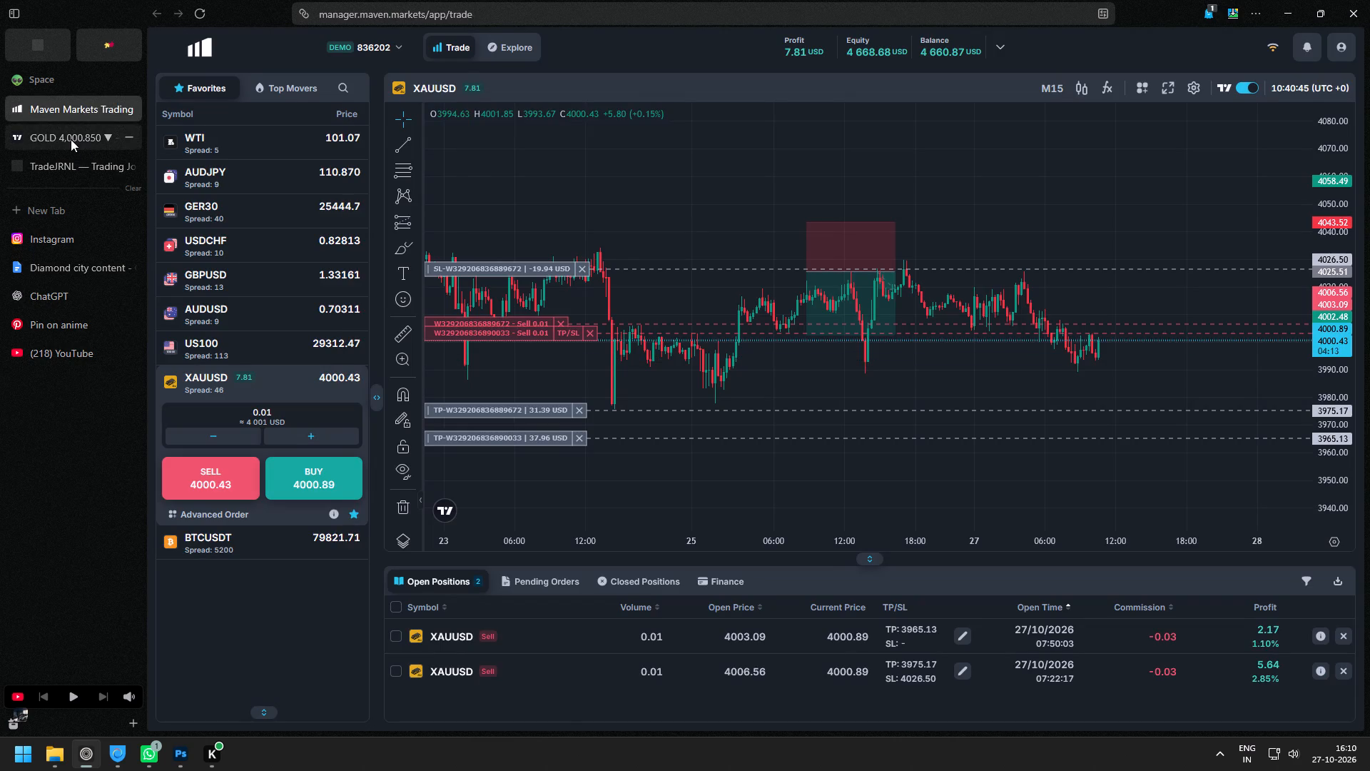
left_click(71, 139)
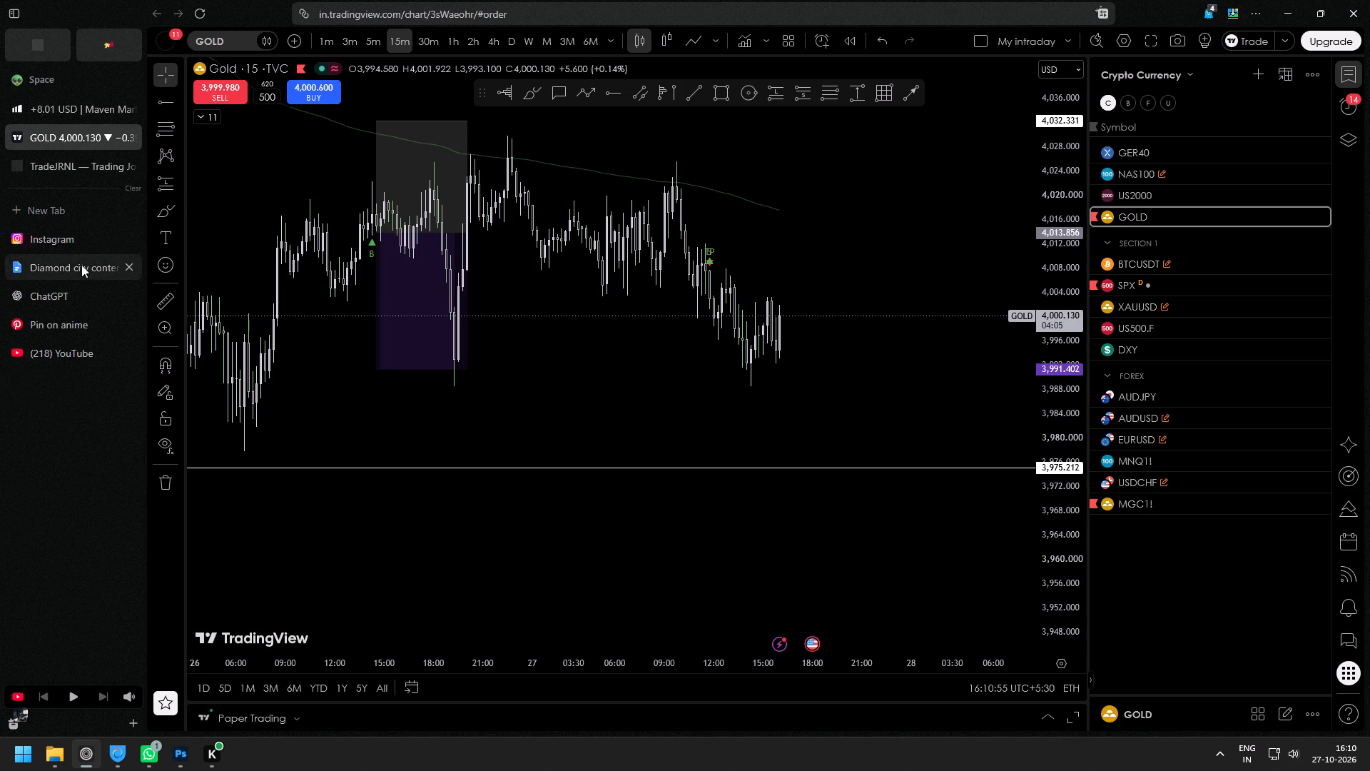
Return to the Prana reference post to examine how the "The search ends here." folder label is laid out.
left_click(90, 236)
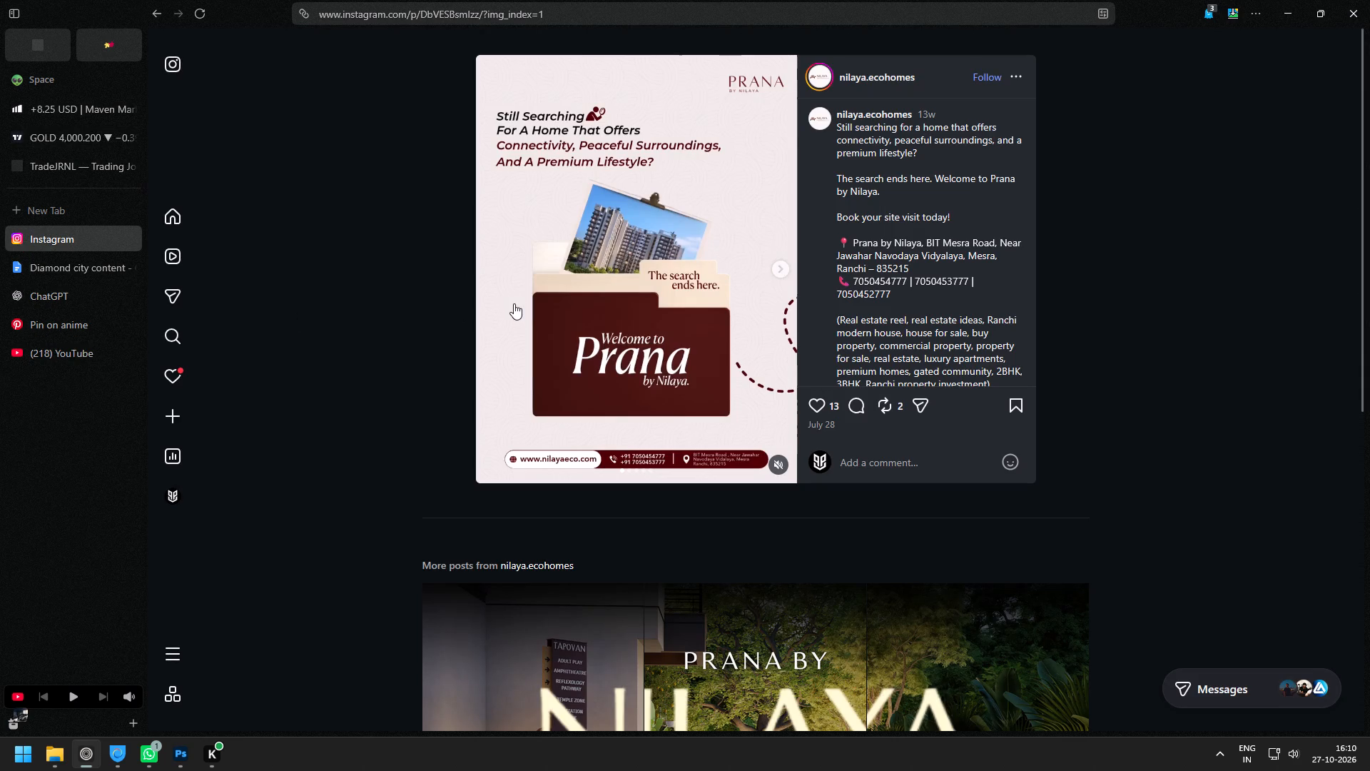
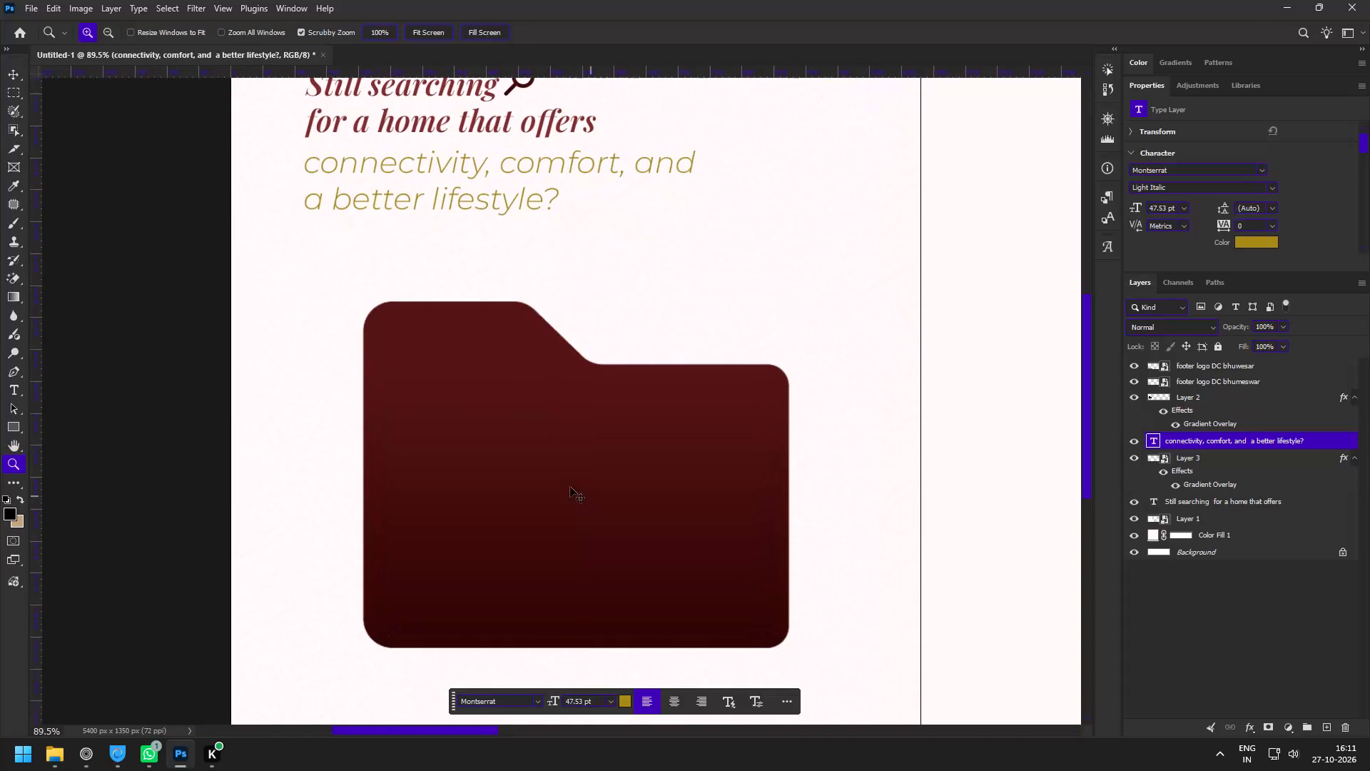
Duplicate the maroon folder shape in place on the first slide and flip the copy horizontally.
left_click(509, 463)
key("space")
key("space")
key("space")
left_click_drag(608, 498, 517, 447)
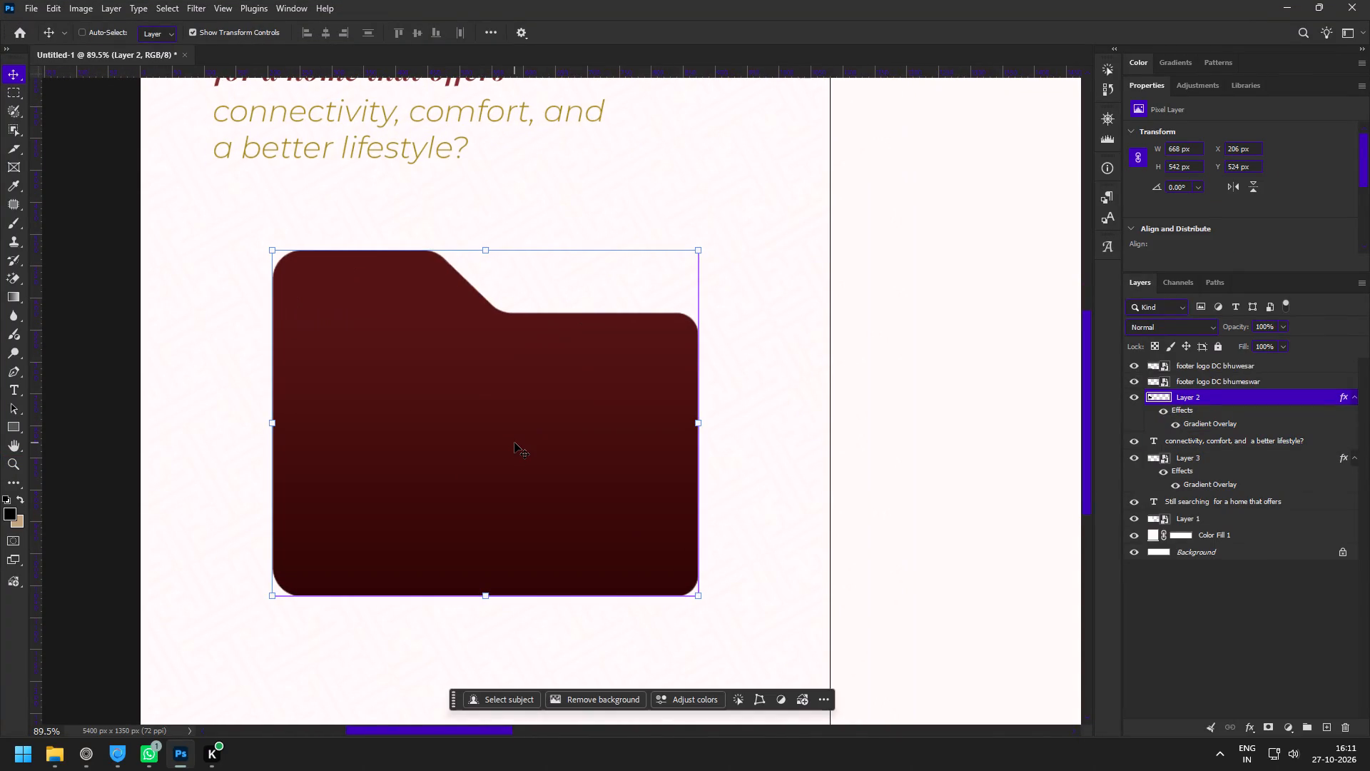
key("ctrl+j")
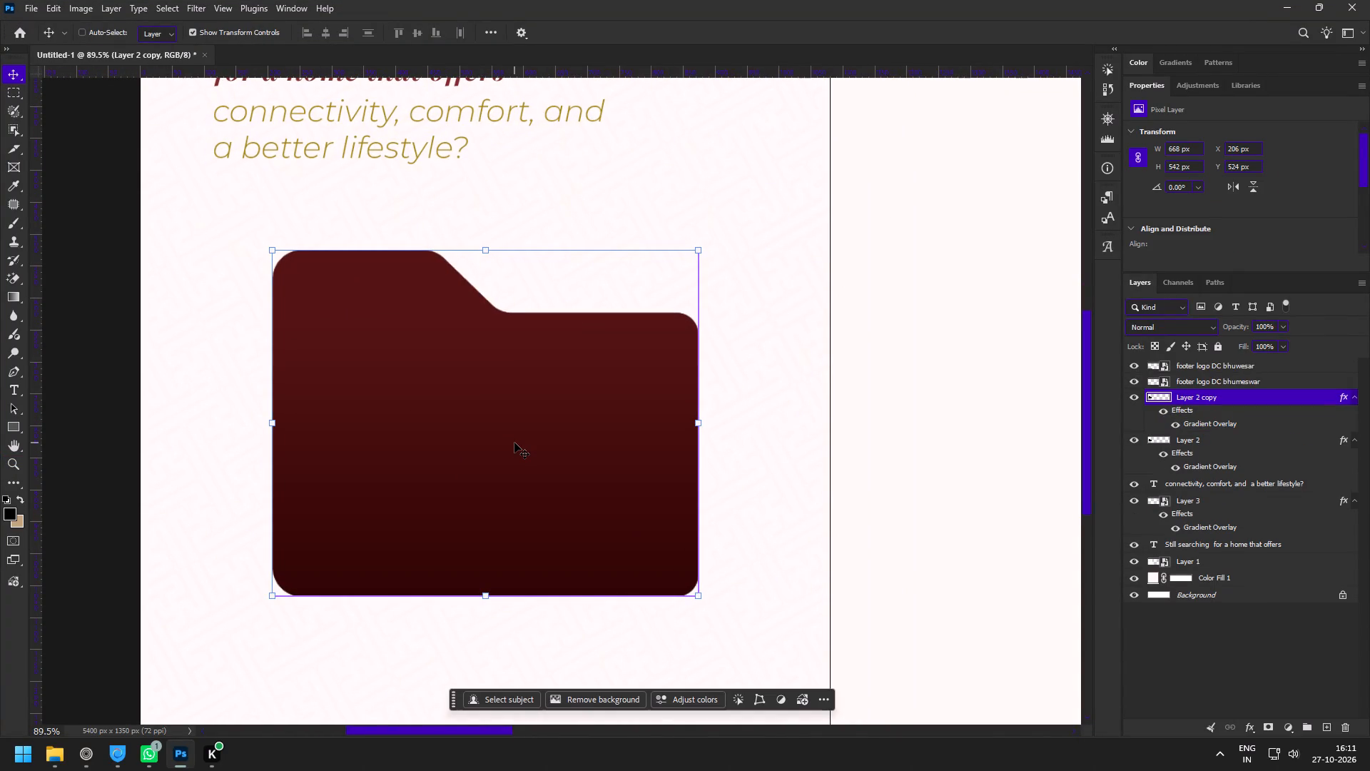
key("ctrl+t")
left_click(597, 699)
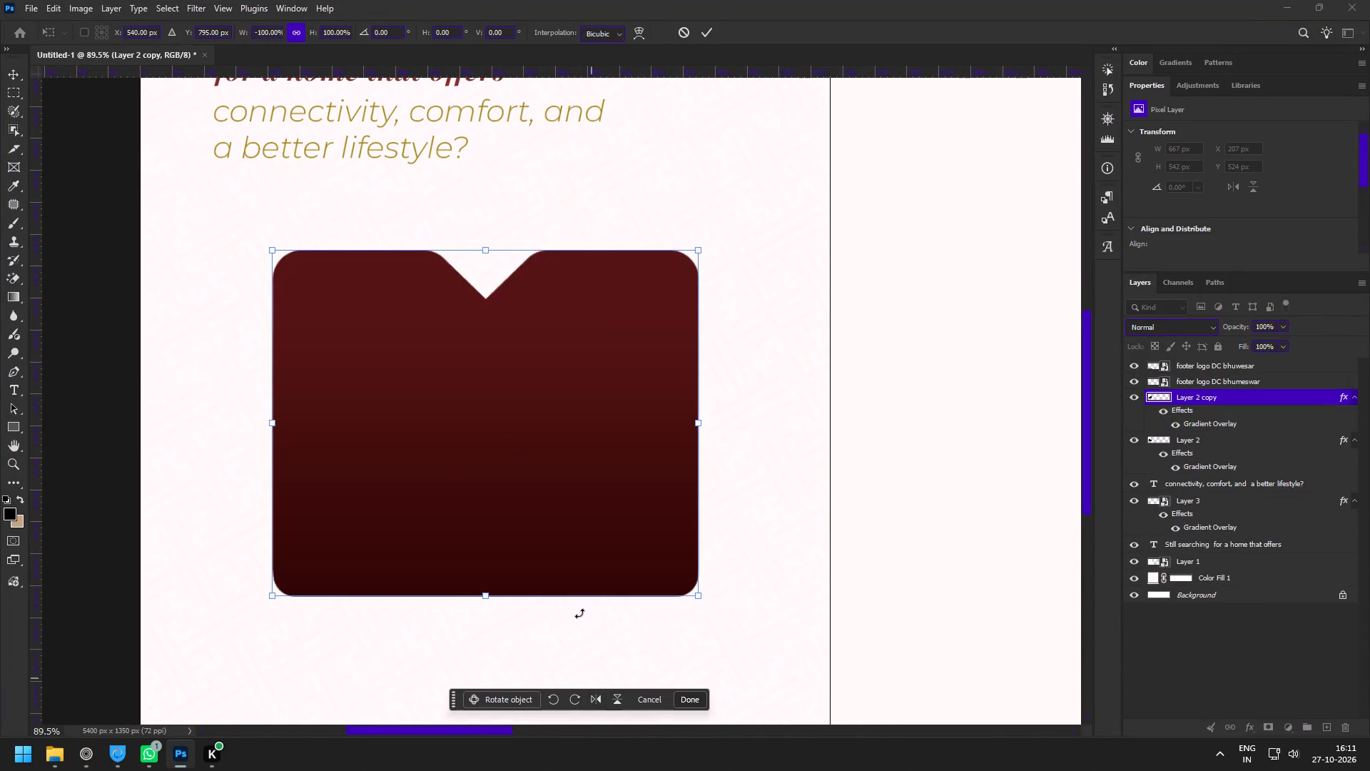
Move the mirrored folder copy down about 40 px and apply the transform.
left_click_drag(560, 483, 560, 509)
left_click(709, 26)
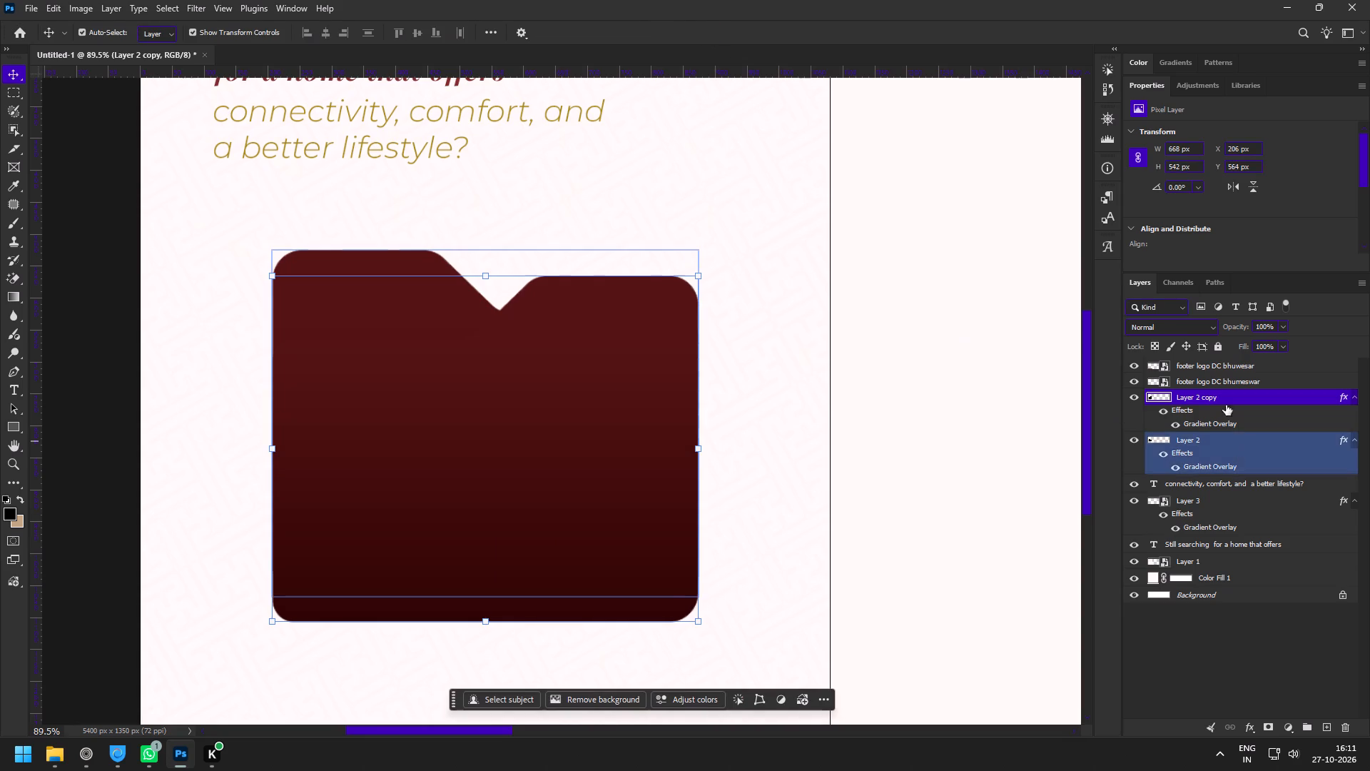
Stack Layer 2 copy behind the front folder, just above the "Still searching for a home that offers" layer, and hide its effects.
left_click_drag(1204, 397, 1198, 531)
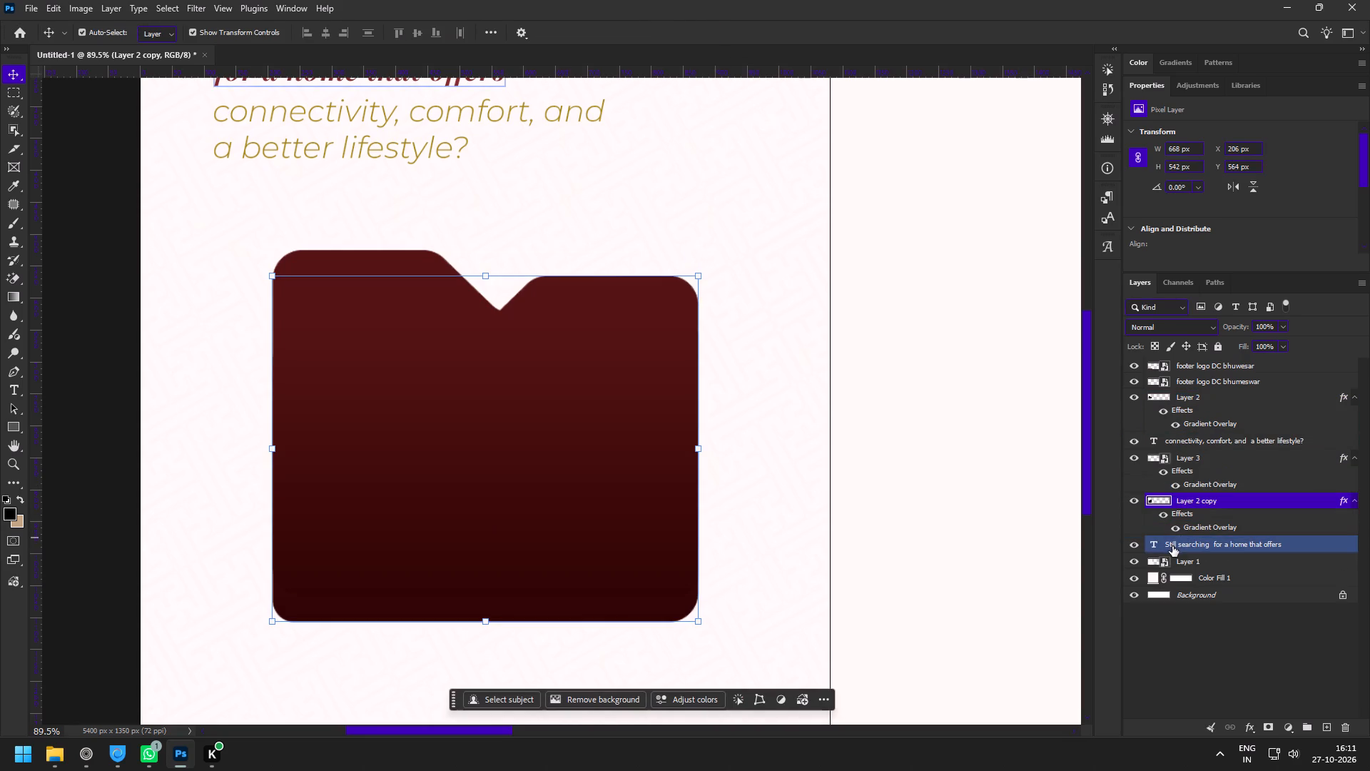
left_click(1163, 515)
key("z")
left_click_drag(748, 465, 721, 460)
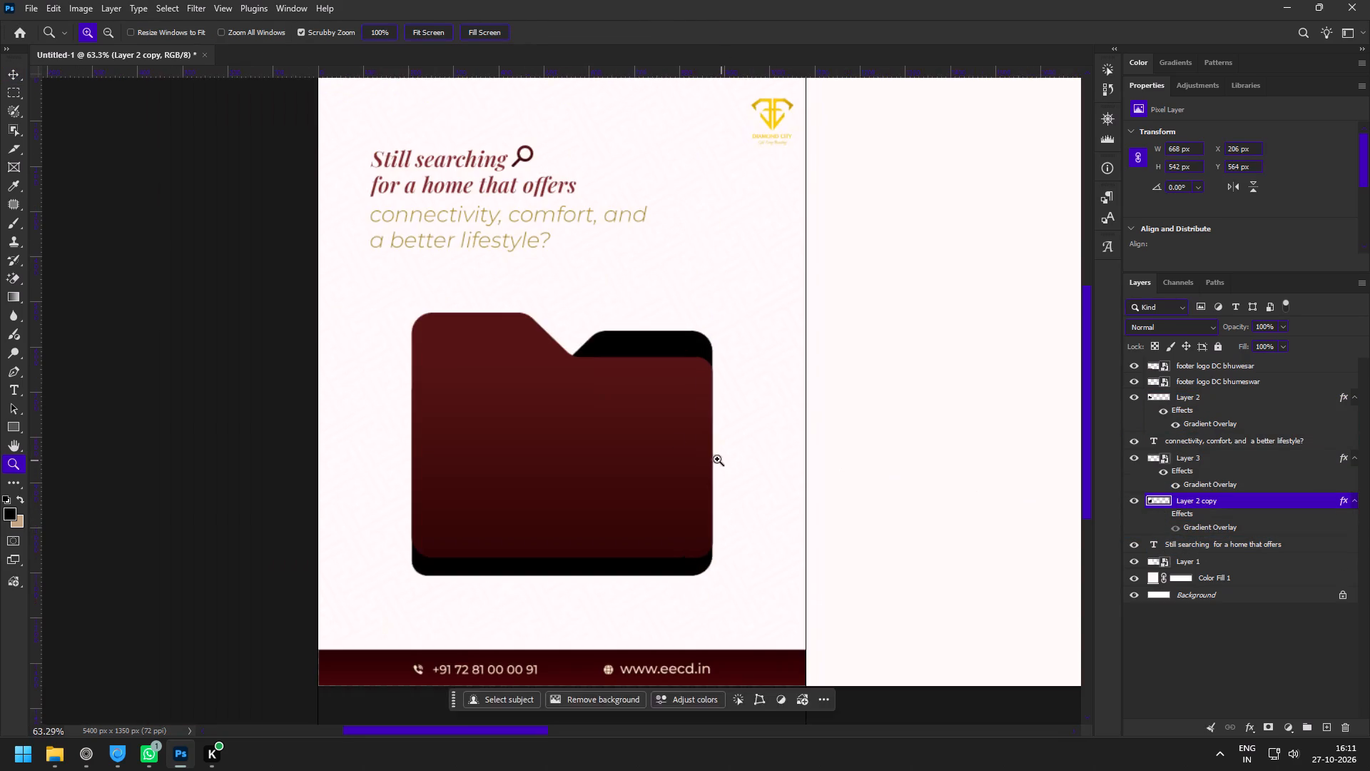
left_click_drag(636, 419, 656, 442)
key("v")
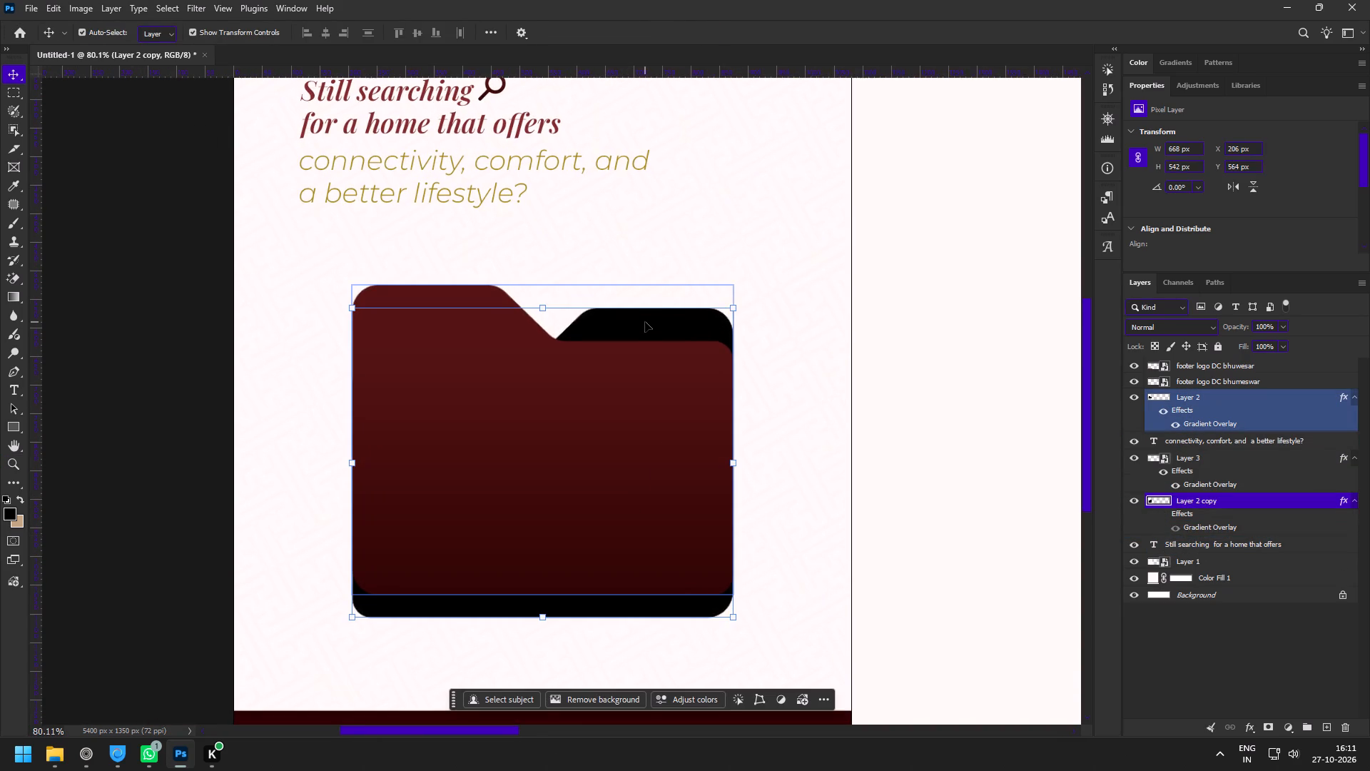
Raise Layer 2 copy about 7 px and shorten it from its bottom edge to a height of about 509 px.
left_click_drag(645, 322, 645, 302)
left_click_drag(645, 302, 651, 318)
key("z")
left_click_drag(717, 463, 679, 445)
left_click_drag(702, 540, 723, 566)
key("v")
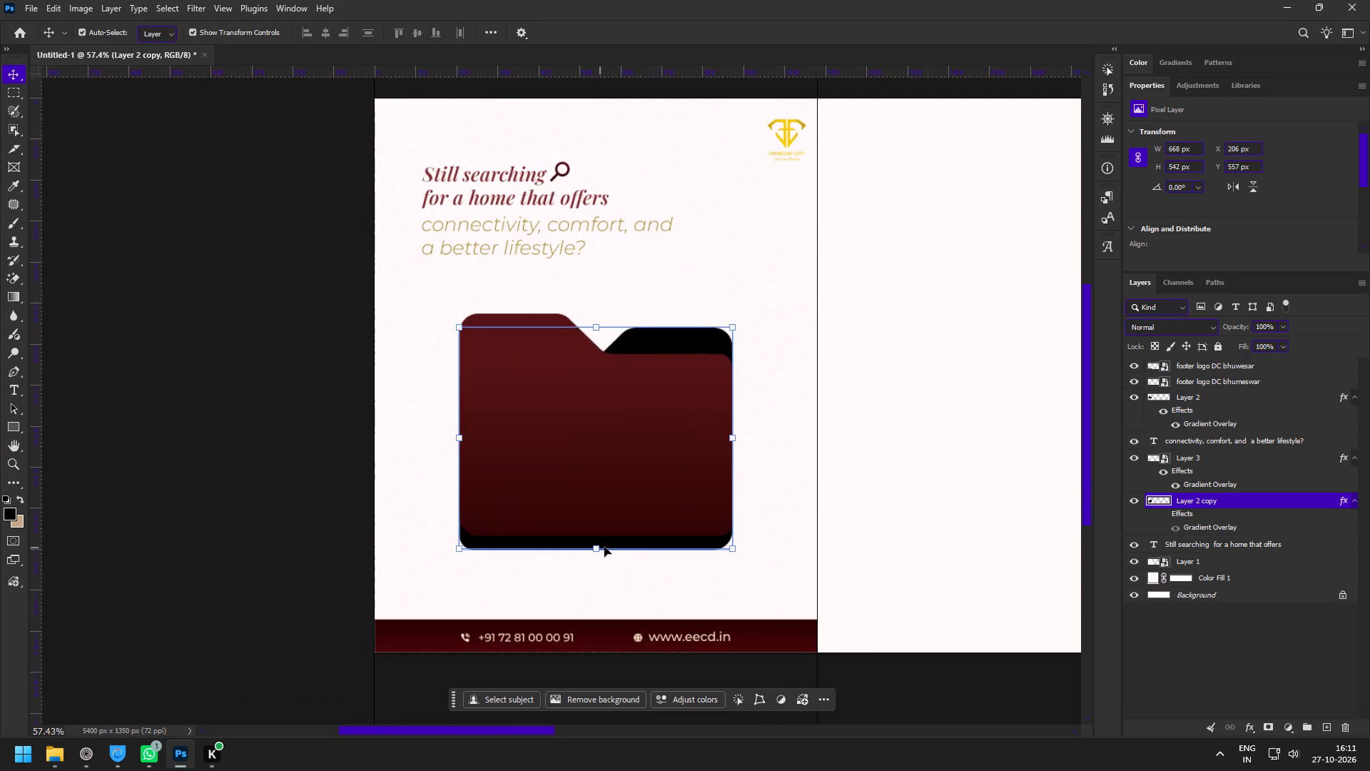
left_click_drag(601, 549, 597, 535)
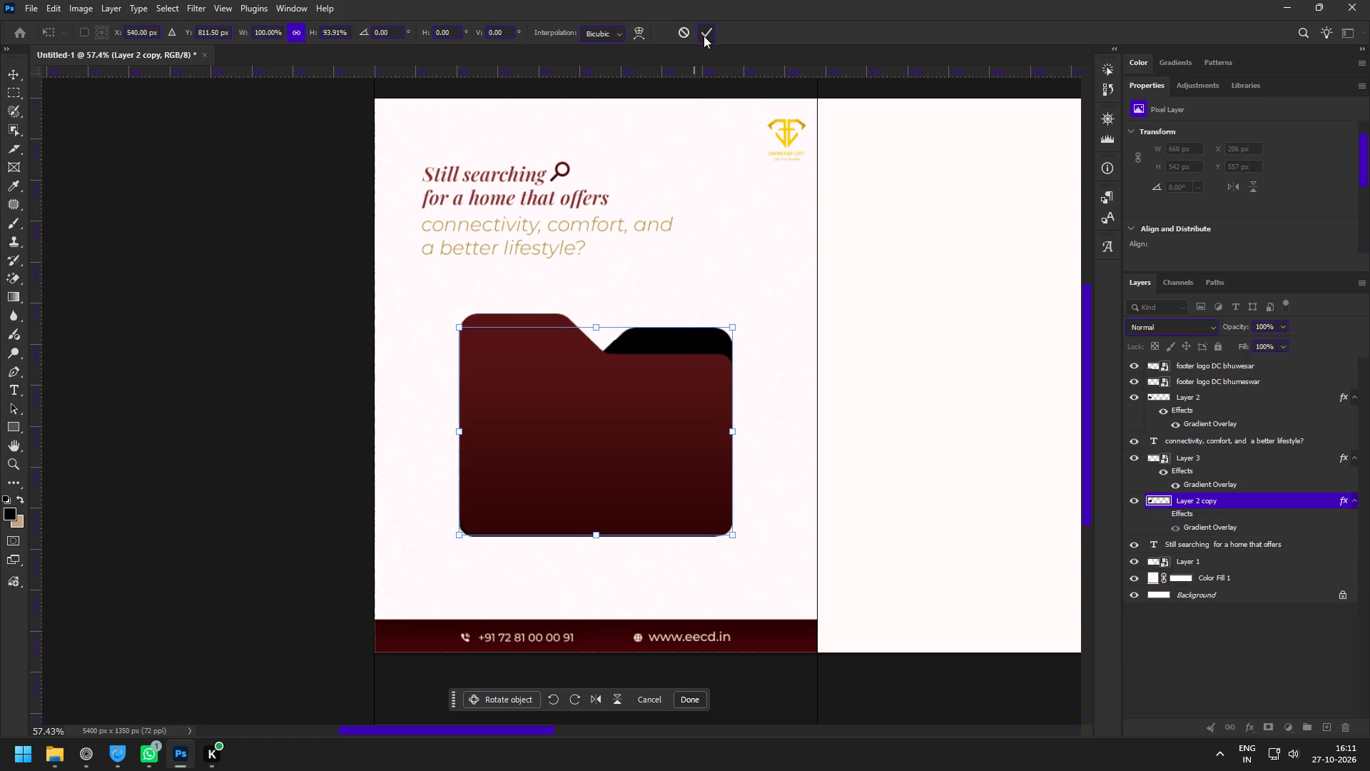
left_click(704, 35)
Check the layered folder arrangement in the Prana Instagram post in the browser against the folder design in Photoshop.
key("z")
left_click_drag(627, 254, 649, 278)
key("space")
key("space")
left_click_drag(669, 358, 644, 302)
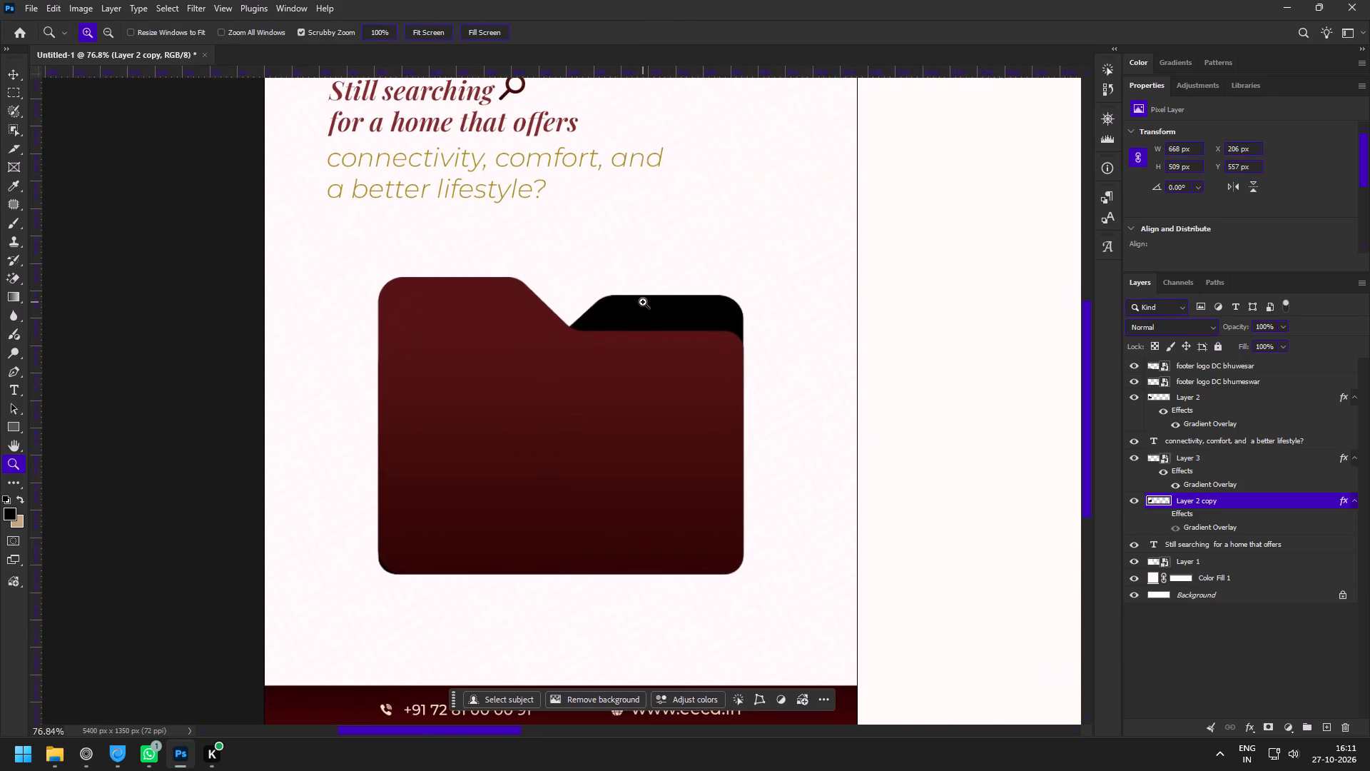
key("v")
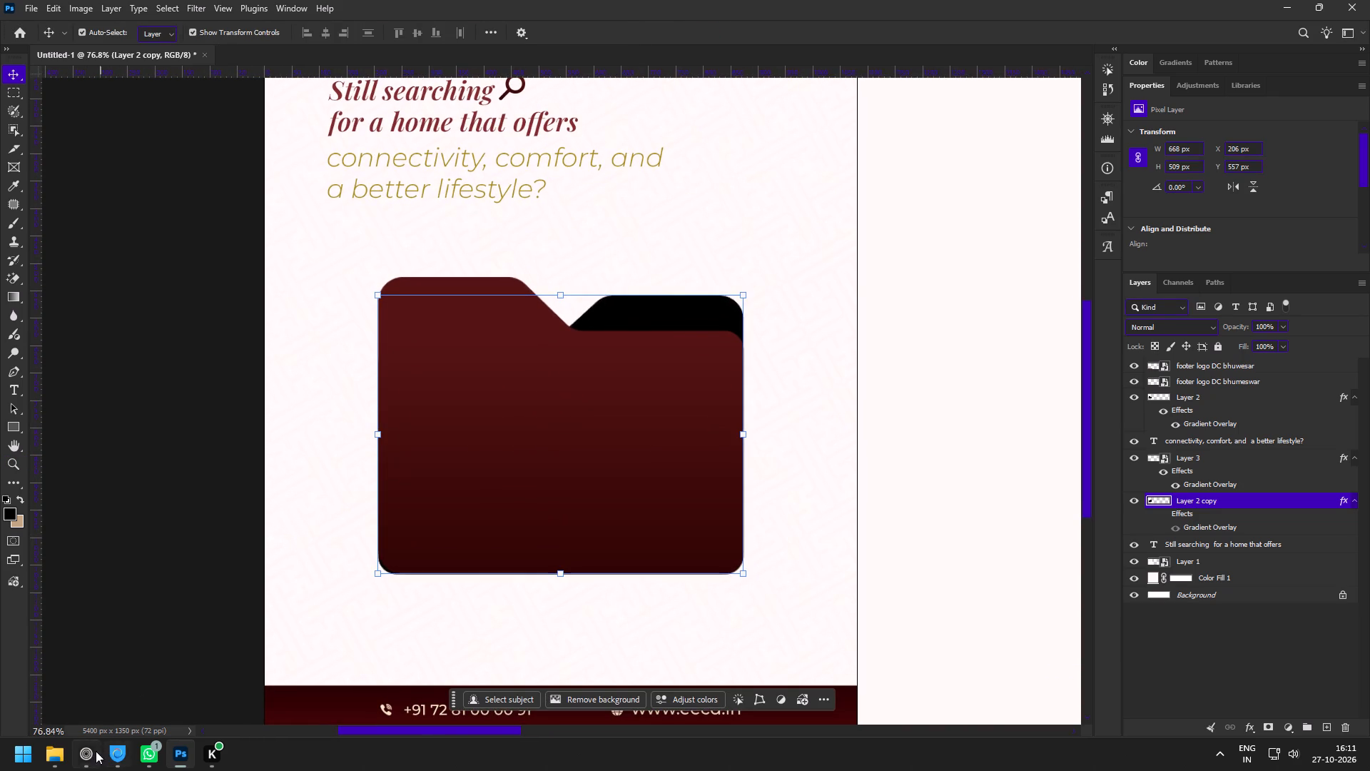
left_click(93, 753)
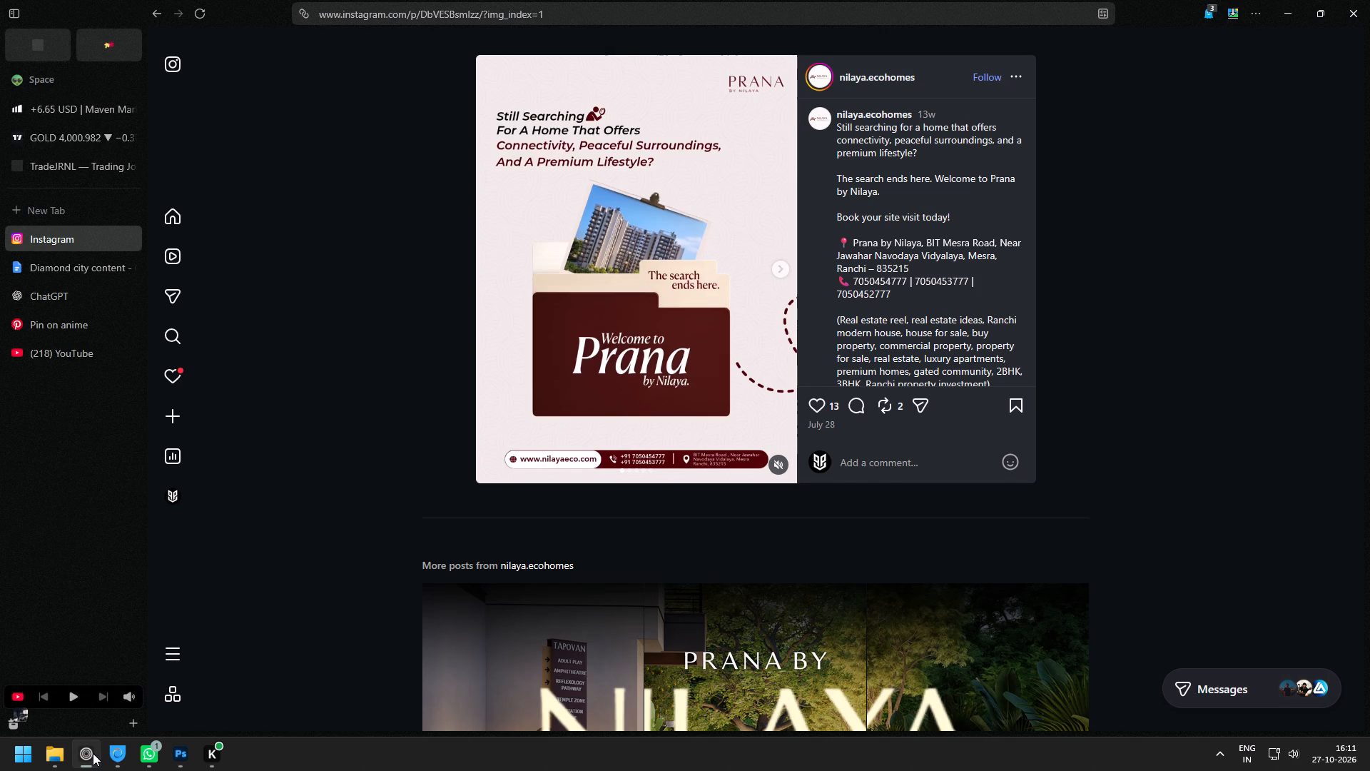
left_click(93, 753)
left_click(93, 753)
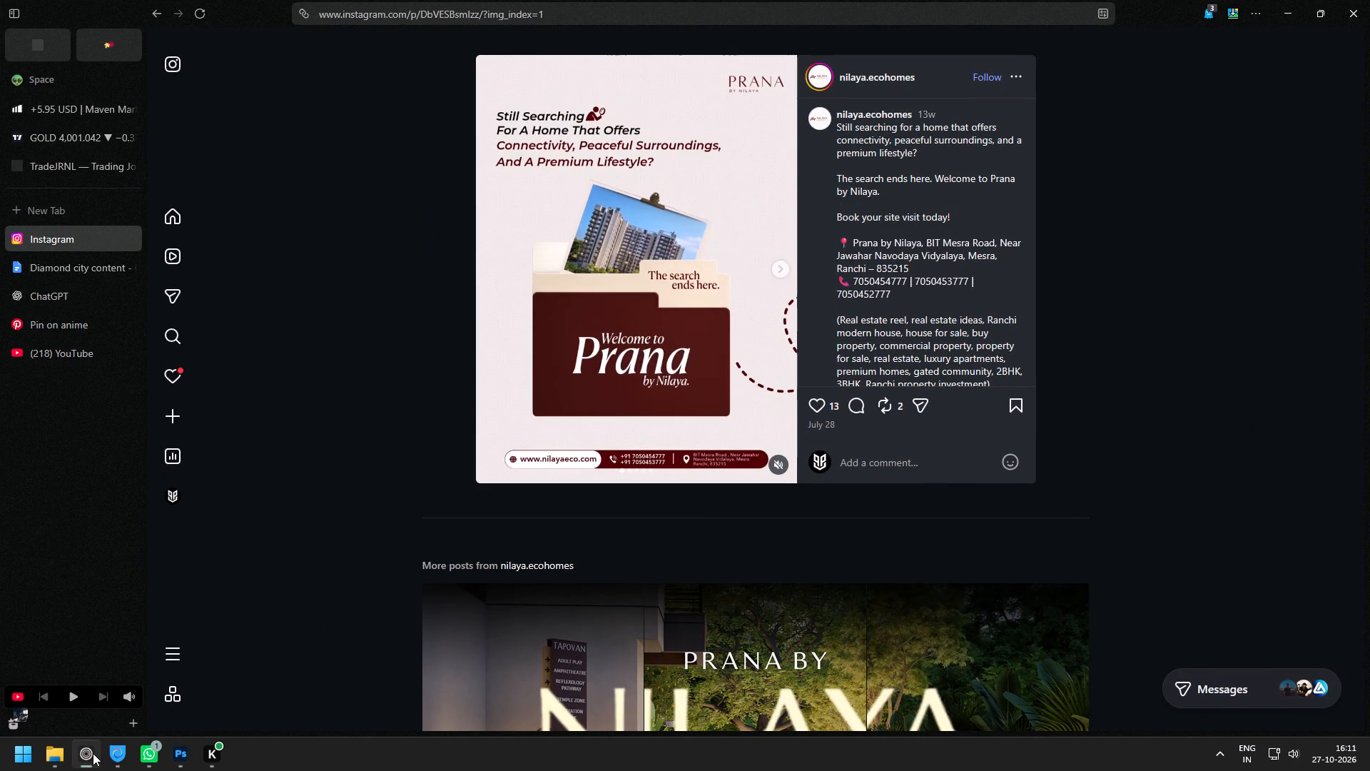
left_click(93, 753)
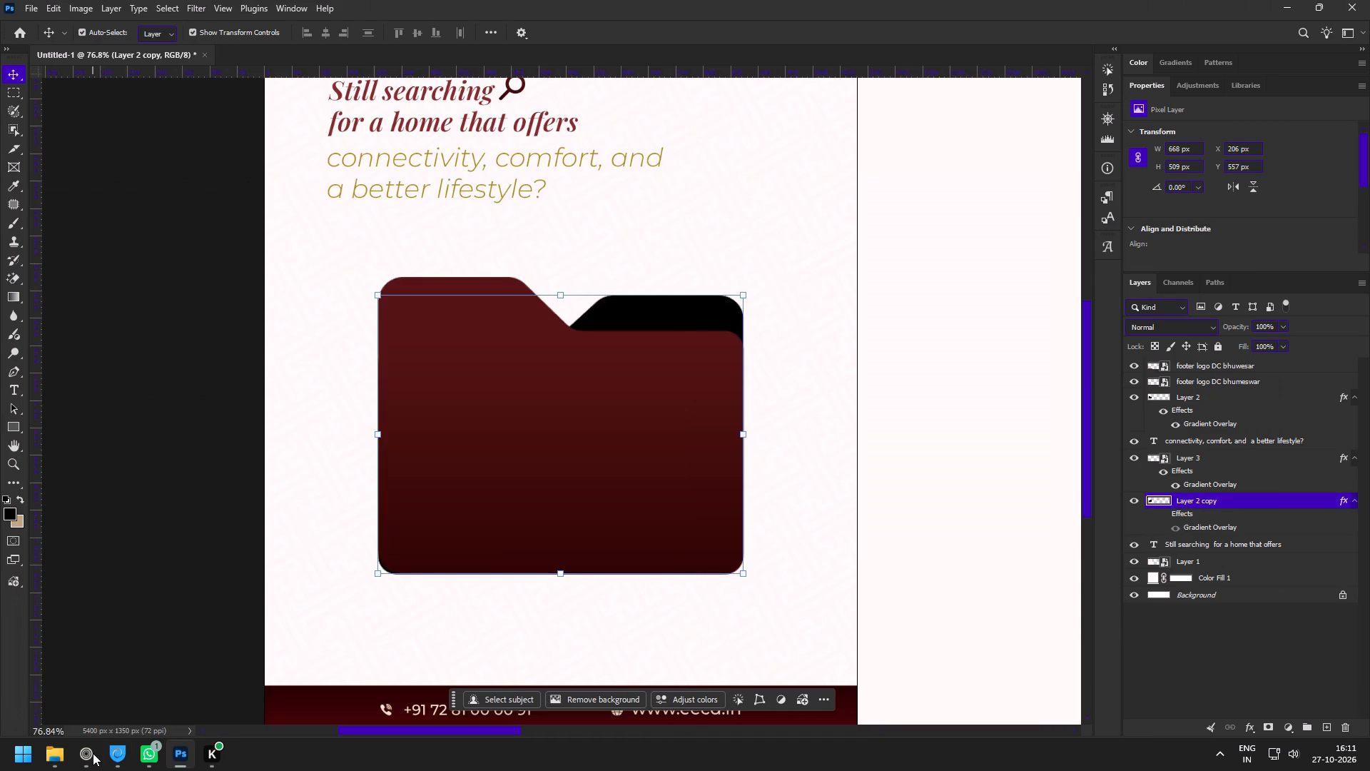
Draw a black rectangle just above Layer 2 copy, behind the front folder, and fit it to the folder's width at about 666 x 430 px.
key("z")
left_click_drag(465, 309, 483, 336)
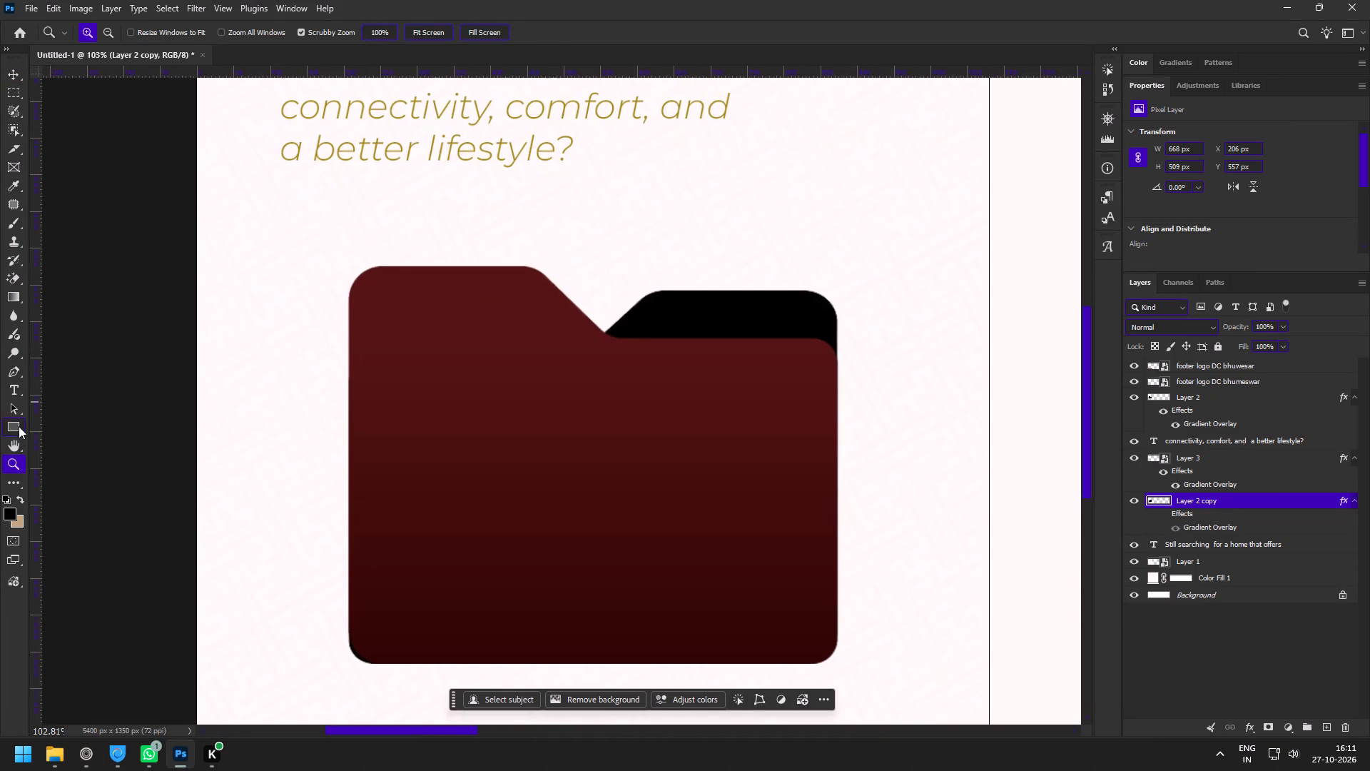
left_click(19, 426)
left_click_drag(348, 253, 753, 543)
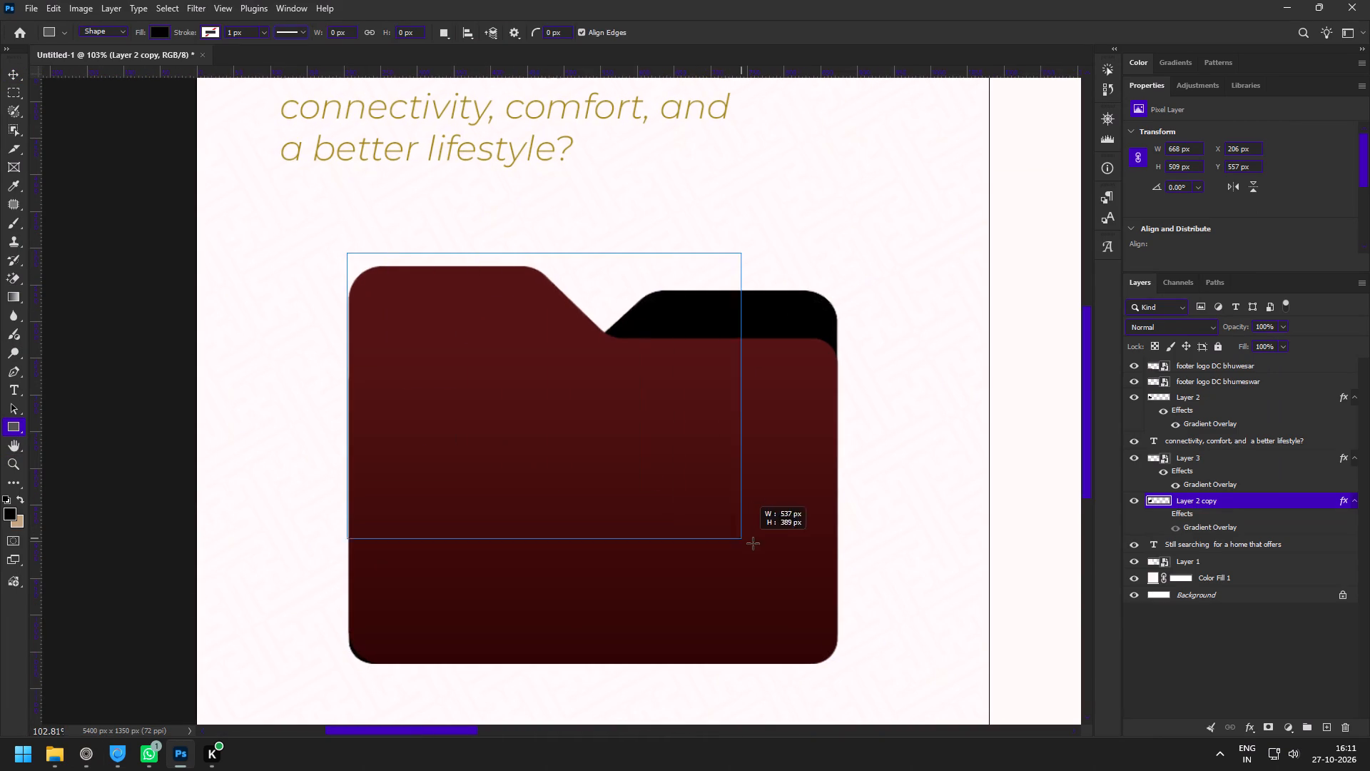
left_click_drag(753, 543, 836, 568)
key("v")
left_click(348, 410, "shift")
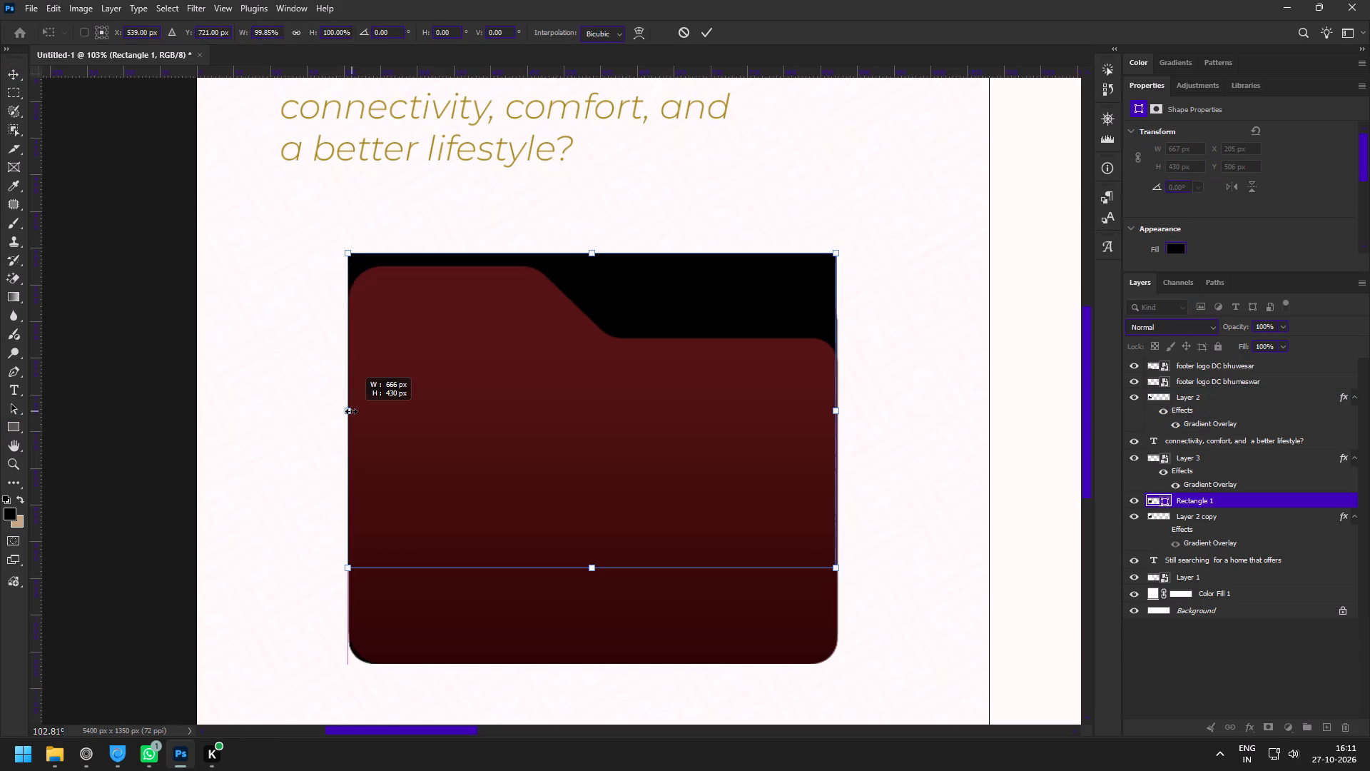
left_click(704, 29)
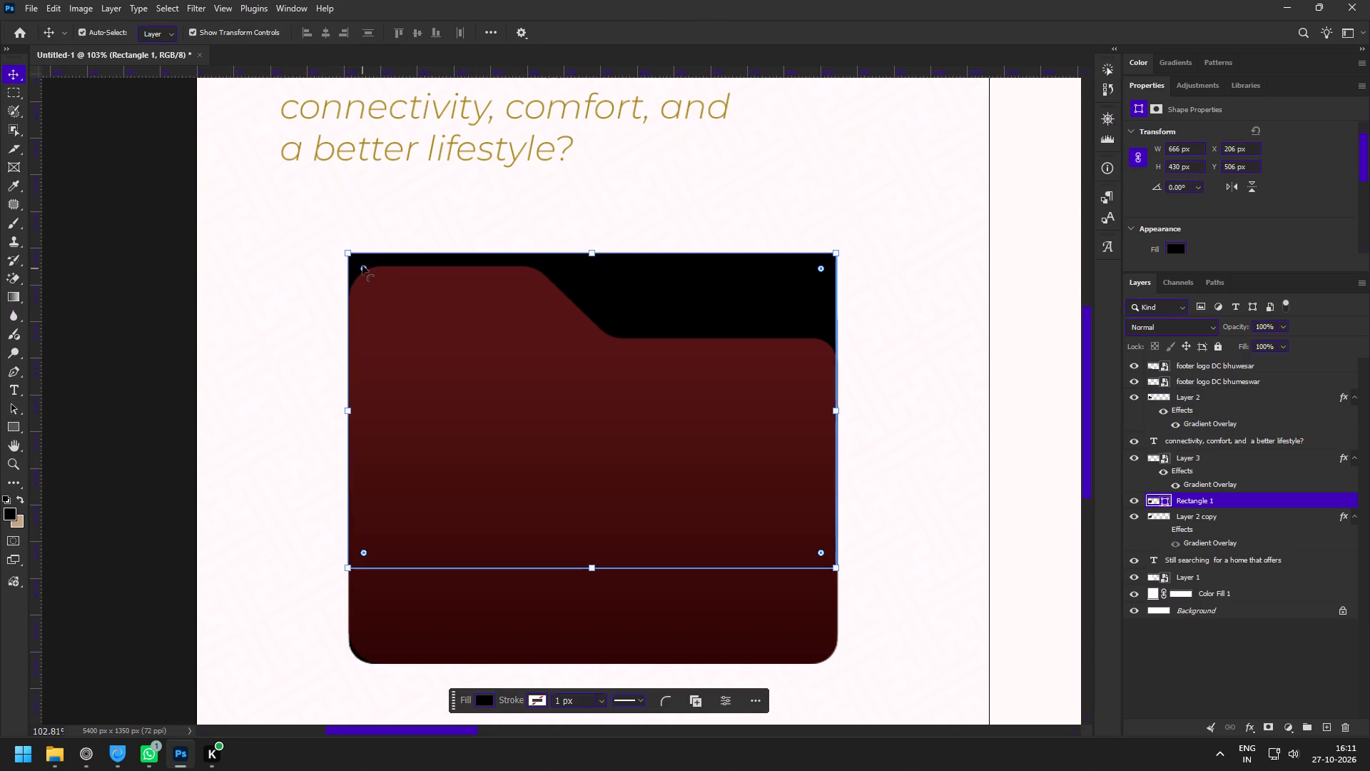
Round the black rectangle's corners and move it up about 31 px behind the folder.
left_click_drag(362, 265, 374, 276)
key("z")
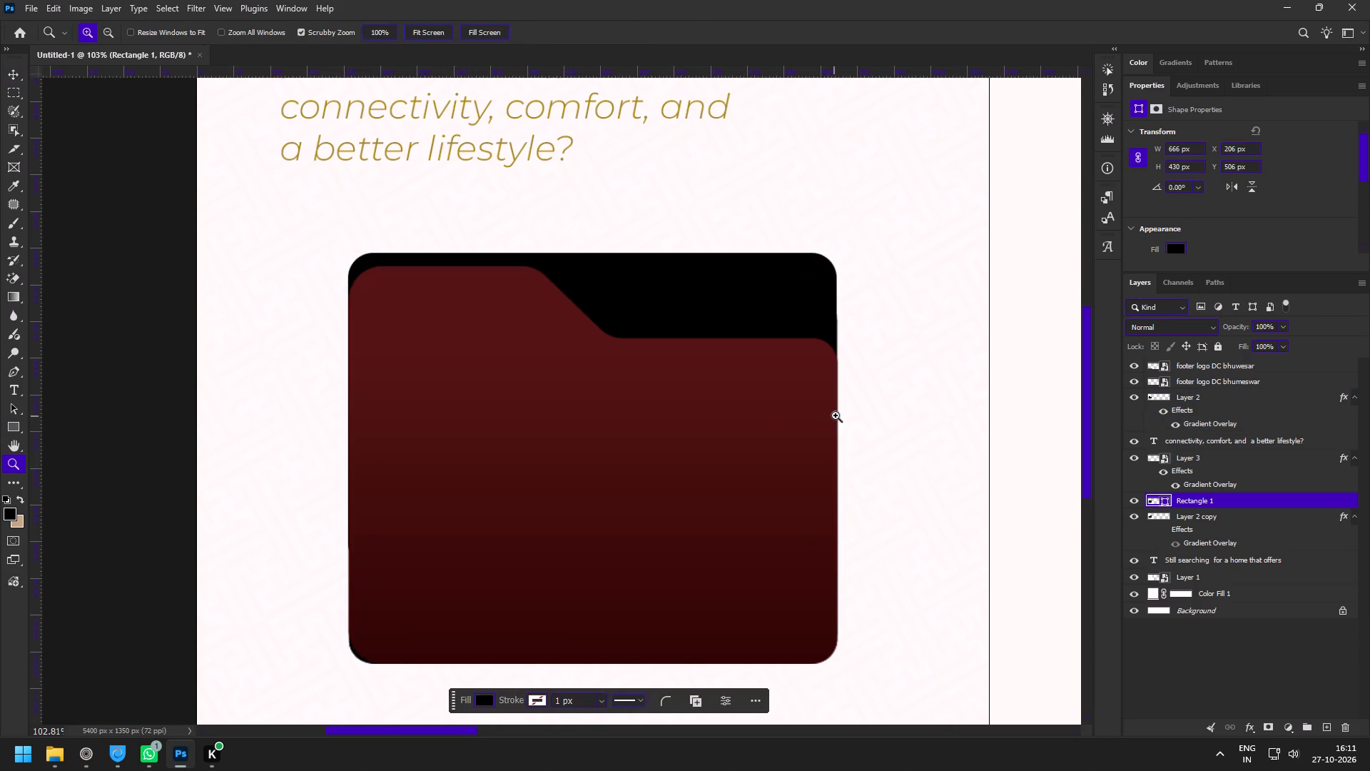
key("v")
left_click_drag(776, 293, 776, 266)
key("z")
left_click_drag(756, 232, 766, 250)
key("v")
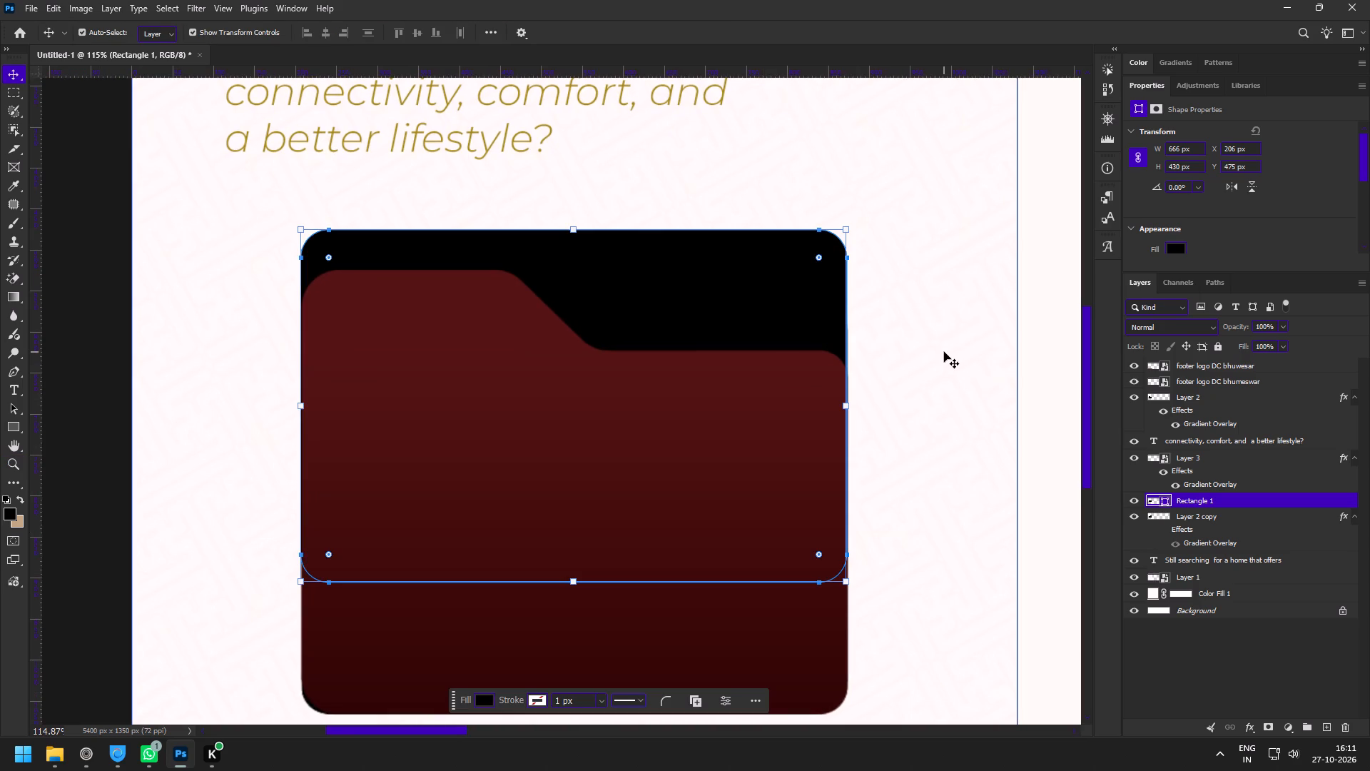
Fill the rounded rectangle with the lighter dark red from the recently used colours.
key("i")
left_click(910, 278)
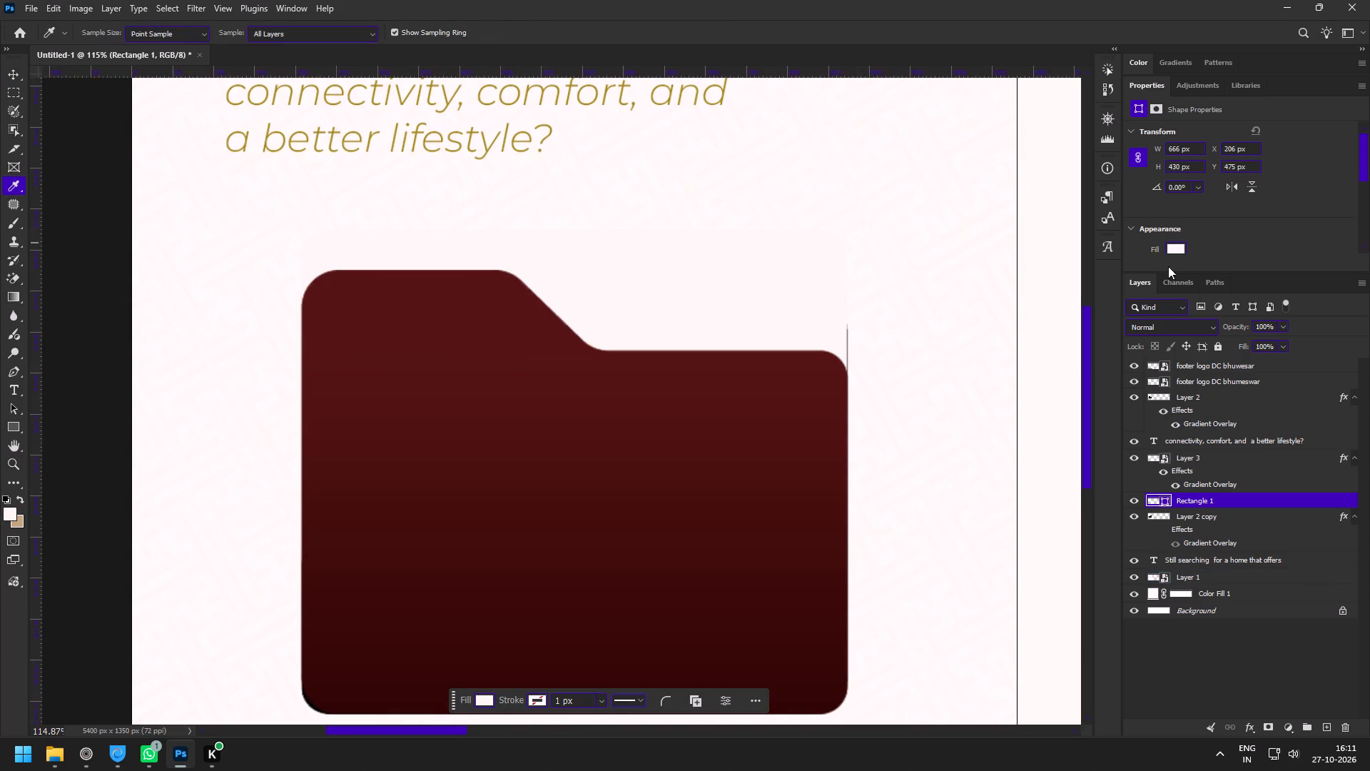
left_click(1178, 246)
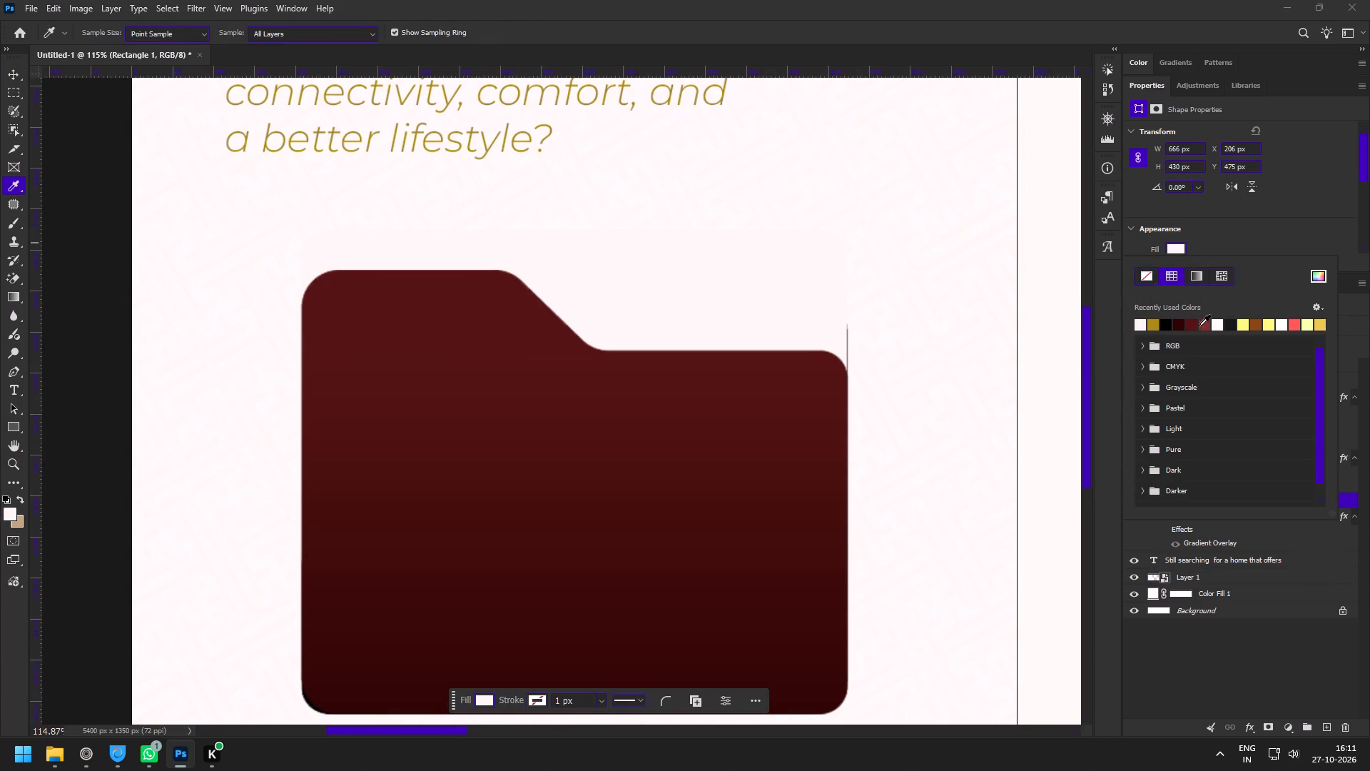
left_click(1207, 324)
key("z")
key("space")
left_click_drag(928, 423, 838, 357)
key("v")
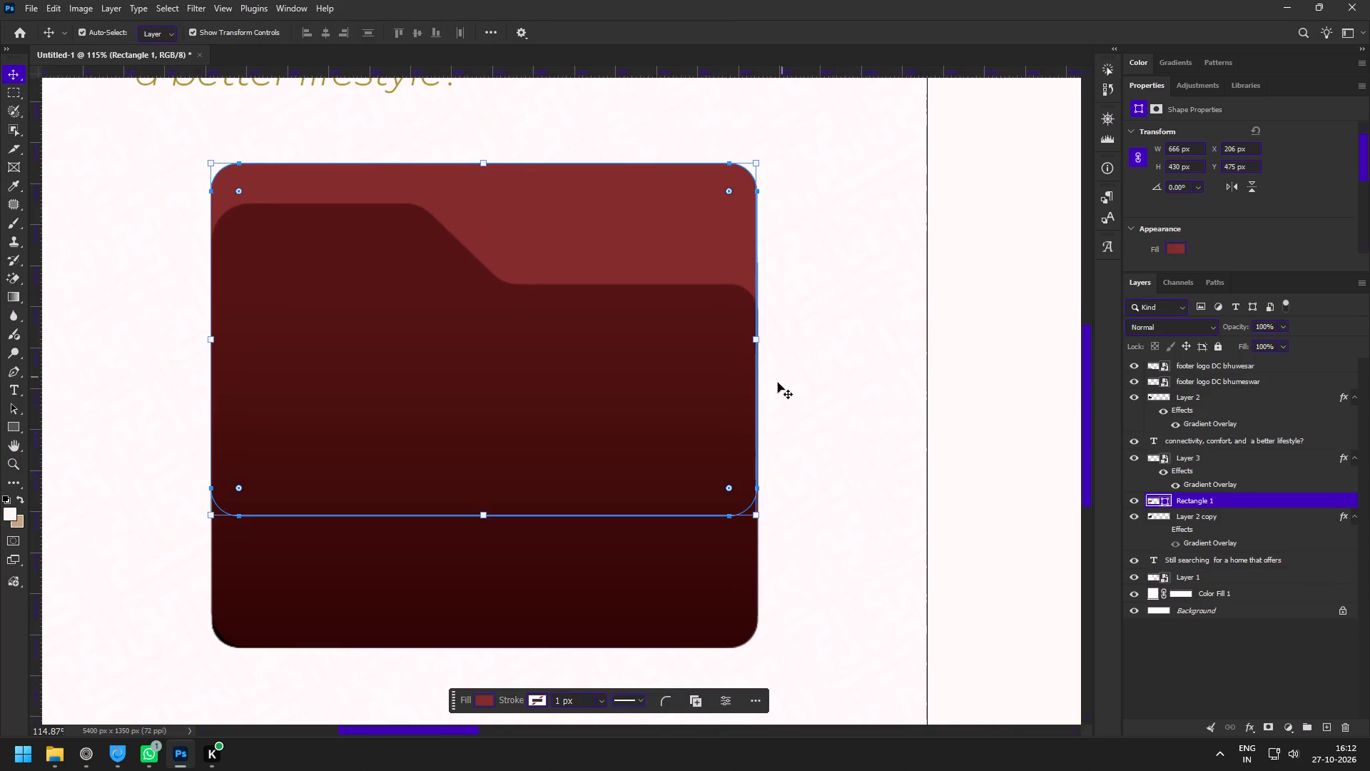
Scale the red rectangle to about 668 × 431 px so it matches the folder's width.
left_click(757, 346)
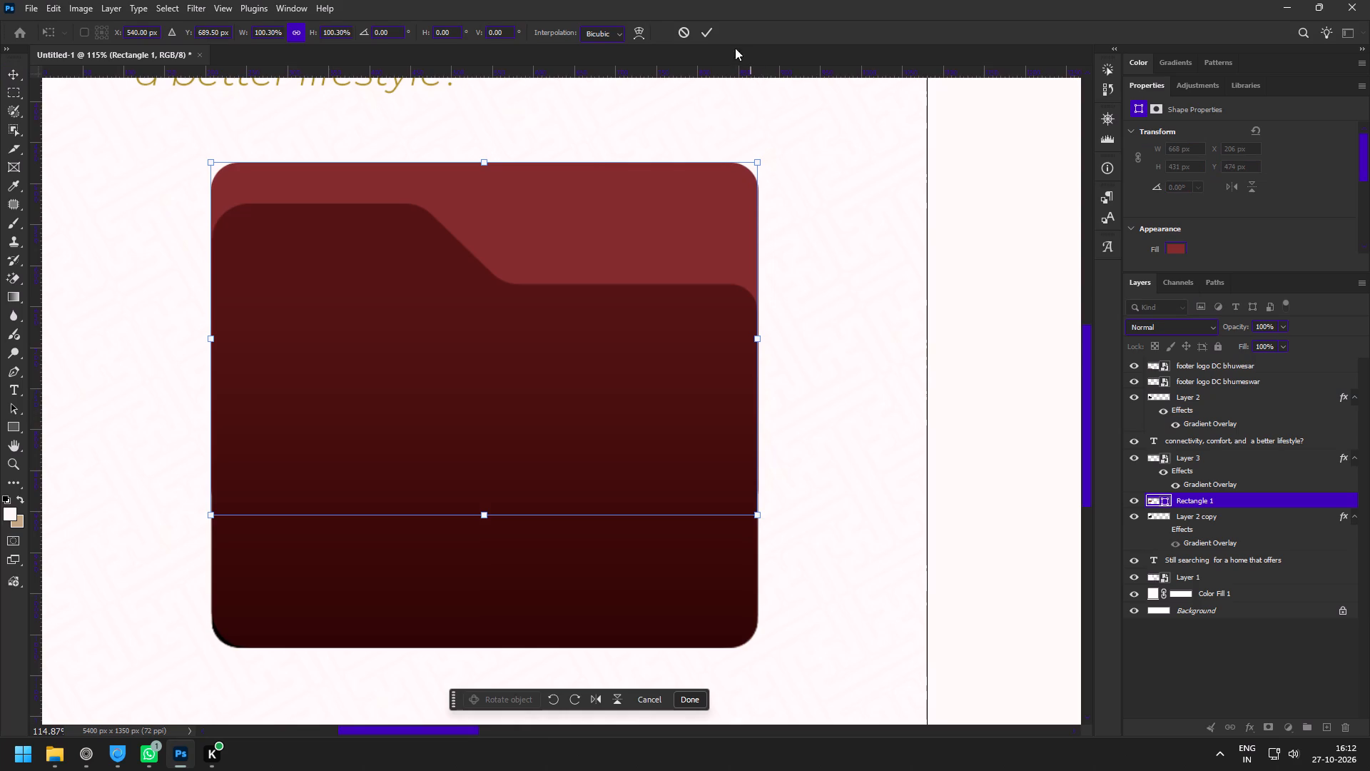
left_click(706, 37)
Move Rectangle 1 below Layer 2 copy in the layer stack.
key("z")
left_click_drag(1191, 500, 1191, 519)
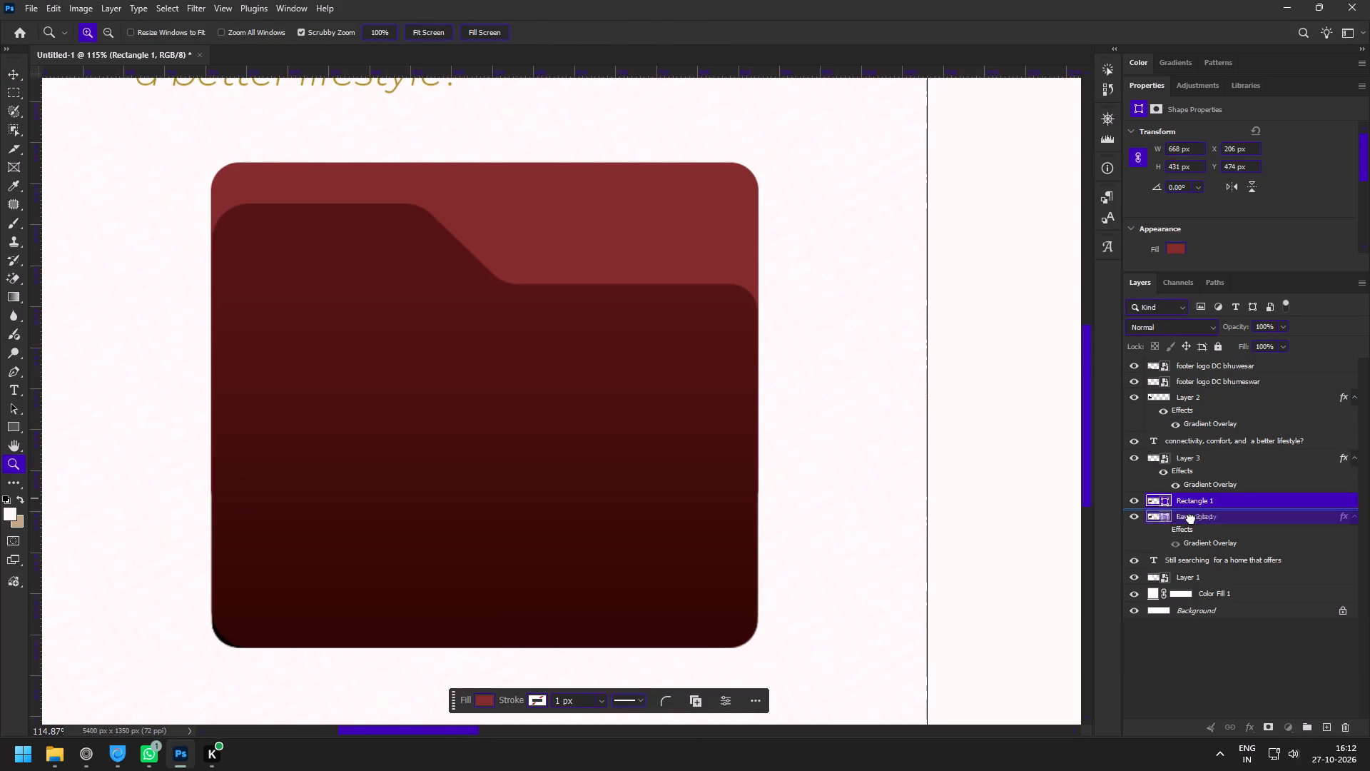
left_click_drag(1191, 519, 1191, 550)
key("v")
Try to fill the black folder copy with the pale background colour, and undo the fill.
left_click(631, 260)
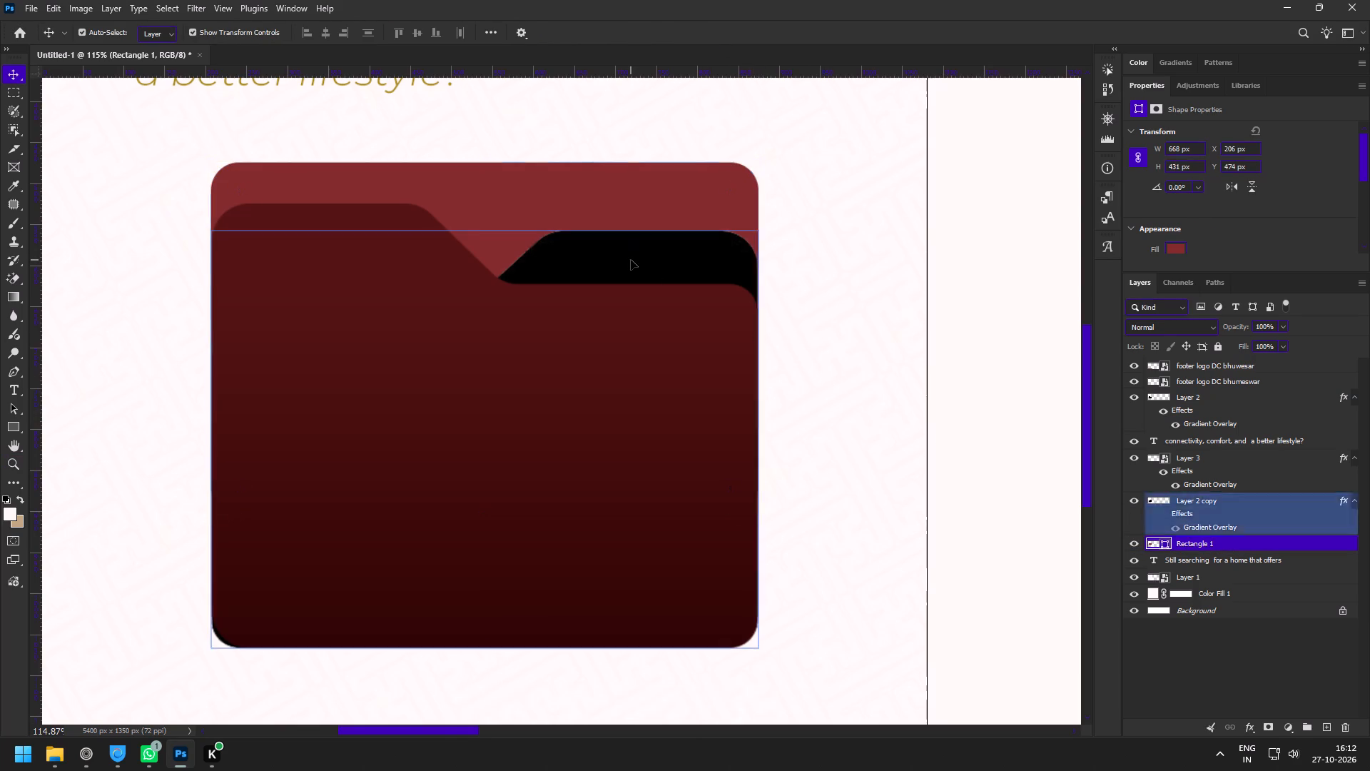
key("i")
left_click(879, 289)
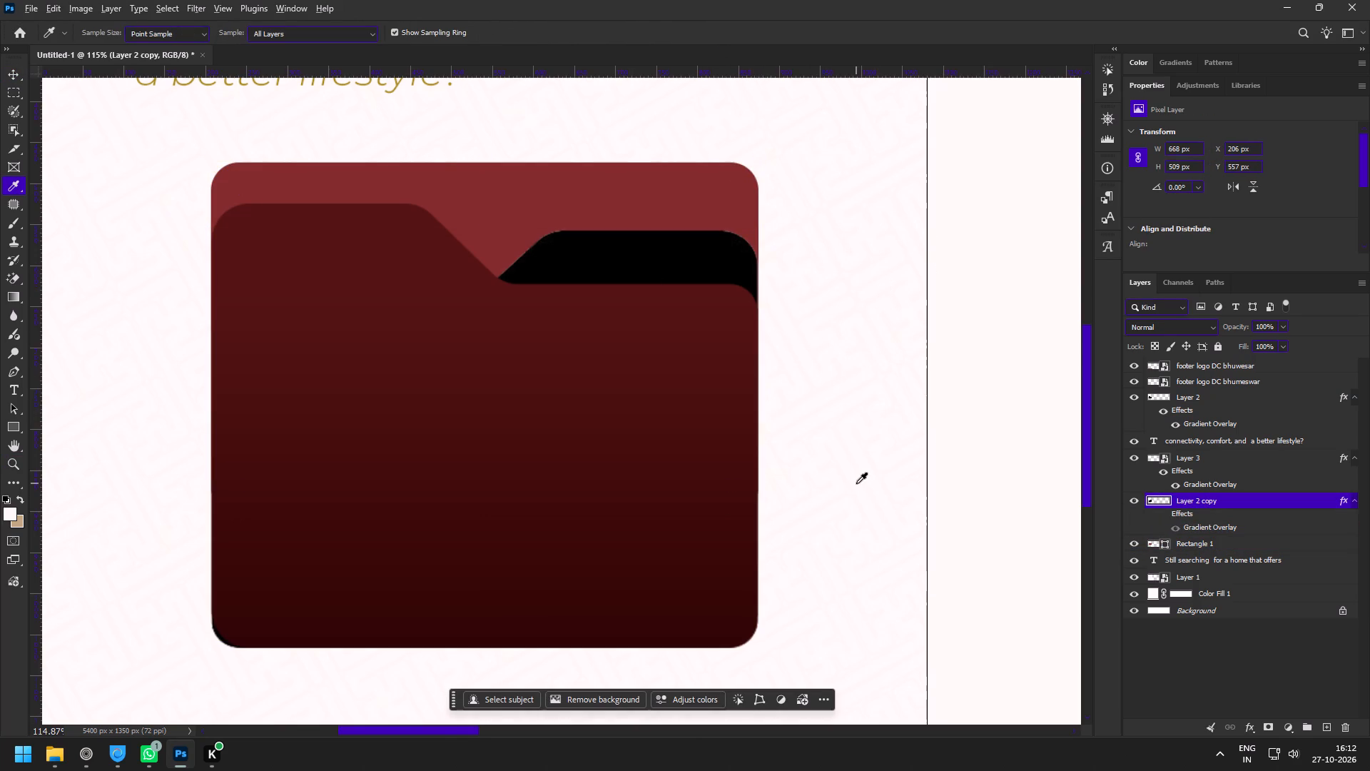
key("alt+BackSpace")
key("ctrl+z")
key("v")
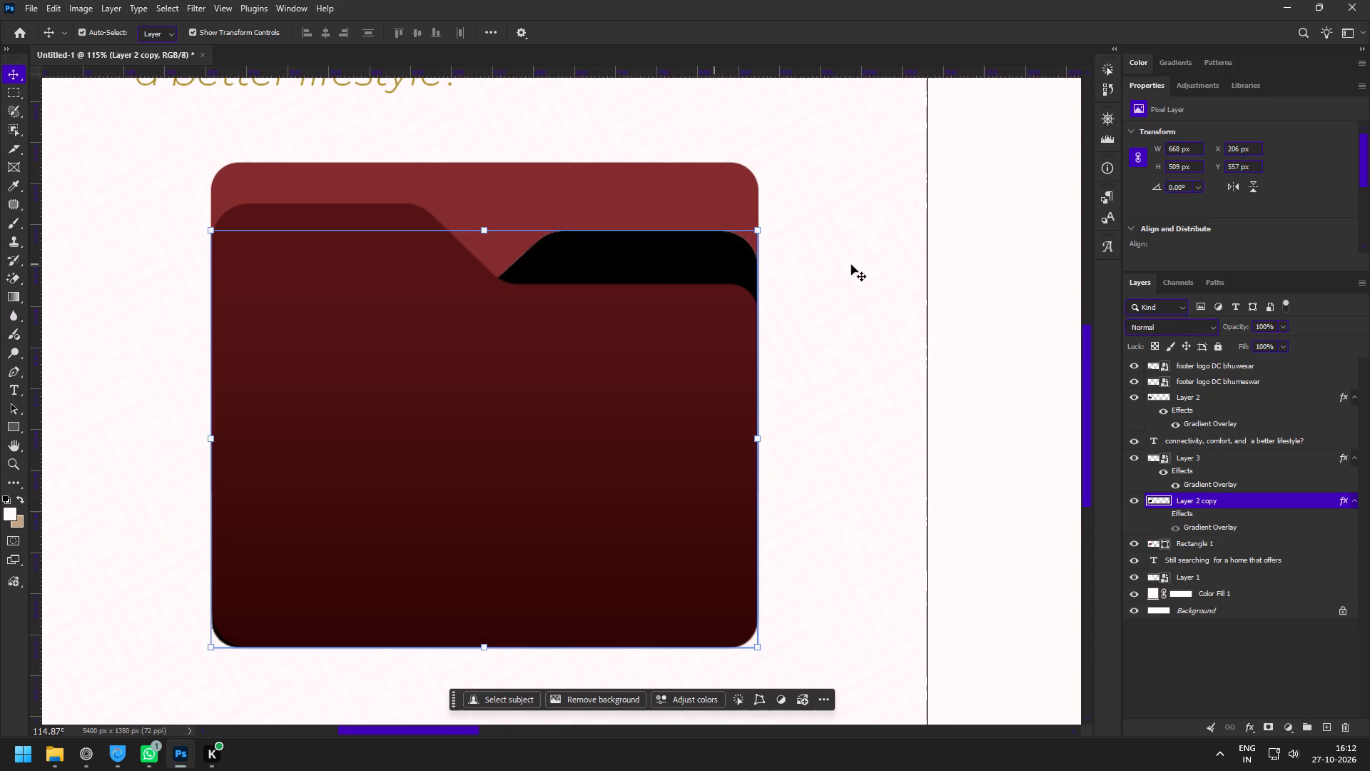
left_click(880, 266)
Remove the Gradient Overlay effect from Layer 2 copy.
left_click(672, 263)
left_click(1155, 515)
left_click(1162, 515)
left_click_drag(1202, 529, 1346, 722)
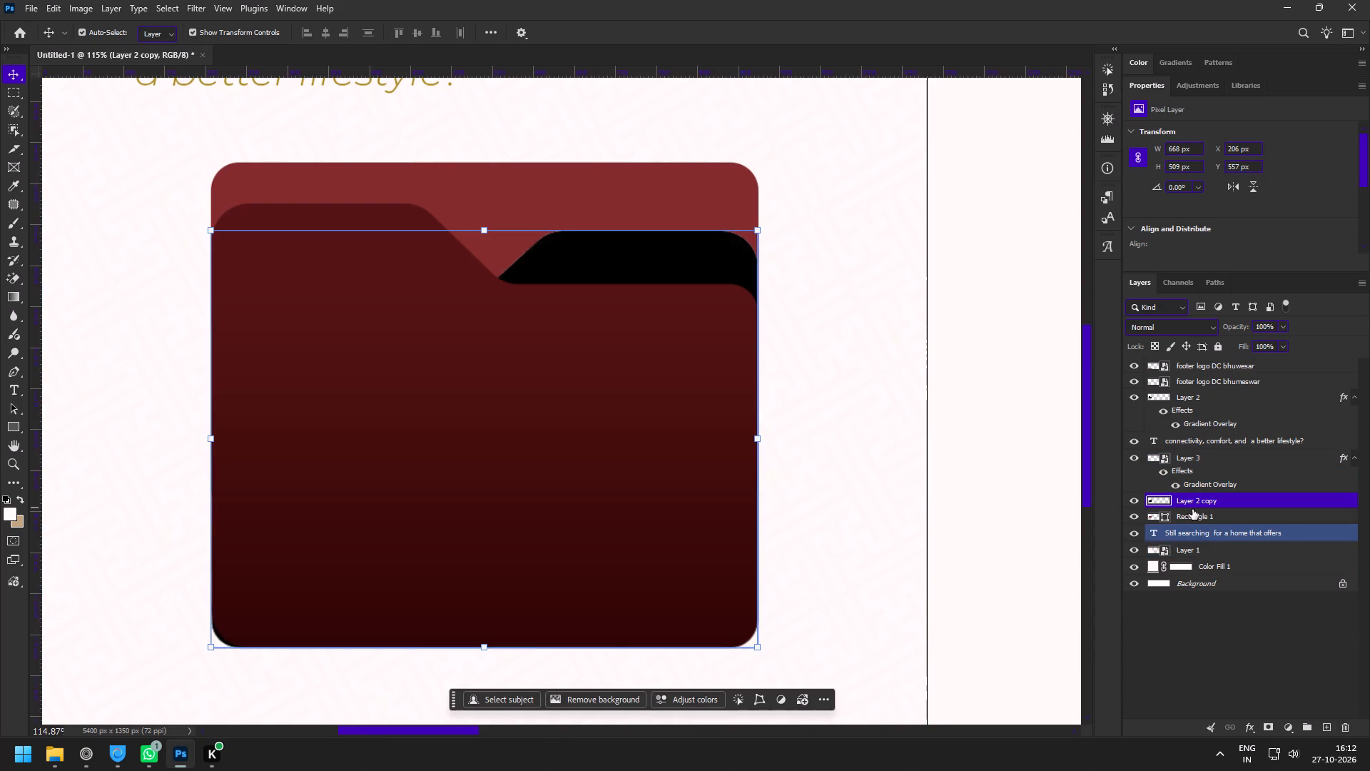
Add a Color Overlay to Layer 2 copy using the pale tone #fcf7f3 sampled from the slide background.
double_click(1310, 503)
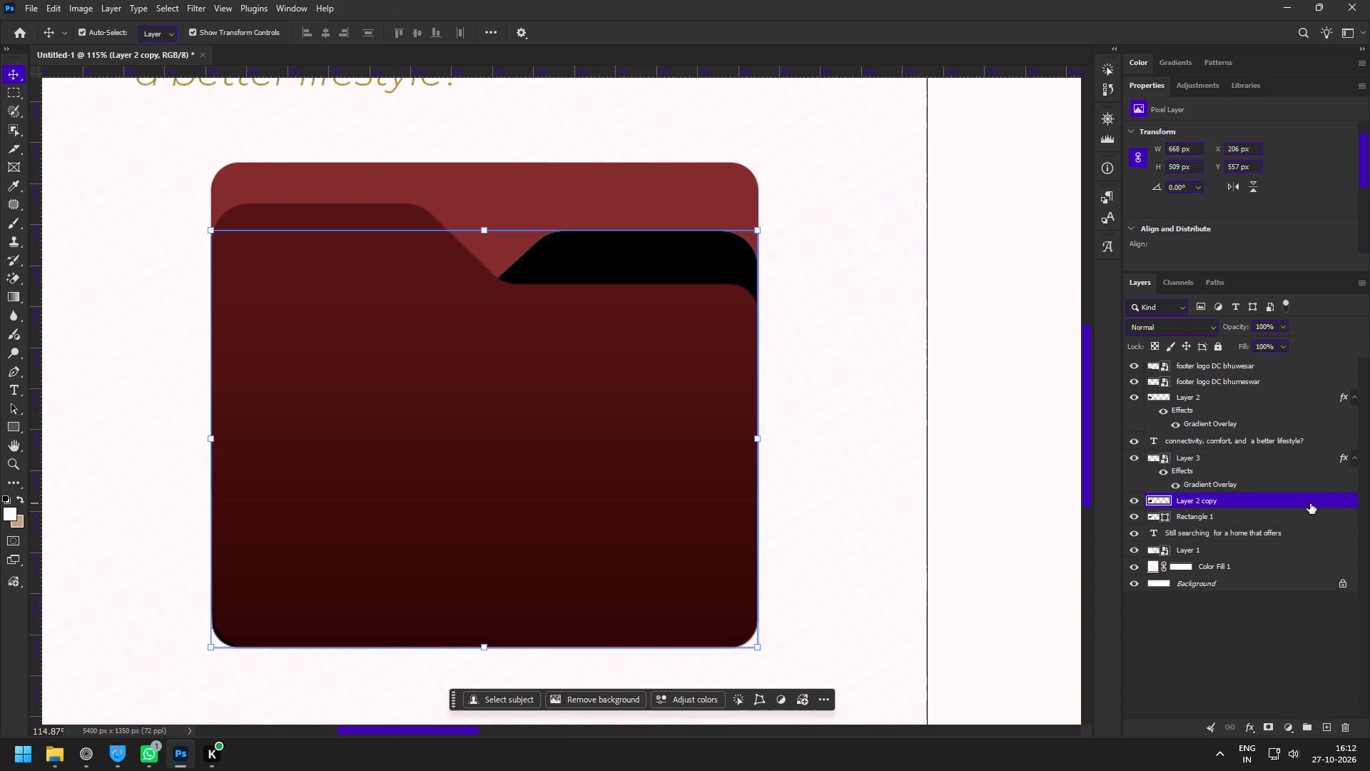
left_click(758, 571)
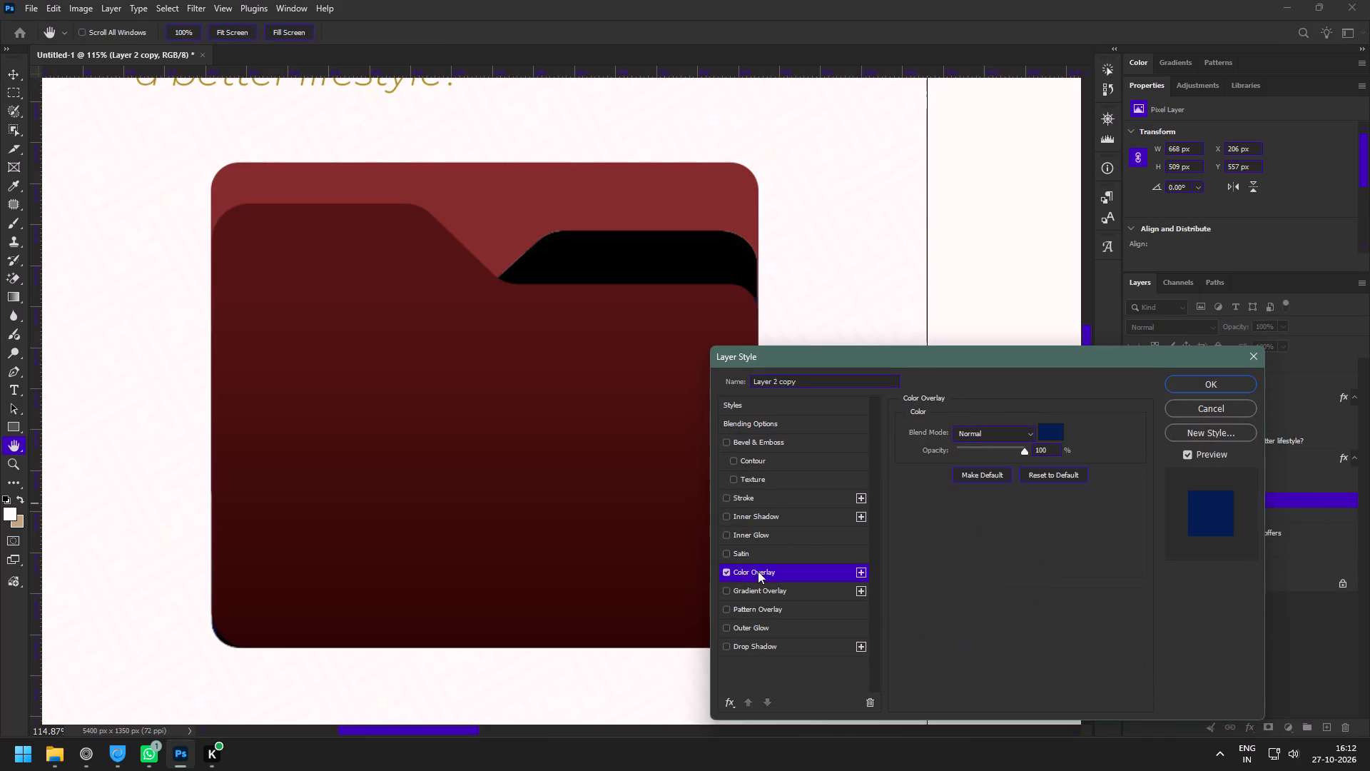
left_click(1049, 431)
left_click(900, 166)
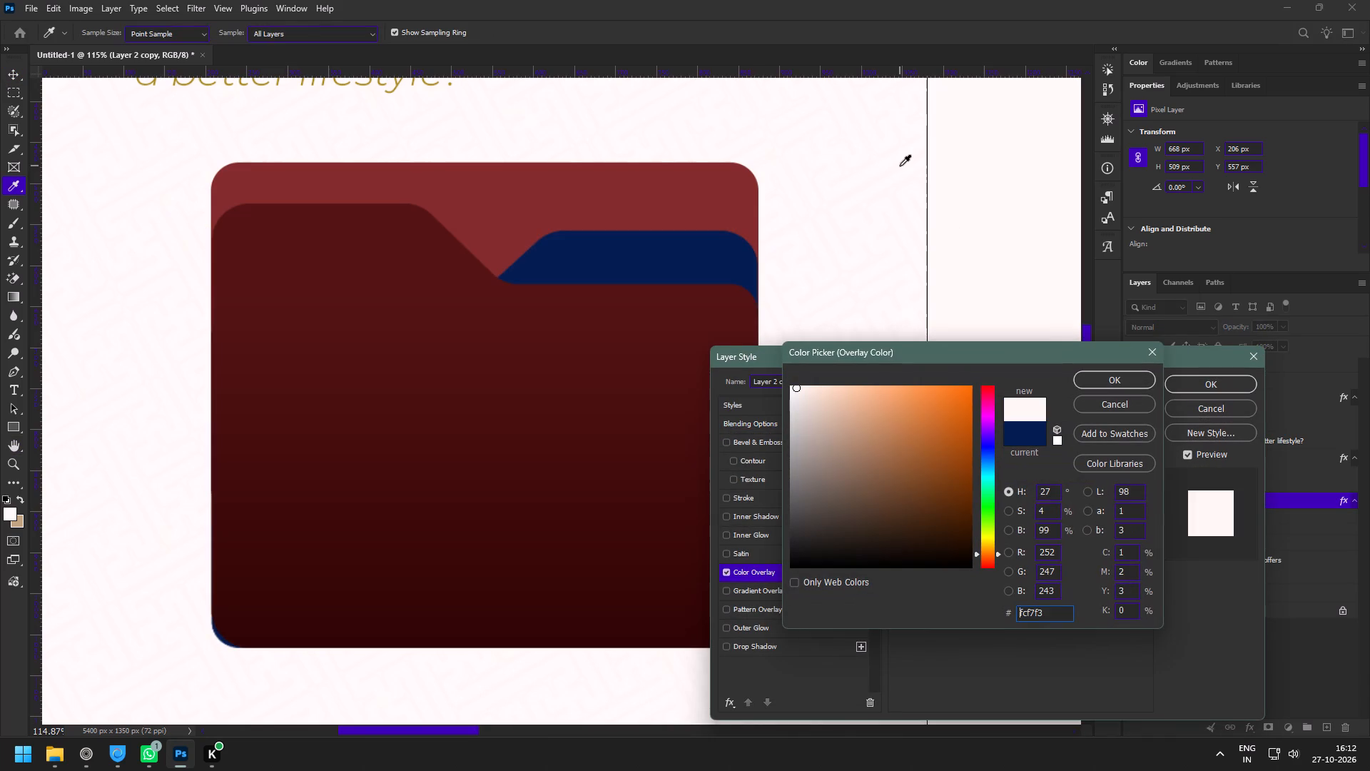
left_click(1207, 388)
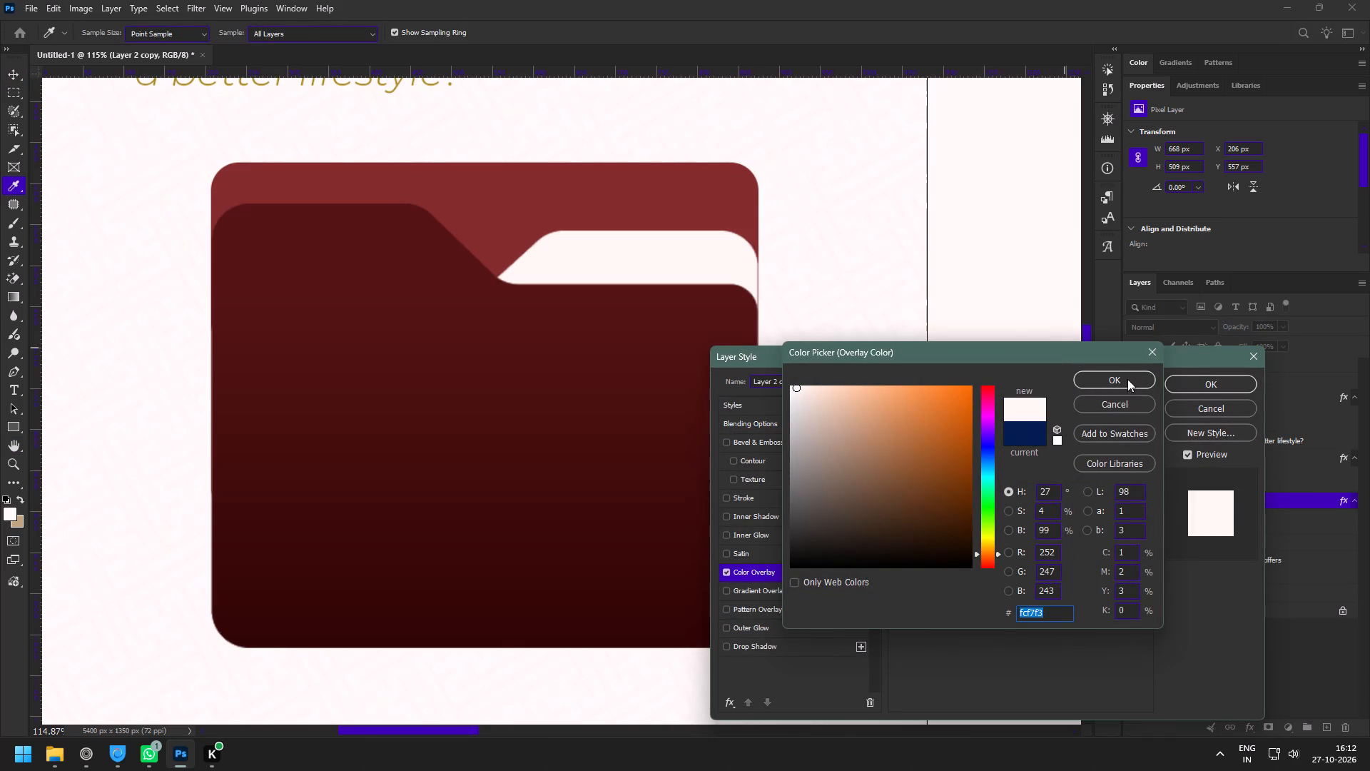
left_click(1127, 379)
left_click(1194, 385)
left_click(1108, 378)
left_click(1133, 381)
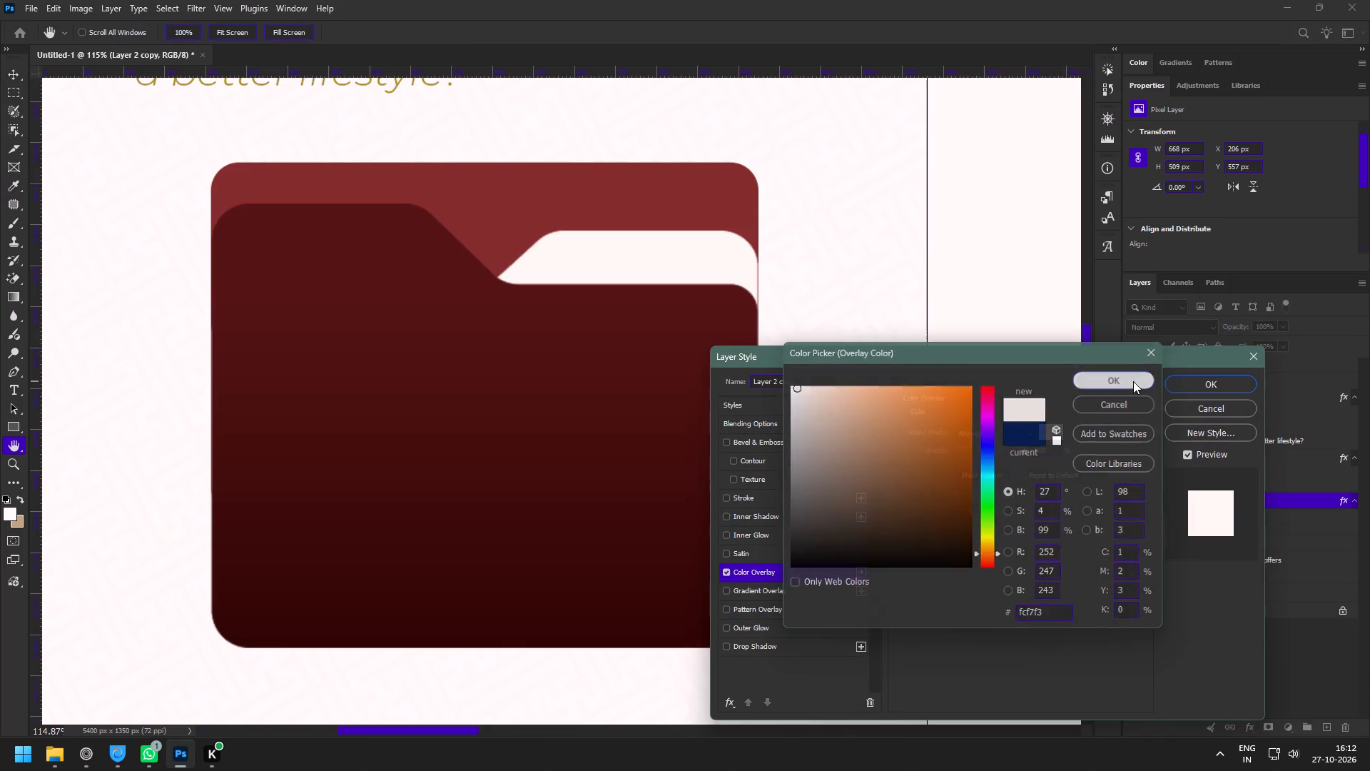
Apply the Color Overlay settings to Layer 2 copy.
left_click(1188, 386)
Examine the recoloured paper shape within the layered folder graphic on the first slide.
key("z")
left_click_drag(751, 375, 709, 359)
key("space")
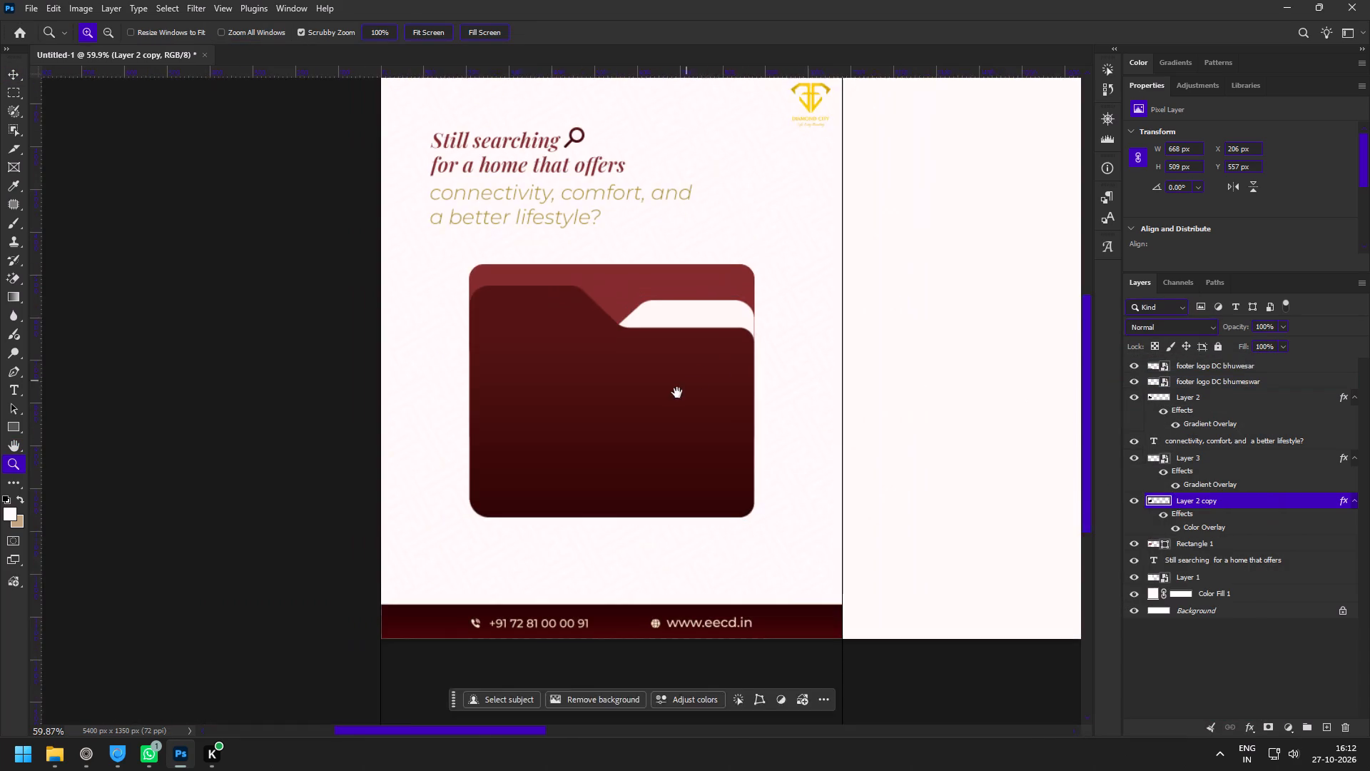
left_click_drag(689, 390, 718, 366)
left_click_drag(592, 308, 612, 326)
left_click_drag(554, 323, 568, 337)
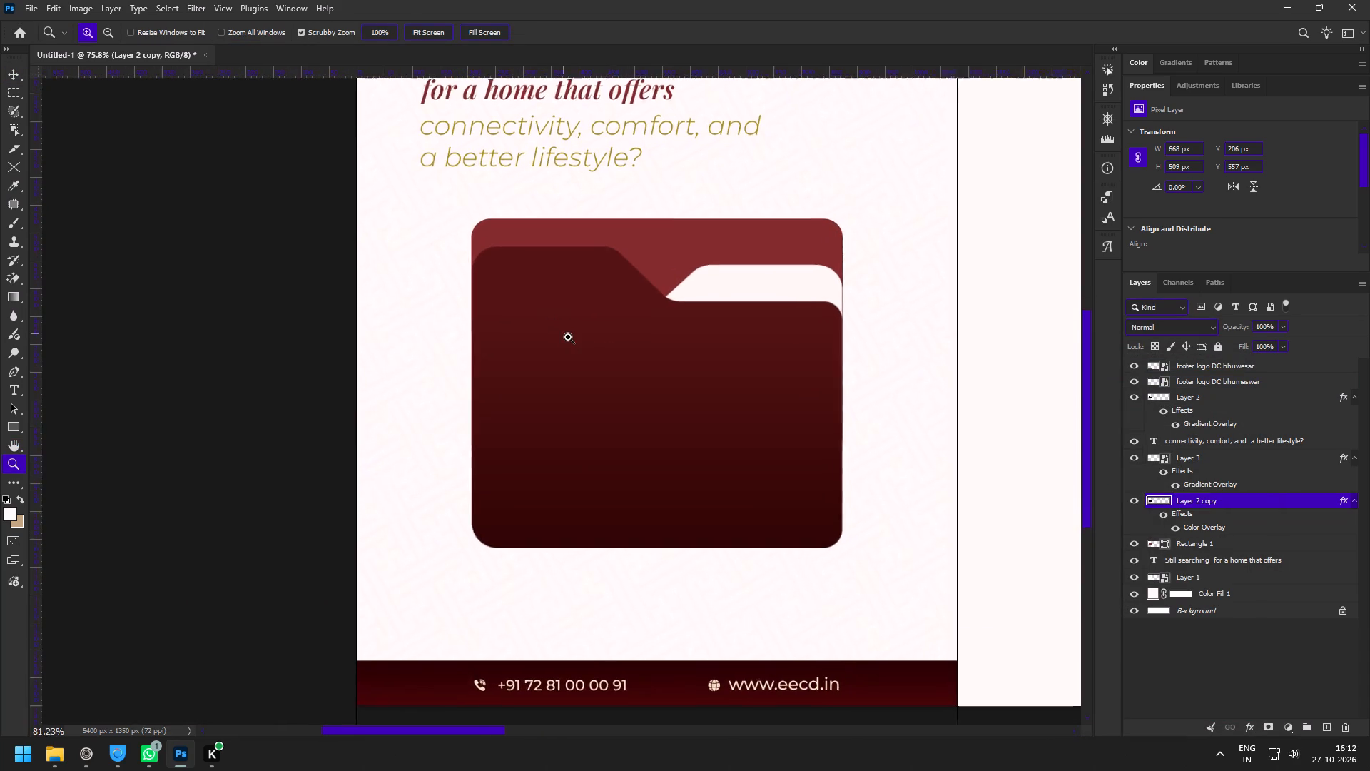
left_click_drag(568, 337, 573, 340)
left_click_drag(619, 288, 628, 304)
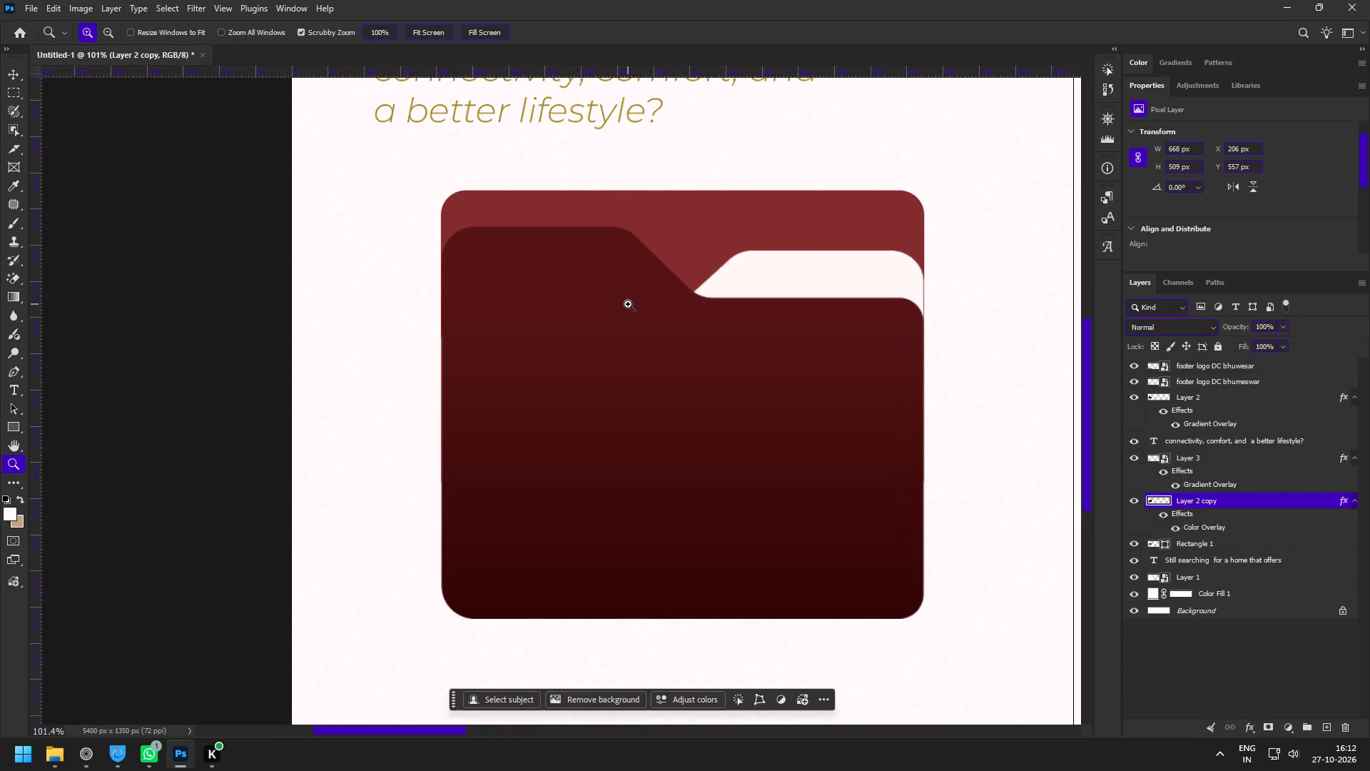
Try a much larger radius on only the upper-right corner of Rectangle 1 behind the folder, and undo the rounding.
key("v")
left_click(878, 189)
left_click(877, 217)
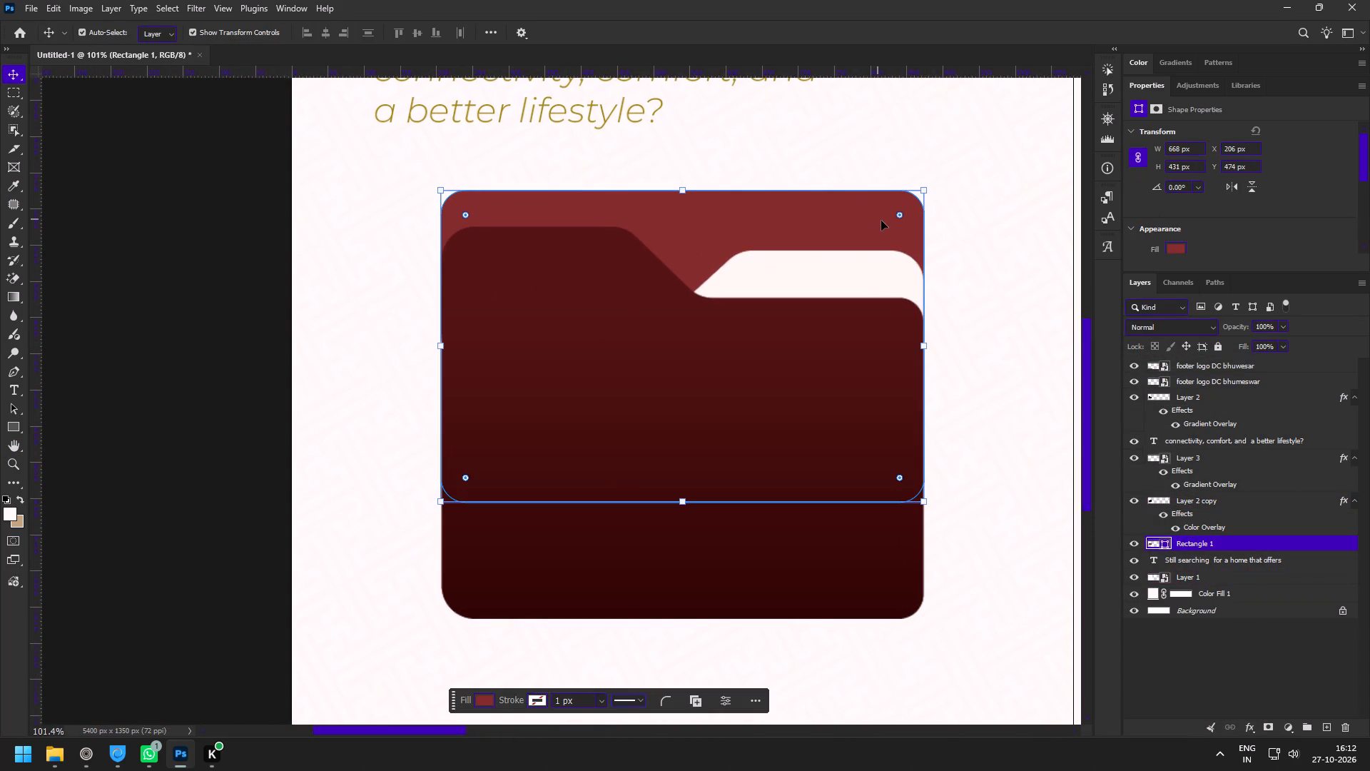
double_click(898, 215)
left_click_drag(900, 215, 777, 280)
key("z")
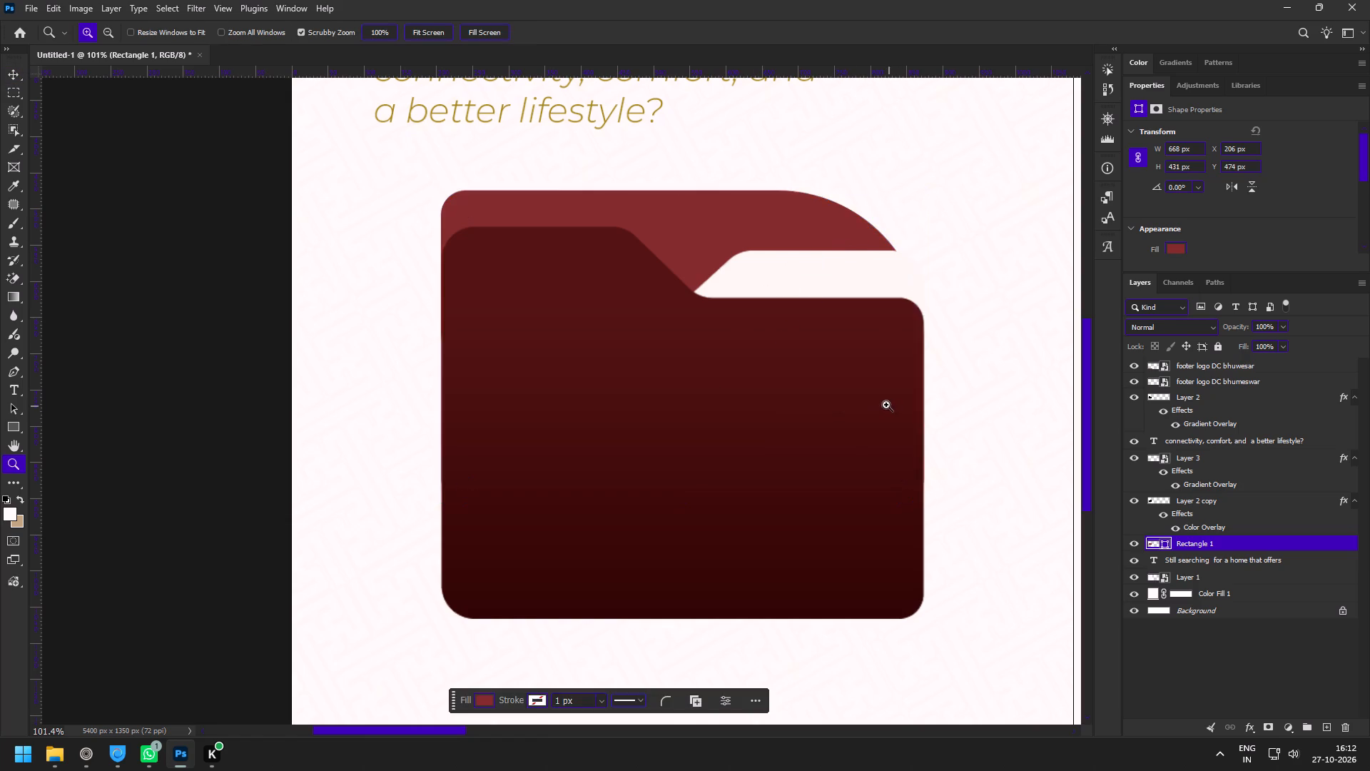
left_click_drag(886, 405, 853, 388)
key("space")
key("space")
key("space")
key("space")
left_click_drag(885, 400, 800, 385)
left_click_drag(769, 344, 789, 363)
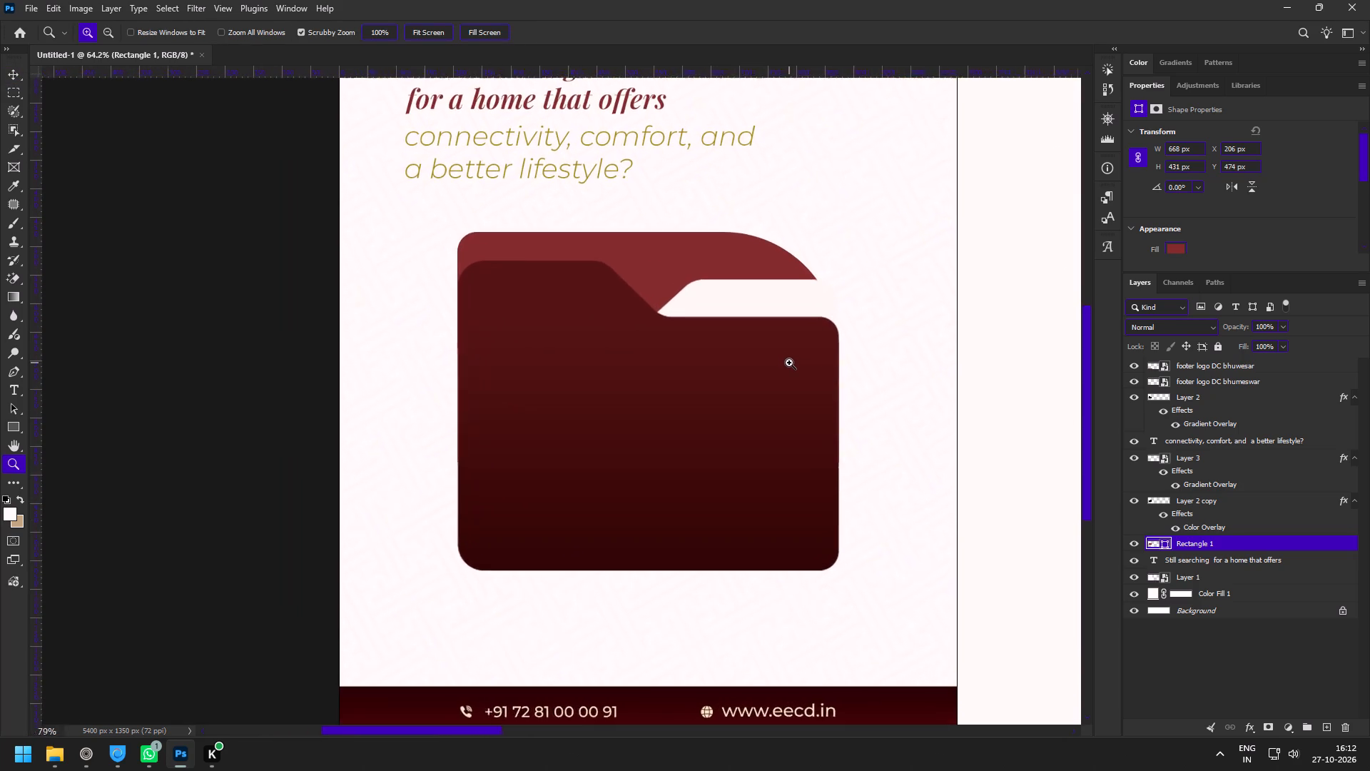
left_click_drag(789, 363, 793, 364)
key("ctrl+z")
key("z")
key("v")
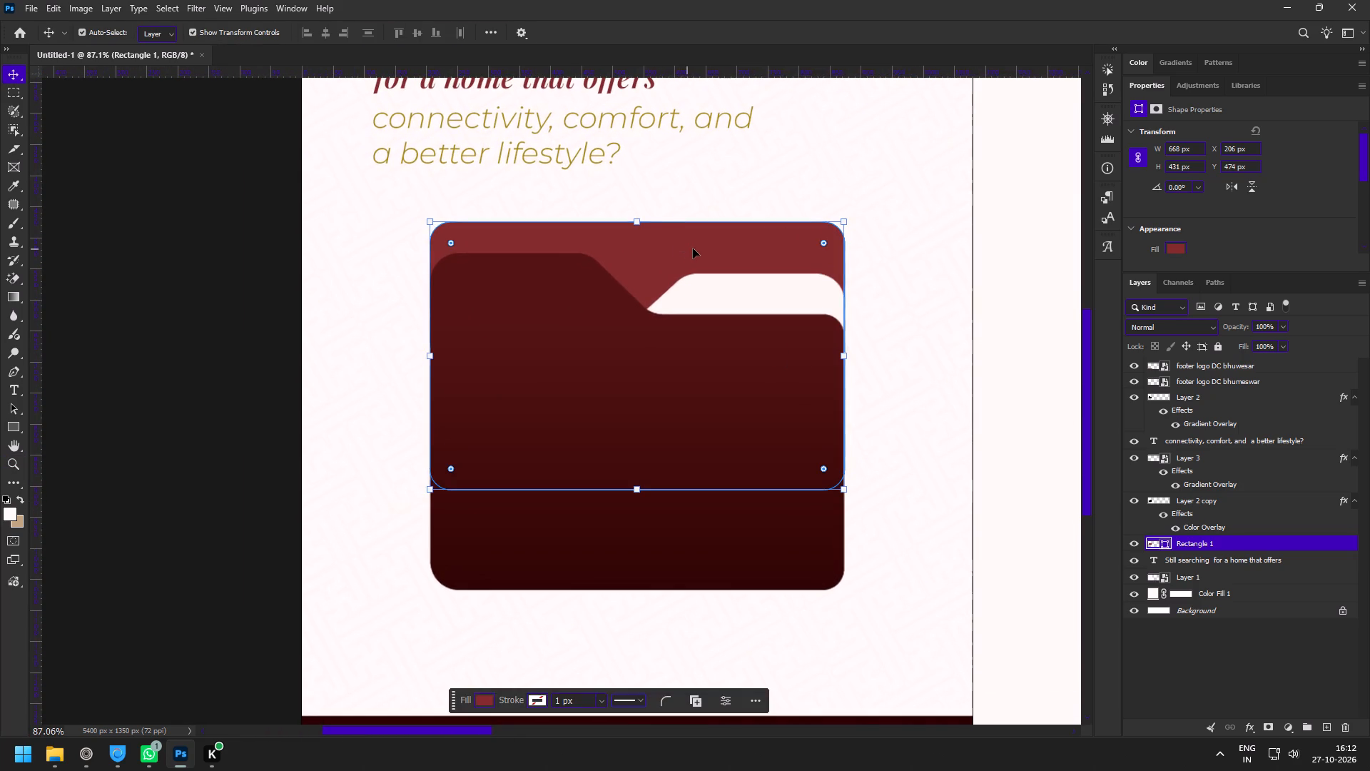
Switch to the Zen browser and open the Diamond City content document to consult the carousel copy.
left_click(78, 753)
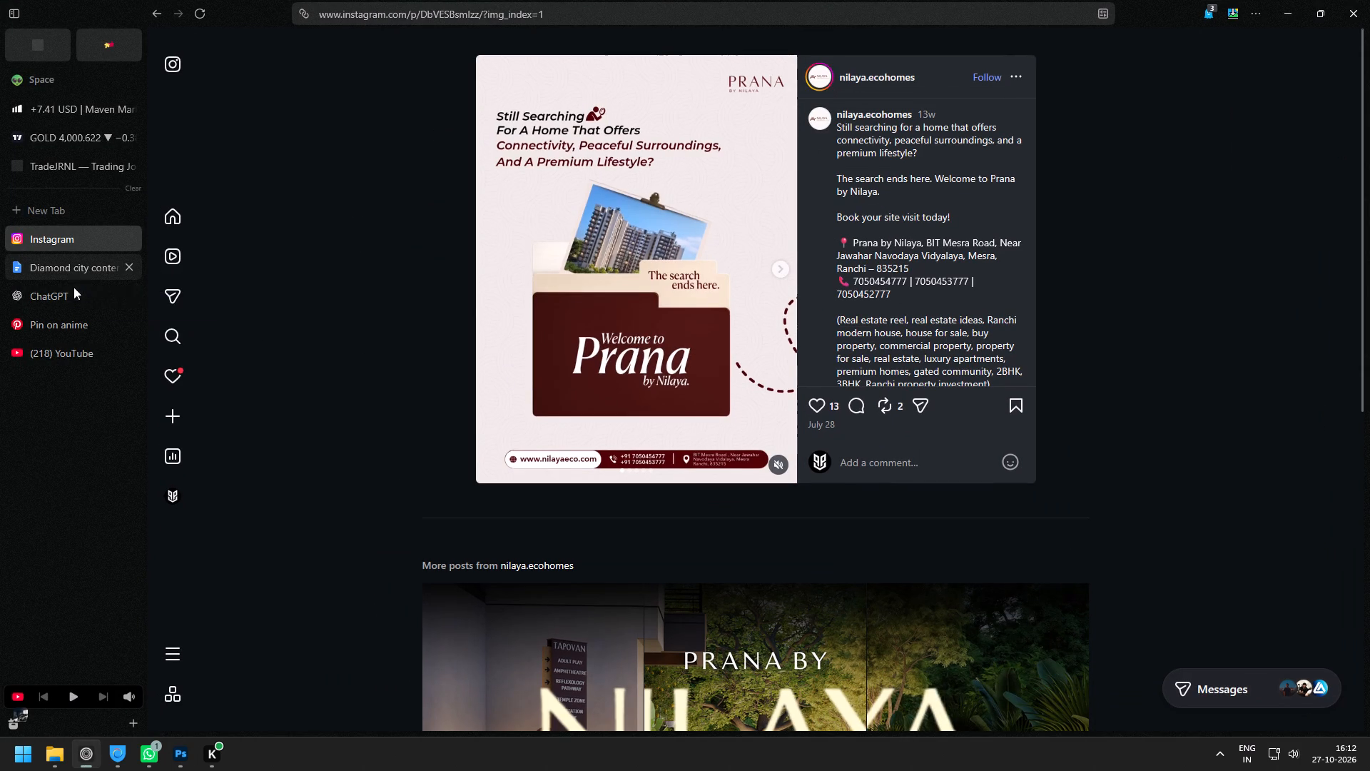
left_click(69, 263)
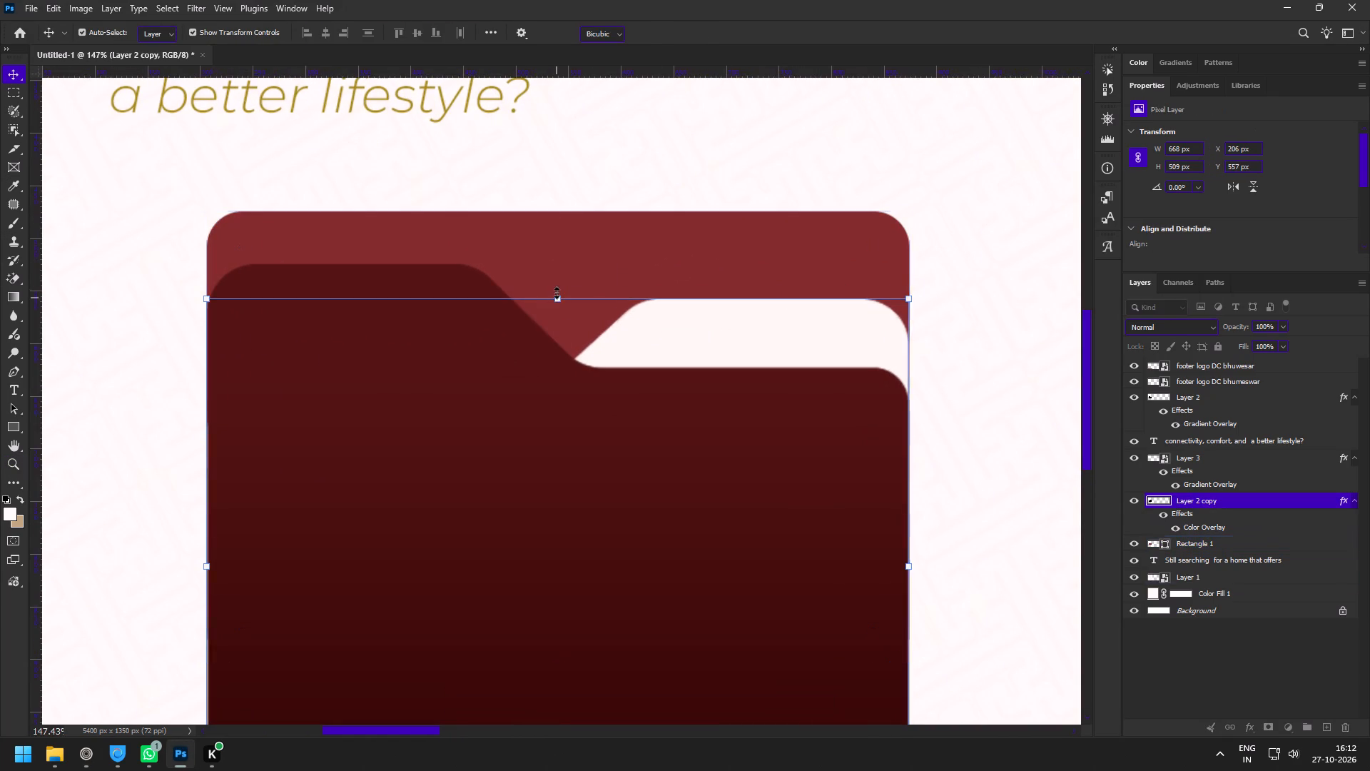
Stretch the pale folder shape on Layer 2 copy upward to a height of 525 px, keeping its width.
left_click_drag(557, 293, 556, 281)
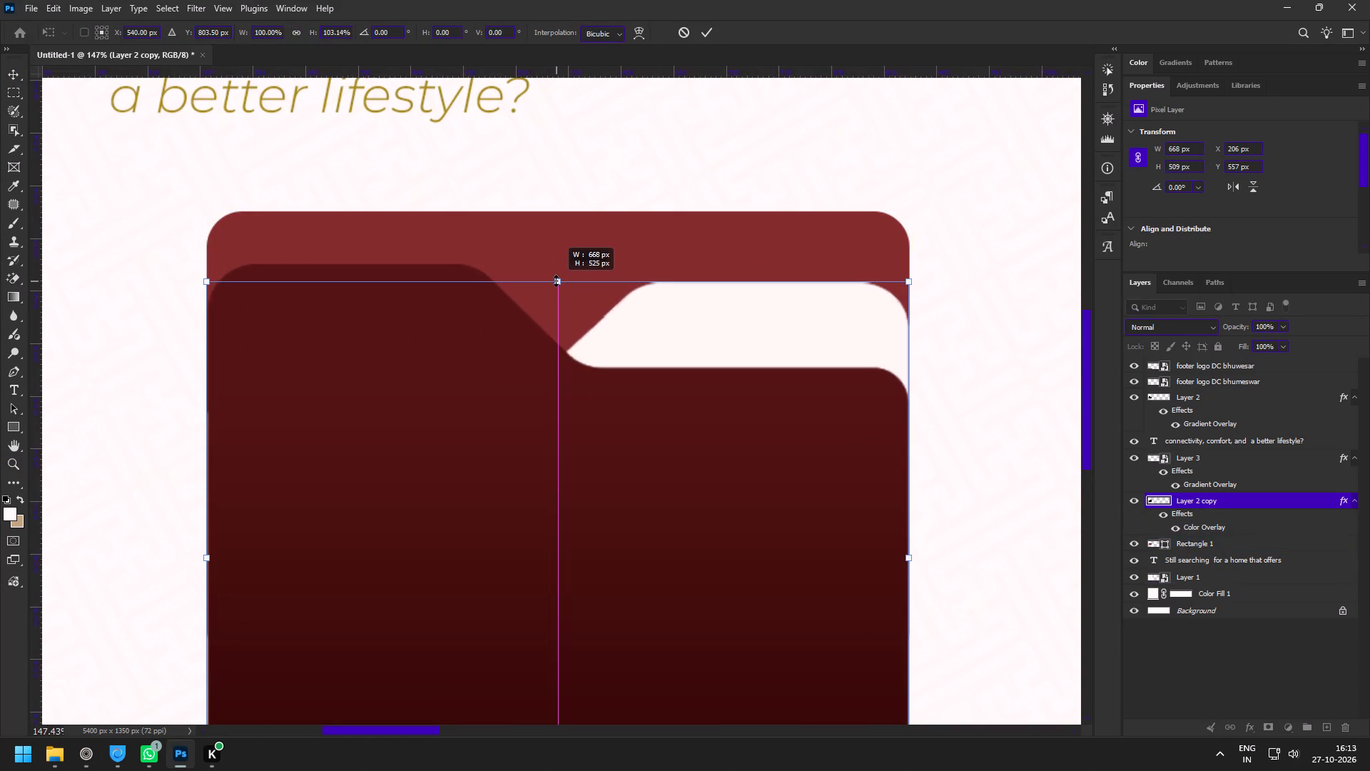
left_click_drag(556, 281, 555, 281)
left_click(704, 31)
Add the pasted text "Your search ends here." as a new text layer over the dark red folder front.
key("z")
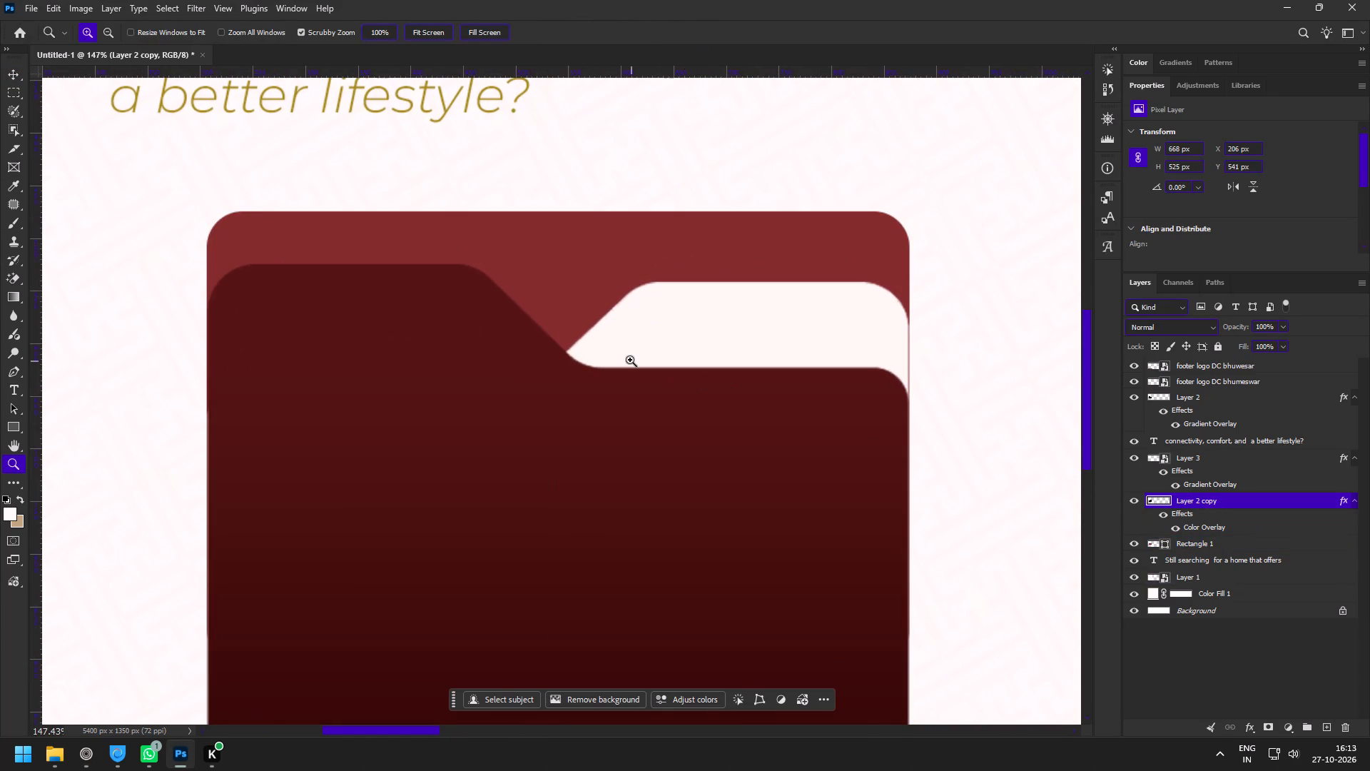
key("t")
left_click(439, 420)
key("ctrl+v")
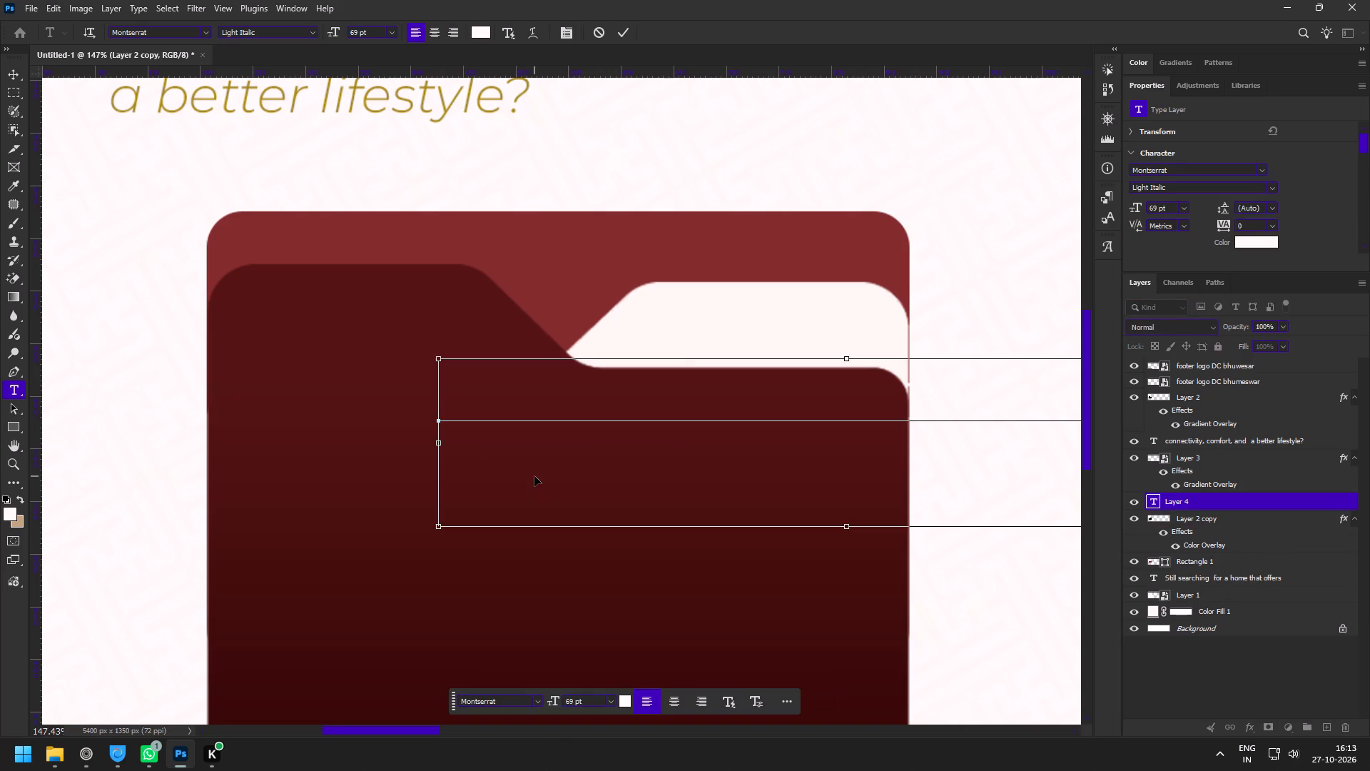
key("BackSpace")
key("ctrl+Return")
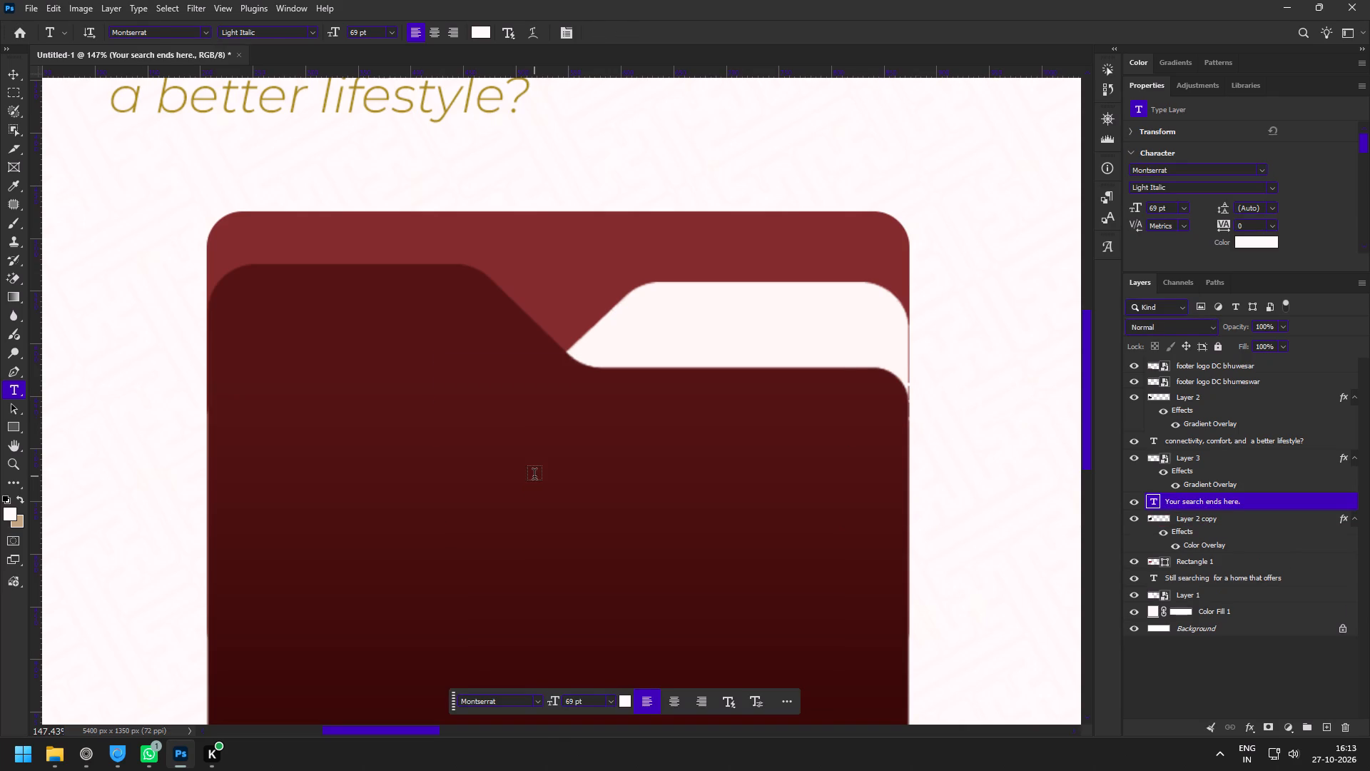
Bring the "Your search ends here." text layer to the top of the layer stack.
key("v")
left_click_drag(1197, 500, 1184, 353)
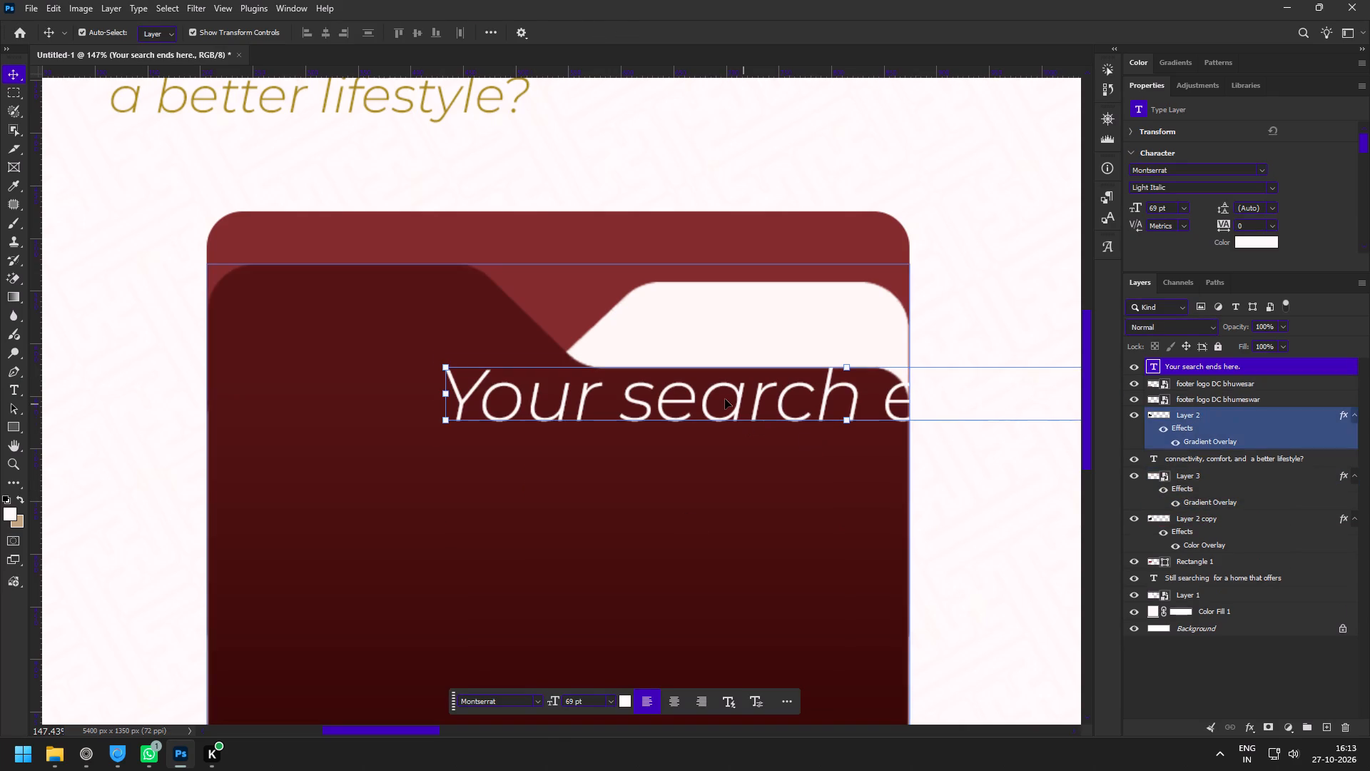
Recolour the "Your search ends here." text with the lighter red sampled from the folder's back panel.
key("i")
left_click(593, 264)
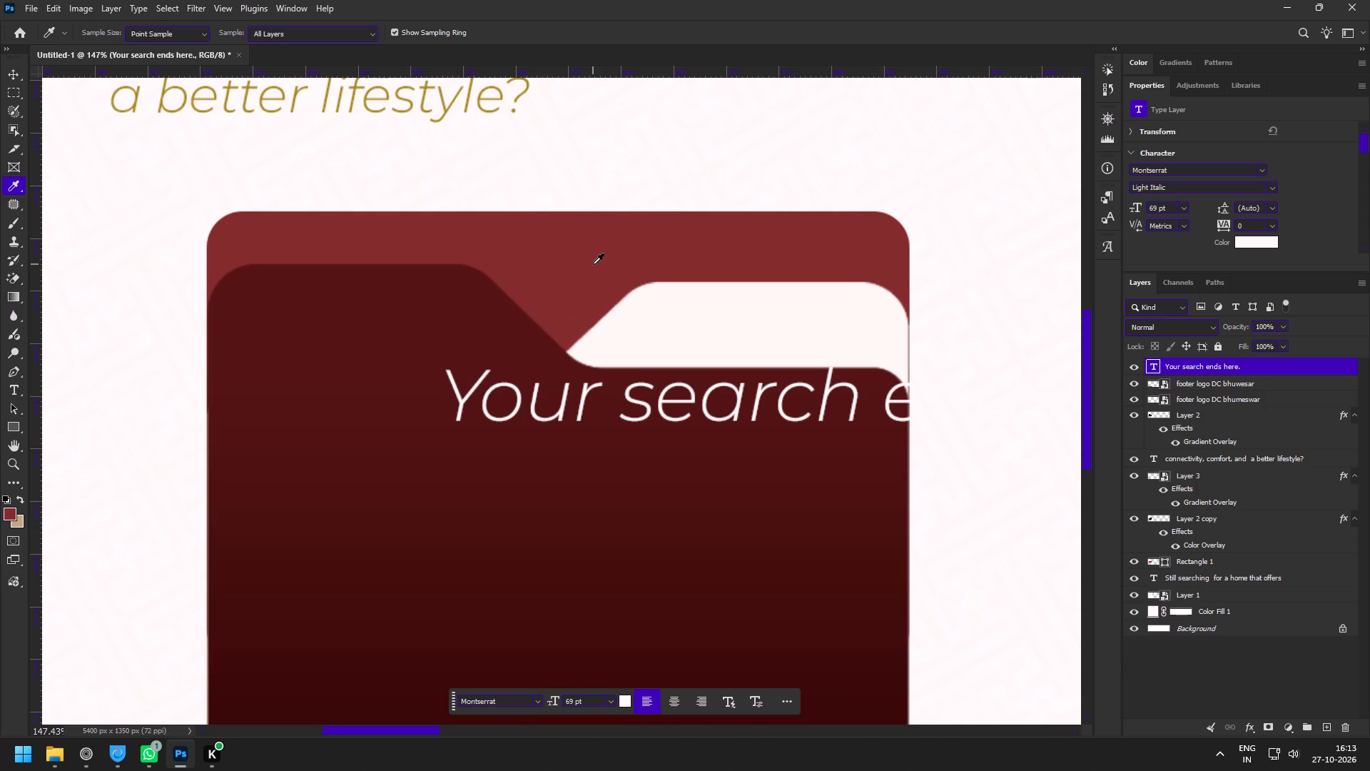
key("alt+BackSpace")
Scale the "Your search ends here." text down to about 47.27 pt and move it onto the pale paper tab.
key("v")
key("space")
key("space")
key("space")
key("space")
key("space")
left_click_drag(777, 395, 545, 351)
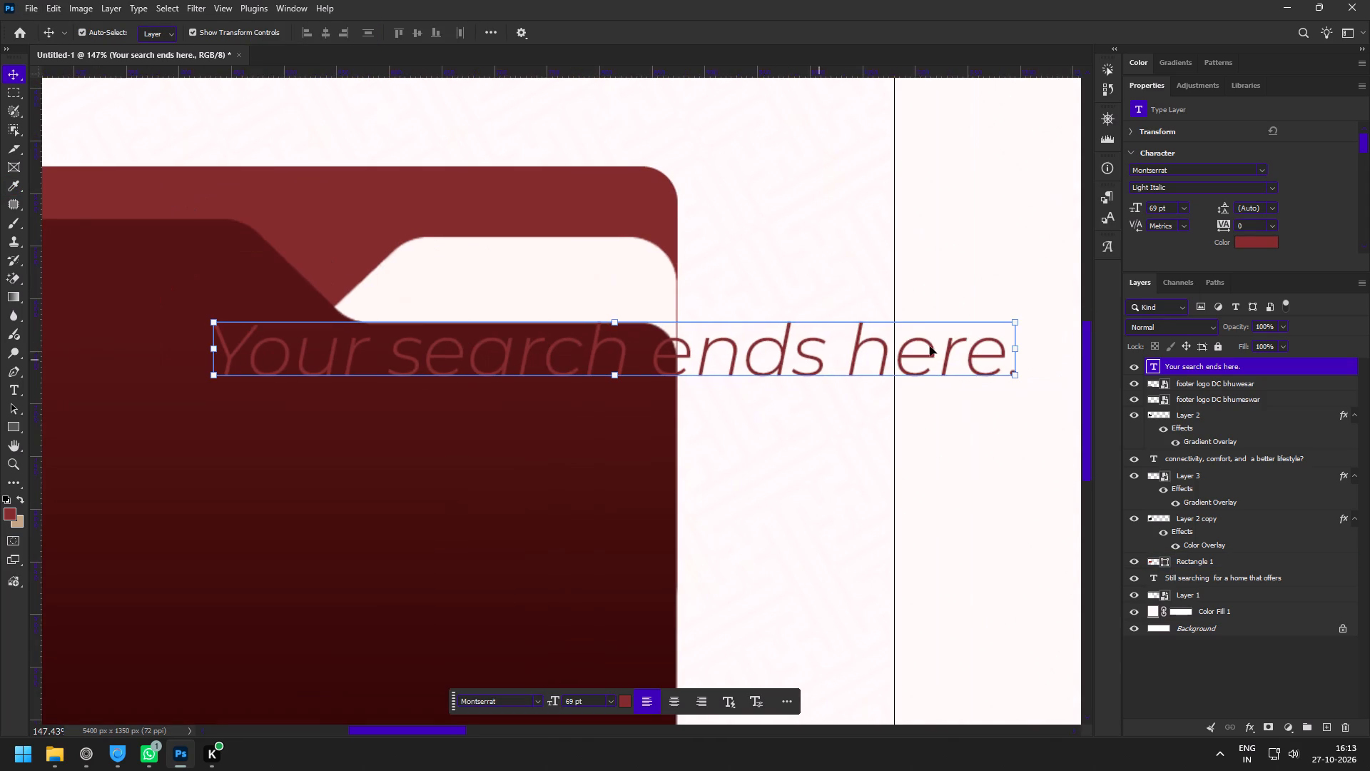
left_click(1017, 350)
left_click_drag(1025, 354, 763, 351)
left_click(702, 24)
left_click_drag(551, 343, 659, 275)
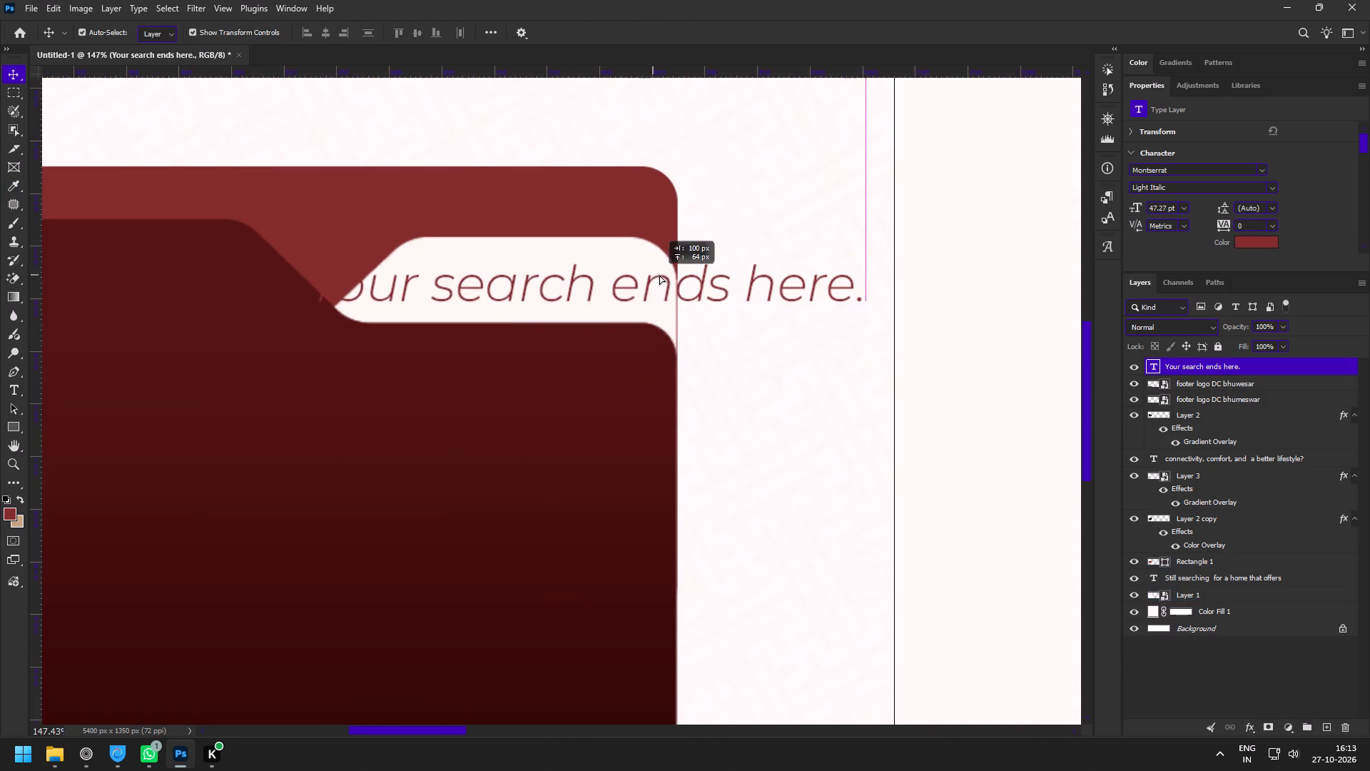
left_click_drag(659, 275, 662, 275)
Break the tab text into two lines after "search".
double_click(731, 278)
left_click(632, 288)
key("Return")
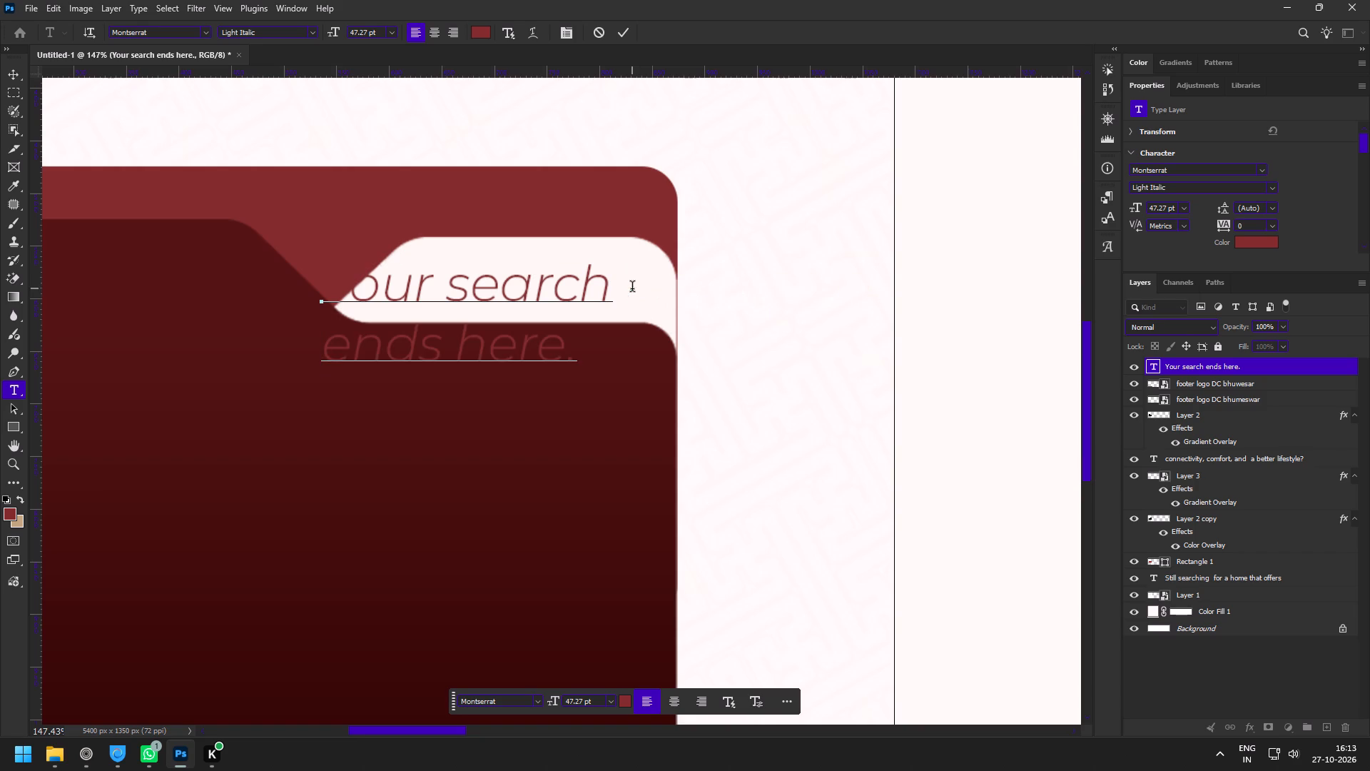
left_click(626, 28)
Scale the two-line text down to about 30.43 pt and fit it within the pale paper tab.
key("z")
left_click_drag(465, 219, 490, 248)
key("v")
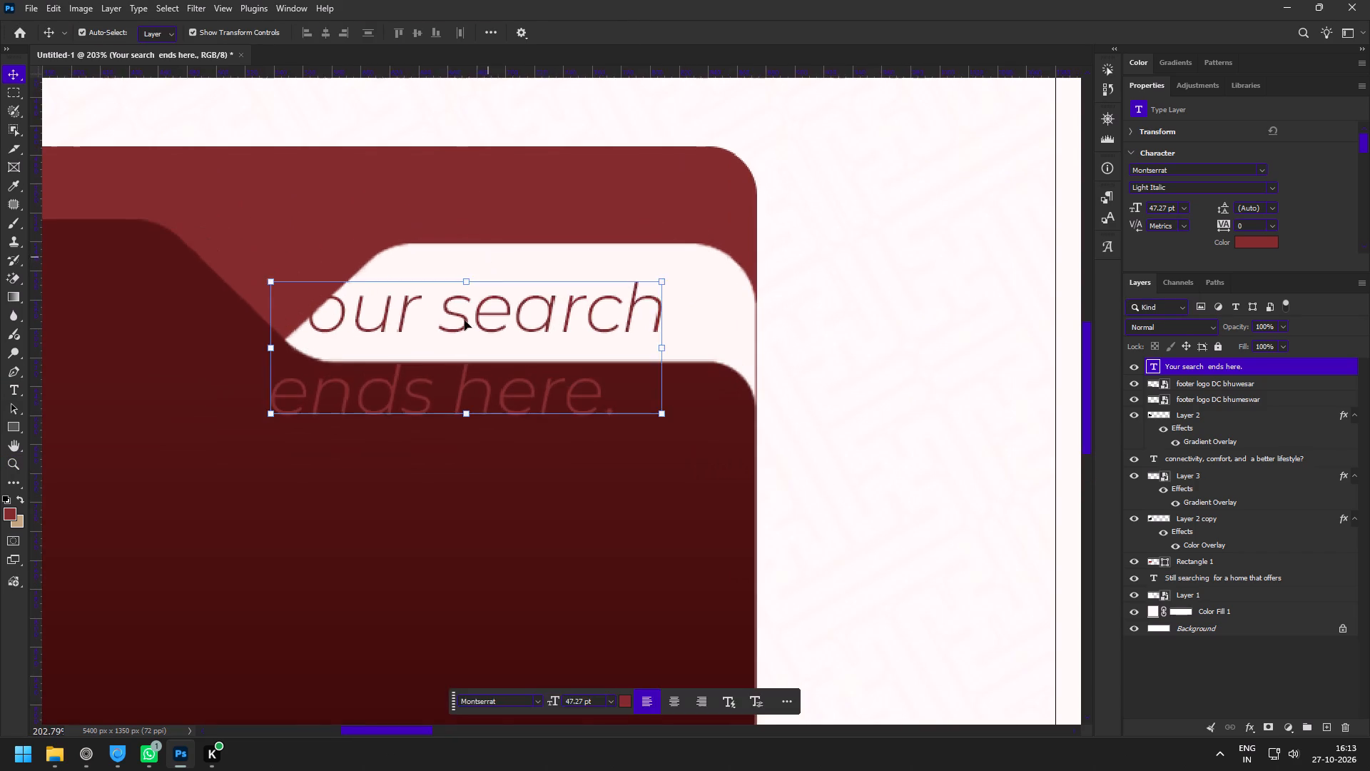
left_click_drag(452, 347, 539, 307)
left_click(751, 373)
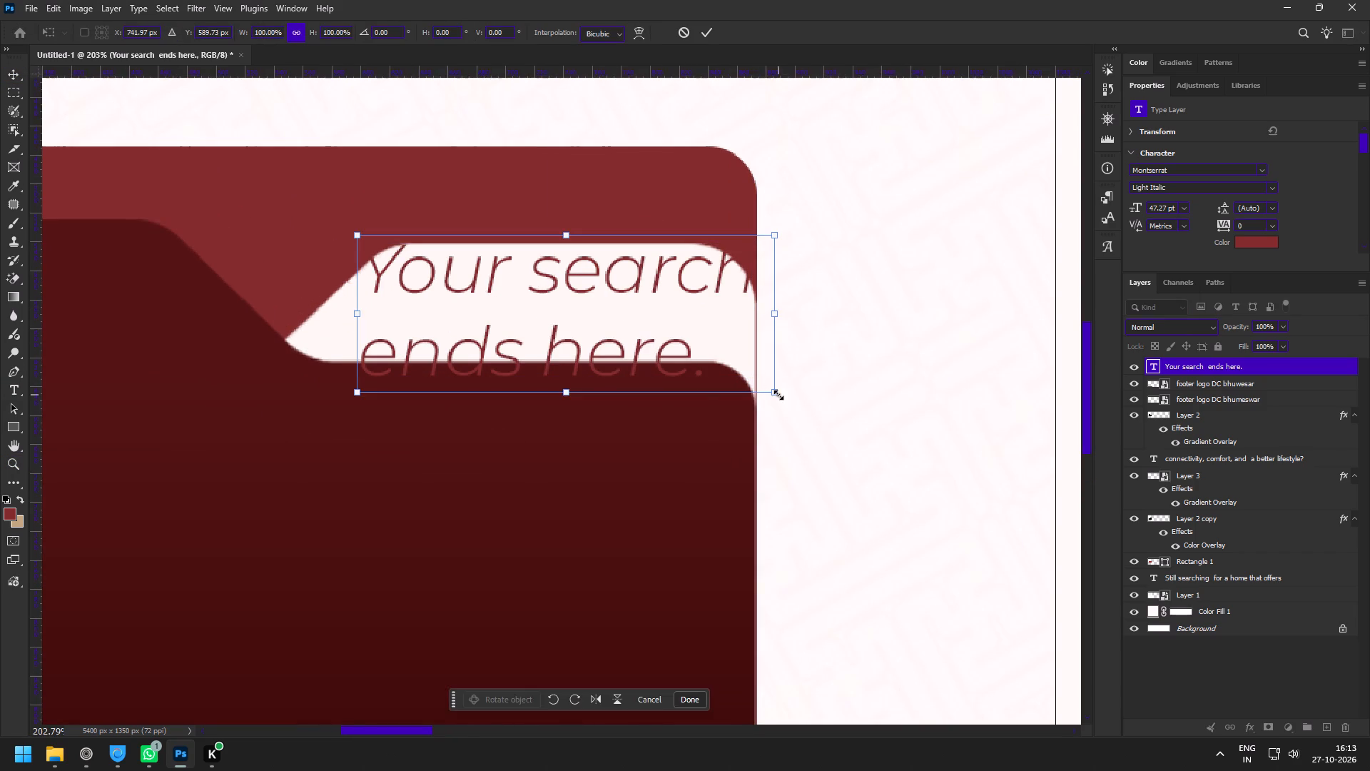
left_click_drag(778, 395, 633, 328)
left_click_drag(549, 281, 590, 300)
left_click(706, 26)
Cut the "ends here." line out of the tab text, leaving "Your search" on its own line.
key("z")
left_click_drag(421, 270, 447, 298)
key("v")
double_click(536, 335)
left_click_drag(392, 366, 973, 371)
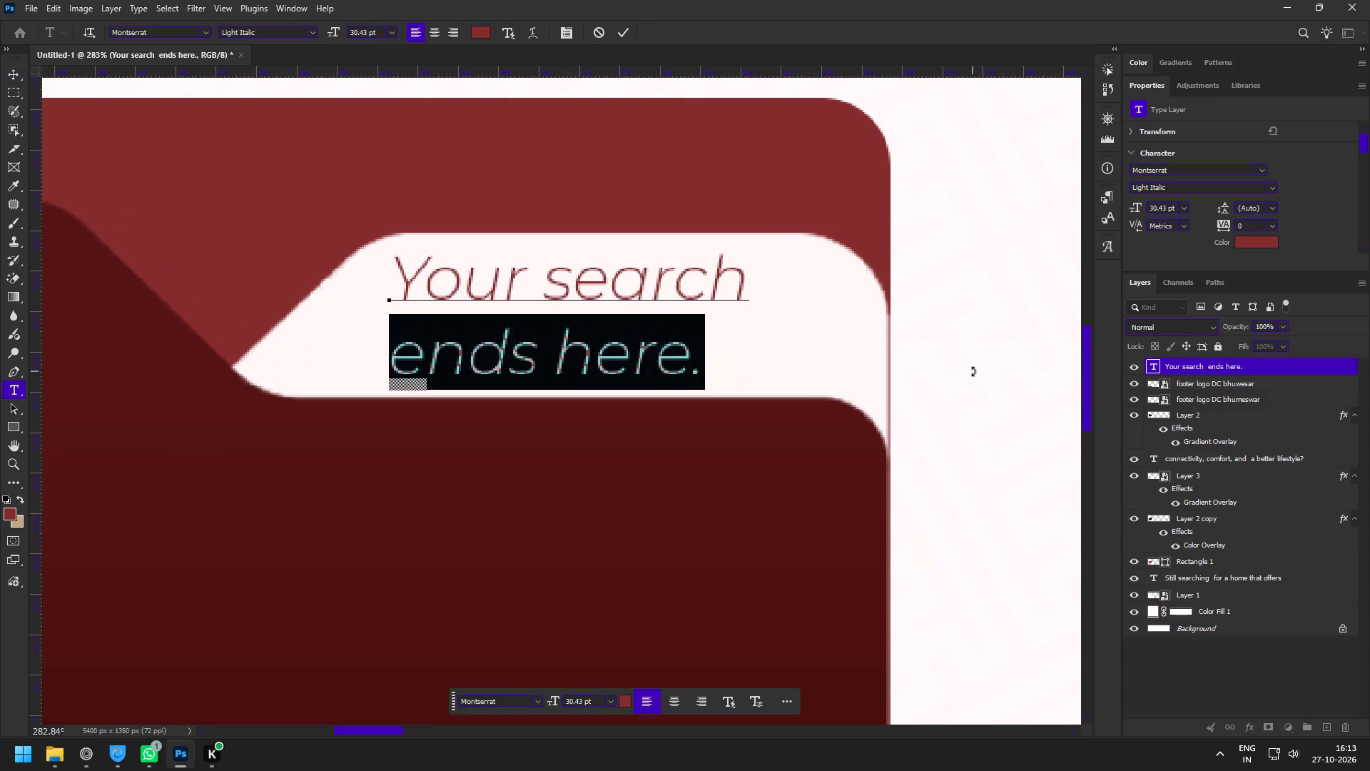
key("ctrl+x")
key("BackSpace")
key("ctrl+Return")
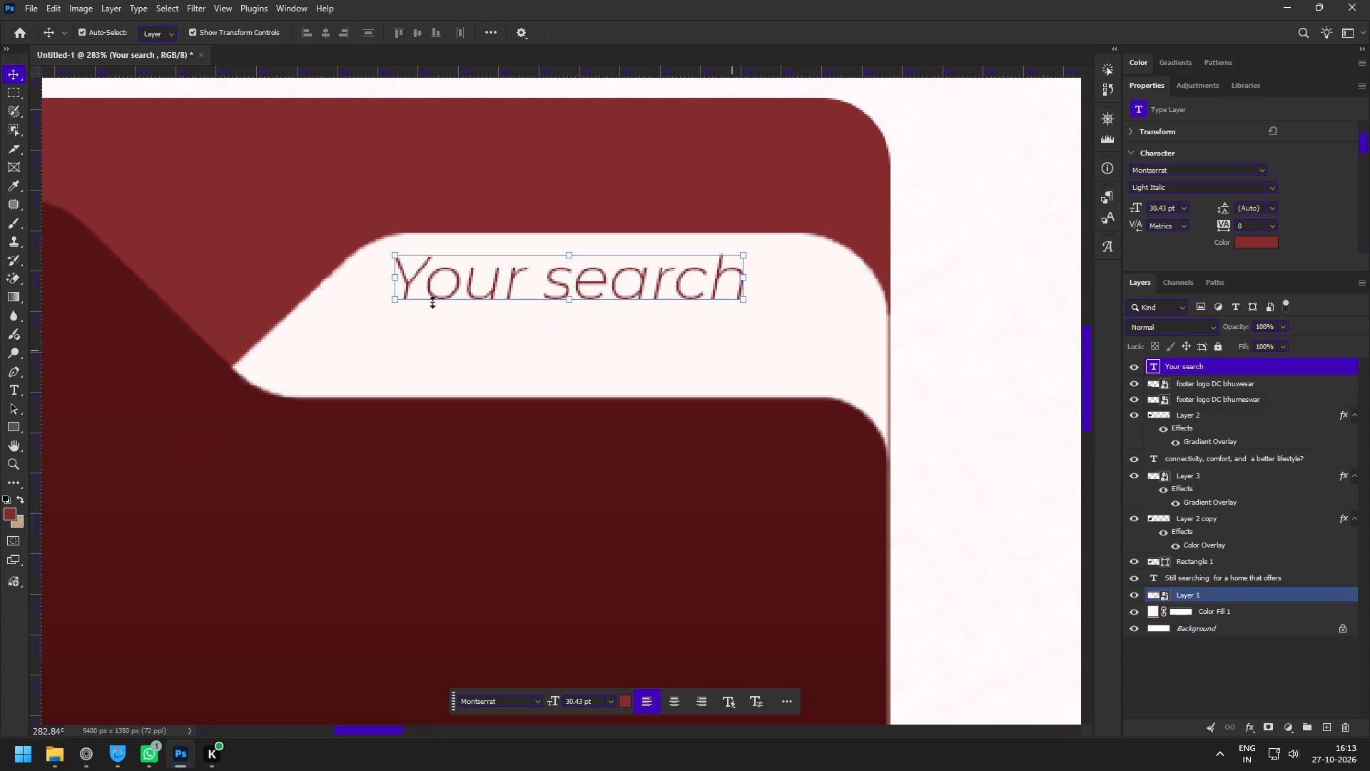
Duplicate the "Your search" text just below itself and replace the copy's wording with "ends here.".
left_click_drag(506, 284, 511, 332, "alt")
double_click(511, 332)
key("ctrl+v")
key("ctrl+Return")
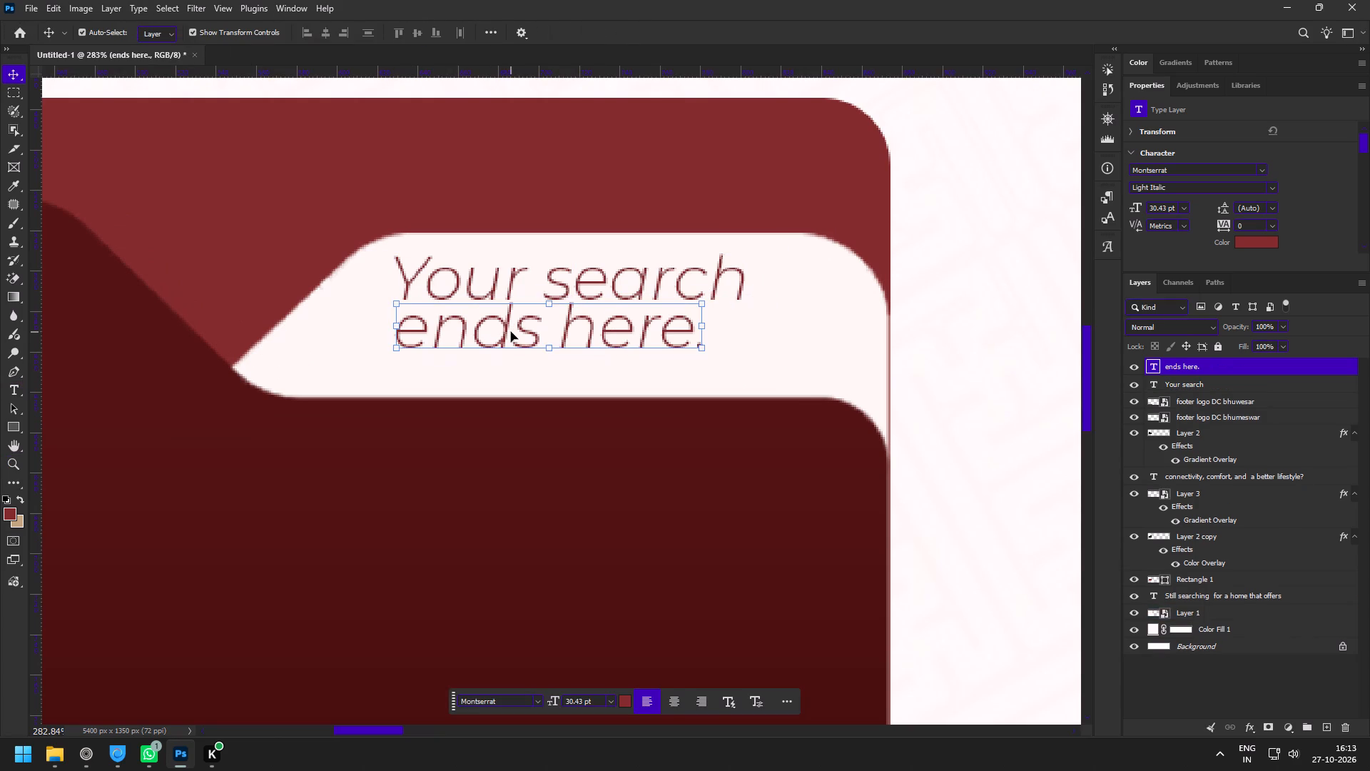
Offset the "ends here." line to the right and slightly down, staggering it beneath "Your search".
left_click_drag(524, 332, 592, 343)
left_click_drag(610, 341, 614, 347)
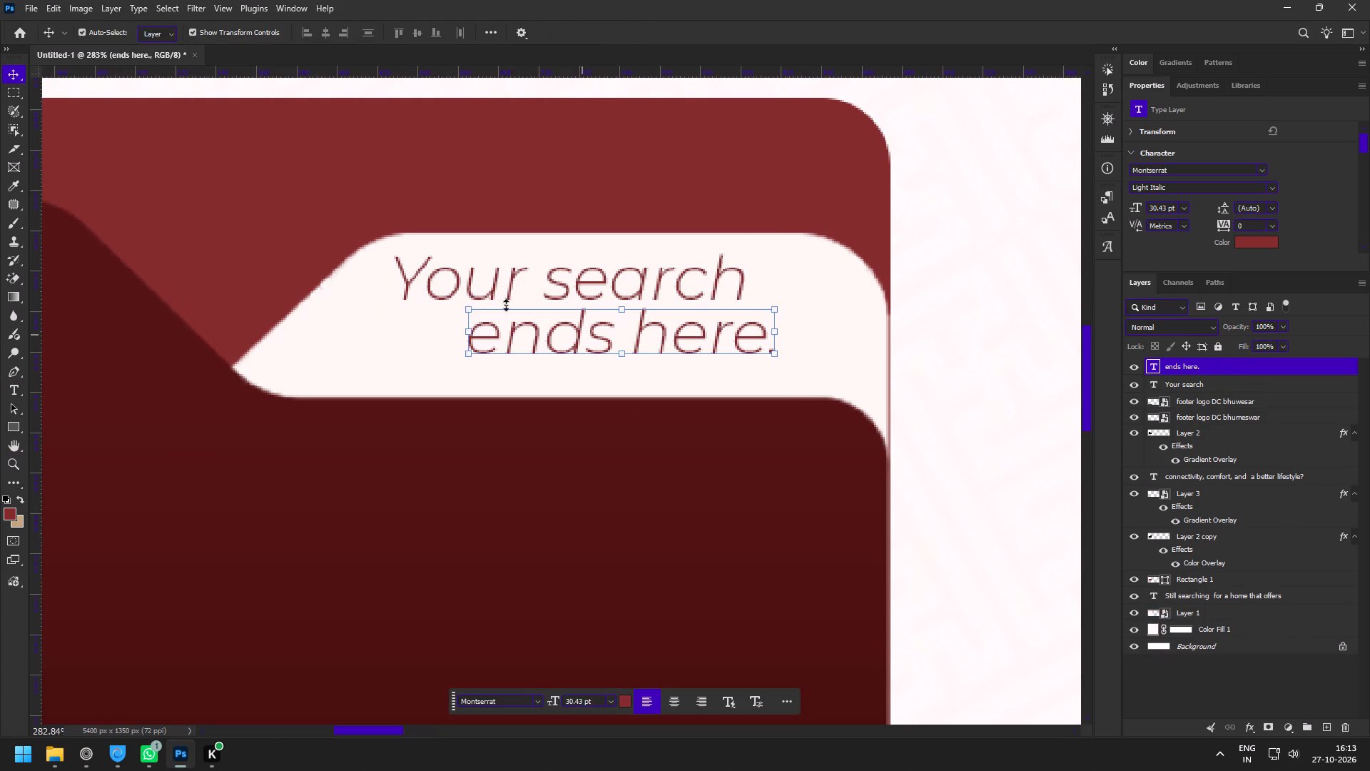
Select both tab text lines and nudge them slightly down together within the pale paper tab.
left_click(426, 287, "shift")
left_click_drag(511, 281, 517, 294)
Set the font style of the "Your search" and "ends here." text to Medium Italic.
key("z")
left_click_drag(736, 468, 643, 425)
key("space")
key("space")
key("space")
key("space")
key("space")
key("space")
left_click_drag(565, 500, 595, 341)
left_click_drag(746, 354, 783, 398)
key("v")
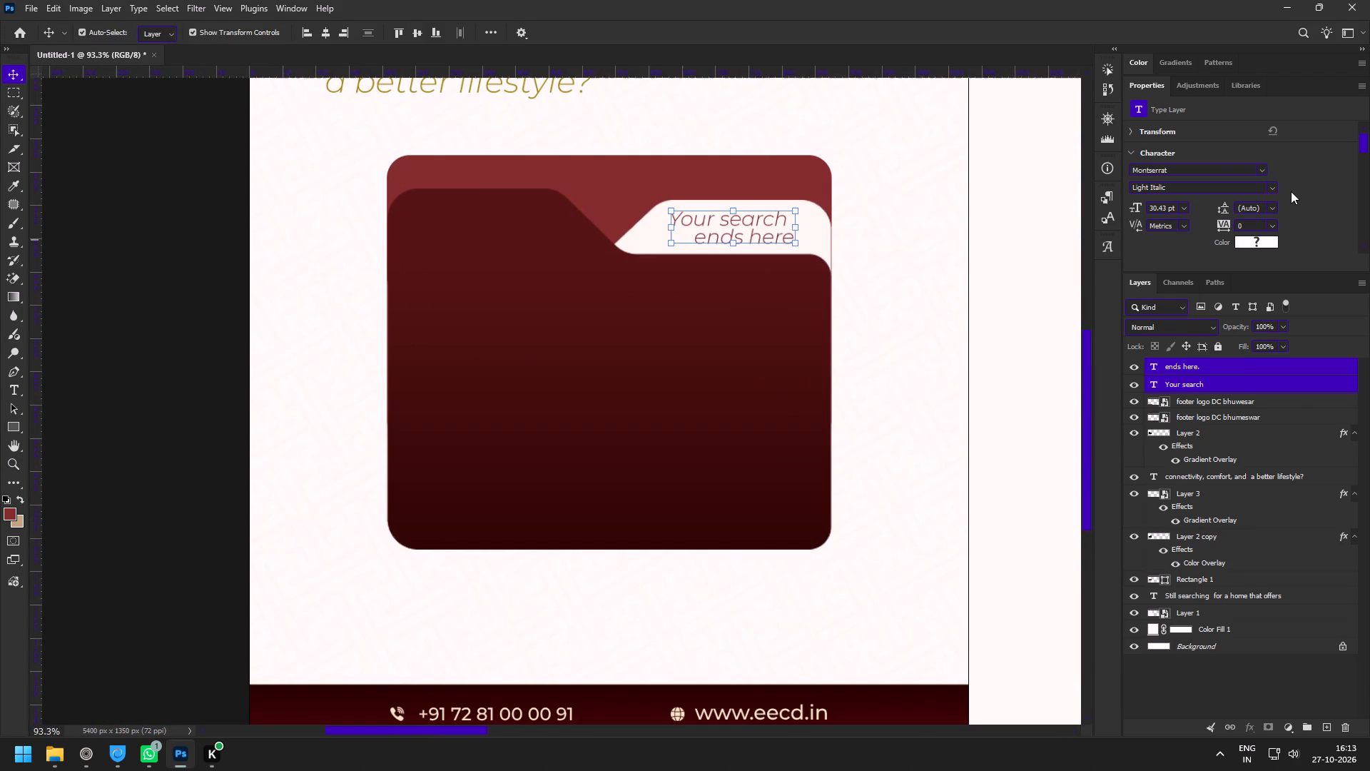
left_click(1275, 186)
left_click(1212, 365)
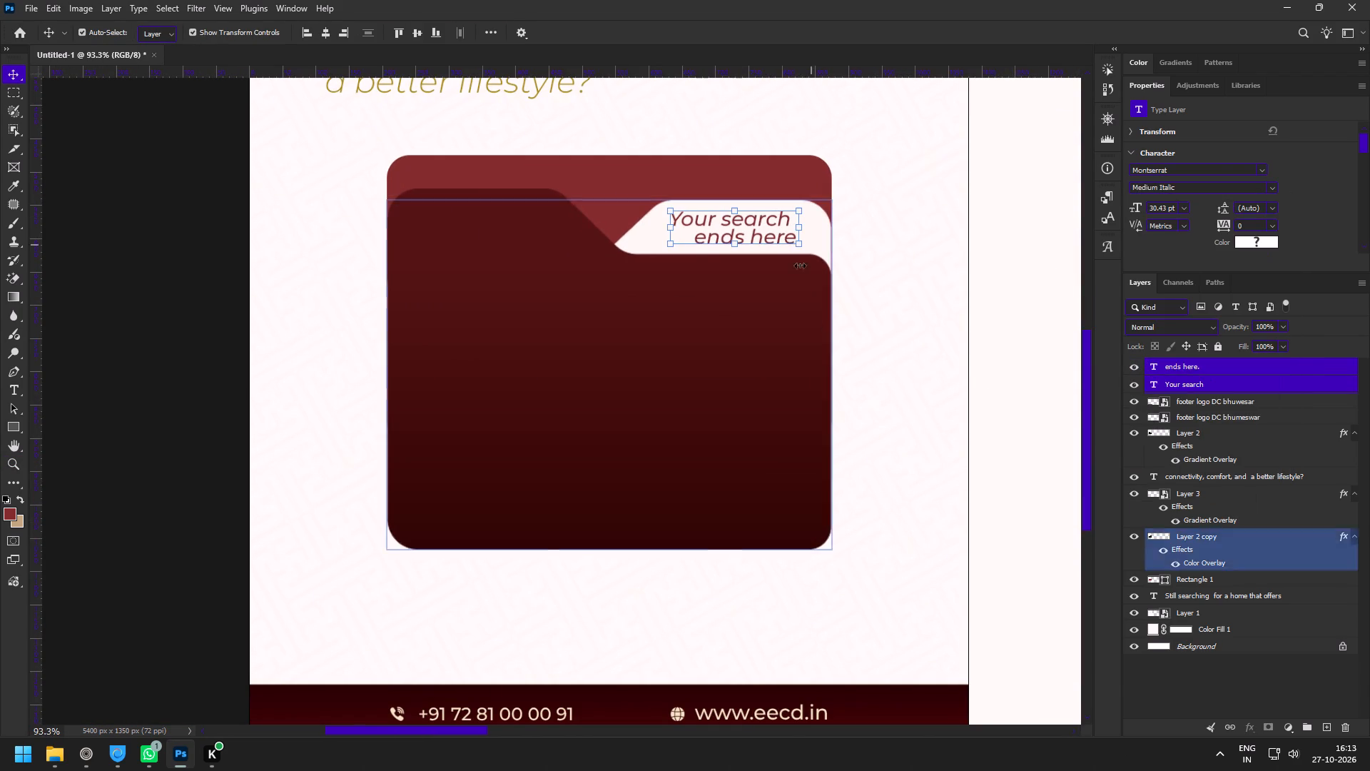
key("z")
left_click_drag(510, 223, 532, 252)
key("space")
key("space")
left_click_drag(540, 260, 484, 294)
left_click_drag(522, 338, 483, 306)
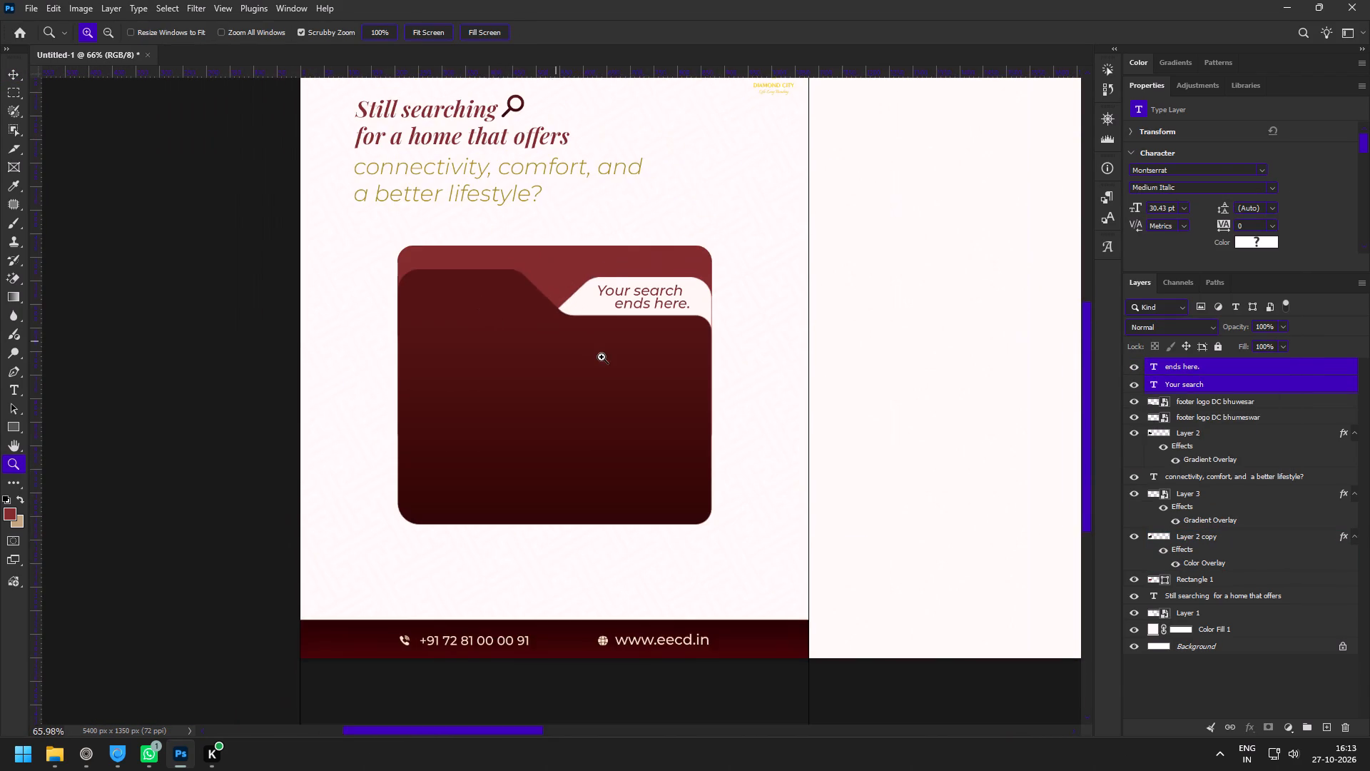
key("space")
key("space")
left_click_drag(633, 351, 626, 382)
Copy the line "Welcome to Diamond City, Phulnakhara." from Slide 1 of the Diamond city content document in the Zen browser.
left_click(92, 770)
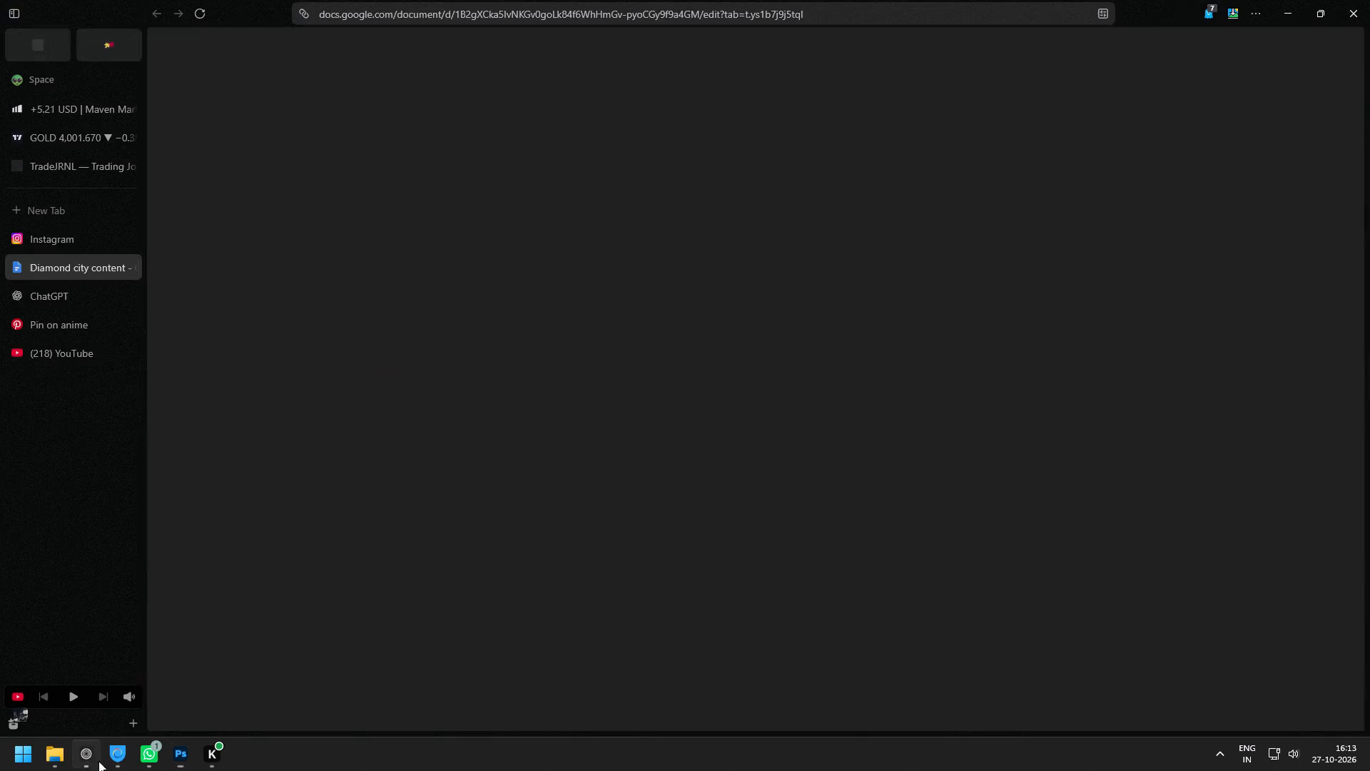
left_click_drag(510, 313, 657, 313)
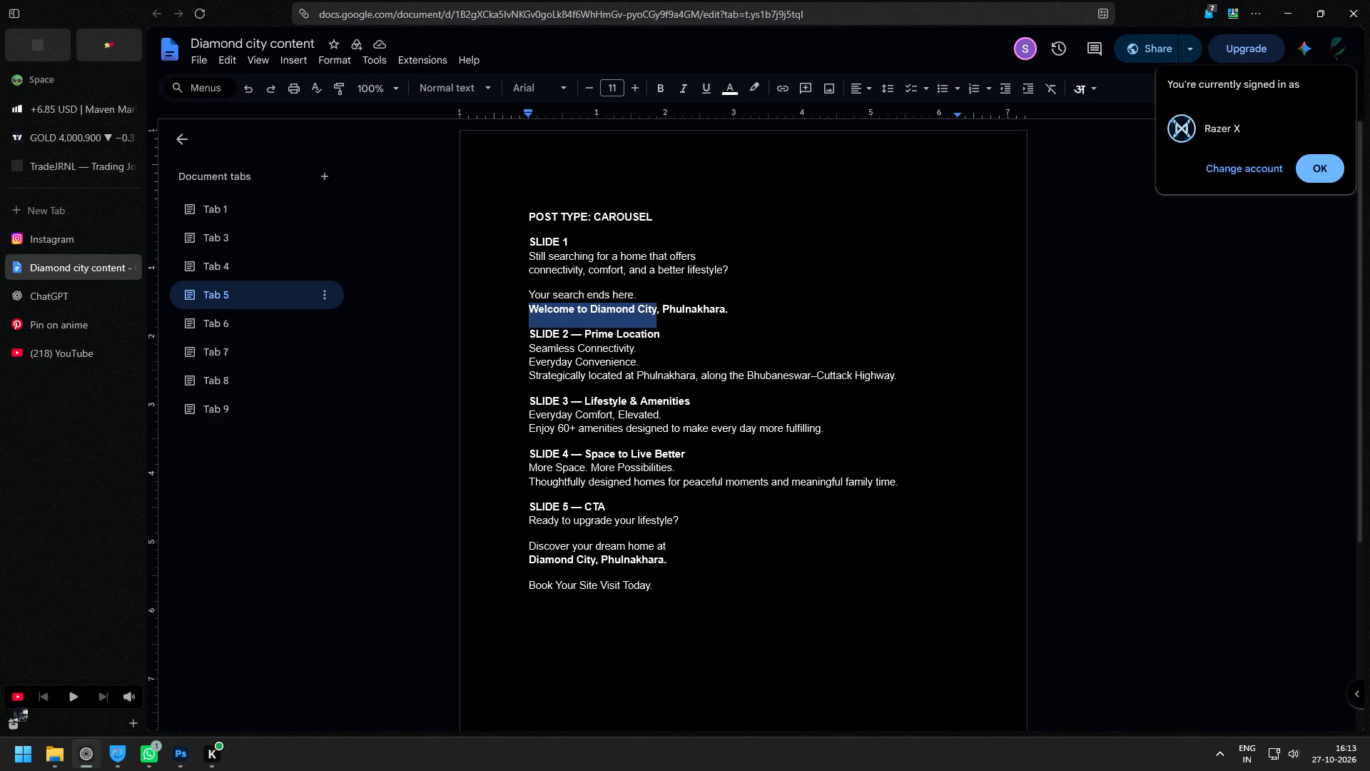
left_click_drag(657, 313, 771, 313)
key("ctrl+c")
In Photoshop, duplicate the "Your search" text onto the dark folder front and recolour the copy white.
left_click(188, 753)
key("z")
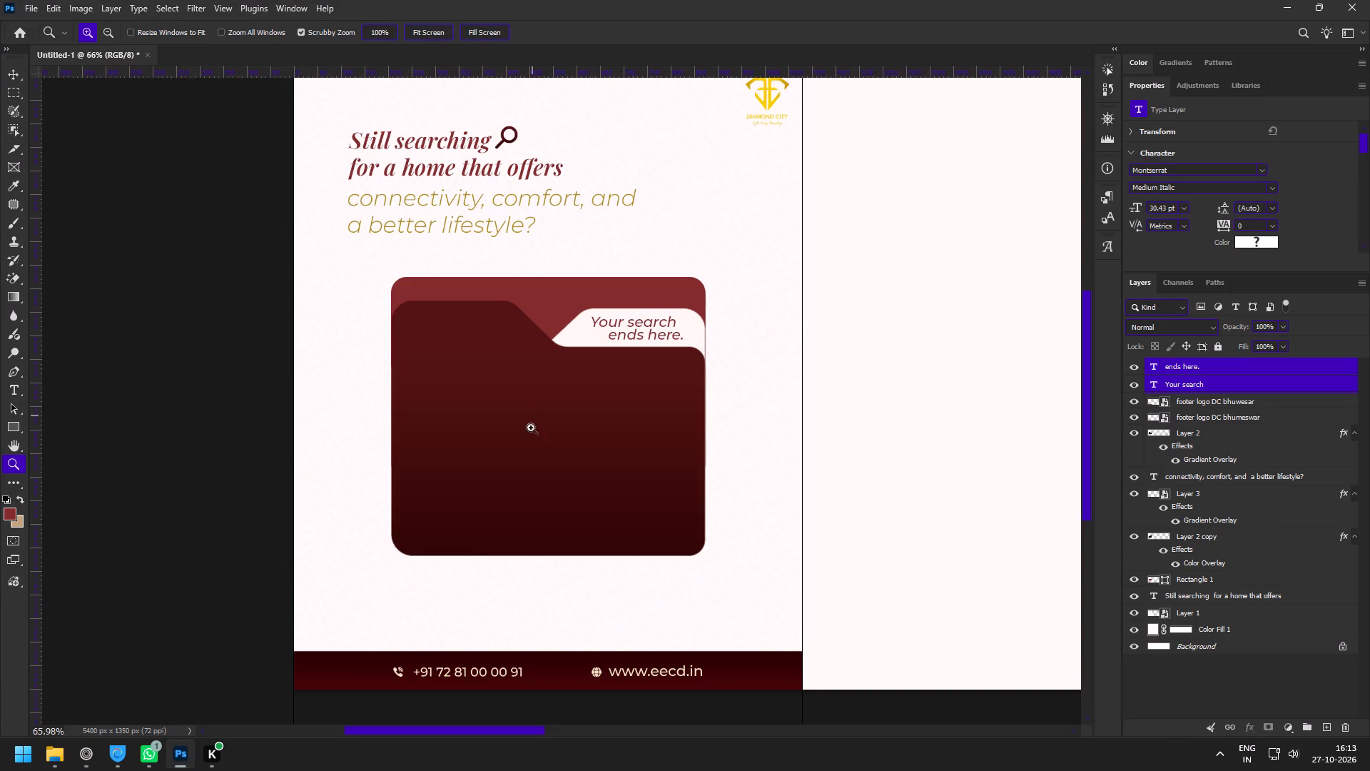
left_click_drag(518, 408, 539, 428)
key("v")
left_click(846, 241)
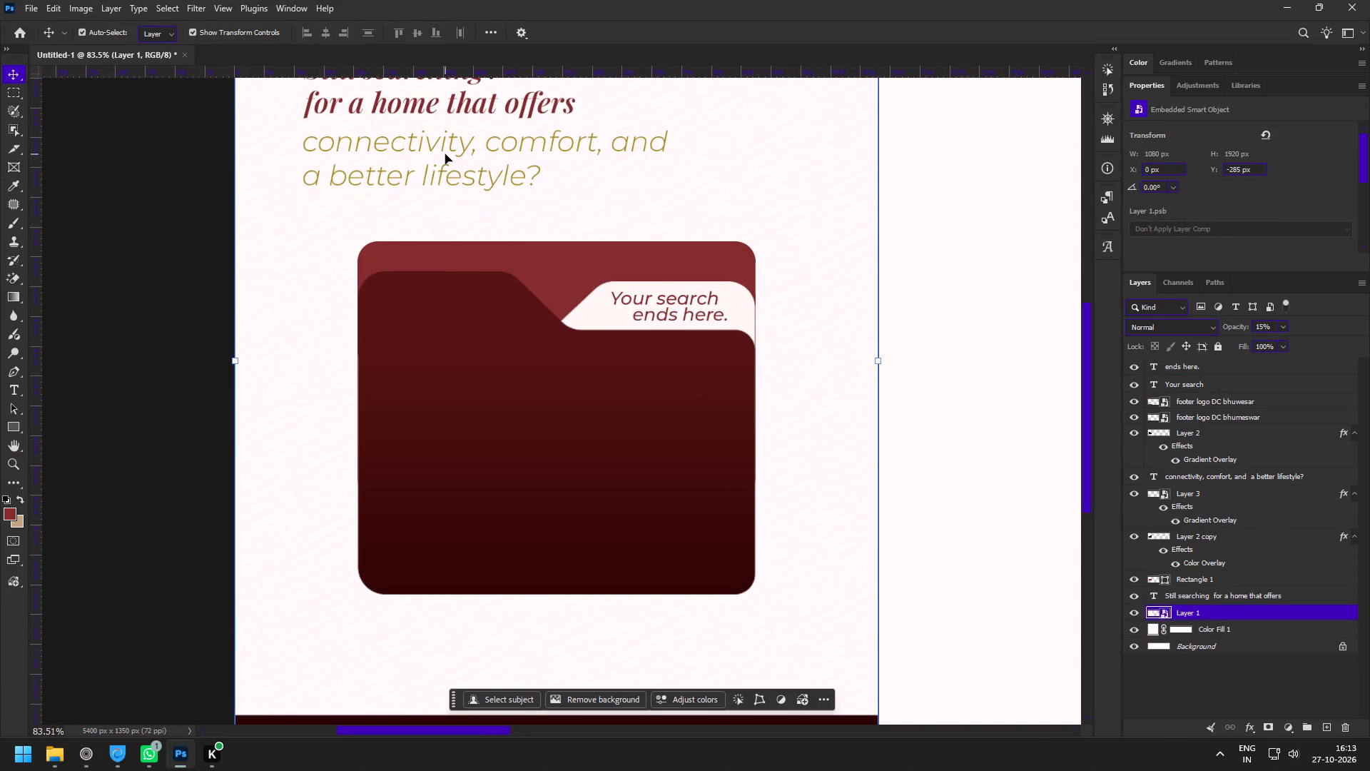
left_click(672, 296)
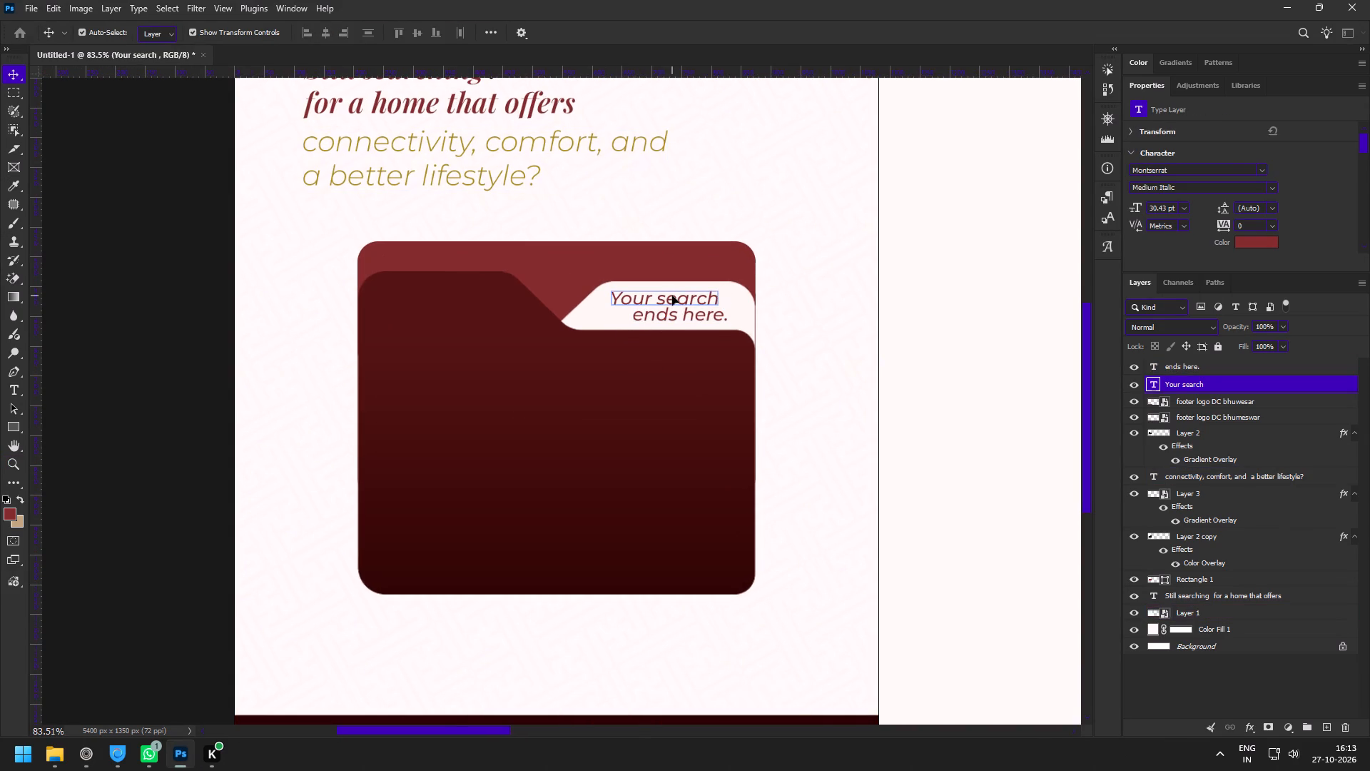
left_click_drag(692, 296, 594, 435, "alt")
left_click(1242, 248)
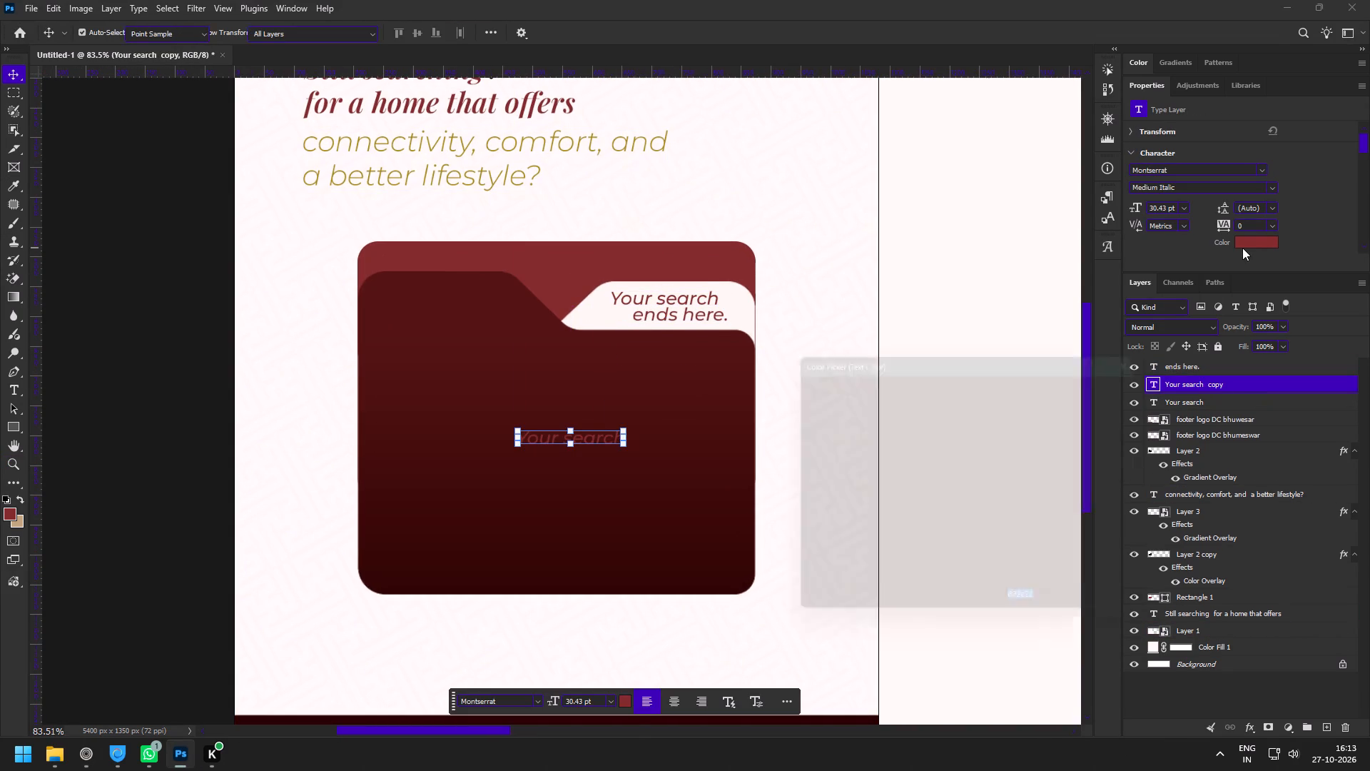
left_click_drag(859, 477, 778, 355)
left_click(1102, 382)
Shift the white "Your search" copy slightly up and left and set its font to Playfair Display SemiBold Italic.
key("z")
left_click_drag(563, 450, 587, 473)
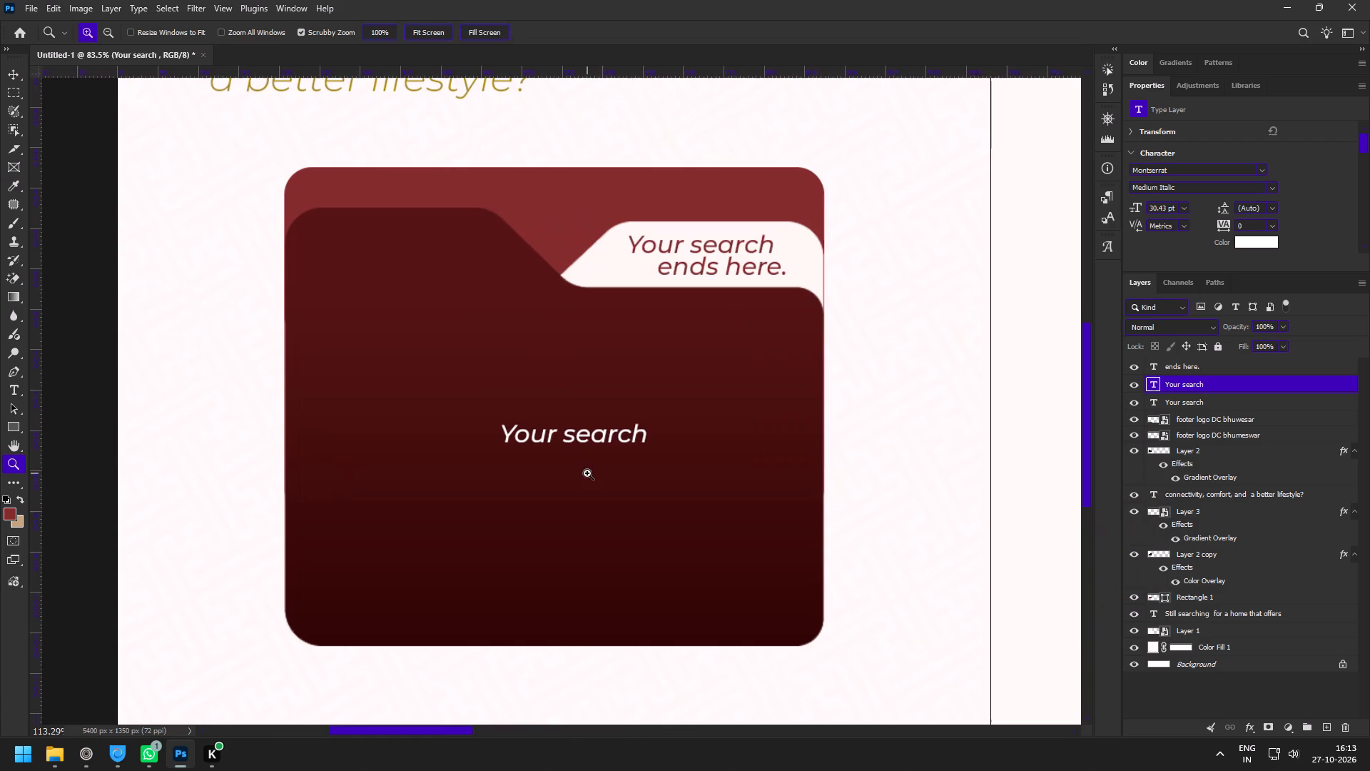
key("v")
left_click_drag(599, 435, 581, 429)
left_click(1266, 163)
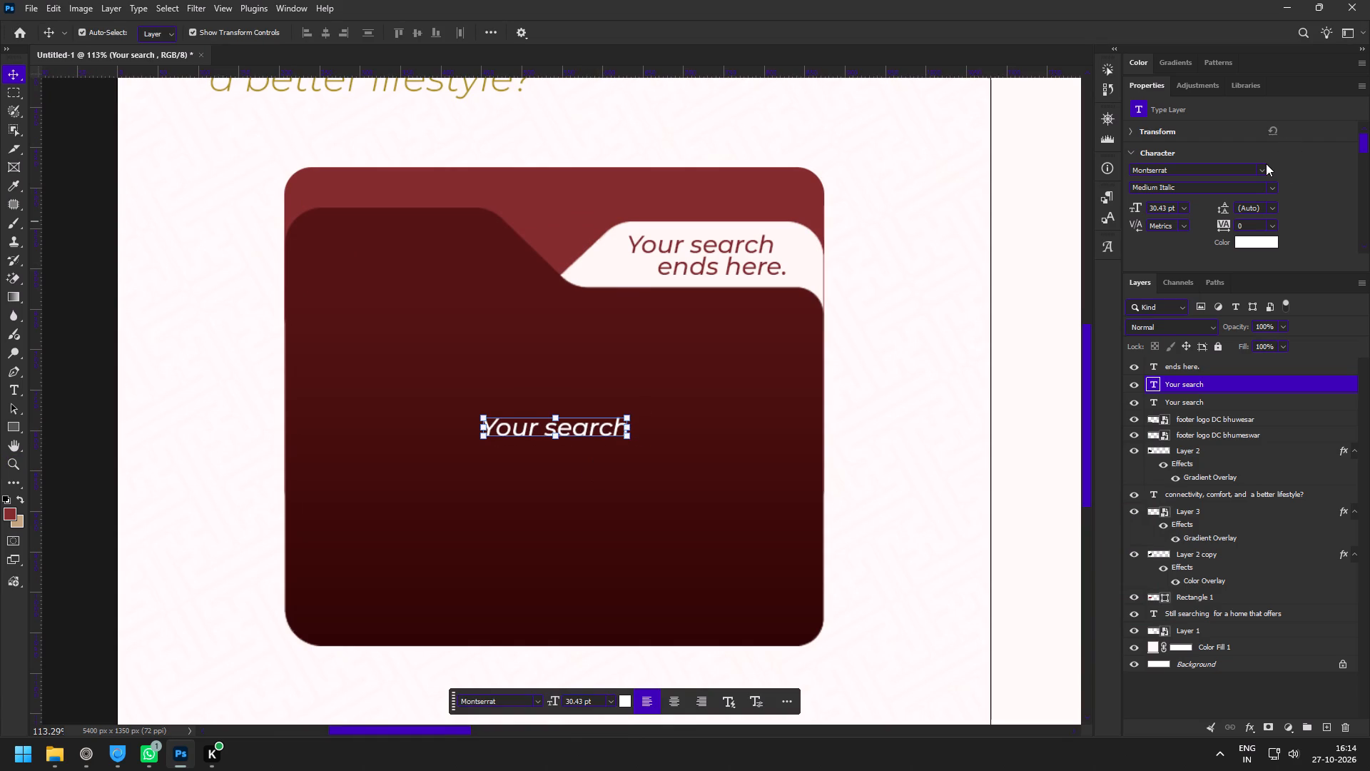
left_click(1266, 163)
left_click(1262, 168)
left_click(1095, 266)
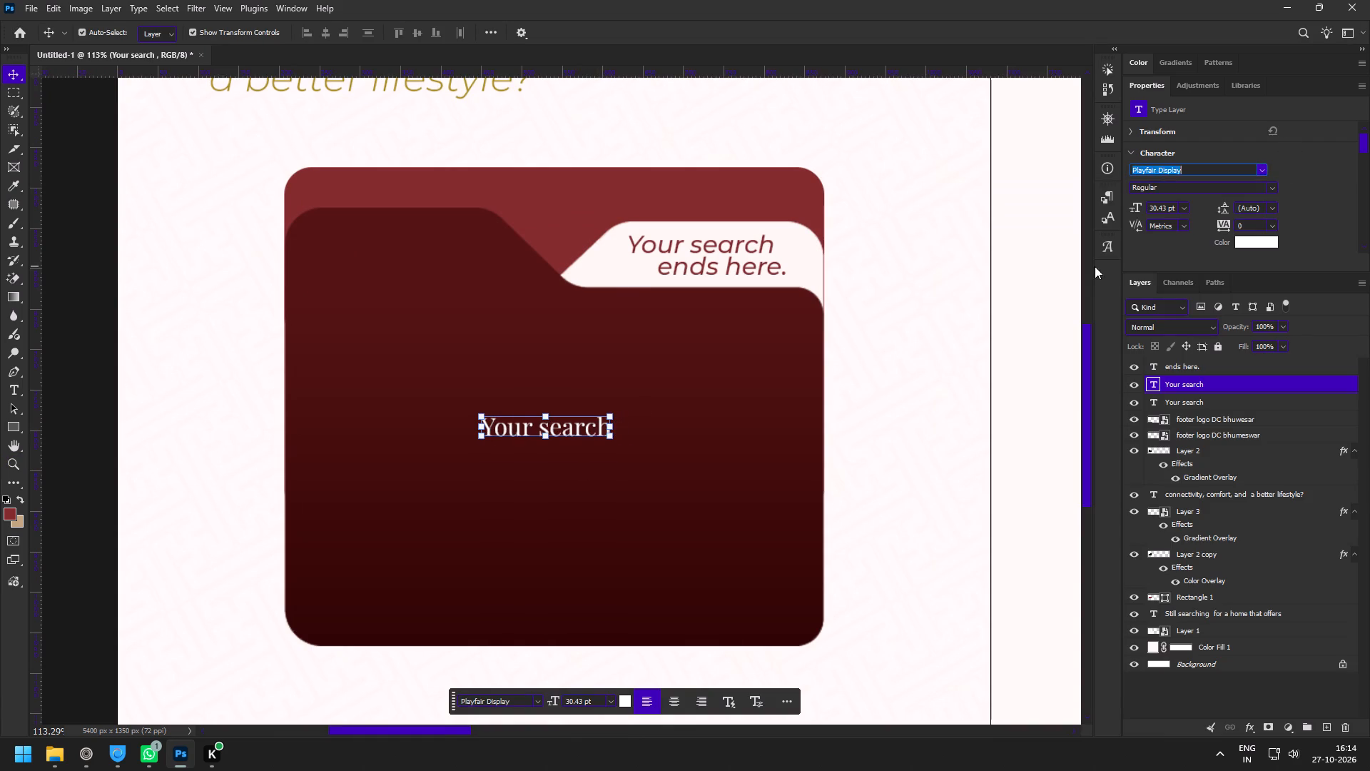
left_click(1274, 188)
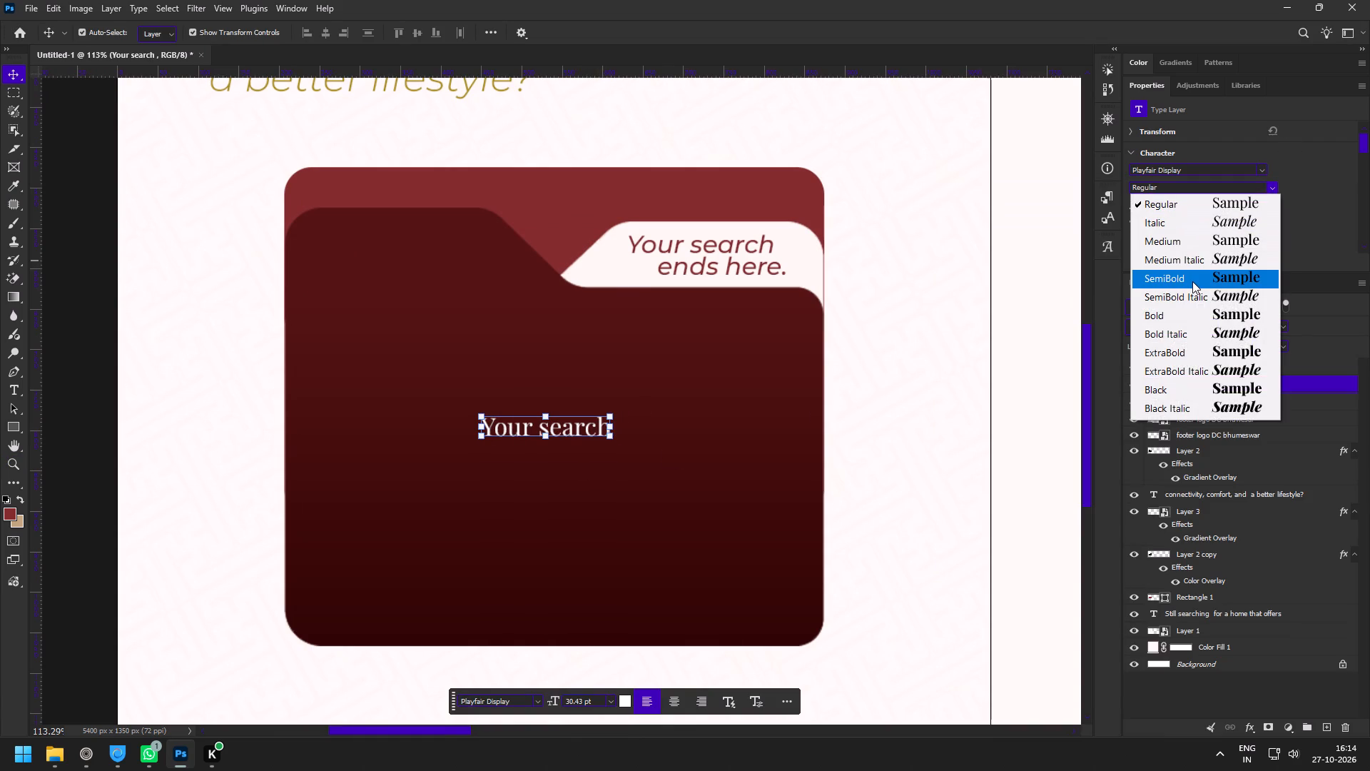
left_click(1207, 297)
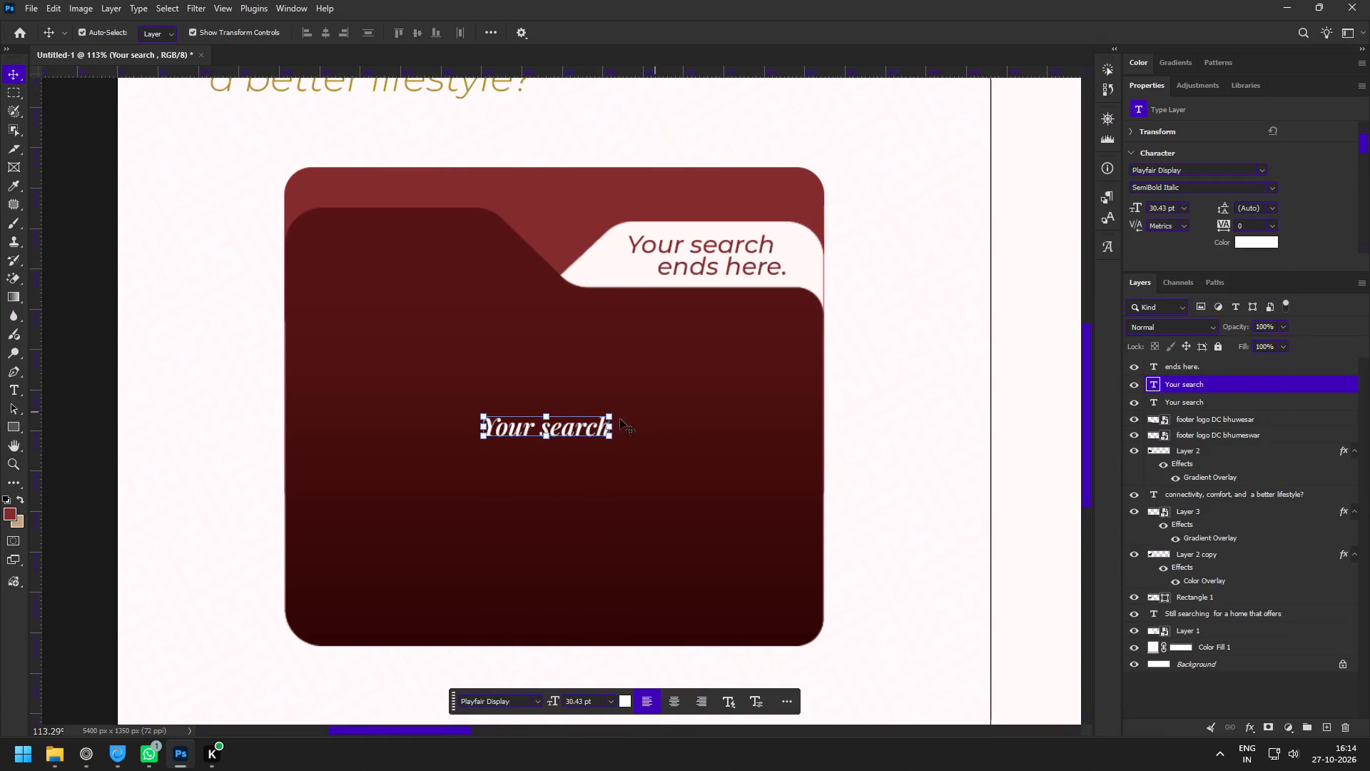
Replace the white copy's wording with "Welcome to Diamond City, Phulnakhara." and move it up and left within the folder front.
double_click(568, 423)
key("ctrl+v")
key("BackSpace")
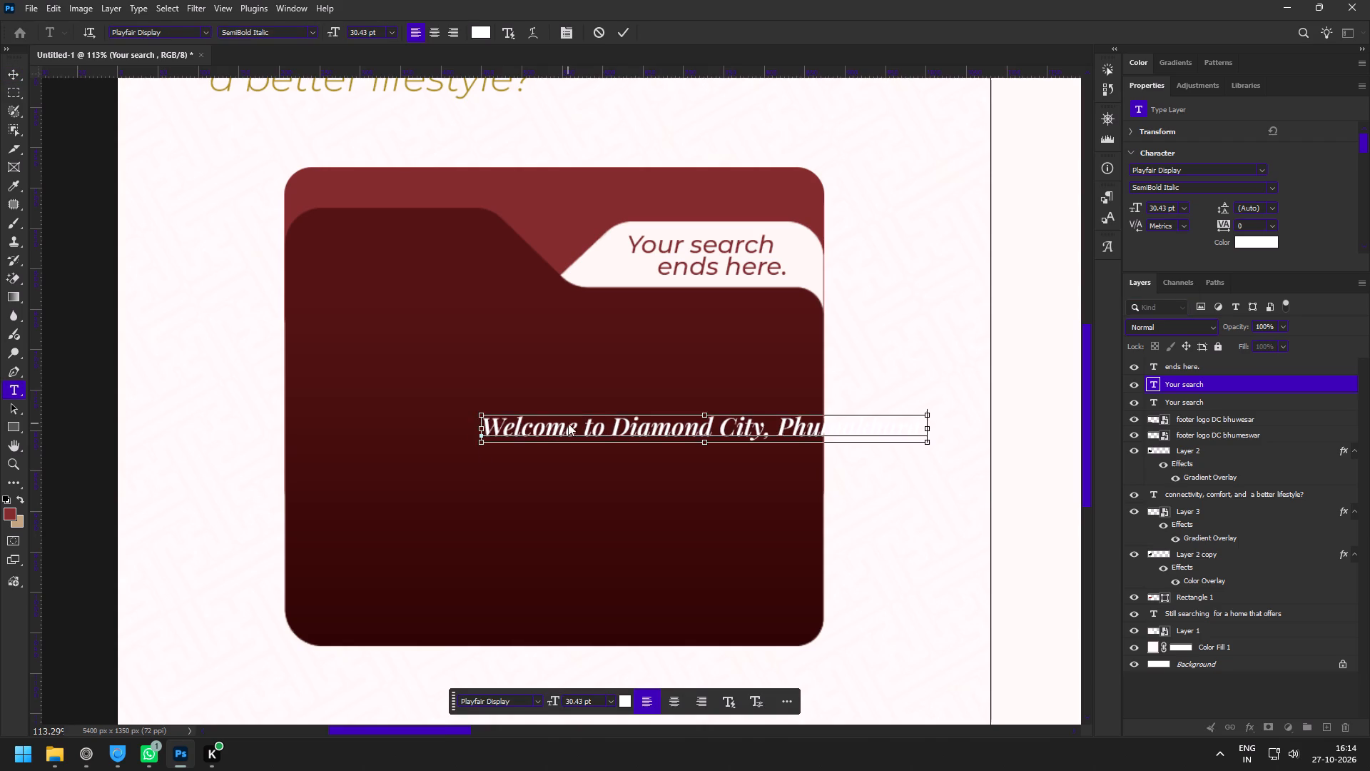
key("ctrl+Return")
left_click_drag(573, 422, 437, 343)
Split "Welcome to" out of the welcome line into its own text layer above "Diamond City, Phulnakhara.".
double_click(485, 342)
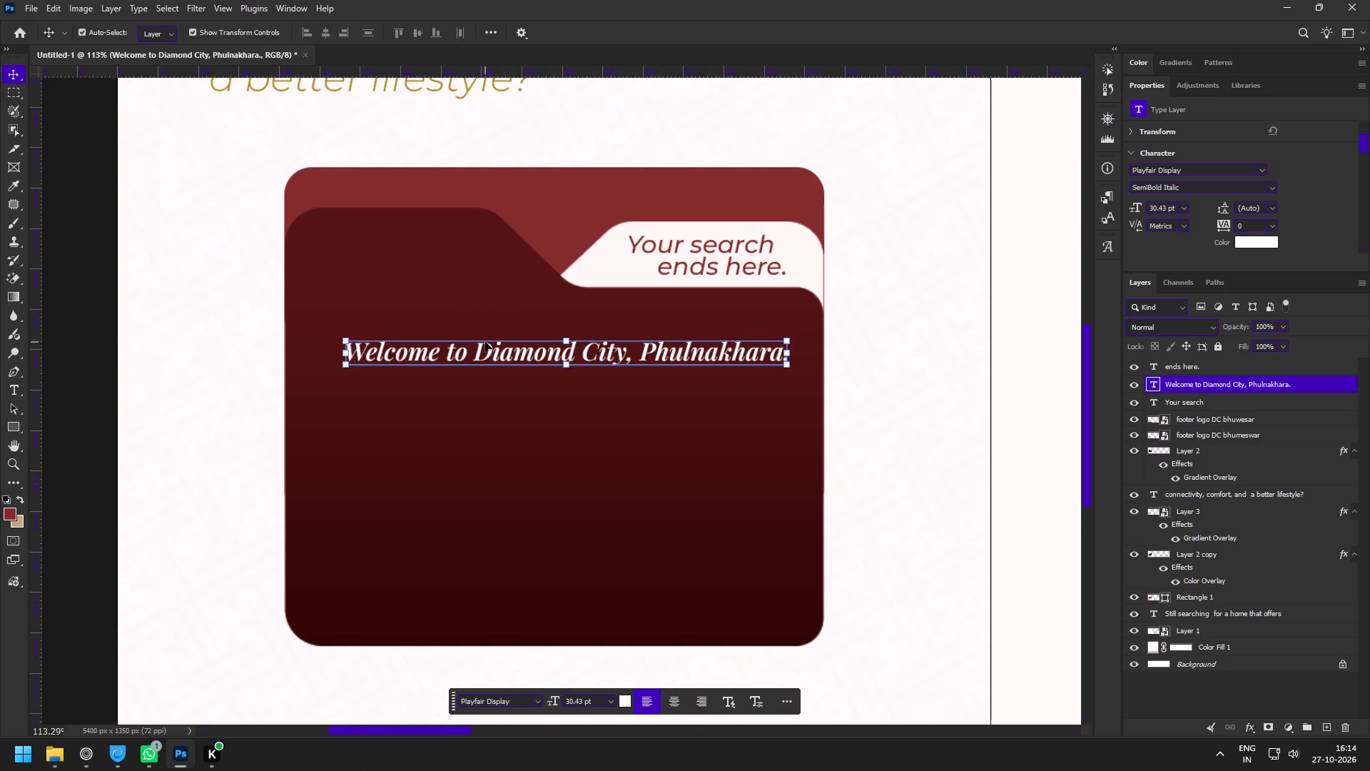
left_click_drag(473, 357, 161, 371)
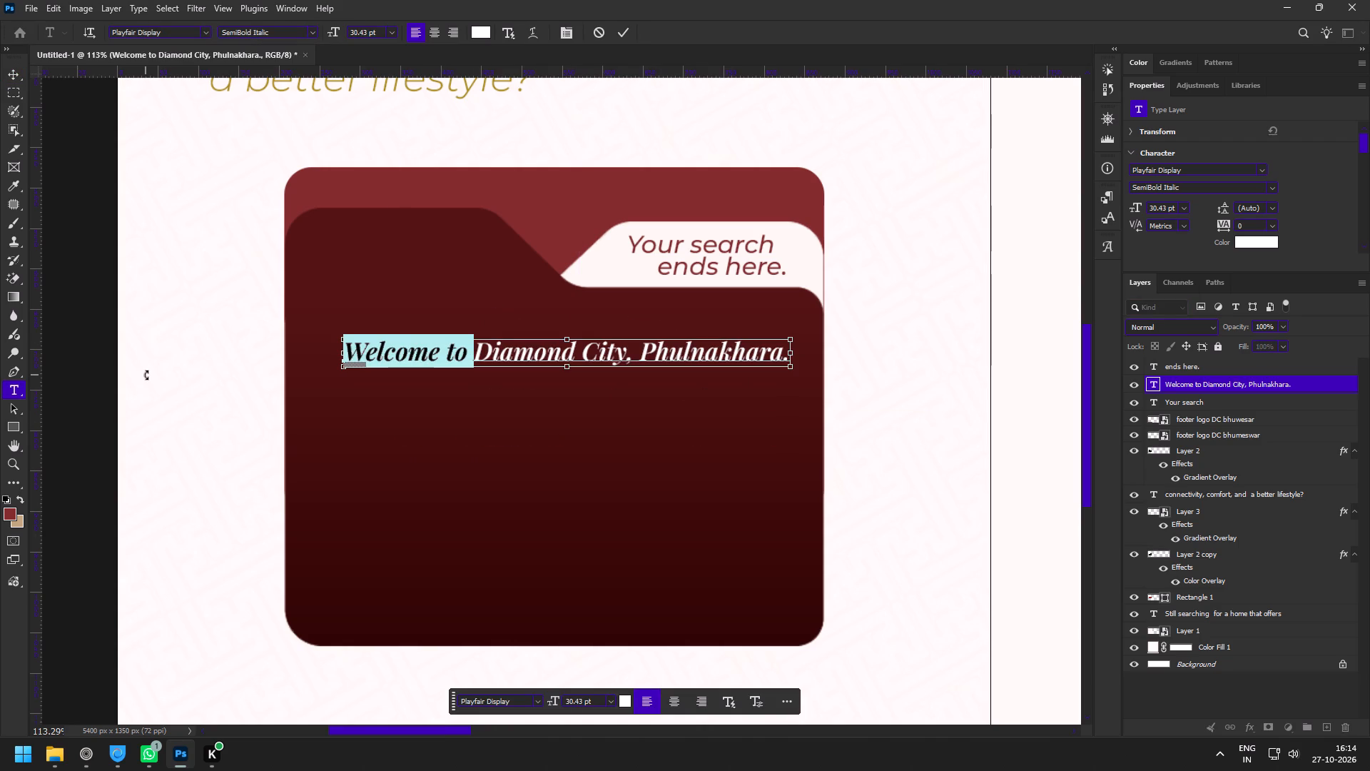
key("ctrl+x")
key("ctrl+Return")
left_click_drag(390, 349, 420, 420)
left_click_drag(420, 420, 417, 366, "alt")
double_click(417, 366)
key("ctrl+v")
key("ctrl+Return")
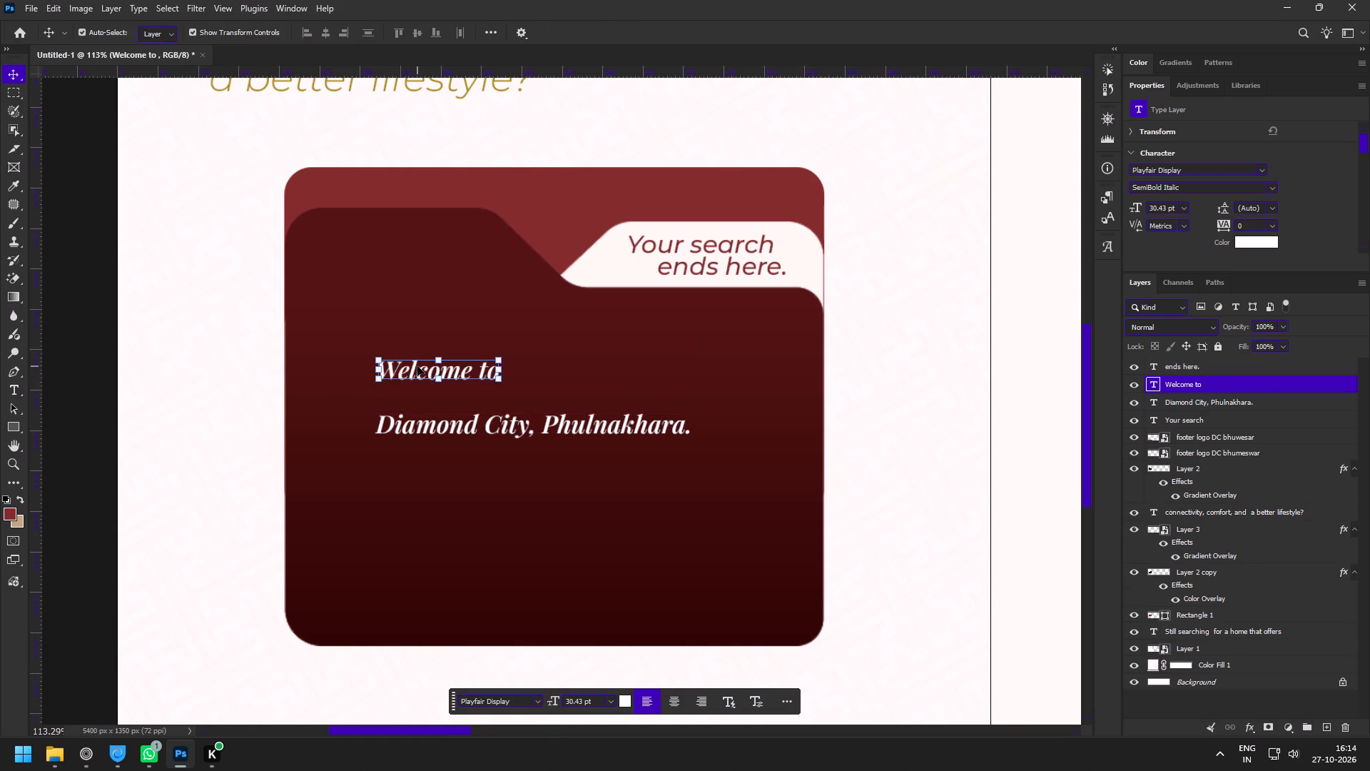
Cut "Phulnakhara." out of the lower text line, leaving only "Diamond City,".
left_click(576, 423)
double_click(552, 423)
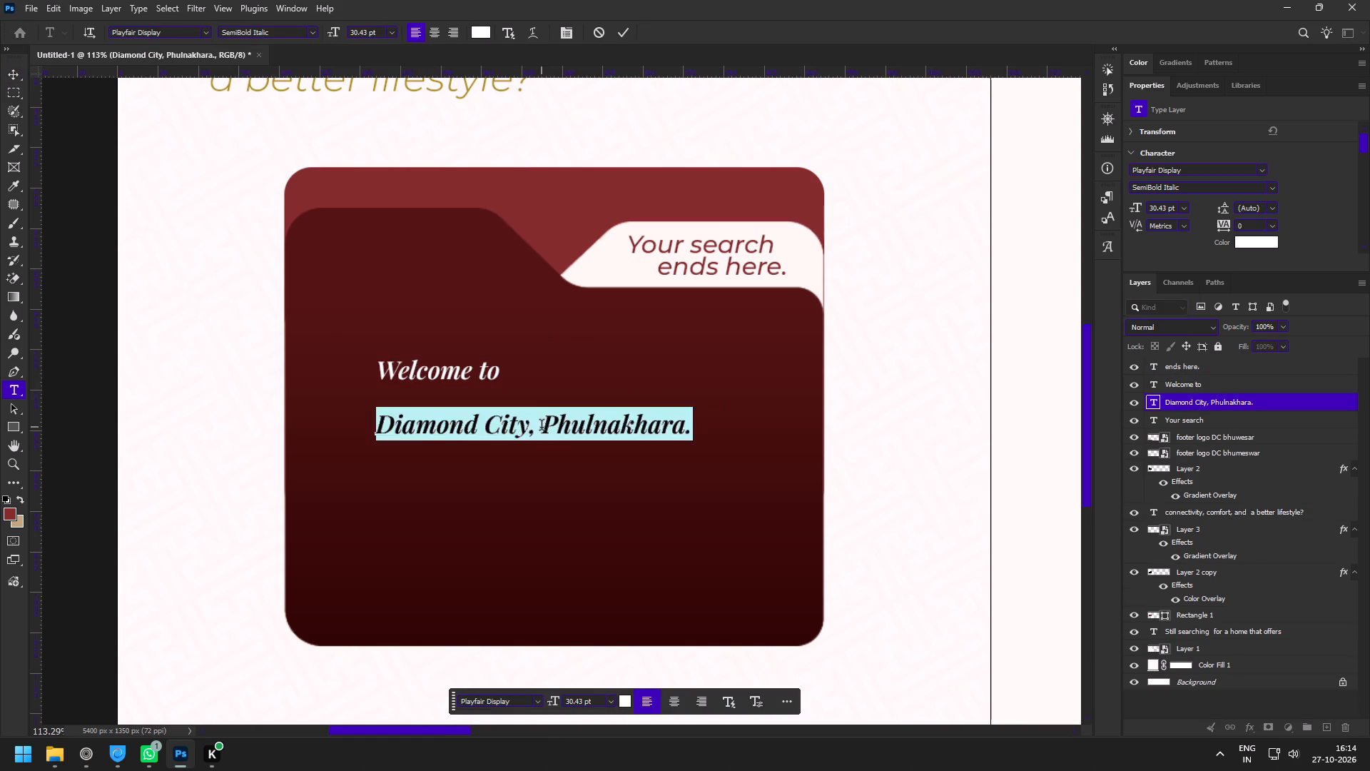
left_click_drag(542, 427, 892, 438)
key("ctrl+x")
key("BackSpace")
key("ctrl+Return")
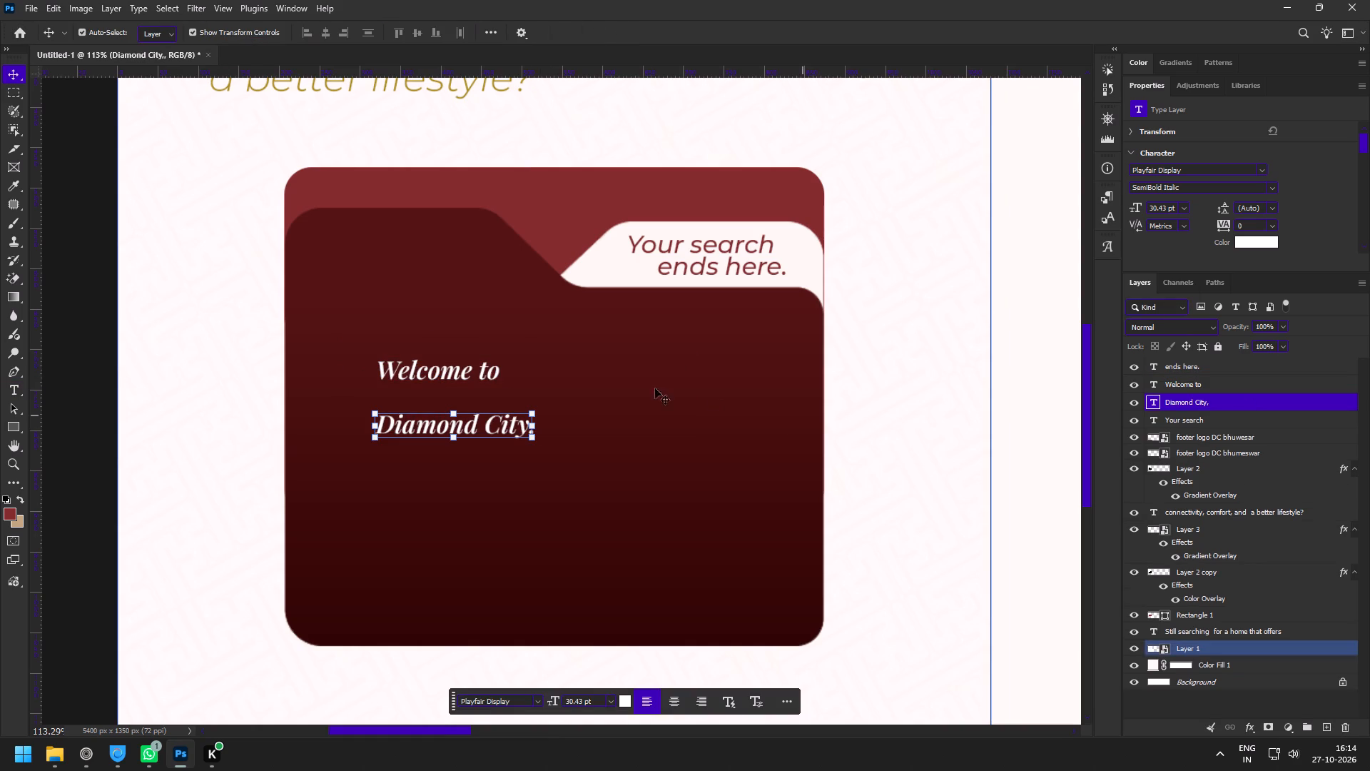
Enlarge the "Diamond City," text to about 65.6 pt and centre it horizontally on the folder front.
left_click_drag(534, 425, 722, 433)
left_click_drag(657, 425, 674, 438)
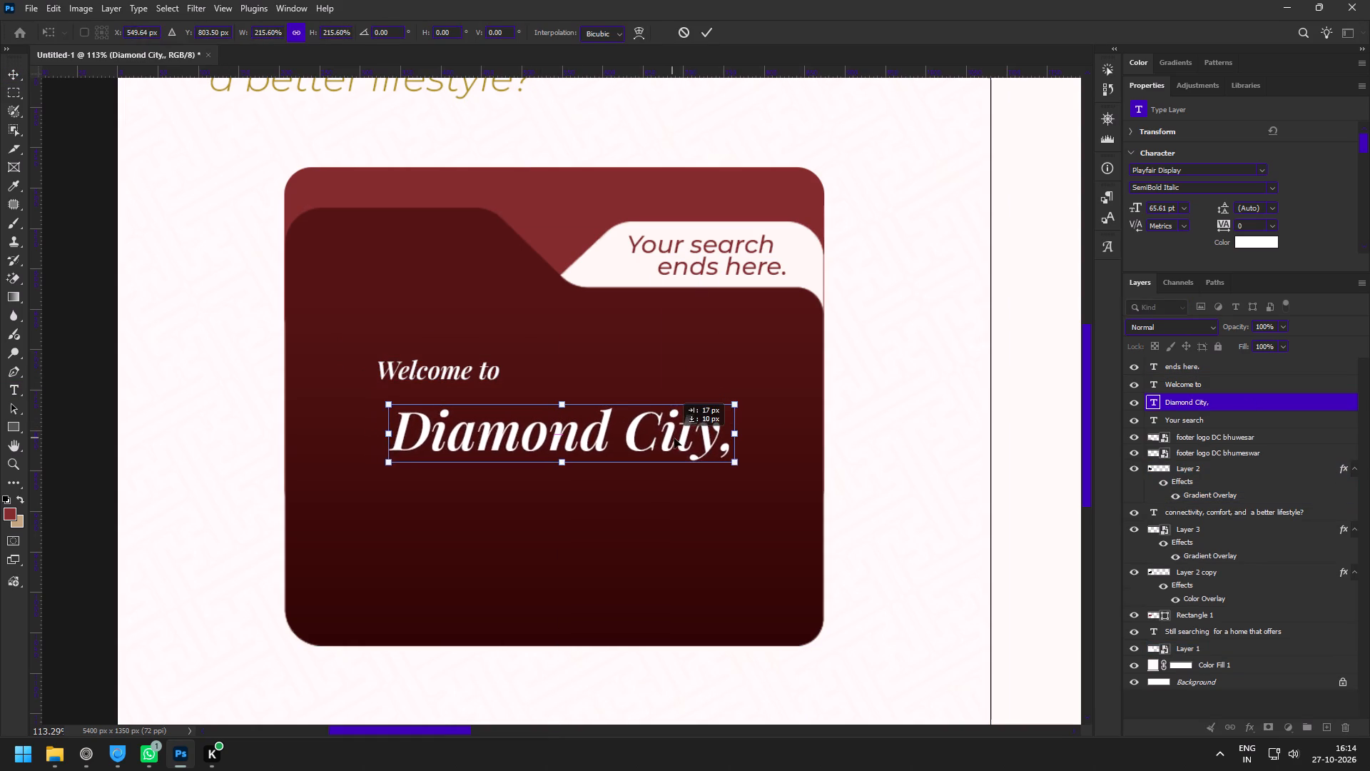
left_click_drag(674, 438, 666, 439)
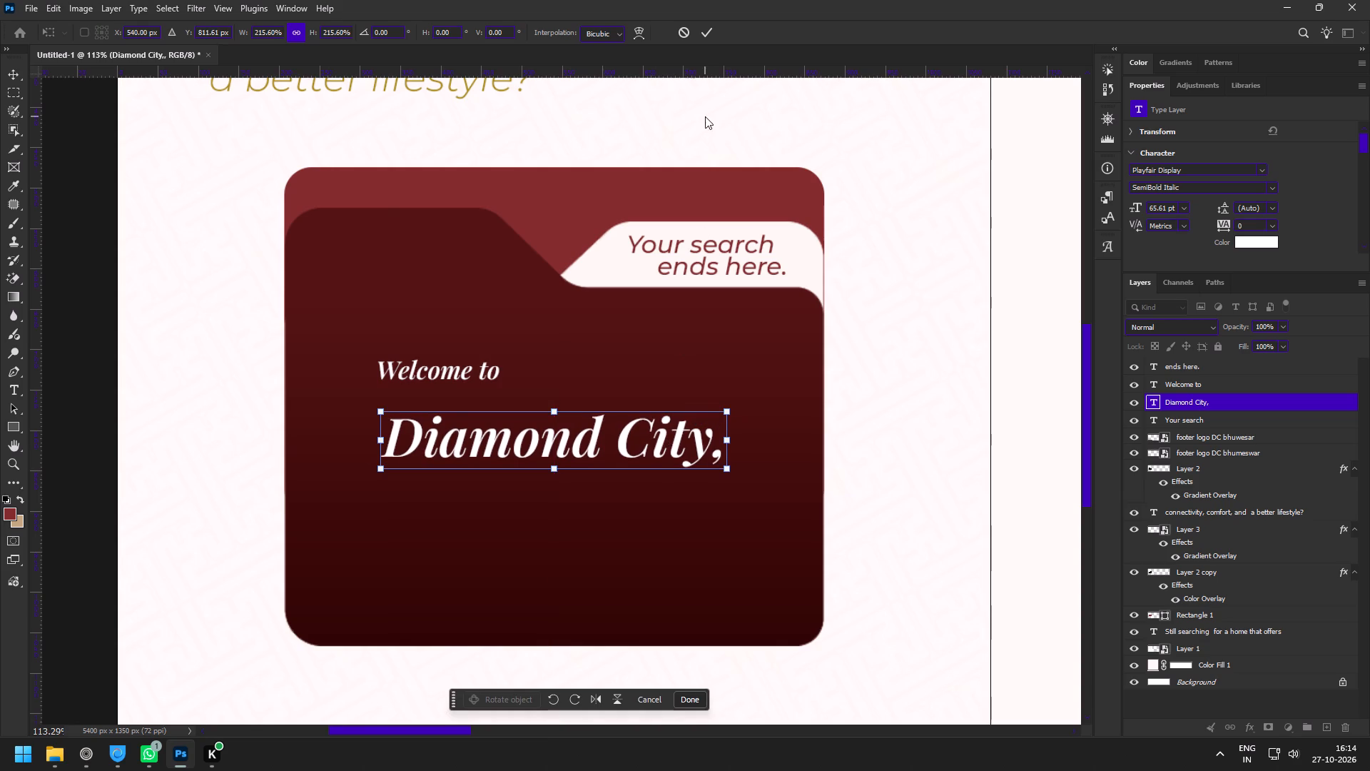
left_click(711, 26)
Move the "Welcome to" text down and right so it sits directly above "Diamond City,".
key("z")
left_click_drag(498, 388, 528, 411)
key("v")
left_click(425, 361)
left_click_drag(450, 361, 494, 373)
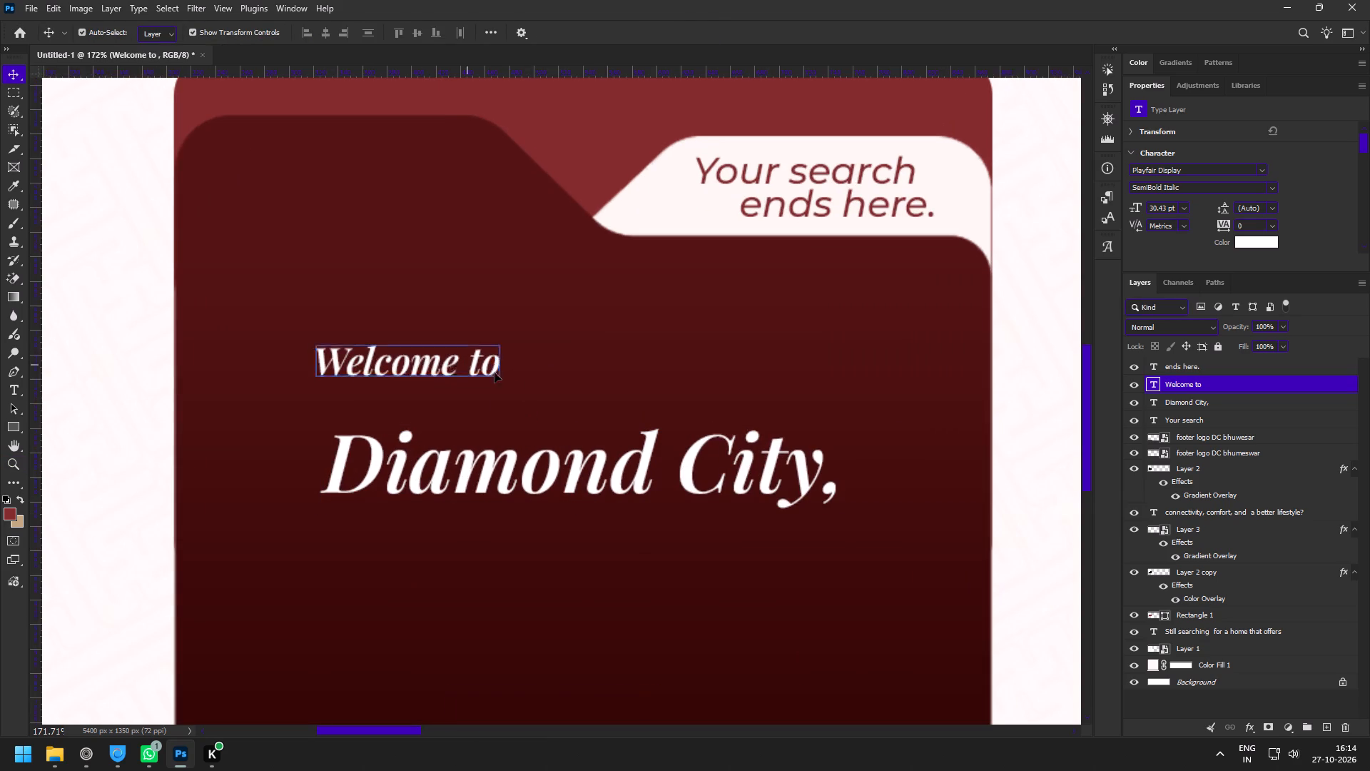
left_click_drag(494, 373, 565, 420)
Duplicate "Welcome to" below "Diamond City,", change the copy's wording to "Phulnakhara." and tuck it under the word "City".
left_click_drag(562, 419, 591, 528, "alt")
double_click(591, 528)
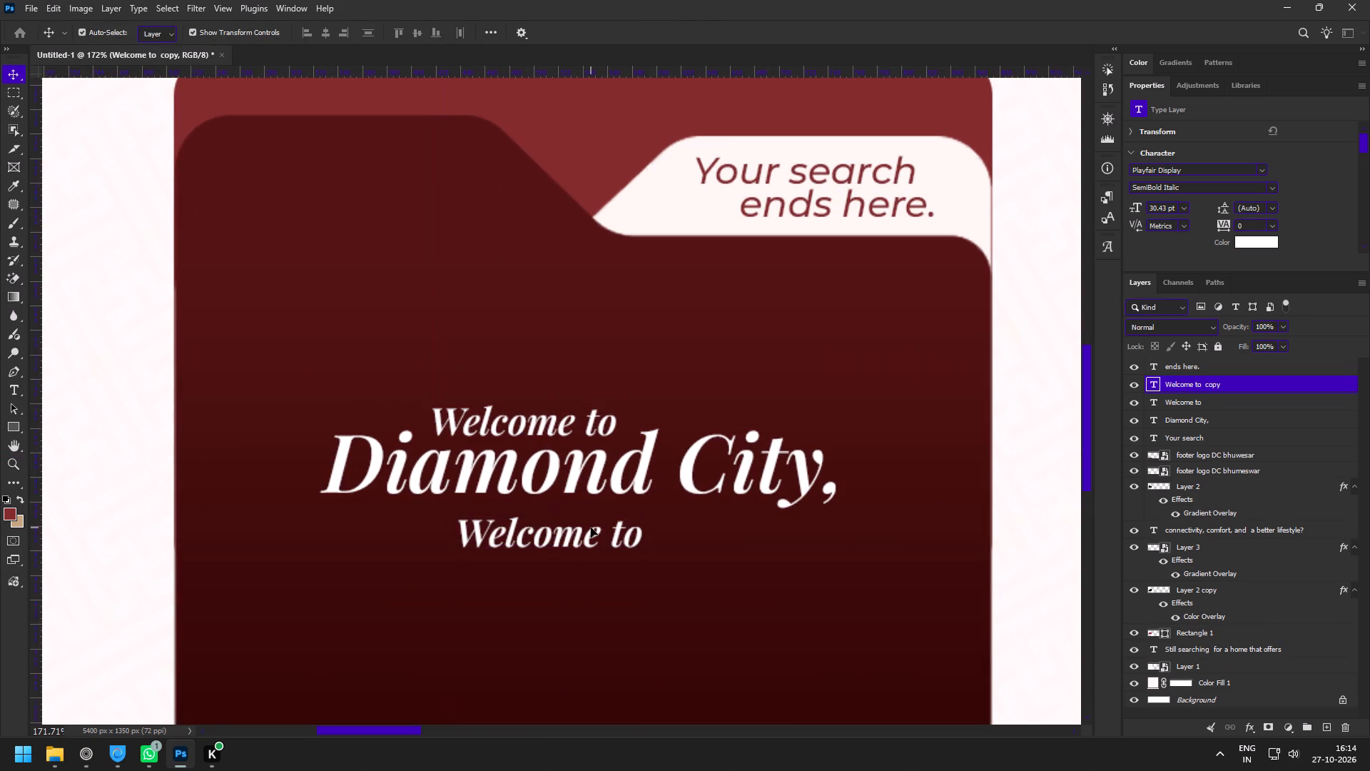
key("ctrl+v")
key("ctrl+Return")
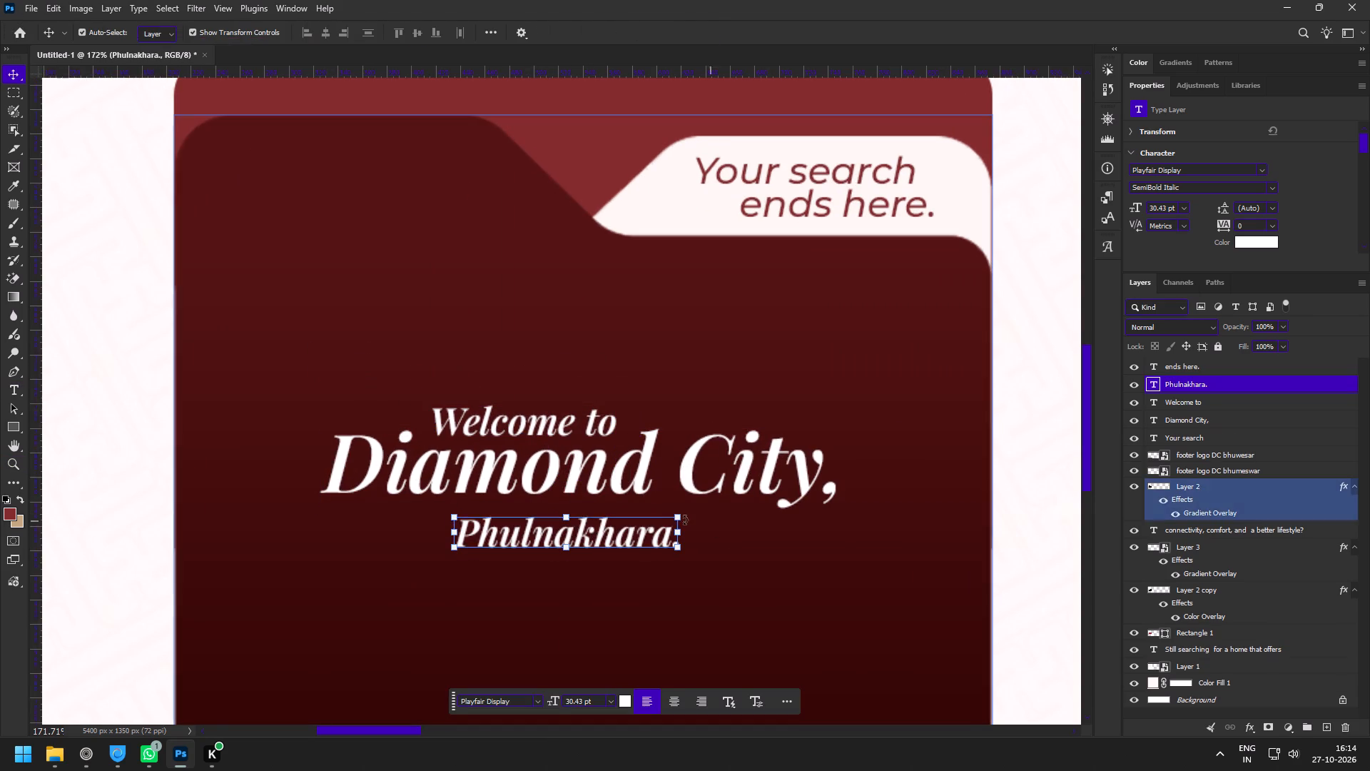
left_click_drag(616, 543, 713, 530)
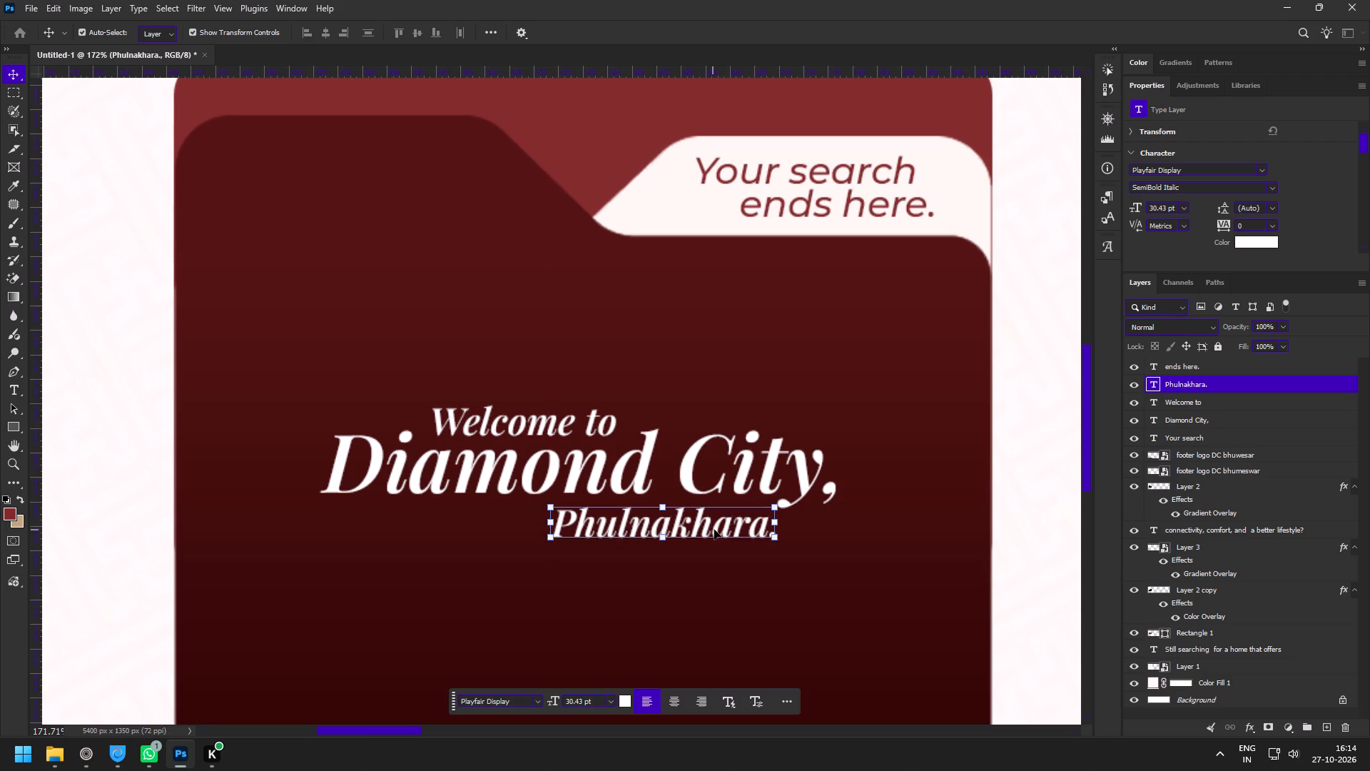
Select all three welcome text lines and move them together to the horizontal centre of the folder, slightly lower.
left_click(417, 488, "shift")
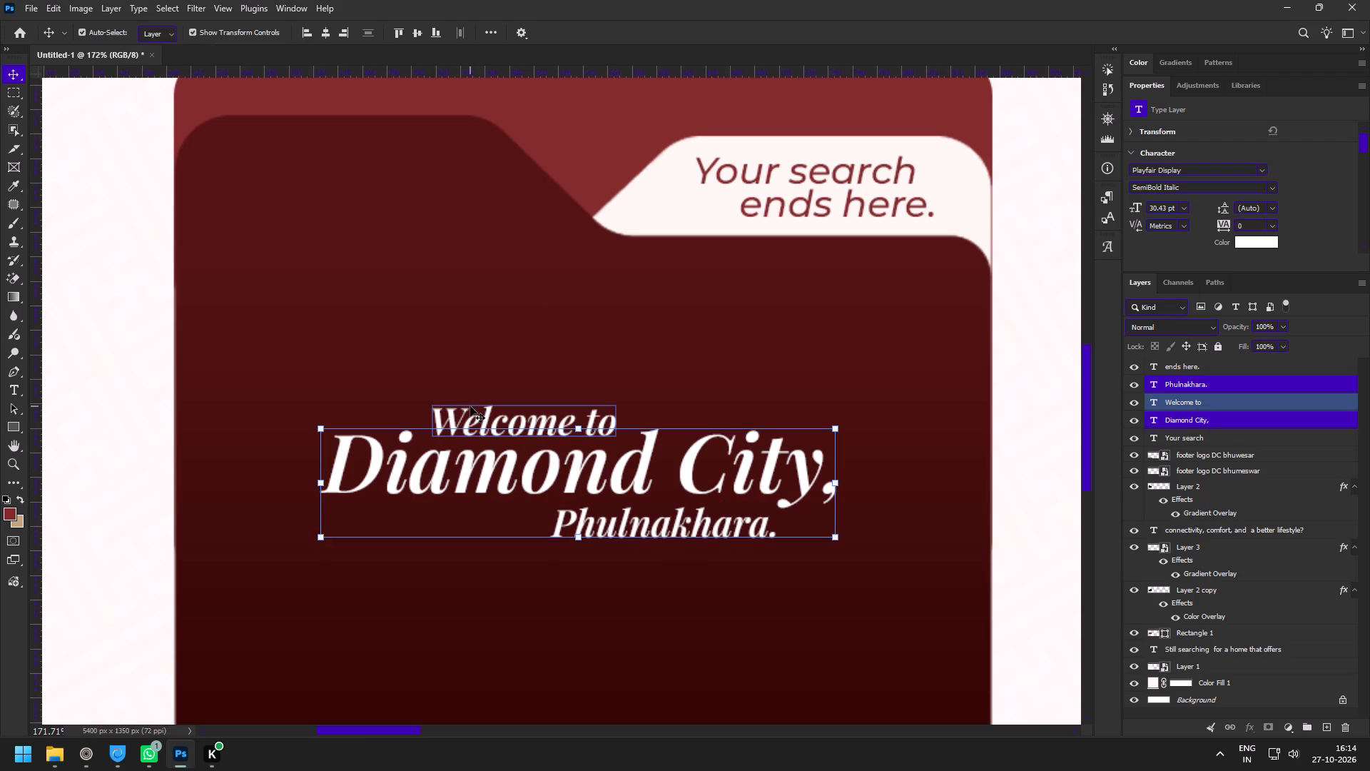
left_click(470, 406, "shift")
key("z")
left_click_drag(631, 508, 589, 478)
key("space")
left_click_drag(609, 505, 610, 420)
key("v")
left_click_drag(640, 419, 646, 421)
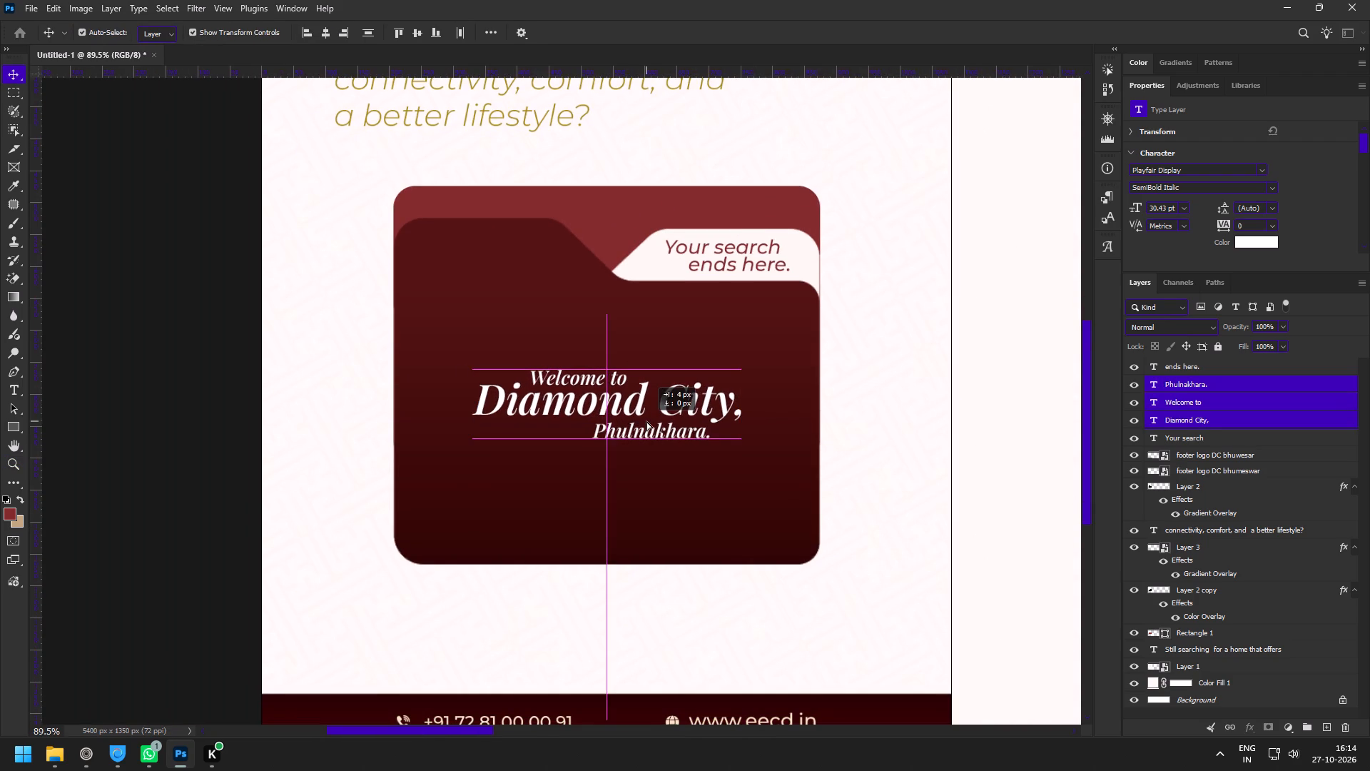
left_click_drag(646, 421, 645, 427)
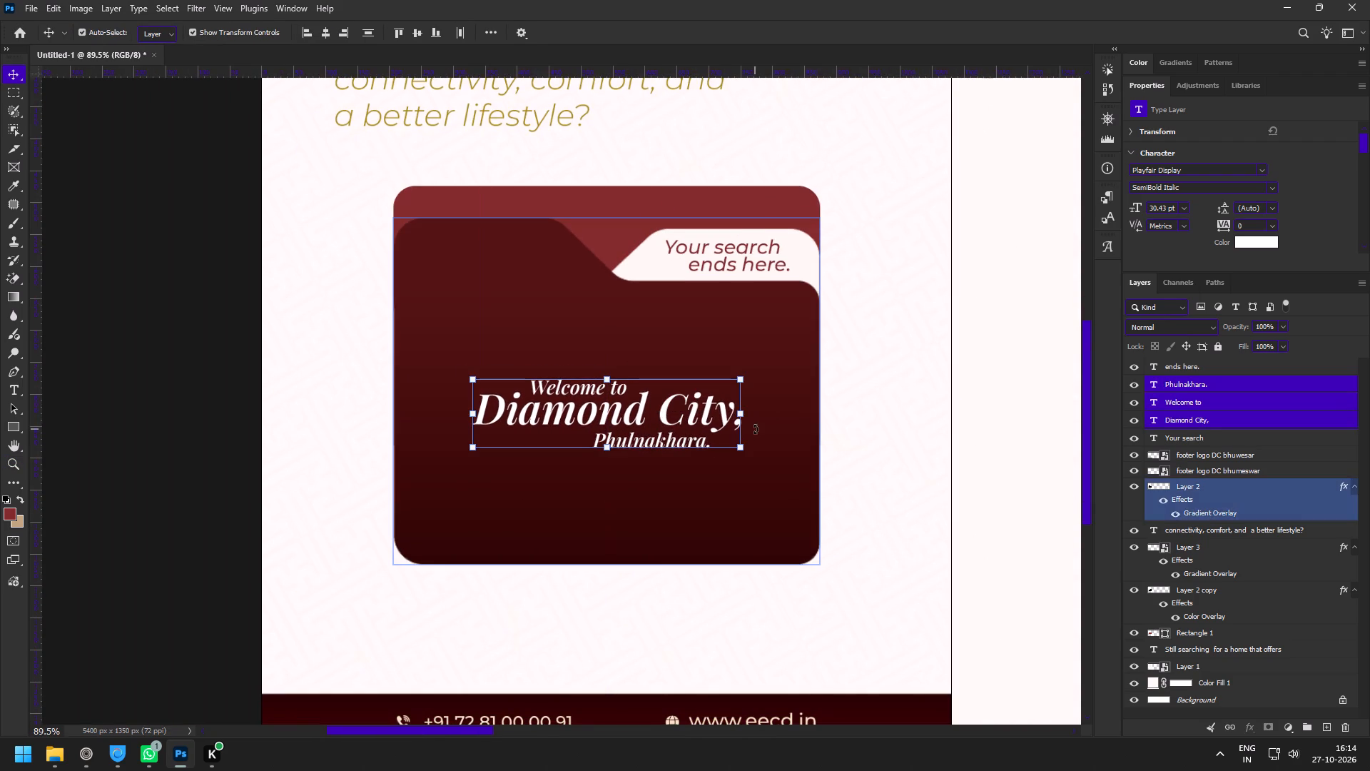
Scale the three welcome text lines together to about 120% and nudge them slightly up on the folder front.
left_click_drag(742, 415, 769, 417, "alt")
left_click_drag(721, 423, 721, 418)
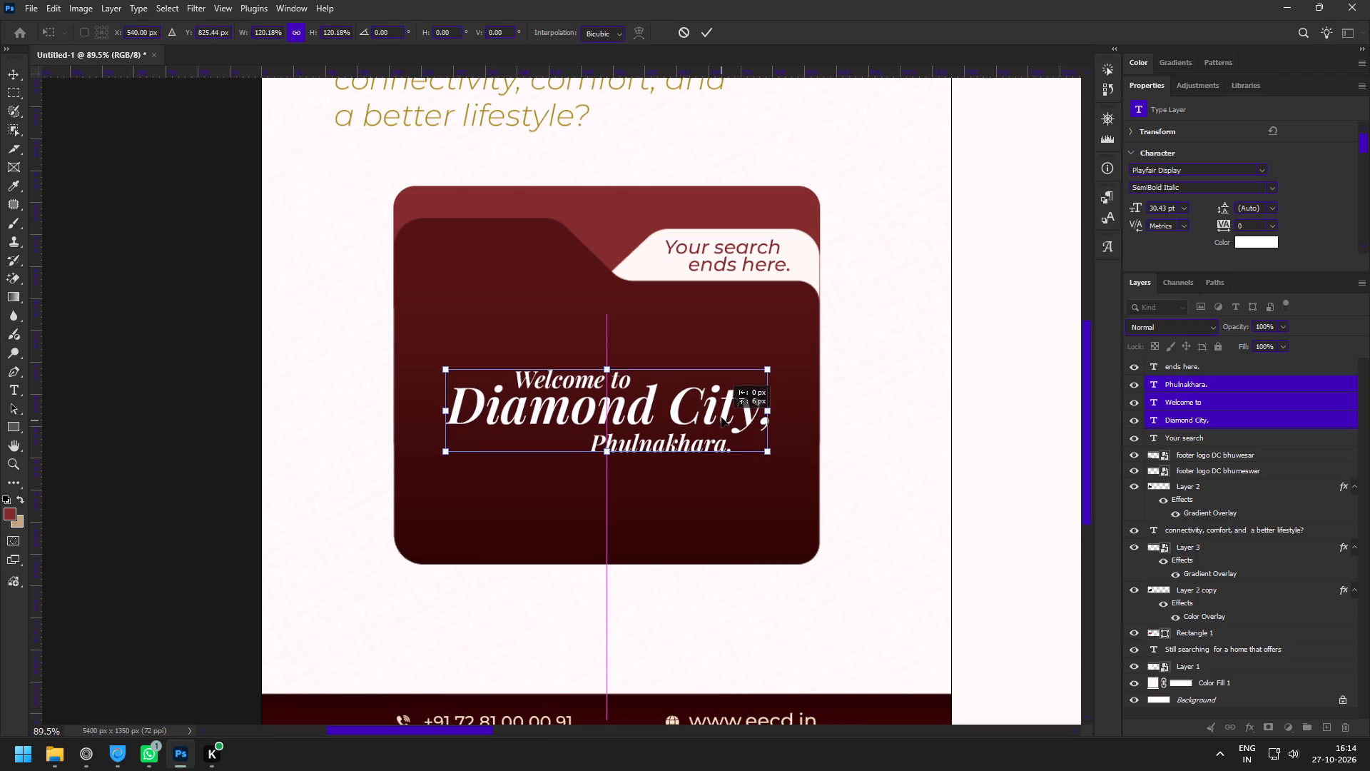
left_click_drag(721, 418, 721, 415)
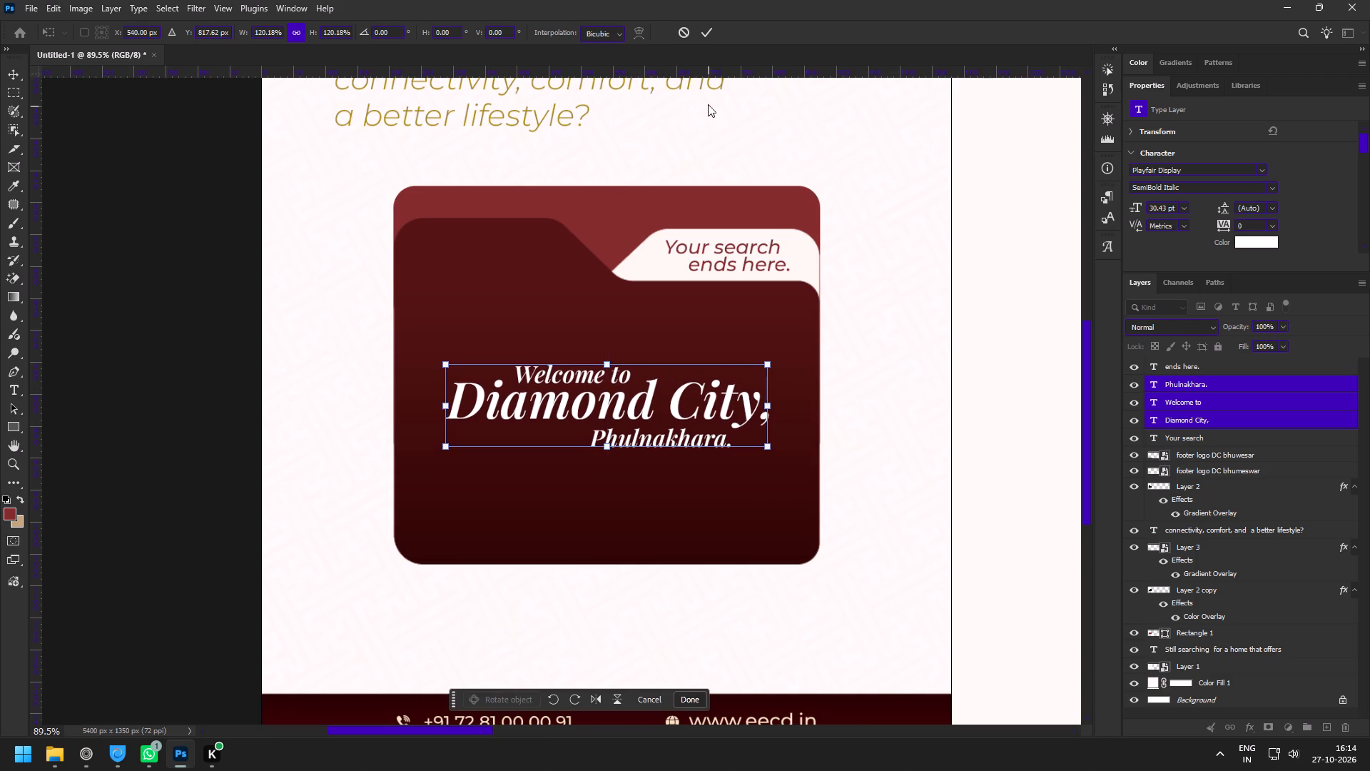
left_click(704, 29)
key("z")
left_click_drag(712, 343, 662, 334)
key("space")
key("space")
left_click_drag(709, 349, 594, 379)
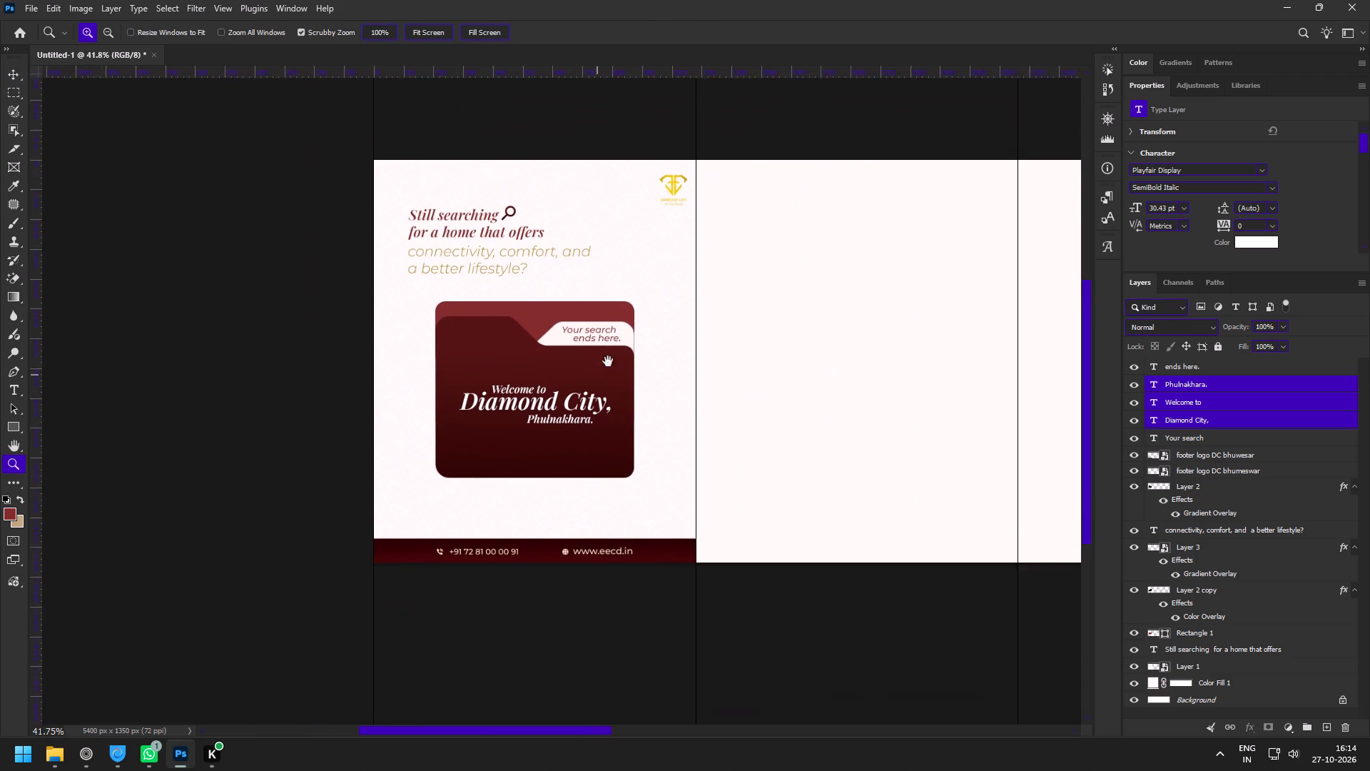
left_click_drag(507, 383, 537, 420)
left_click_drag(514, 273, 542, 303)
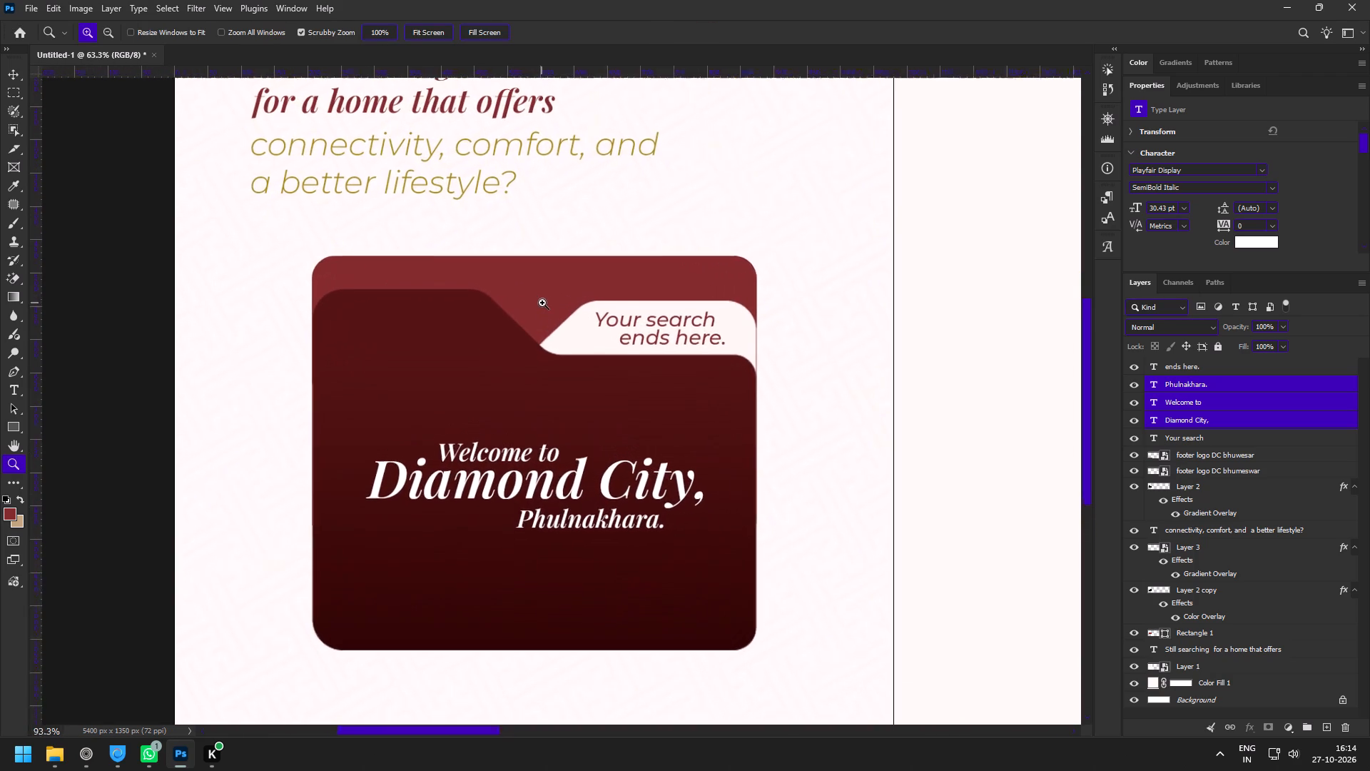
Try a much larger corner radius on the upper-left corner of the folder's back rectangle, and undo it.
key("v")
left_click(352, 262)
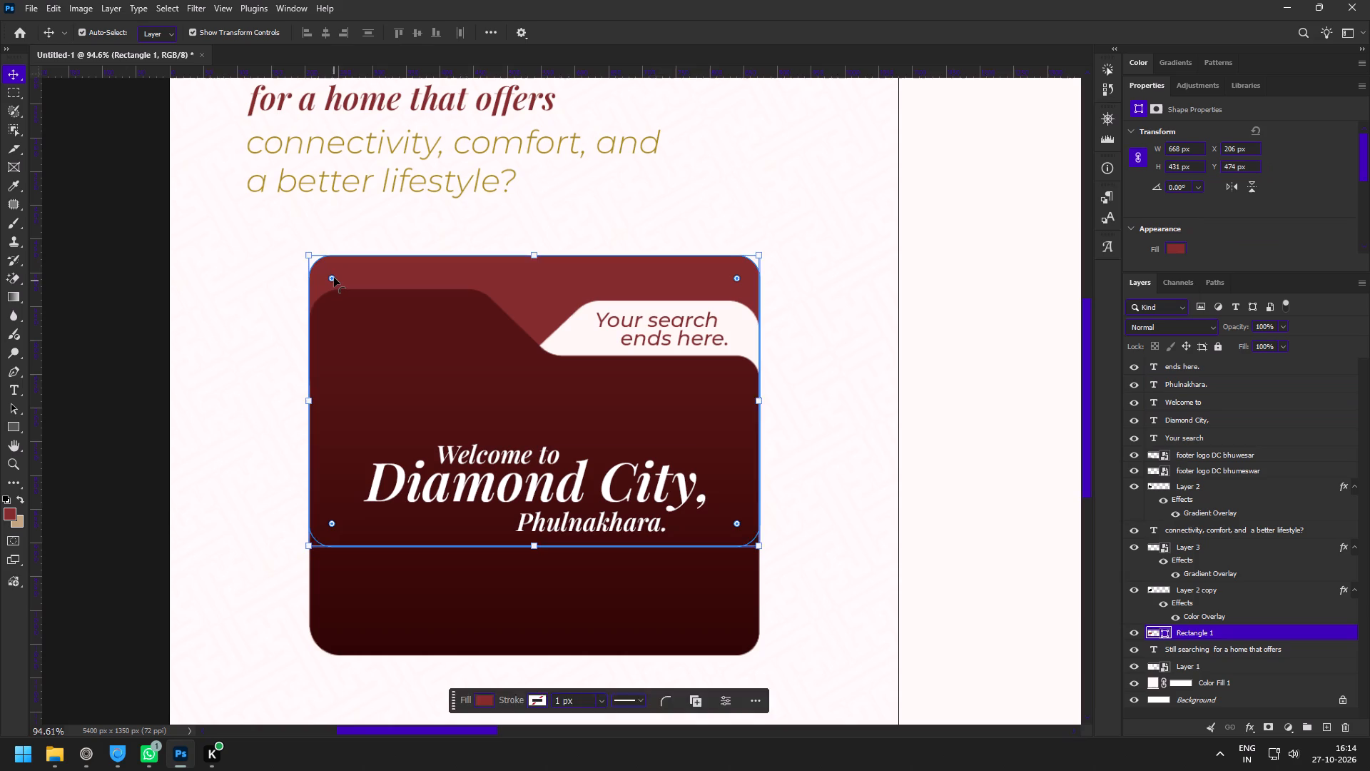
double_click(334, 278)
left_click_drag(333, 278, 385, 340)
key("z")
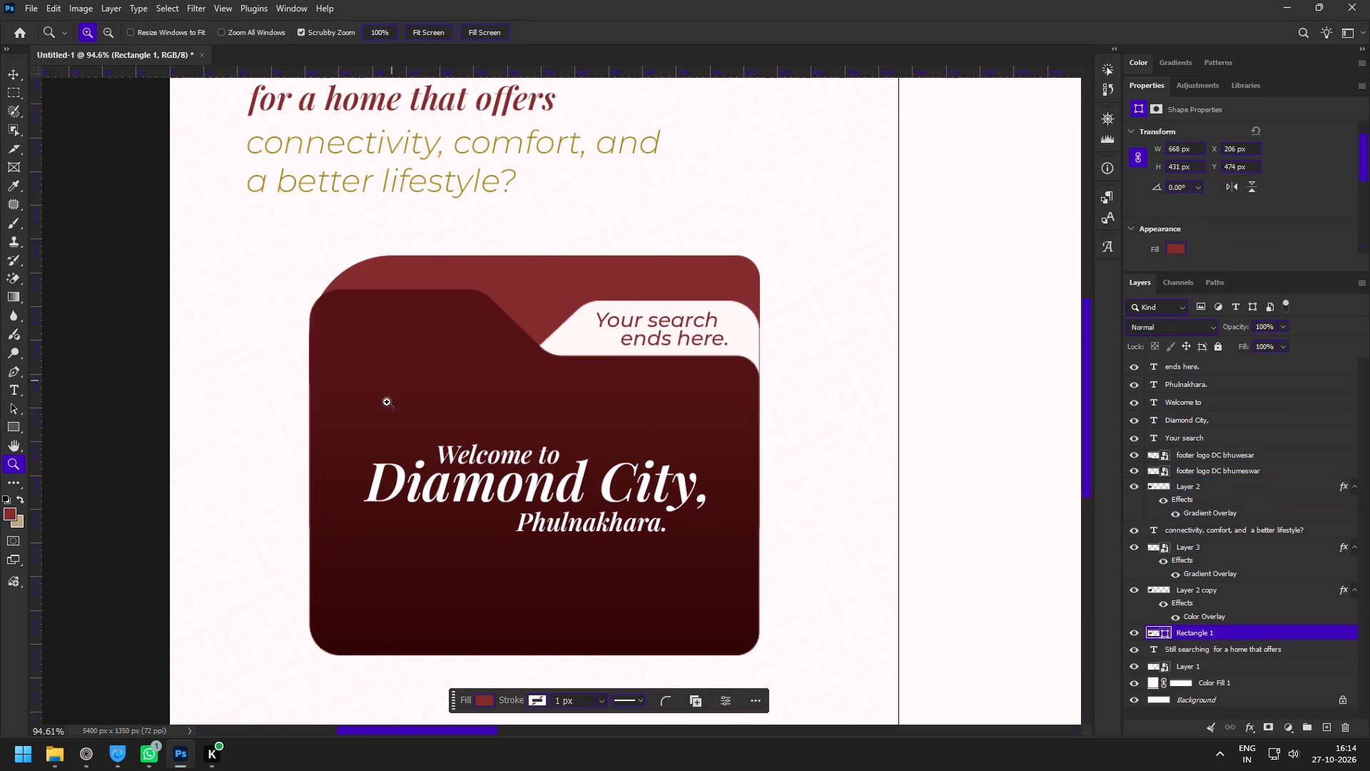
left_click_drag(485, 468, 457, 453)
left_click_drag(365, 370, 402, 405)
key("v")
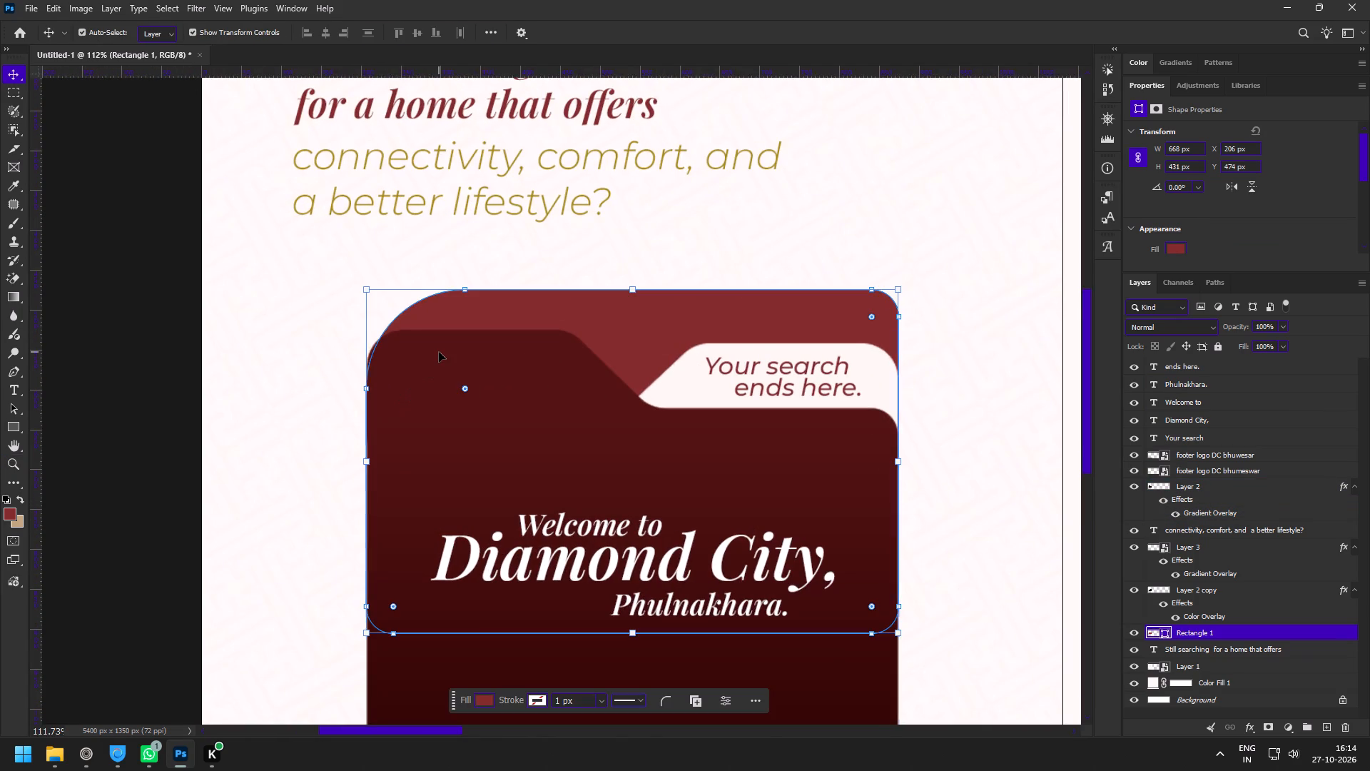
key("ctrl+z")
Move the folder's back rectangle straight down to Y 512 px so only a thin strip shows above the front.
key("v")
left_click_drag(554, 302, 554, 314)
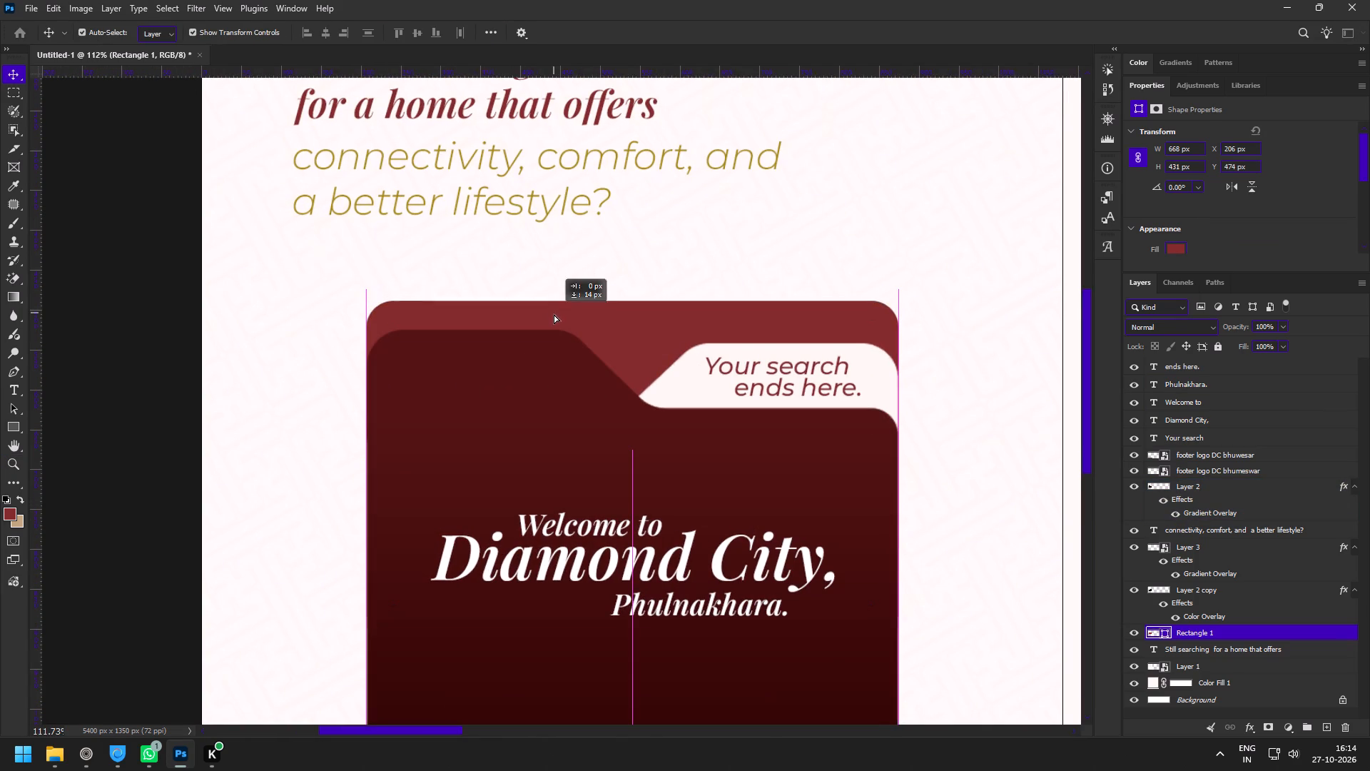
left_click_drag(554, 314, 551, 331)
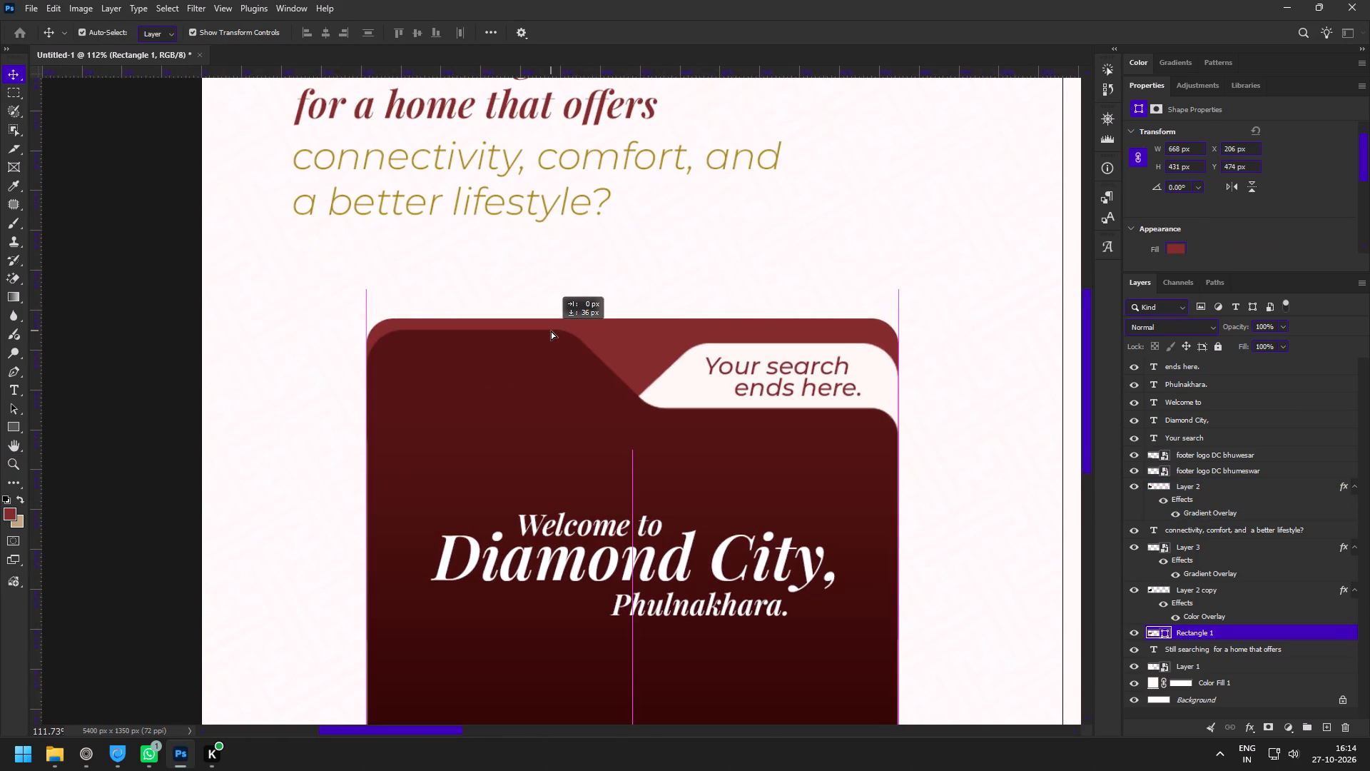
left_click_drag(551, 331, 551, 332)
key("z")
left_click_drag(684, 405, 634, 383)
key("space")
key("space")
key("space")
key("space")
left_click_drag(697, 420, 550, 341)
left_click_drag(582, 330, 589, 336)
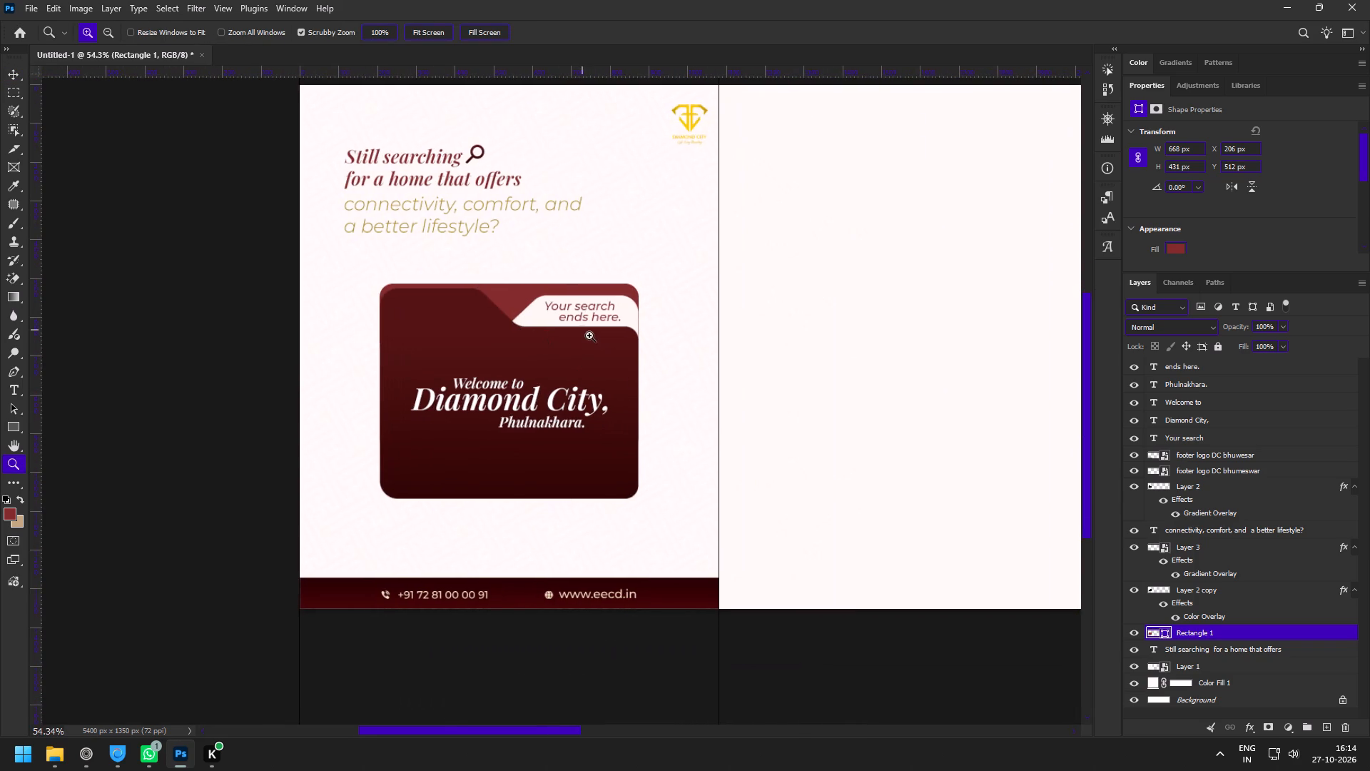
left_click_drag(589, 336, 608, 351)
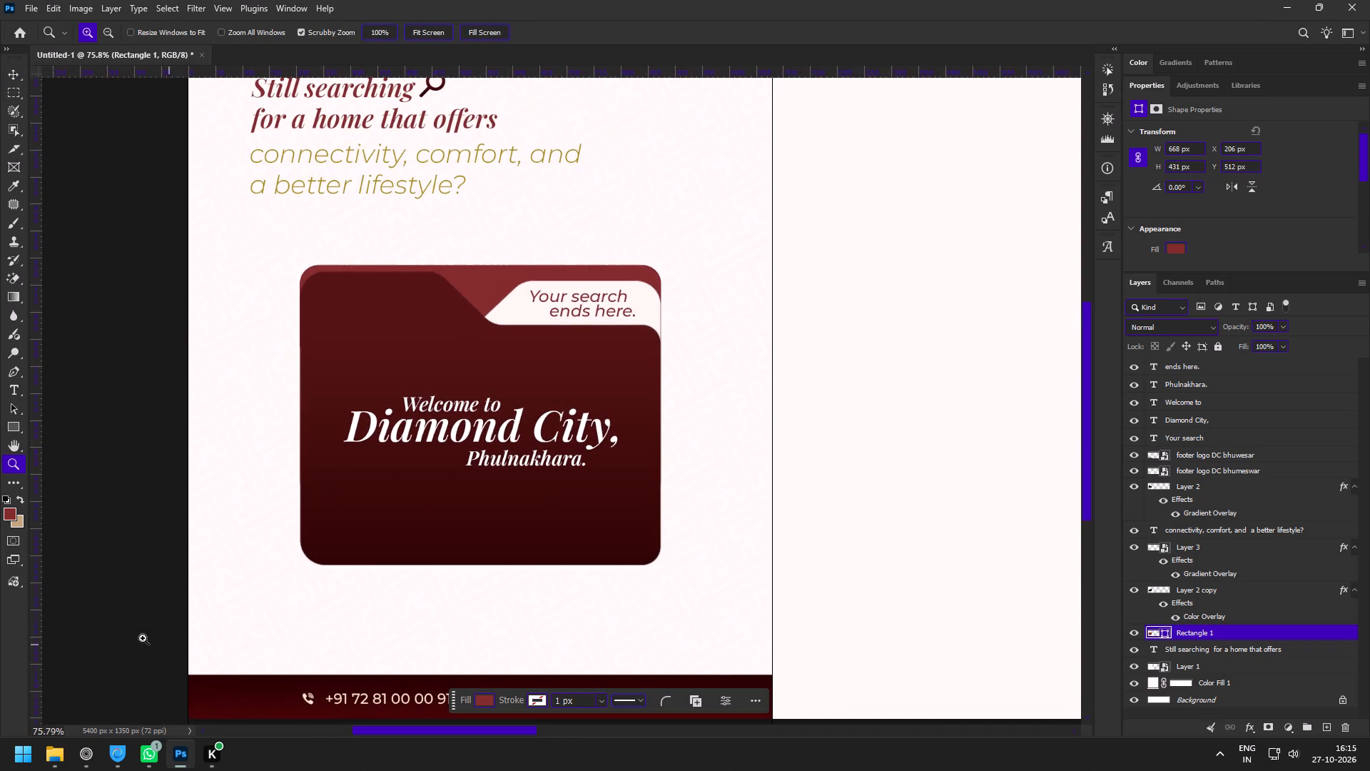
Check the folder layering in the Prana Instagram reference, and move the folder's back rectangle straight up to Y 436 px in Photoshop.
left_click(85, 765)
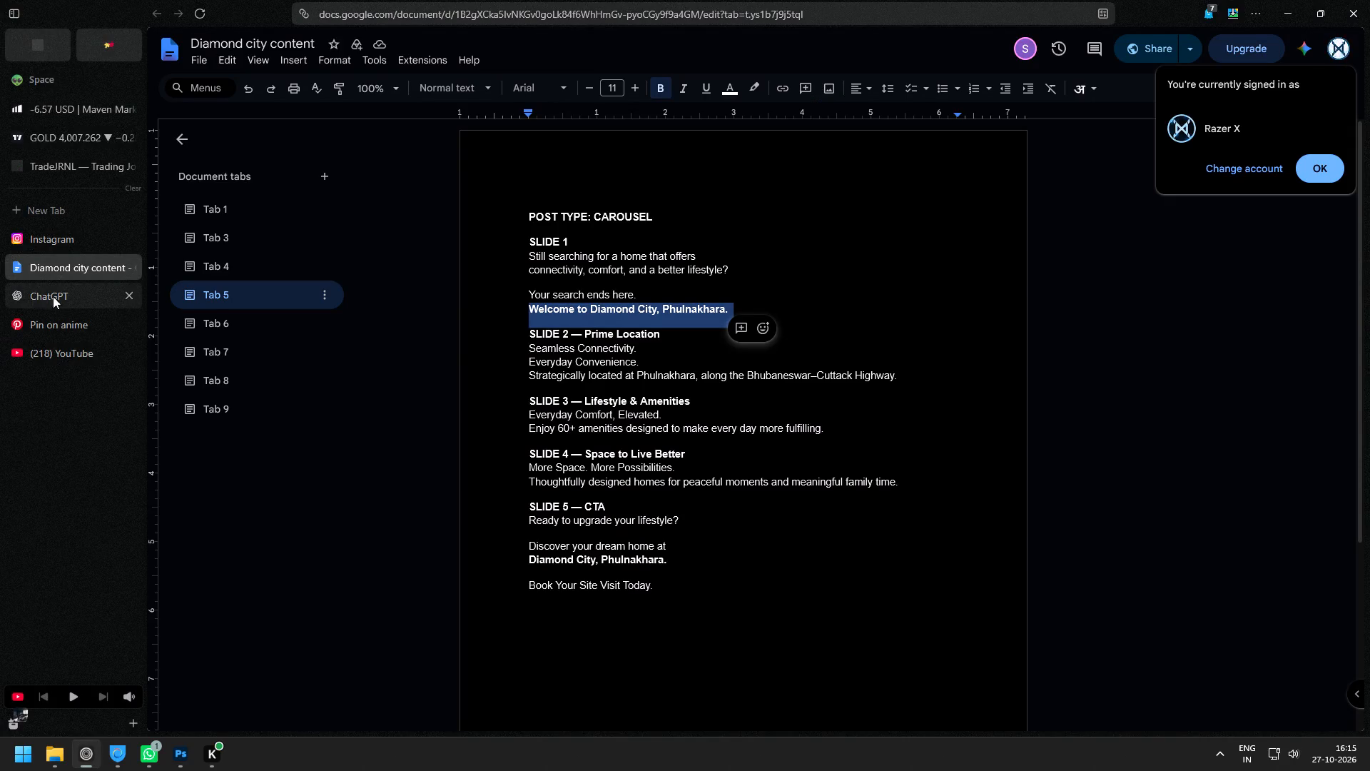
left_click(57, 244)
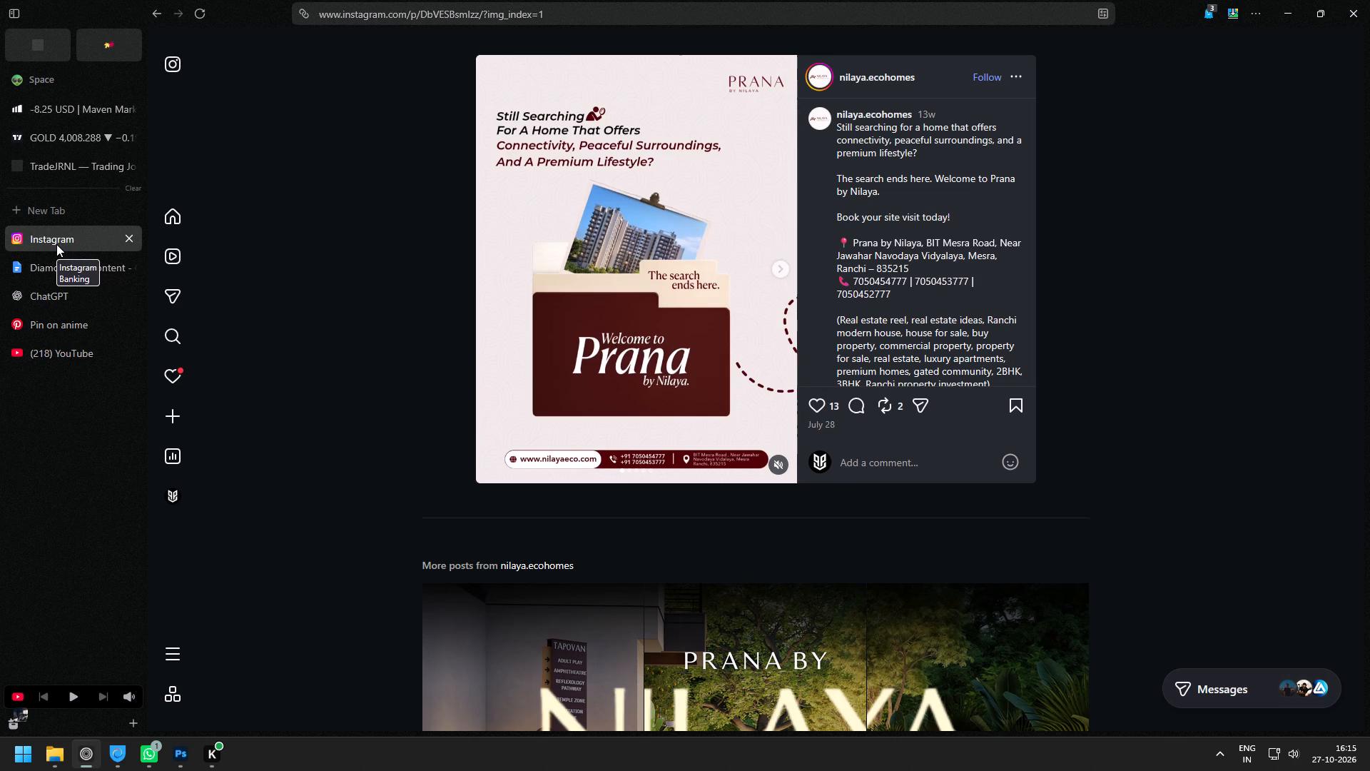
left_click(184, 756)
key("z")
left_click_drag(474, 186, 489, 215)
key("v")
left_click(484, 291)
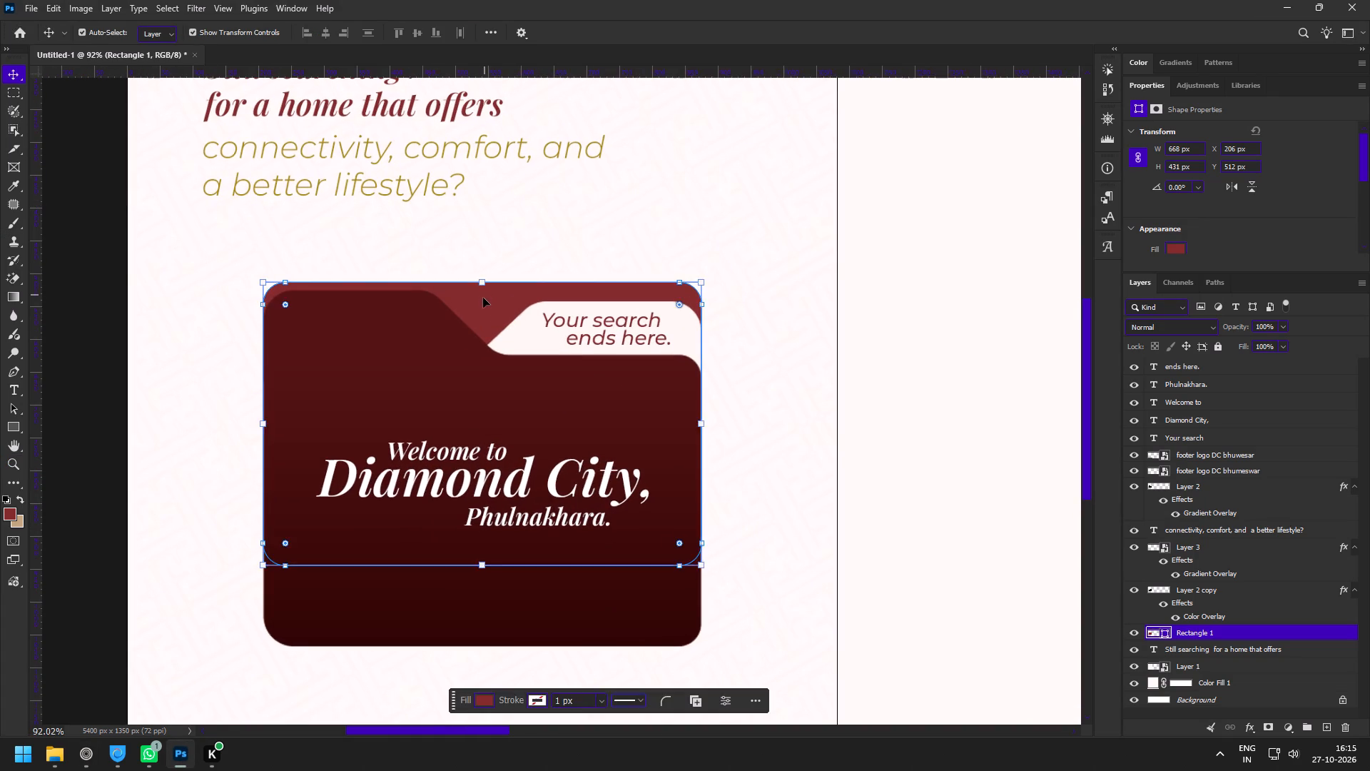
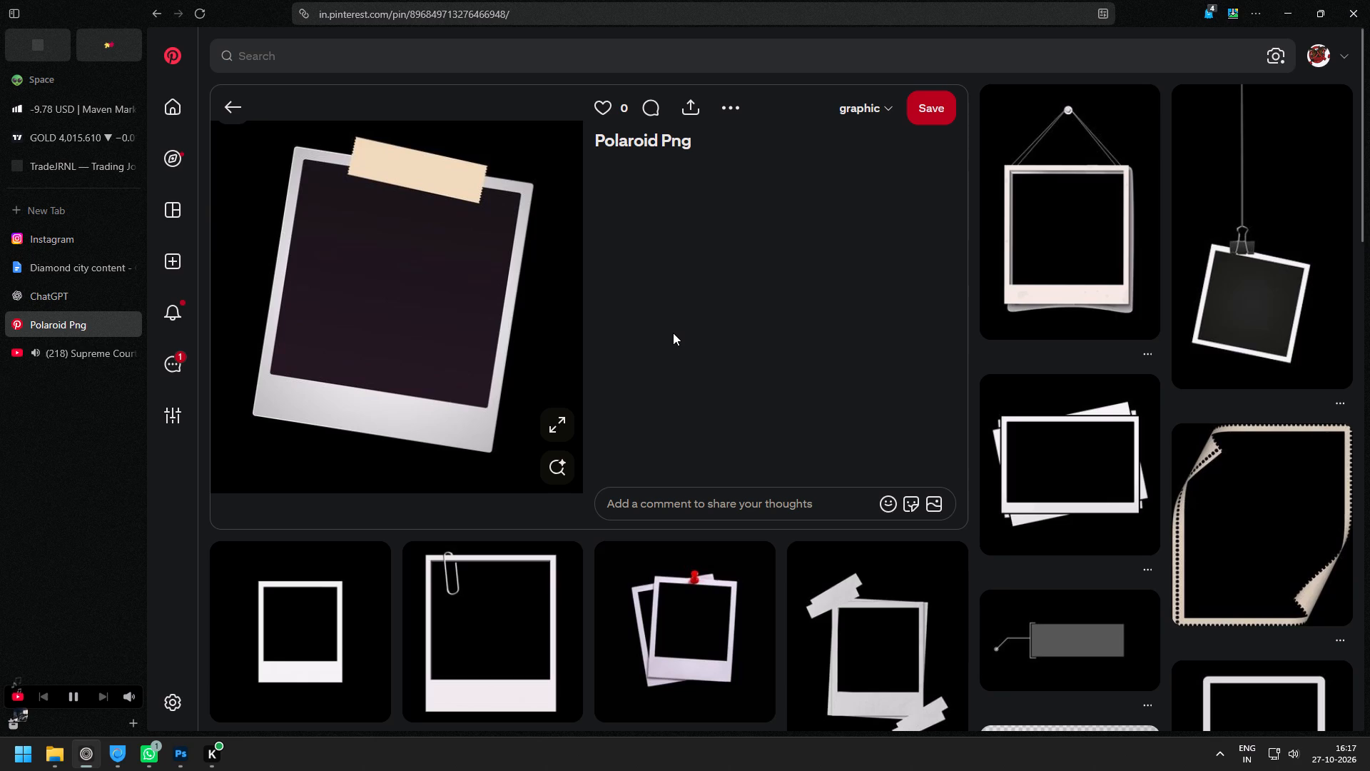
Copy the tilted polaroid frame image with the beige tape strip from the Polaroid Png pin.
right_click(366, 215)
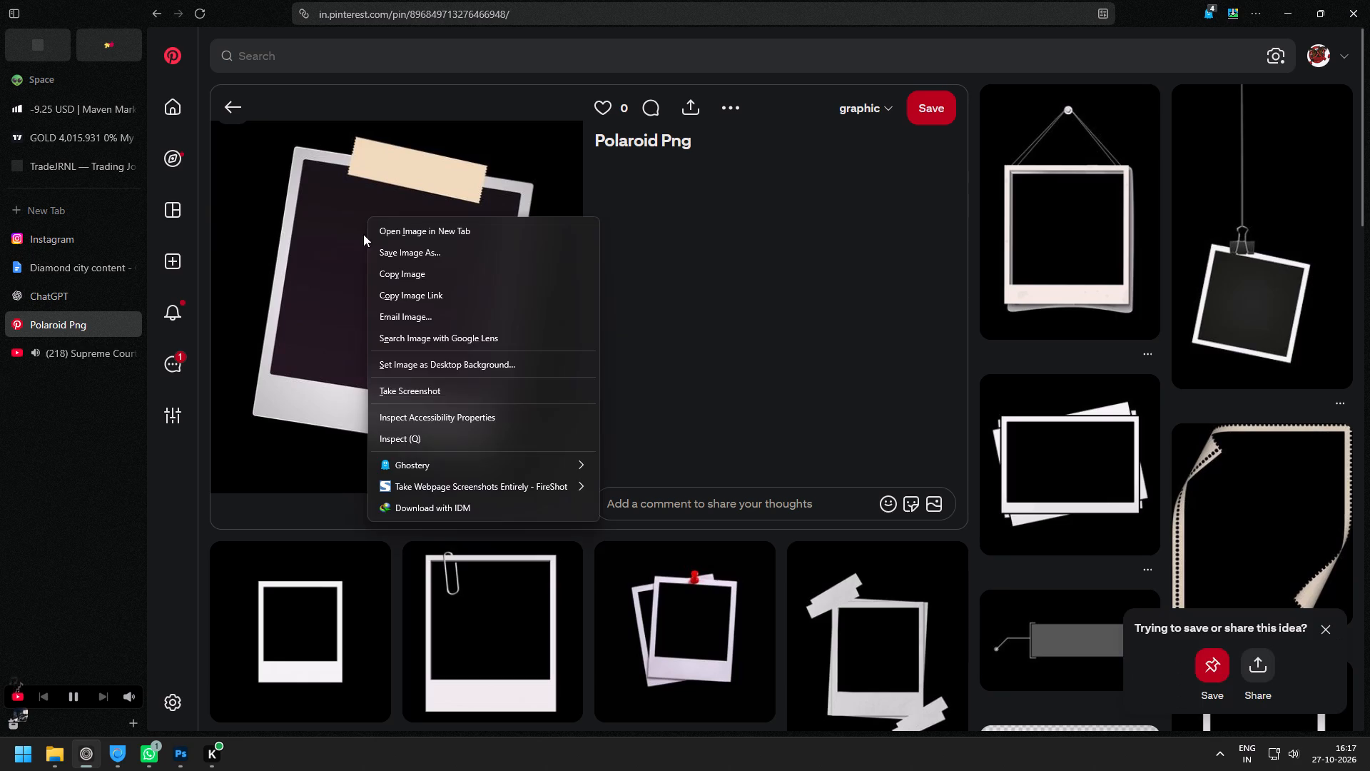
left_click(425, 275)
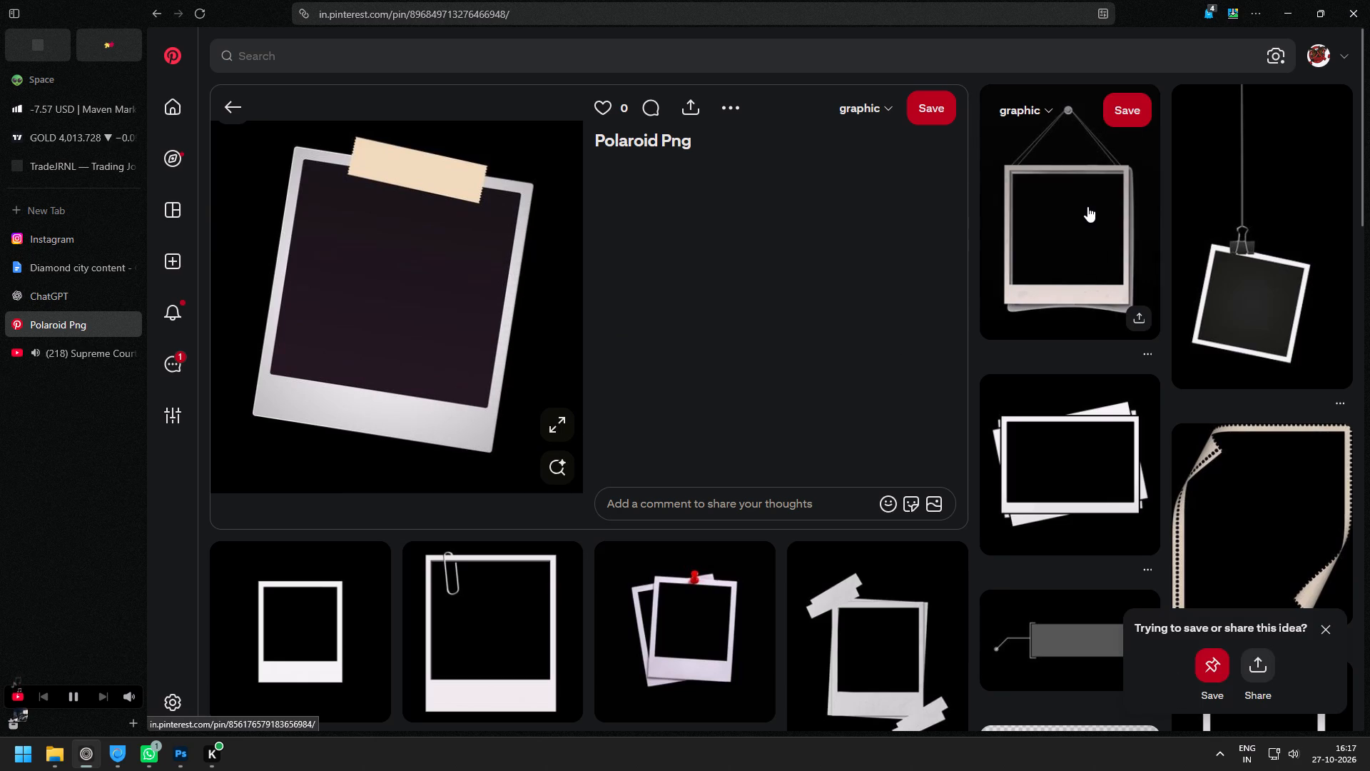
Open the related Pinterest pin showing a tilted square photo frame hanging from a binder clip.
left_click(1263, 290)
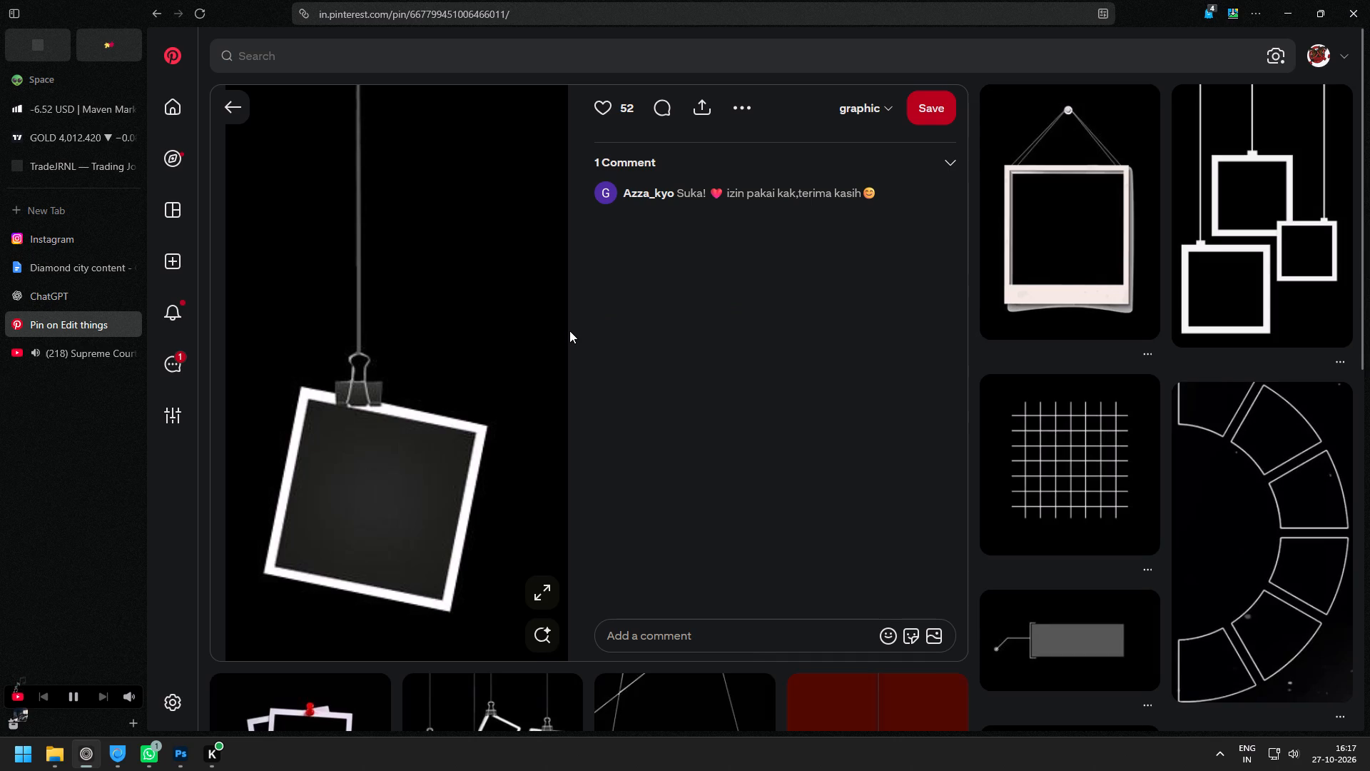
Switch to Pinterest and browse photo frame pins, including the realistic photo frame collage, for a suitable polaroid graphic.
scroll(569, 331, "down", 1)
scroll(556, 462, "down", 1)
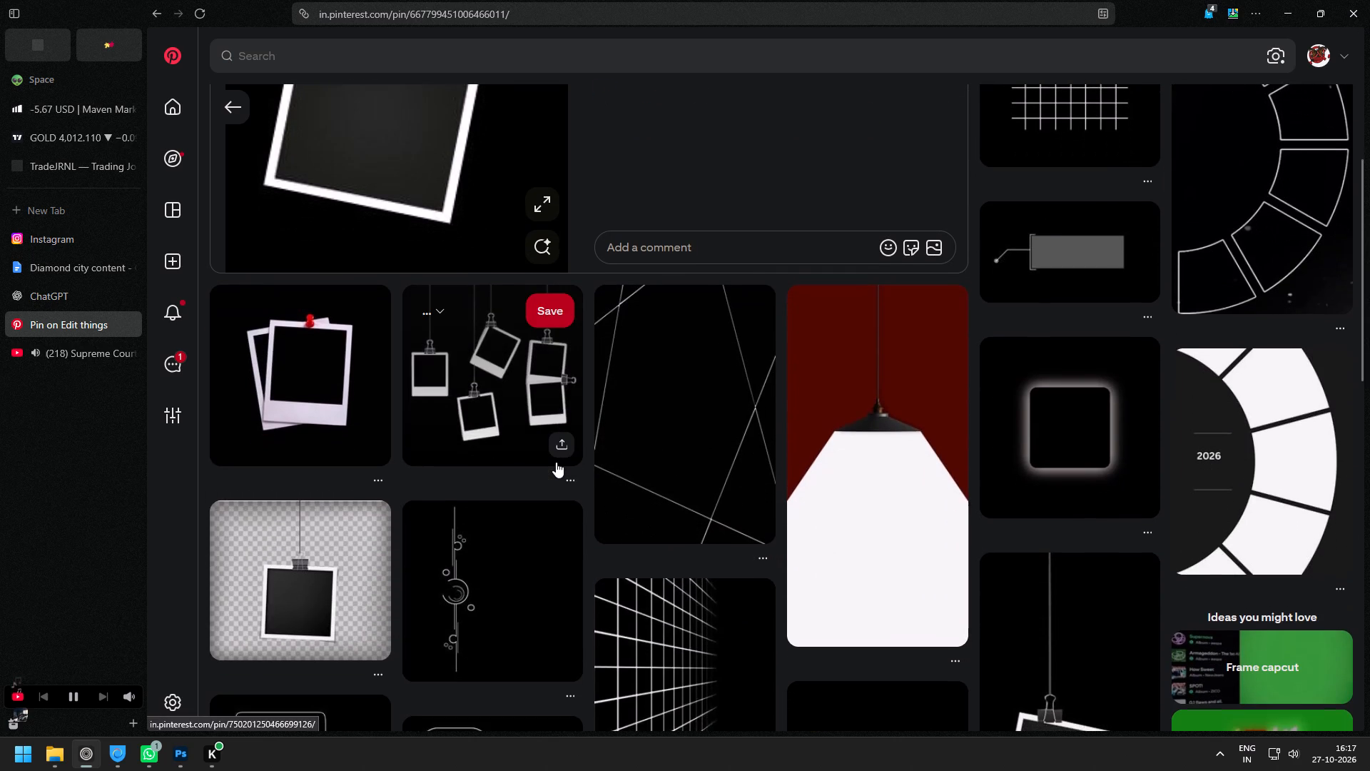
scroll(355, 525, "up", 2)
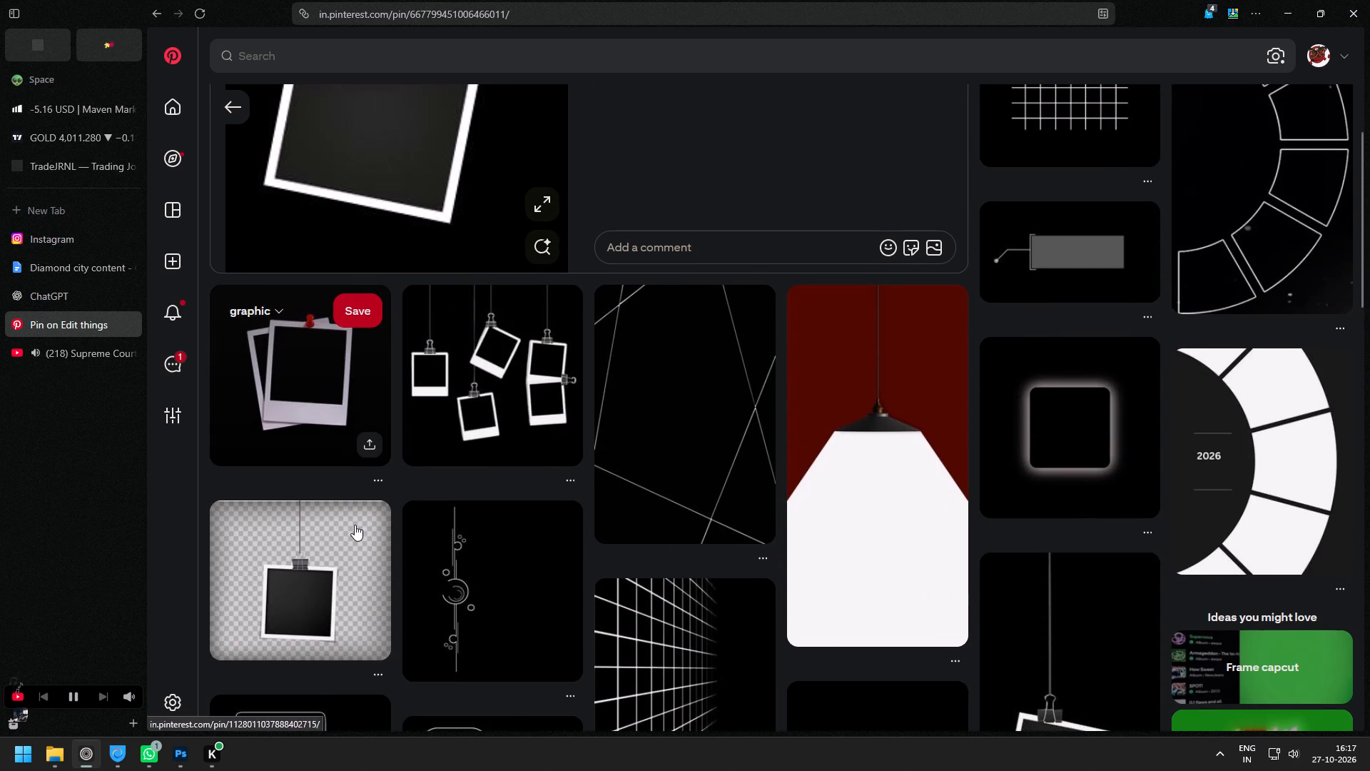
scroll(355, 525, "down", 3)
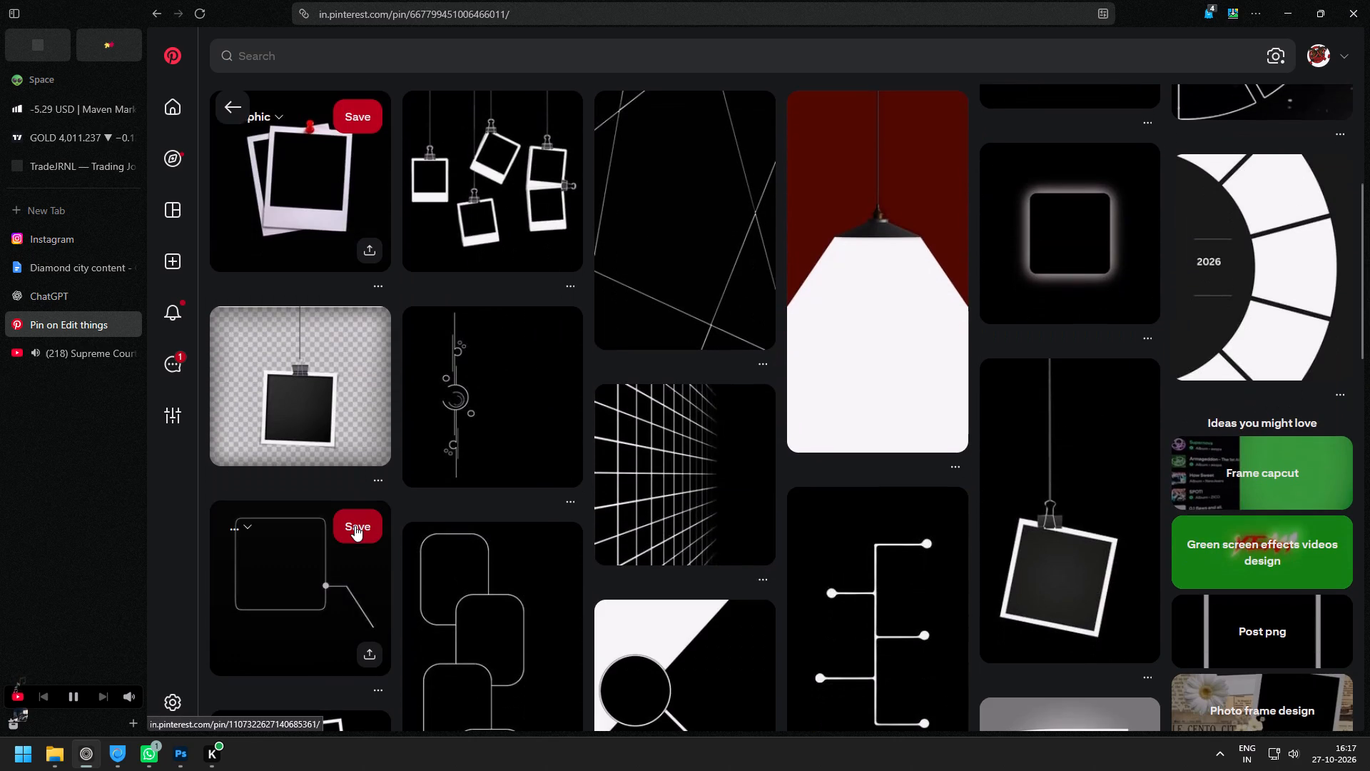
left_click(283, 373)
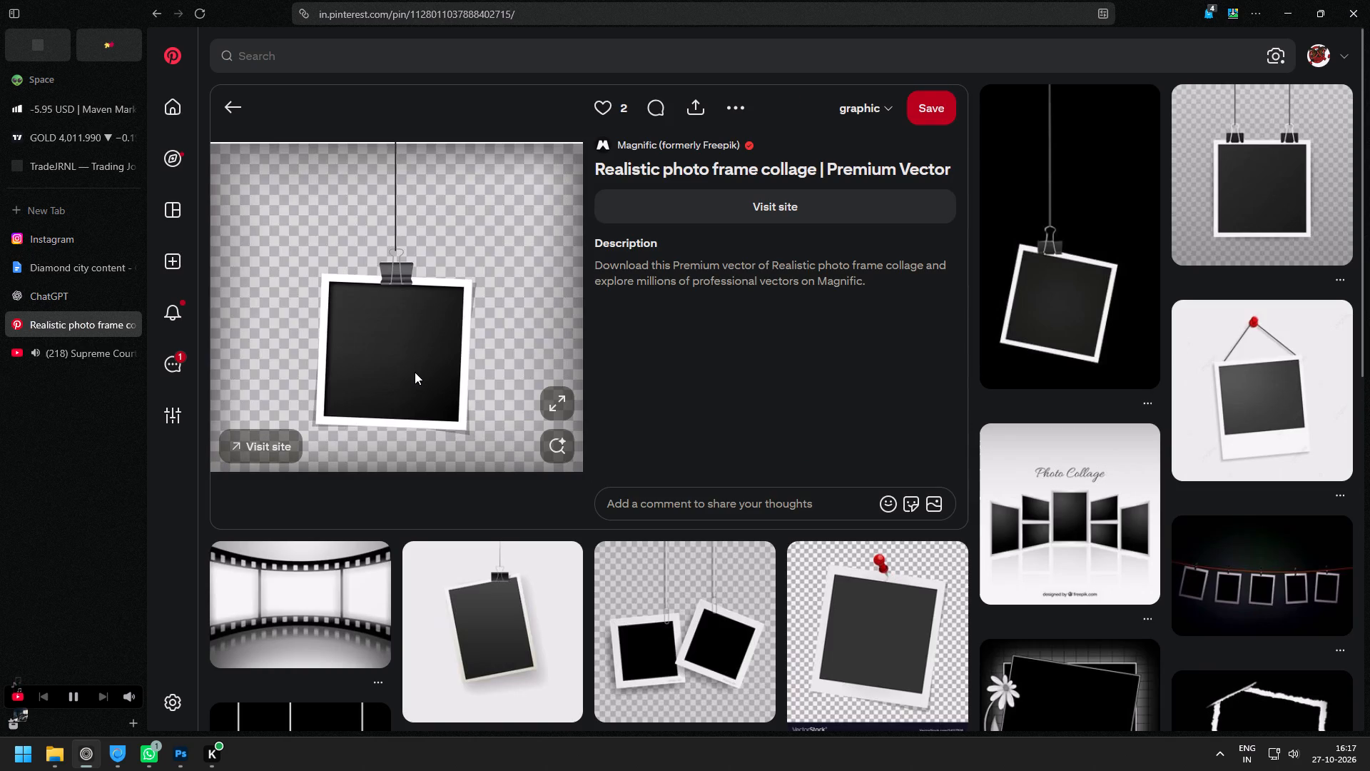
scroll(418, 373, "down", 2)
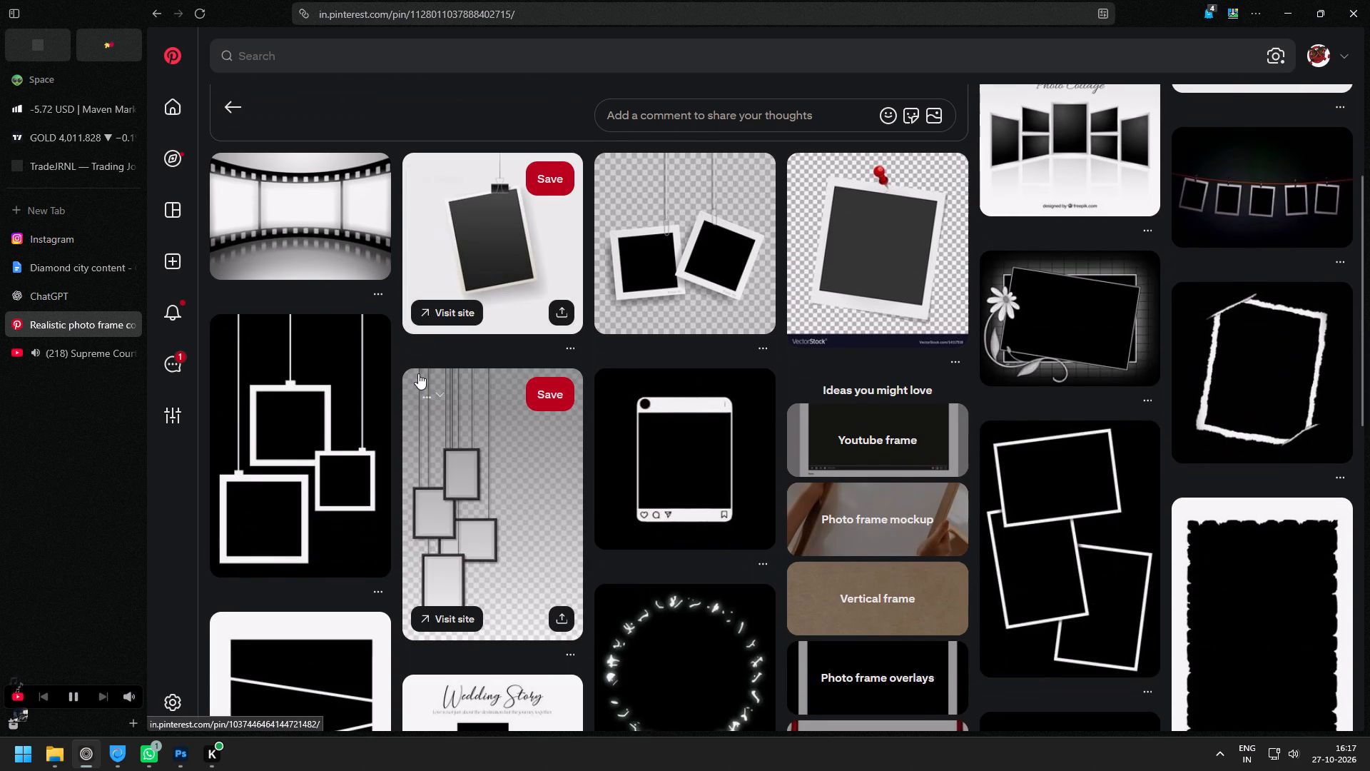
scroll(488, 475, "down", 2)
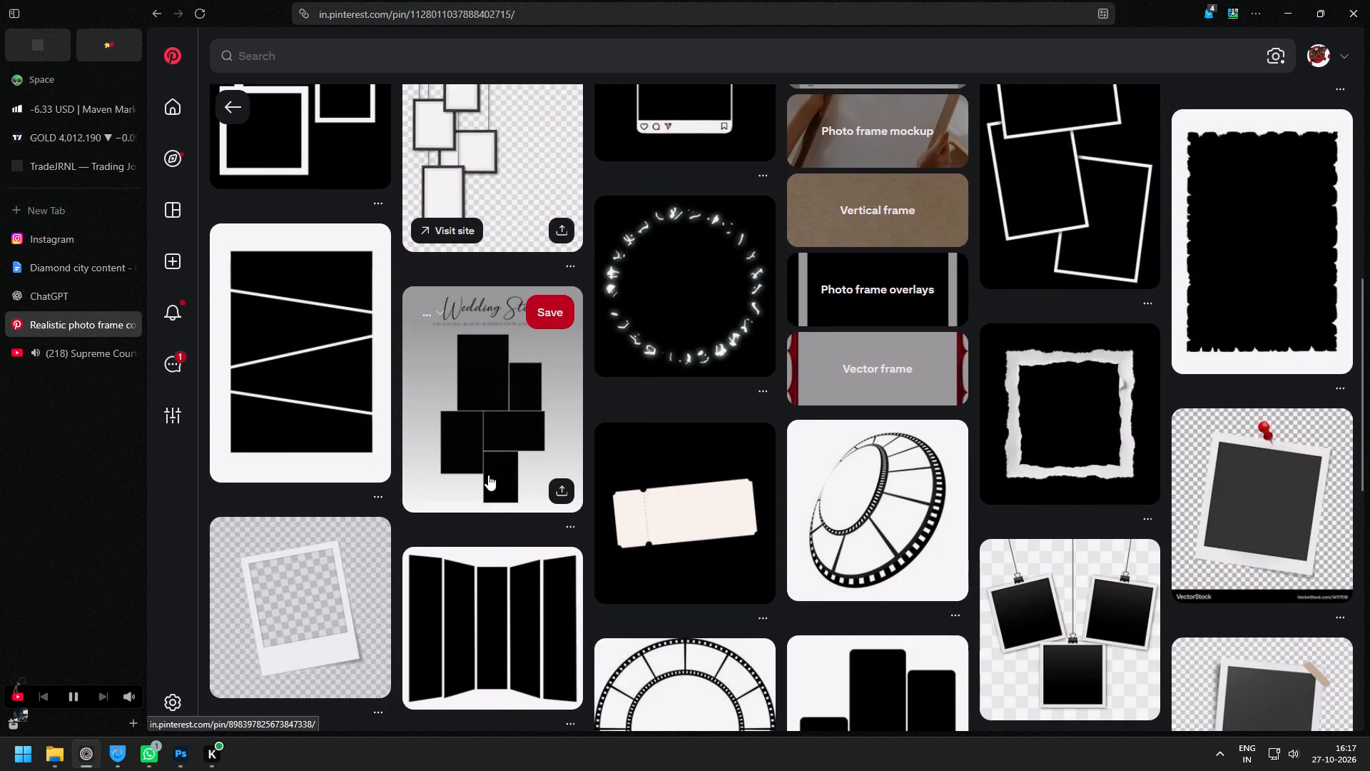
scroll(488, 475, "up", 4)
scroll(488, 475, "down", 4)
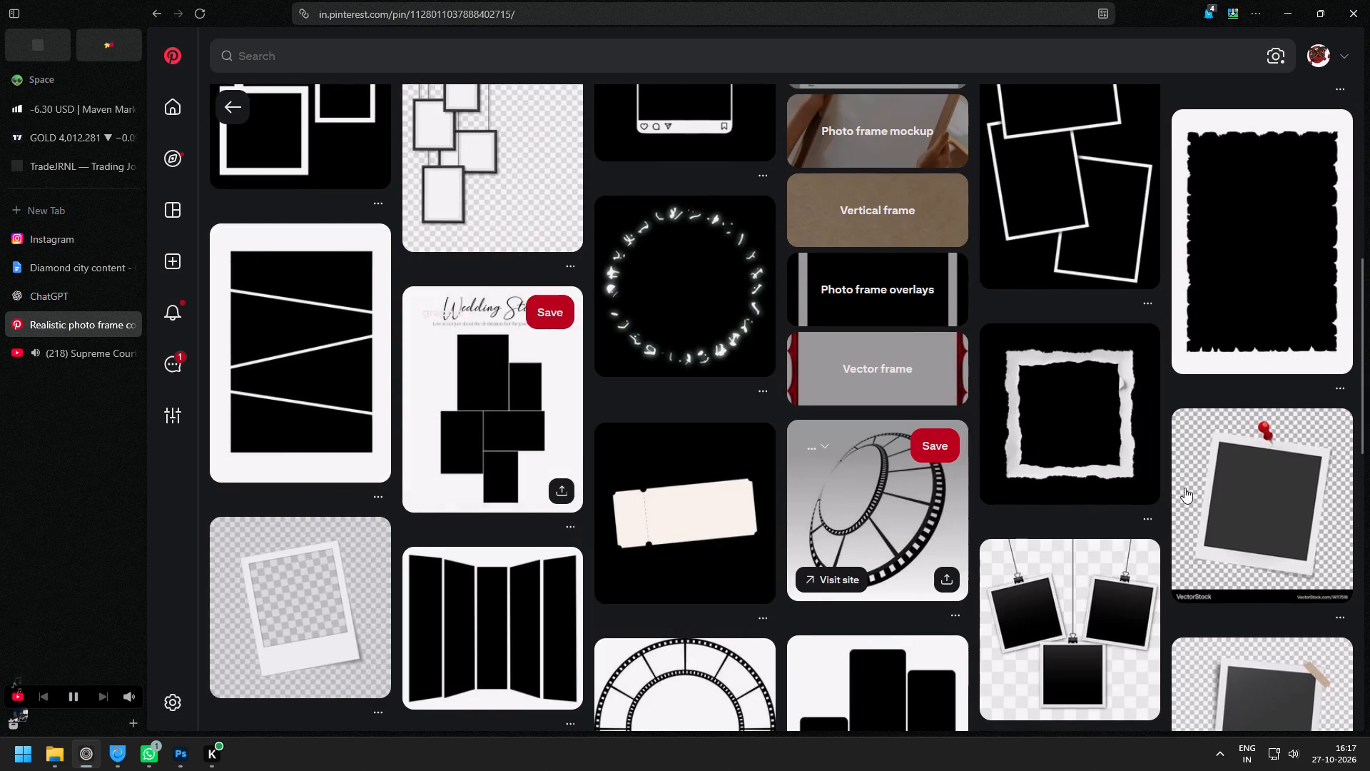
scroll(613, 420, "up", 7)
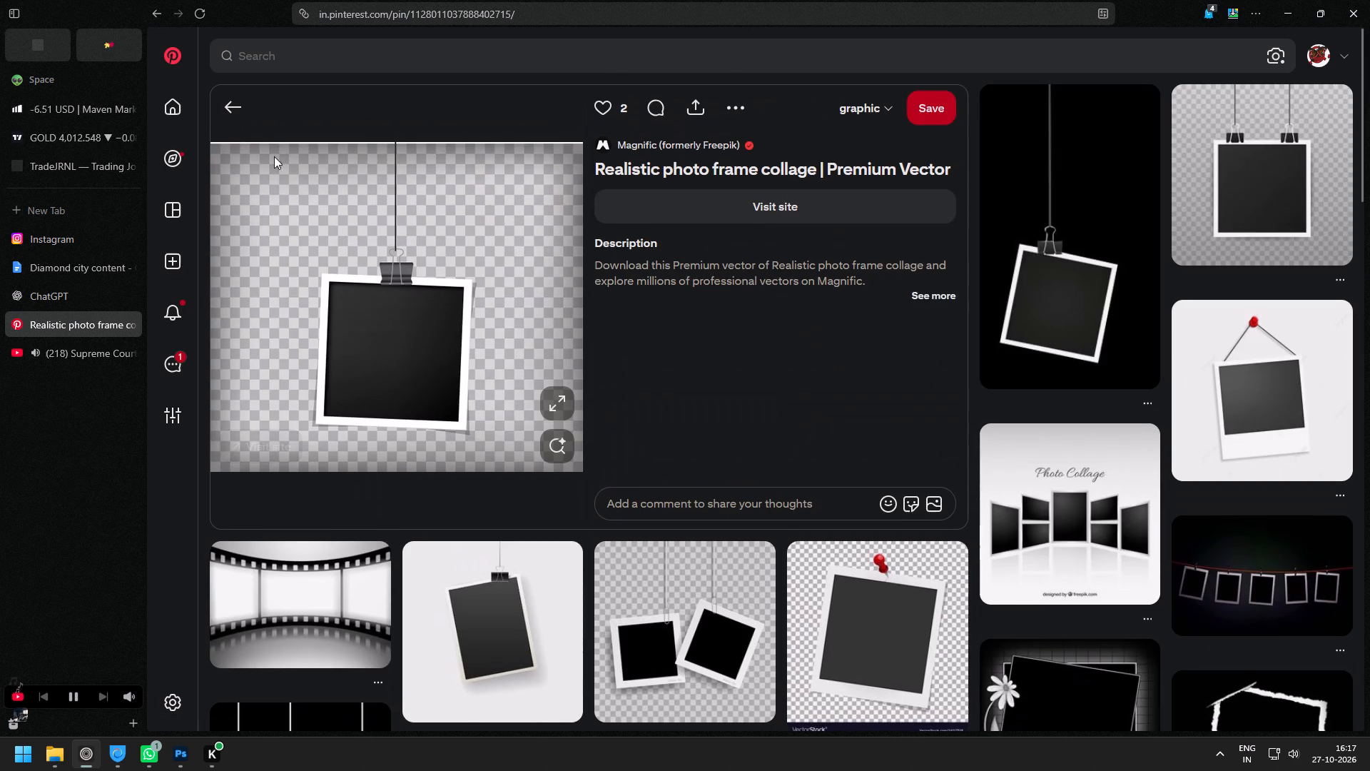
left_click(235, 111)
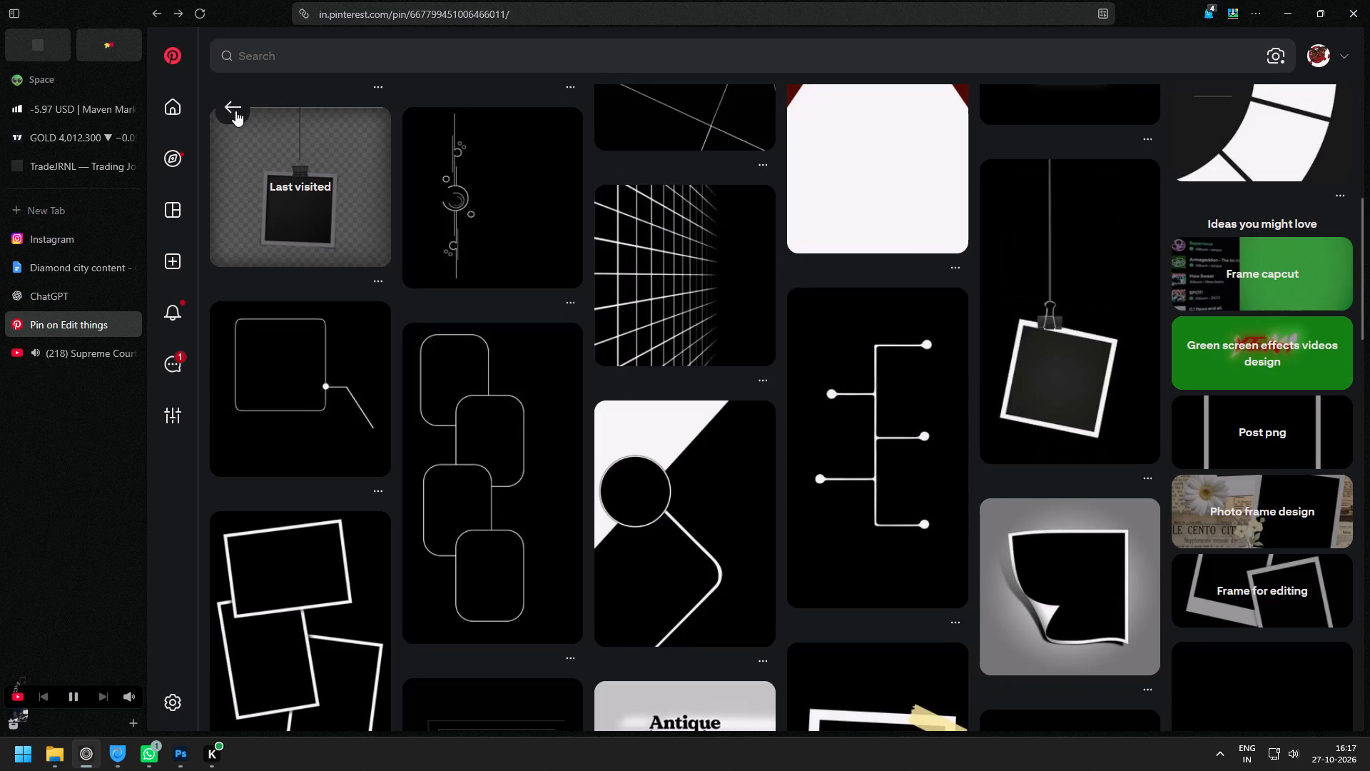
scroll(543, 455, "up", 4)
scroll(543, 455, "down", 3)
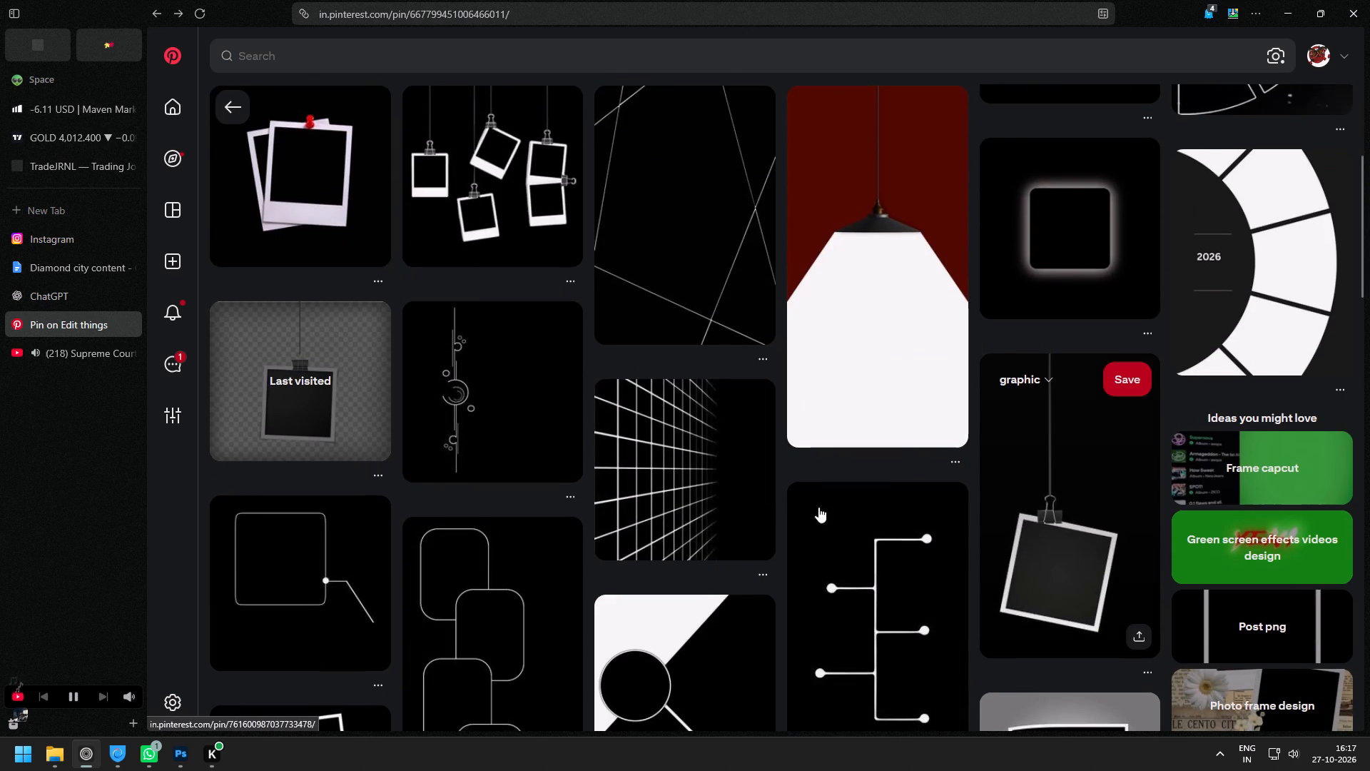
scroll(692, 520, "up", 7)
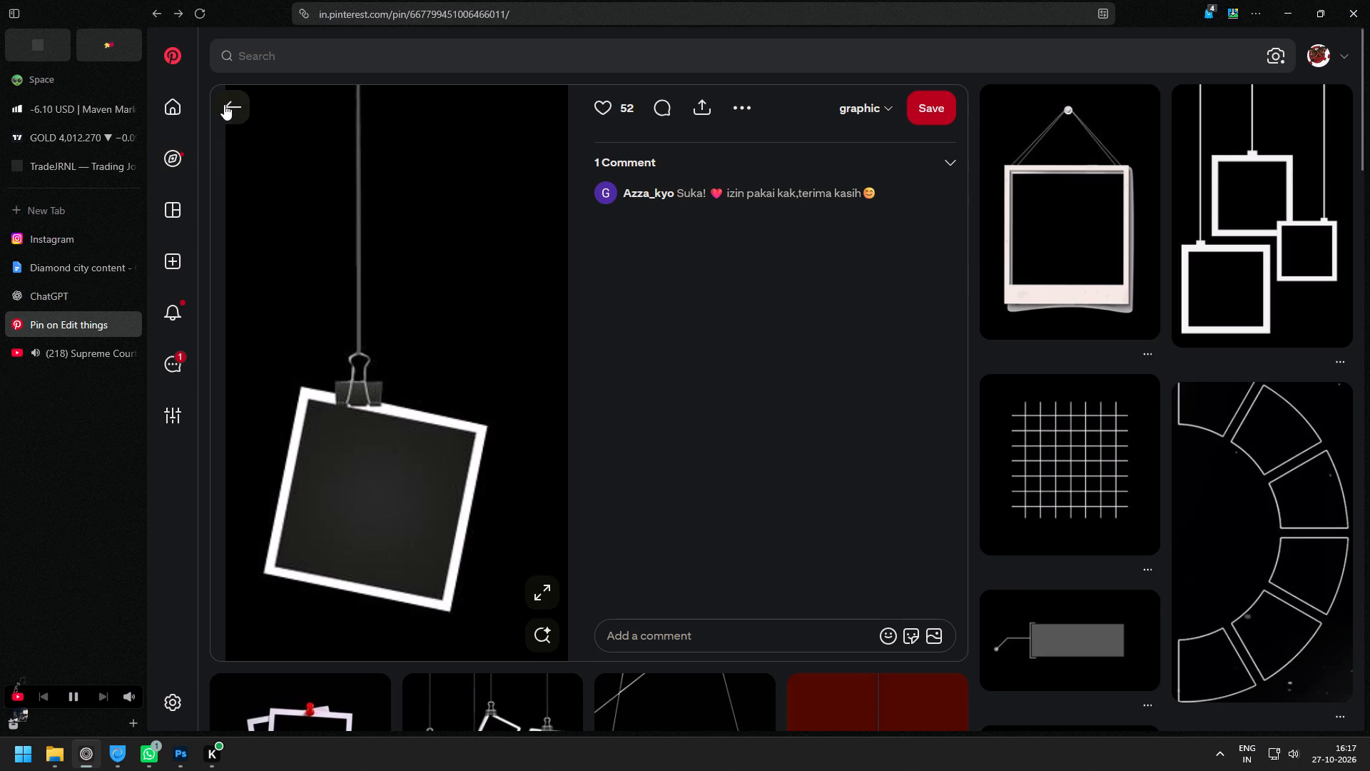
left_click(228, 103)
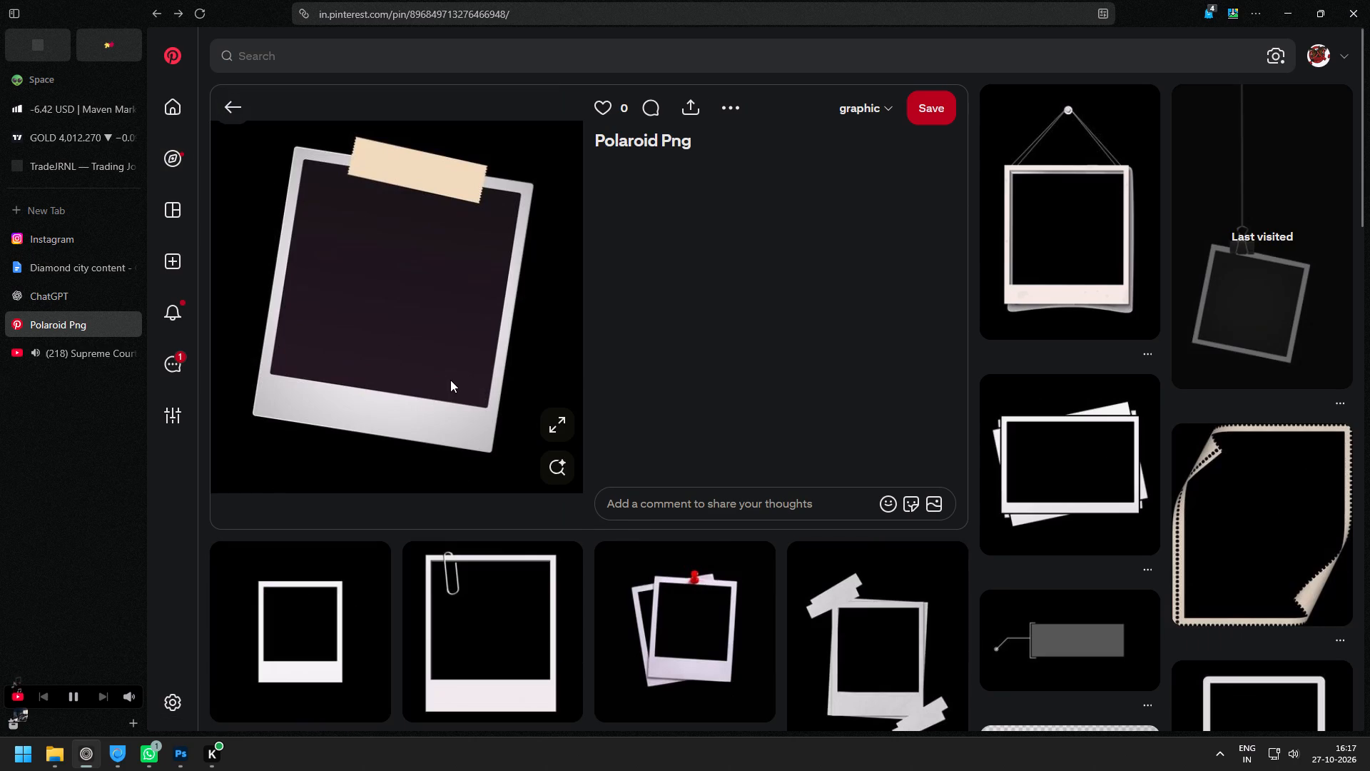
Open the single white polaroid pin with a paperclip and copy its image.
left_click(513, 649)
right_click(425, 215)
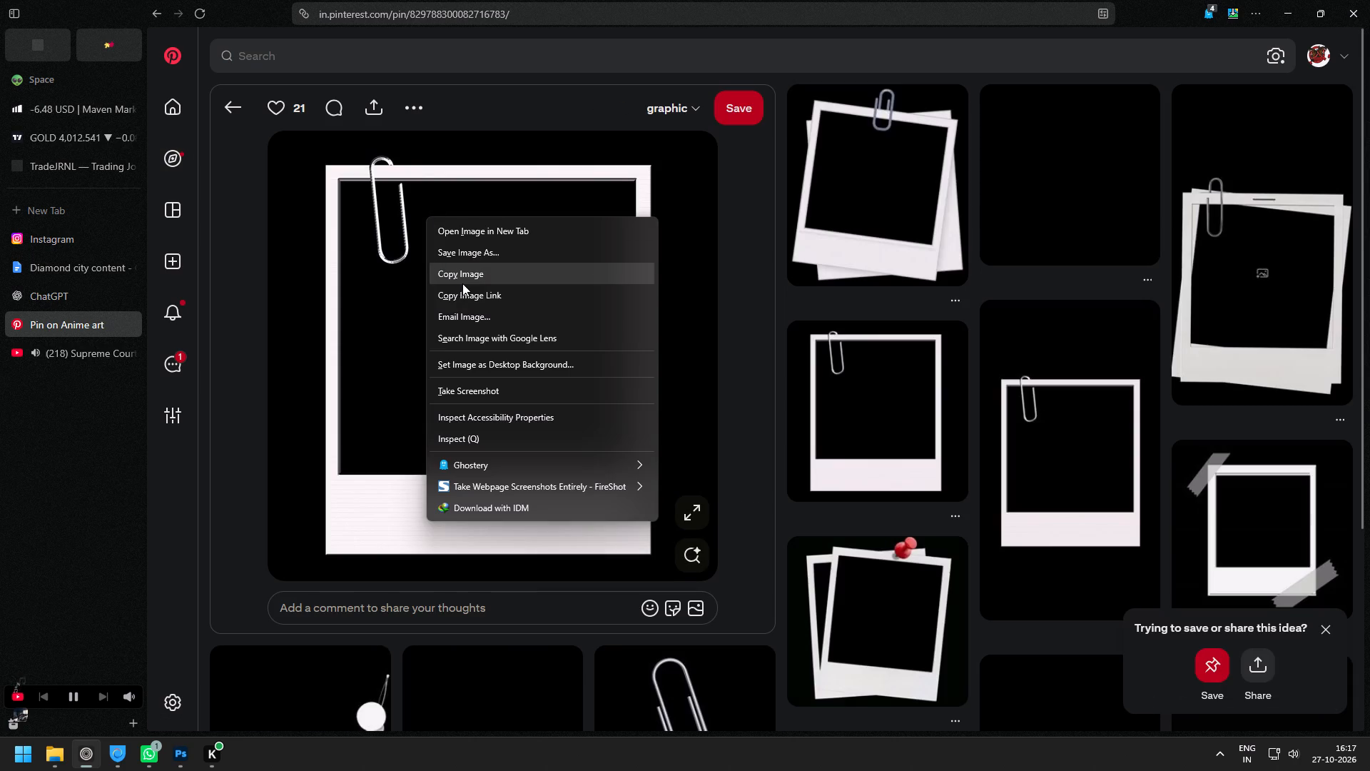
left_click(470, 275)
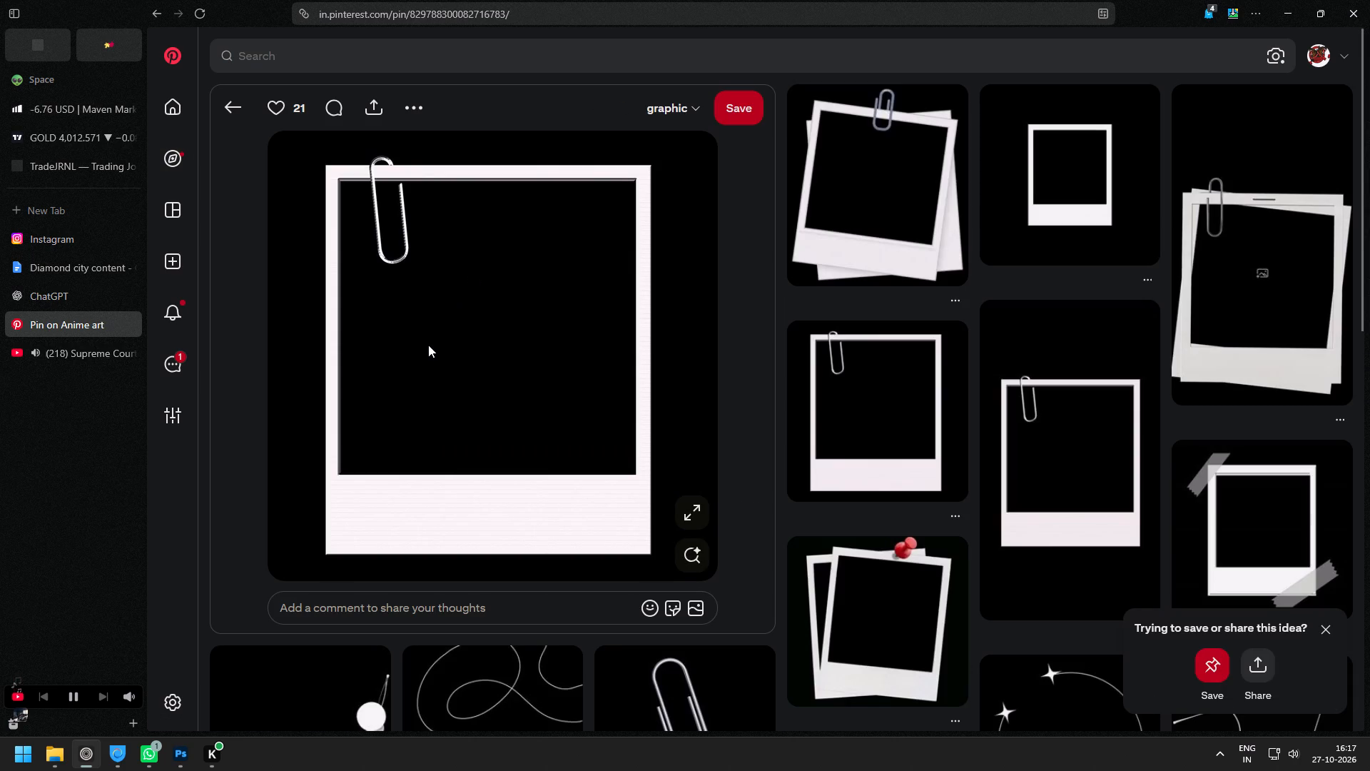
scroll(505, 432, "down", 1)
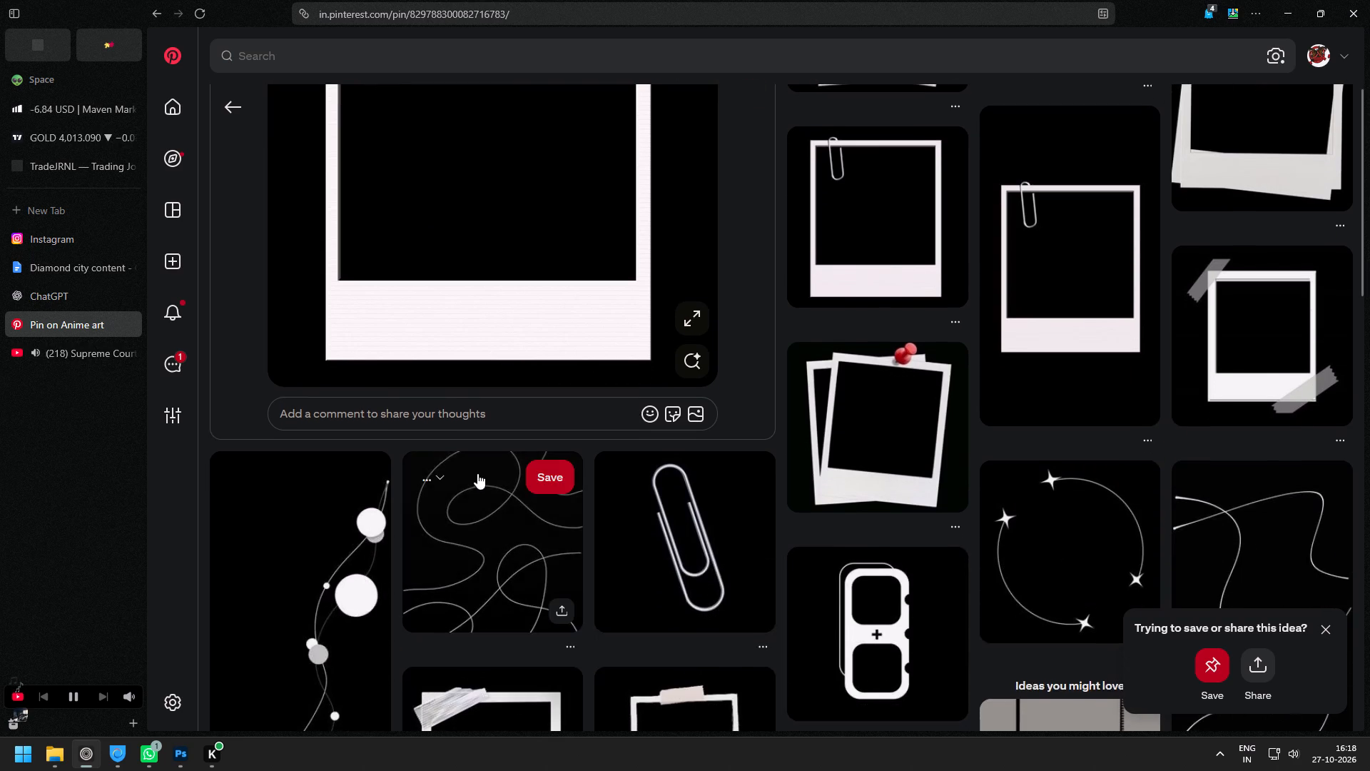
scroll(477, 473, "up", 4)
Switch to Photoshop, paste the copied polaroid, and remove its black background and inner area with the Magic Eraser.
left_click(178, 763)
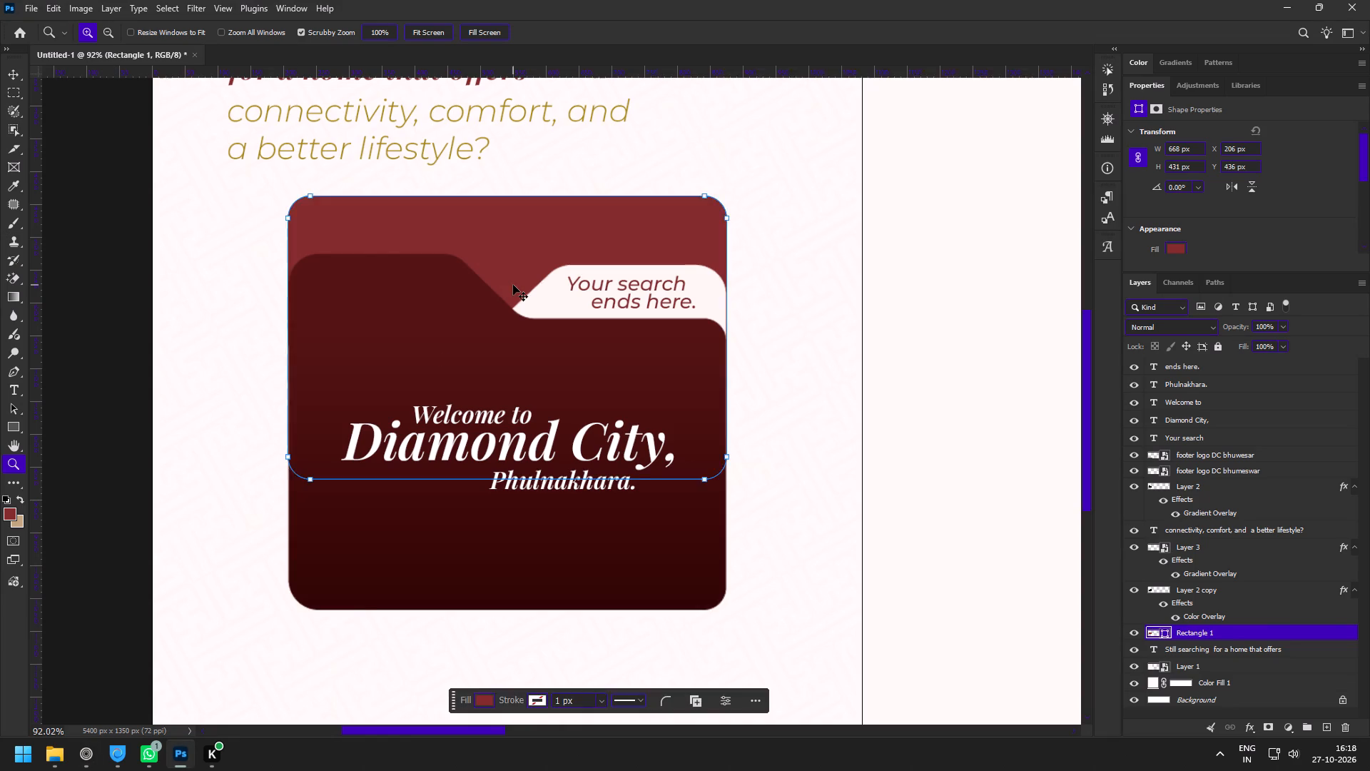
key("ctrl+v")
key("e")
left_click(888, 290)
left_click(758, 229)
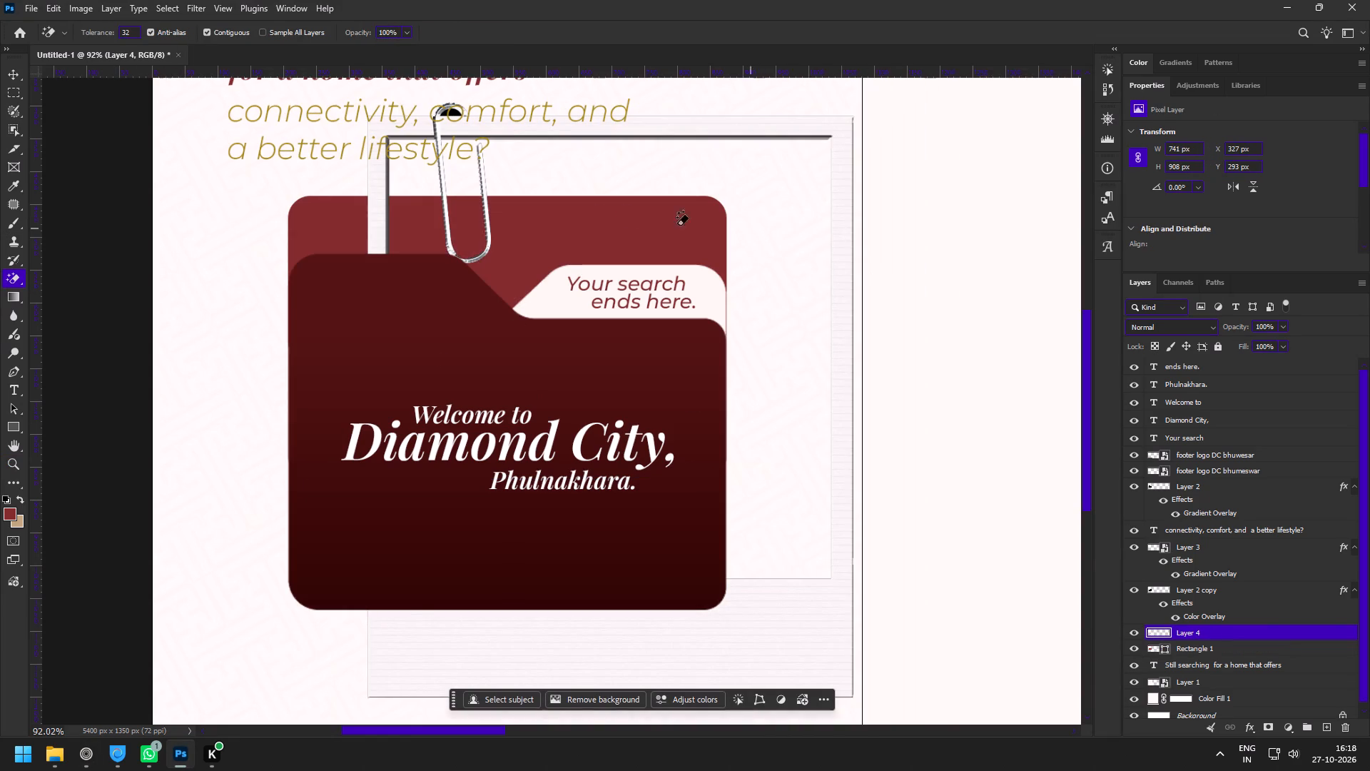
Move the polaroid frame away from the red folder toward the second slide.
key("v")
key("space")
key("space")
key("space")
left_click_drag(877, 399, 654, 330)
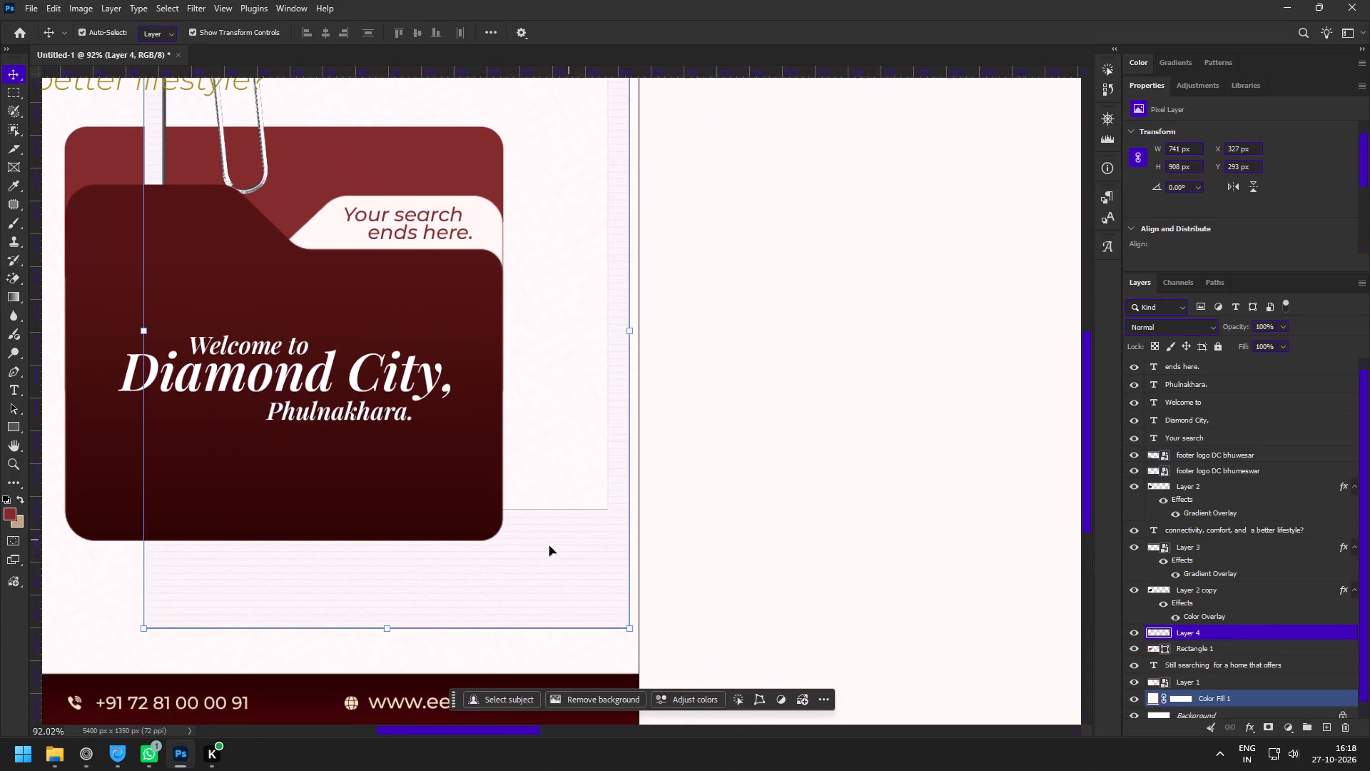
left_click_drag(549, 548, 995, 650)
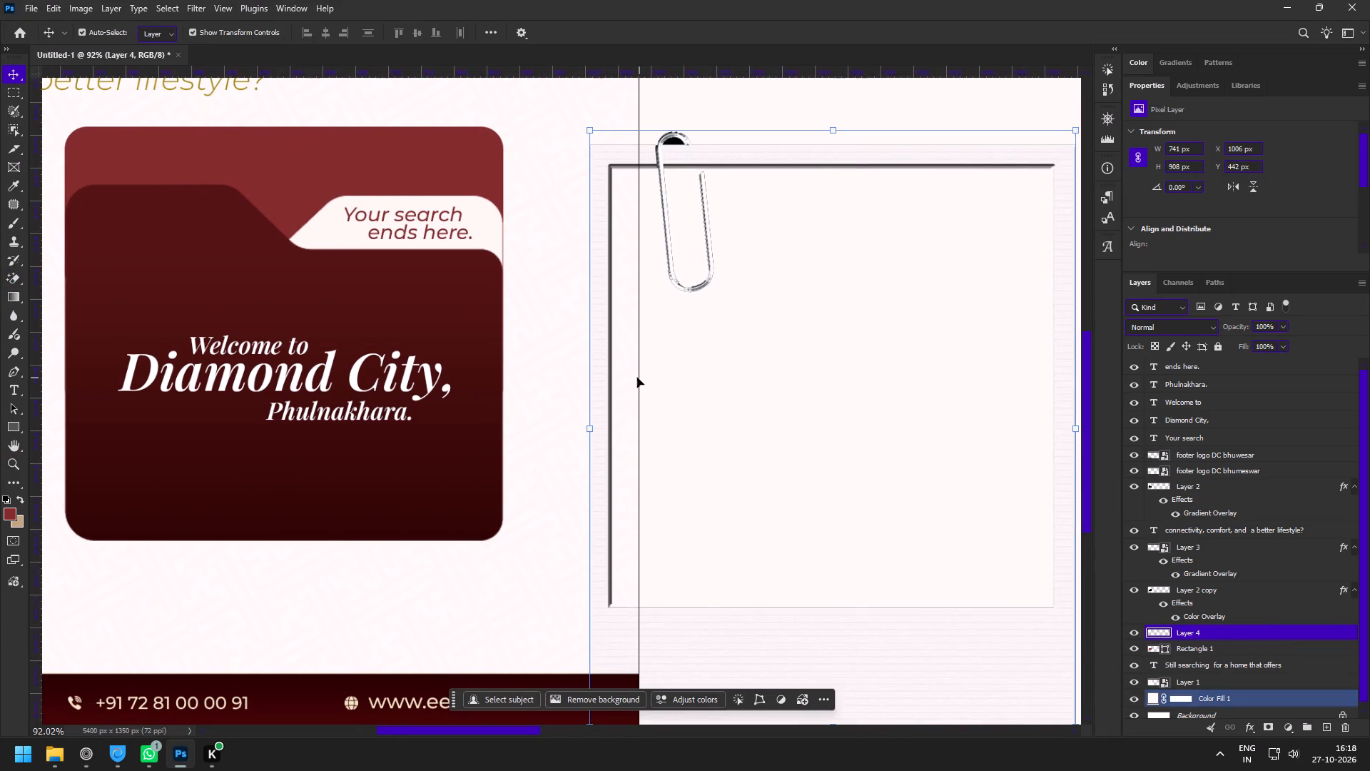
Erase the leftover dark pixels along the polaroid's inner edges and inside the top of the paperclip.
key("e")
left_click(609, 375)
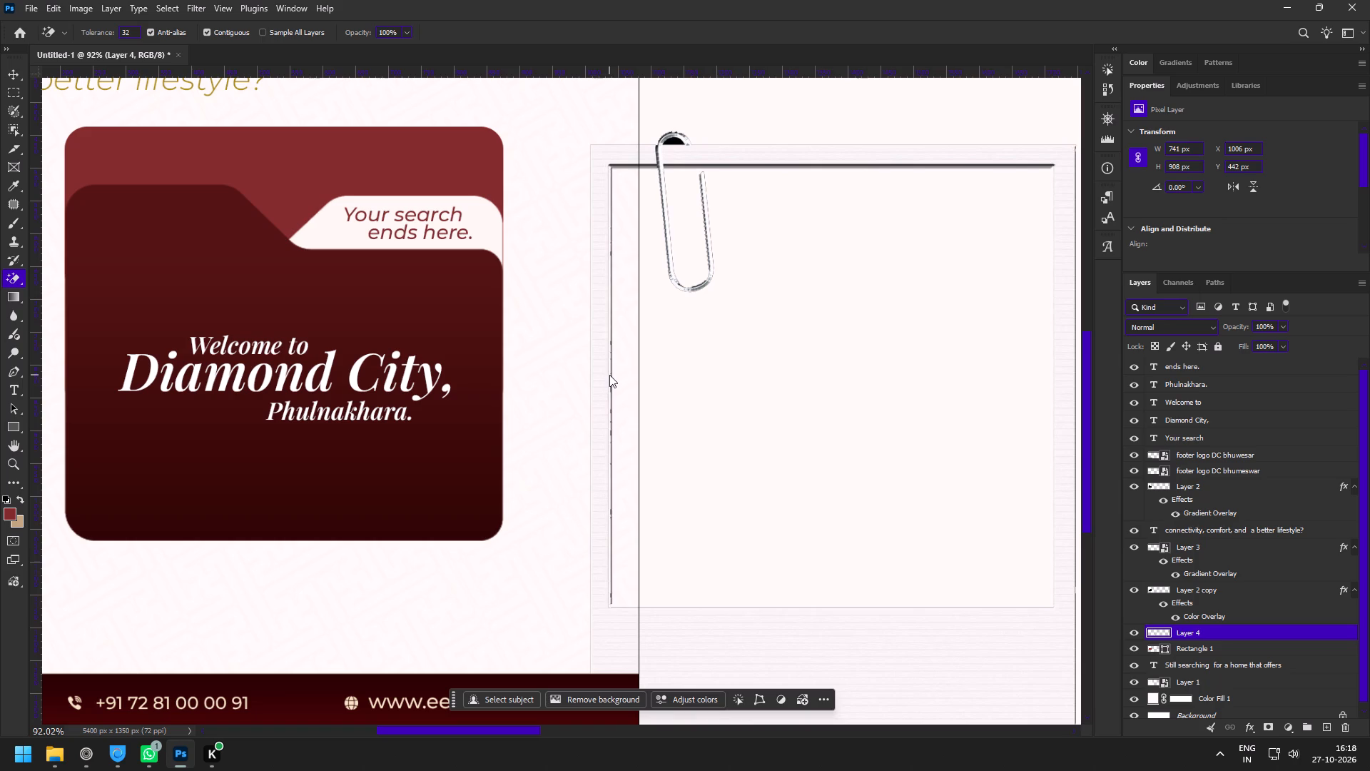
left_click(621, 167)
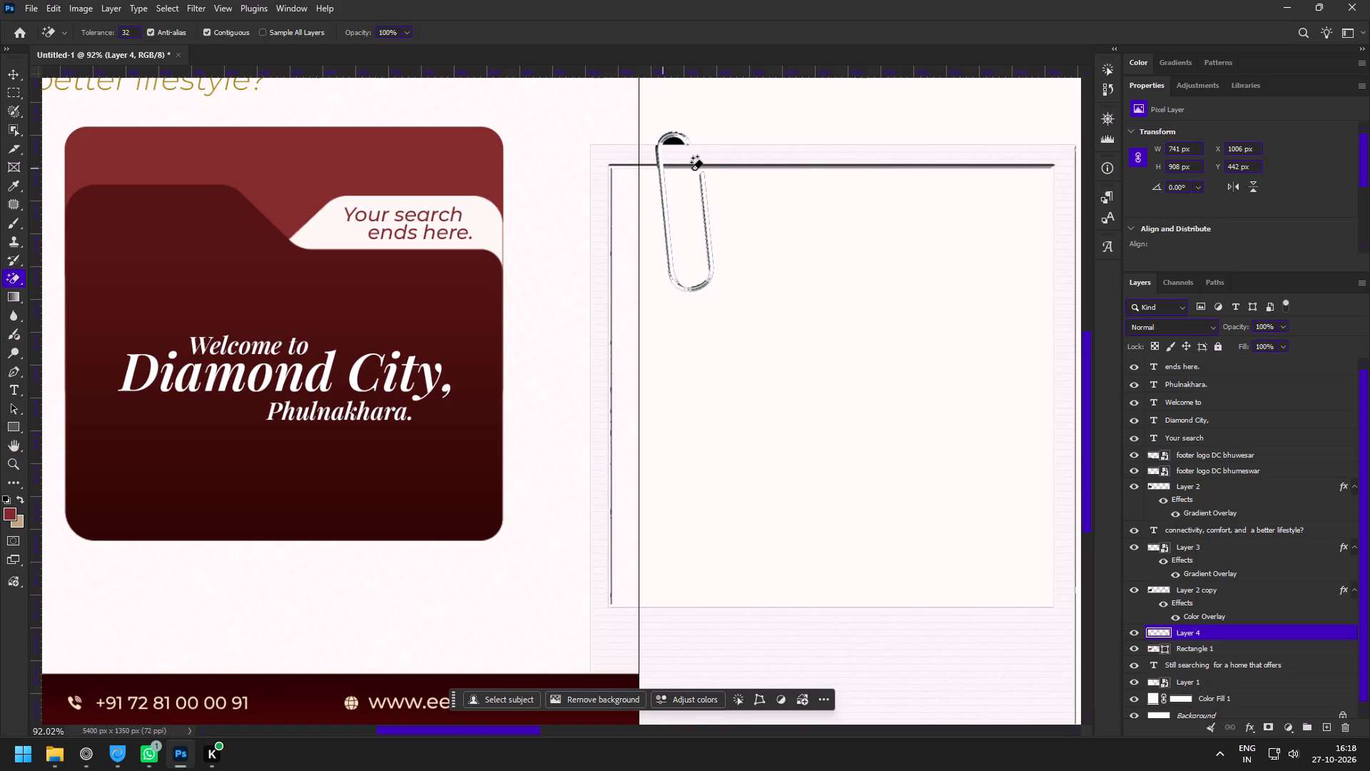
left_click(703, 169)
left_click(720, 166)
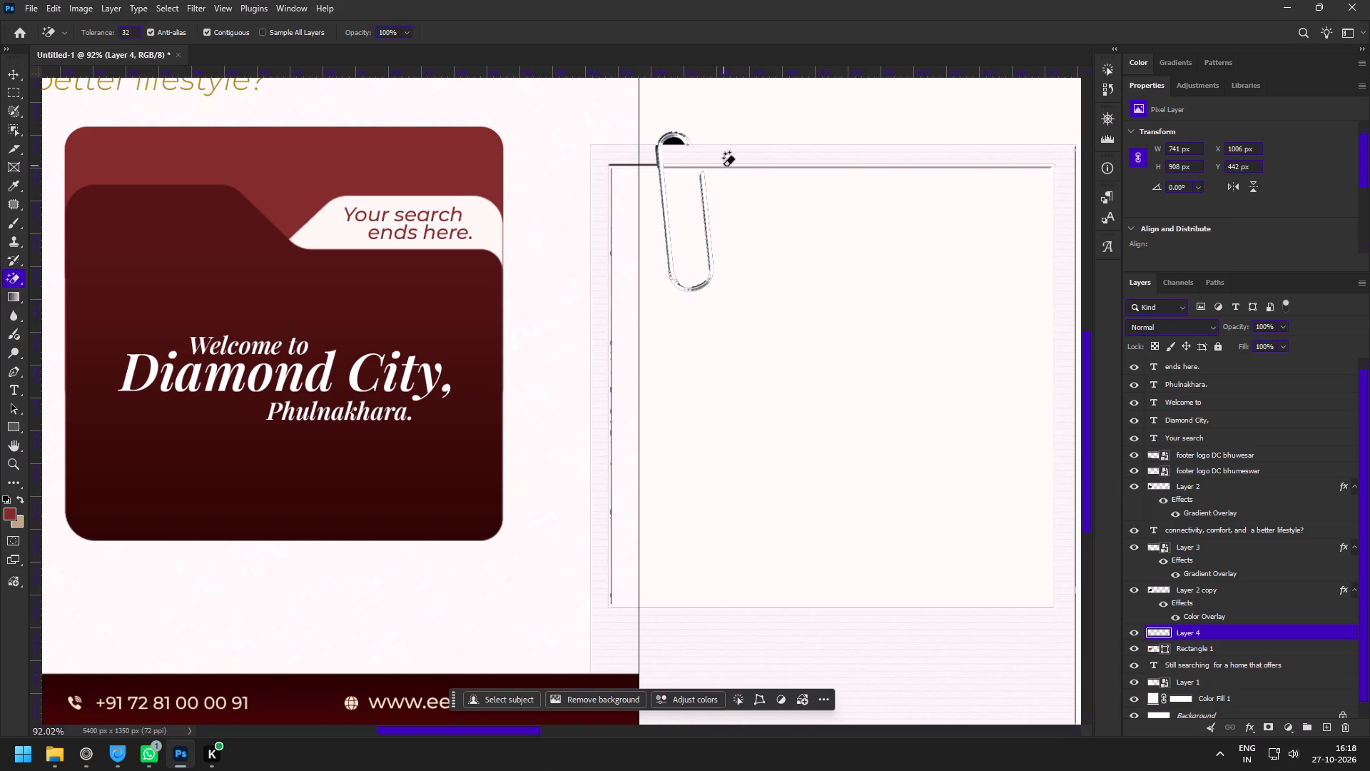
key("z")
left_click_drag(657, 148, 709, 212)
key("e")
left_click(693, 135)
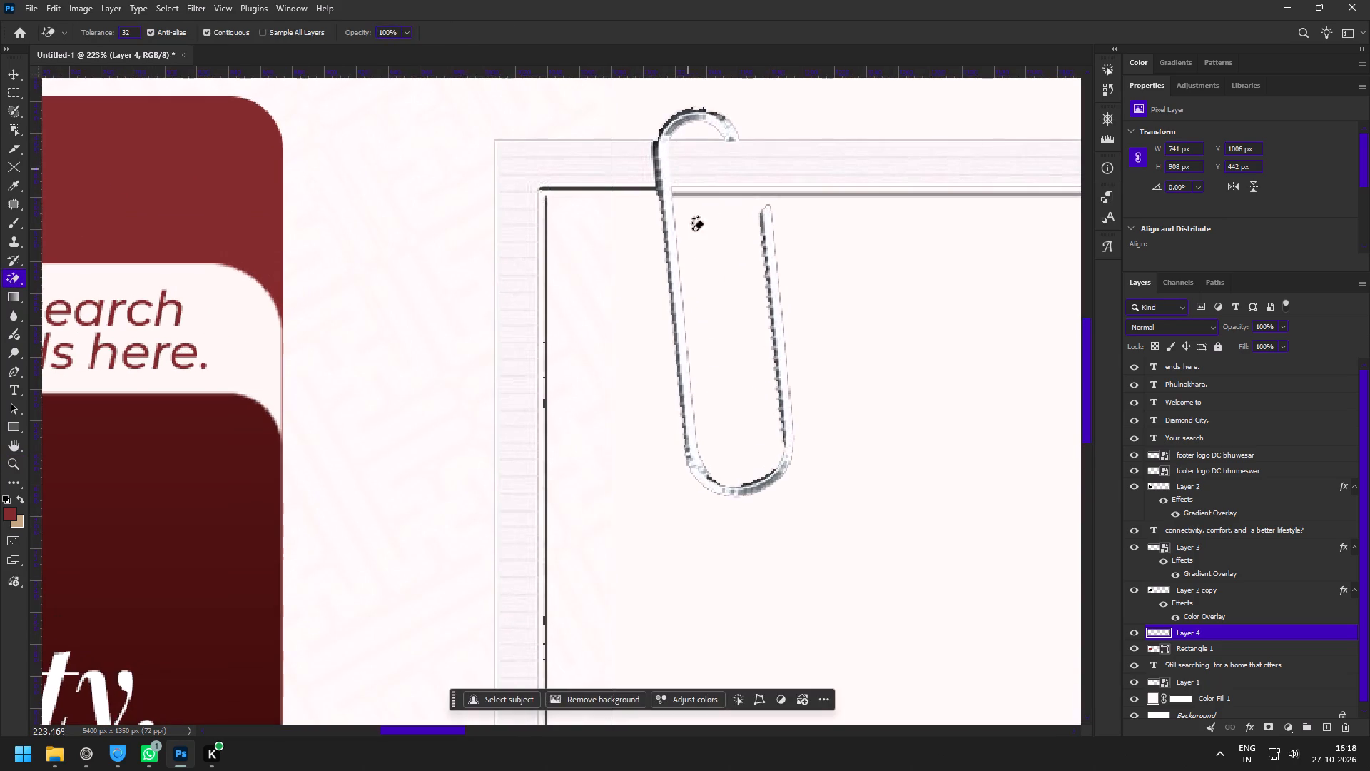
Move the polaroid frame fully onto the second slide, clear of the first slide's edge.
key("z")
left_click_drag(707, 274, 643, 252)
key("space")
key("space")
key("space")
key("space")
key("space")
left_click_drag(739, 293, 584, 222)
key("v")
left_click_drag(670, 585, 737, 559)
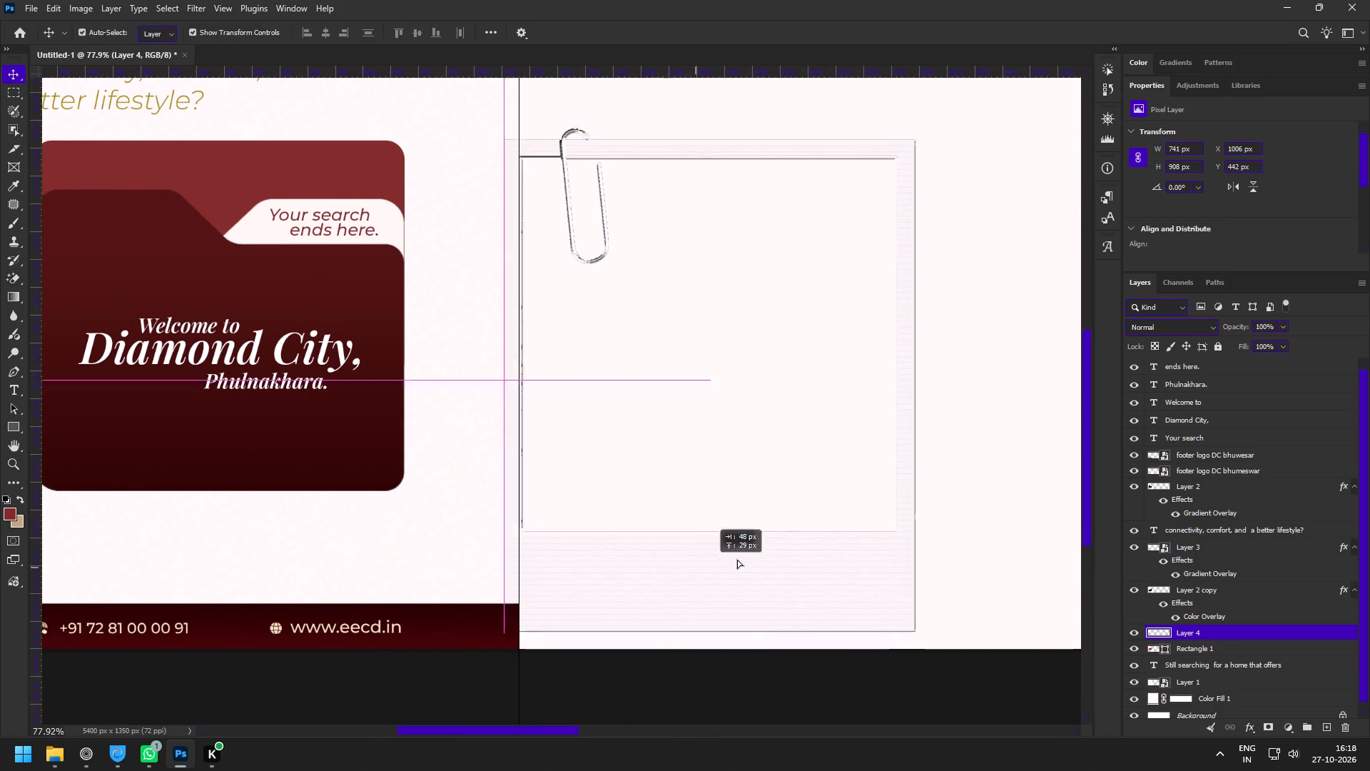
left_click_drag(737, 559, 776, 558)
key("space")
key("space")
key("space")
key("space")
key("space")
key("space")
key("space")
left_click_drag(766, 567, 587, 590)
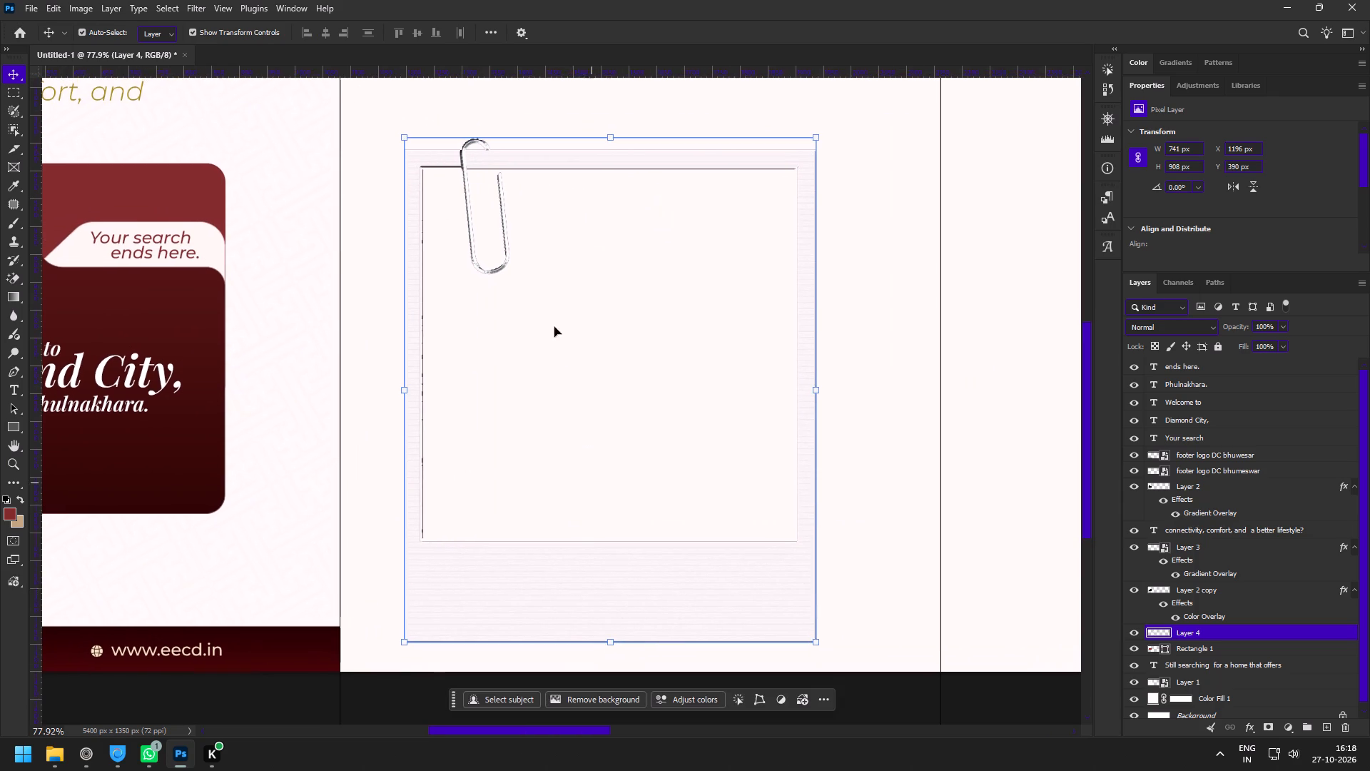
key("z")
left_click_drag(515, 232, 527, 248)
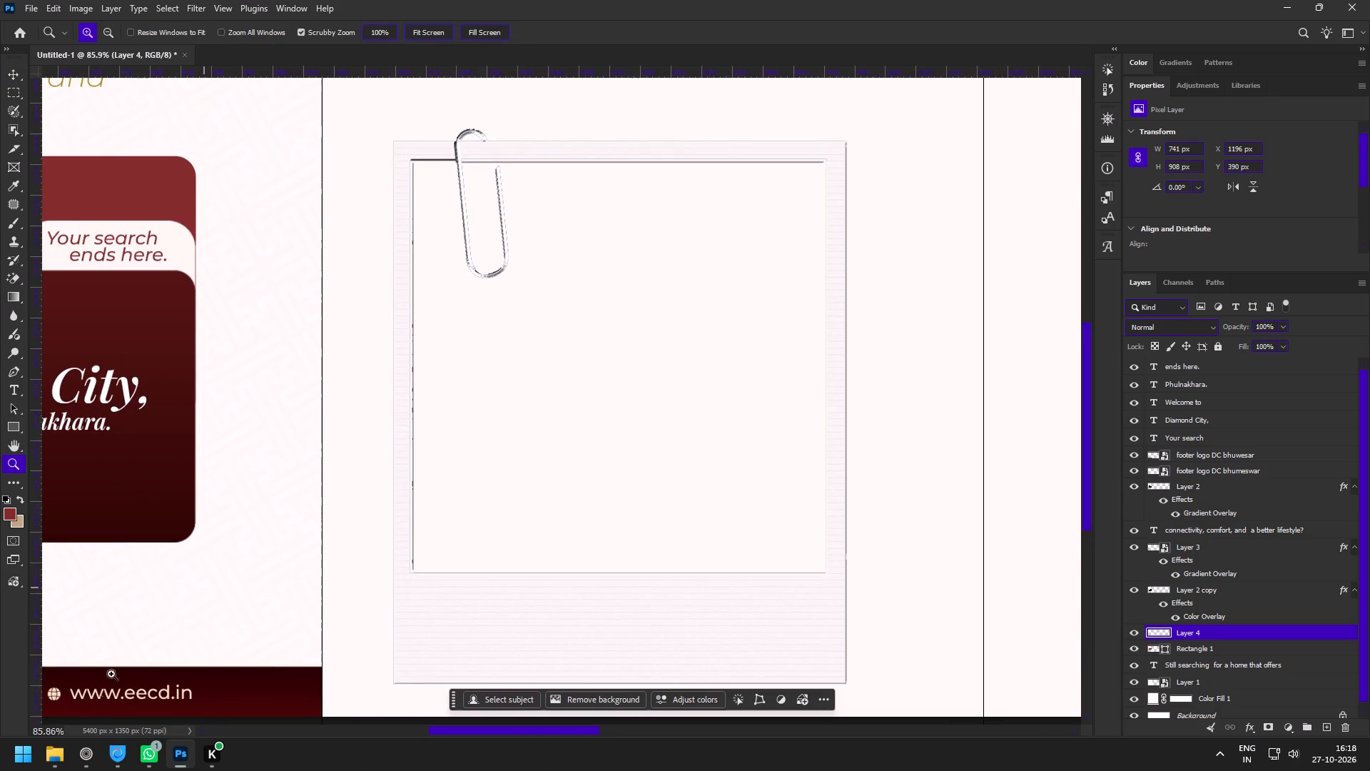
Return to Pinterest, copy the image of two stacked polaroids with a paperclip, and switch back to Photoshop.
left_click(81, 759)
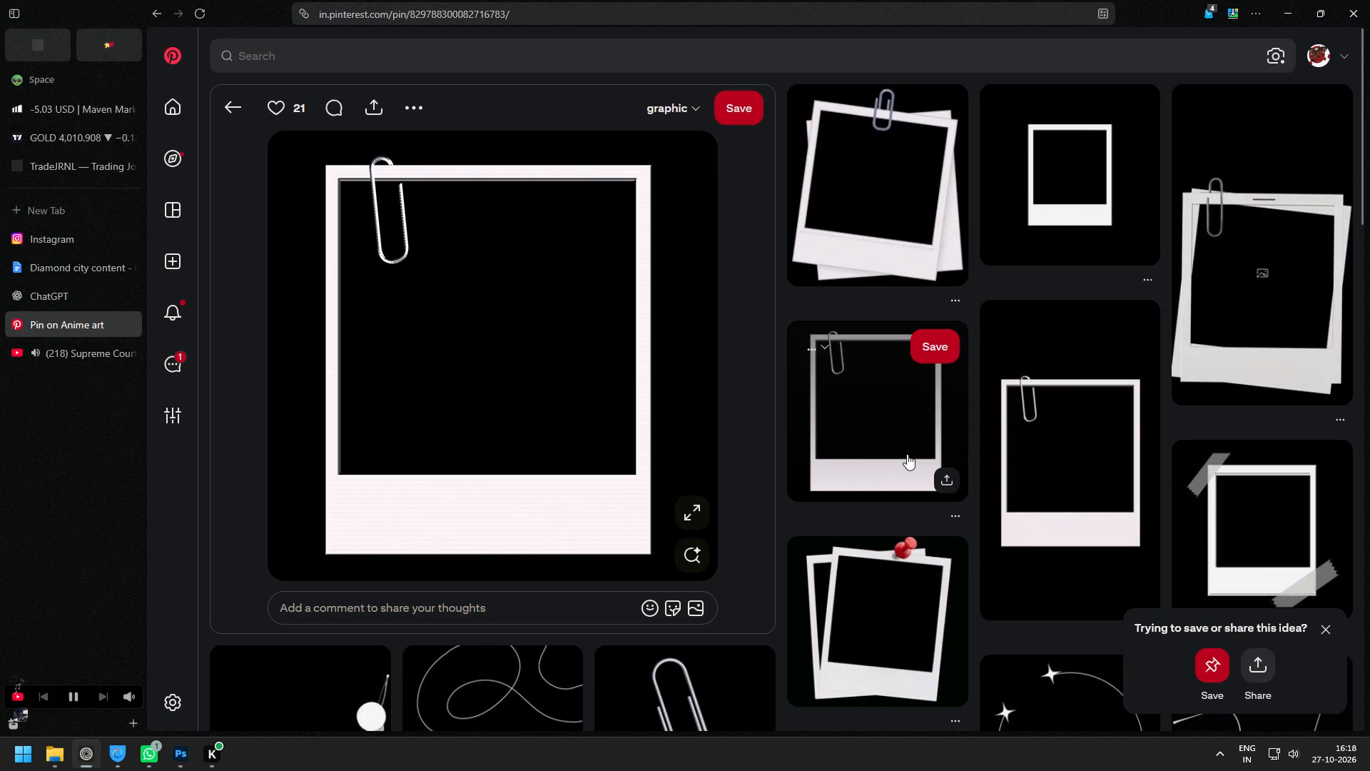
left_click(852, 161)
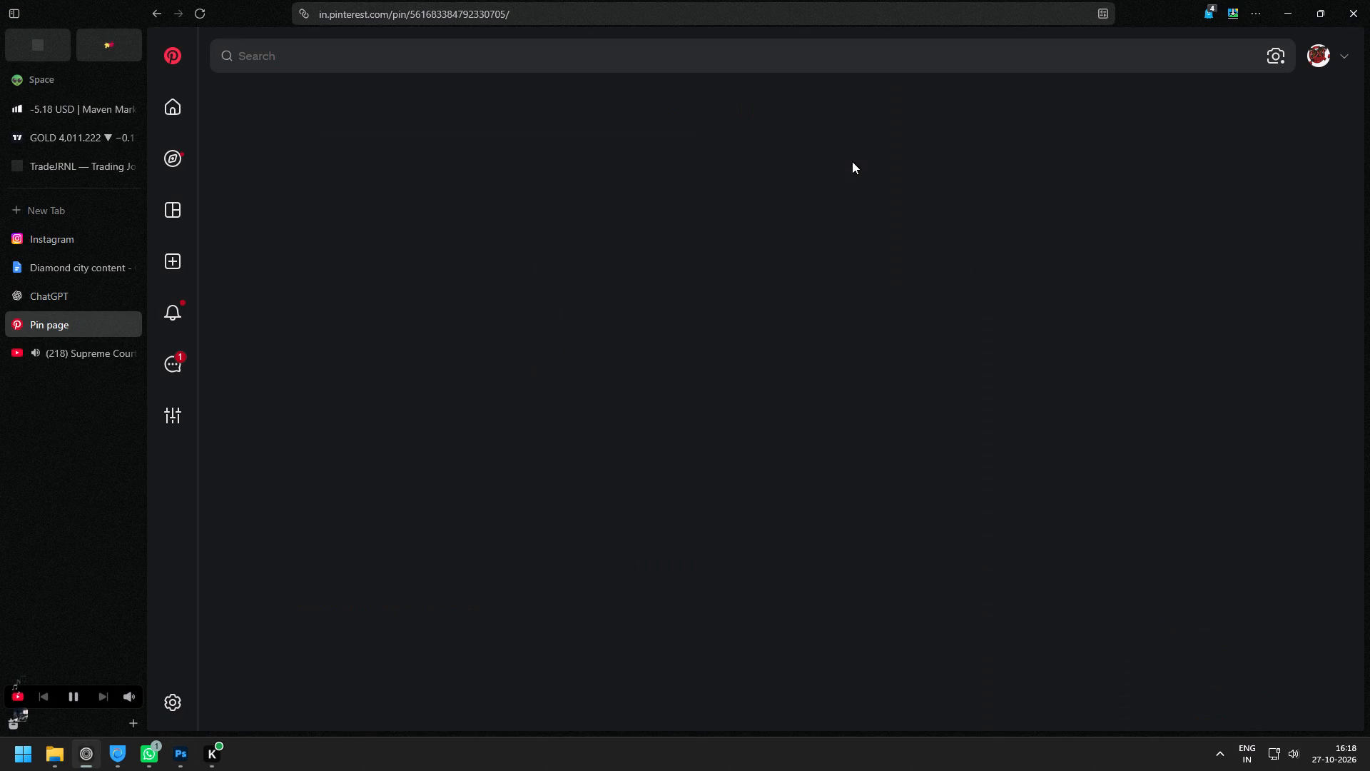
right_click(457, 227)
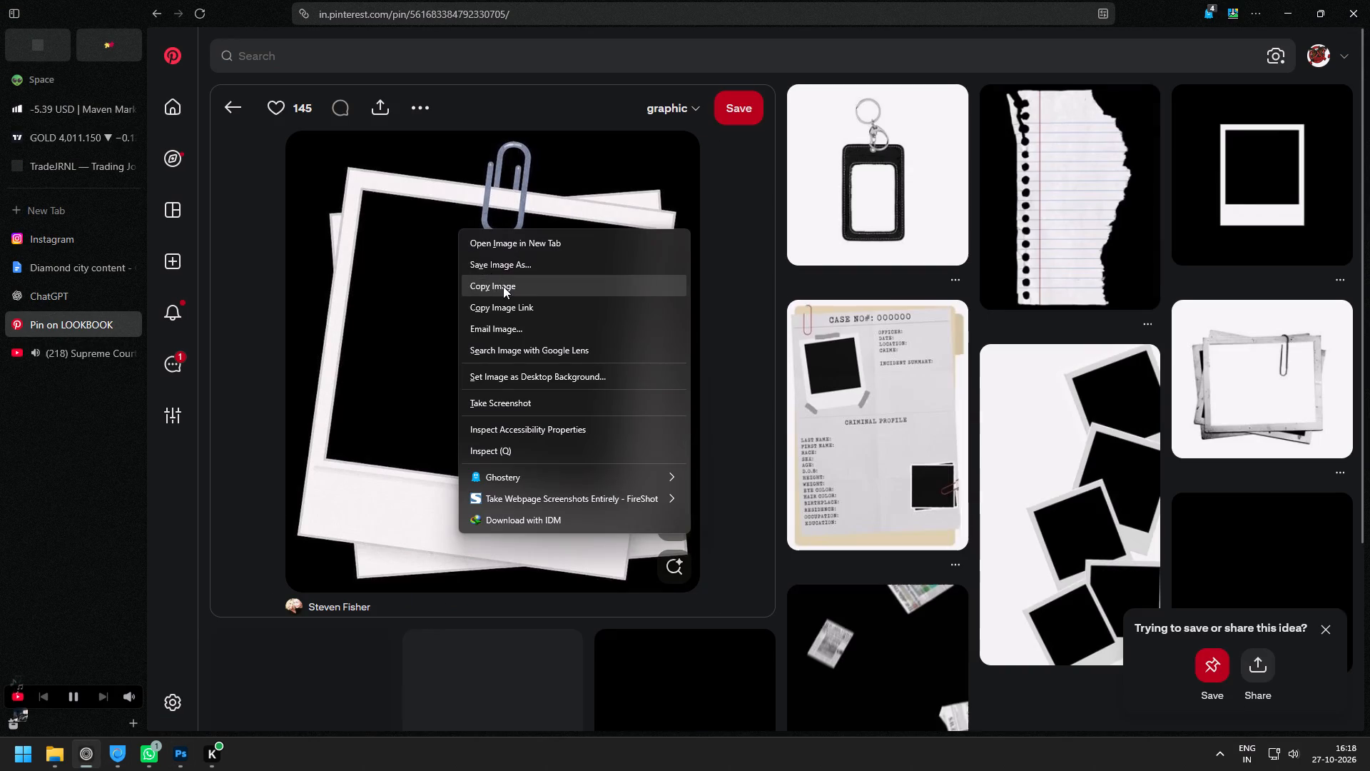
left_click(503, 286)
left_click(180, 762)
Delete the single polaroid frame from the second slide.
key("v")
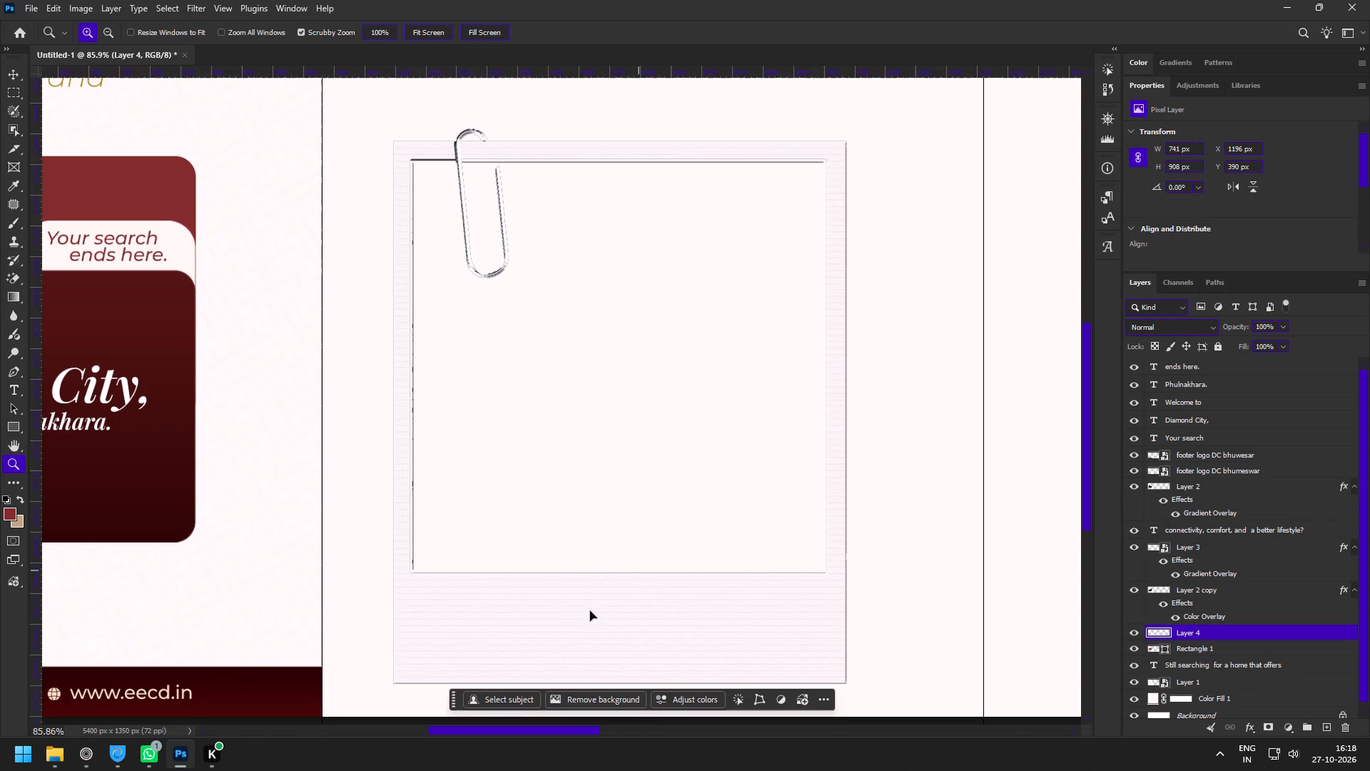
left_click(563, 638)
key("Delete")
Paste the stacked polaroids onto the second slide and remove the black inside the front frame and around the outside with the Magic Eraser.
key("ctrl+v")
key("e")
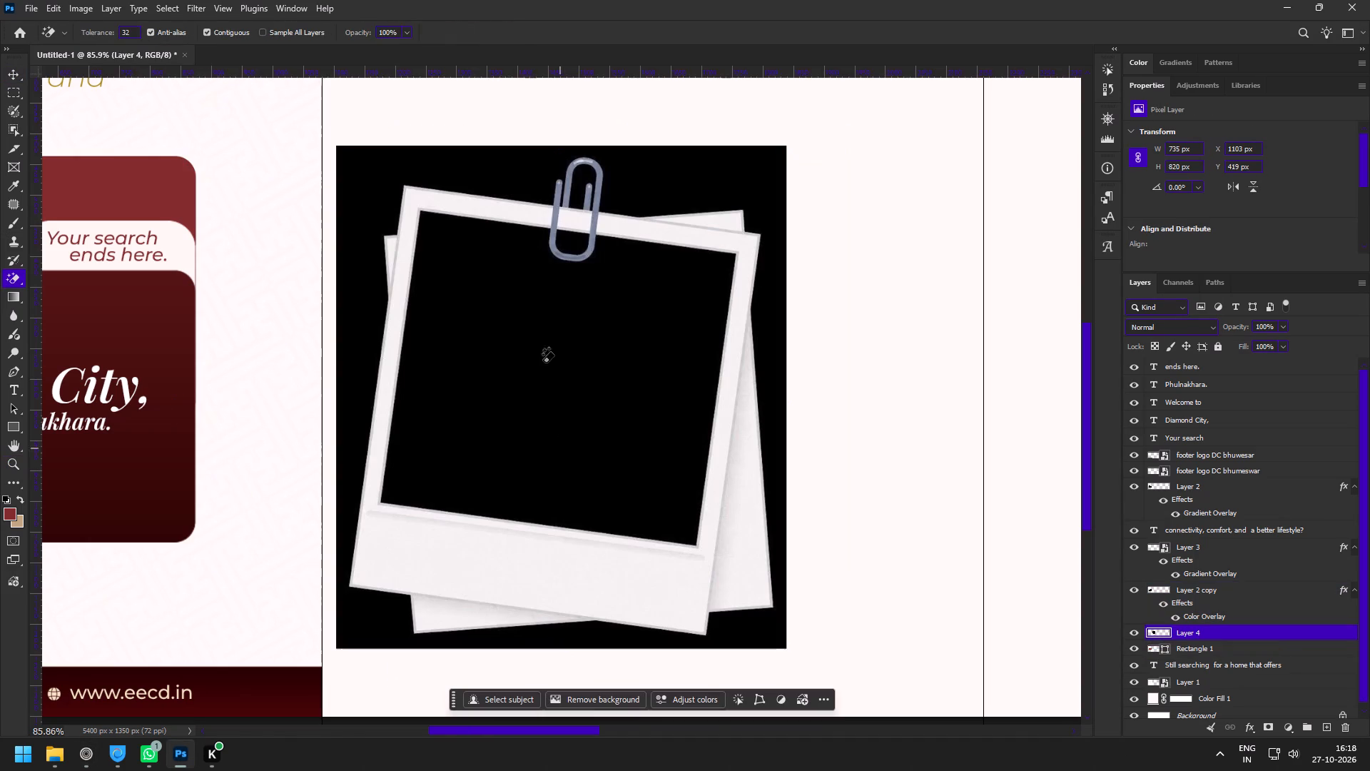
left_click(527, 353)
left_click(357, 193)
key("v")
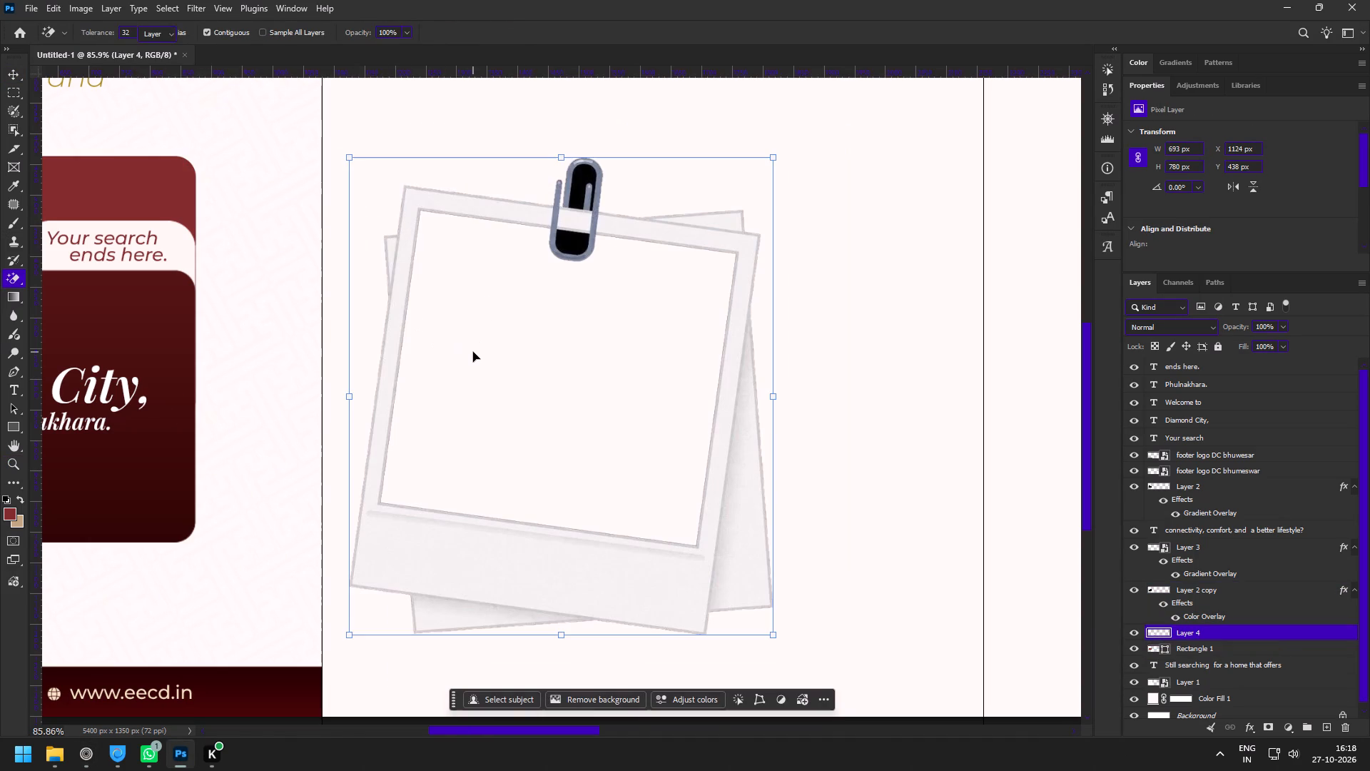
key("ctrl+z")
key("e")
left_click(357, 205)
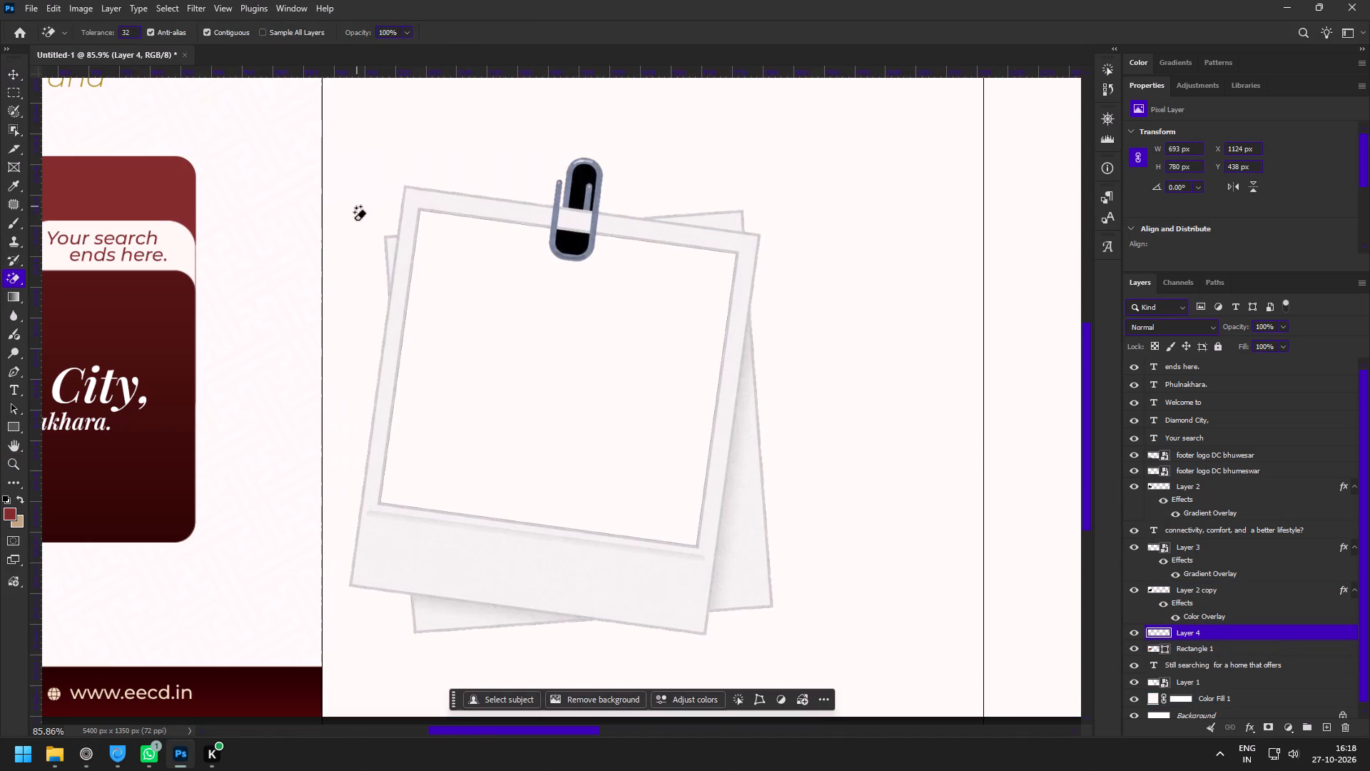
Convert the stacked polaroids layer, Layer 4, to a smart object.
key("z")
key("e")
left_click(553, 390)
key("v")
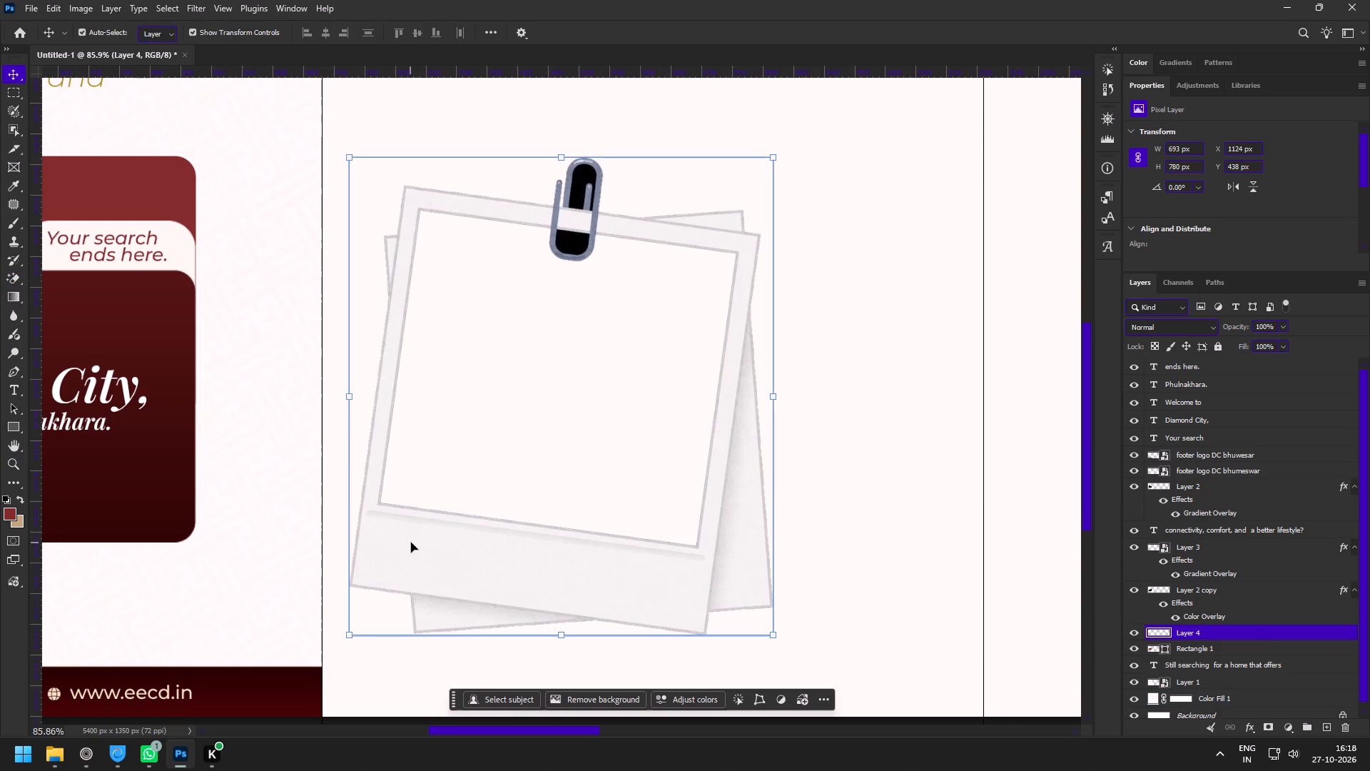
key("F8")
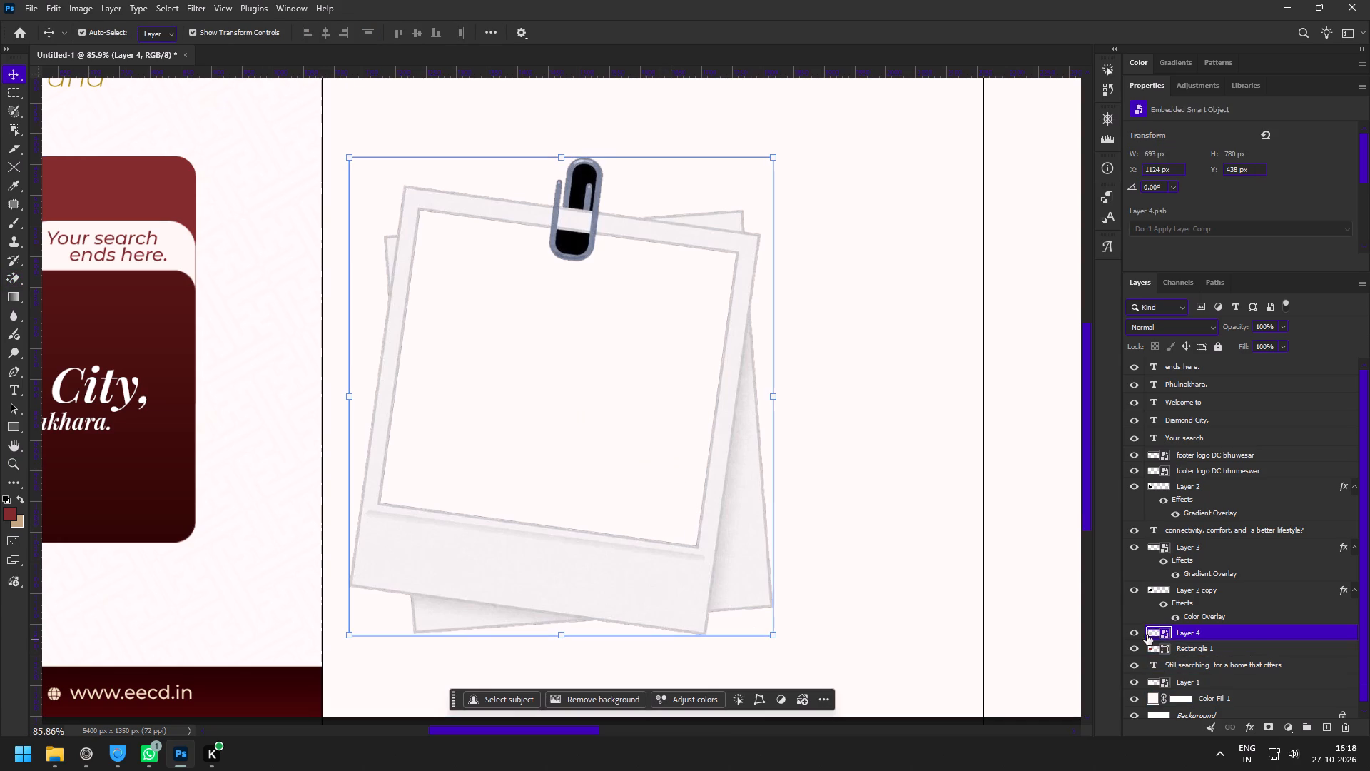
Load the polaroids' outline as a selection, contract it by 2 pixels and apply it as a layer mask.
left_click(1155, 634, "ctrl")
left_click(180, 9)
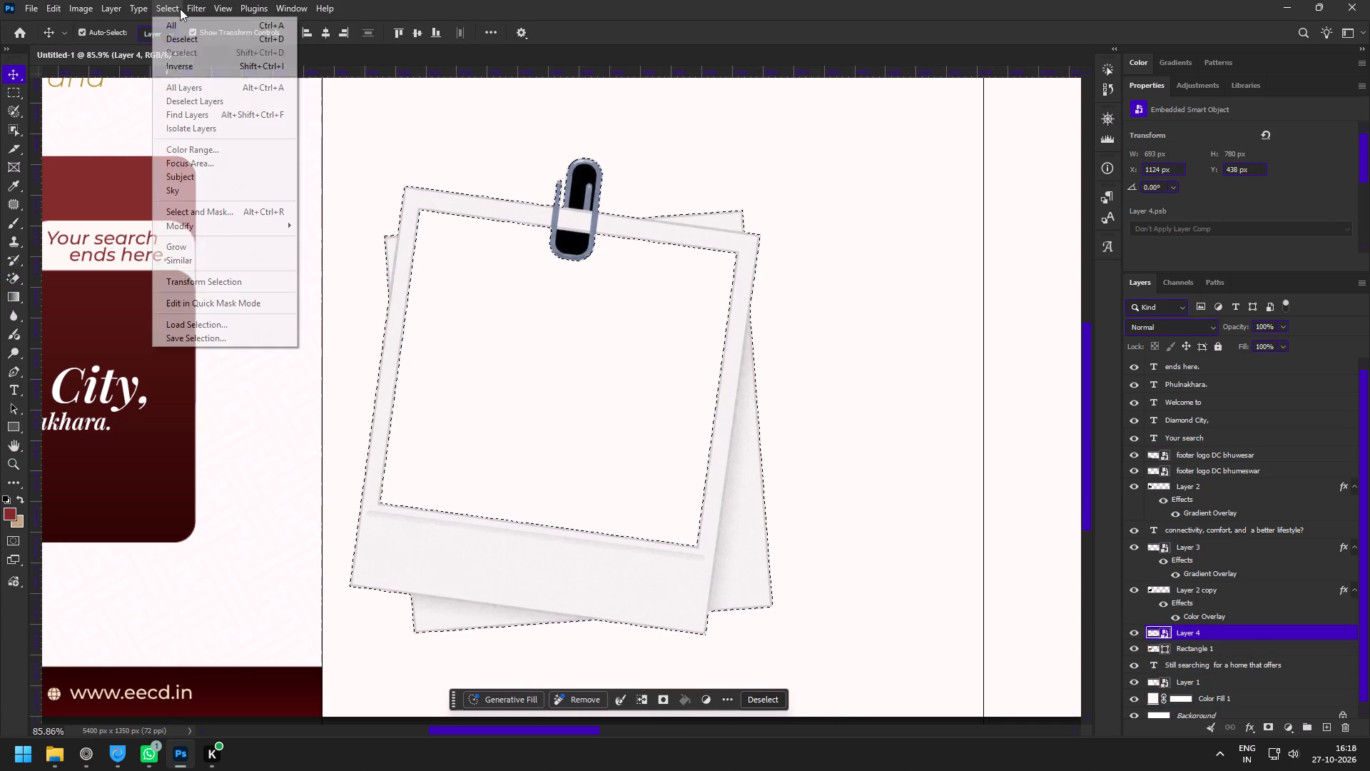
left_click(238, 225)
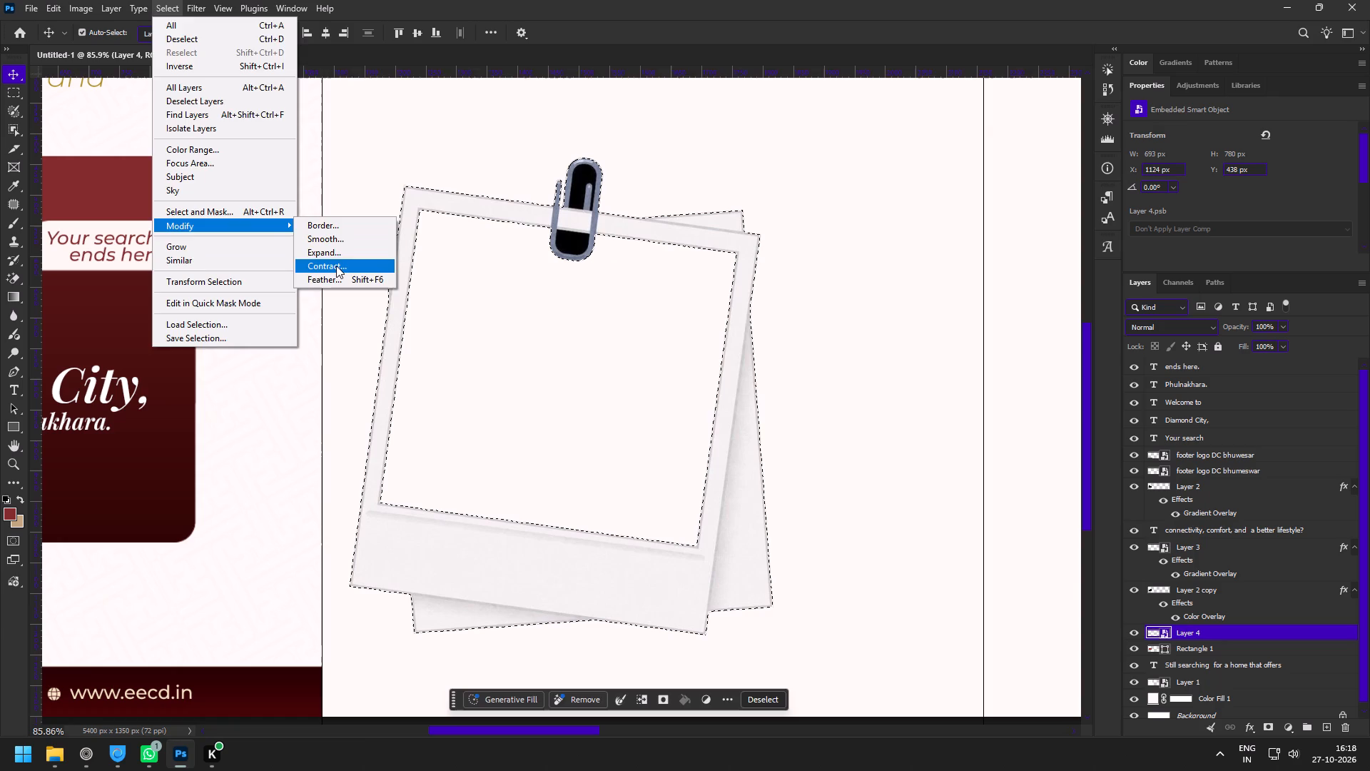
left_click(336, 266)
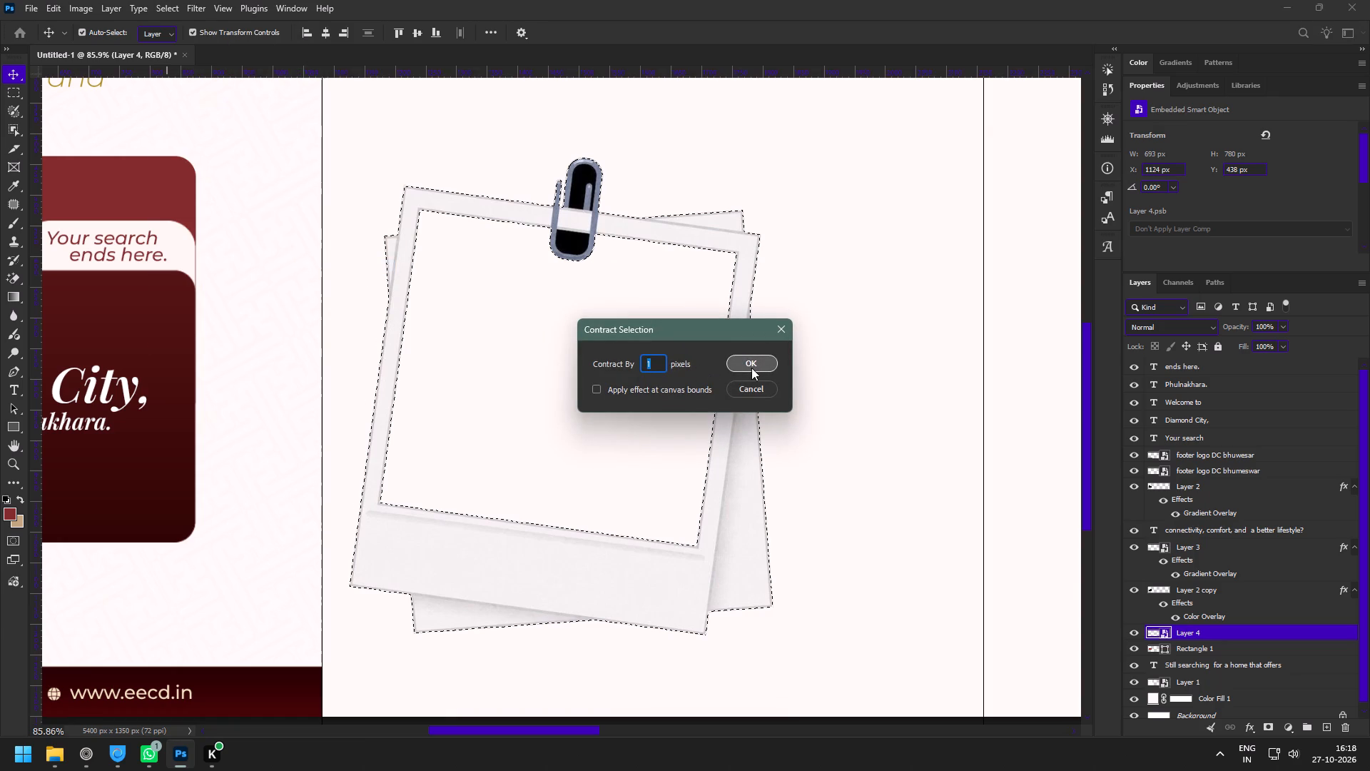
key("2")
key("Return")
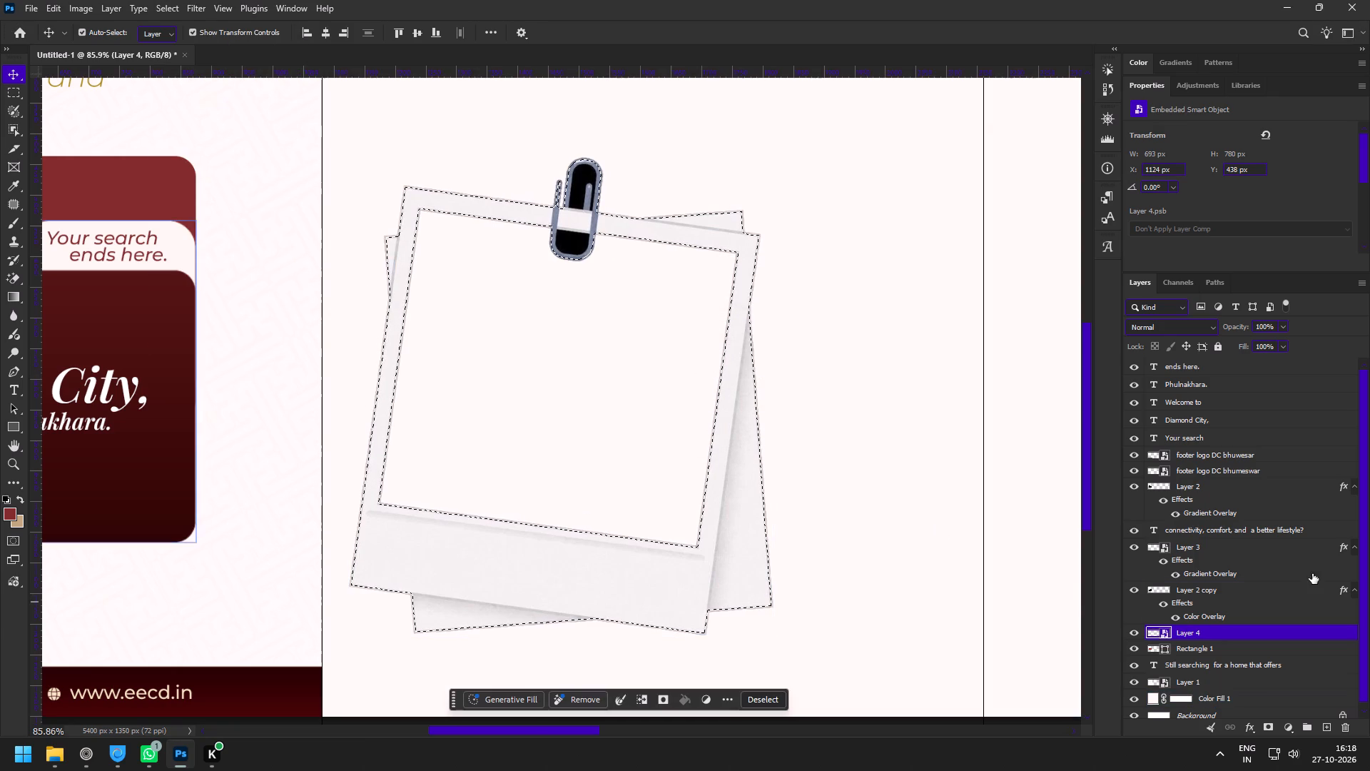
left_click(1274, 730)
Place the Cuttak (6) gate photo from the Dimond City Ested state folder into the carousel document.
key("z")
left_click_drag(629, 475, 596, 454)
key("space")
key("space")
left_click_drag(536, 486, 669, 443)
key("v")
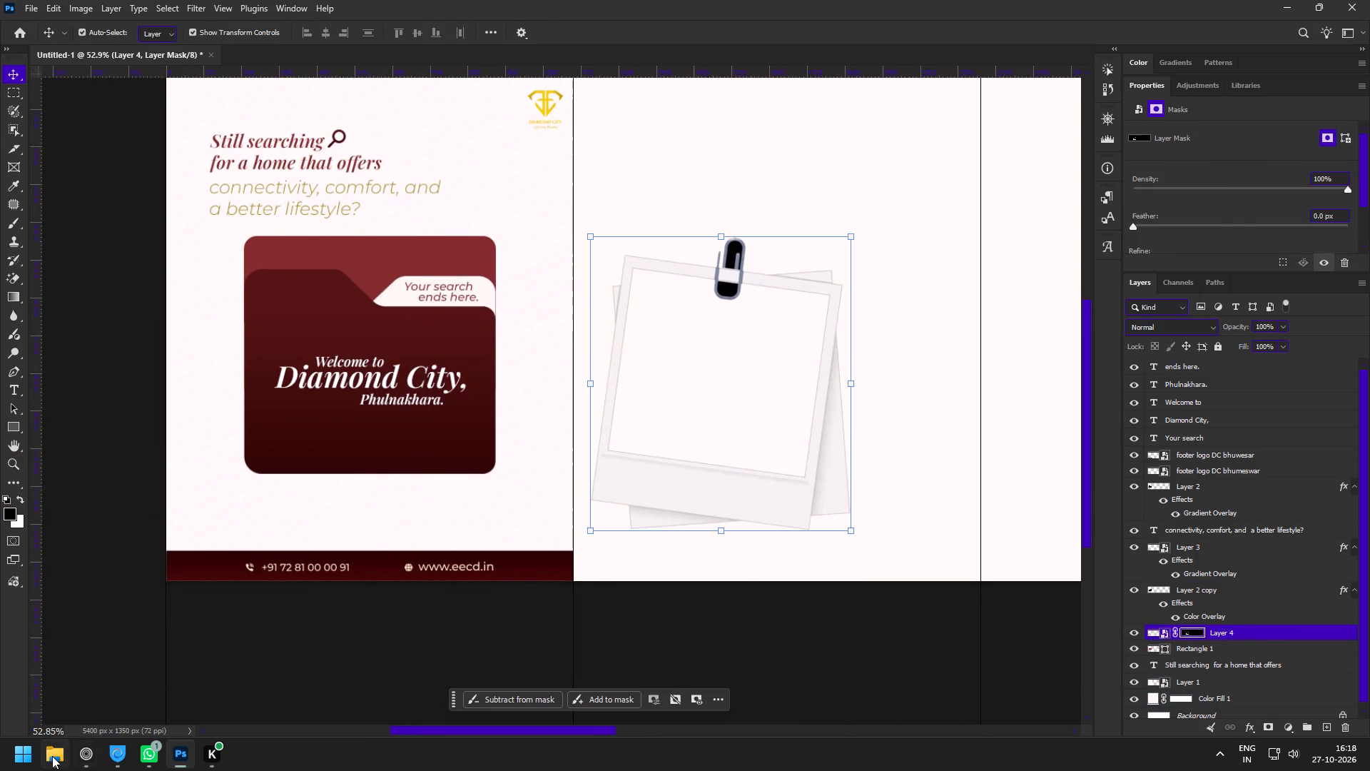
left_click(52, 756)
left_click_drag(841, 89, 790, 77)
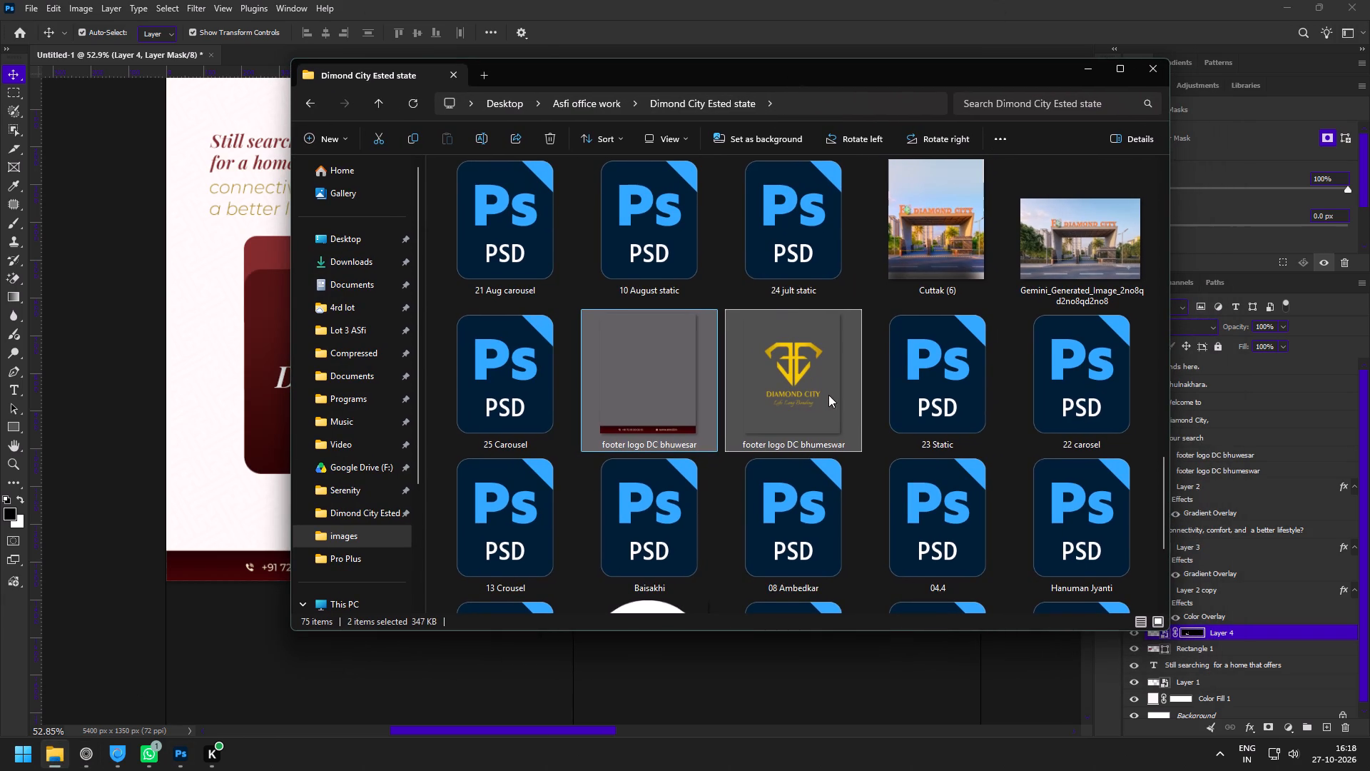
scroll(828, 395, "down", 3)
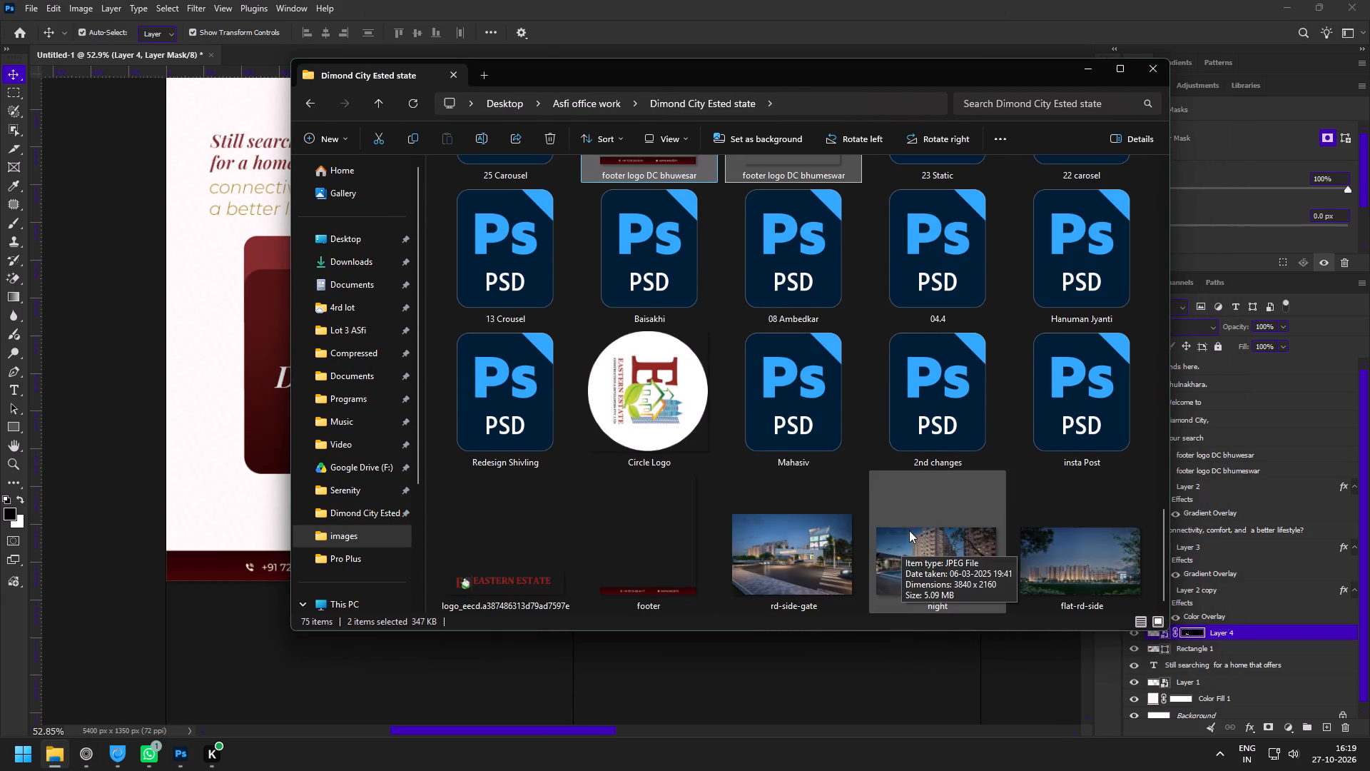
left_click(1061, 561)
scroll(1063, 554, "up", 1)
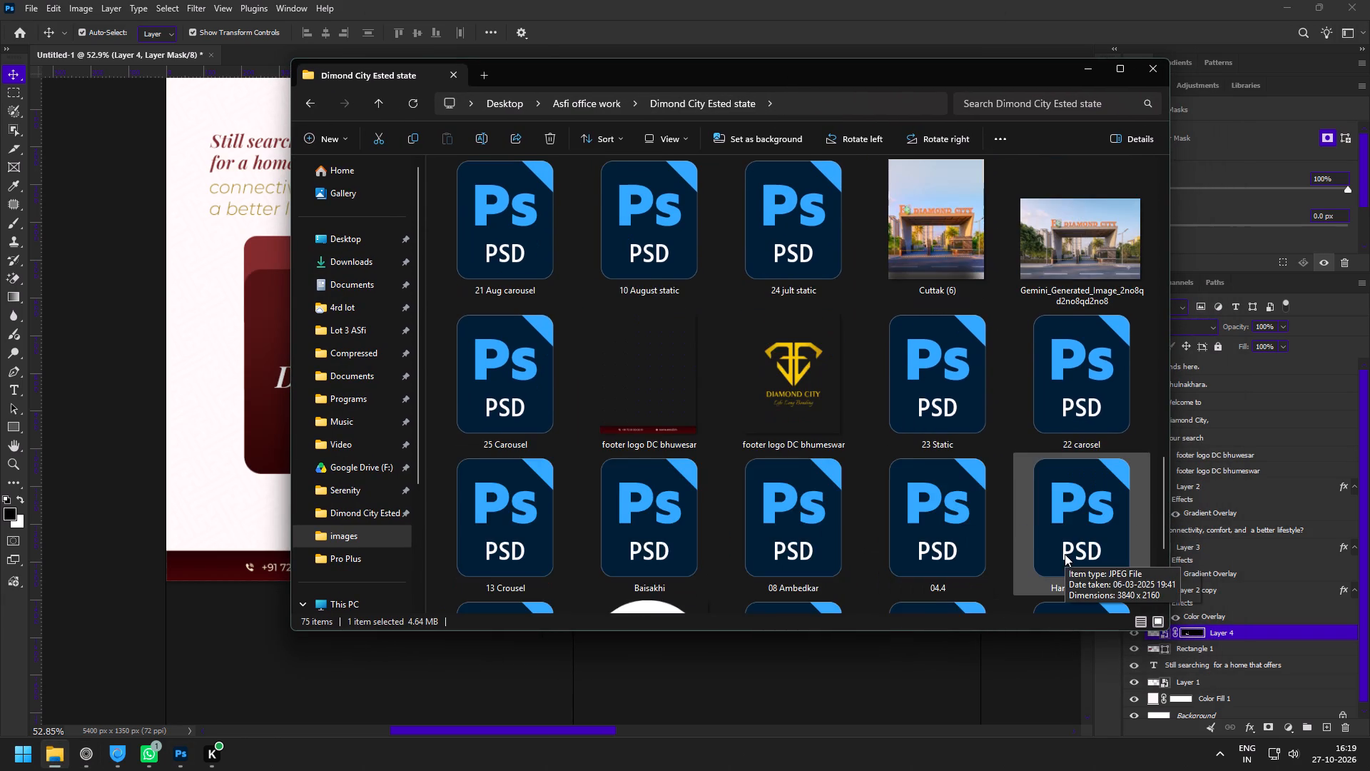
scroll(1065, 554, "down", 3)
scroll(913, 550, "up", 1)
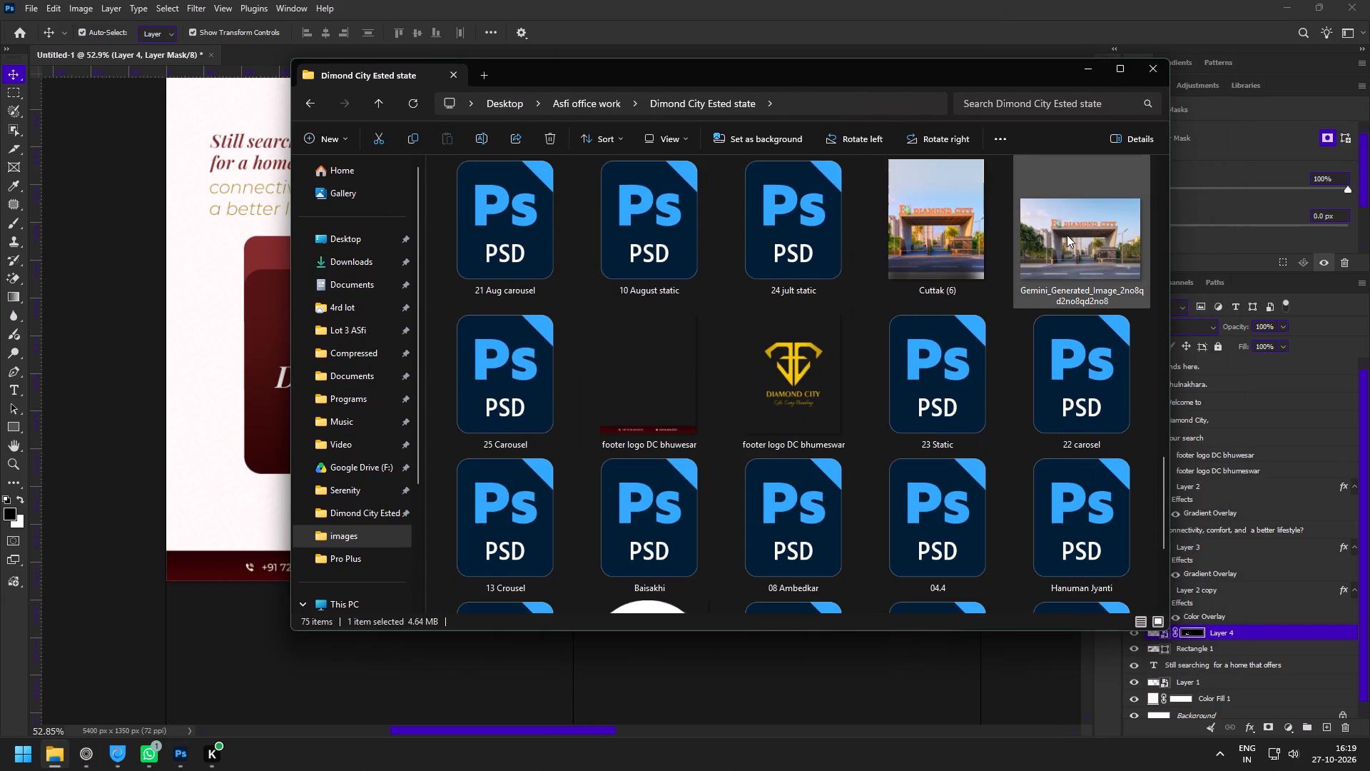
left_click(1067, 235)
left_click_drag(963, 74, 430, 89)
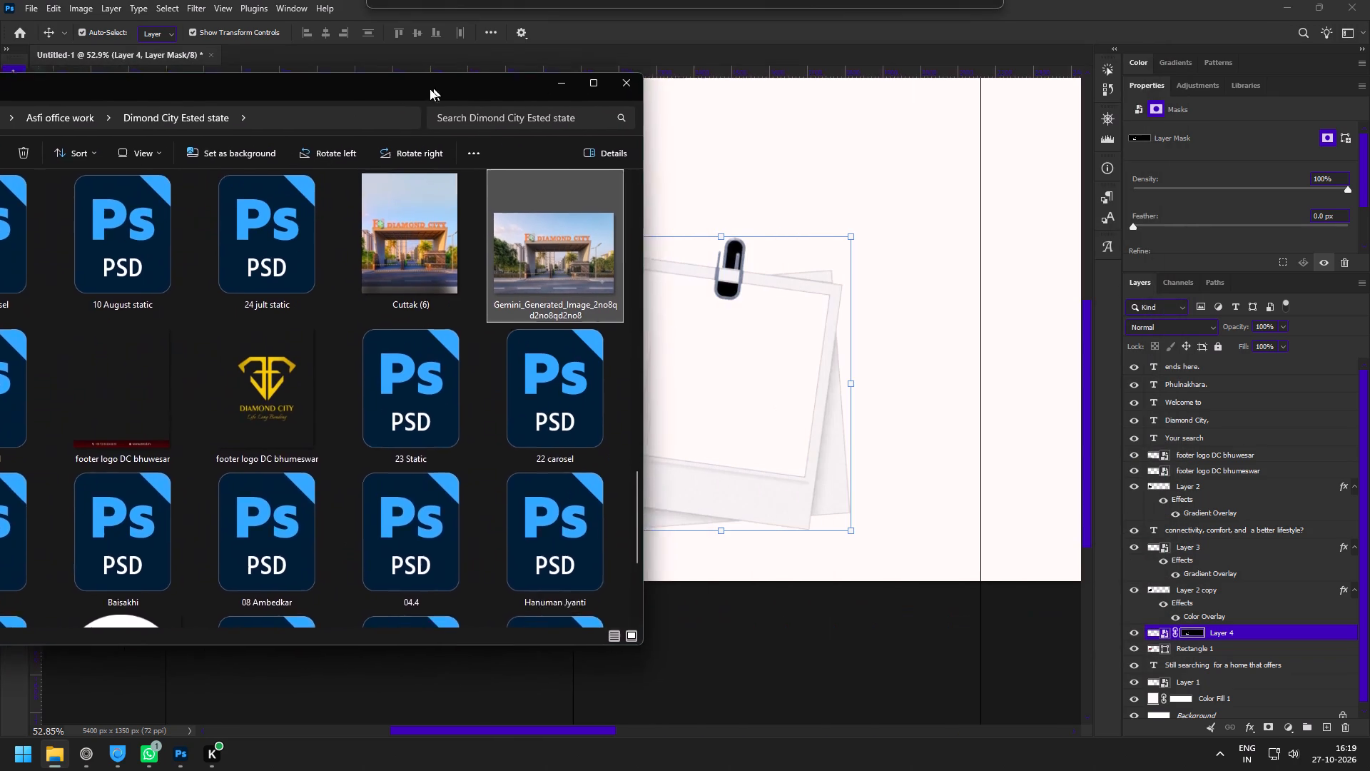
left_click_drag(430, 89, 284, 103)
left_click_drag(235, 253, 747, 359)
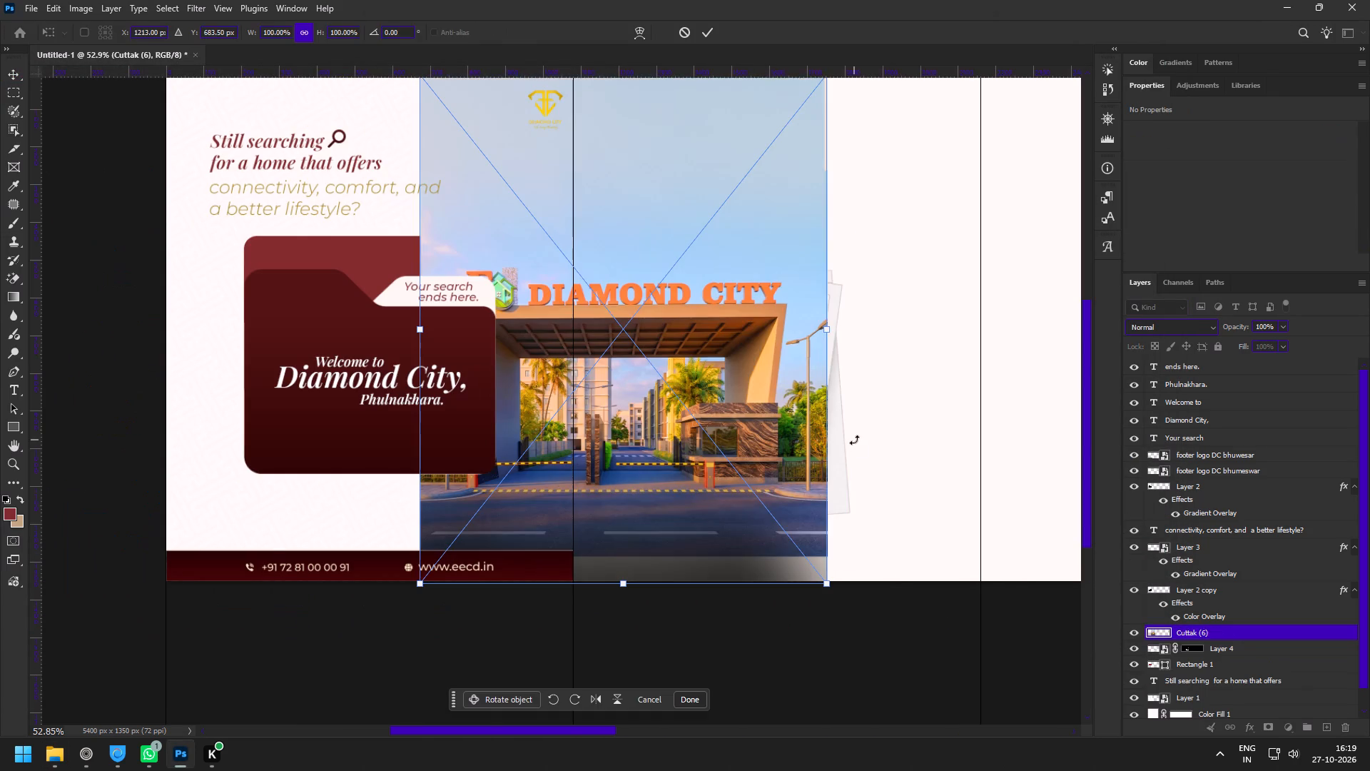
Scale the gate photo to about 56%, rotate it about 8.4° and position it over the front polaroid.
left_click_drag(749, 367, 799, 382)
left_click_drag(883, 349, 784, 355)
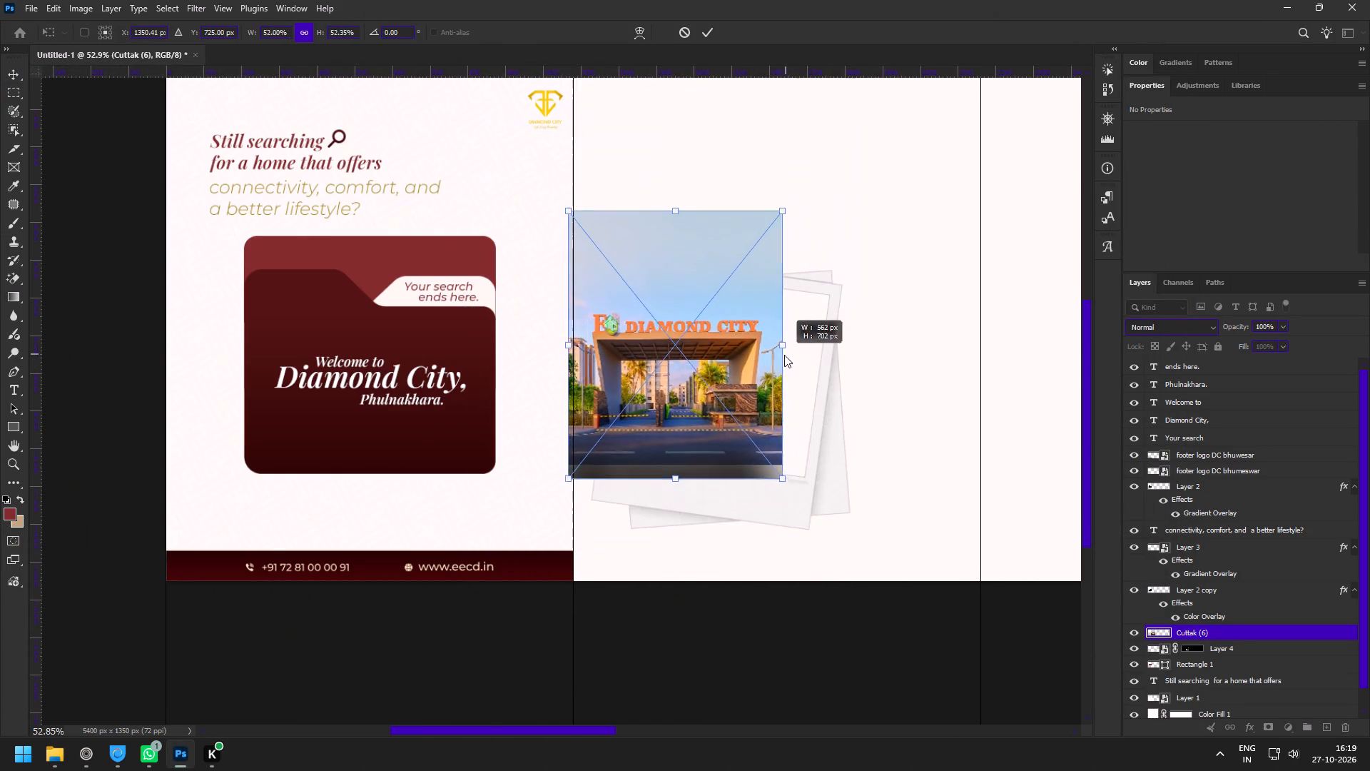
left_click_drag(784, 355, 783, 355)
left_click_drag(754, 376, 784, 416)
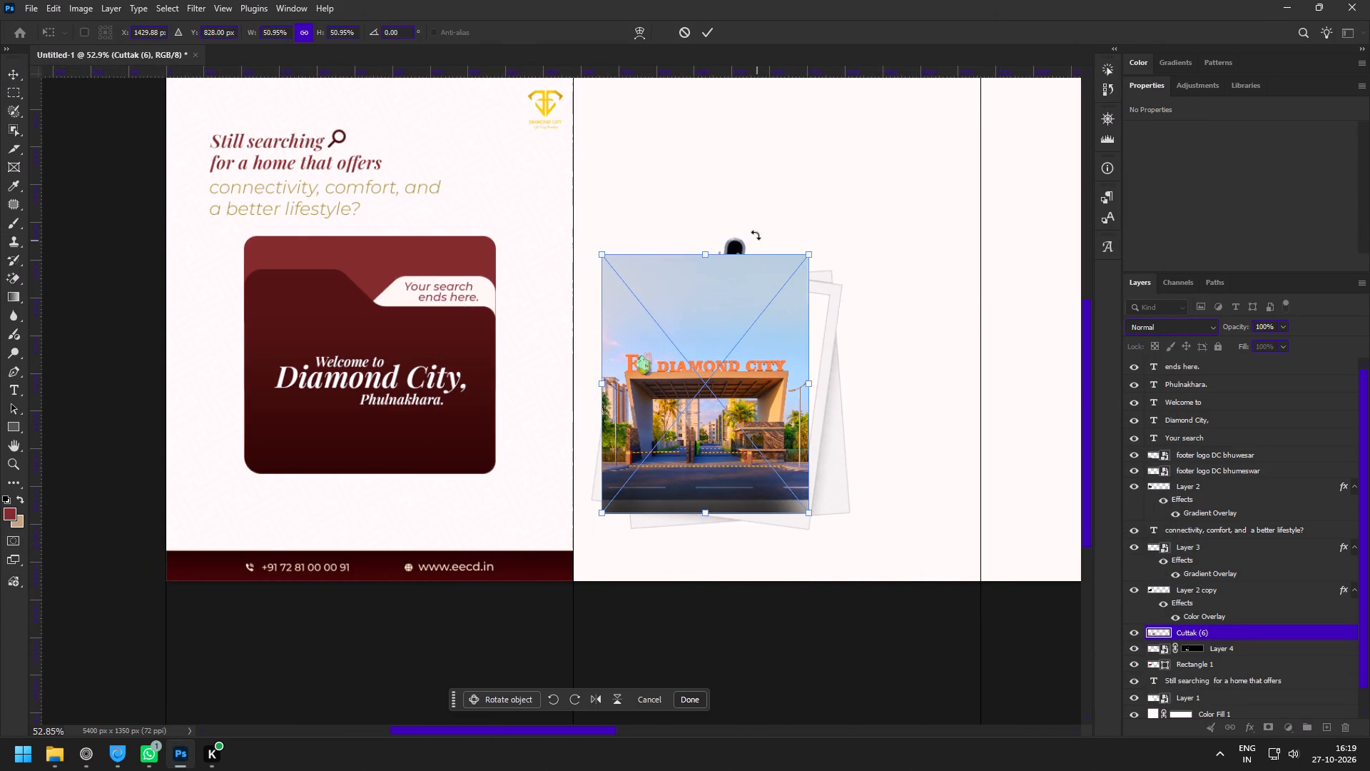
left_click_drag(756, 235, 787, 231)
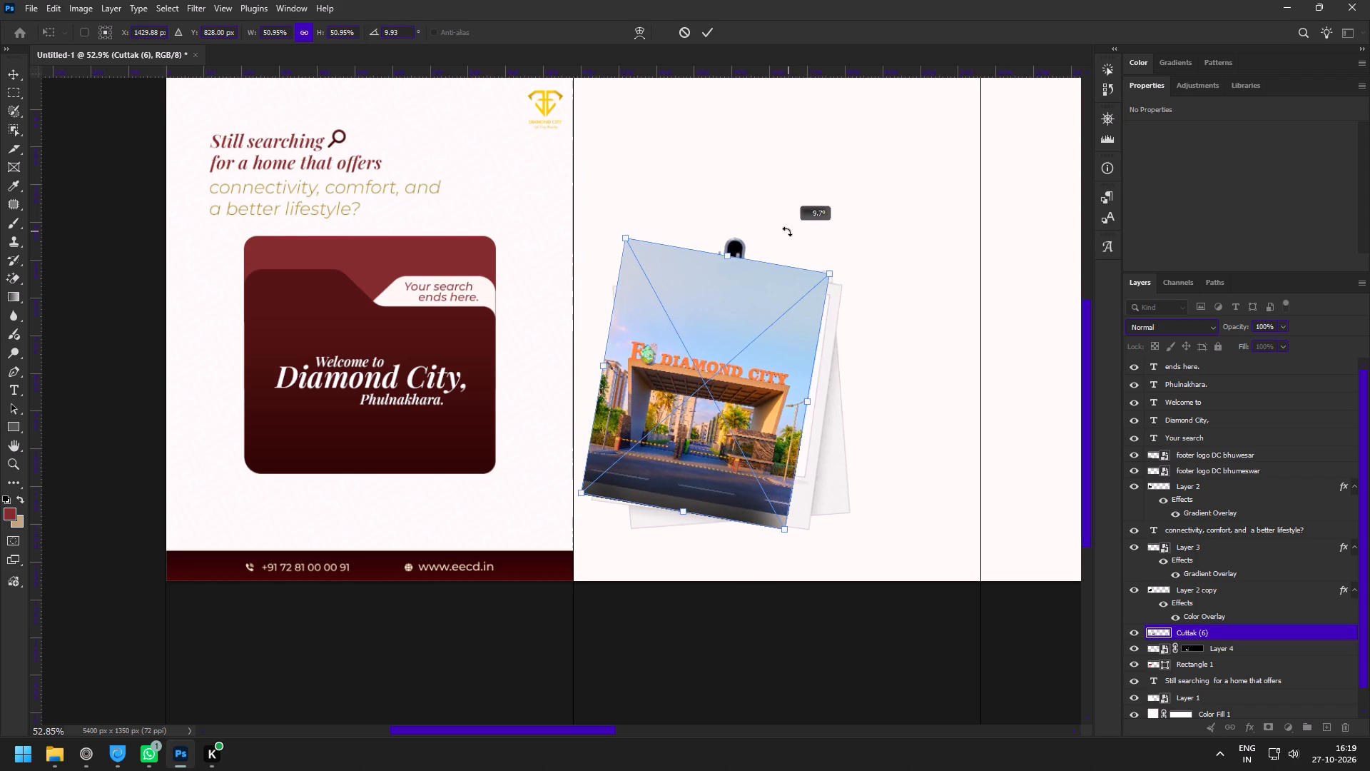
left_click_drag(787, 231, 784, 229)
left_click_drag(813, 399, 828, 399)
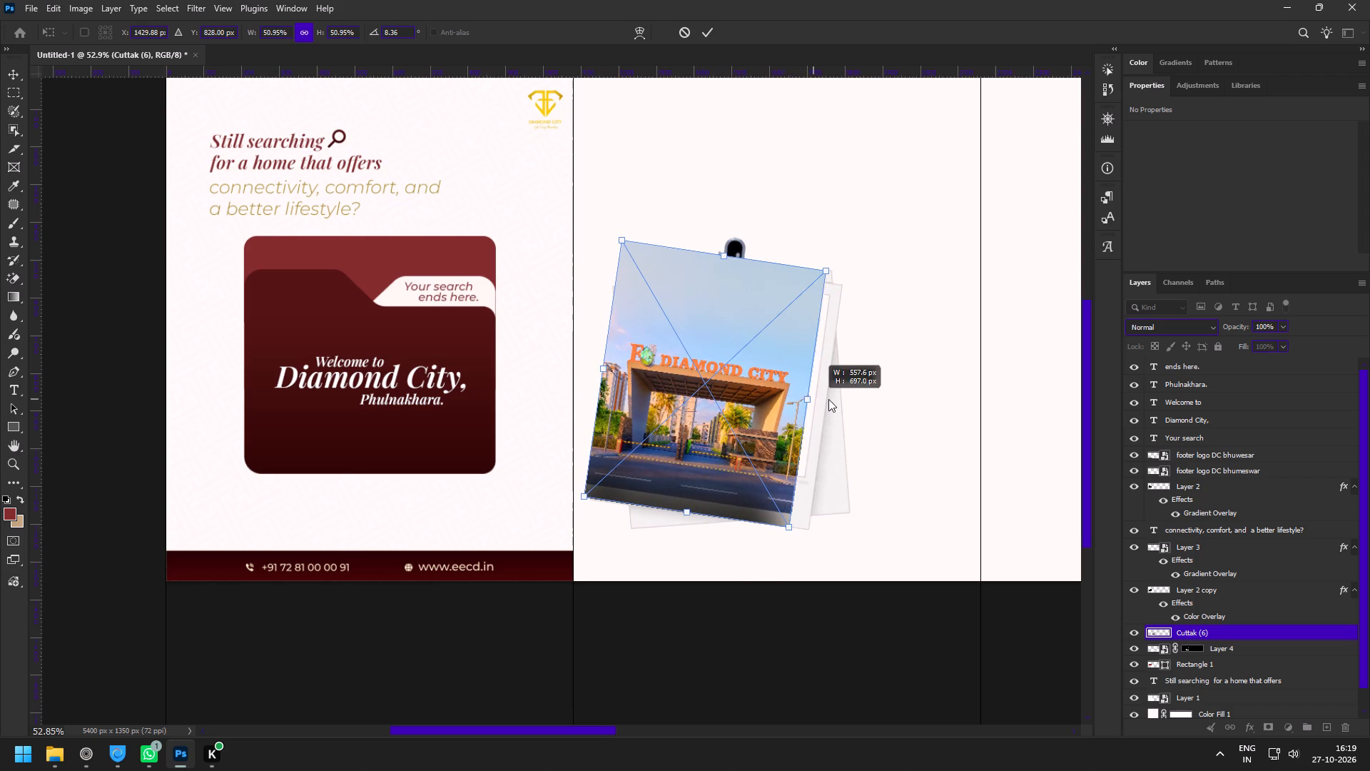
left_click_drag(828, 399, 833, 398)
left_click_drag(796, 412, 801, 370)
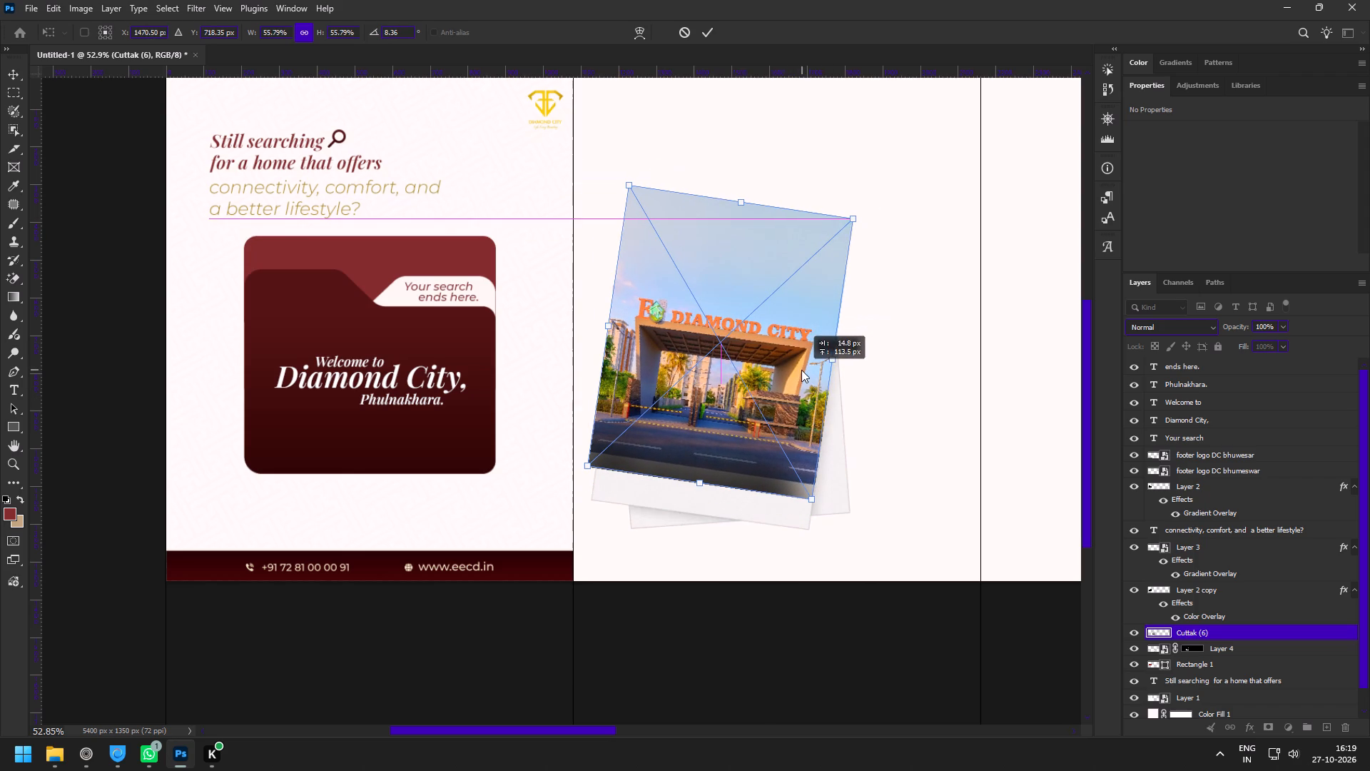
left_click_drag(801, 370, 801, 371)
left_click(700, 29)
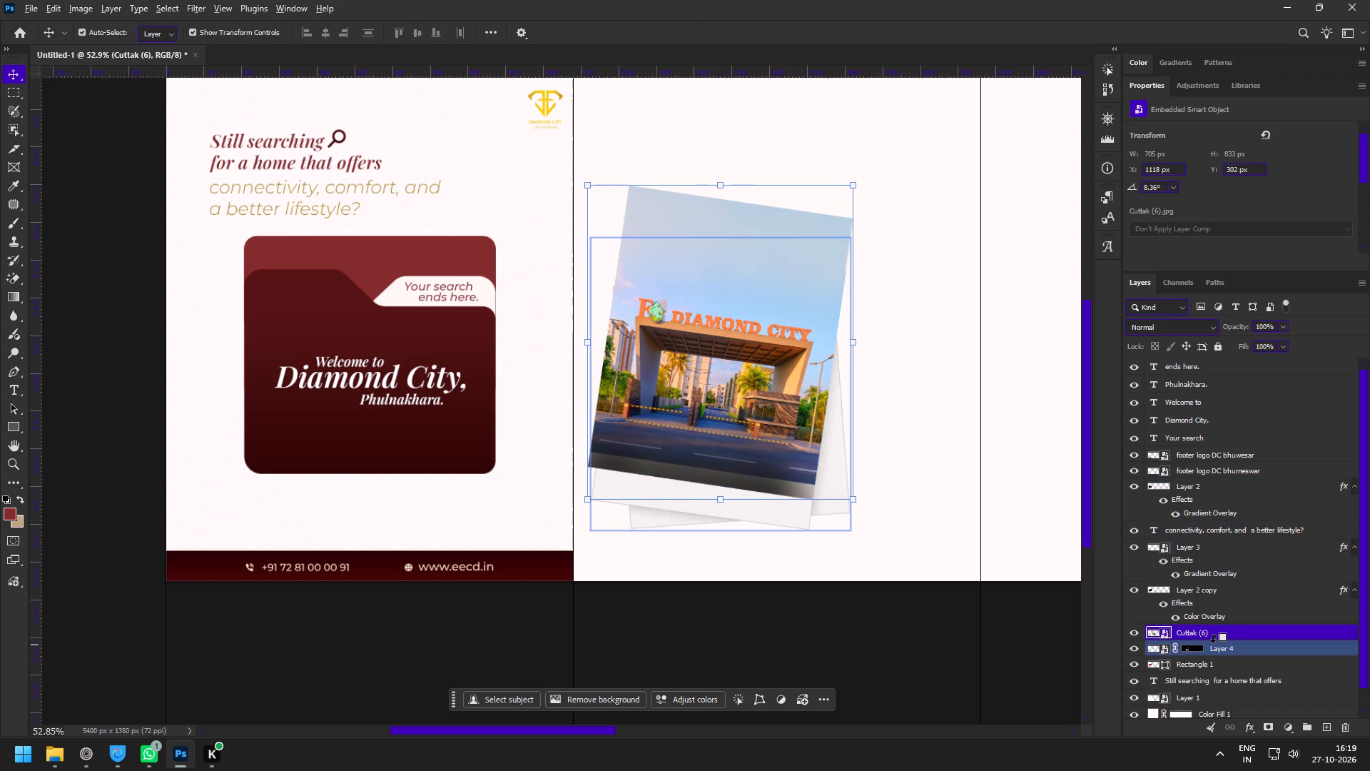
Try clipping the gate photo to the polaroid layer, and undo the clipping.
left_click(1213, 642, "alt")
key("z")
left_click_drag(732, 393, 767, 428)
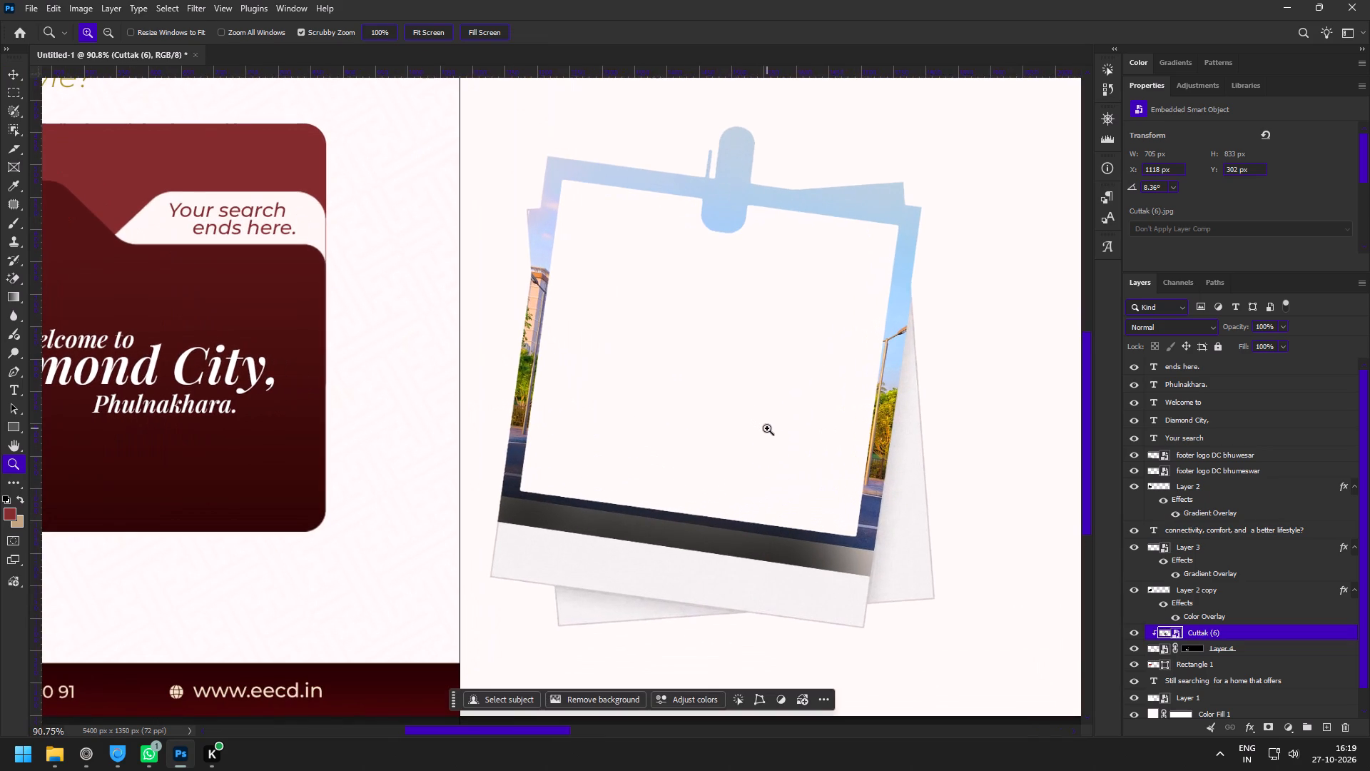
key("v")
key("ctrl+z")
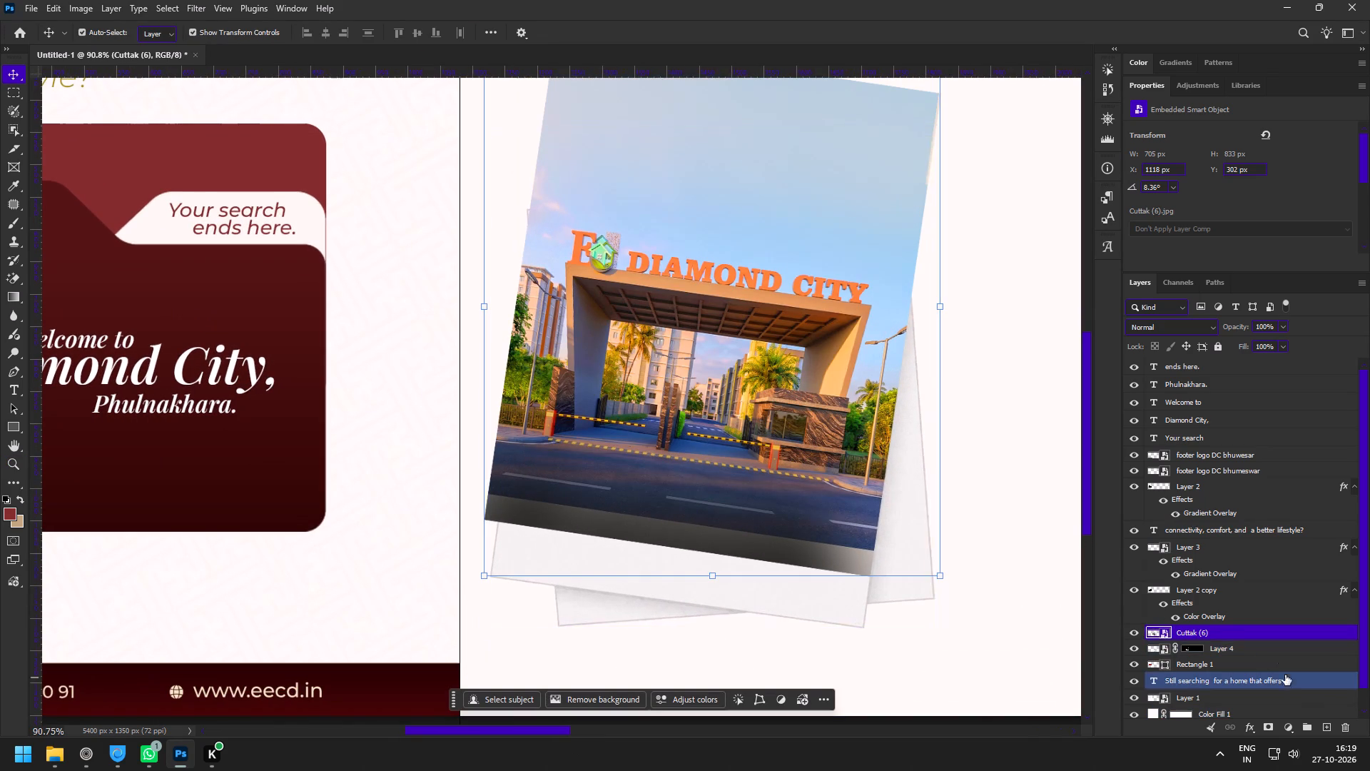
Move the Cuttak (6) photo layer beneath the polaroid frame layer, Layer 4.
left_click_drag(1216, 635, 1212, 663)
Fit the gate photo inside the front polaroid's opening, scaled to about 51% and rotated about 8.3°.
key("z")
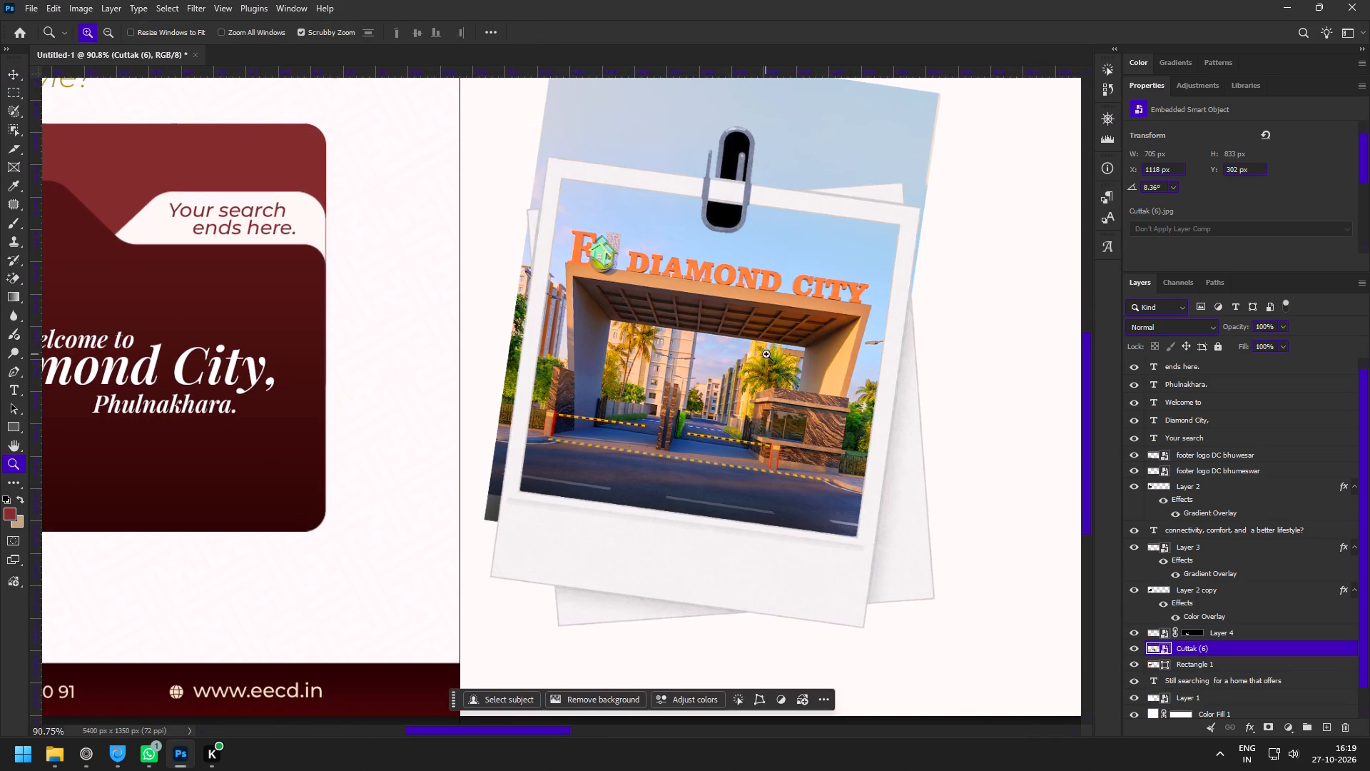
key("v")
left_click_drag(482, 310, 498, 316)
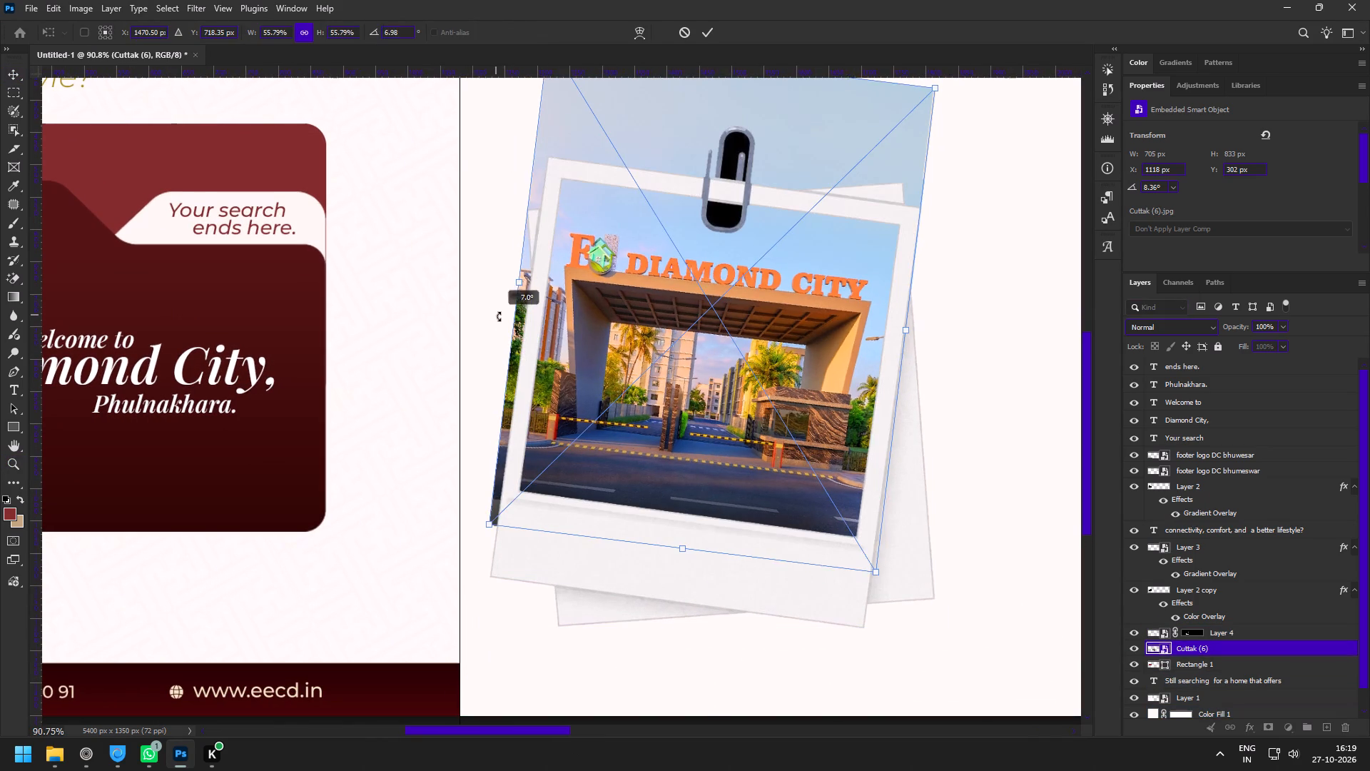
left_click_drag(498, 316, 499, 317)
key("ctrl+z")
left_click_drag(519, 284, 527, 286)
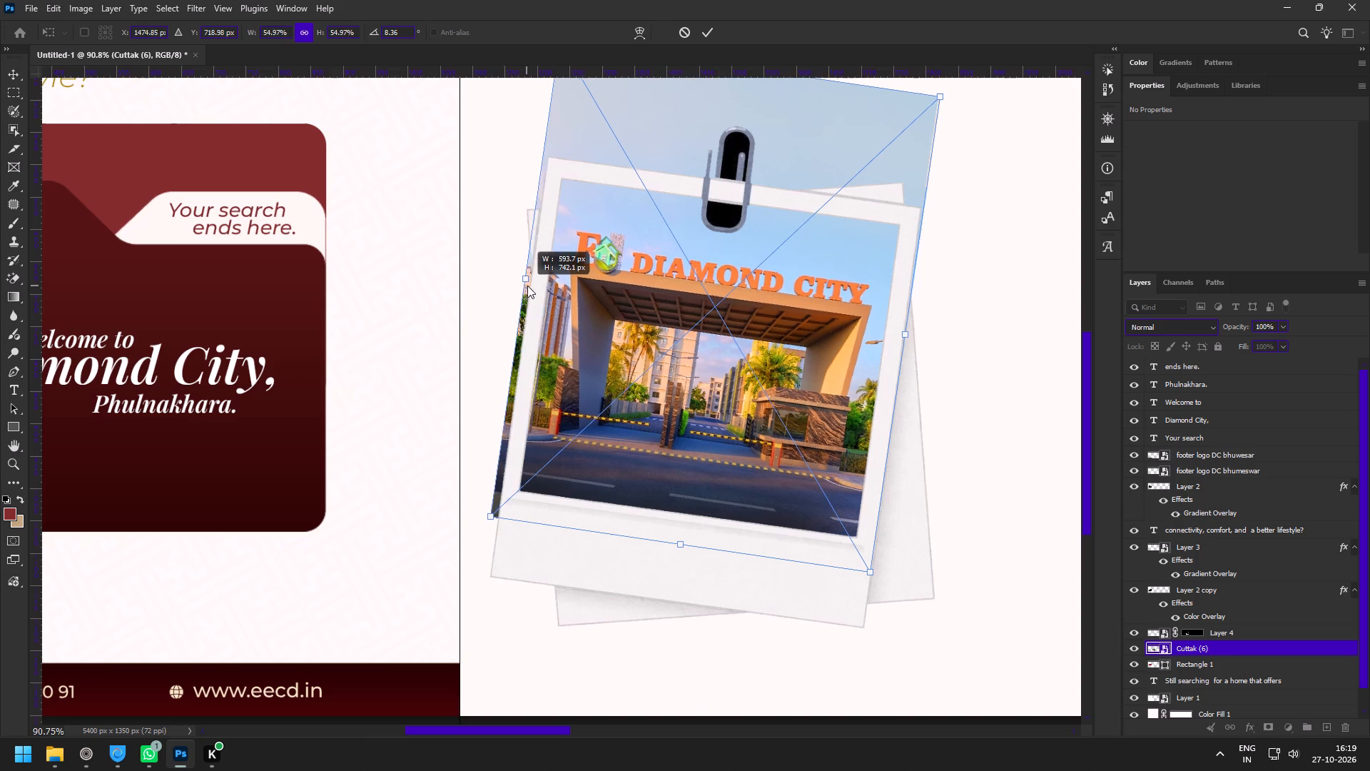
left_click_drag(527, 286, 536, 288)
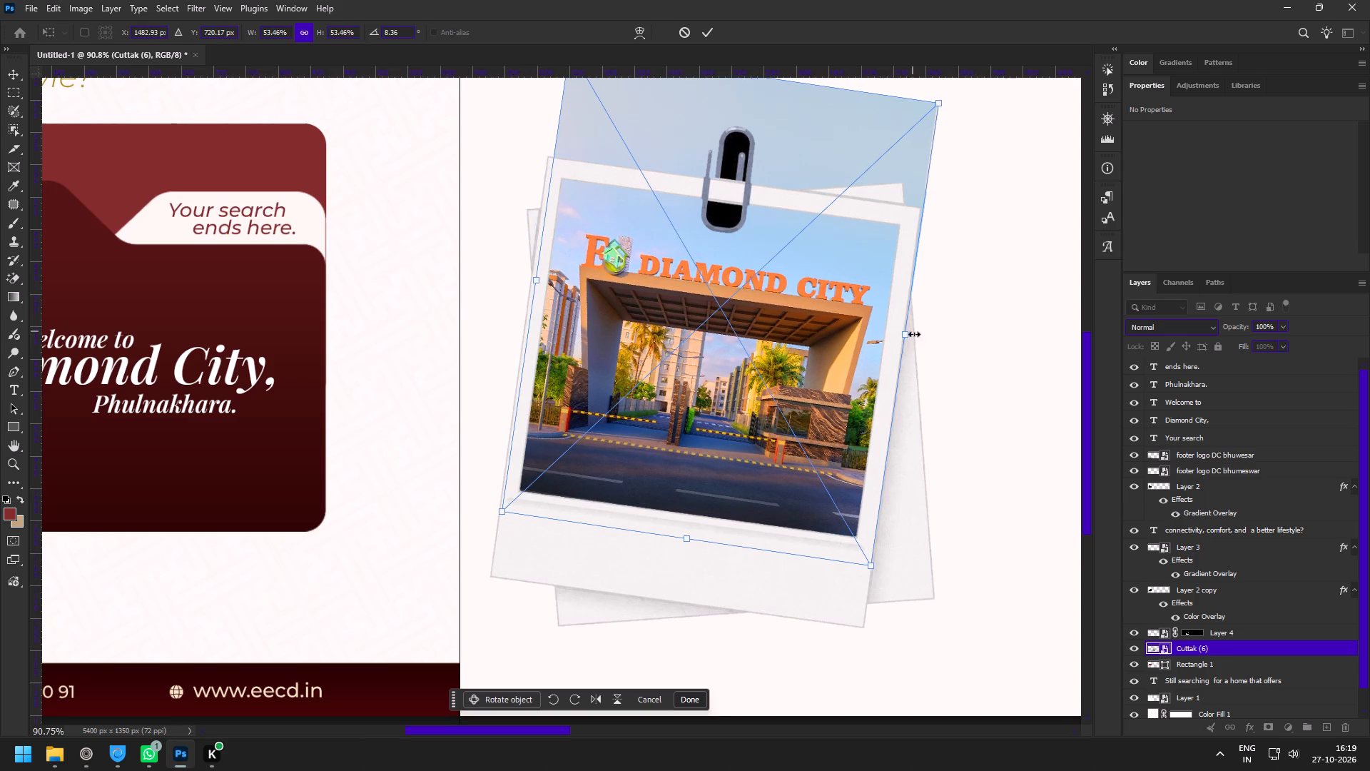
left_click_drag(911, 335, 905, 336)
left_click(928, 425)
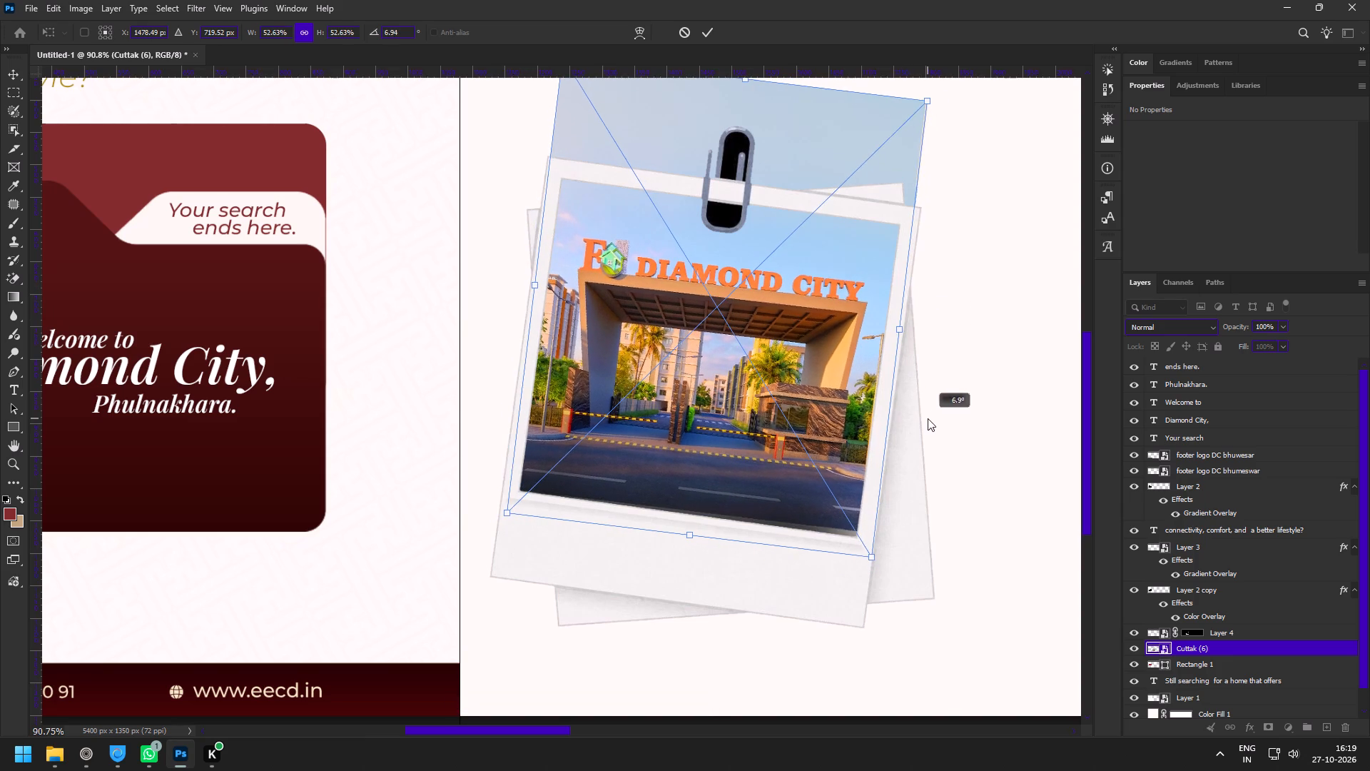
left_click_drag(866, 349, 863, 366)
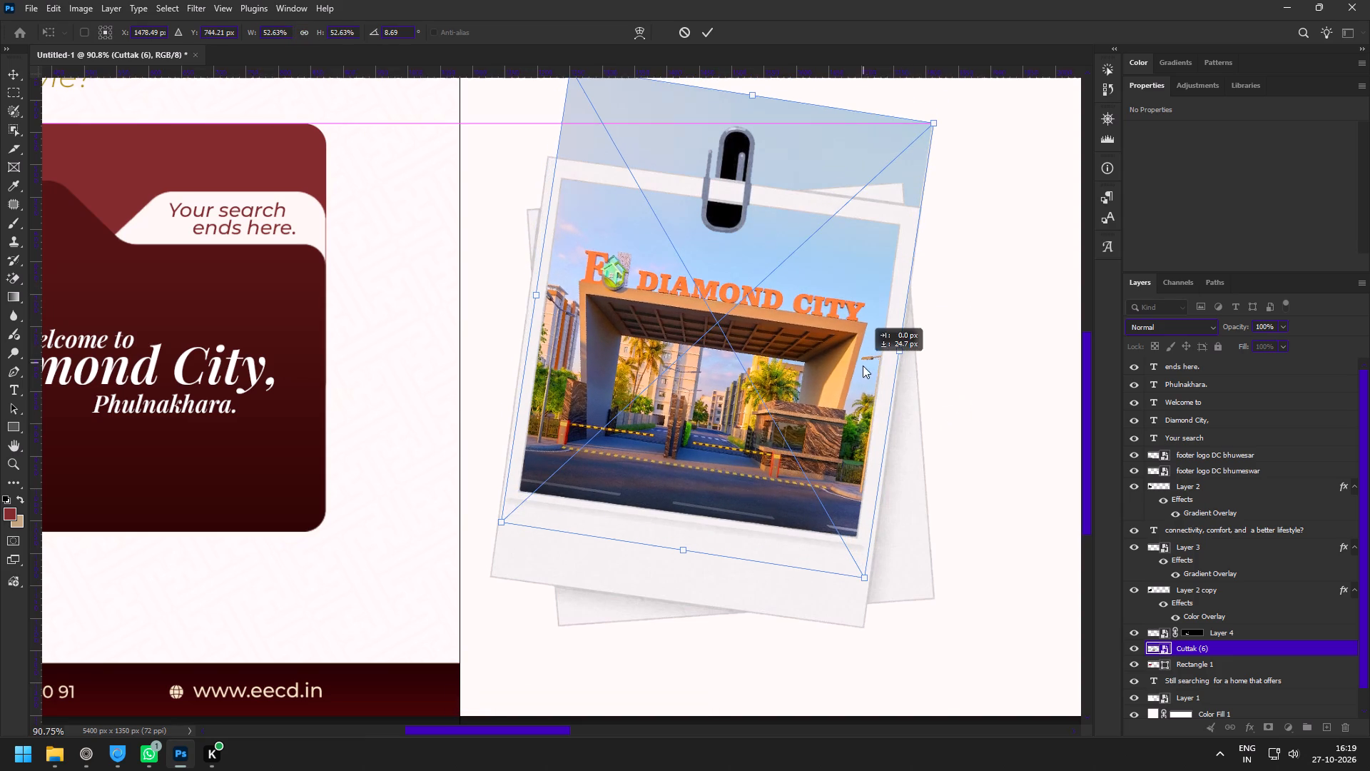
left_click_drag(863, 366, 863, 371)
left_click_drag(831, 399, 830, 383)
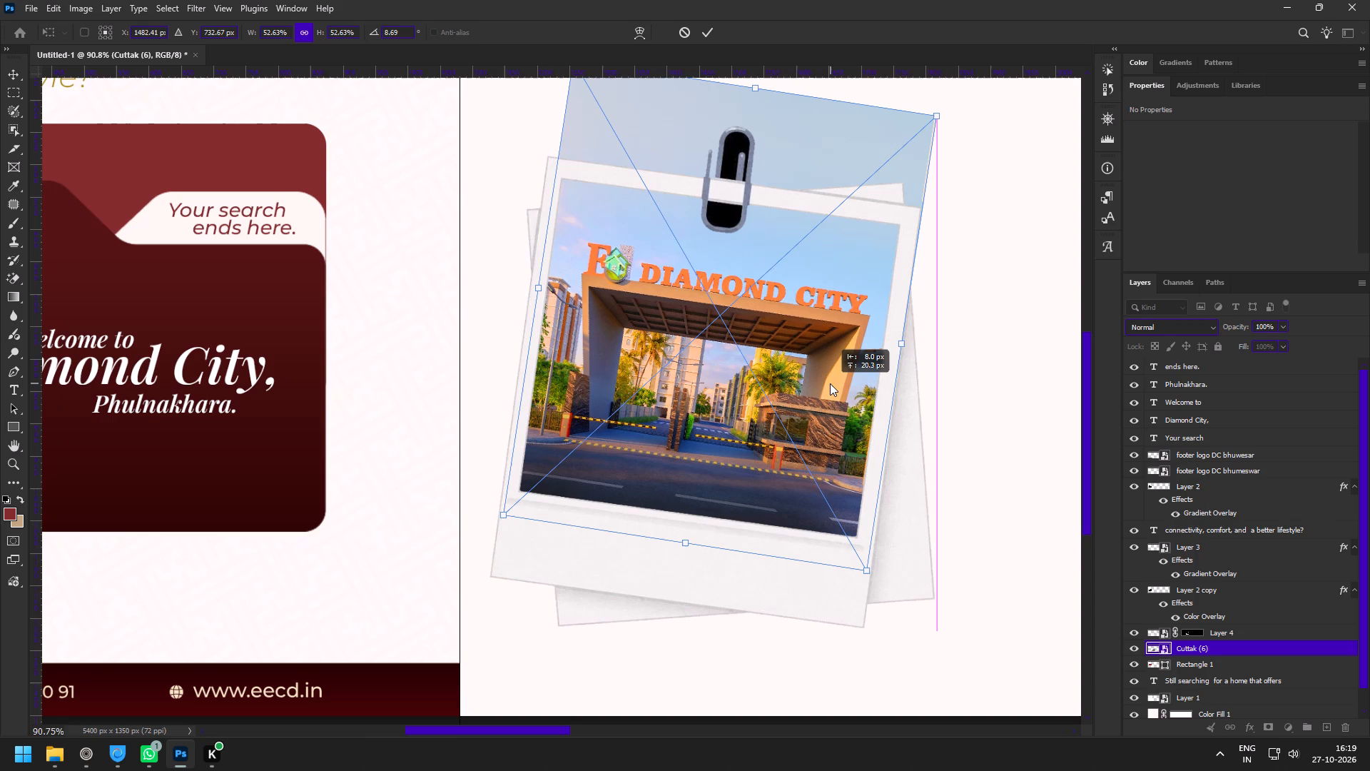
left_click_drag(830, 383, 831, 383)
left_click(943, 355)
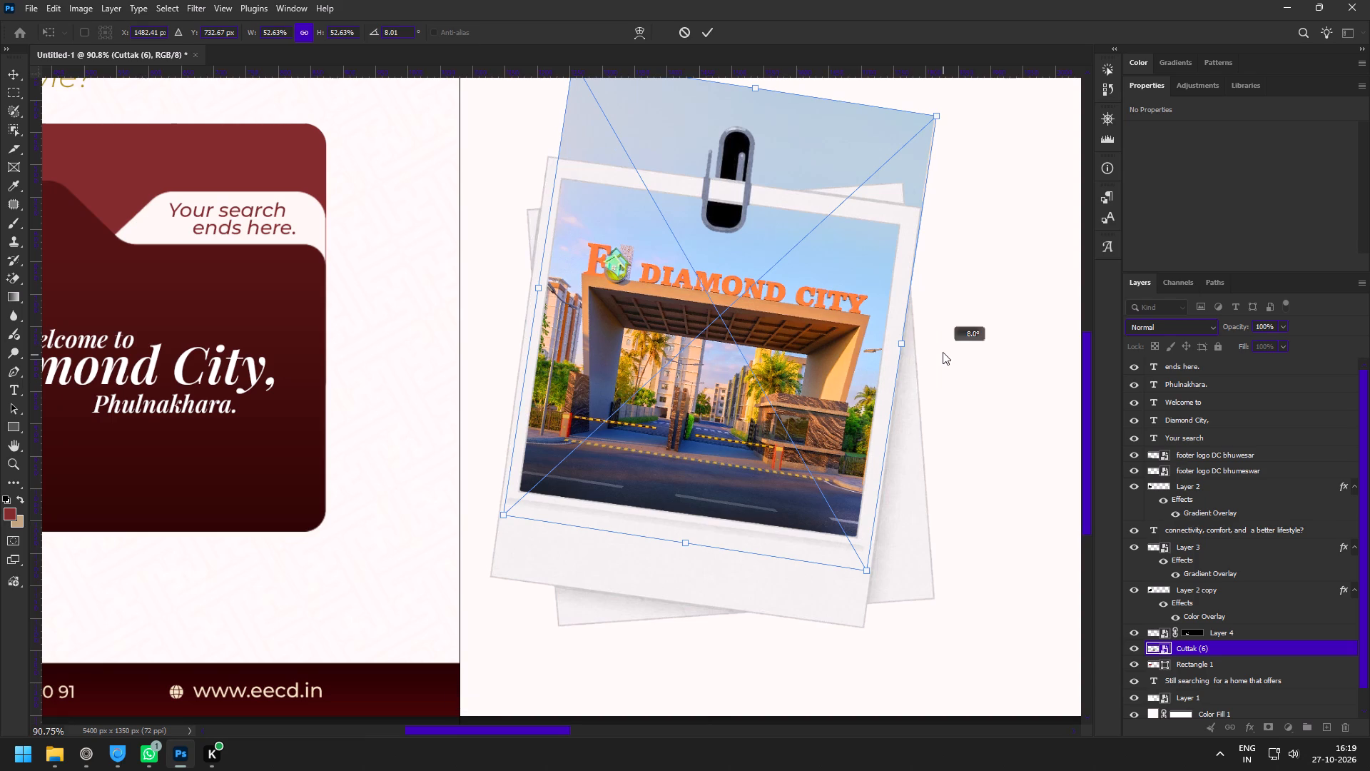
left_click_drag(903, 343, 897, 345)
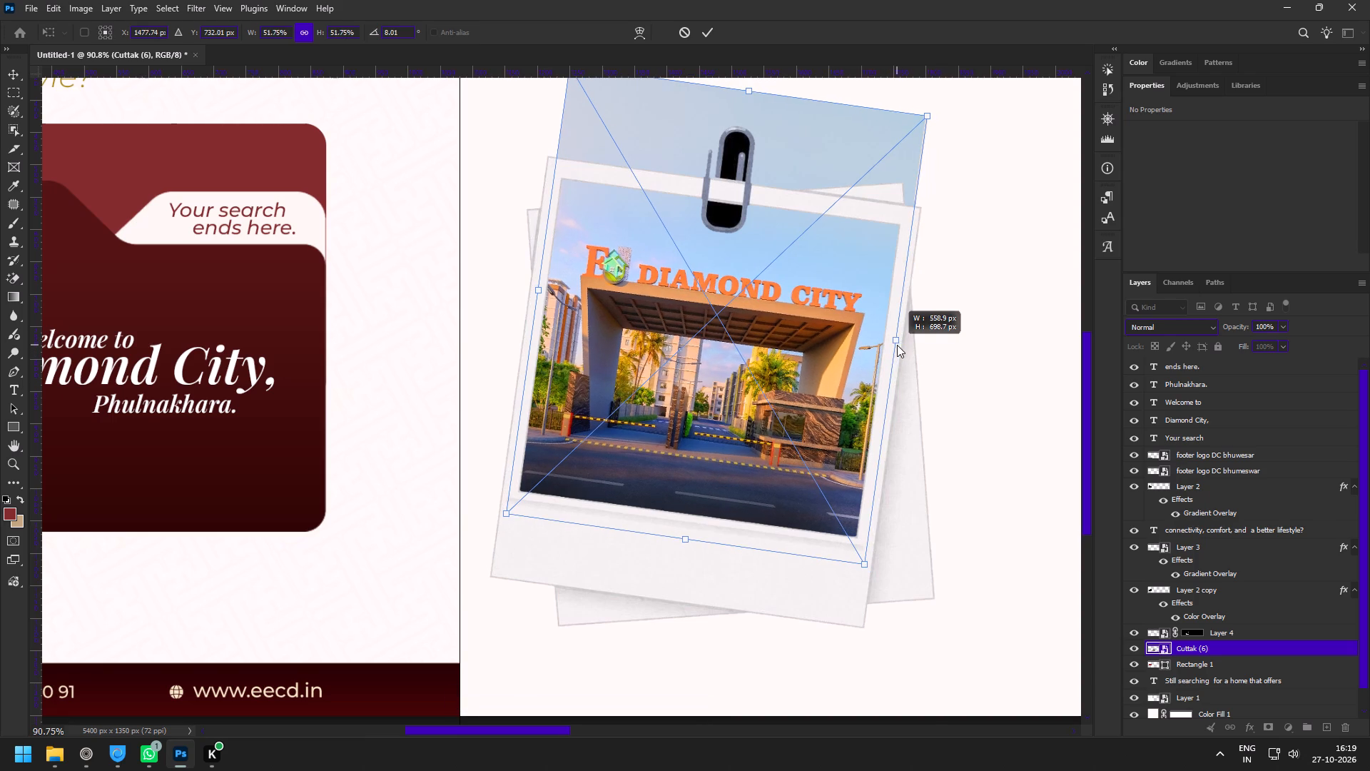
left_click_drag(897, 345, 893, 346)
left_click(537, 291)
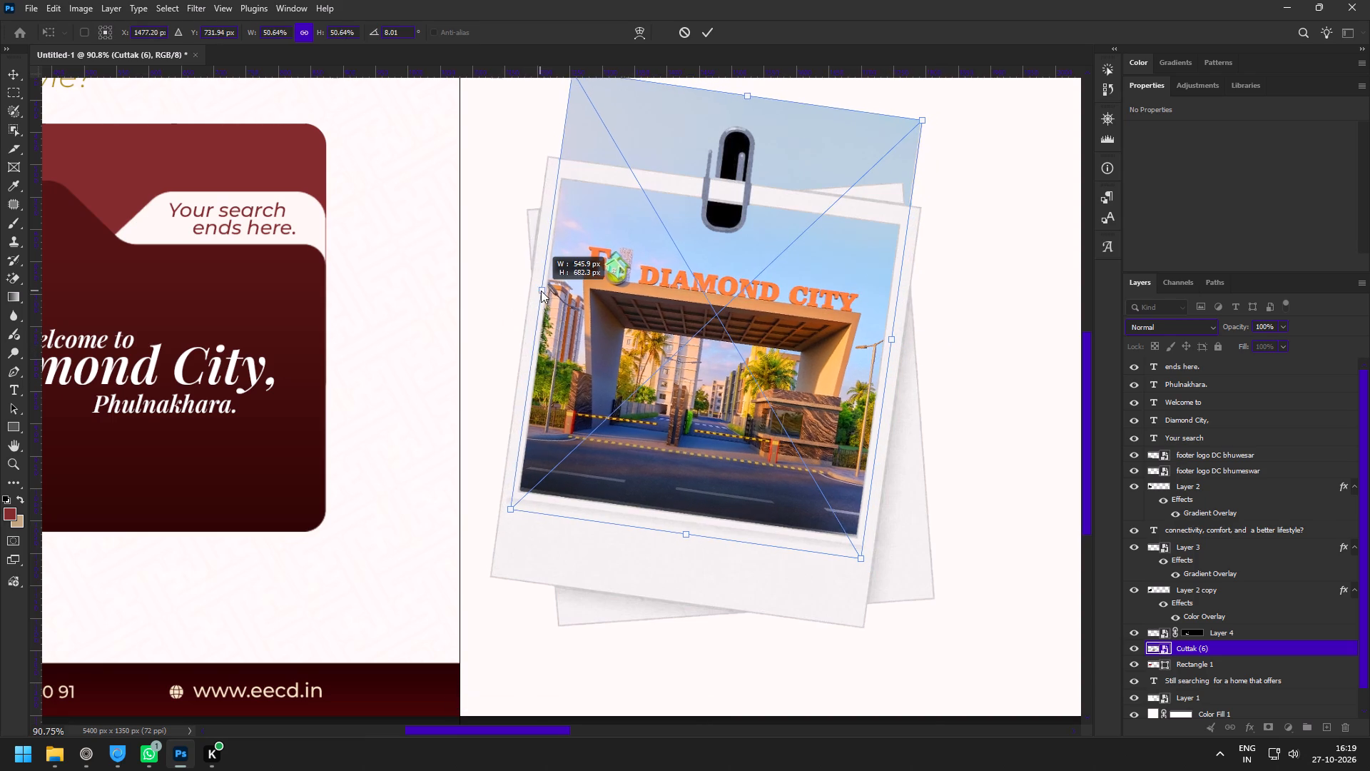
left_click(921, 346)
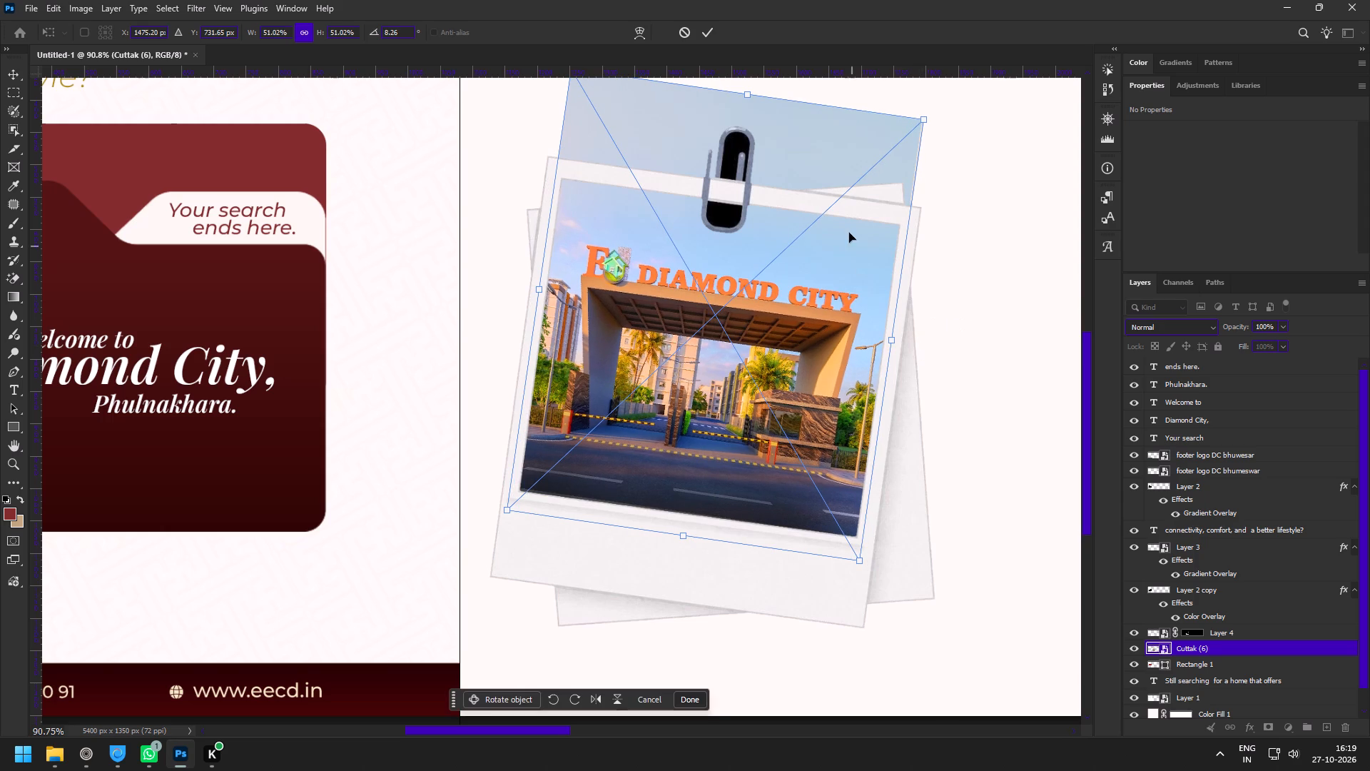
left_click(711, 39)
Outline the gate photo's excess above the front polaroid with the Pen tool and hide that area with a layer mask on Cuttak (6).
key("space")
key("space")
left_click_drag(823, 247, 744, 326)
key("v")
left_click(582, 191)
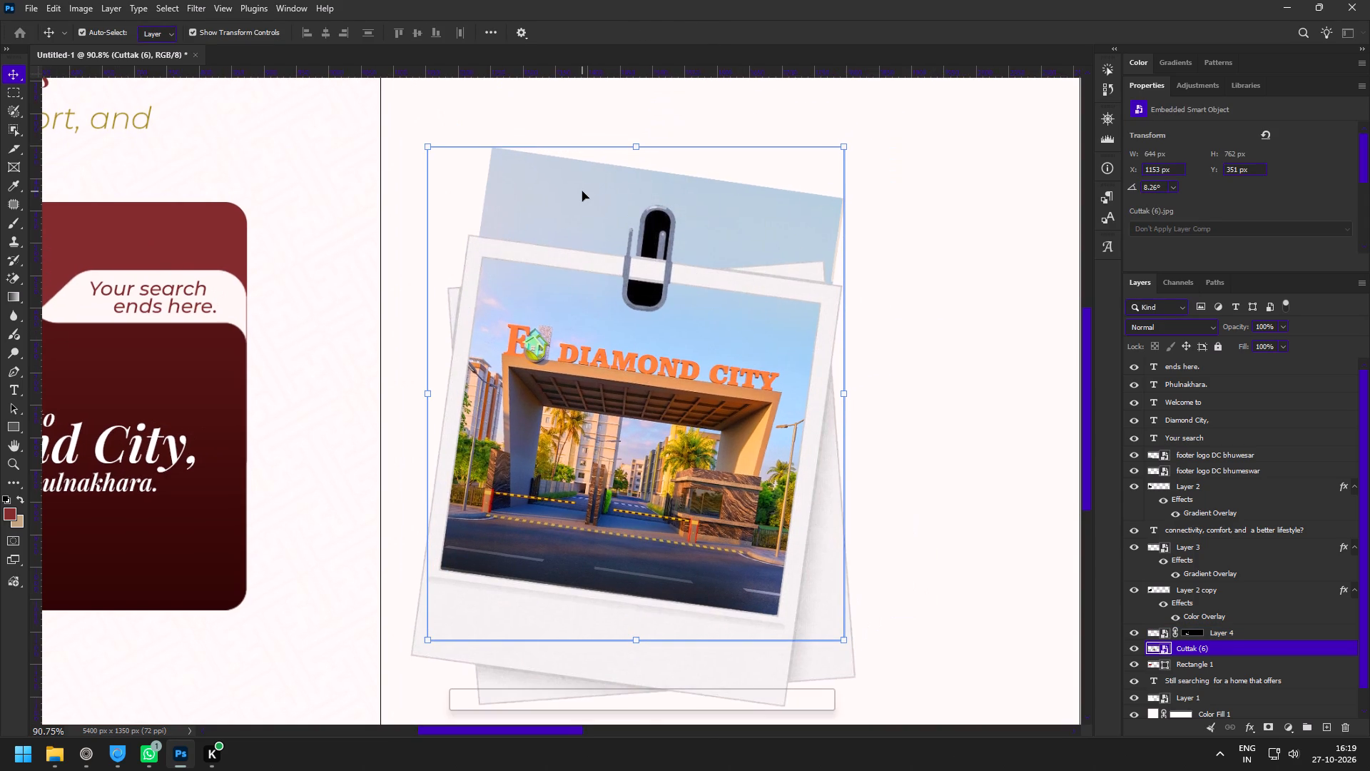
key("p")
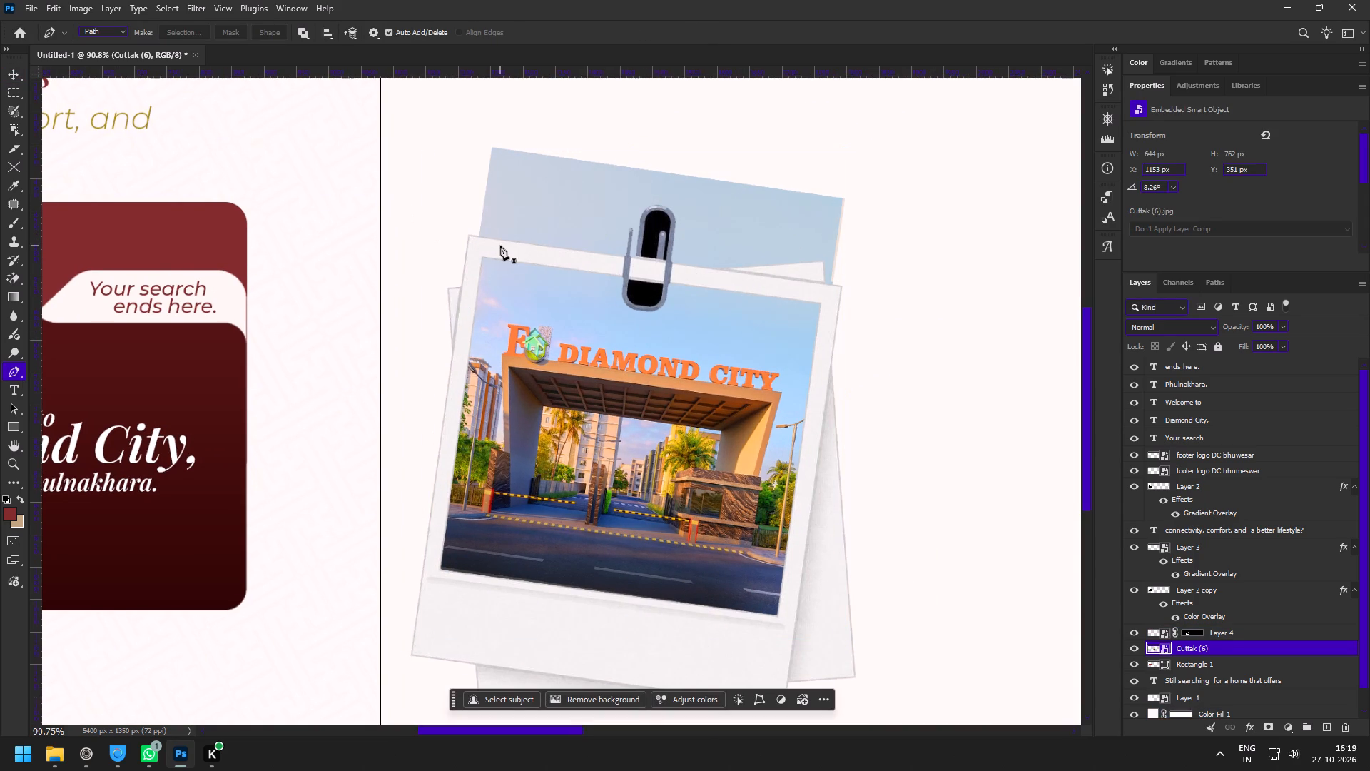
left_click(462, 243)
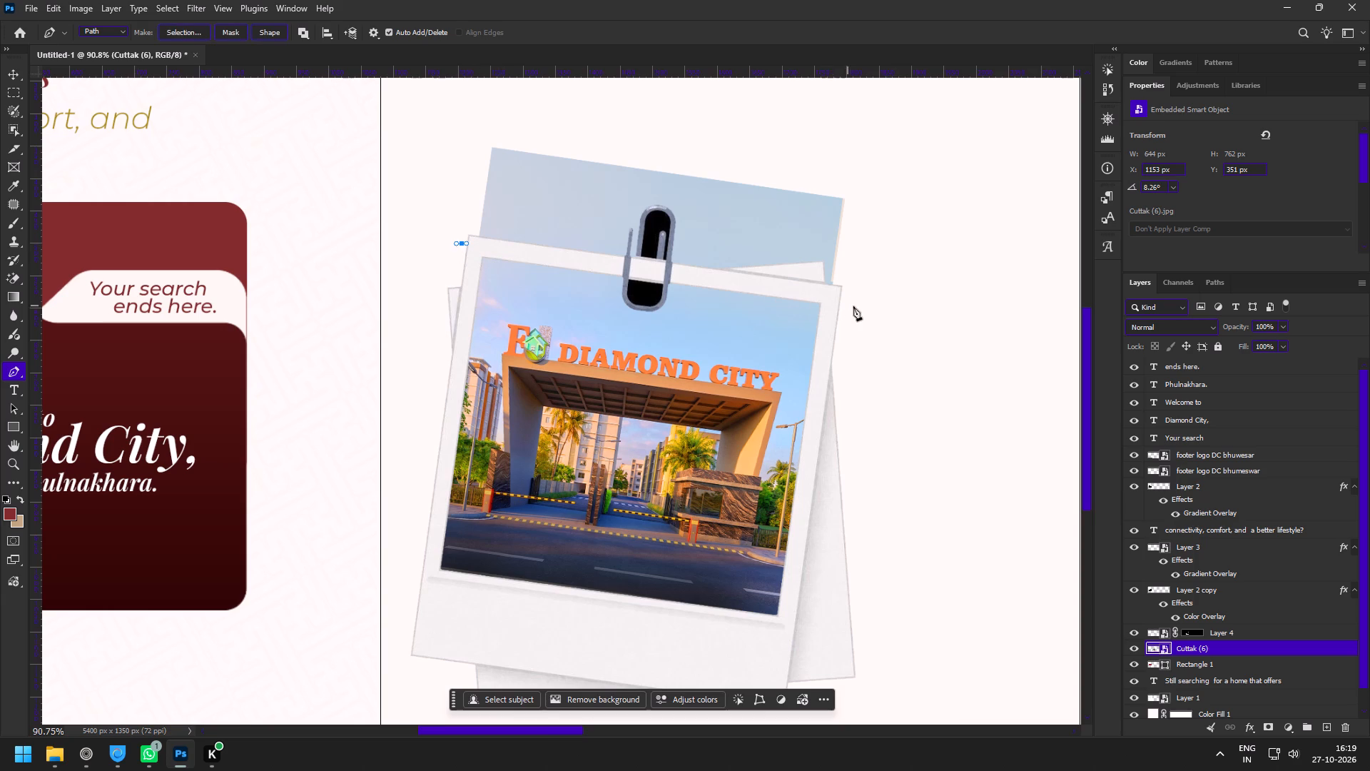
left_click(853, 306)
left_click(910, 173)
left_click(636, 133)
left_click(450, 136)
left_click(440, 233)
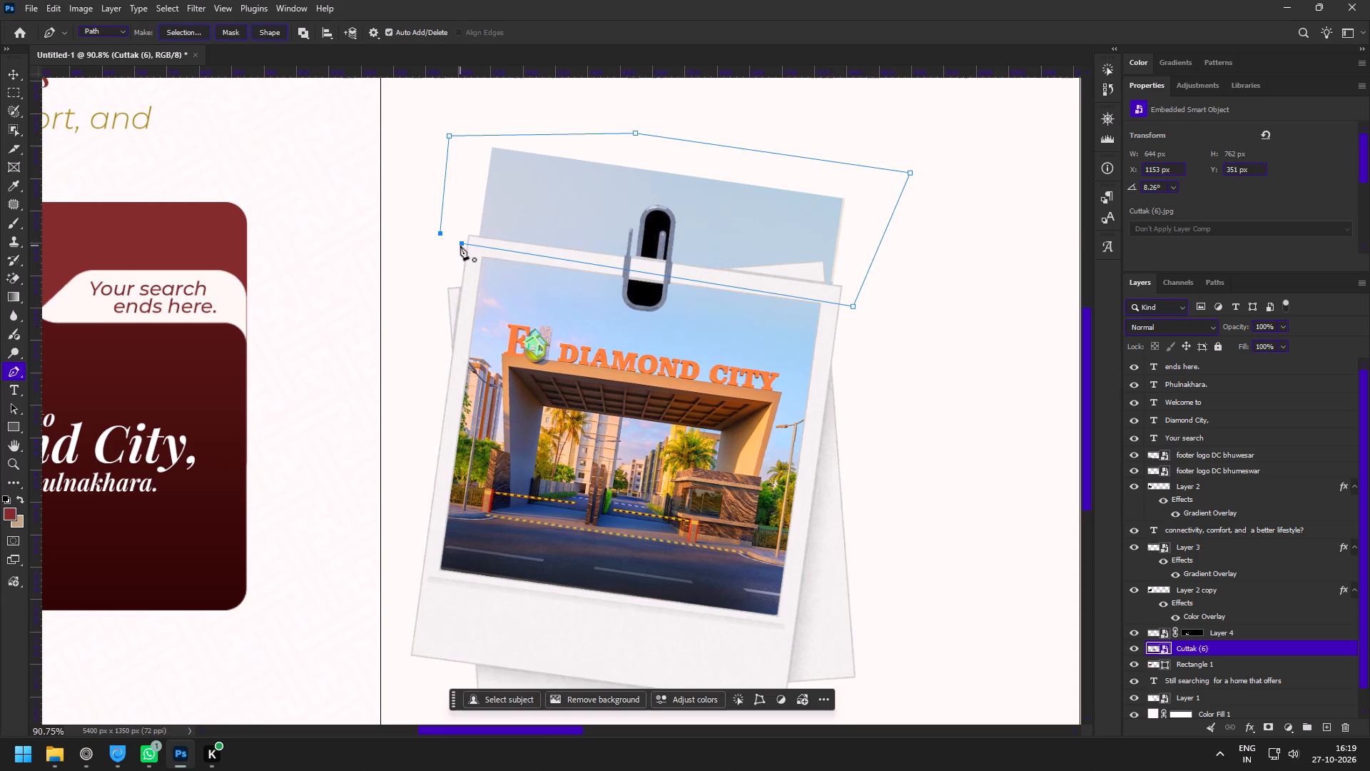
left_click(460, 246)
key("ctrl+Return")
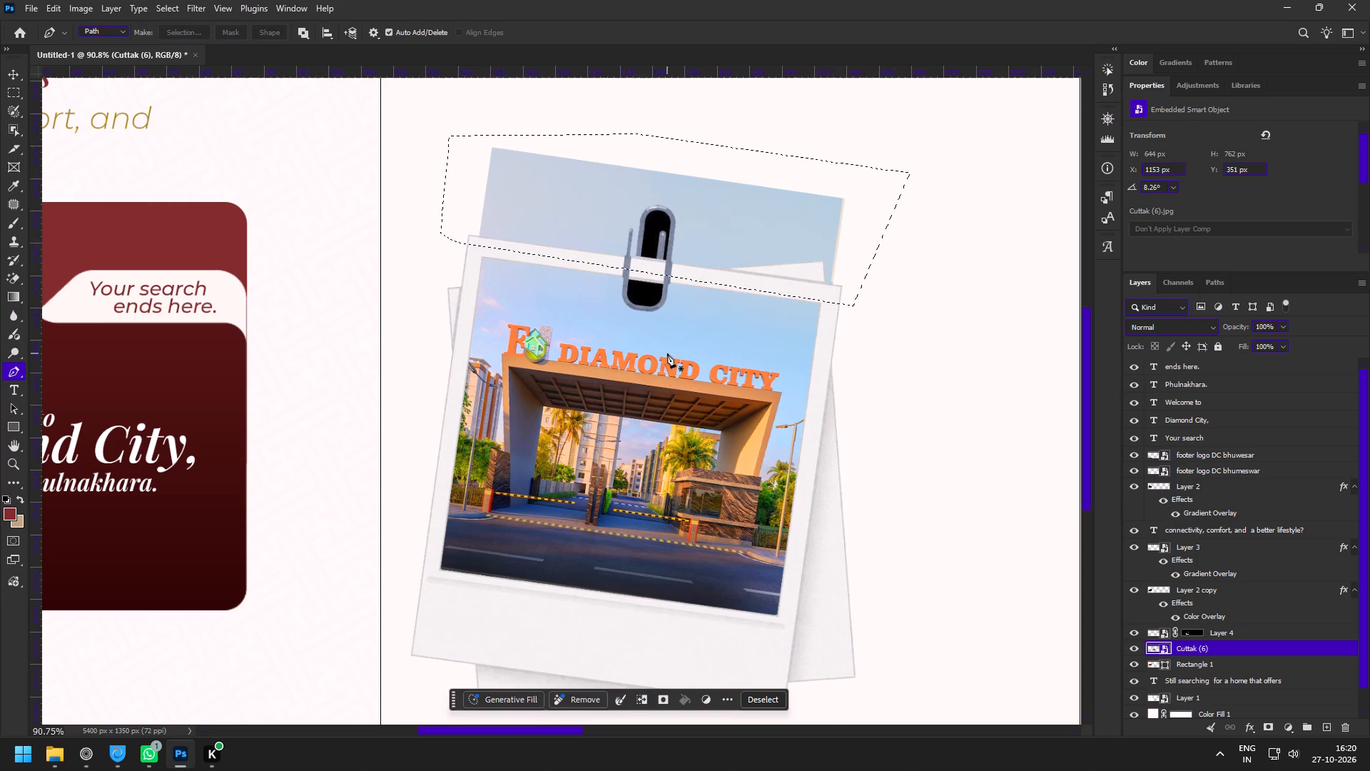
key("b")
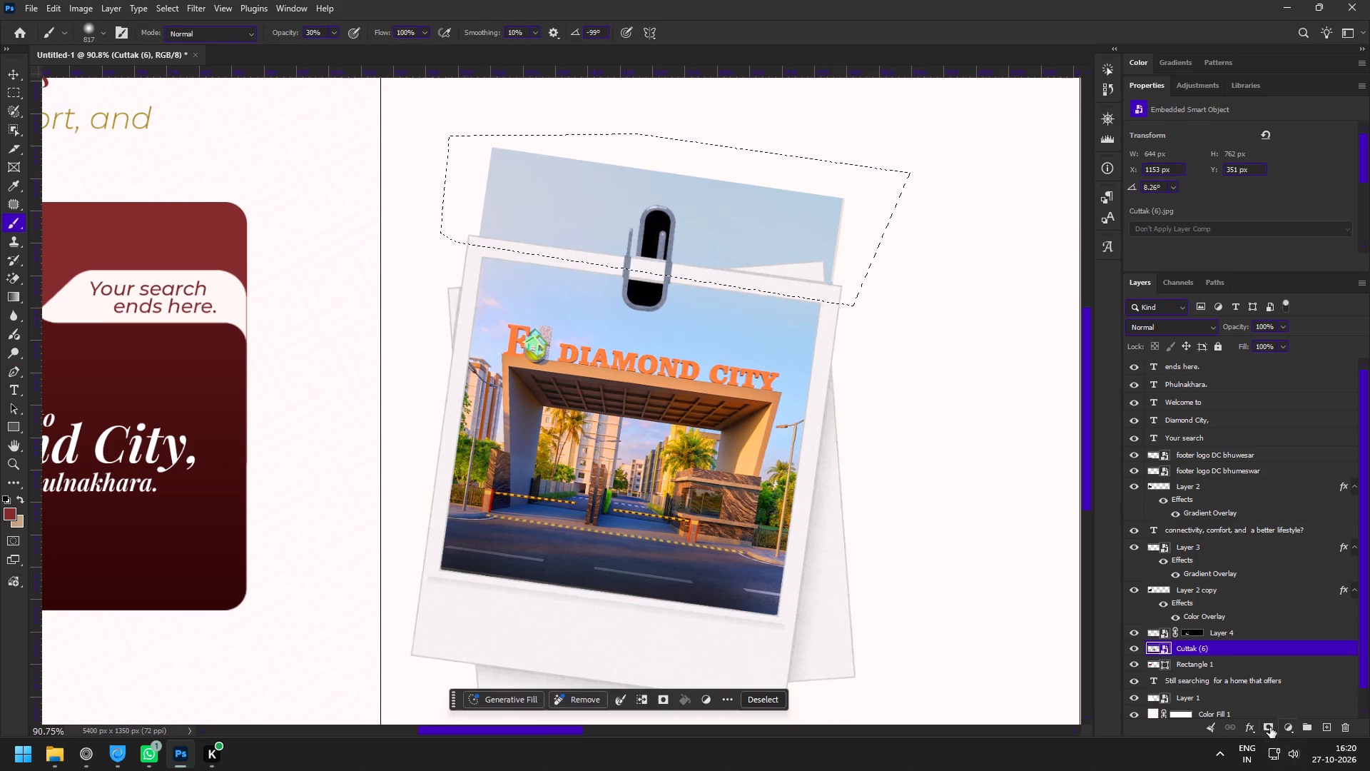
left_click(1270, 727)
key("ctrl+i")
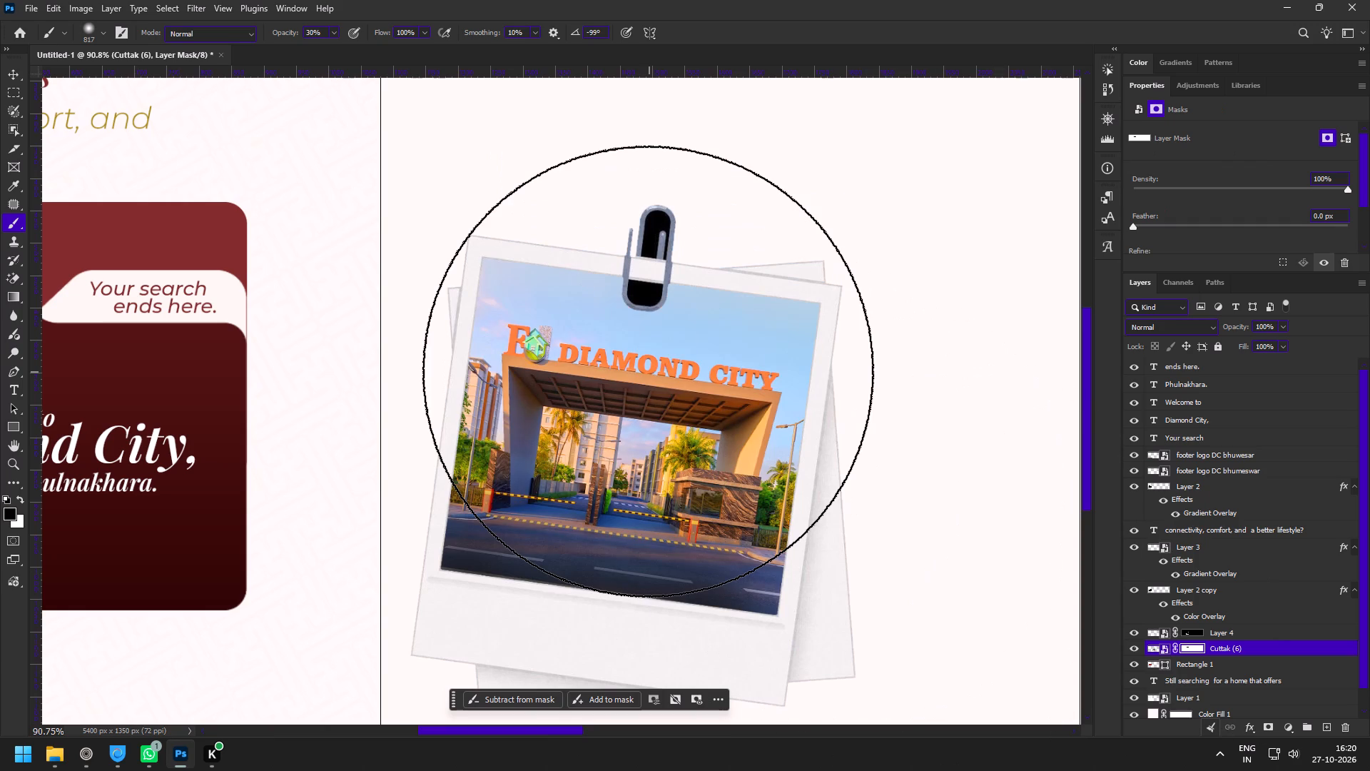
key("d")
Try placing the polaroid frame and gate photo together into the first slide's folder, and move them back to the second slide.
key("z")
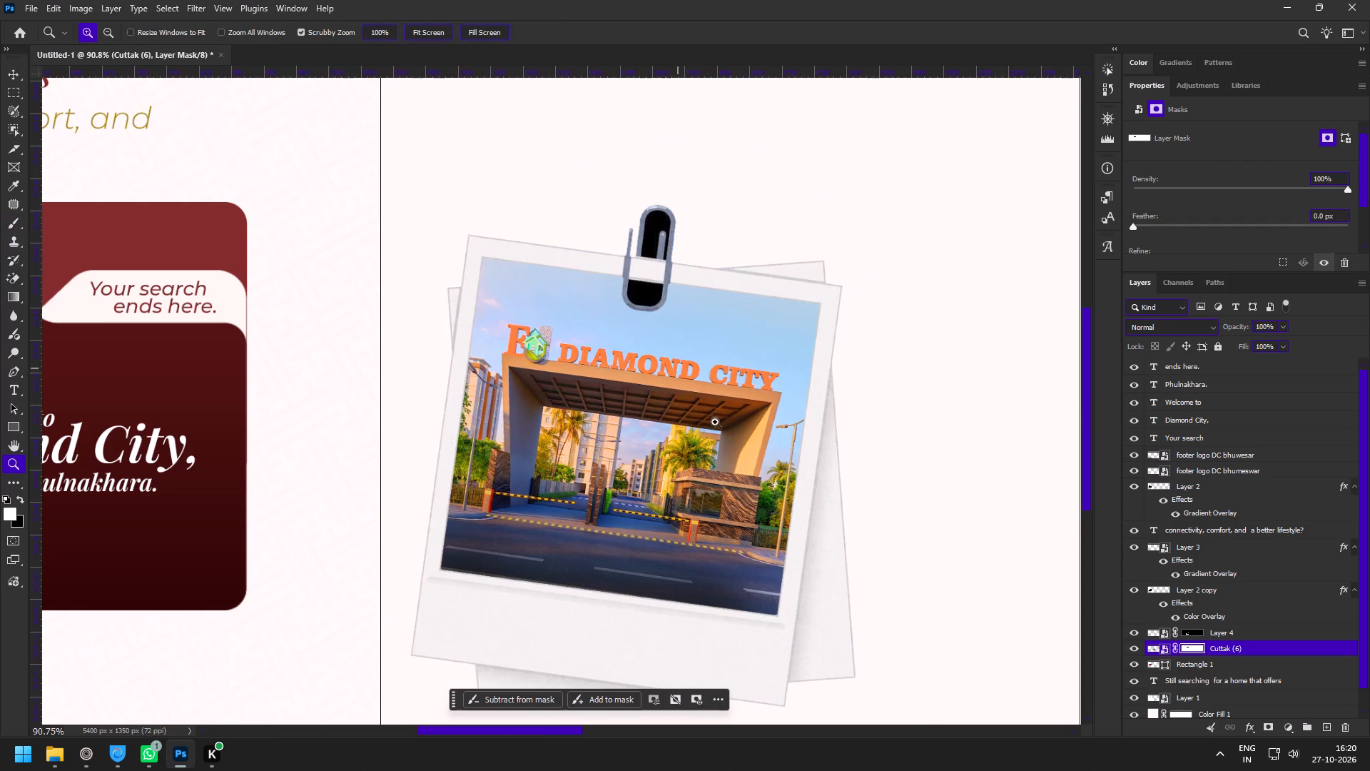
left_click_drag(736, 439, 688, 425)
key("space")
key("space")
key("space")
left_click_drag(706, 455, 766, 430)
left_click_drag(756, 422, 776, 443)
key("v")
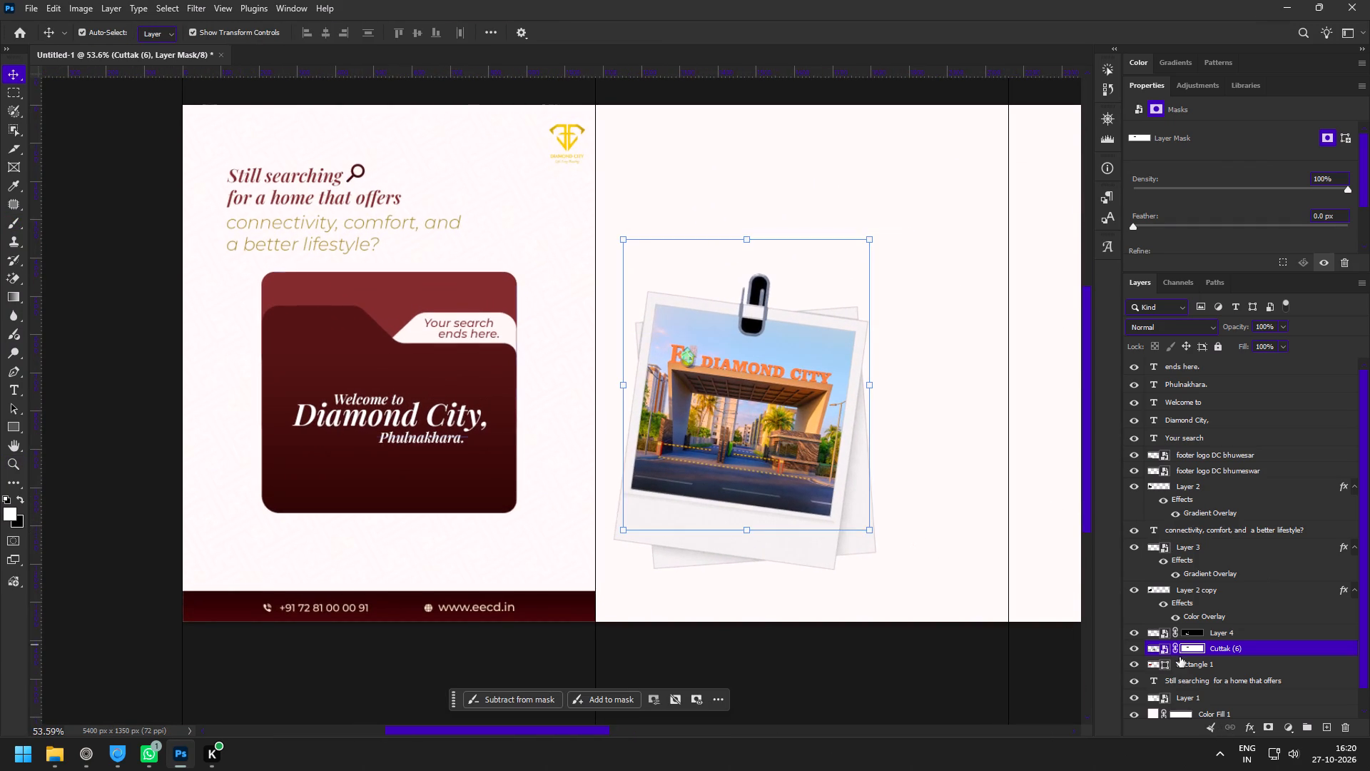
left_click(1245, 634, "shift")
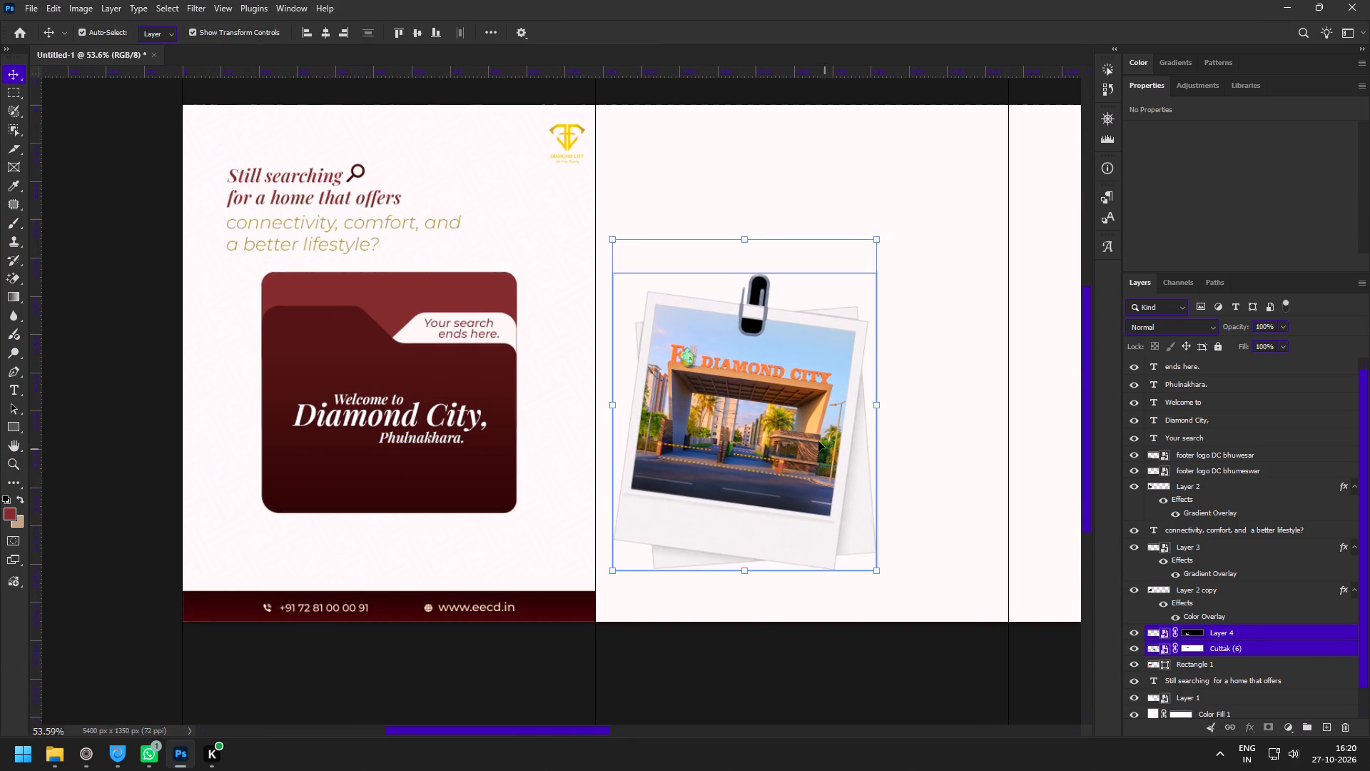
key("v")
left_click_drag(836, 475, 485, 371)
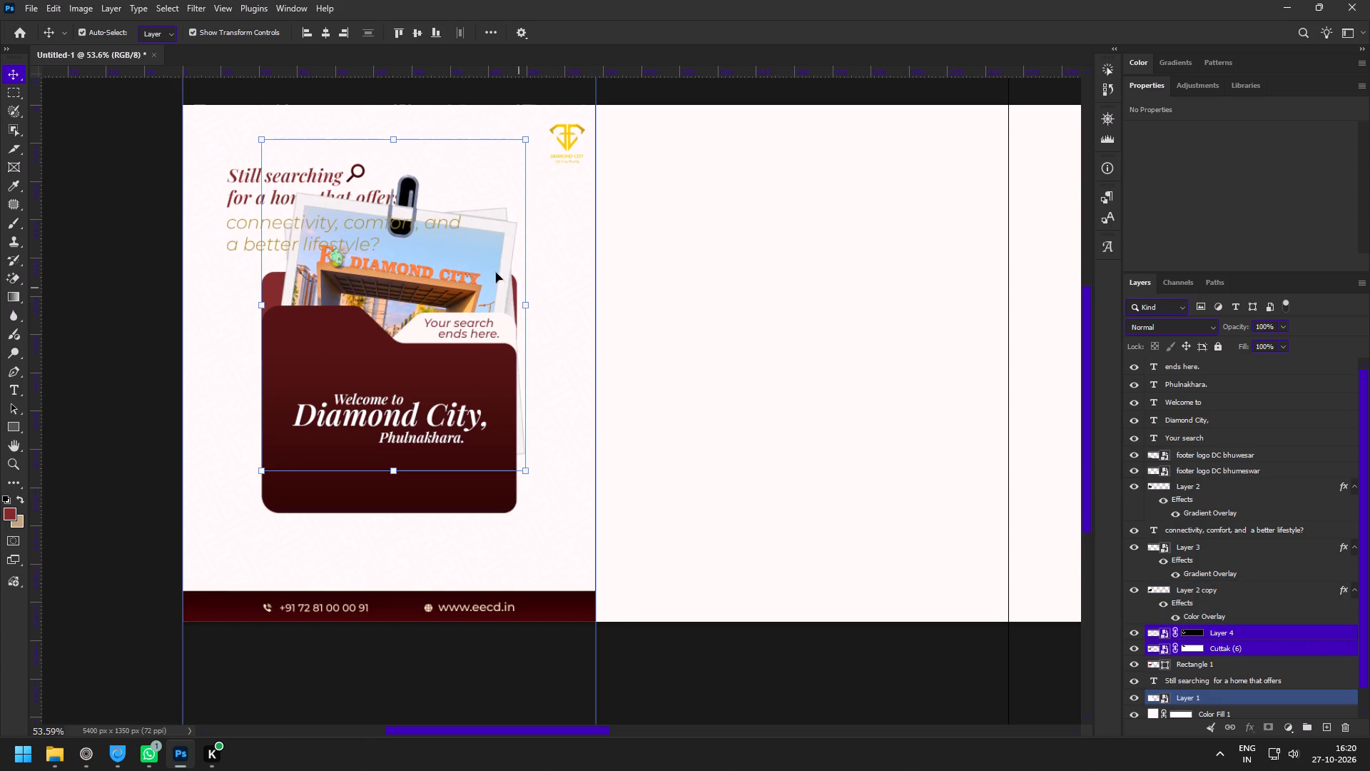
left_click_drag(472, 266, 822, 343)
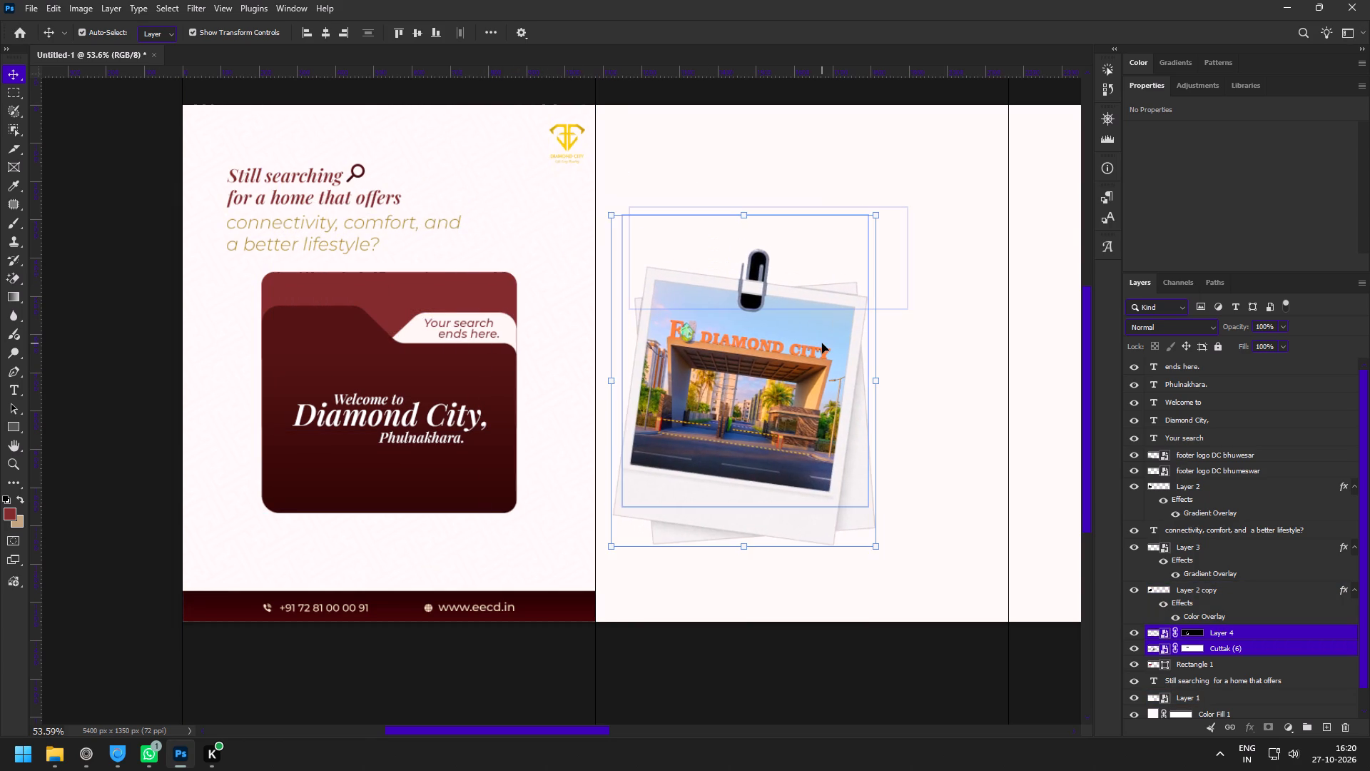
Erase the black areas inside the paperclip within Layer 4's smart object contents, save them, and return to the carousel document.
key("z")
left_click_drag(783, 266, 806, 310)
left_click_drag(763, 256, 790, 299)
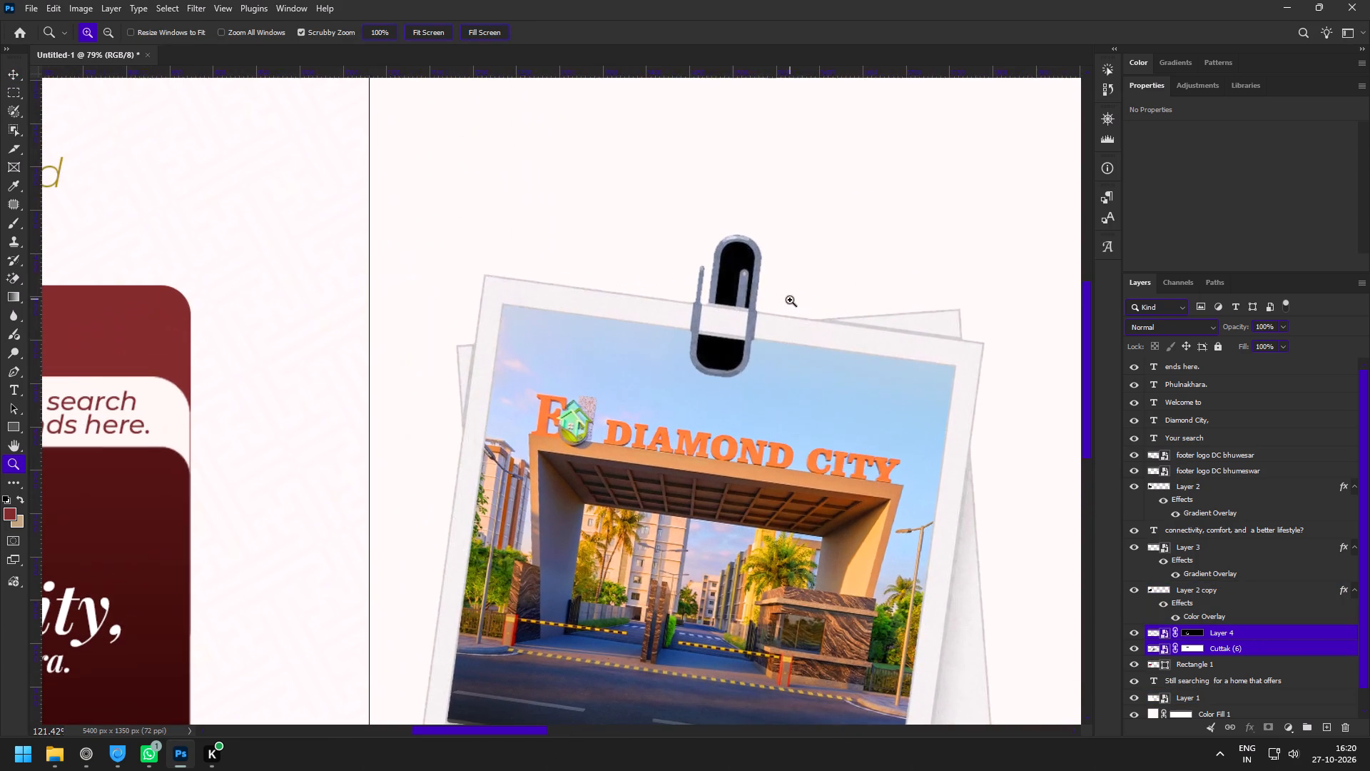
key("v")
left_click(1038, 296)
left_click(816, 430)
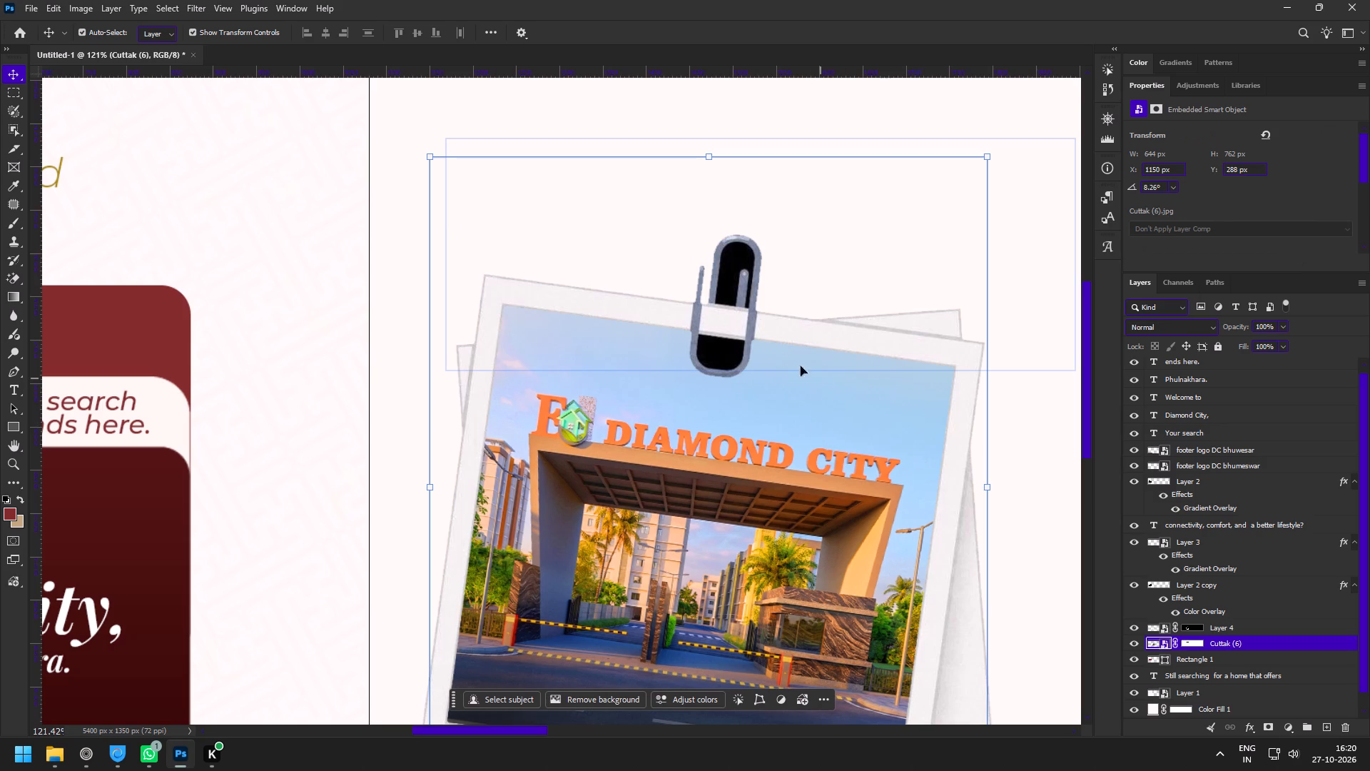
left_click(737, 269)
double_click(737, 269)
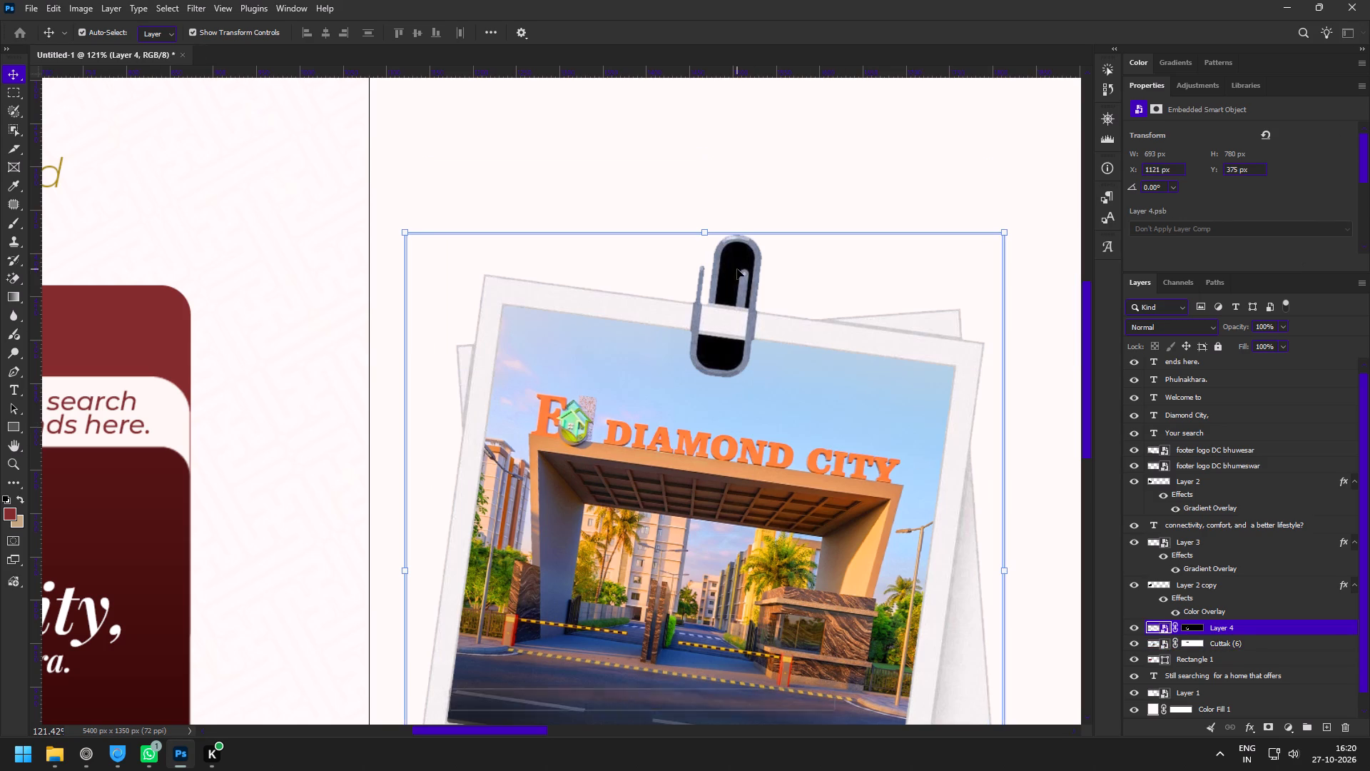
double_click(1153, 628)
key("e")
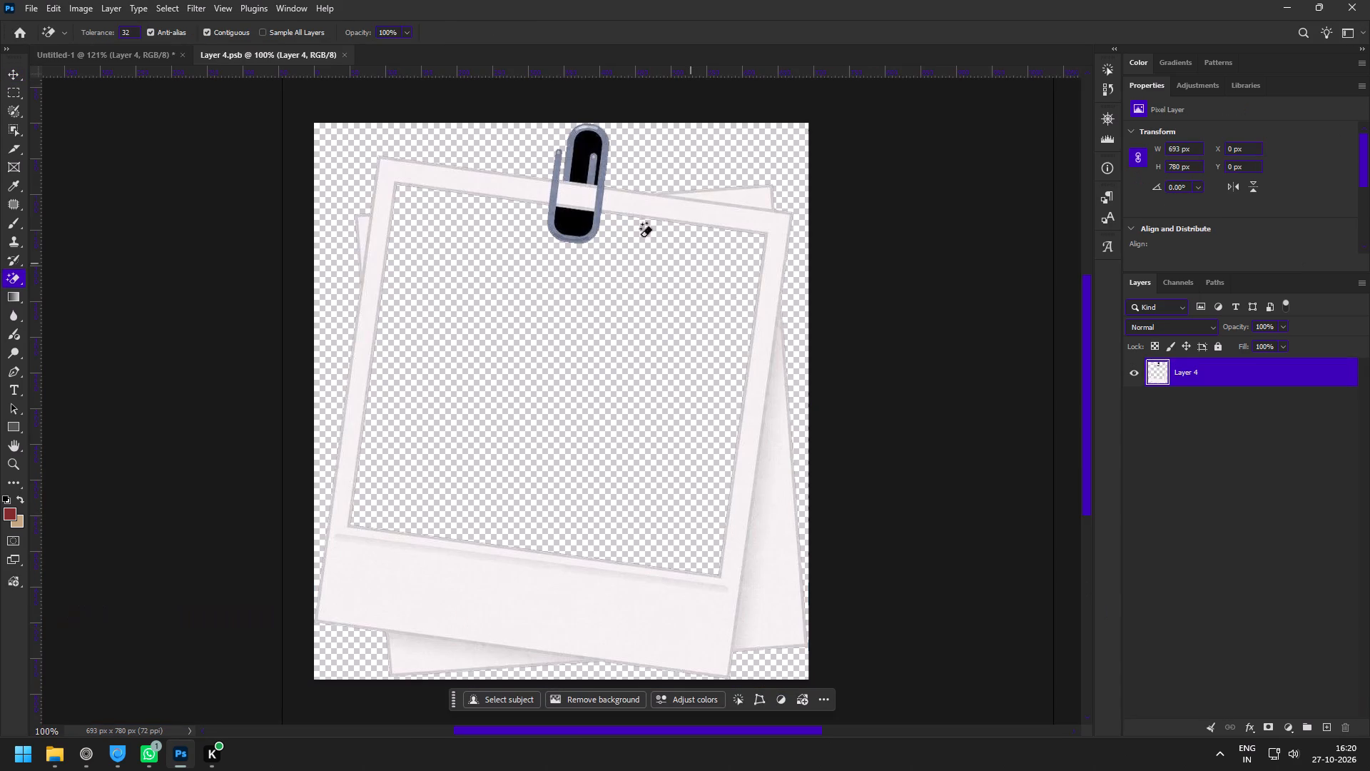
left_click(582, 149)
left_click(573, 221)
key("ctrl+s")
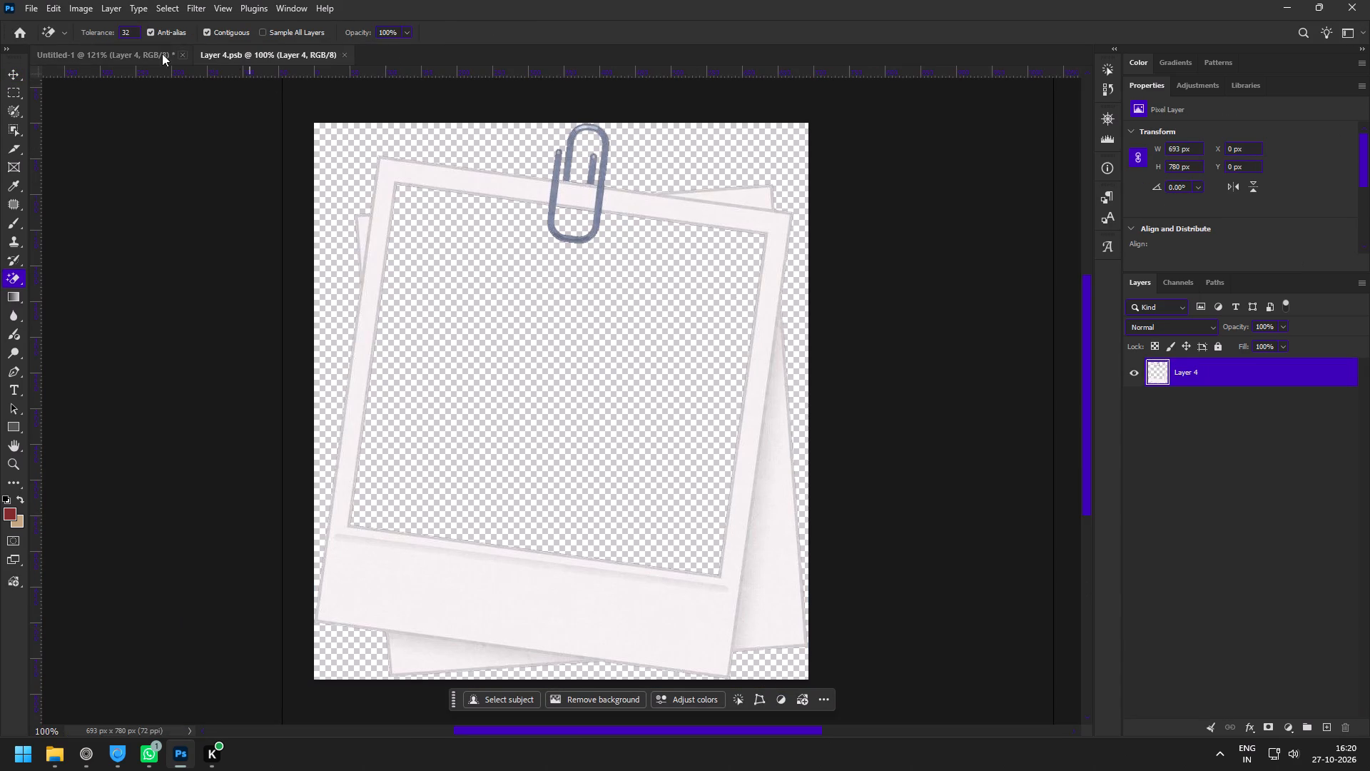
left_click(156, 54)
Combine the polaroid frame, Layer 4, and the gate photo, Cuttak (6), into a single smart object.
key("z")
left_click_drag(851, 407, 798, 376)
key("space")
left_click_drag(839, 421, 763, 333)
key("v")
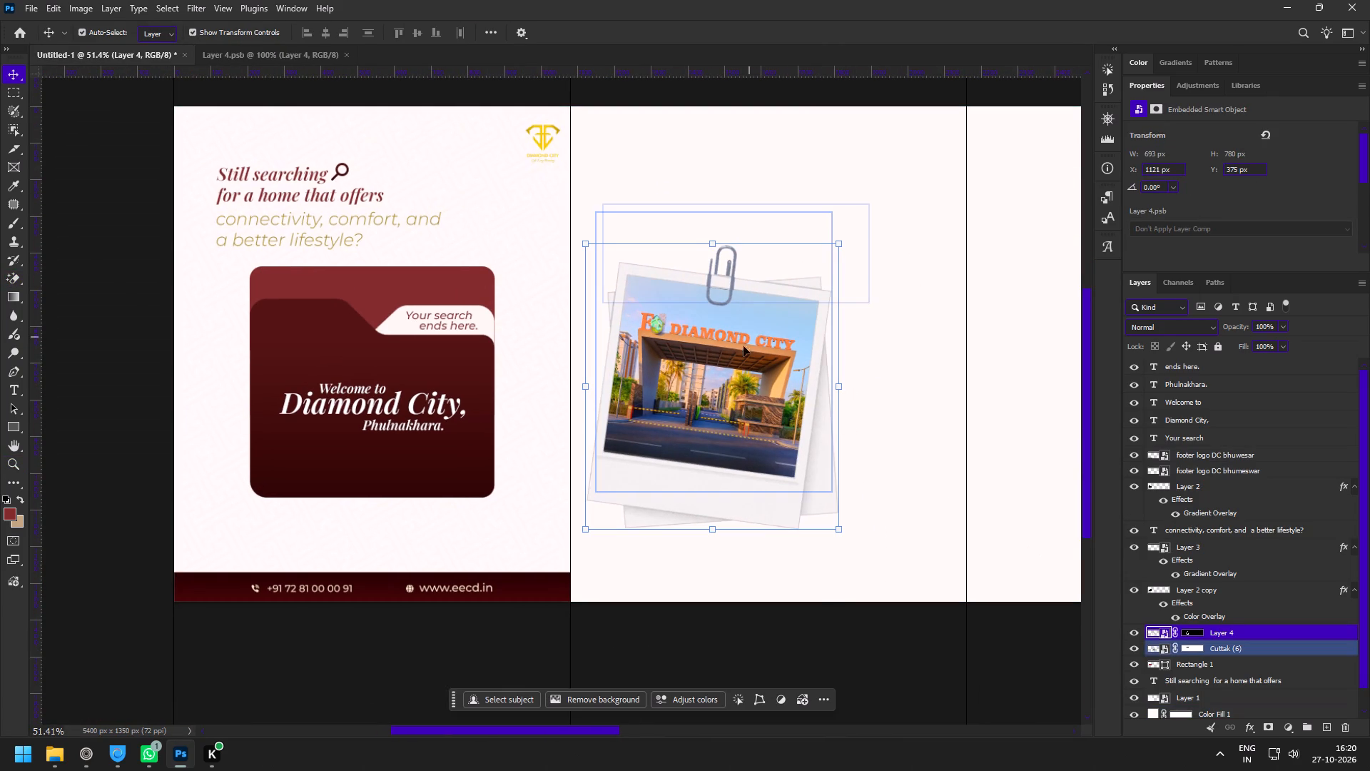
left_click(718, 387, "shift")
key("F8")
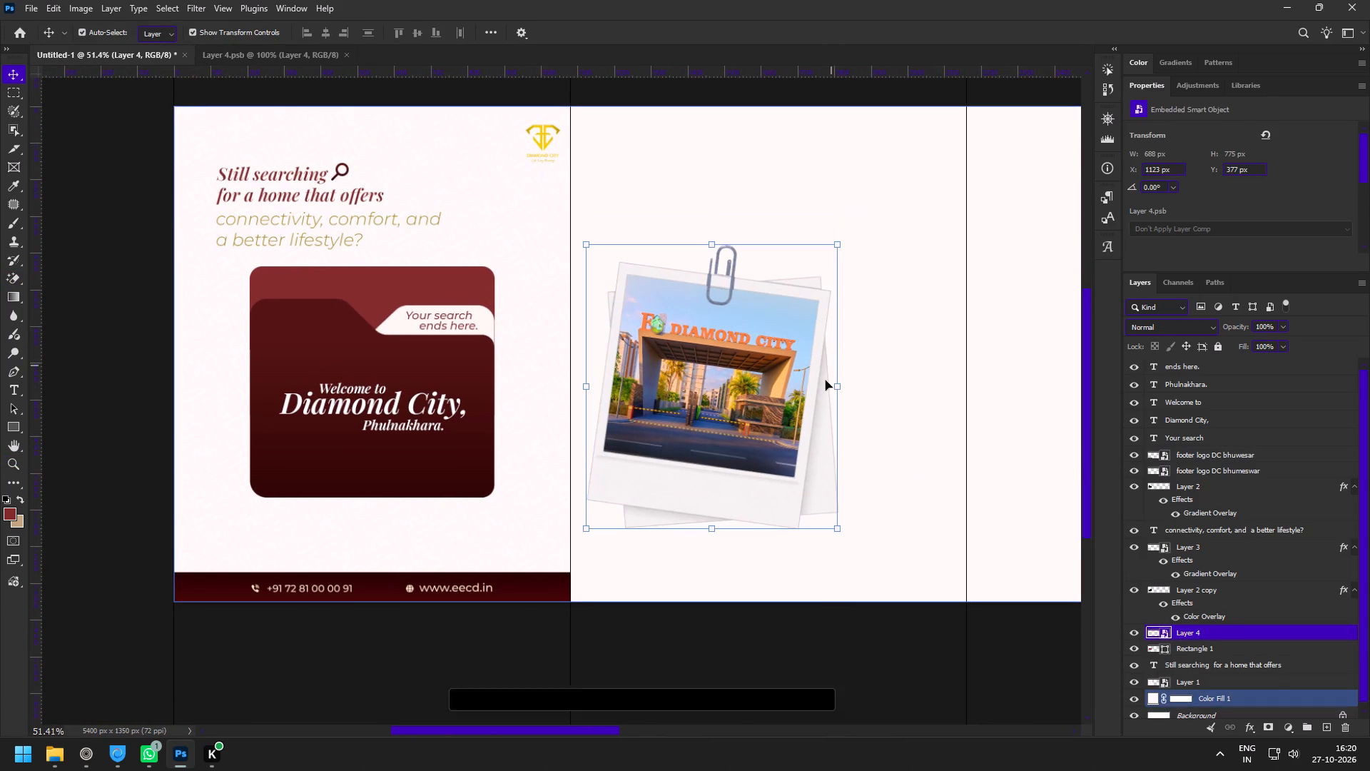
Scale the polaroid smart object down to about 43% and tuck it into the folder opening on the first slide.
left_click_drag(838, 387, 721, 373)
left_click_drag(723, 366, 594, 366)
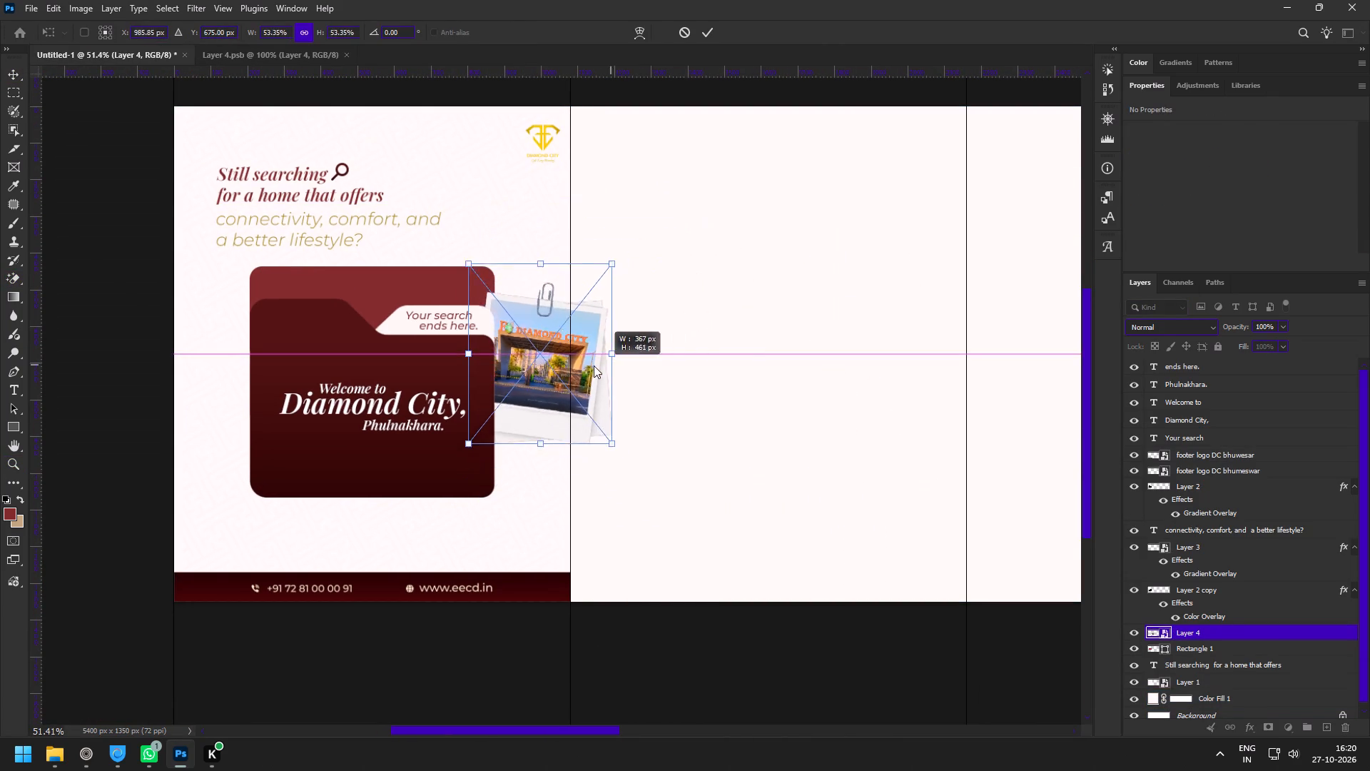
left_click_drag(594, 366, 579, 367)
left_click_drag(546, 389, 414, 323)
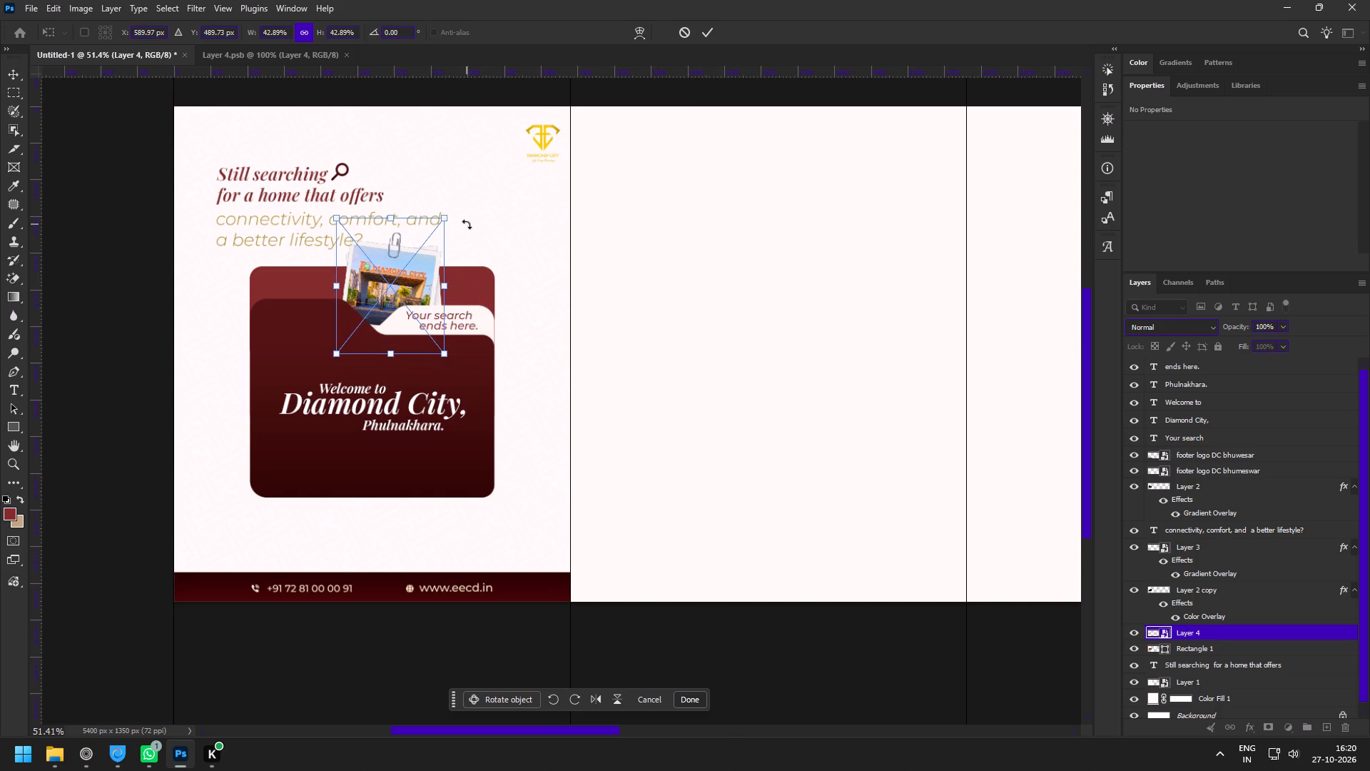
left_click(717, 32)
left_click(709, 33)
Enlarge the polaroid to about 62% and centre it horizontally in the folder at X 540 px, Y about 483 px.
key("z")
left_click_drag(325, 234, 381, 269)
key("v")
left_click_drag(637, 384, 673, 387)
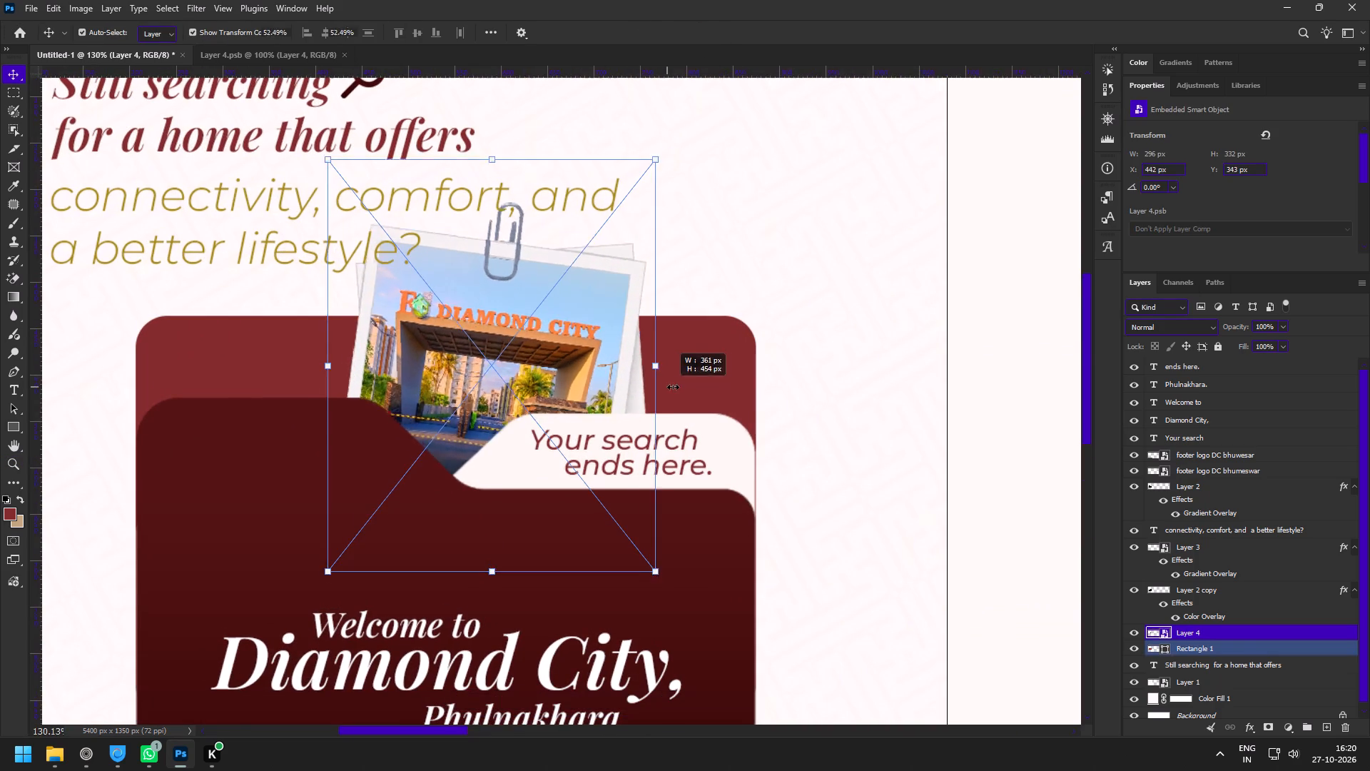
left_click_drag(673, 387, 696, 384)
left_click_drag(638, 378, 595, 353)
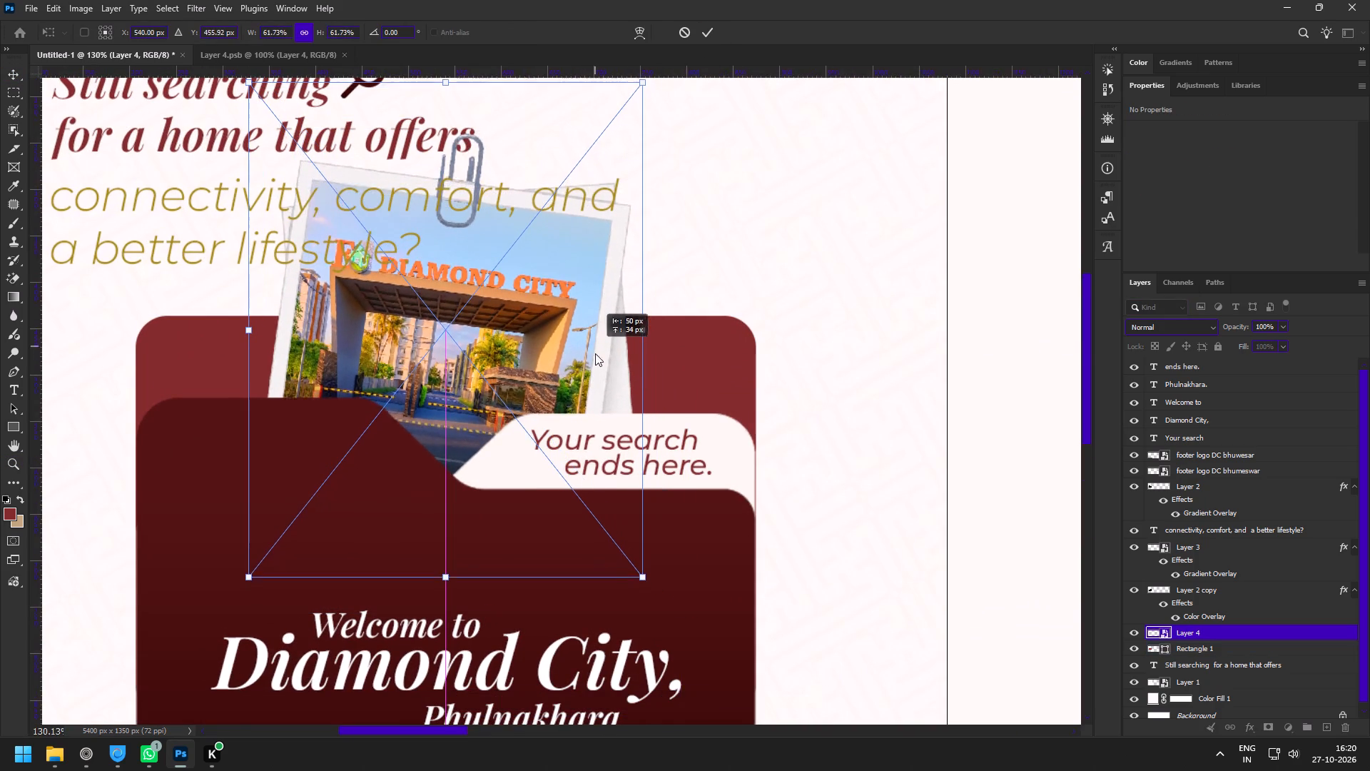
left_click_drag(595, 353, 592, 371)
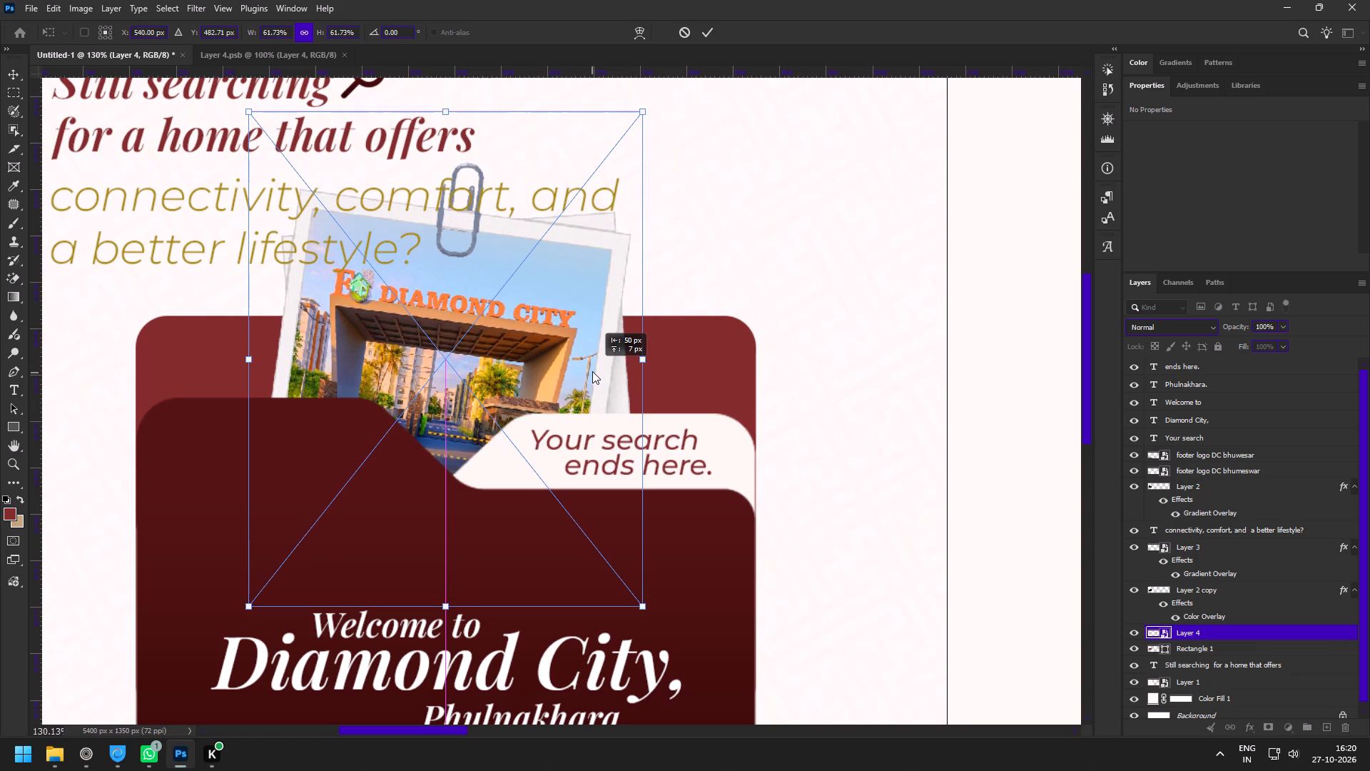
left_click_drag(592, 371, 592, 371)
left_click(706, 35)
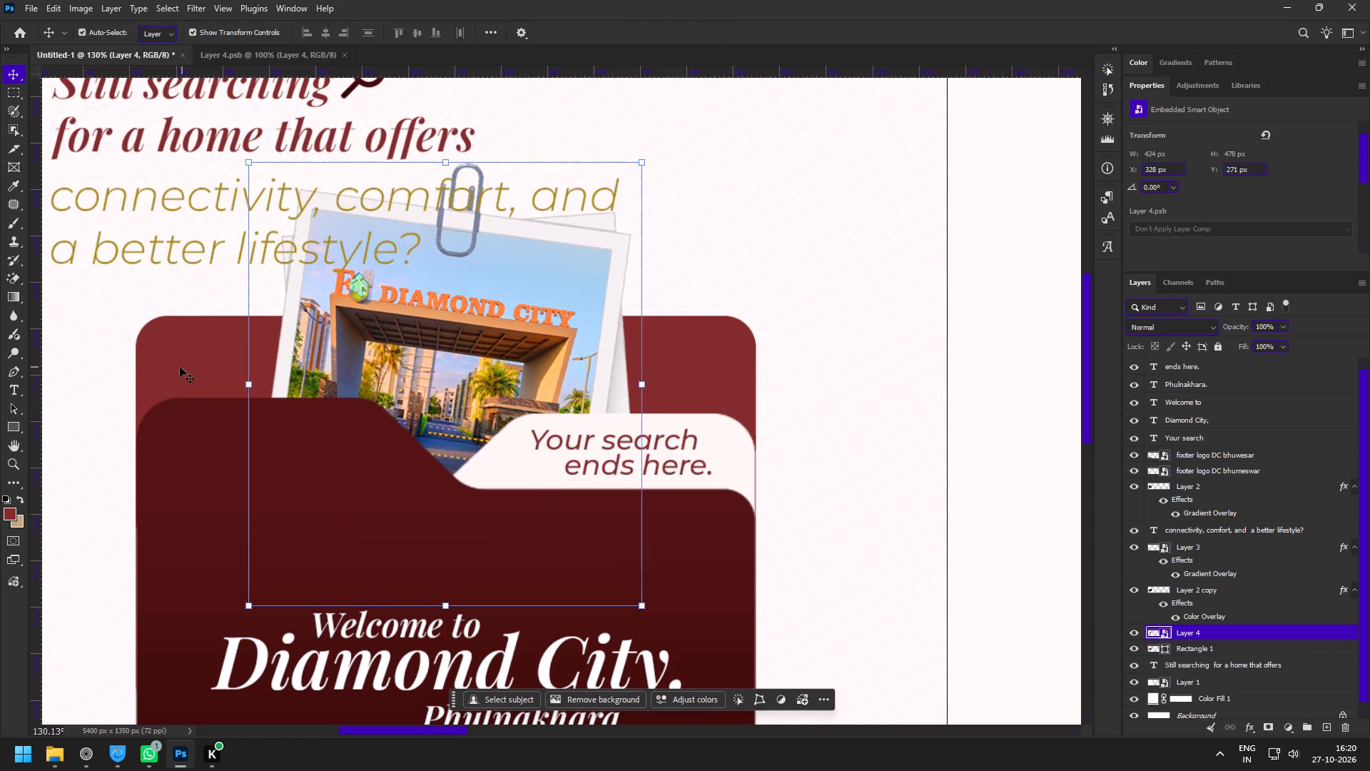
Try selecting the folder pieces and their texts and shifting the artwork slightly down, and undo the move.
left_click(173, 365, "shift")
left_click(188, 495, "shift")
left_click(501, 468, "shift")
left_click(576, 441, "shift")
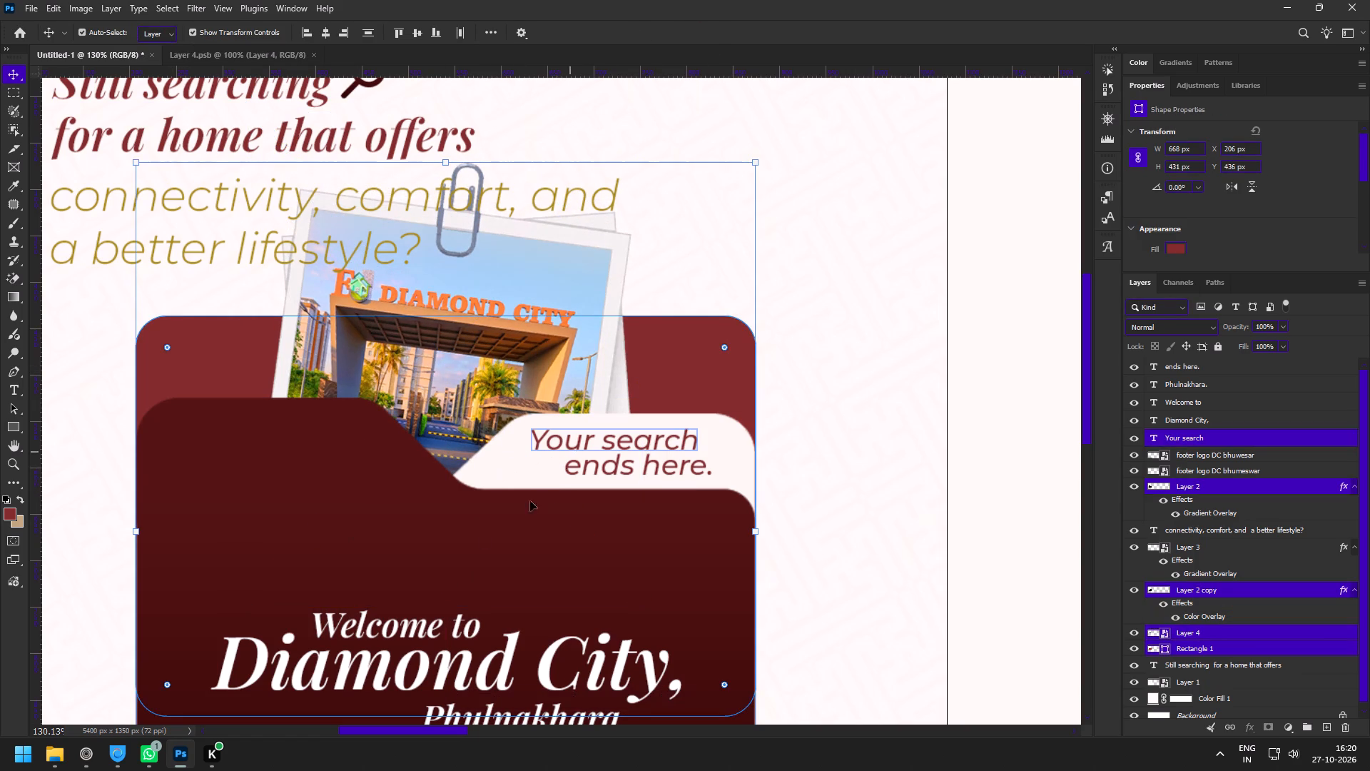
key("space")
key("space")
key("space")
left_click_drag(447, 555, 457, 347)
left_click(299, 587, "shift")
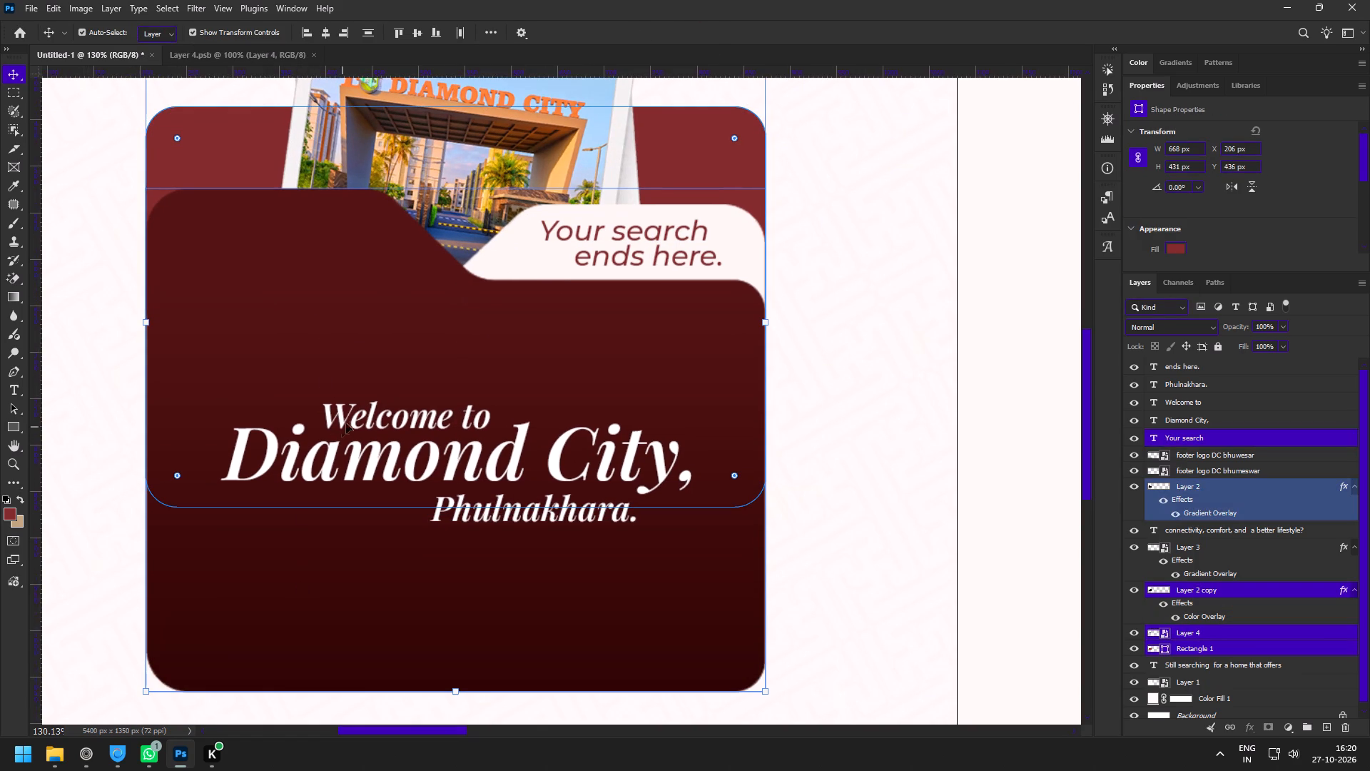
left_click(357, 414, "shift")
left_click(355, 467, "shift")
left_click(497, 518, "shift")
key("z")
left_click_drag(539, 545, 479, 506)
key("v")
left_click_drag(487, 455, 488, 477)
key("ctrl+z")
Select Rectangle 1, Layer 2, Layer 2 copy, the "Your search" and "ends here." texts, and the polaroid together.
key("z")
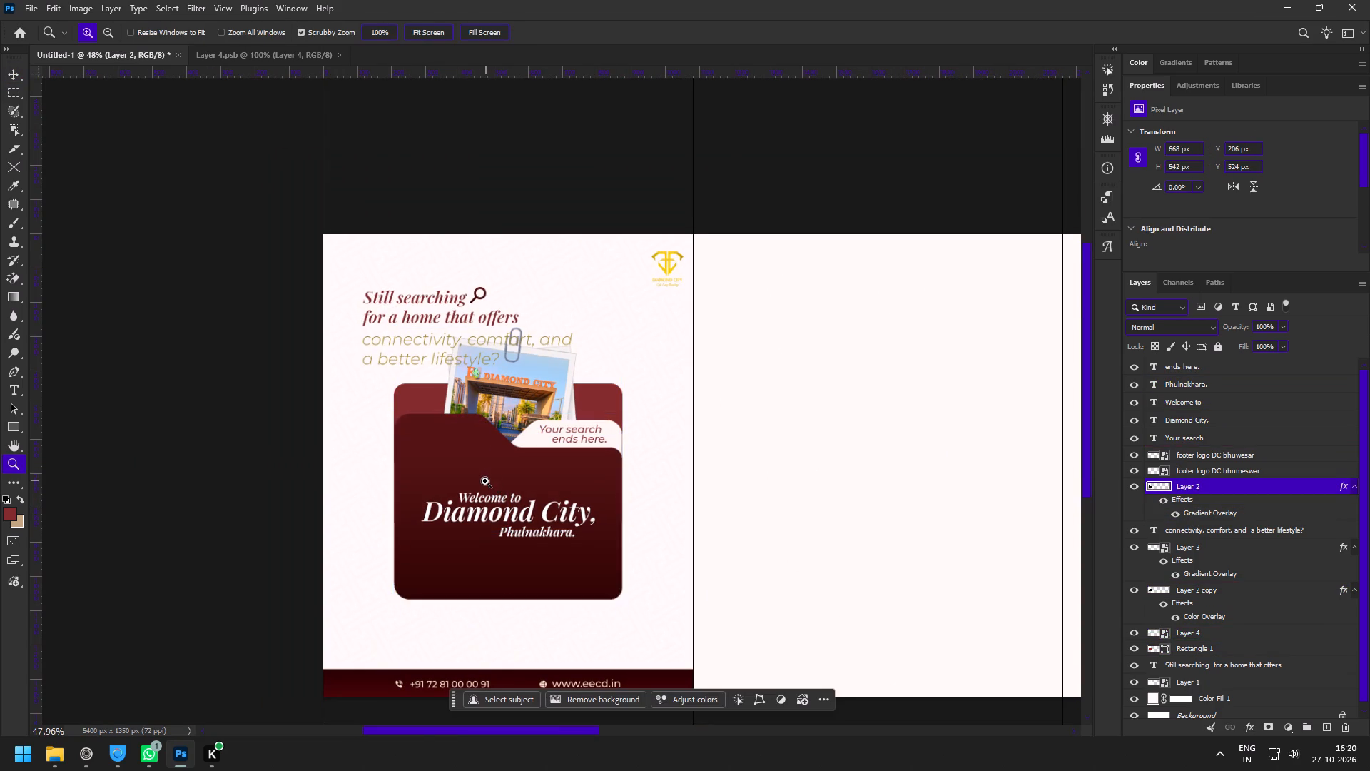
left_click_drag(485, 481, 517, 508)
key("space")
left_click_drag(535, 523, 524, 480)
key("v")
left_click(218, 351)
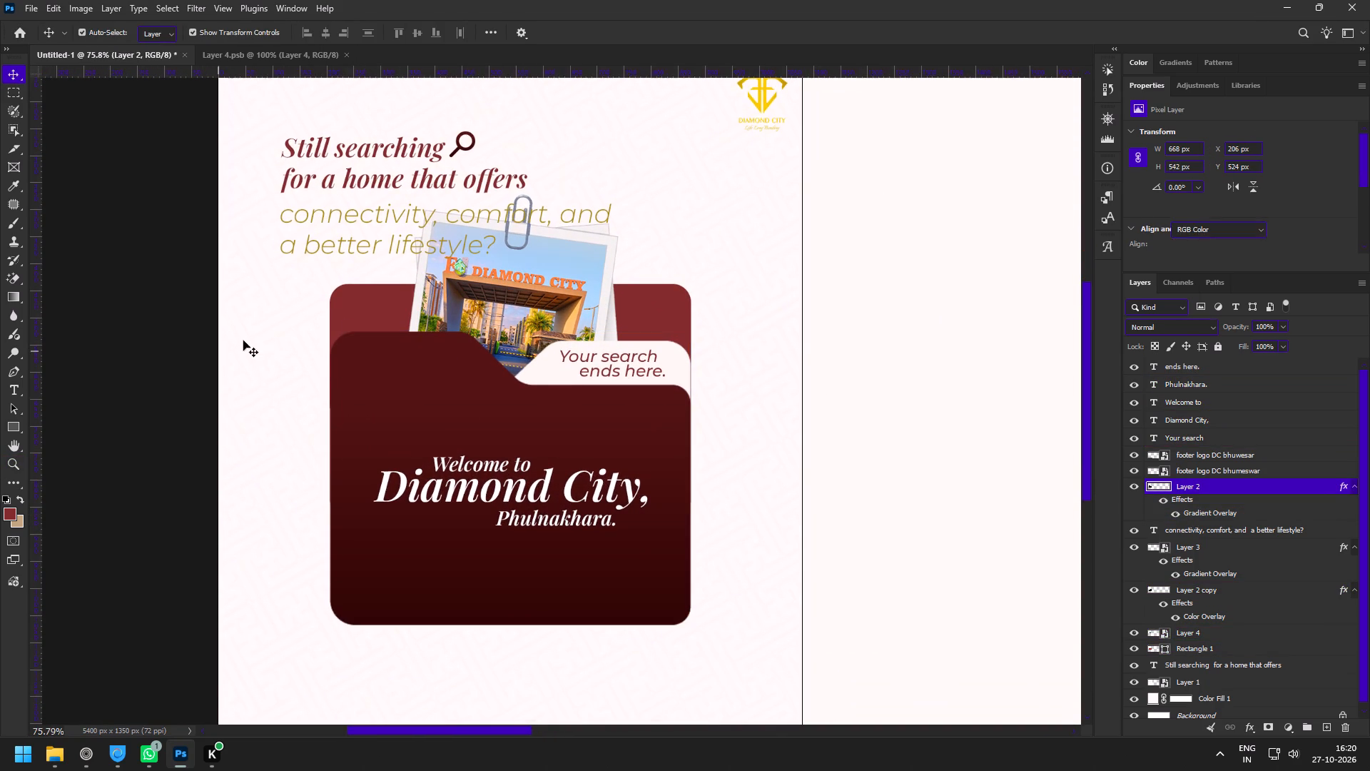
left_click(362, 318)
left_click(364, 400, "shift")
left_click(545, 369, "shift")
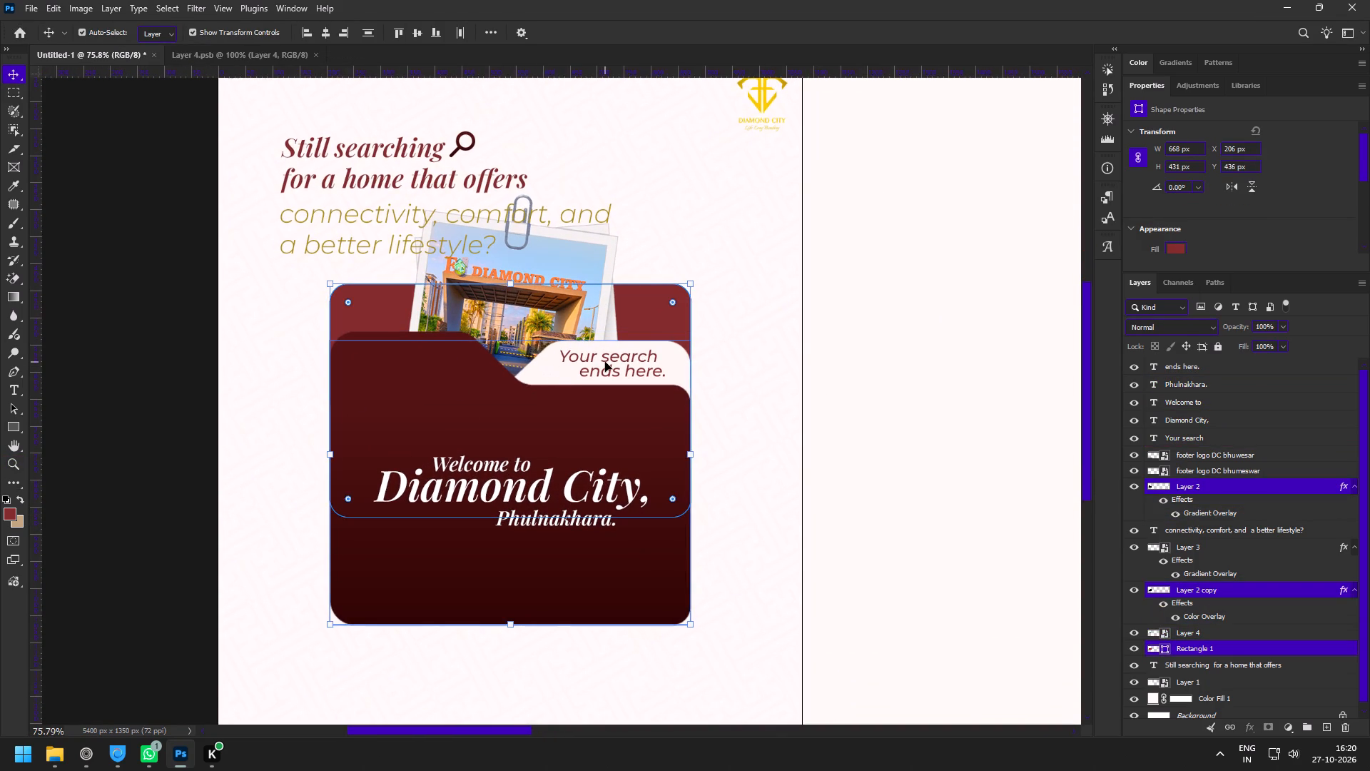
left_click(605, 362, "shift")
left_click(605, 374, "shift")
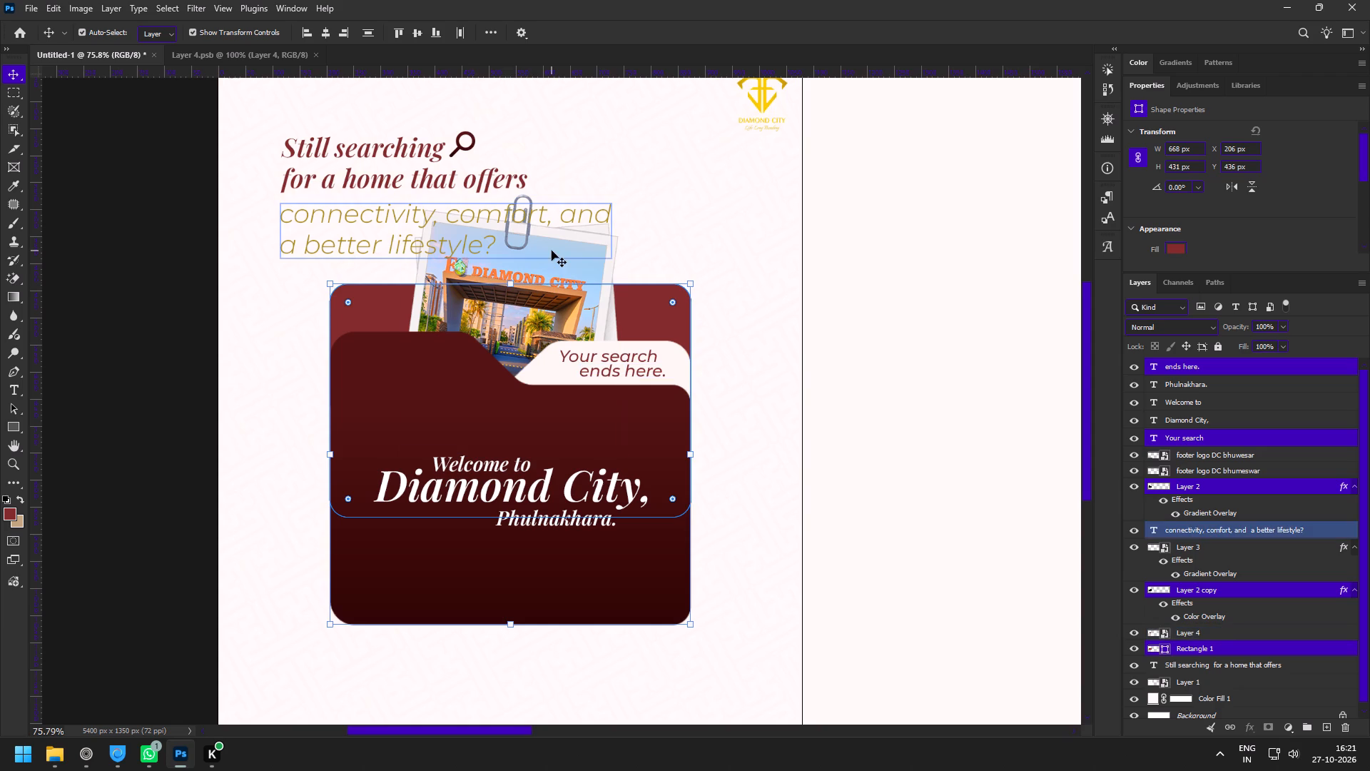
left_click(608, 266, "shift")
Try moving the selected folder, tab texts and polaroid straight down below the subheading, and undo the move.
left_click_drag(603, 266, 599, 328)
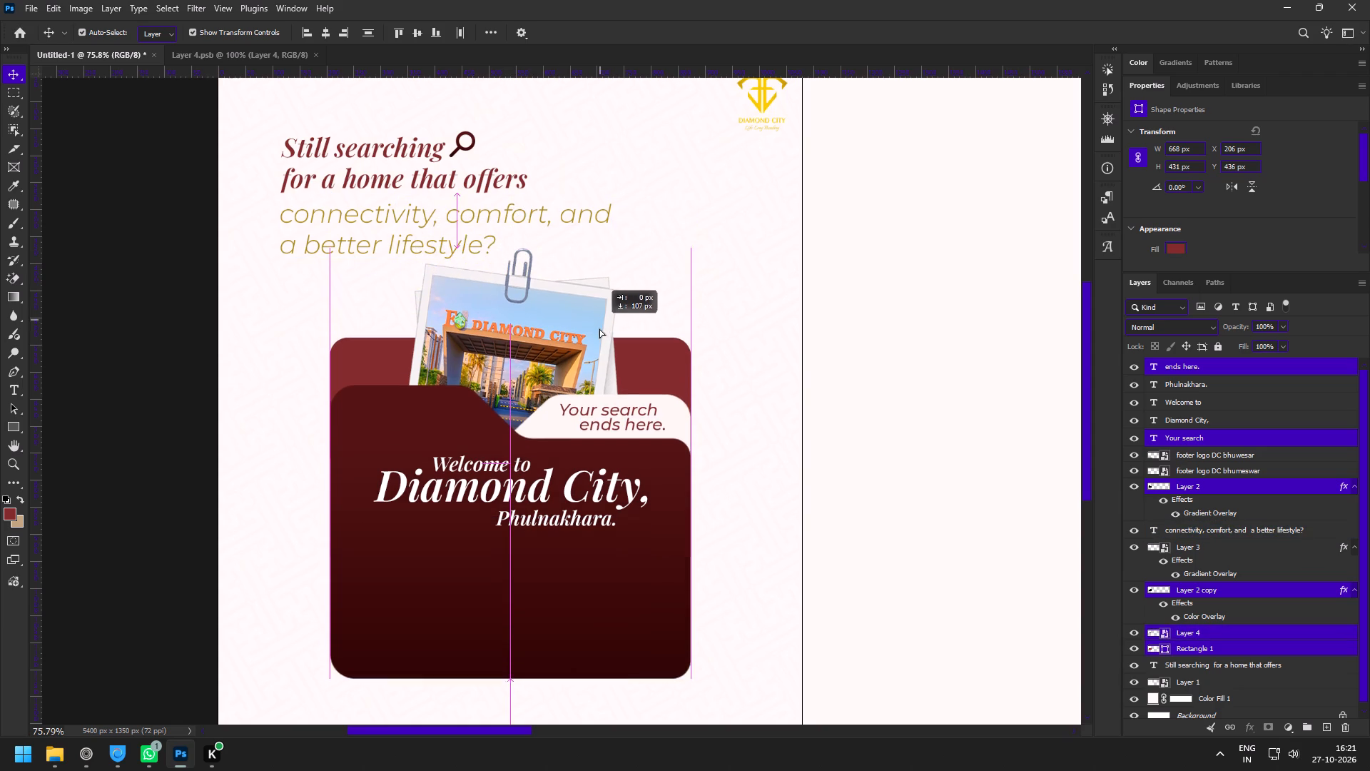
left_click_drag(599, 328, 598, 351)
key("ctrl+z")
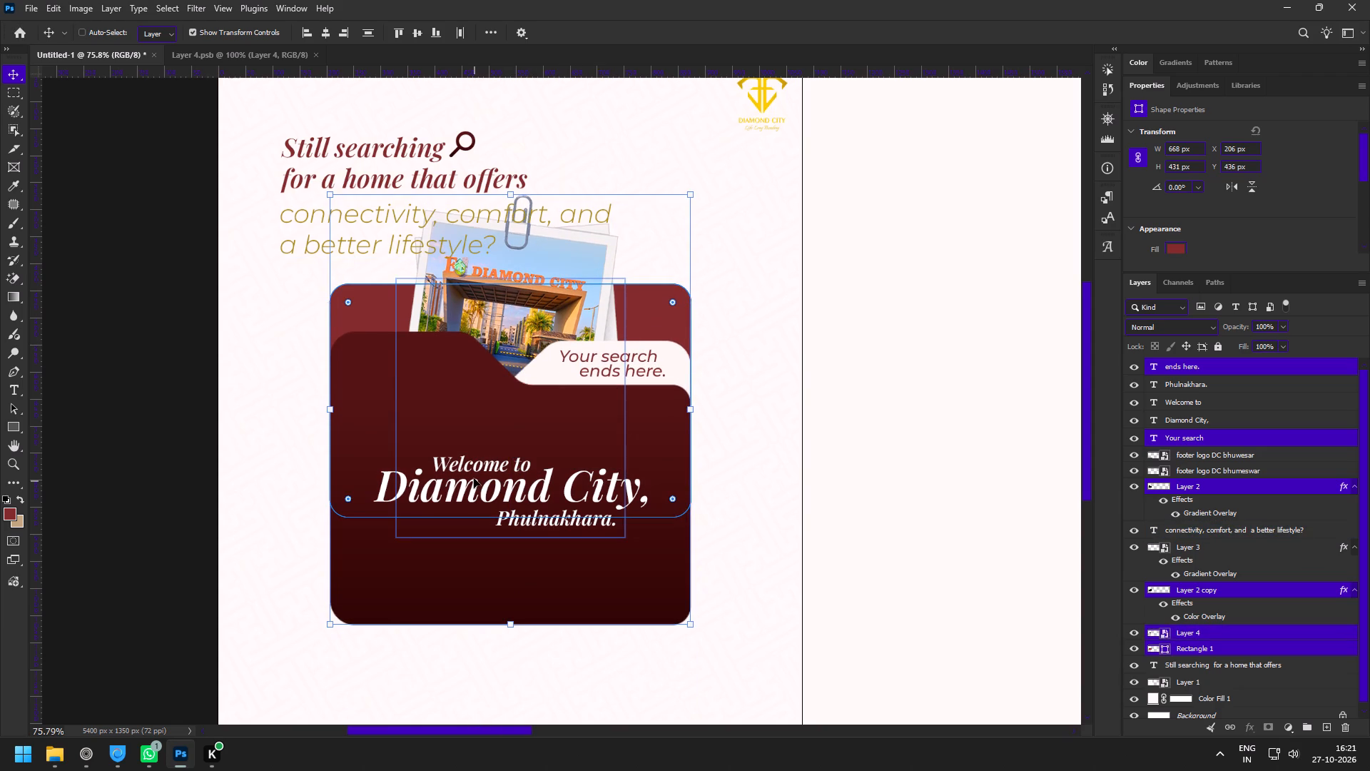
Add the "Welcome to", "Diamond City," and "Phulnakhara." texts to the selection and move the whole folder artwork straight down about 155 px.
left_click(474, 468, "shift")
left_click(468, 493, "shift")
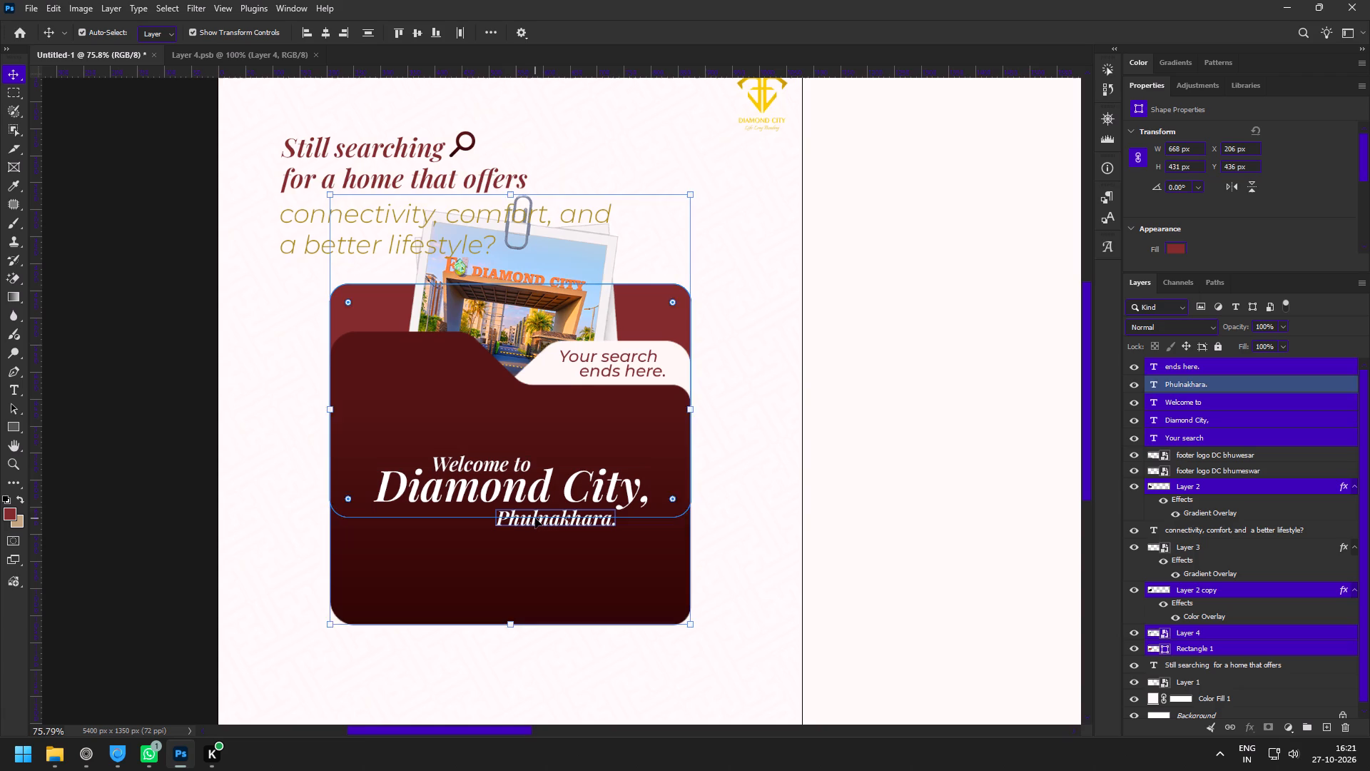
left_click(535, 518, "shift")
left_click_drag(526, 445, 525, 528)
Scale the selected folder artwork to about 86% and place it at X 540 px, Y about 772 px, between subheading and footer.
key("space")
key("space")
key("space")
key("space")
key("space")
key("space")
key("space")
key("space")
key("space")
key("space")
key("space")
key("space")
key("space")
key("space")
key("space")
key("space")
key("space")
key("space")
key("space")
left_click_drag(526, 534, 555, 426)
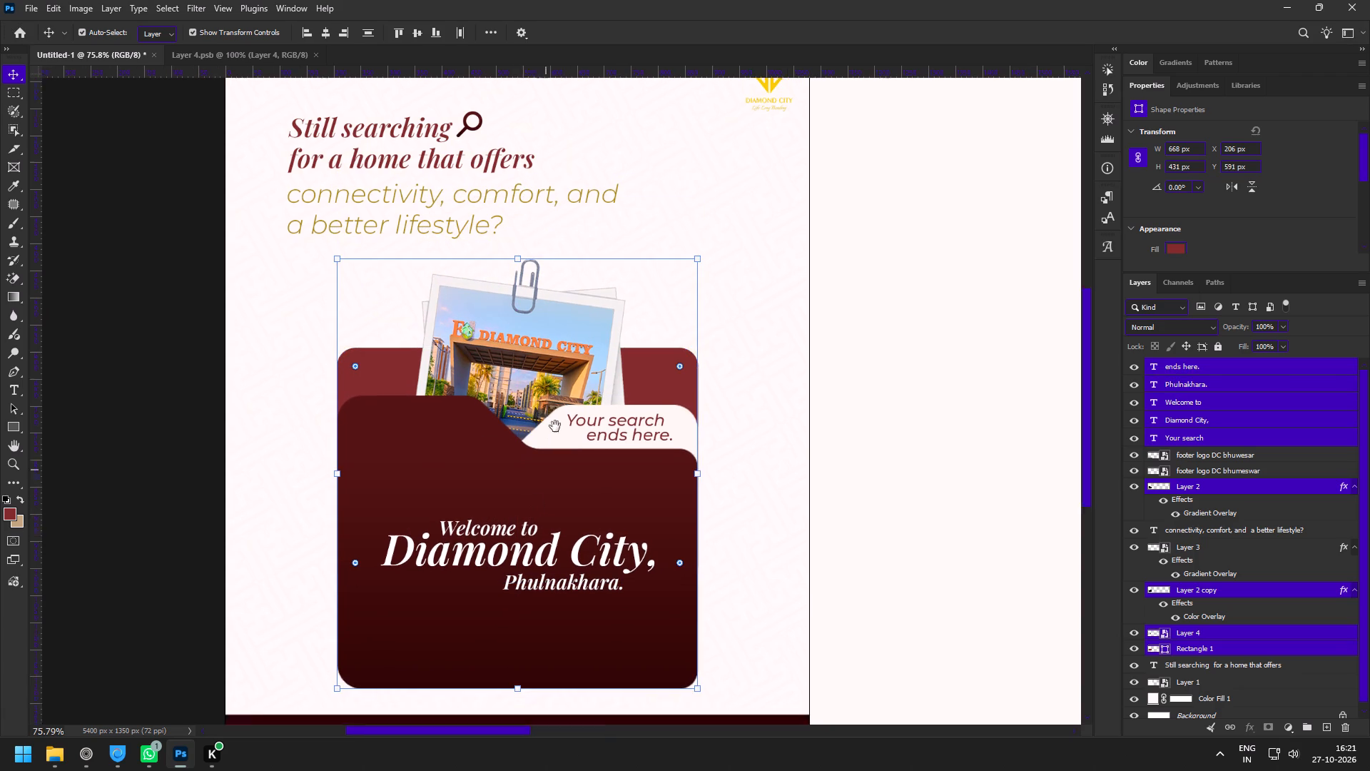
left_click_drag(555, 426, 553, 458)
left_click_drag(538, 631, 538, 605)
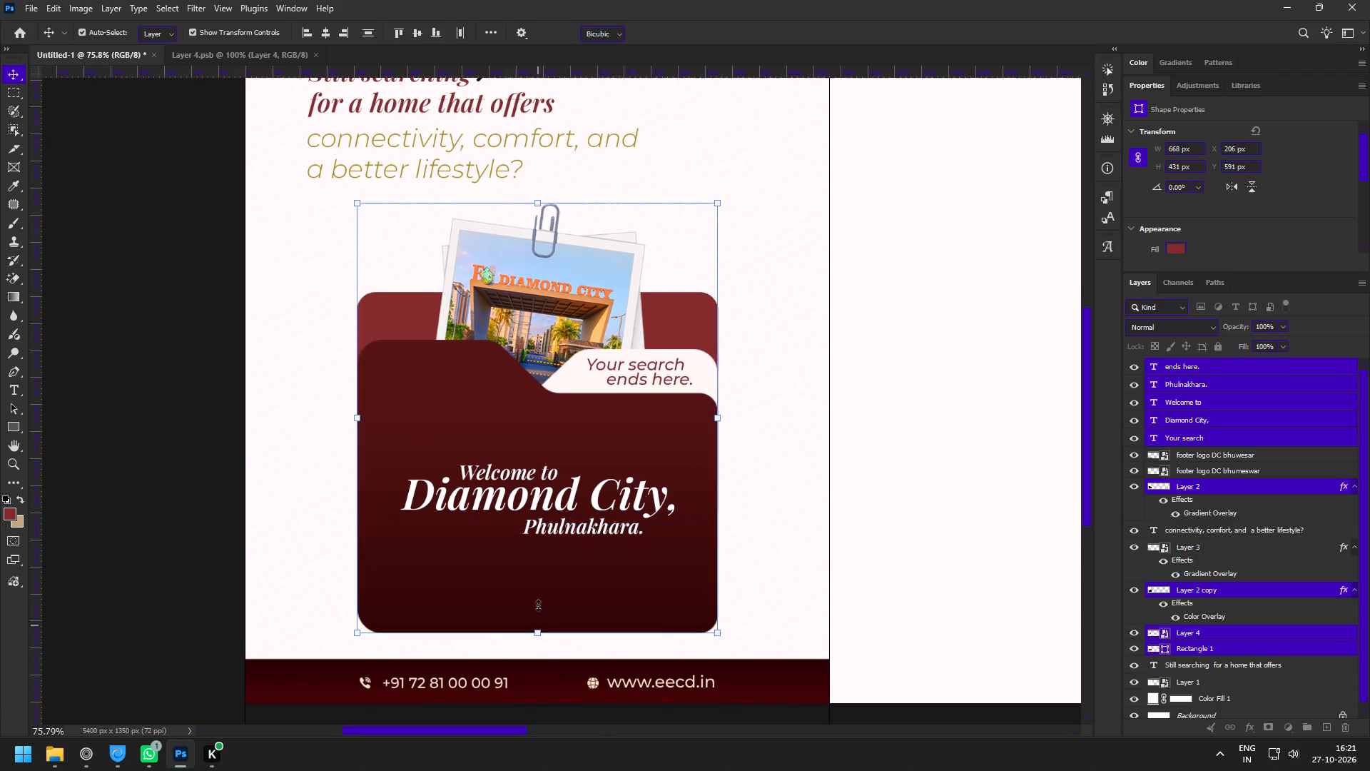
left_click_drag(538, 605, 537, 570)
left_click(554, 502)
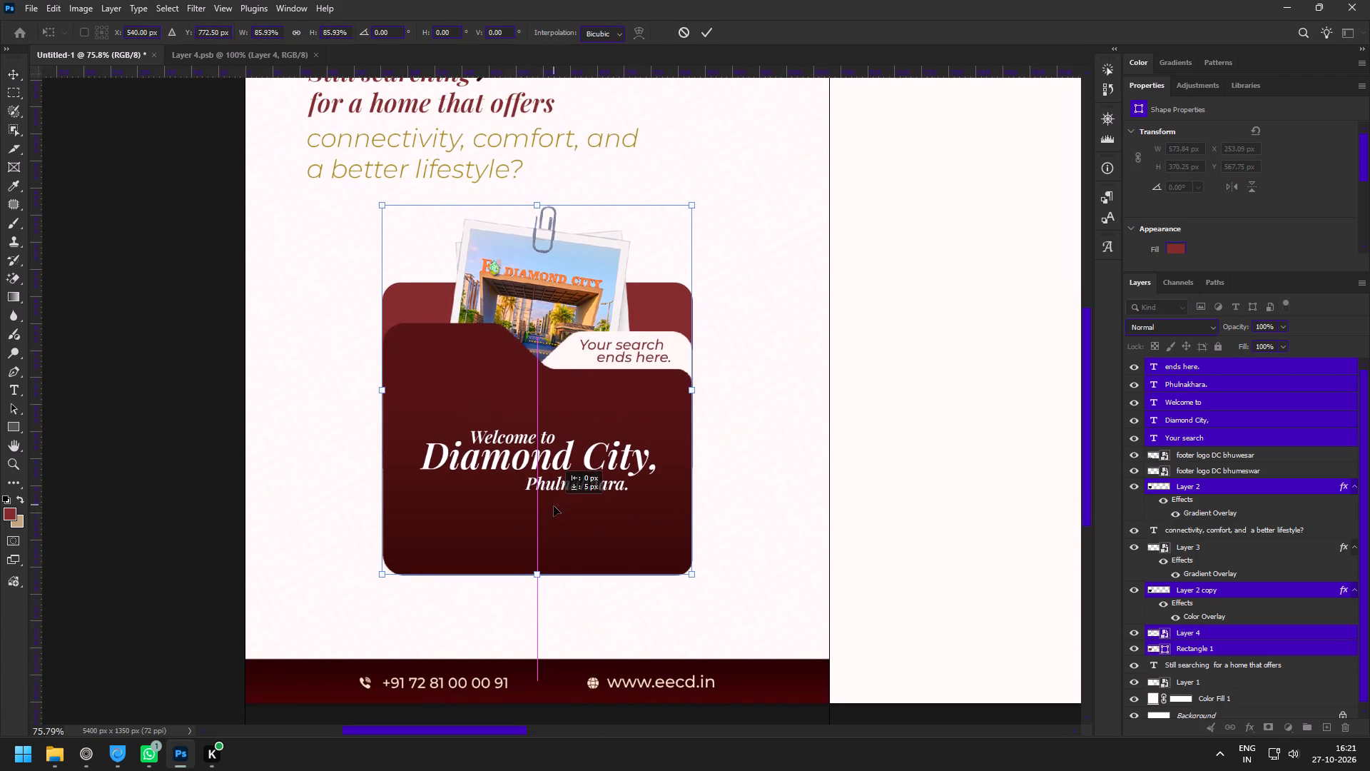
left_click(711, 36)
Scale the selected folder artwork up to about 106%, keeping it centred at X 540 px, Y 778.5 px.
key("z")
left_click_drag(708, 277, 684, 274)
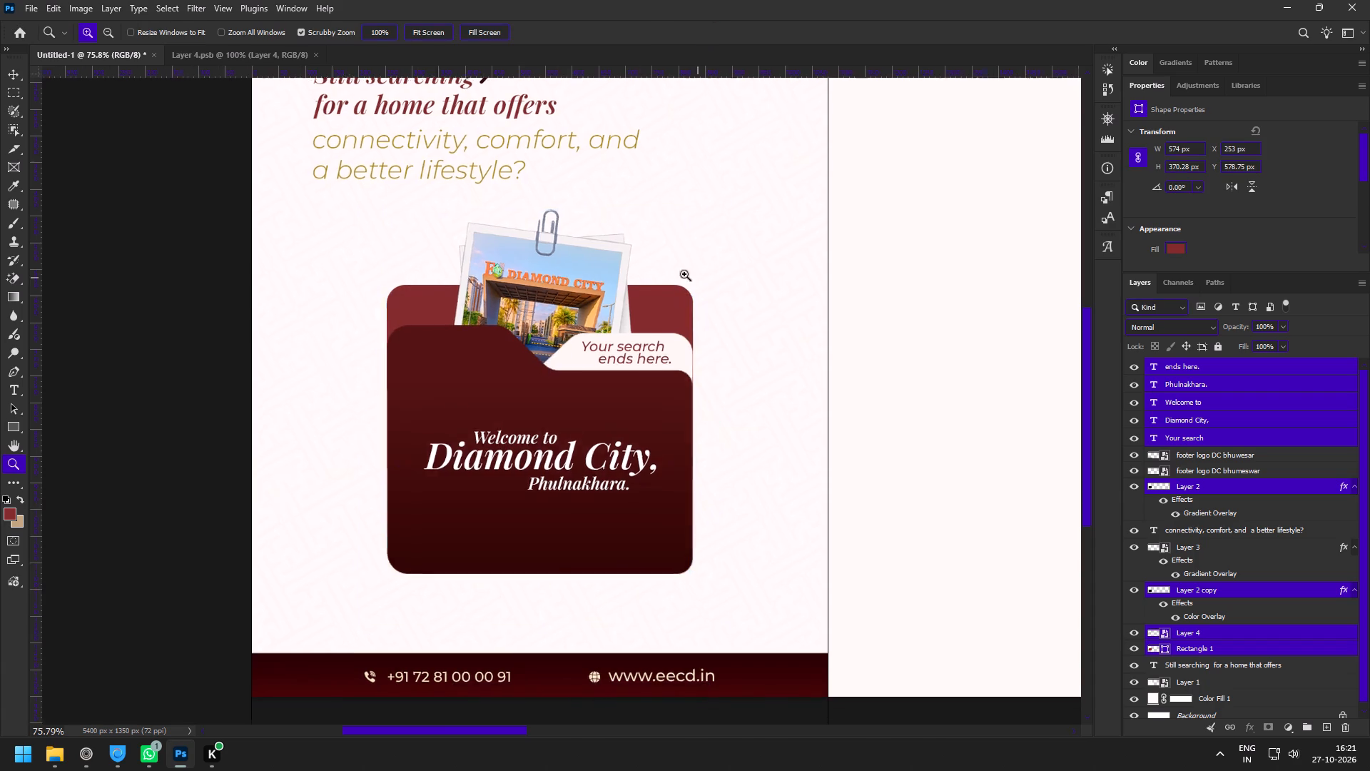
left_click_drag(684, 274, 668, 271)
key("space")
left_click_drag(721, 328, 688, 332)
left_click_drag(597, 274, 628, 296)
left_click_drag(608, 236, 609, 236)
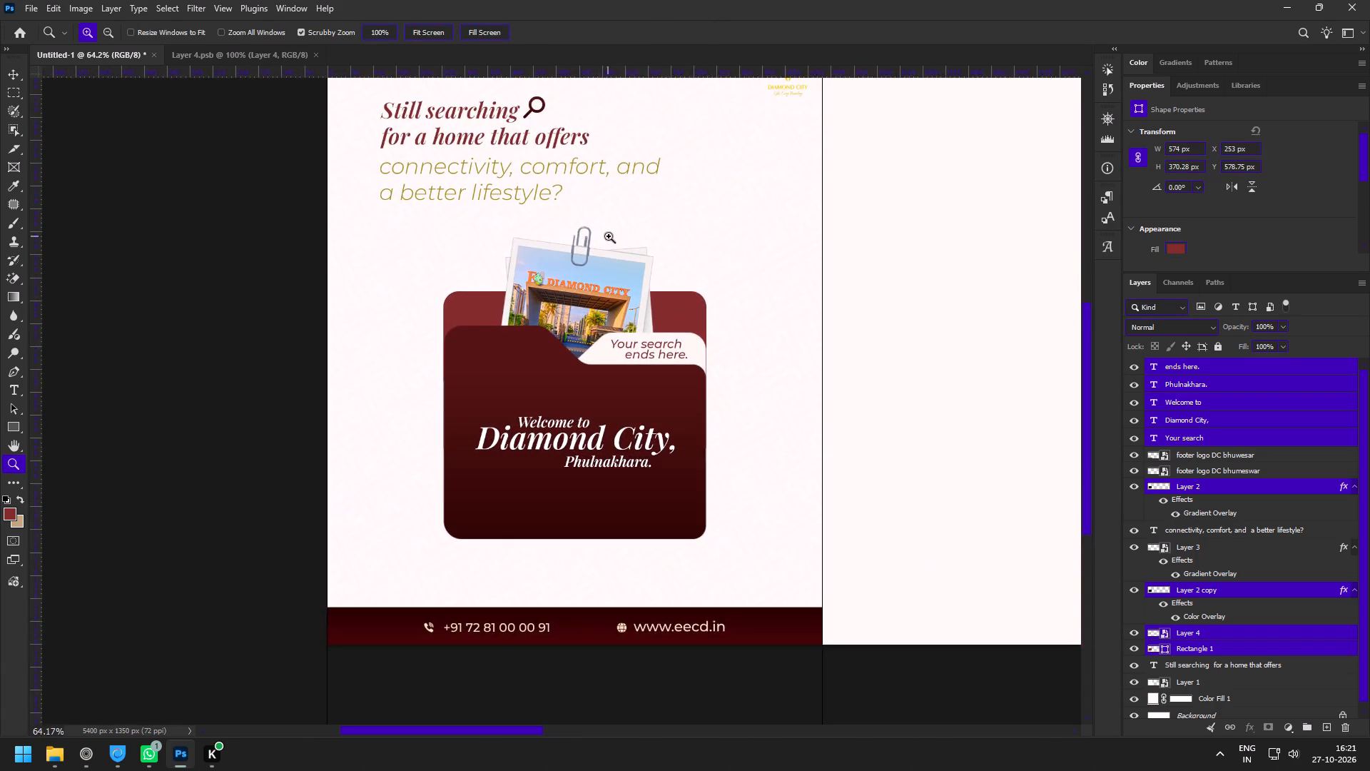
left_click_drag(609, 236, 637, 260)
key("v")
left_click_drag(766, 461, 773, 460, "alt")
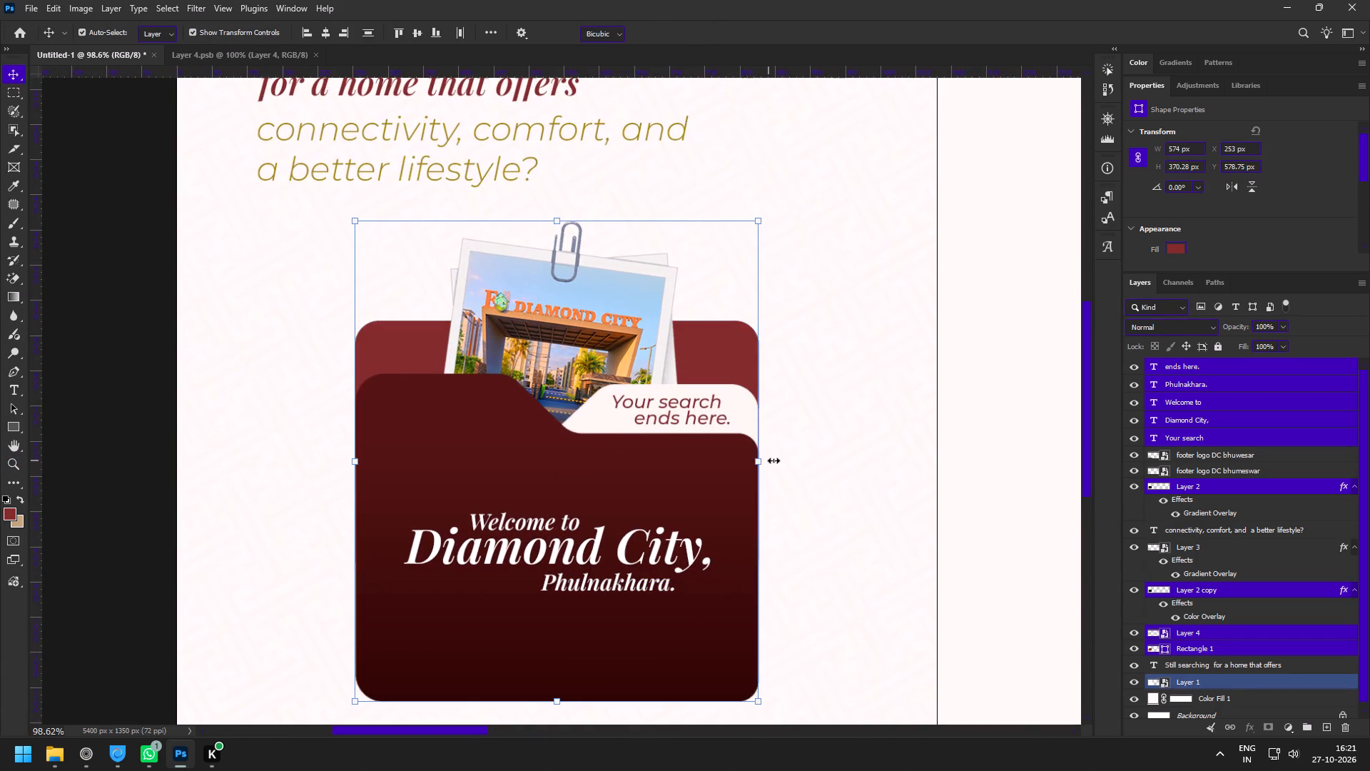
left_click_drag(773, 460, 778, 463, "alt")
left_click(709, 24)
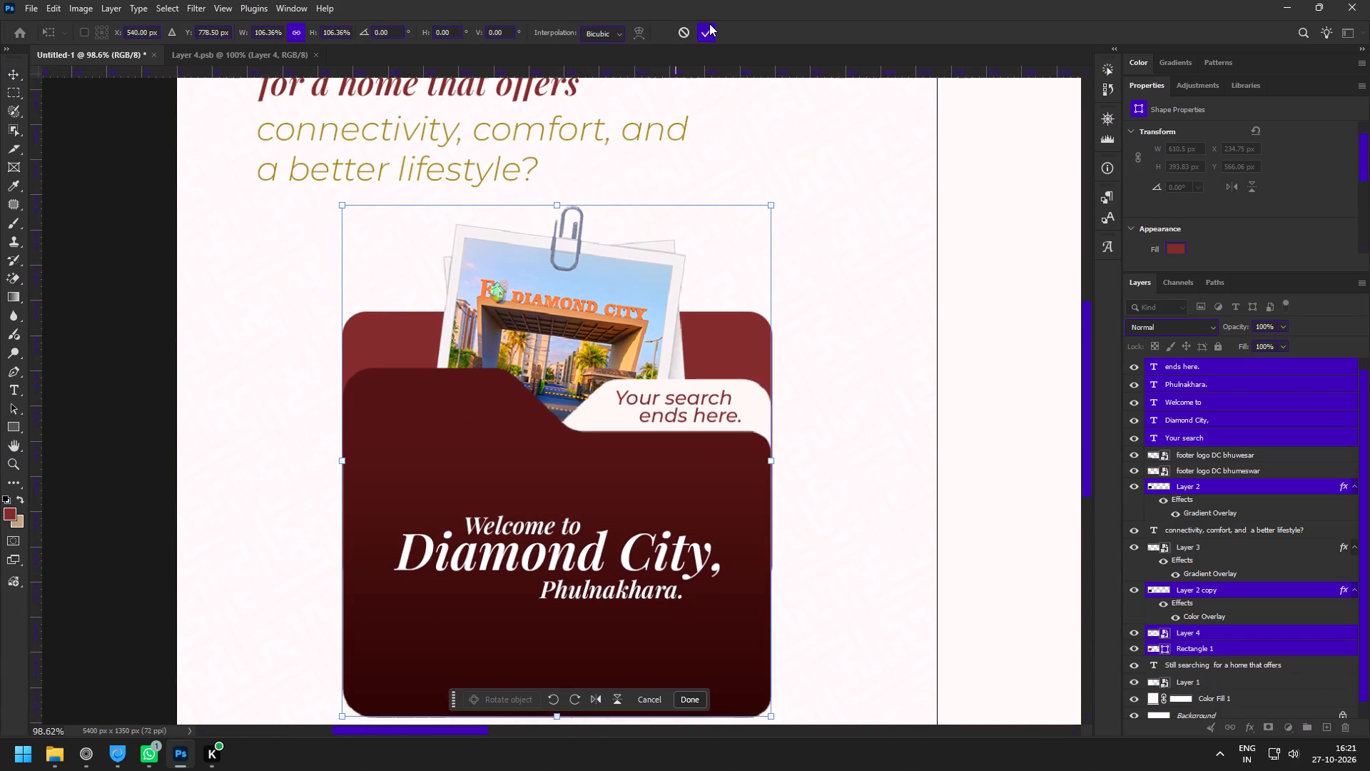
Examine the first slide's heading, subheading and logo in relation to the enlarged folder artwork.
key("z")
left_click_drag(713, 198, 667, 191)
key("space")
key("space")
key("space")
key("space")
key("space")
left_click_drag(724, 228, 599, 246)
left_click_drag(465, 136, 499, 178)
left_click_drag(375, 94, 380, 99)
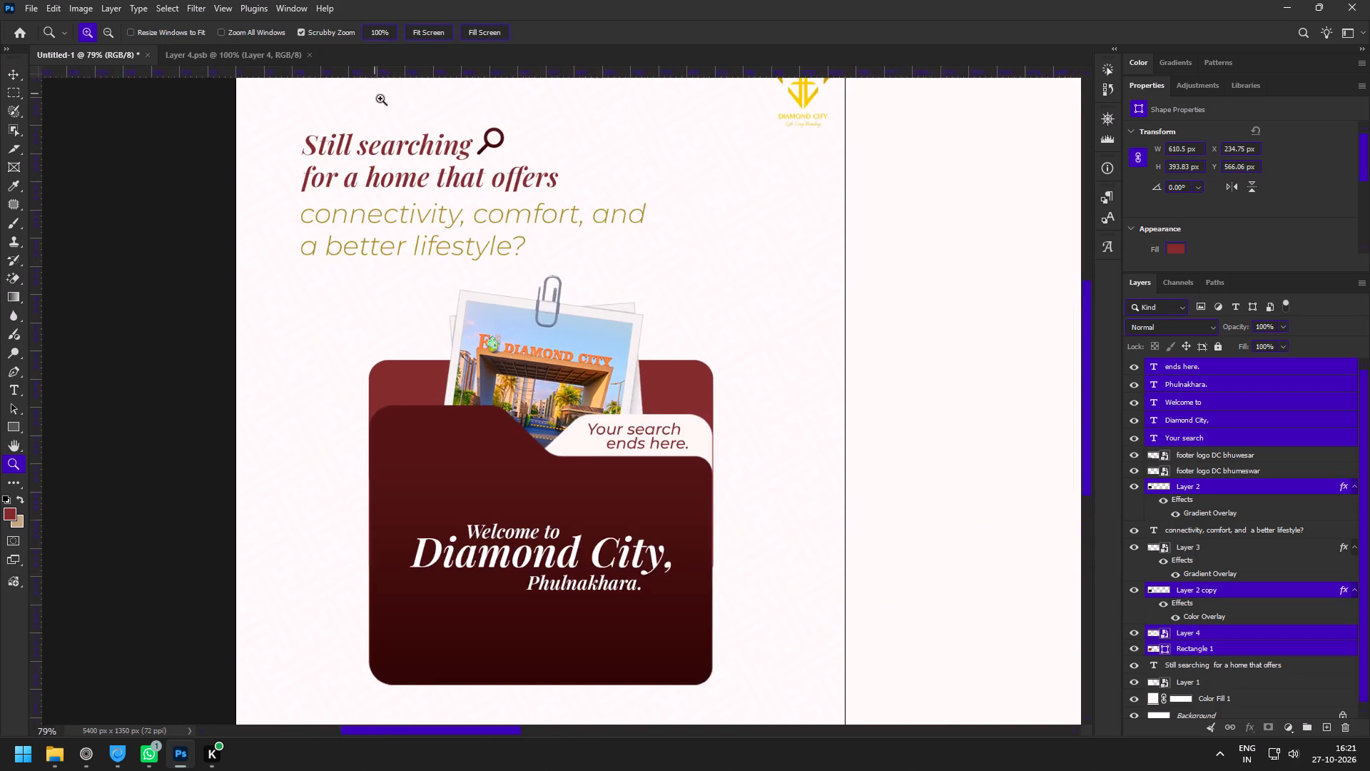
left_click_drag(380, 99, 393, 115)
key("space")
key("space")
left_click_drag(395, 153, 392, 234)
left_click_drag(510, 193, 499, 292)
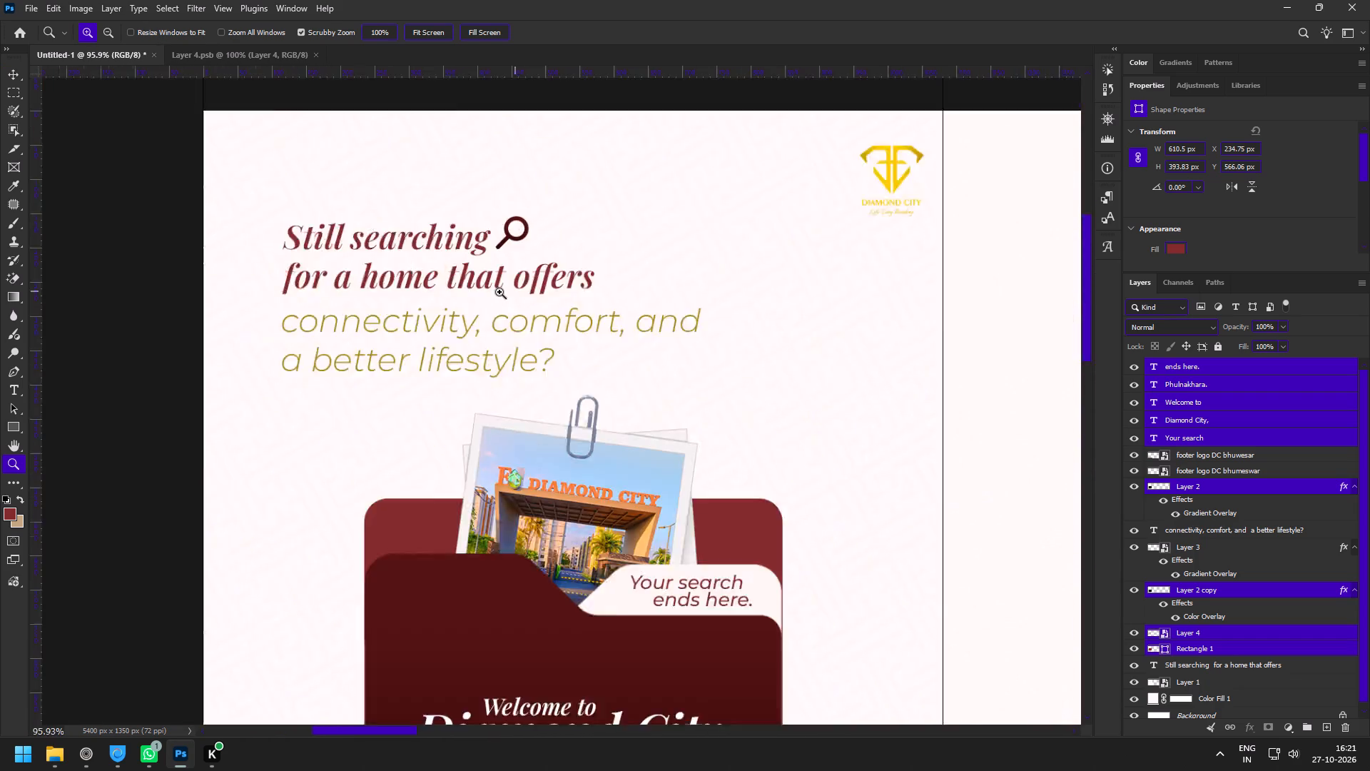
left_click_drag(499, 292, 497, 293)
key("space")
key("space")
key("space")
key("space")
left_click_drag(529, 295, 478, 307)
Switch to the browser and check the Diamond city content document and the Prana reference post on Instagram.
left_click(84, 750)
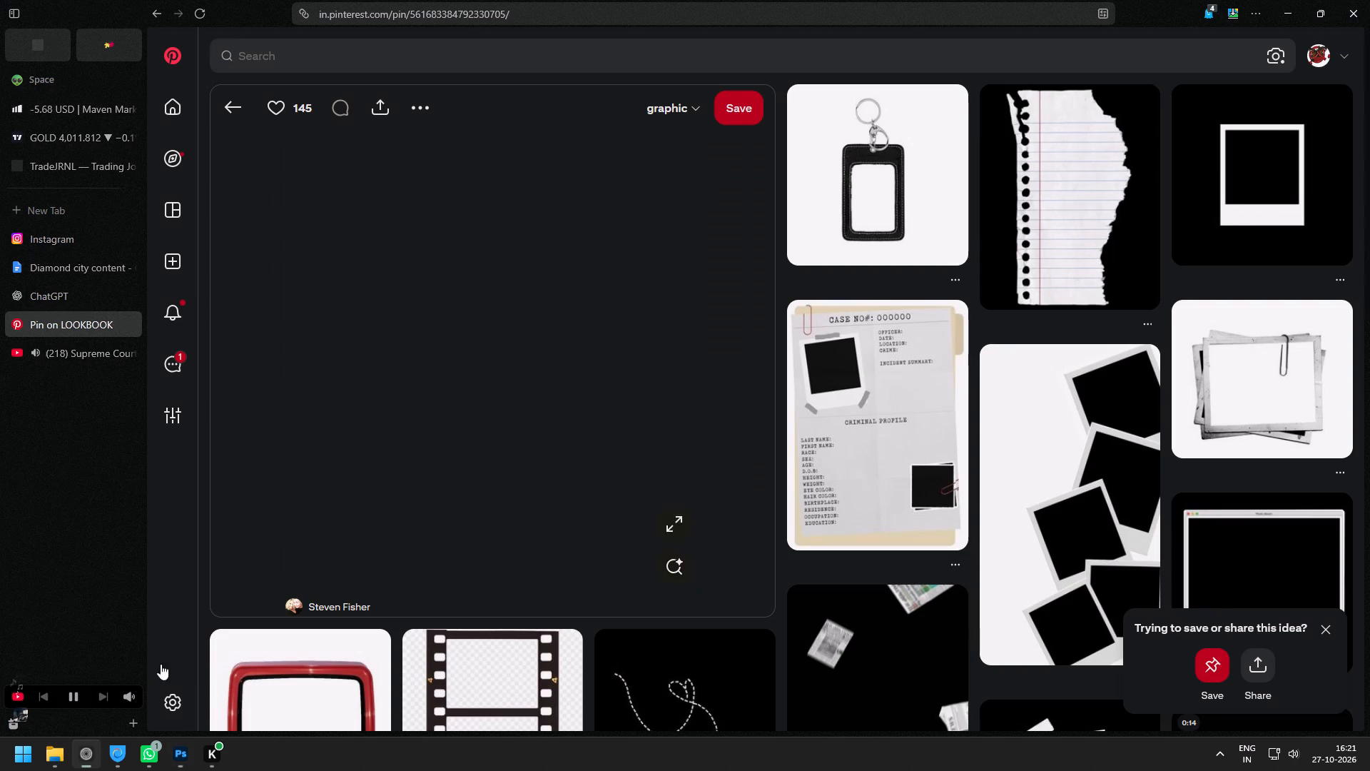
left_click(81, 354)
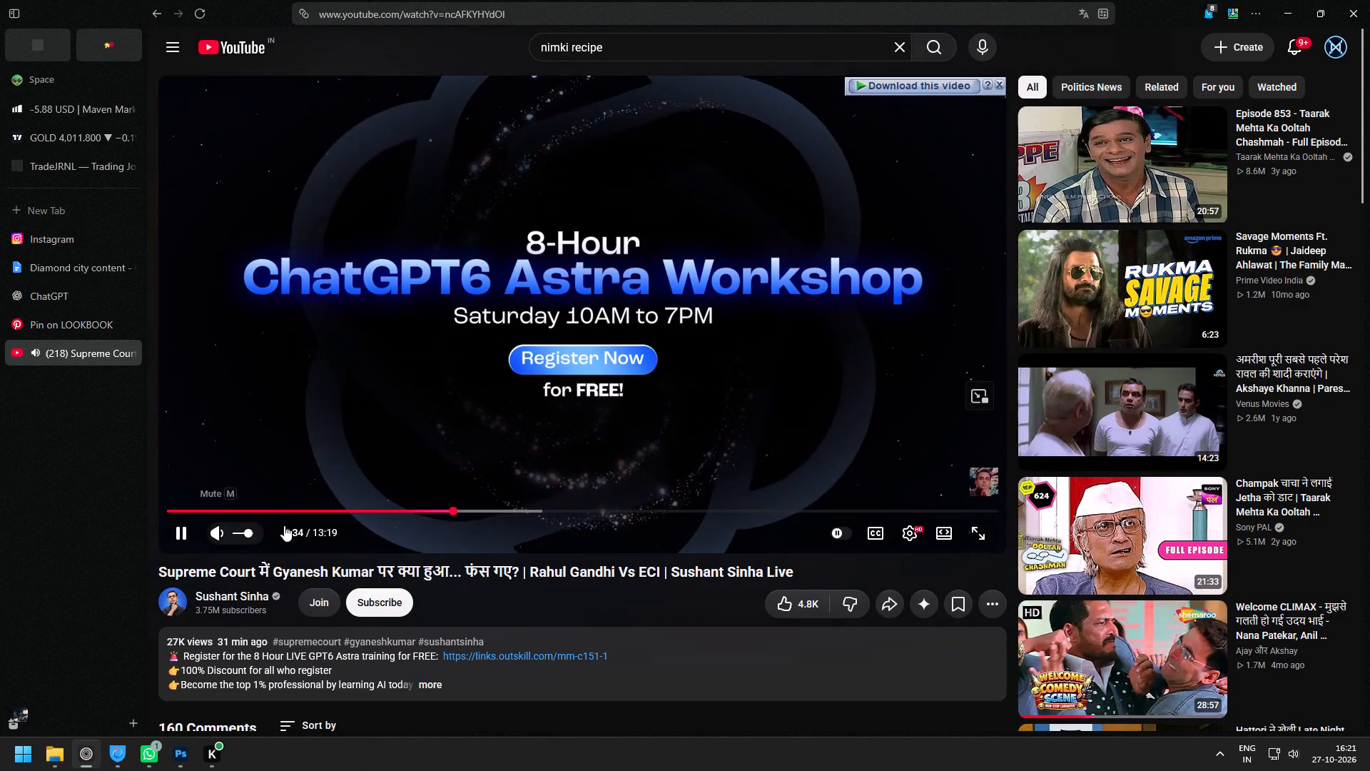
left_click_drag(466, 507, 479, 508)
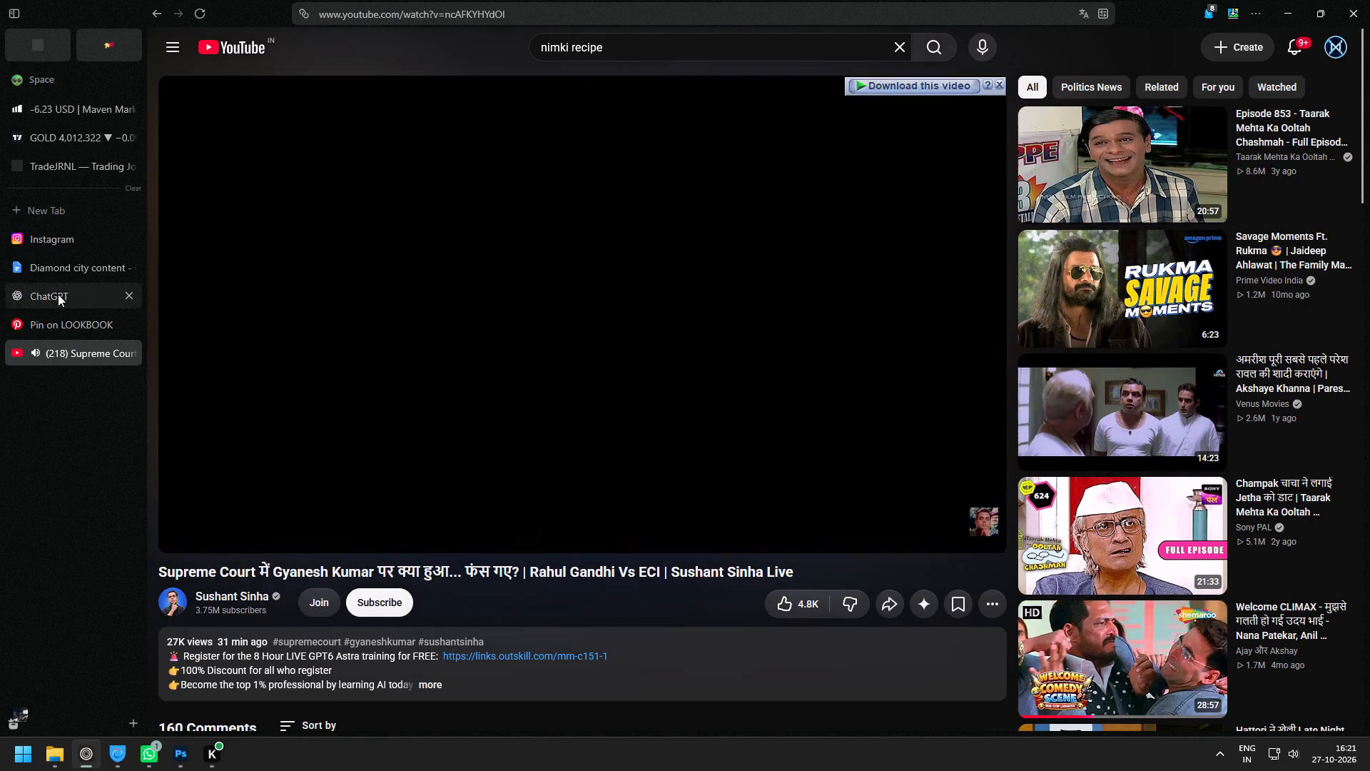
left_click(78, 271)
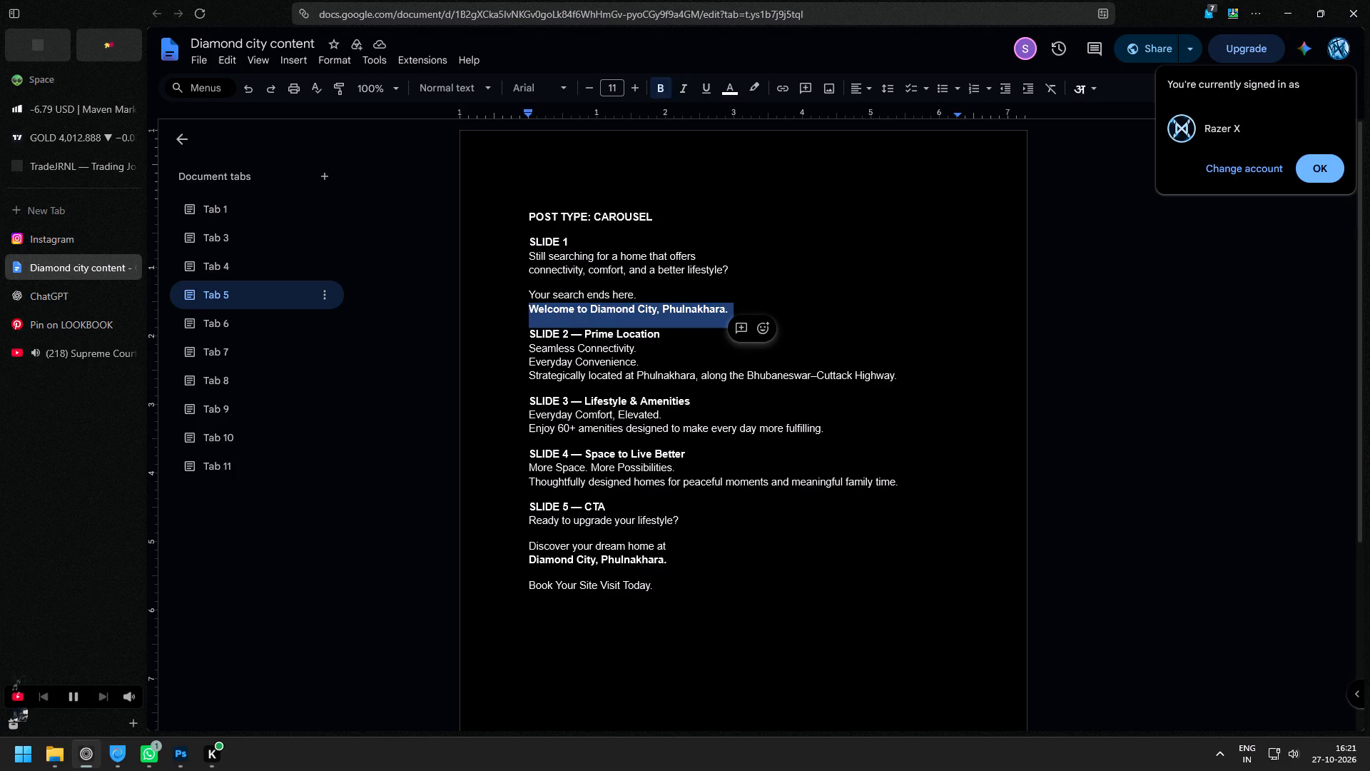
left_click(71, 235)
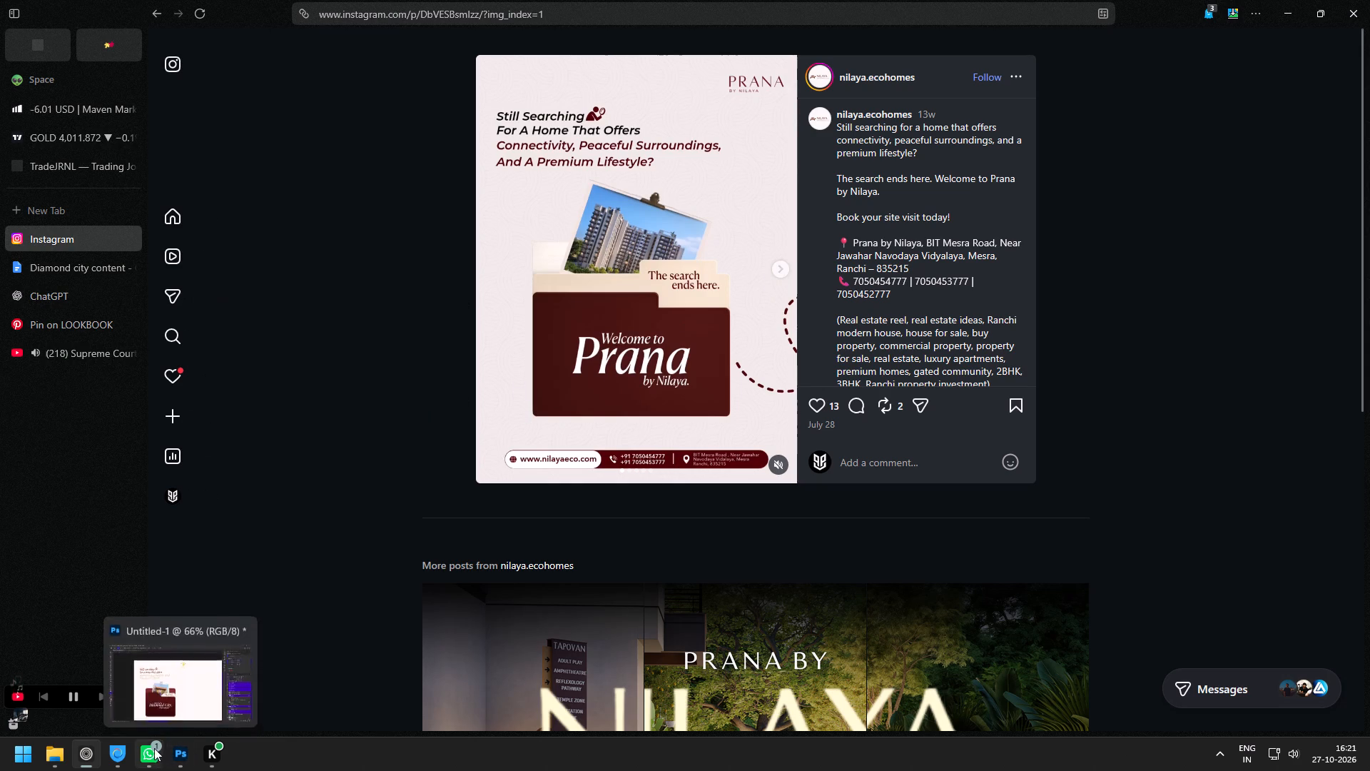
left_click(172, 757)
Move the magnifying-glass icon about 190 px to the right, away from the "Still searching" heading and below the logo.
left_click_drag(315, 191, 340, 221)
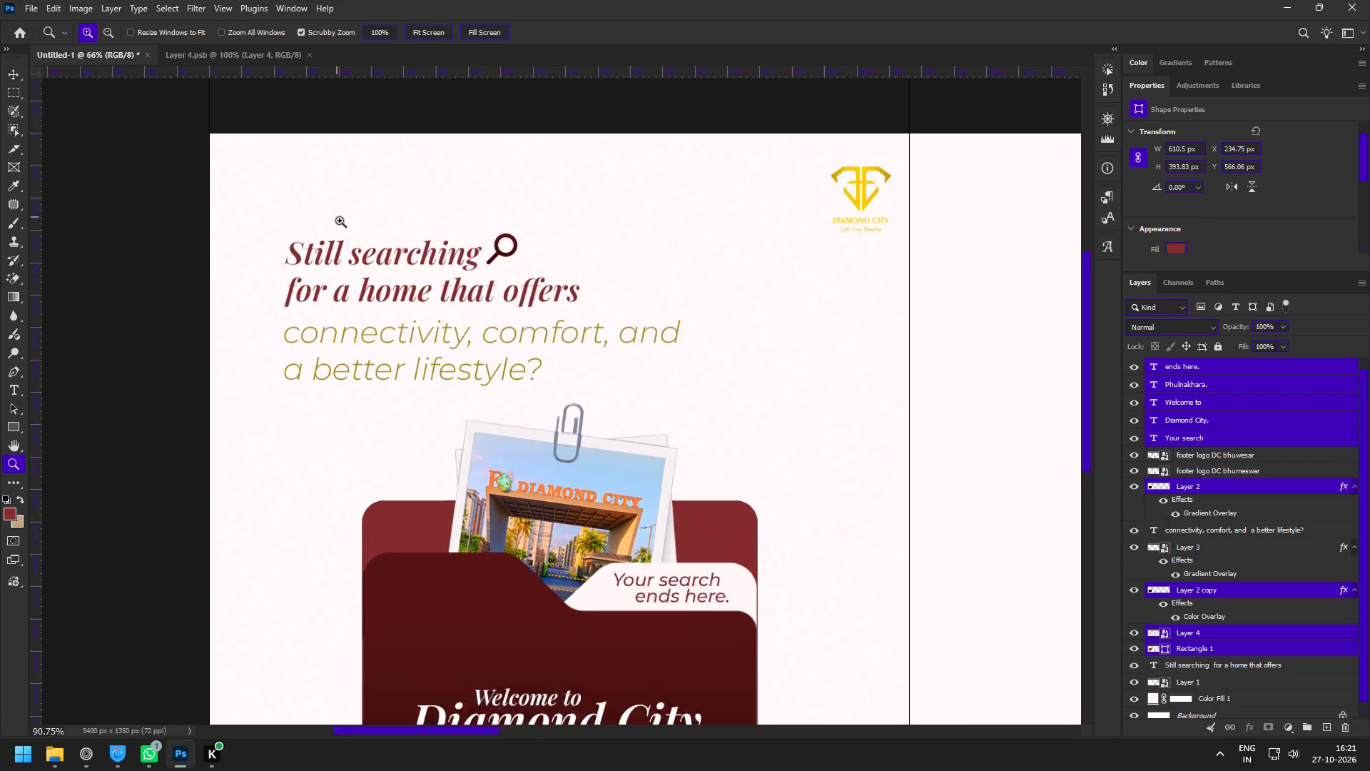
left_click_drag(340, 221, 347, 228)
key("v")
left_click(349, 312)
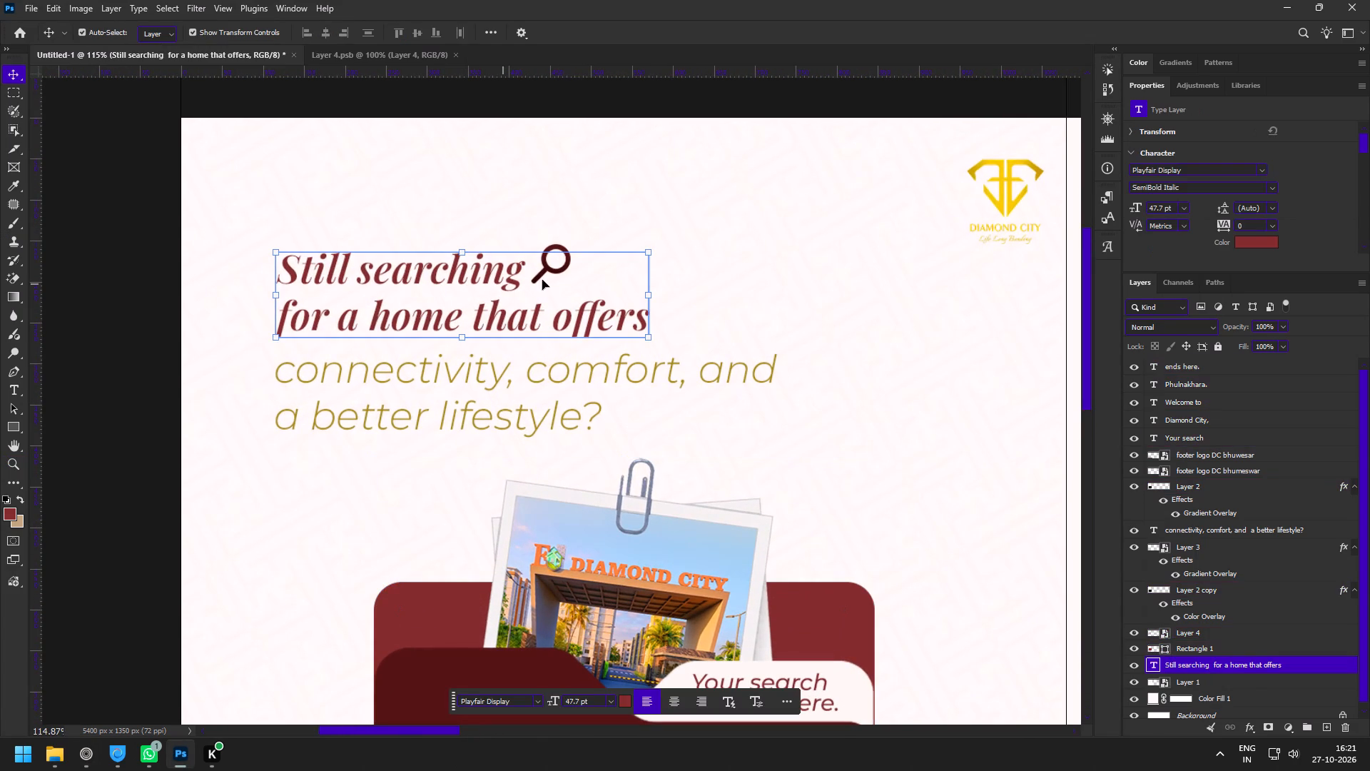
left_click(554, 268)
left_click_drag(547, 270, 840, 281)
Set the "Still searching for a home that offers" heading to Montserrat Medium Italic.
left_click(450, 291)
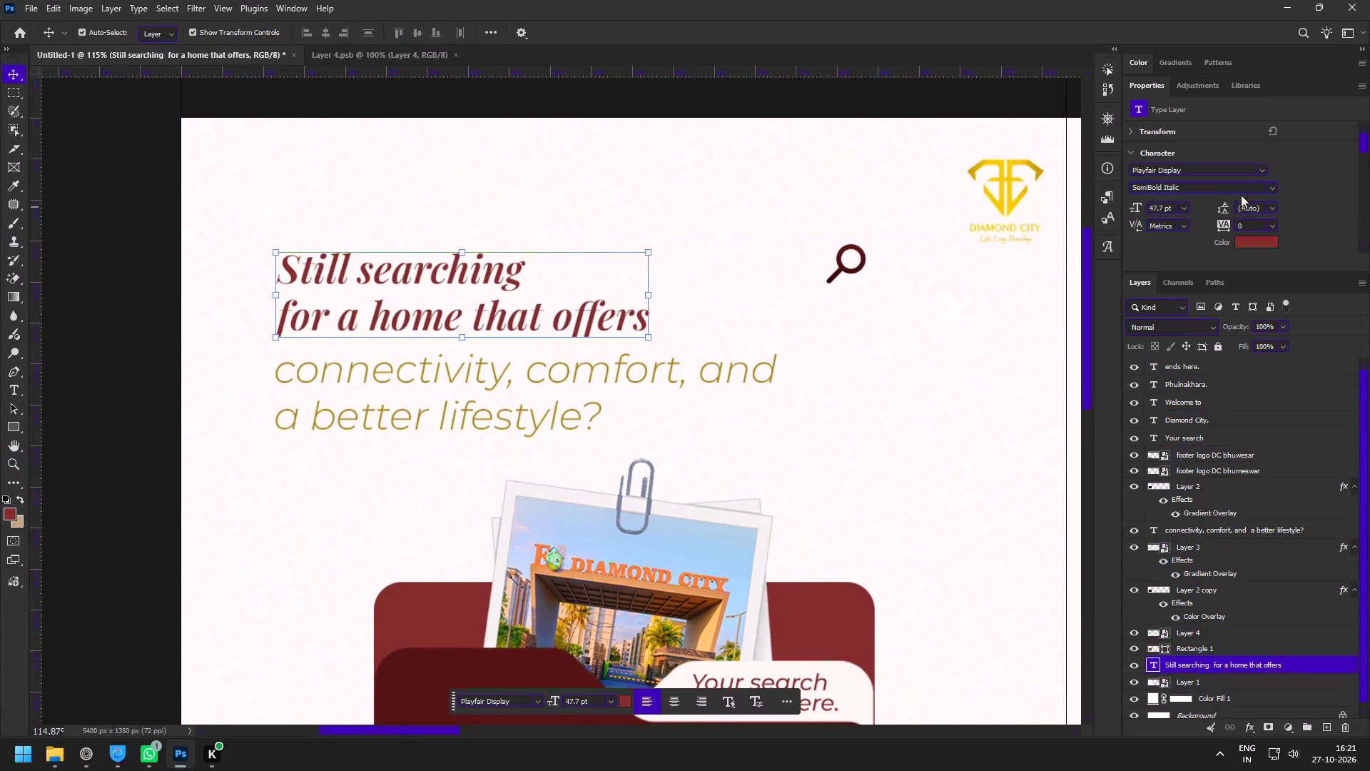
left_click(1259, 168)
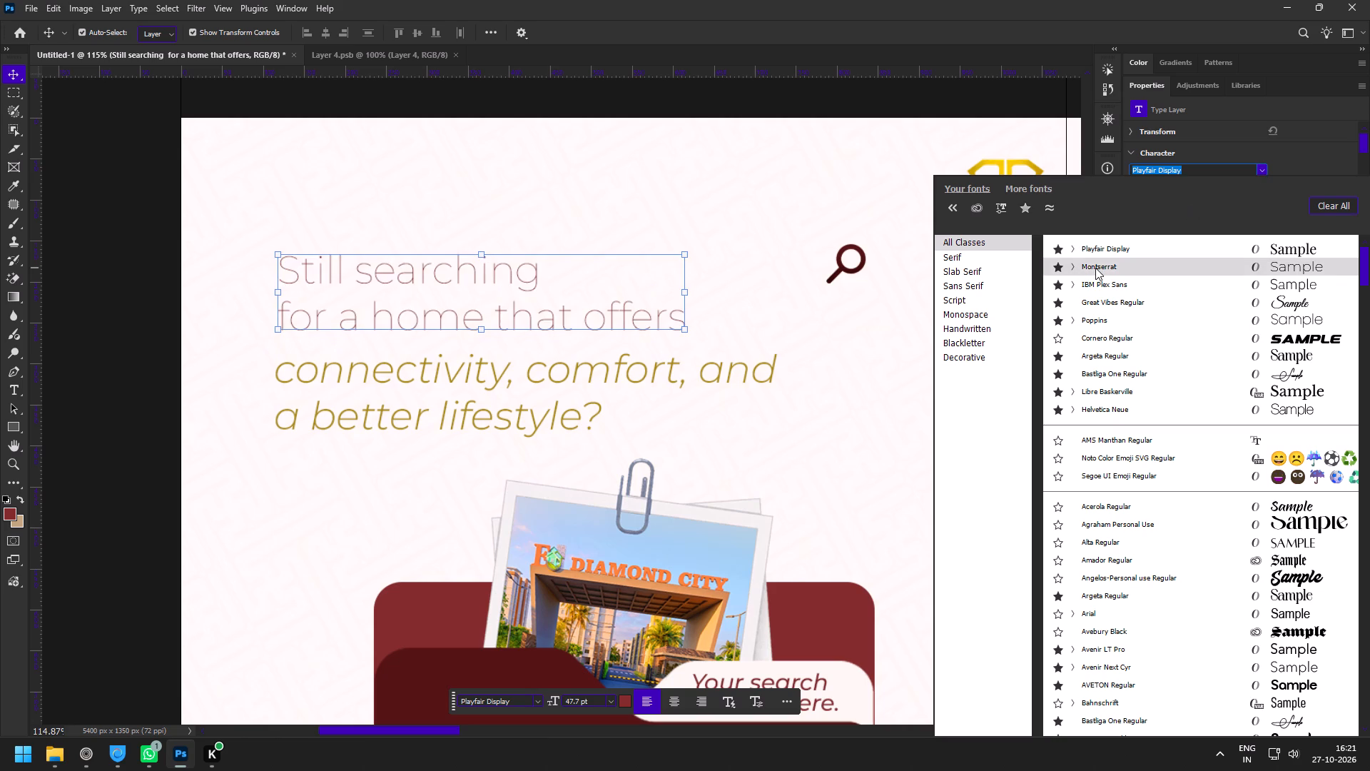
left_click(1109, 268)
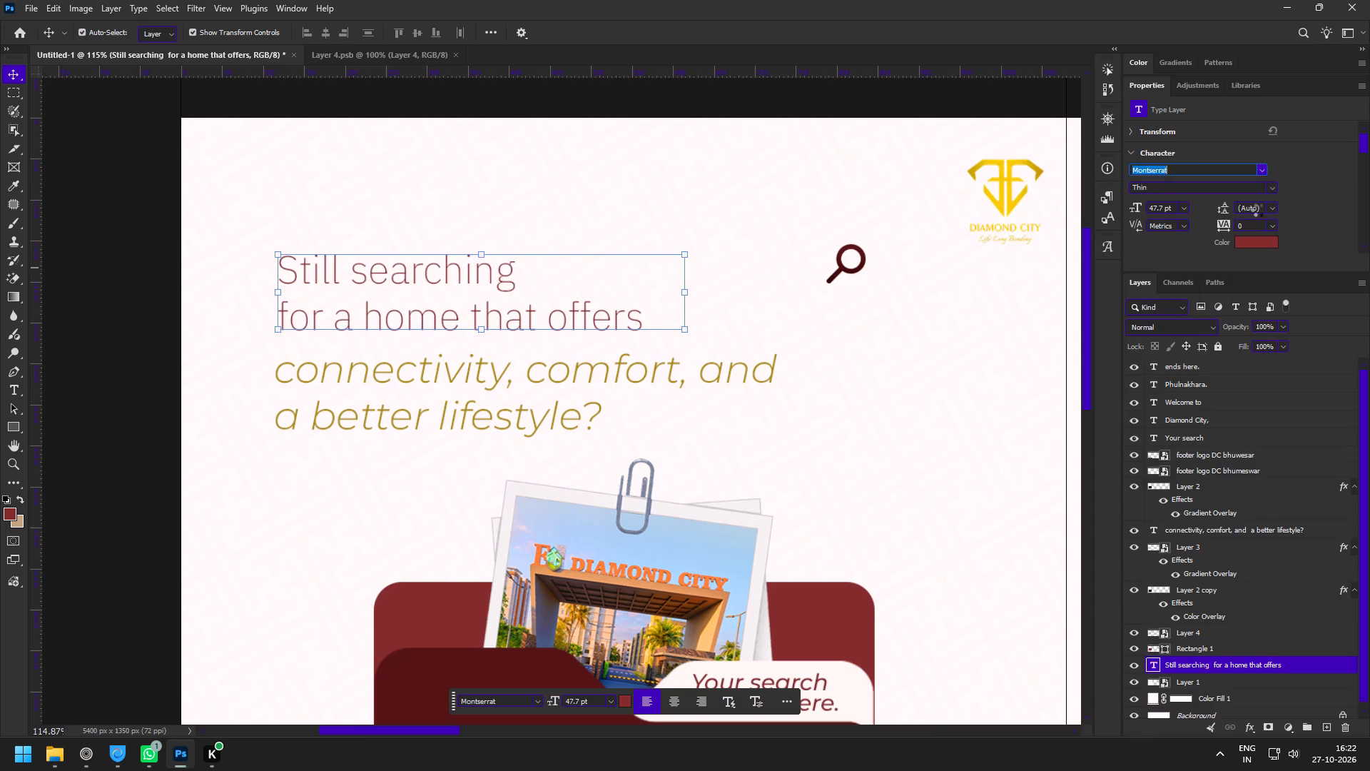
left_click(1279, 189)
left_click(1278, 189)
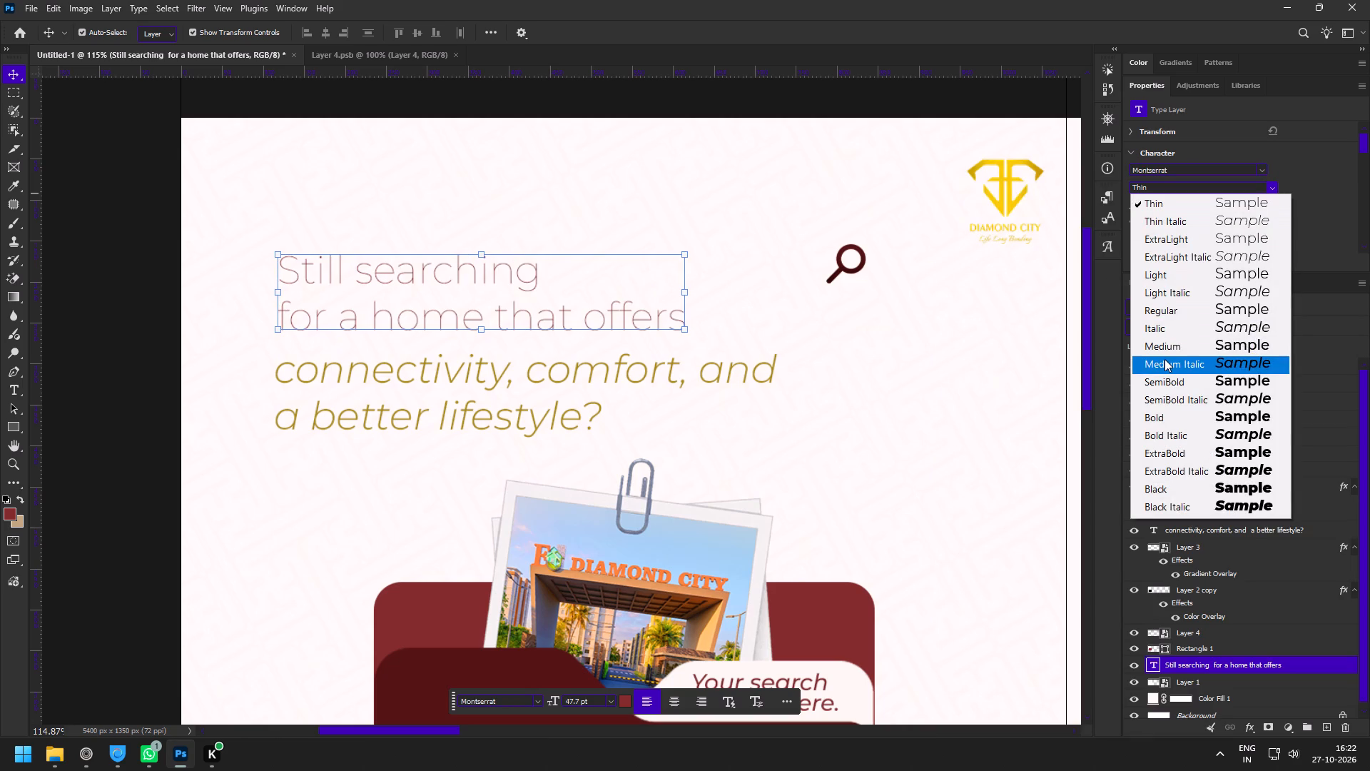
left_click(1184, 361)
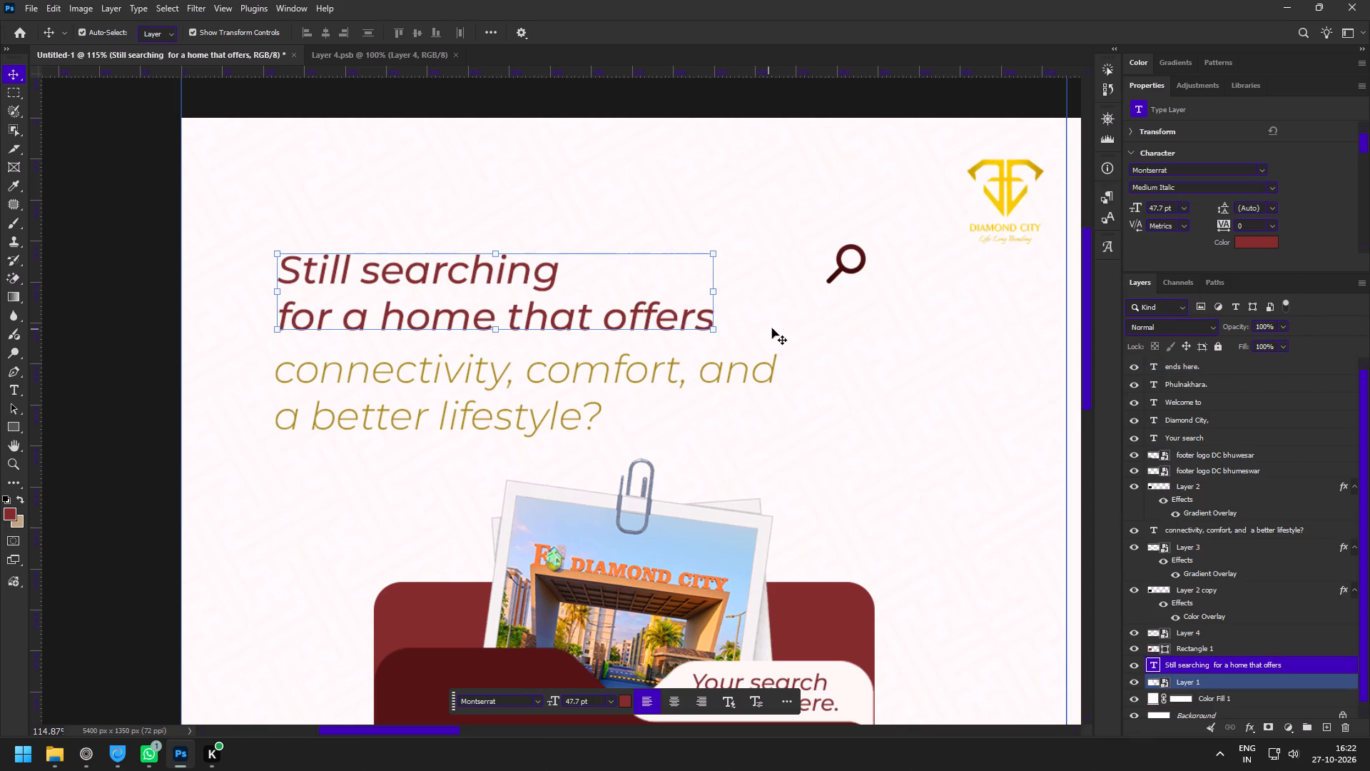
Examine the whole first slide and compare it with the Prana reference post in the browser.
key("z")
left_click_drag(698, 414, 681, 407)
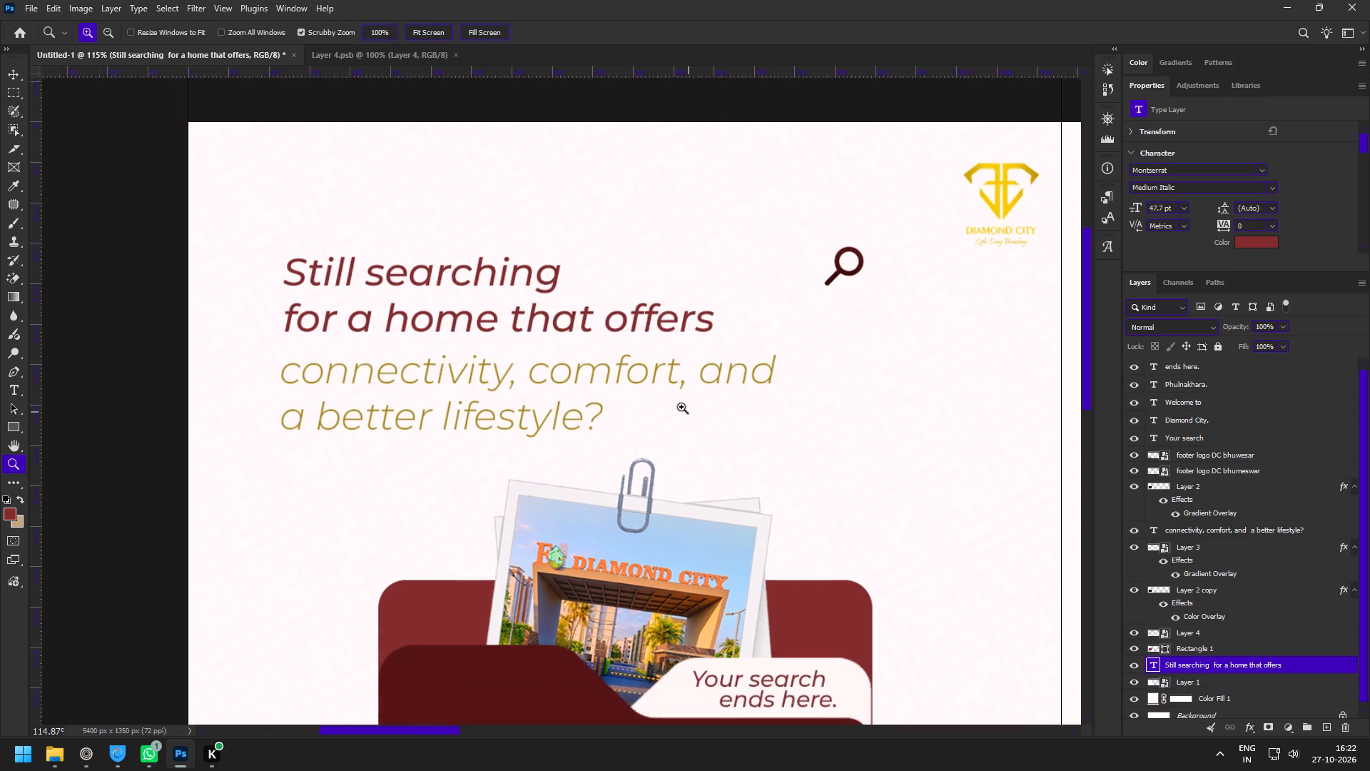
left_click_drag(681, 407, 648, 381)
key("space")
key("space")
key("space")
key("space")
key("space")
left_click_drag(691, 411, 579, 312)
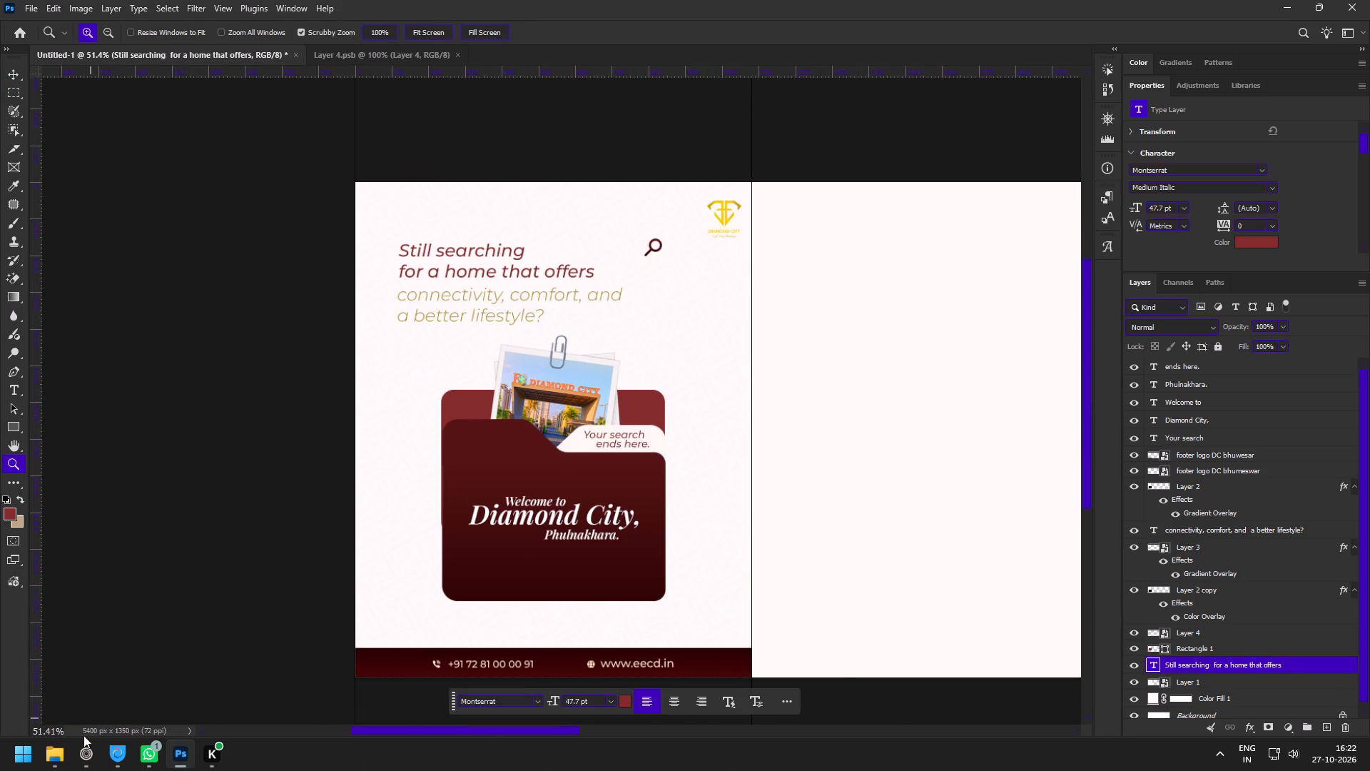
left_click(86, 747)
left_click(87, 747)
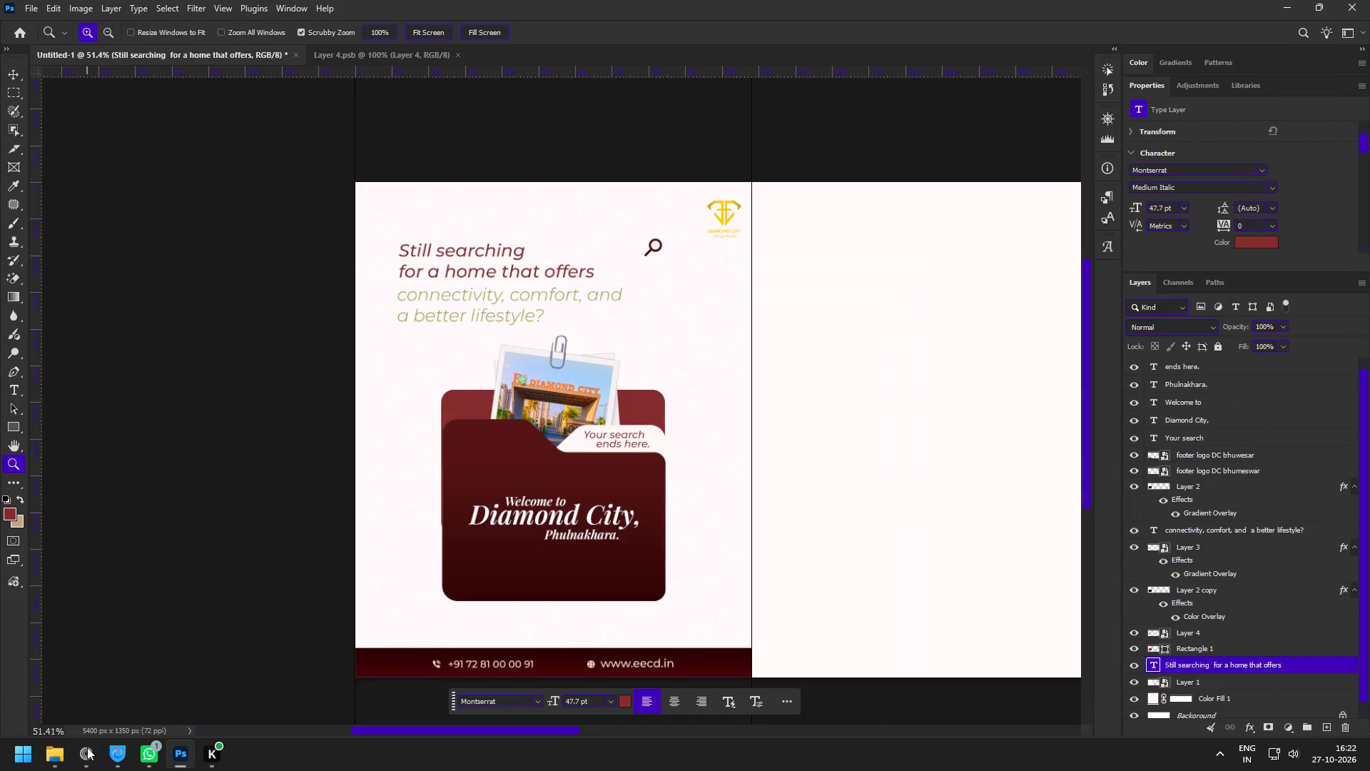
left_click(87, 747)
left_click(87, 747)
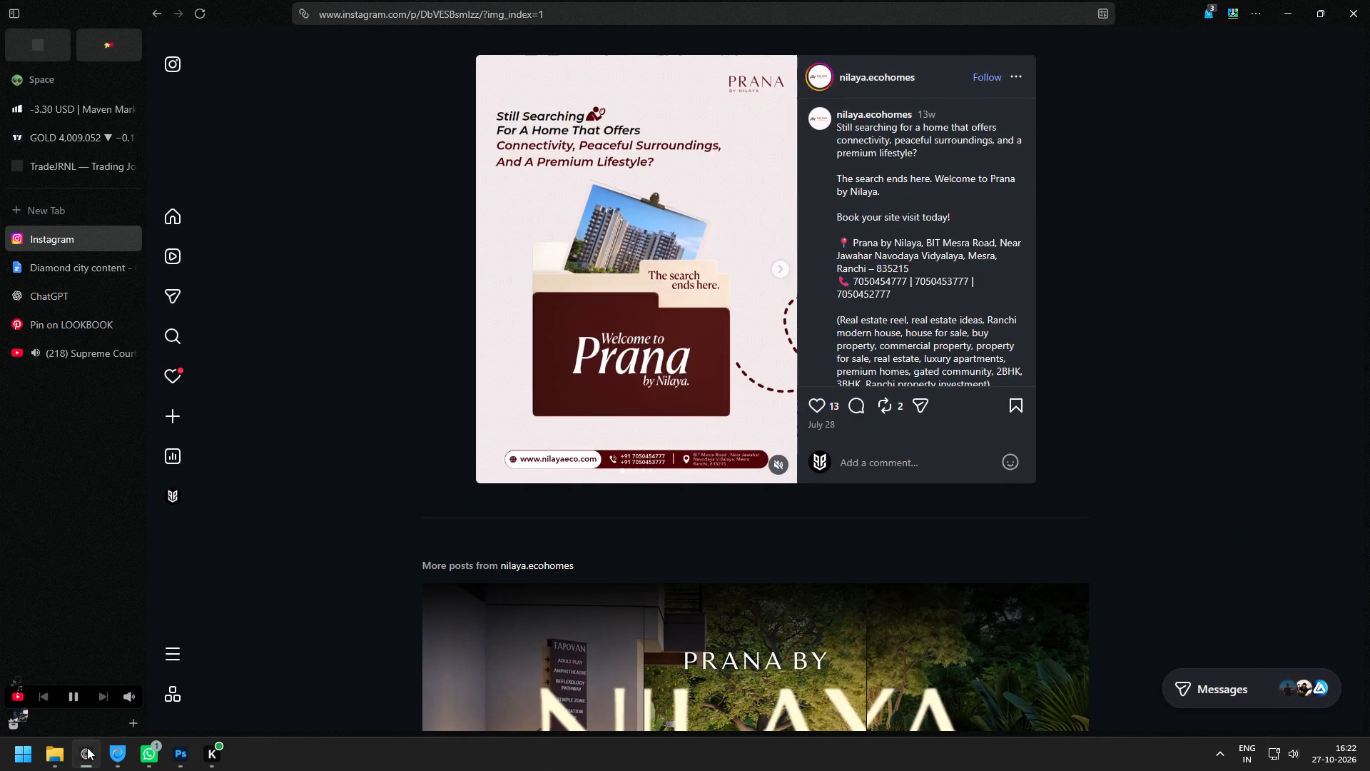
Change the Color Fill 1 background to the light grey #f7f7f7.
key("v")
left_click(883, 445)
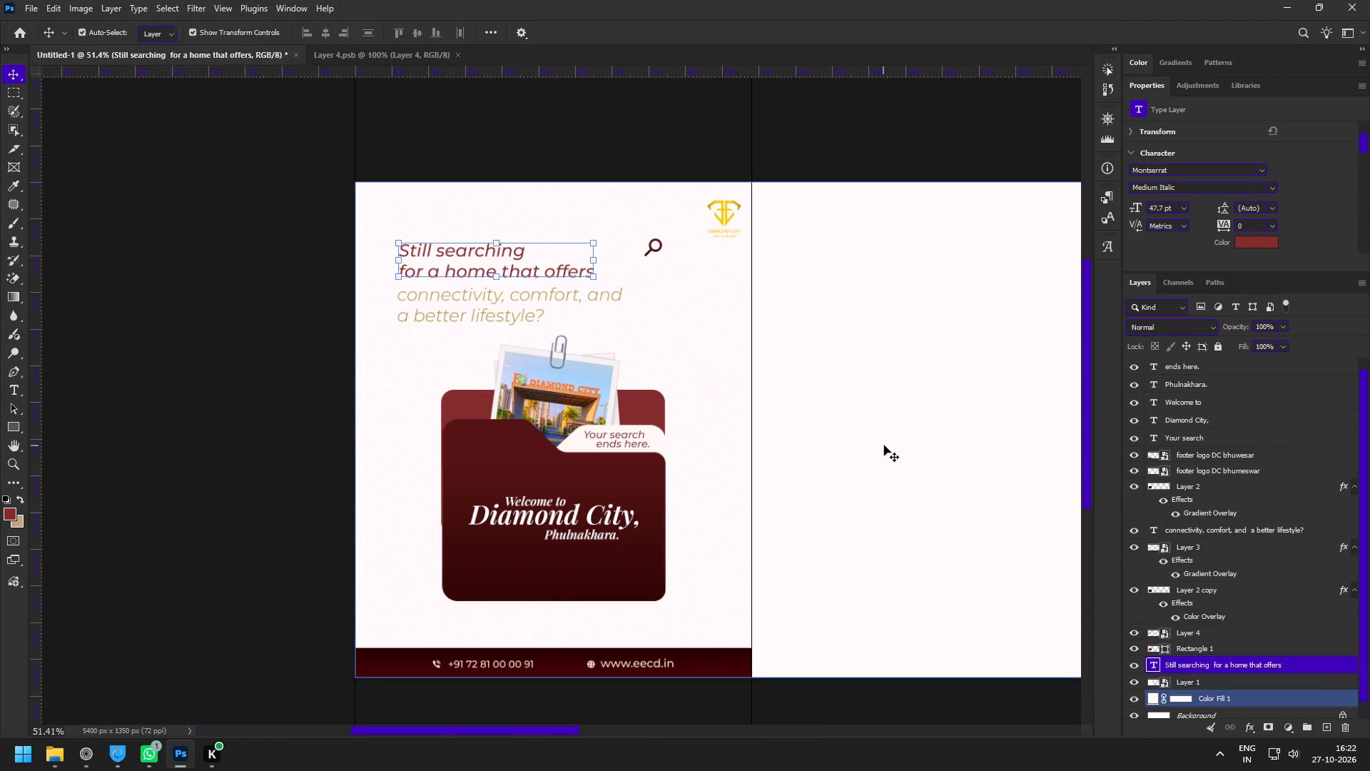
scroll(1280, 614, "down", 3)
double_click(1155, 693)
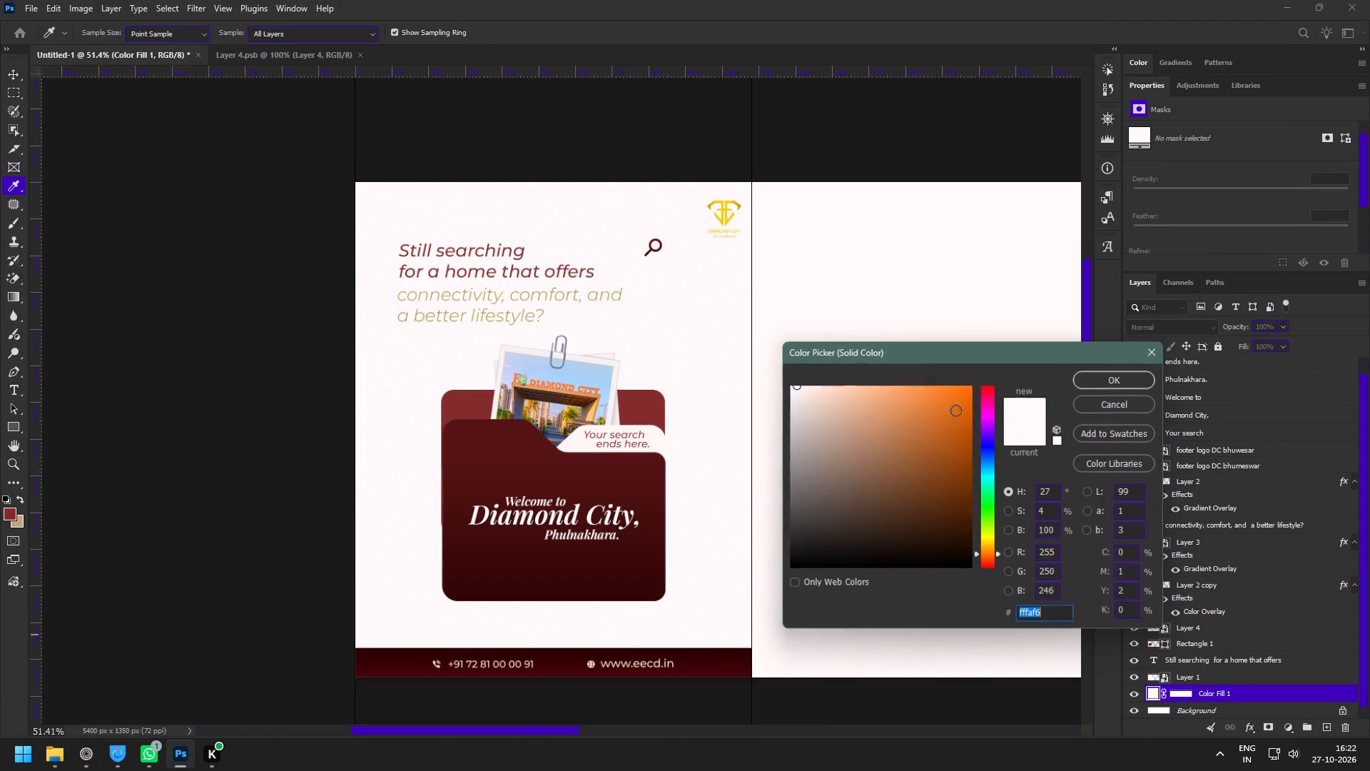
left_click_drag(794, 390, 782, 378)
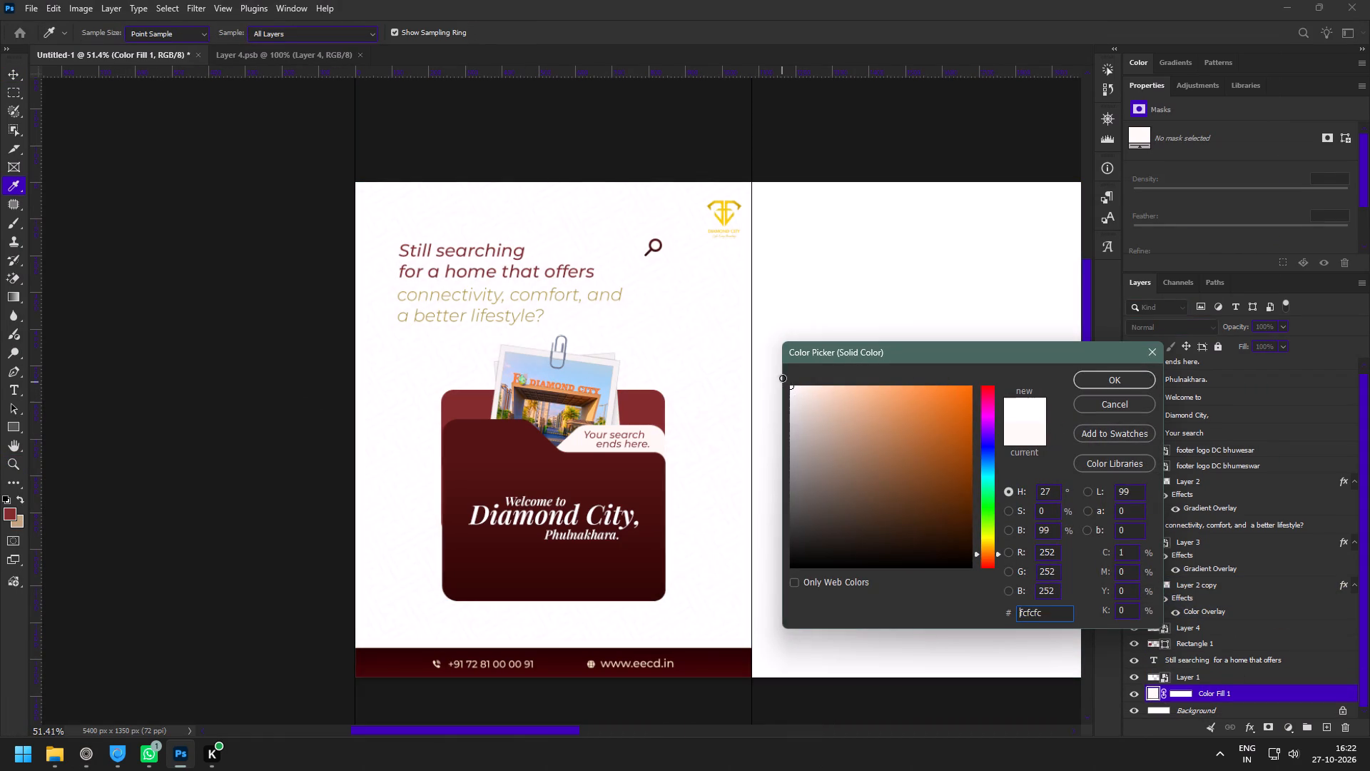
left_click_drag(782, 378, 779, 391)
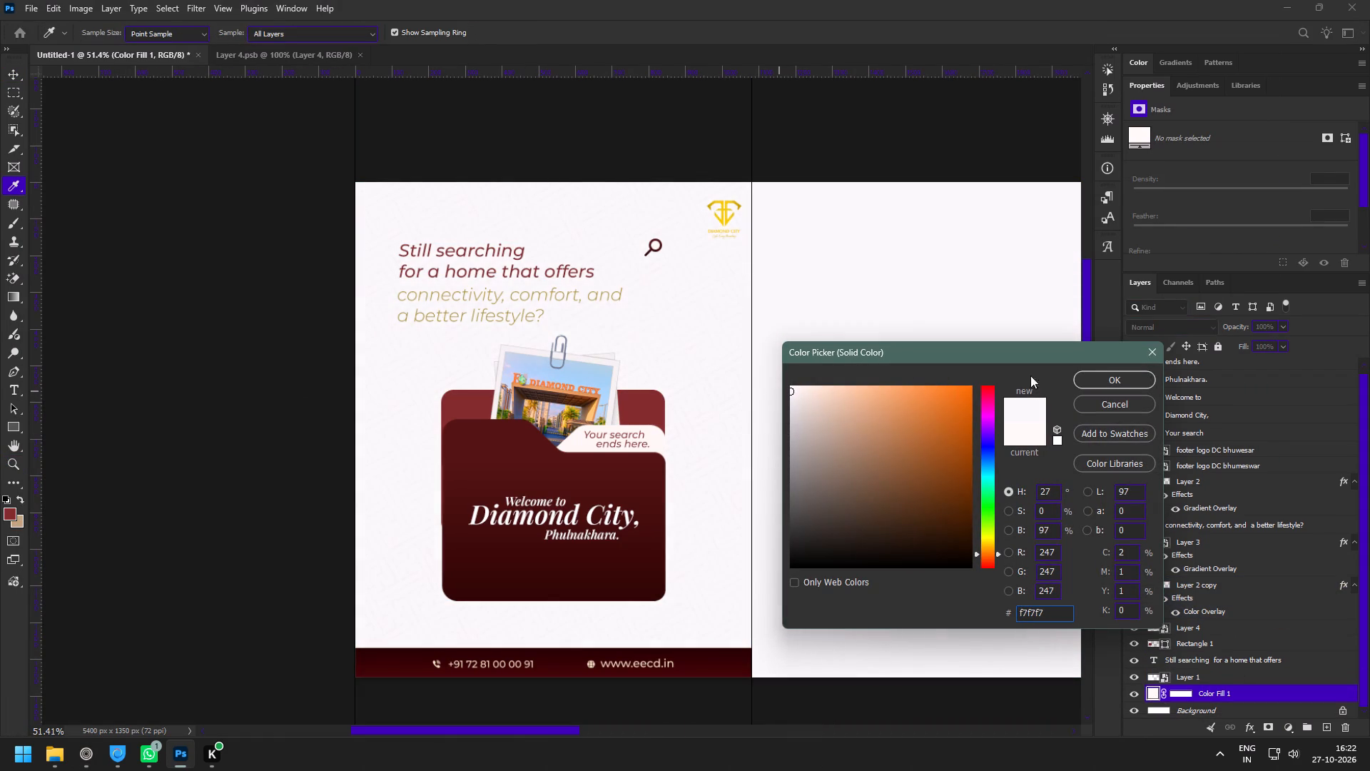
left_click(1095, 375)
Compare the heading and subheading typography with the Prana reference post in the browser.
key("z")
left_click_drag(507, 261, 553, 298)
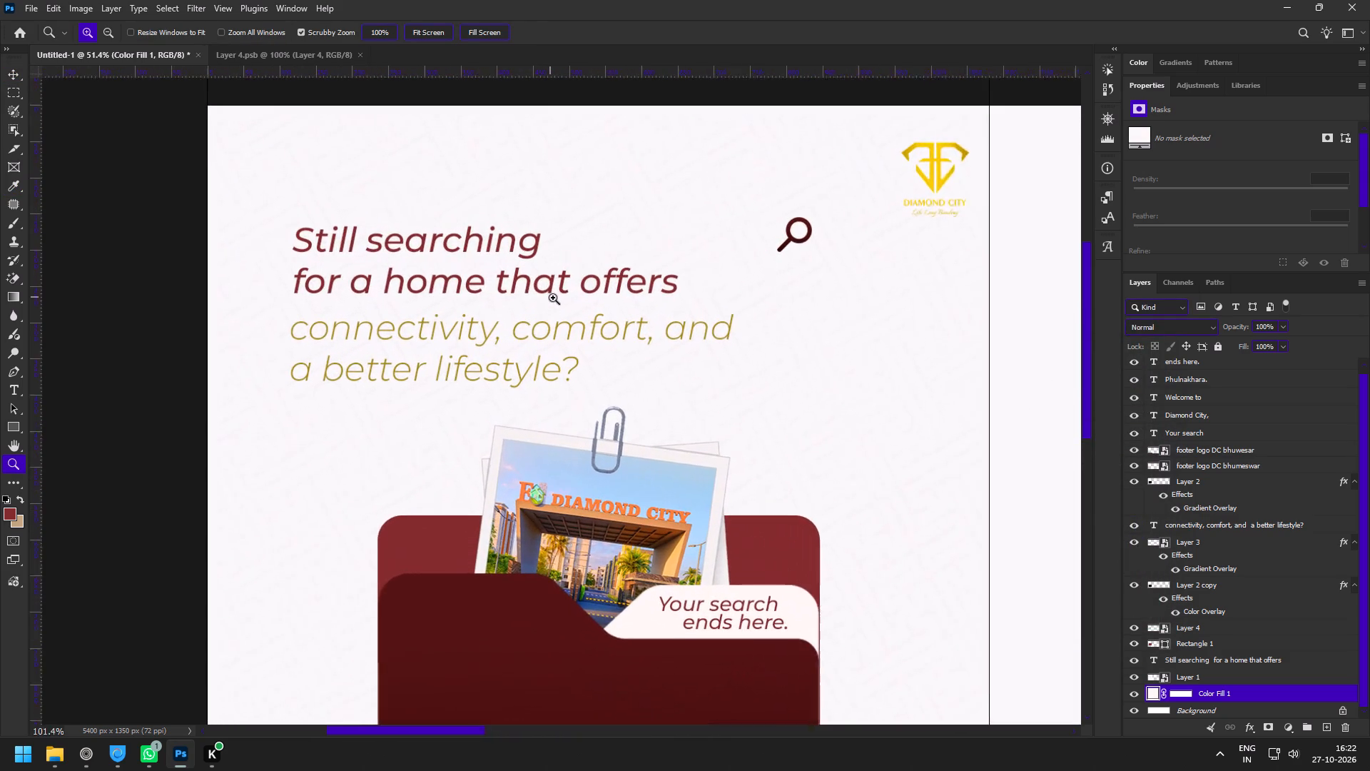
left_click_drag(553, 298, 554, 298)
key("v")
left_click(414, 261)
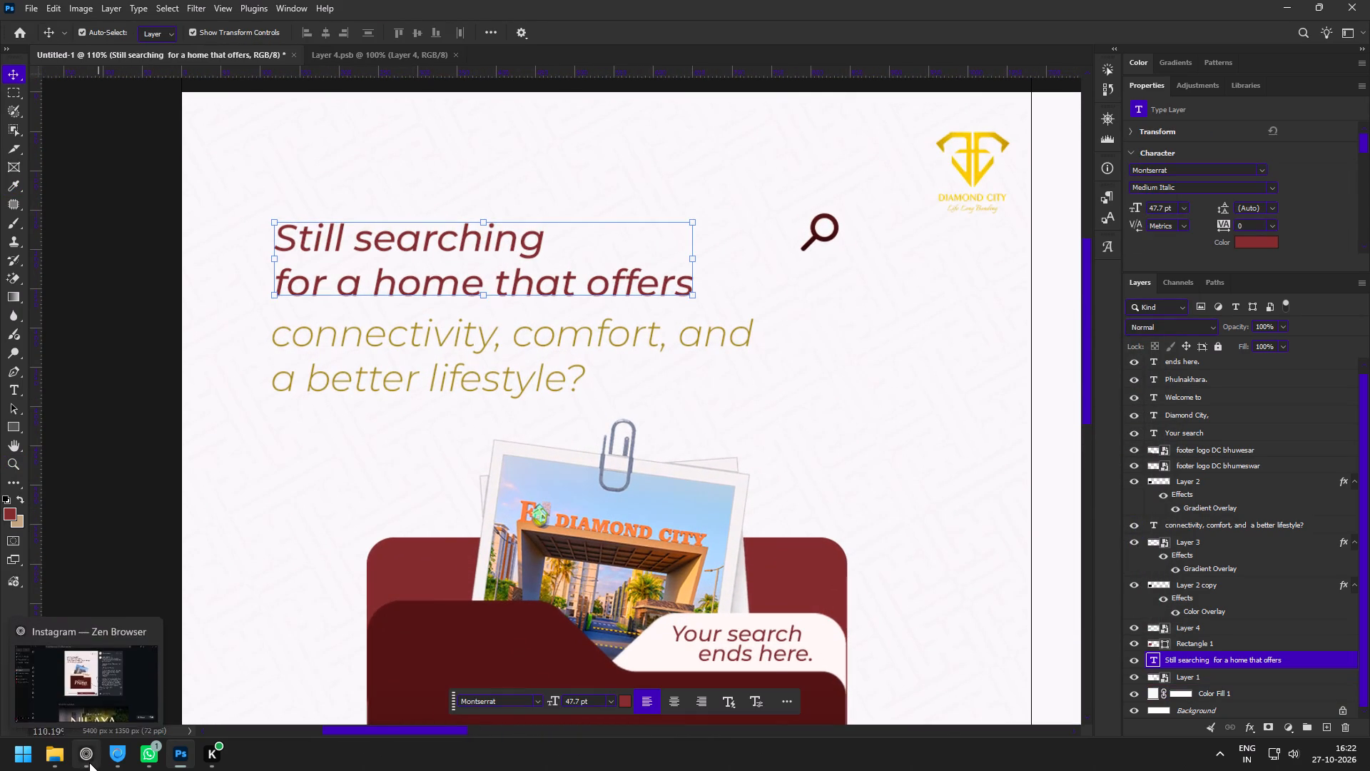
left_click(89, 762)
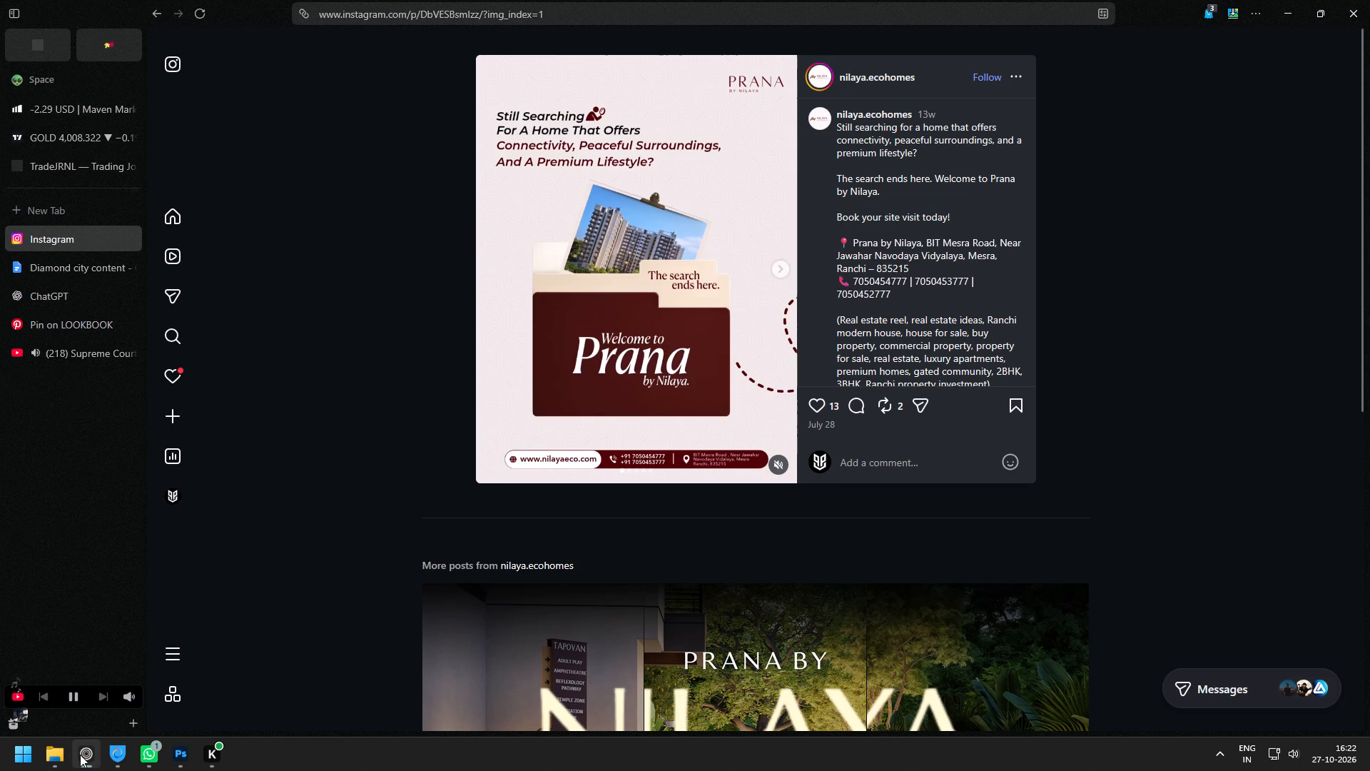
left_click(174, 757)
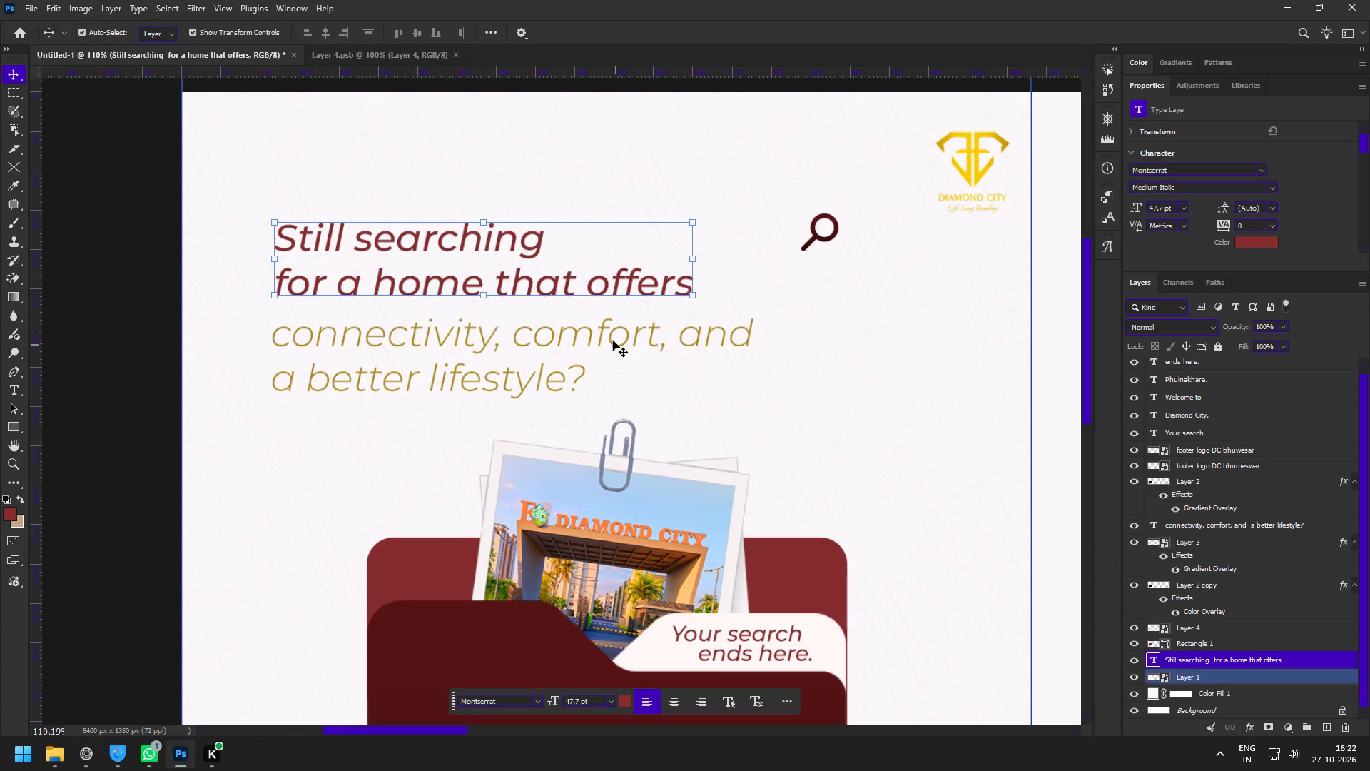
Re-break the subheading so "connectivity, comfort, and a better" is the first line and "lifestyle?" the second.
left_click(367, 372)
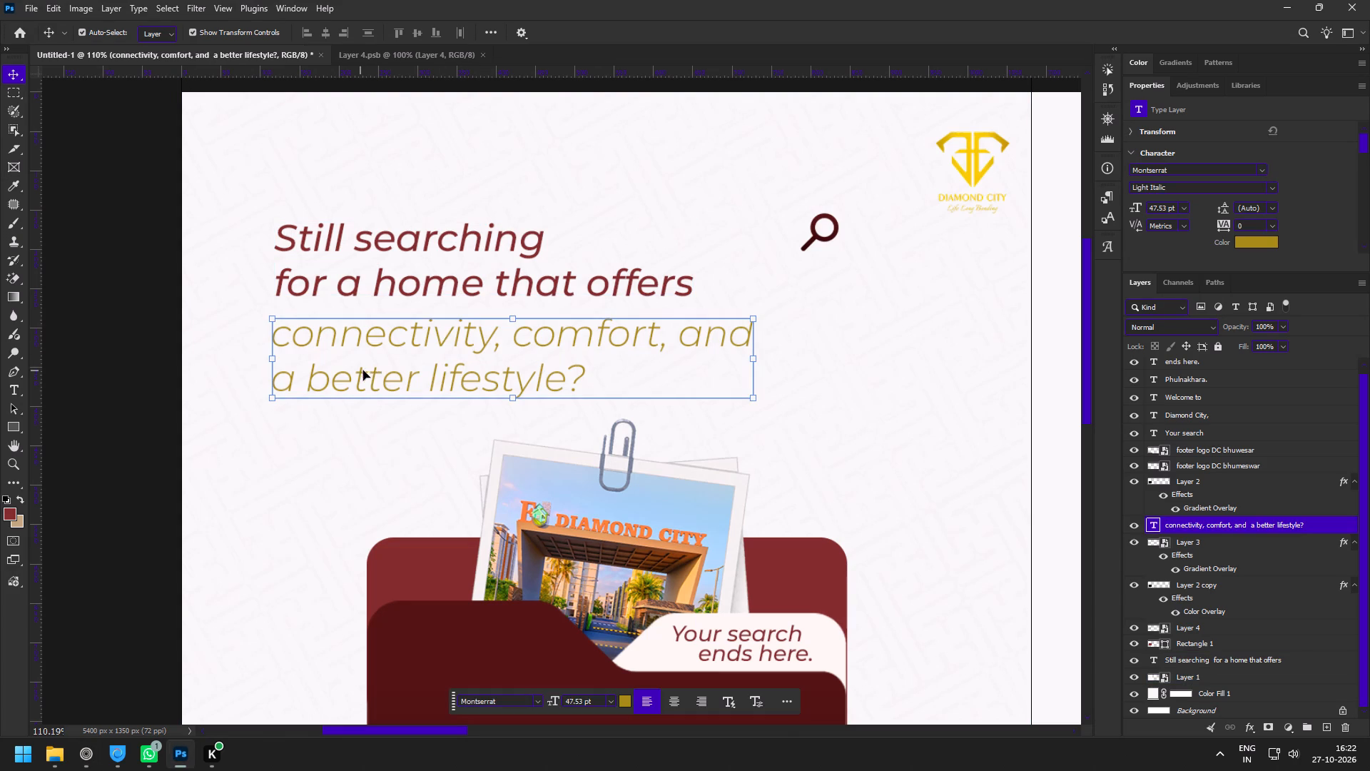
double_click(400, 371)
left_click(427, 382)
key("BackSpace")
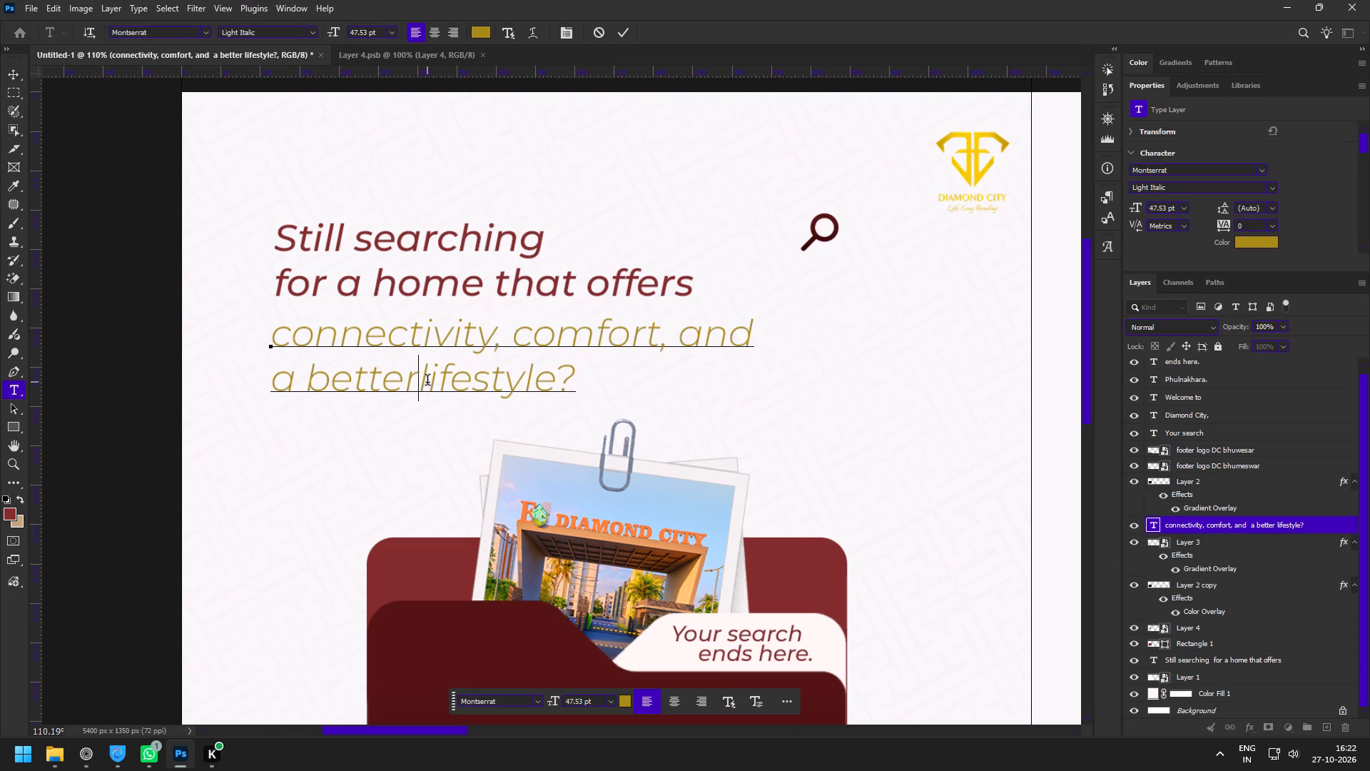
key("Return")
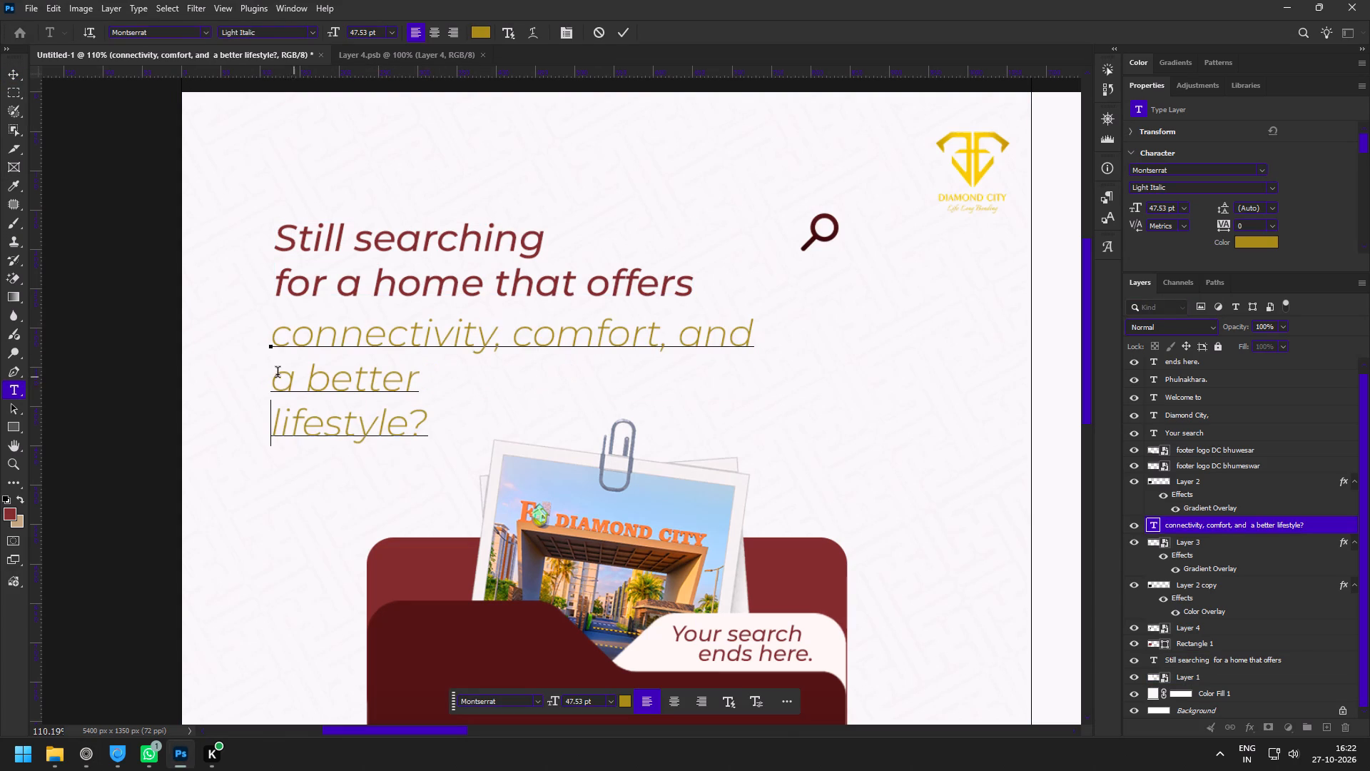
left_click(265, 374)
key("BackSpace")
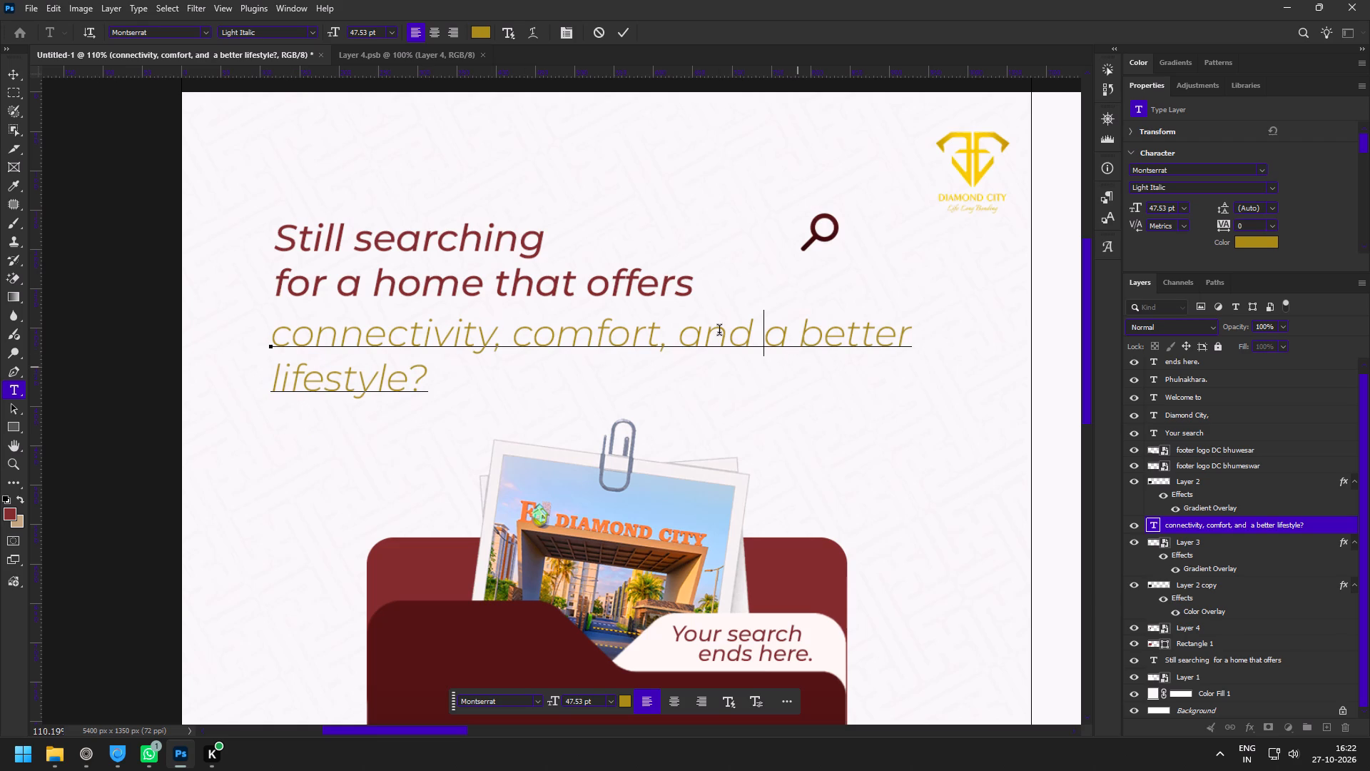
left_click(624, 28)
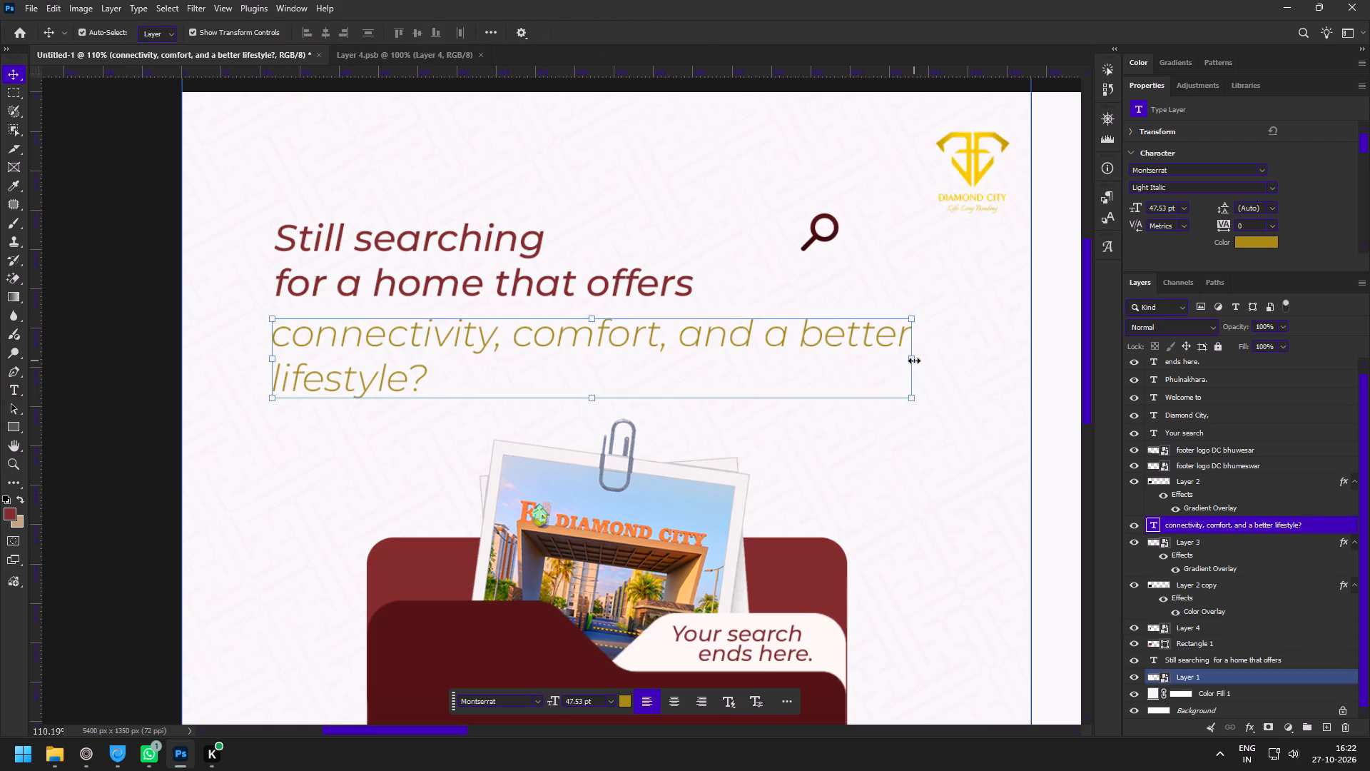
Scale the subheading down to about 74.5% and move it slightly up, closer beneath the heading.
left_click(914, 361)
left_click_drag(915, 366, 752, 373)
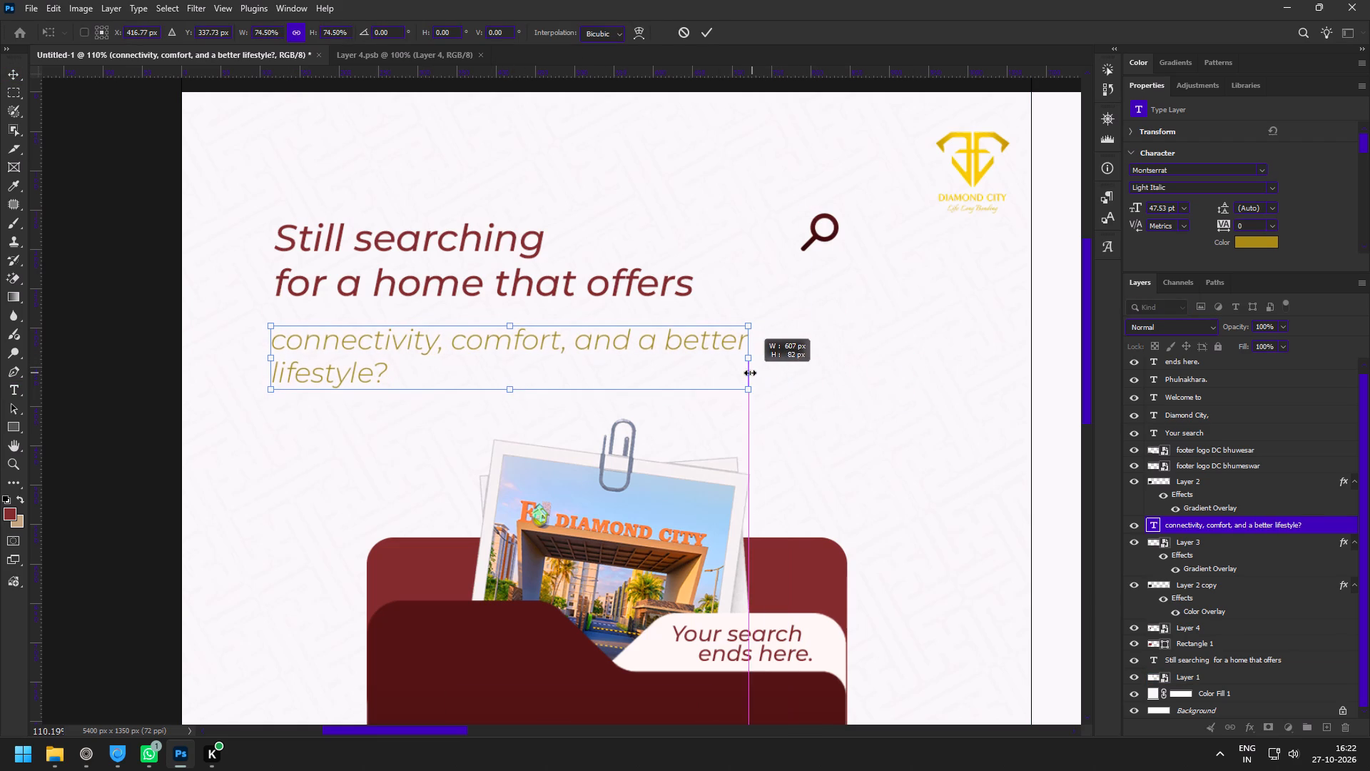
left_click_drag(506, 367, 505, 354)
left_click(701, 18)
left_click(701, 31)
Move the magnifying glass beside "Still searching" and enlarge it to about 29% at X 512 px, Y about 163 px.
left_click(818, 231)
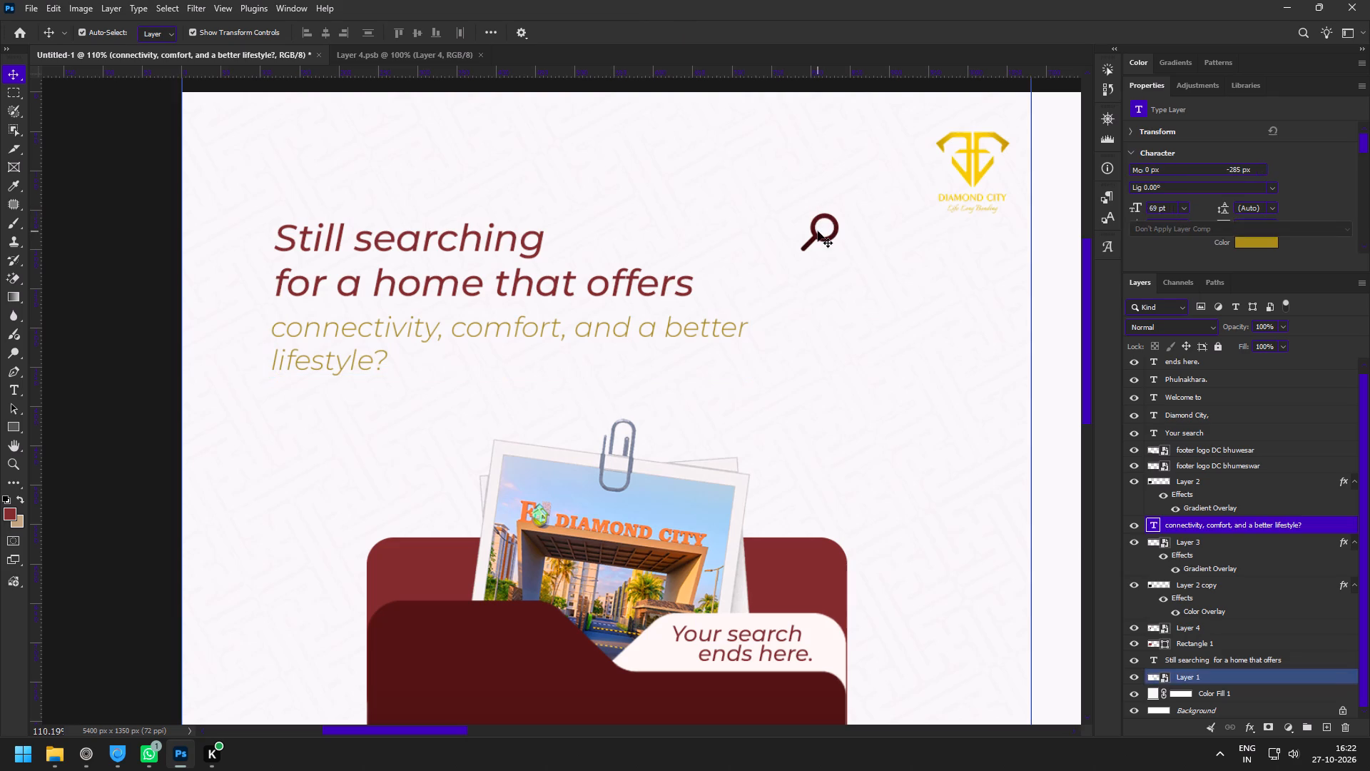
left_click(818, 238)
left_click_drag(823, 238, 575, 235)
left_click_drag(577, 212, 585, 166)
left_click_drag(588, 223, 616, 230)
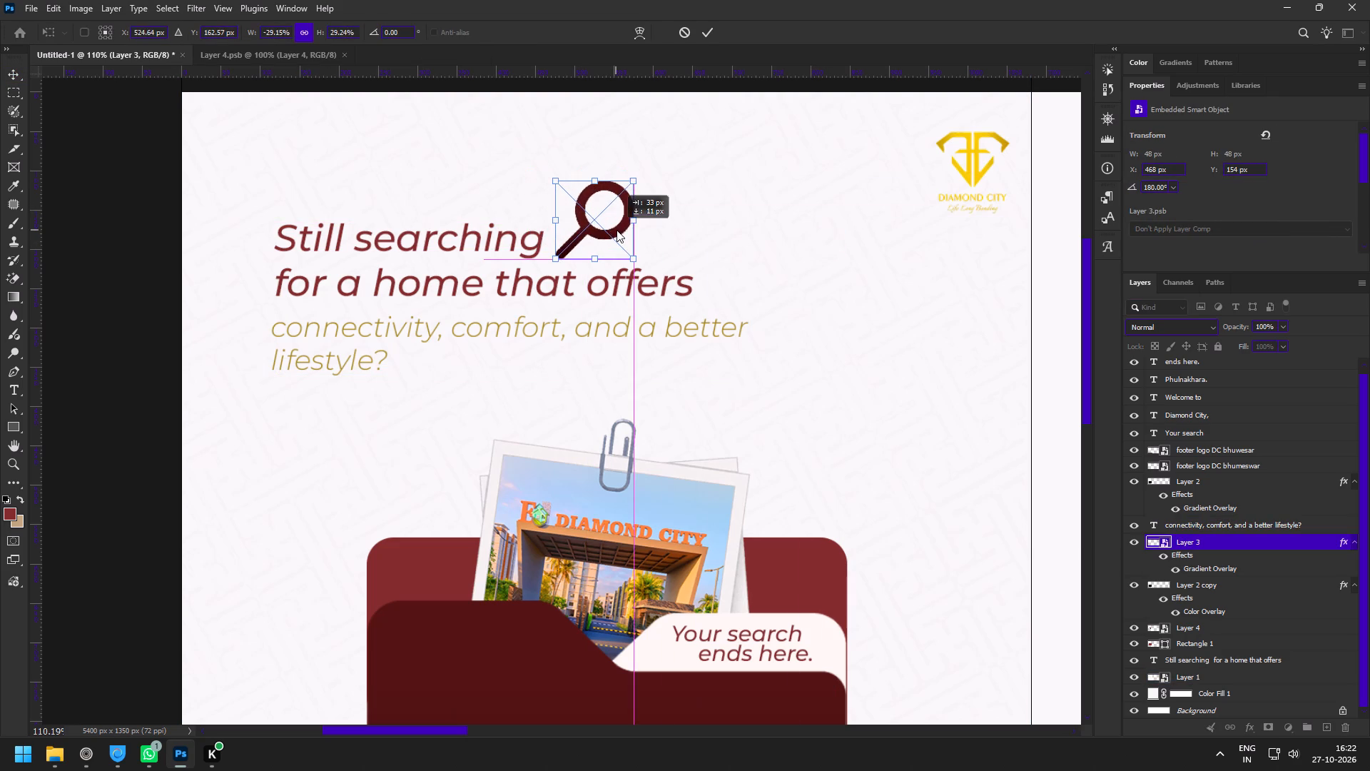
left_click_drag(616, 230, 602, 228)
left_click(713, 34)
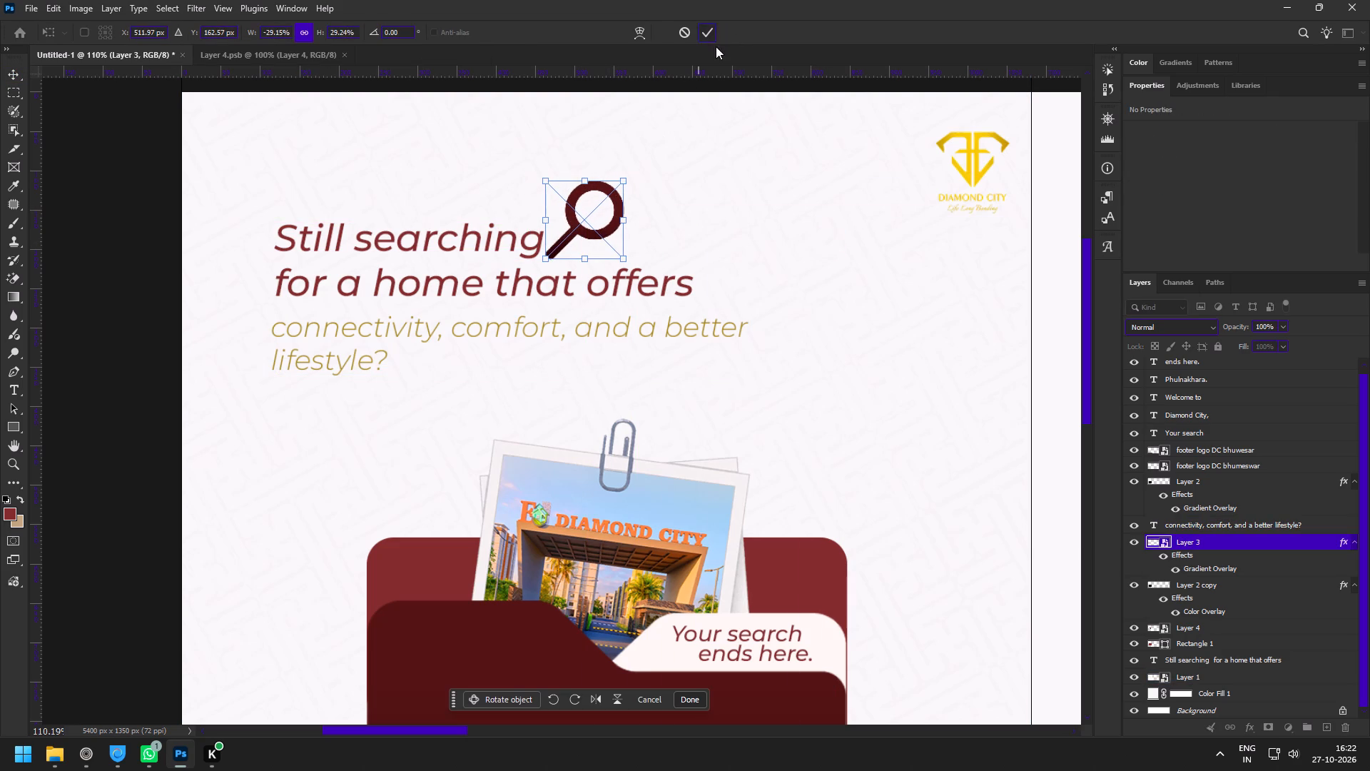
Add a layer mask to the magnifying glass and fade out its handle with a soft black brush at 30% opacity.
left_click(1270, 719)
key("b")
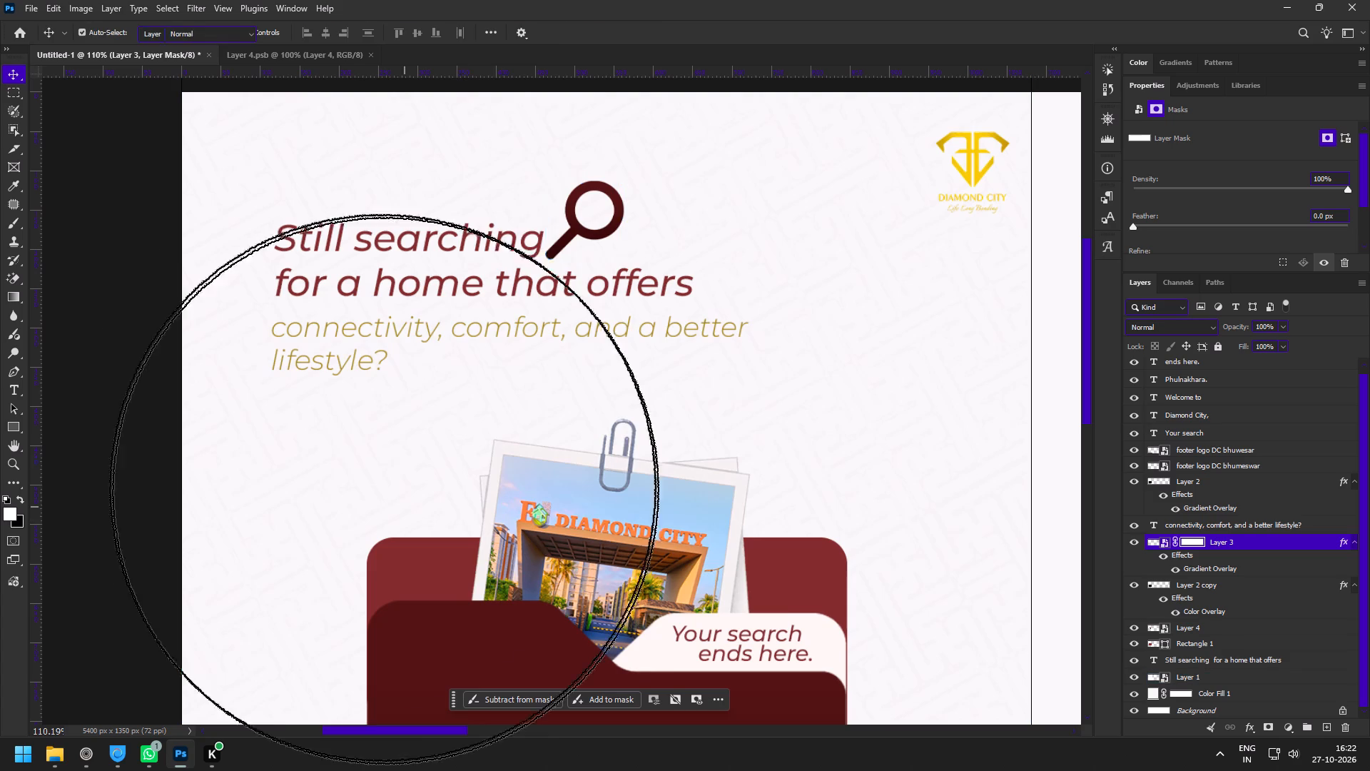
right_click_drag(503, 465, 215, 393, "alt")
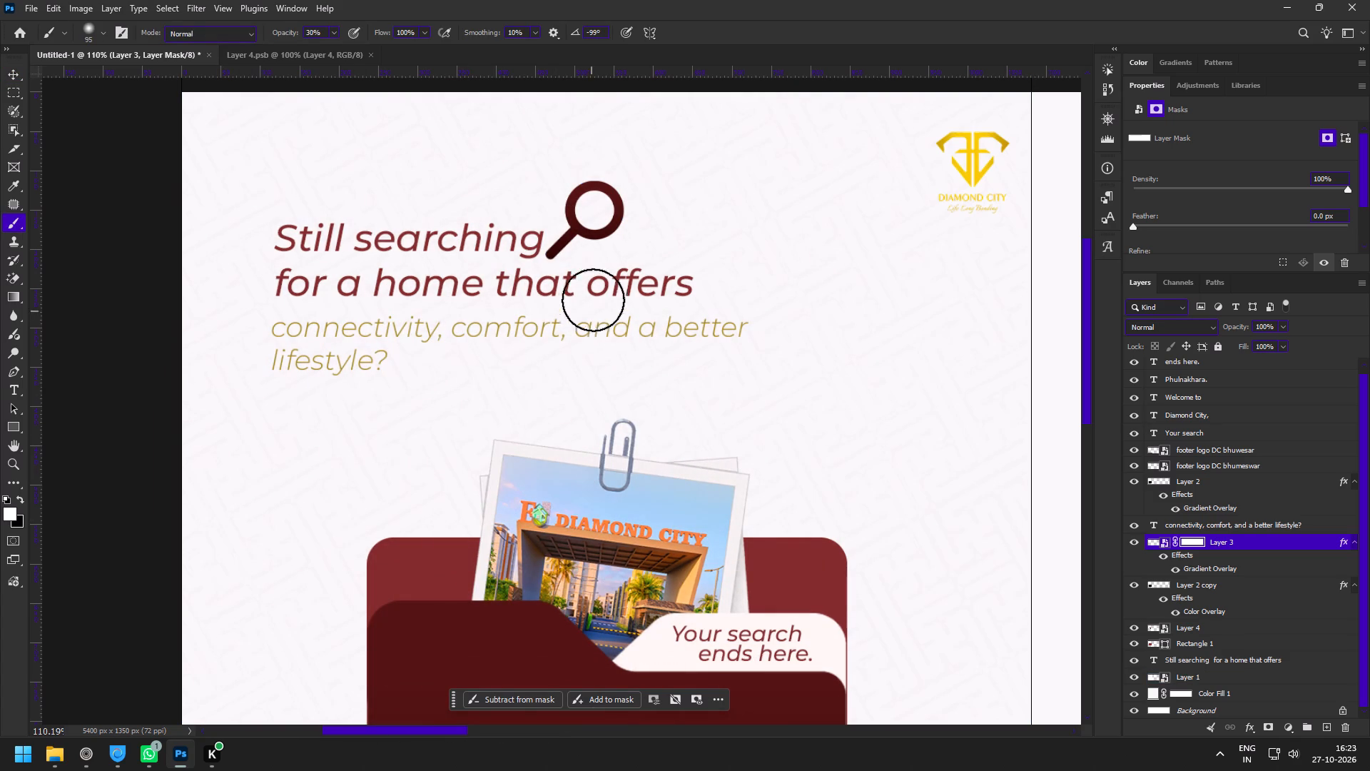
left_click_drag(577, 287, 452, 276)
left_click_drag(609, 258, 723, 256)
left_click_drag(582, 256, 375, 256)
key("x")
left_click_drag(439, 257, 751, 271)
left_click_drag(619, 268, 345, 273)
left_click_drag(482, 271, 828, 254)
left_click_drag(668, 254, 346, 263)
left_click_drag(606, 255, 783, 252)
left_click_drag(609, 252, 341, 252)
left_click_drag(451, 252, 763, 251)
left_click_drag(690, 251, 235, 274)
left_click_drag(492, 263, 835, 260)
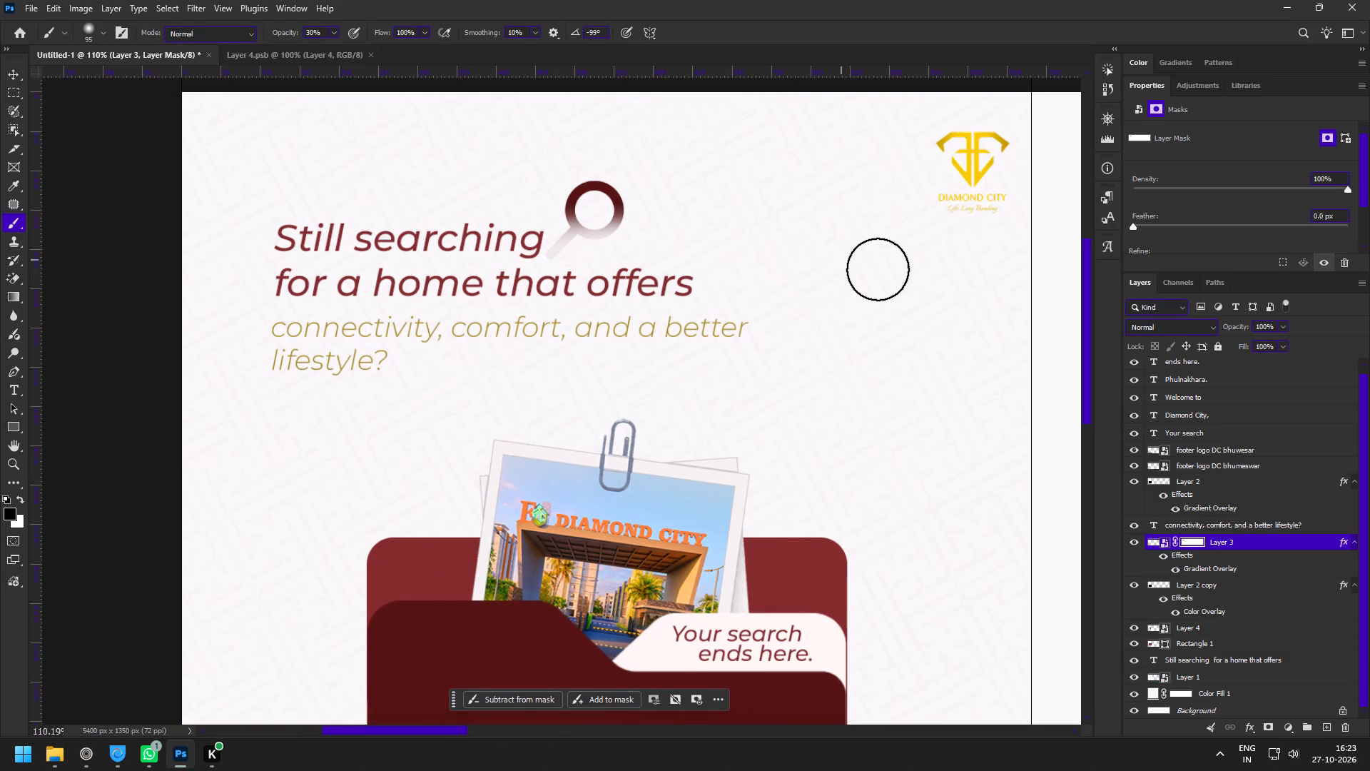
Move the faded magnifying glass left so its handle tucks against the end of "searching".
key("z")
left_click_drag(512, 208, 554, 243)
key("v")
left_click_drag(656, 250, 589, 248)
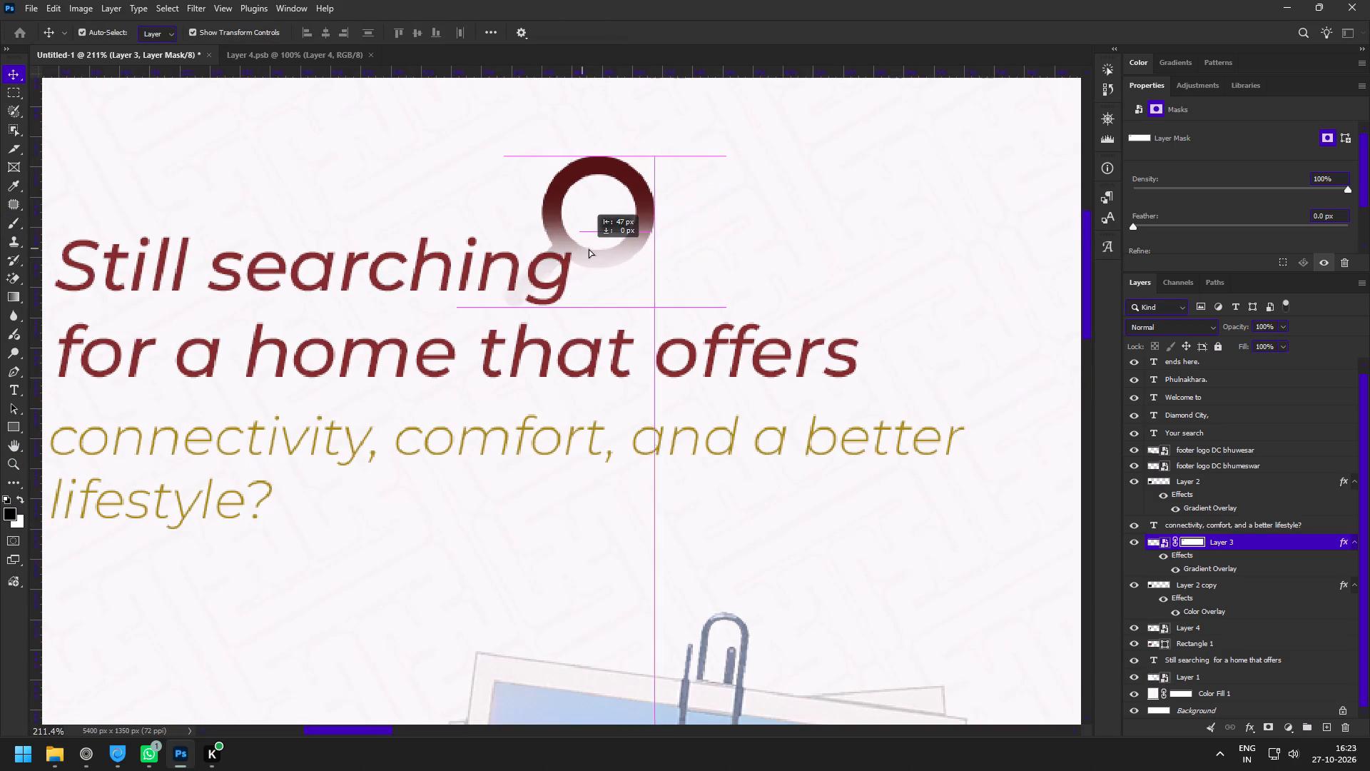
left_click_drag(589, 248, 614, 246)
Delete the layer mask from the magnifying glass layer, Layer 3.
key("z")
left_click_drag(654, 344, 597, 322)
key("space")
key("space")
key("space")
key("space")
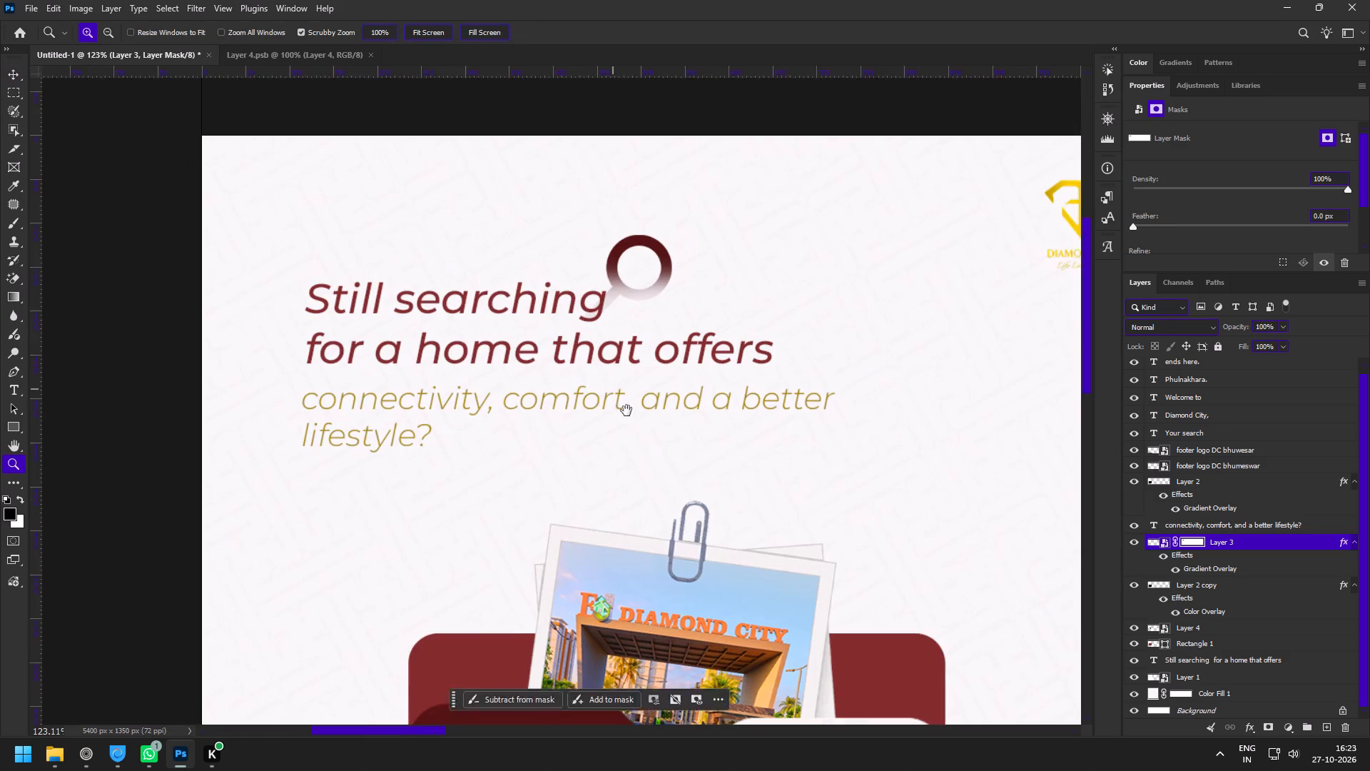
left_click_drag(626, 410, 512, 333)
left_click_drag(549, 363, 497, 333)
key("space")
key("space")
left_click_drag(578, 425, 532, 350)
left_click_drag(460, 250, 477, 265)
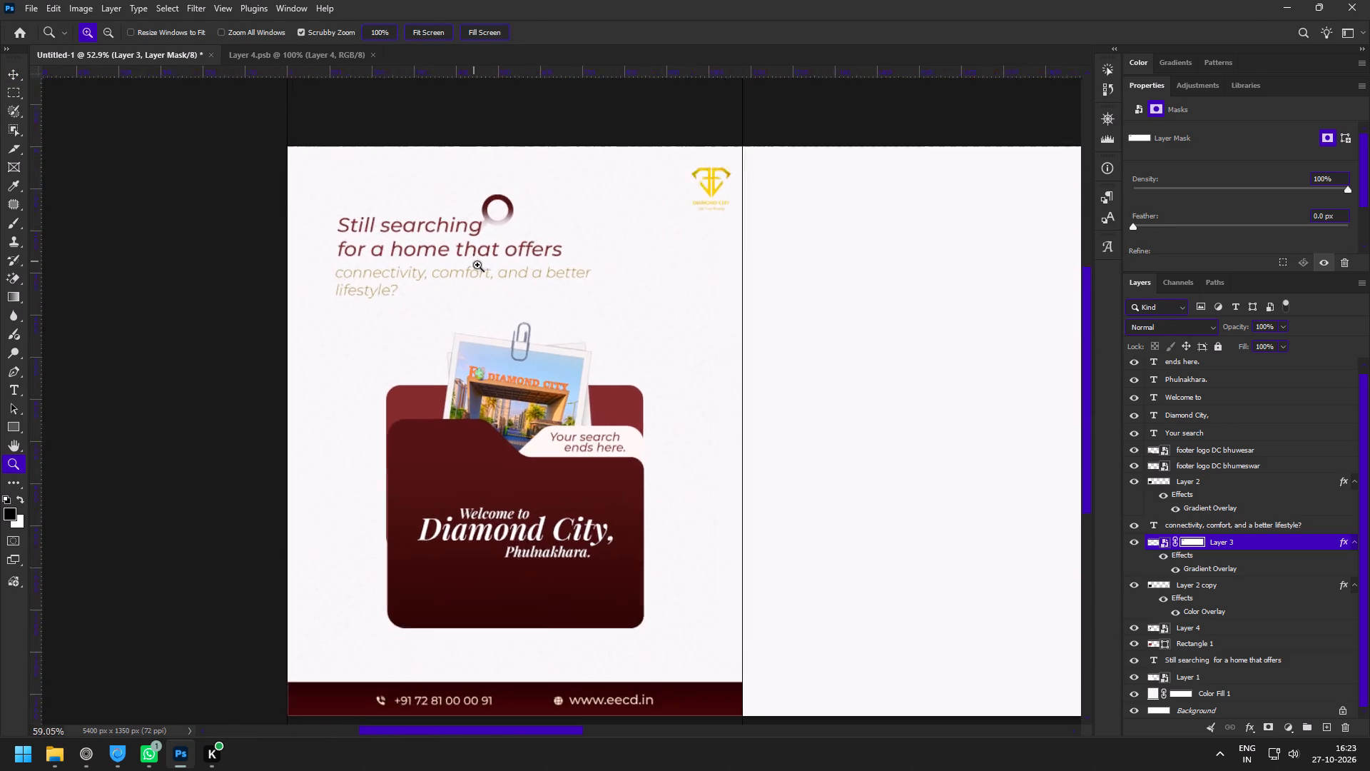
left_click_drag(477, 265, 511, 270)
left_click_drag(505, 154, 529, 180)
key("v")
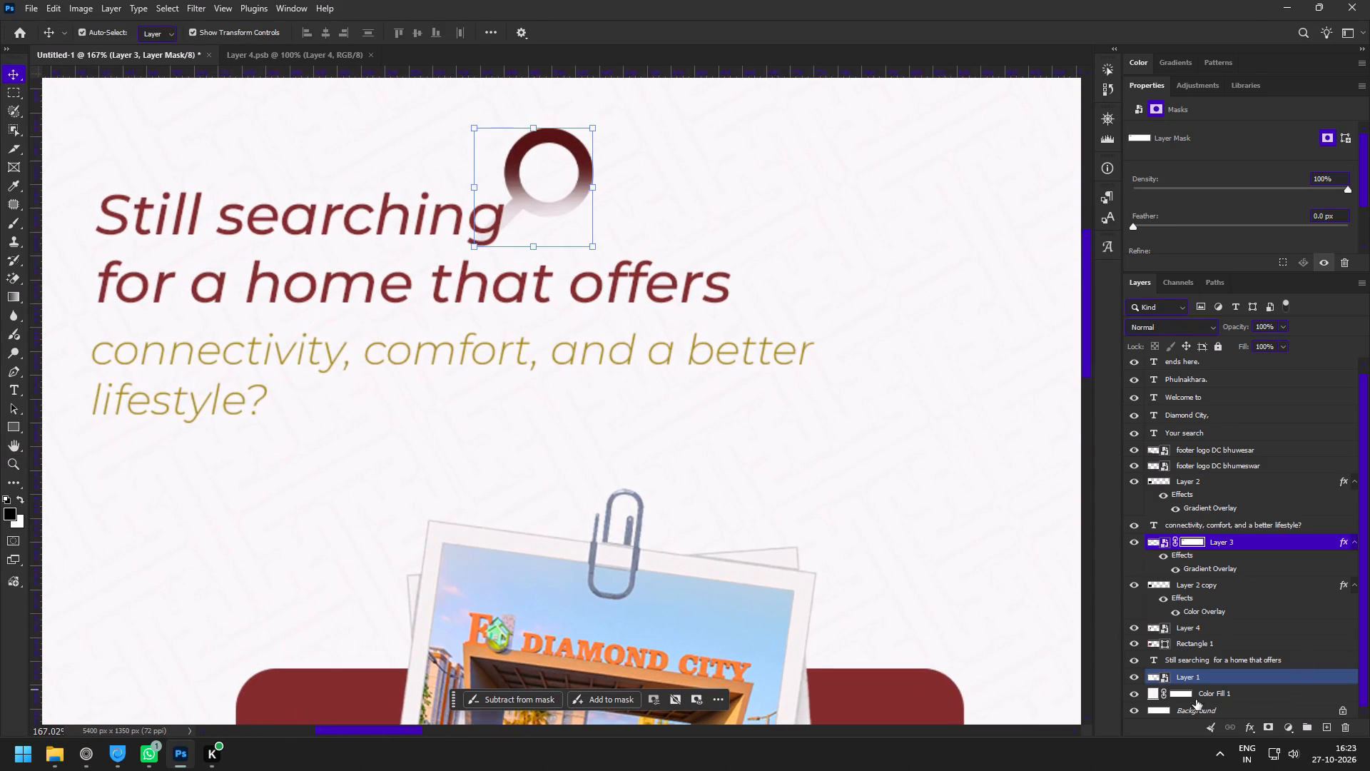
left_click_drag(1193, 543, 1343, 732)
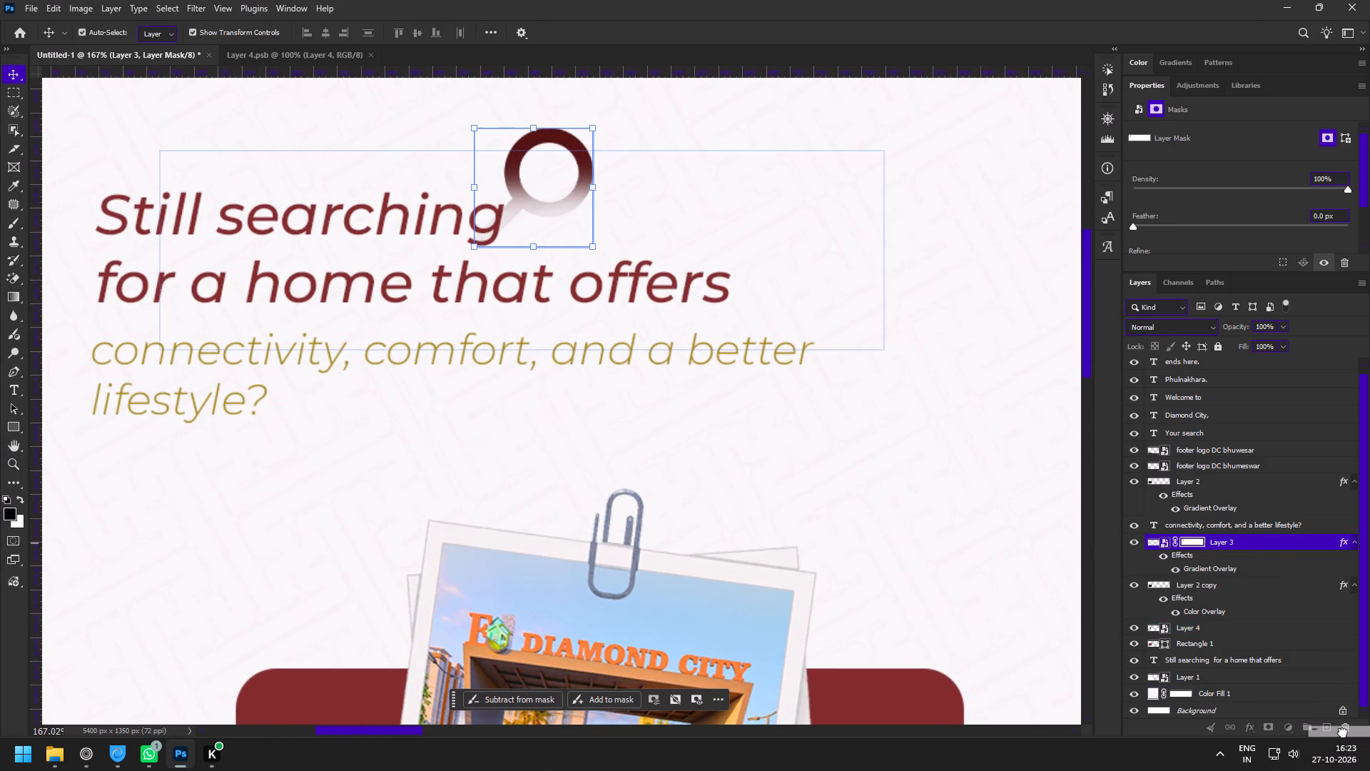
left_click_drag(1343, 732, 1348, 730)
Shrink the magnifying glass to about 40 px and place it just after "searching" at X 472 px, Y 172 px.
key("space")
key("space")
left_click_drag(597, 254, 621, 402)
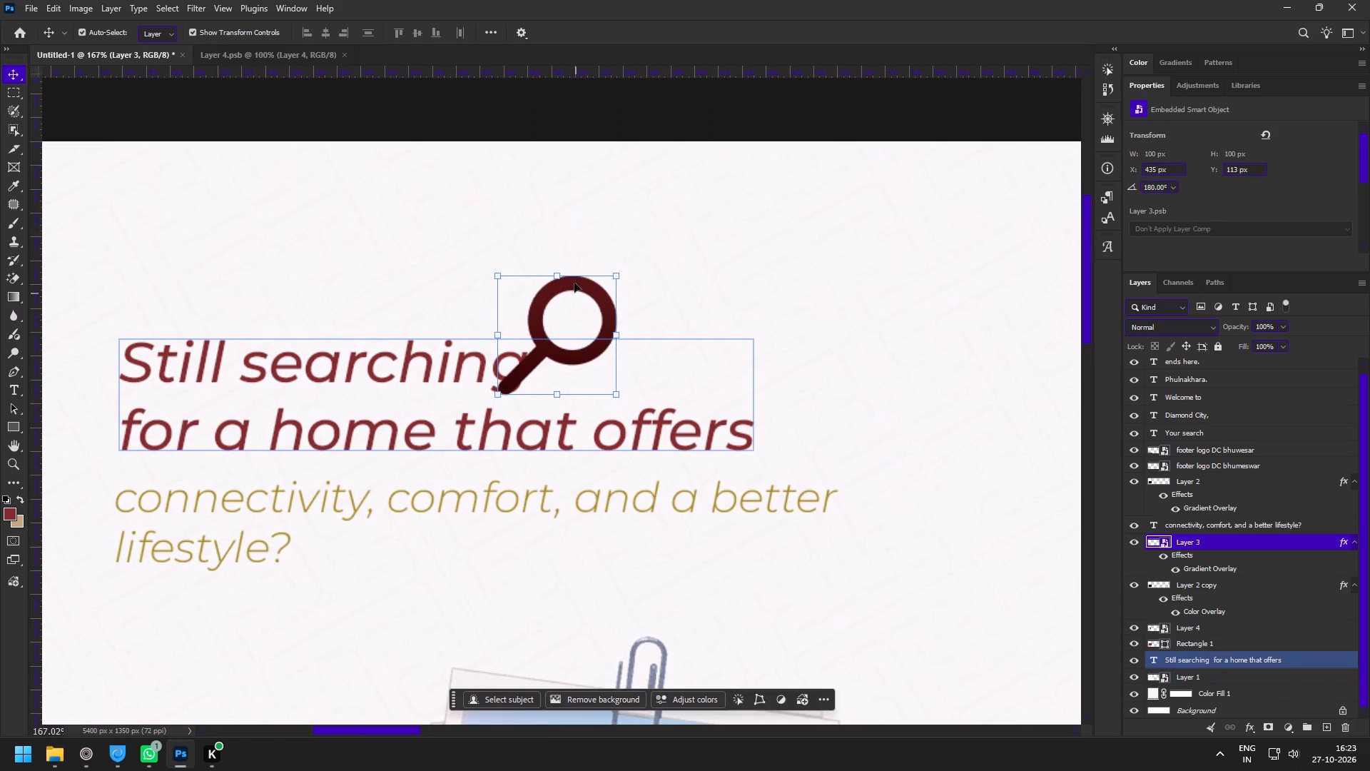
left_click_drag(562, 271, 564, 343)
left_click_drag(573, 350, 577, 350)
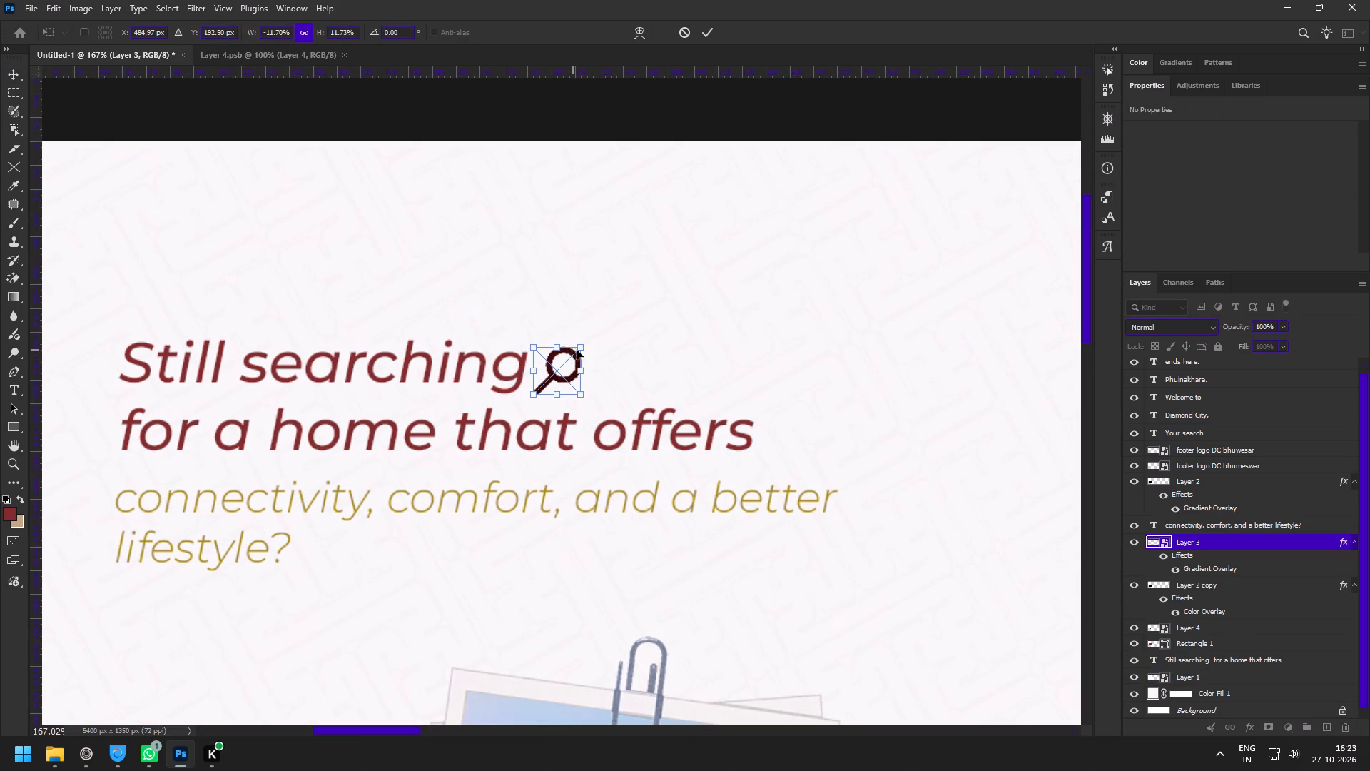
left_click_drag(577, 350, 581, 350)
left_click(721, 28)
left_click(711, 29)
Set the font style of the "connectivity, comfort, and a better lifestyle?" subheading to Medium Italic.
key("z")
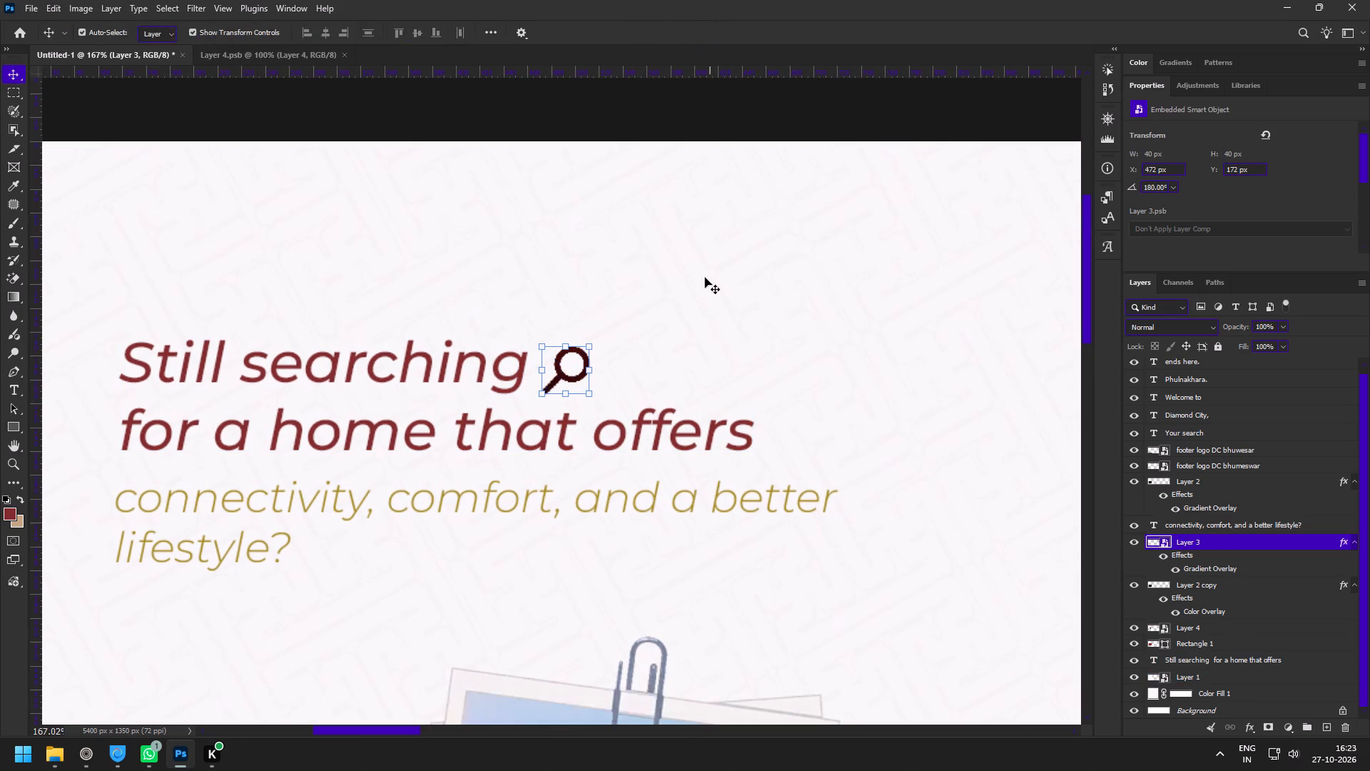
left_click_drag(694, 372, 634, 349)
key("space")
key("space")
key("space")
key("space")
key("space")
left_click_drag(727, 449, 609, 324)
left_click_drag(623, 354, 599, 343)
key("space")
key("space")
key("space")
key("space")
key("space")
key("space")
left_click_drag(651, 371, 574, 314)
left_click_drag(351, 243, 374, 273)
key("v")
left_click(368, 273)
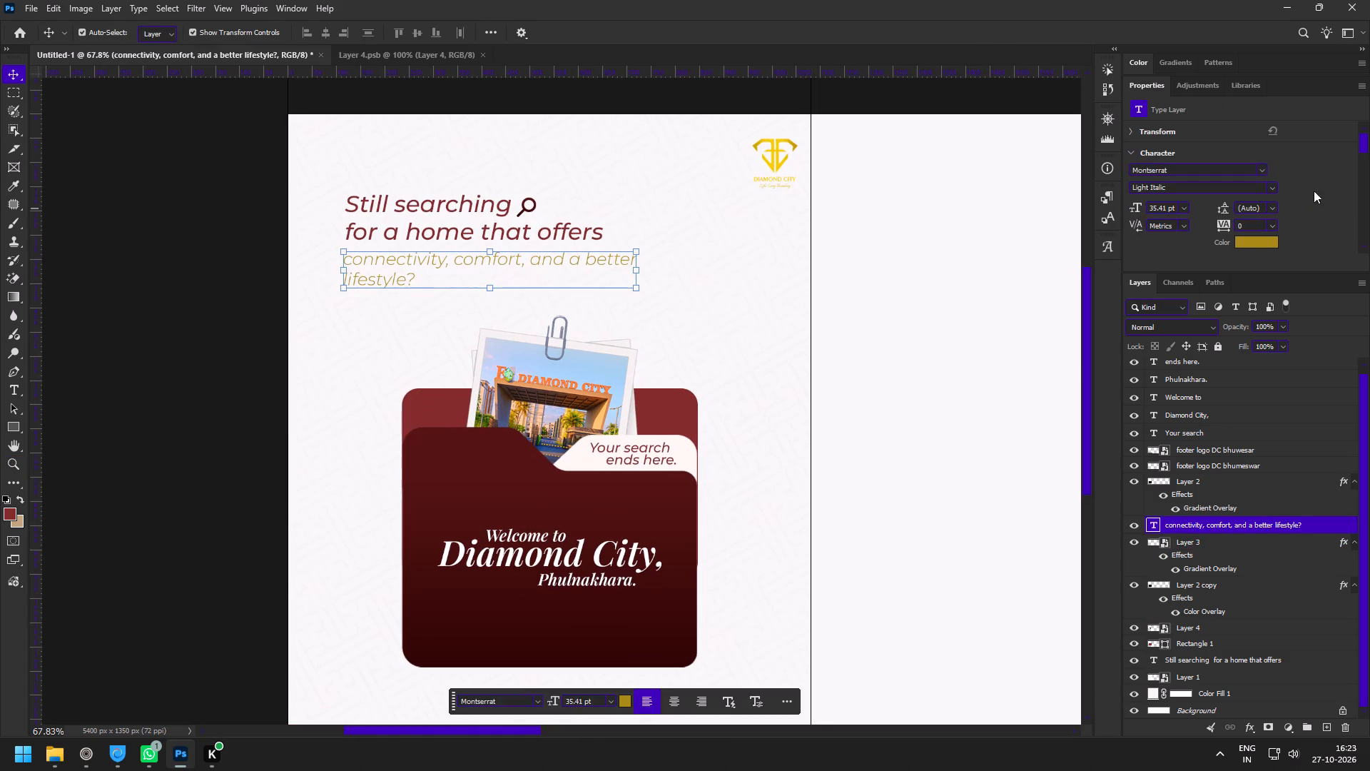
left_click(1272, 188)
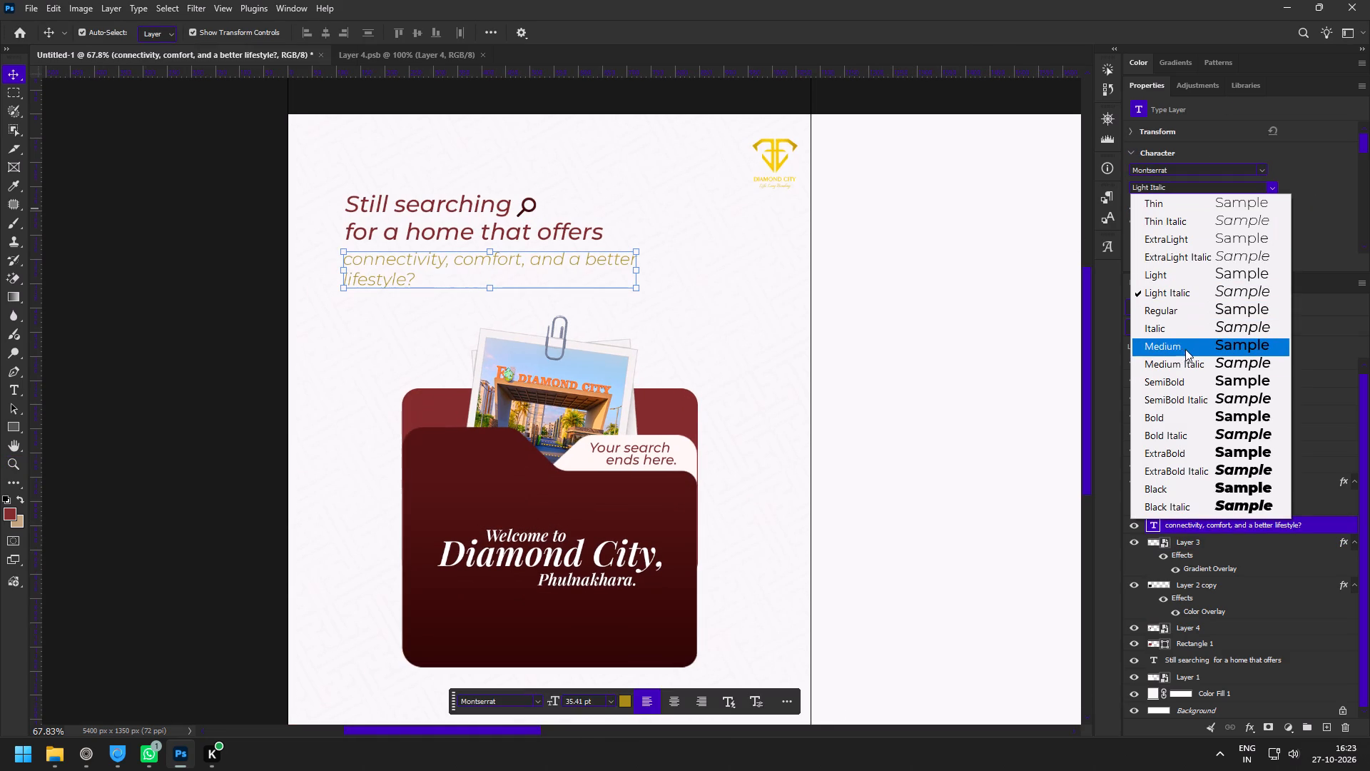
left_click(1189, 363)
Enlarge the Diamond City logo in the slide's upper corner to about 107 × 119 px at X 942 px, Y 35 px.
key("z")
left_click_drag(297, 221, 318, 240)
key("space")
key("space")
key("space")
key("space")
key("space")
key("space")
key("space")
key("space")
key("space")
key("space")
key("space")
key("space")
key("space")
left_click_drag(694, 366, 546, 338)
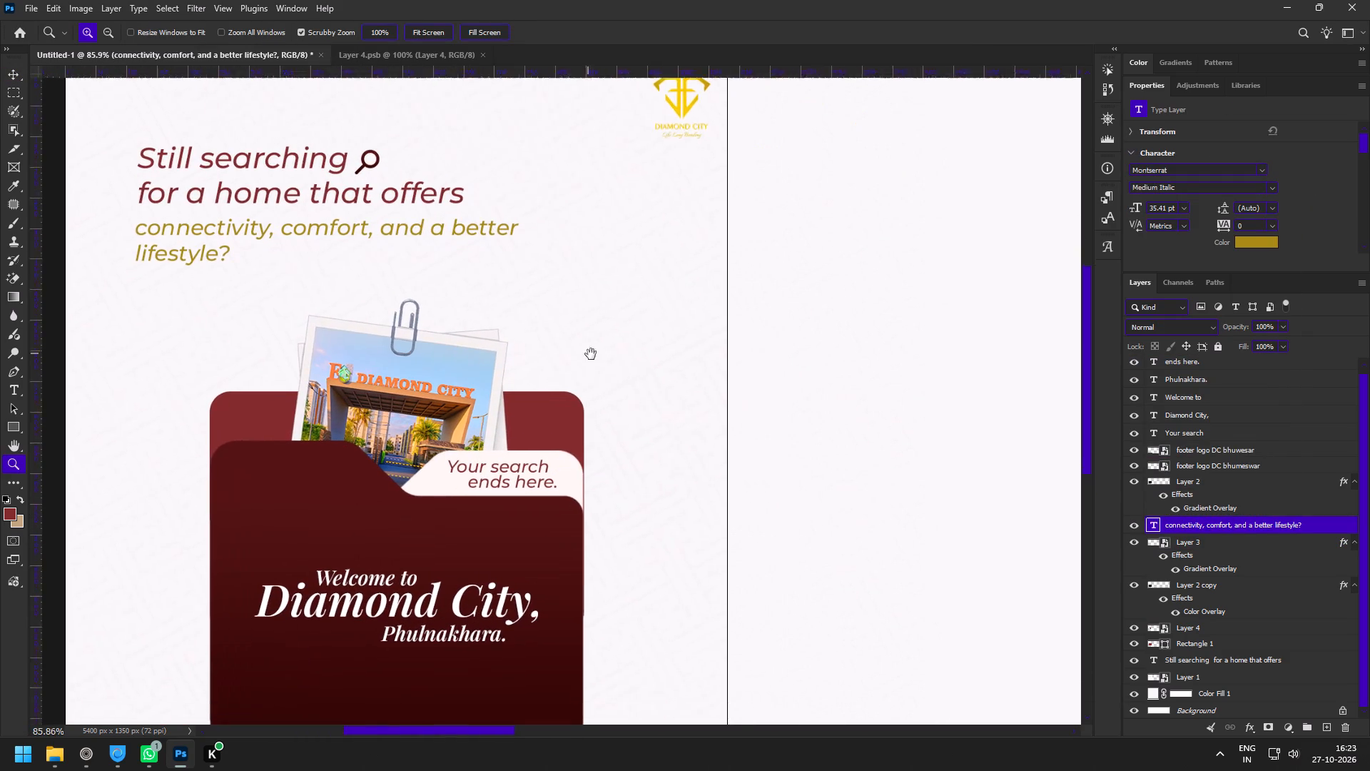
left_click_drag(591, 354, 579, 355)
left_click_drag(603, 384, 564, 368)
key("space")
key("space")
key("space")
key("space")
left_click_drag(650, 391, 549, 364)
left_click_drag(451, 171, 516, 254)
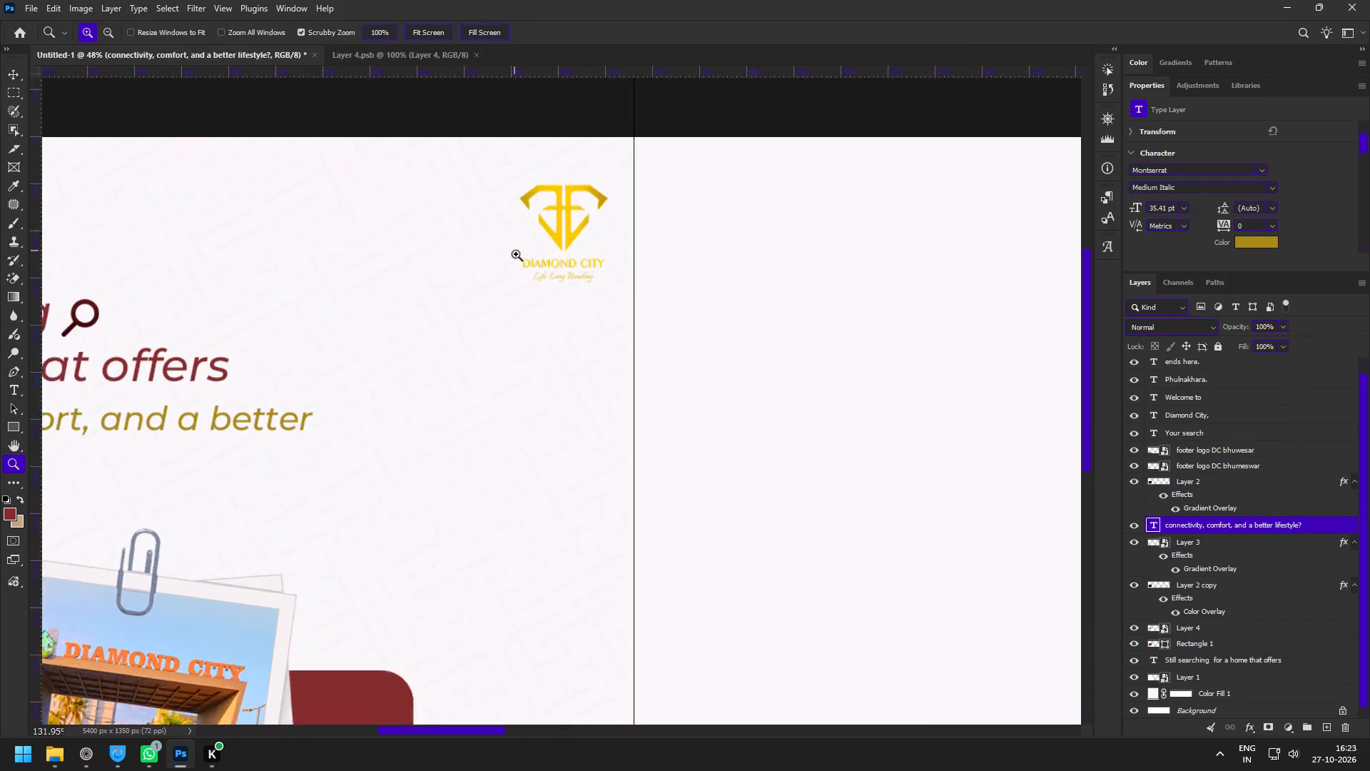
left_click_drag(516, 254, 516, 256)
key("v")
left_click(565, 242)
left_click(574, 240)
left_click(579, 227)
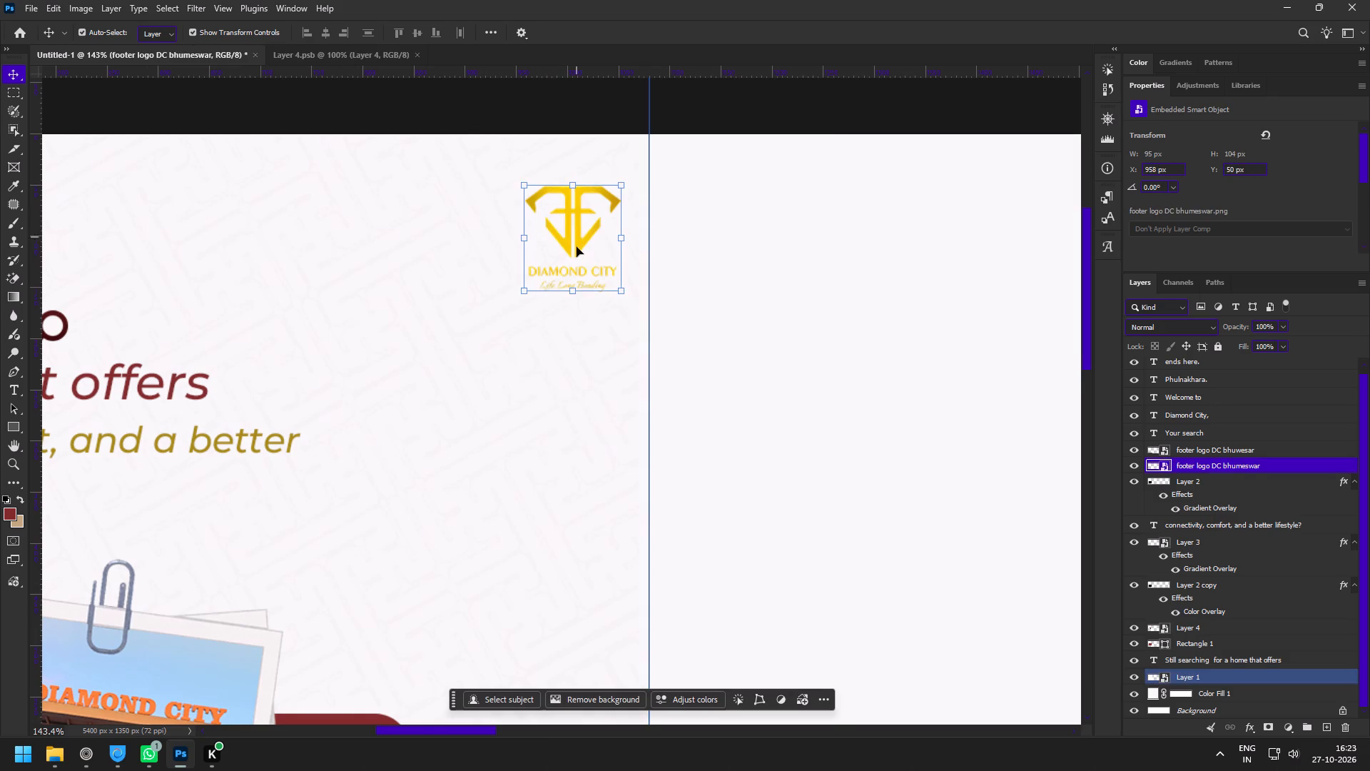
left_click(524, 238)
left_click_drag(497, 241, 475, 242)
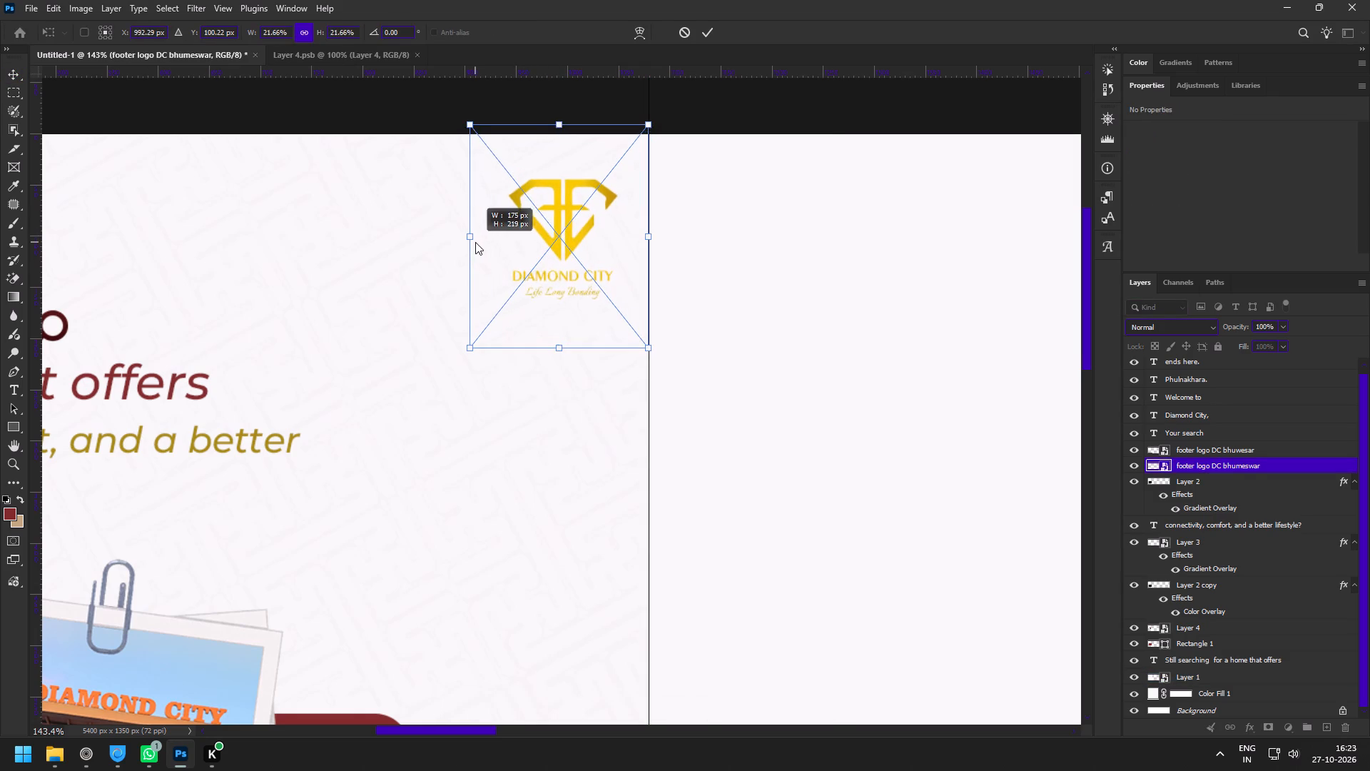
left_click_drag(475, 242, 475, 242)
left_click_drag(556, 262, 552, 260)
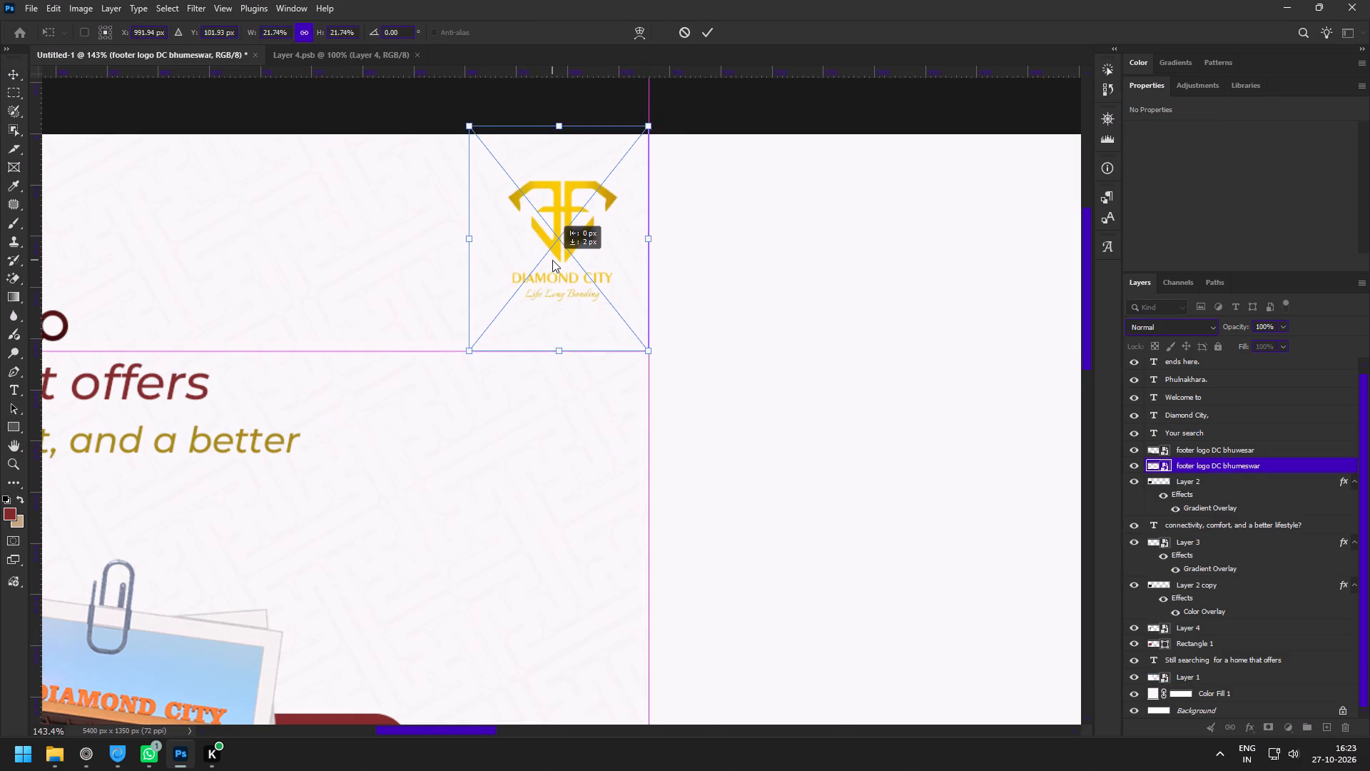
left_click_drag(552, 260, 552, 255)
left_click(701, 34)
Review the first slide's overall layout, examining the folder artwork, its texts and the footer.
key("z")
left_click_drag(666, 348, 631, 330)
key("space")
key("space")
key("space")
key("space")
left_click_drag(719, 415, 582, 303)
left_click_drag(607, 342, 558, 312)
key("space")
key("space")
left_click_drag(655, 362, 597, 328)
left_click_drag(457, 474, 481, 489)
left_click_drag(255, 493, 273, 503)
left_click_drag(123, 453, 156, 472)
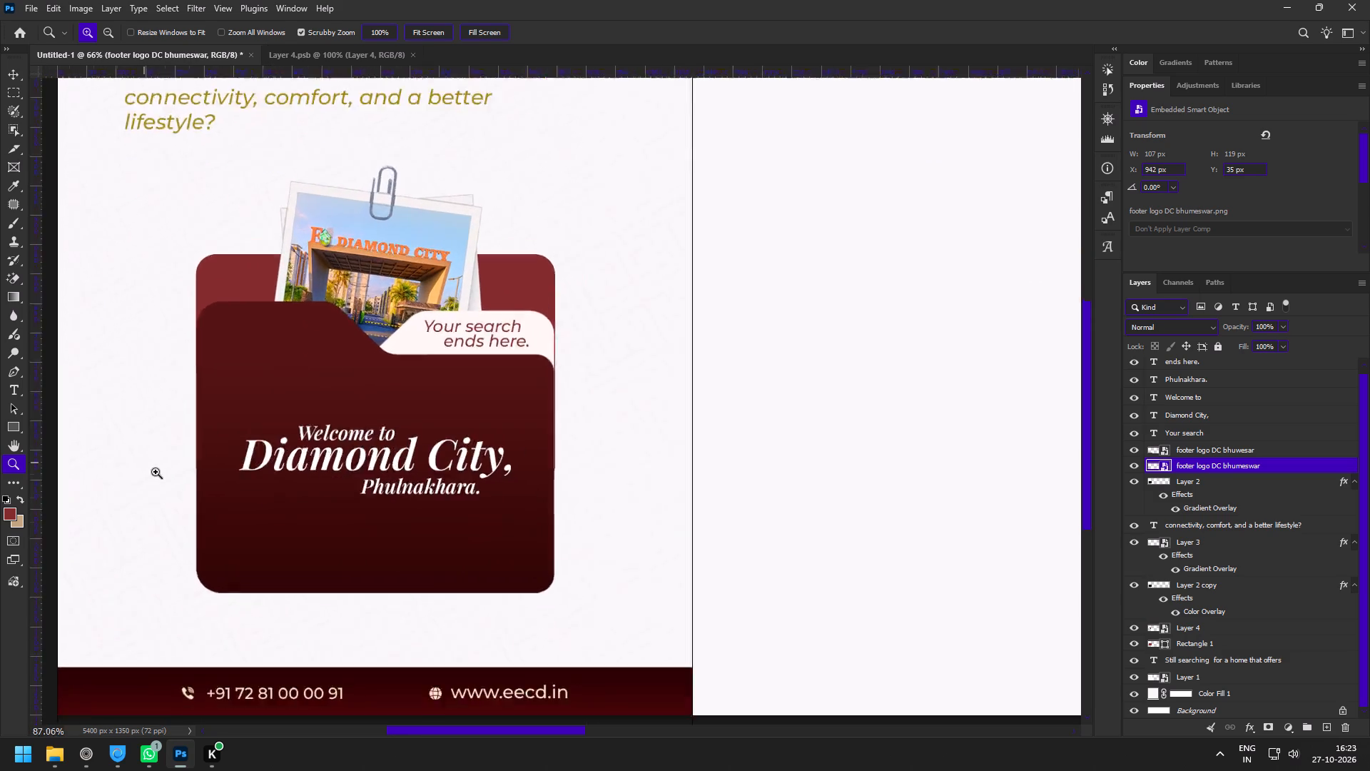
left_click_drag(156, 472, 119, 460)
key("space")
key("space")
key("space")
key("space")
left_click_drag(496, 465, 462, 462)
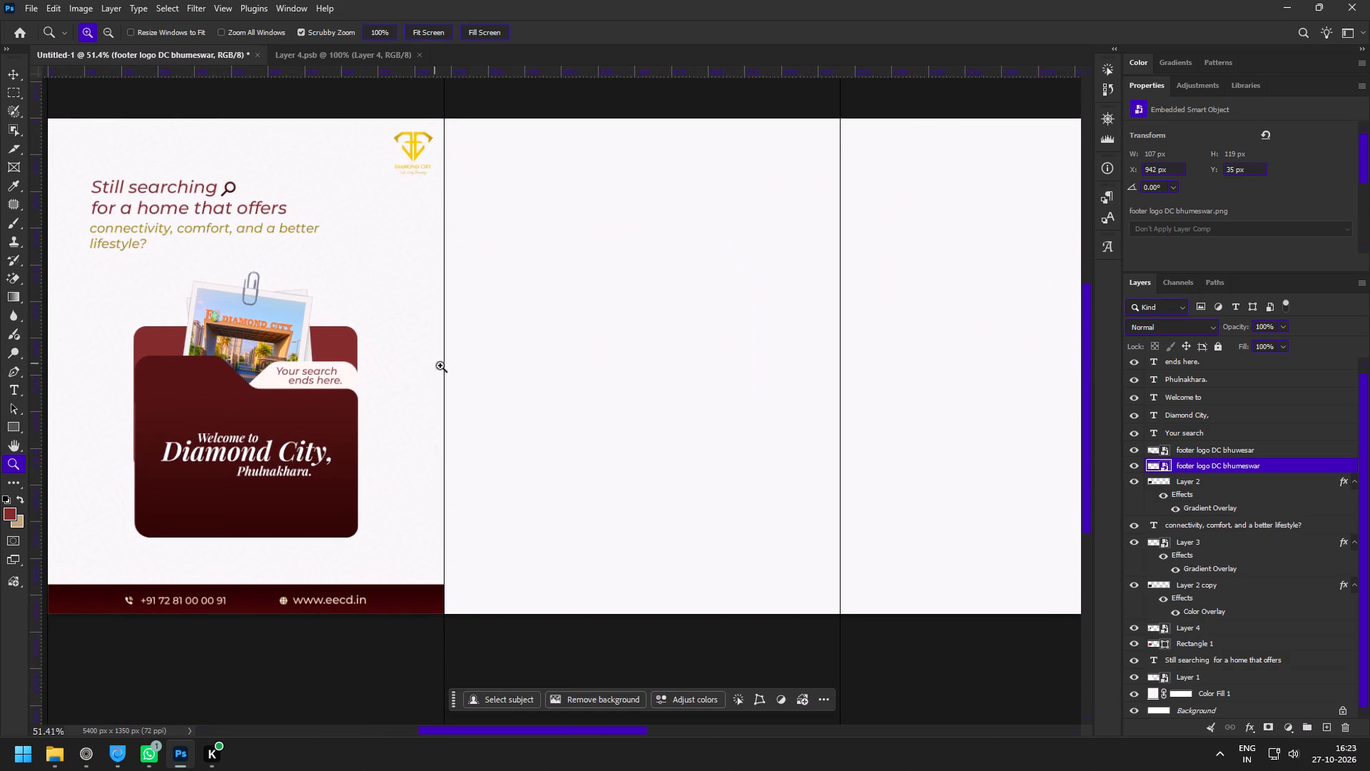
Enlarge the clipped Diamond City photo stack in the folder to about 462 × 520 px at X 311 px, Y 381 px.
left_click_drag(435, 363, 462, 376)
left_click_drag(262, 364, 283, 371)
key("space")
left_click_drag(208, 381, 491, 392)
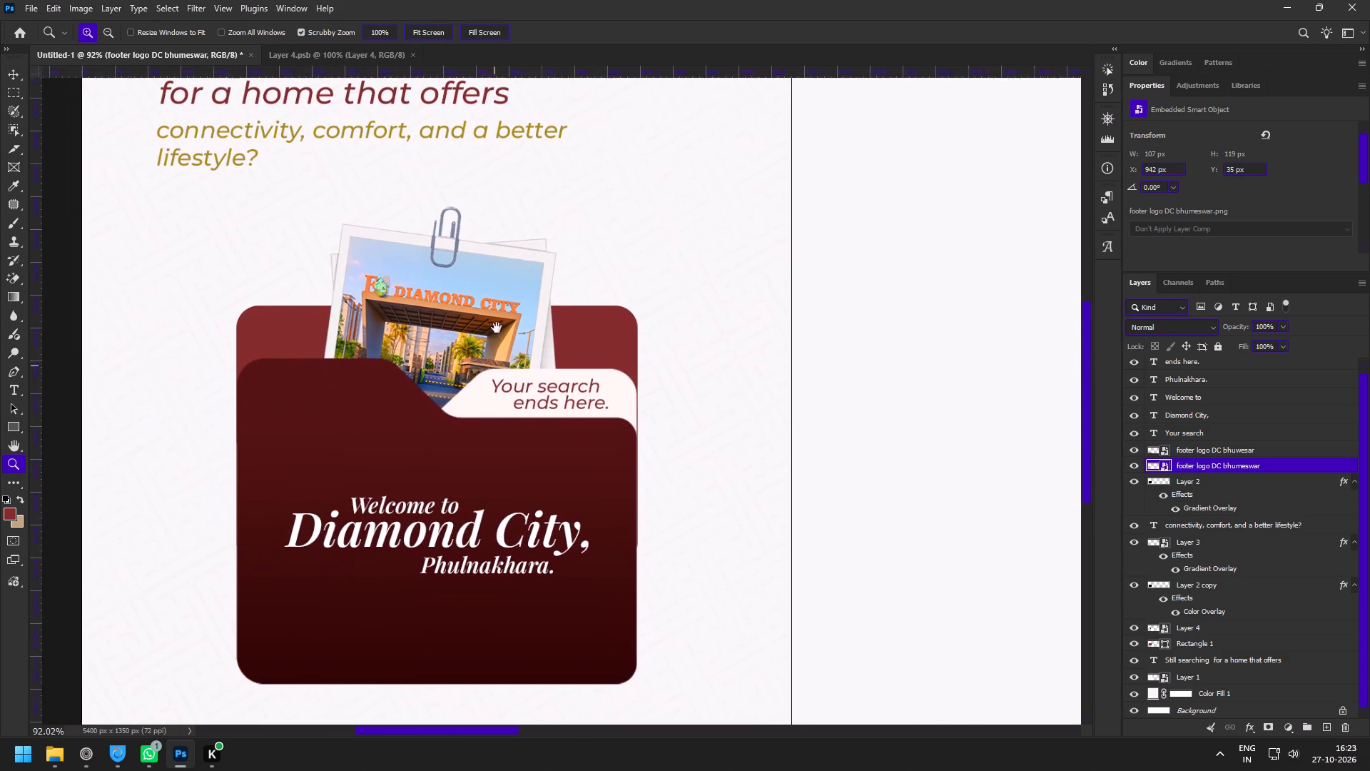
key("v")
left_click(447, 267)
left_click_drag(578, 351, 609, 356, "alt")
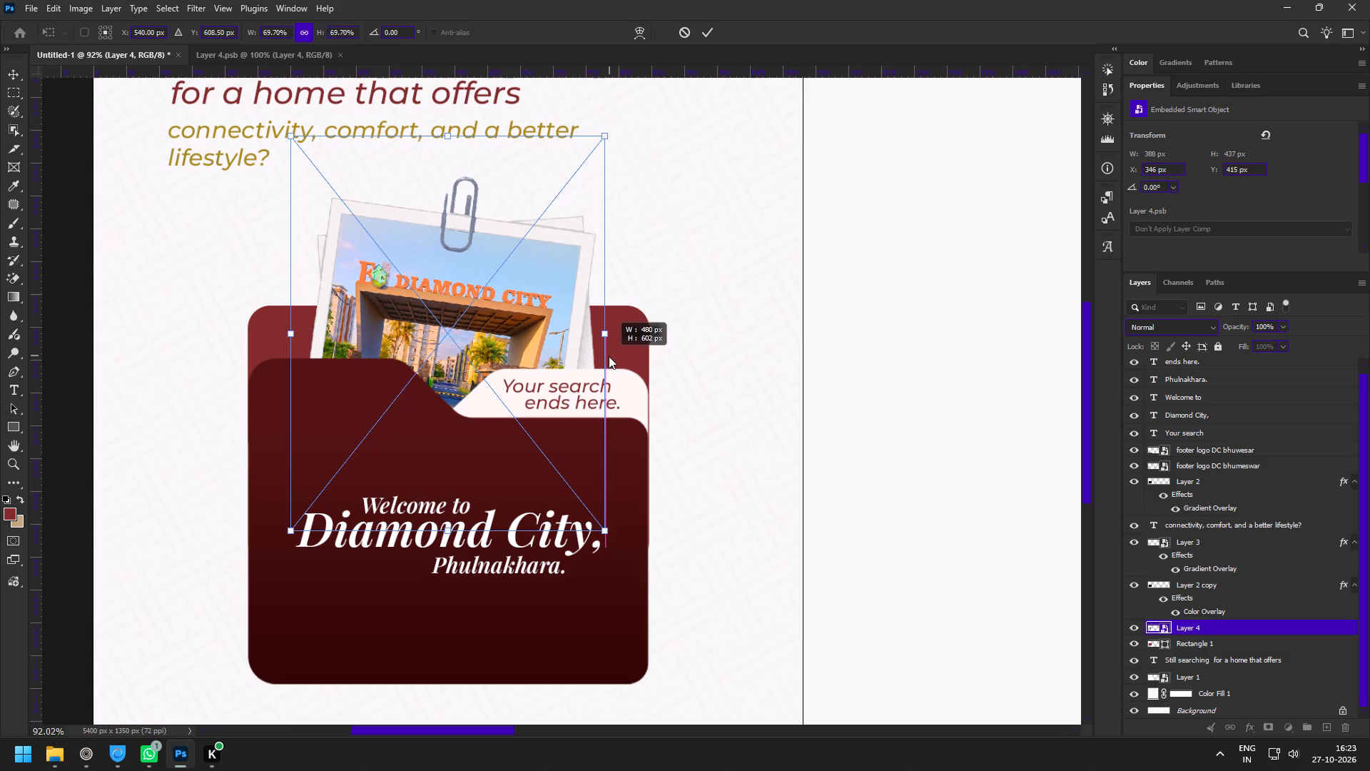
left_click_drag(609, 356, 602, 356, "alt")
left_click(555, 331)
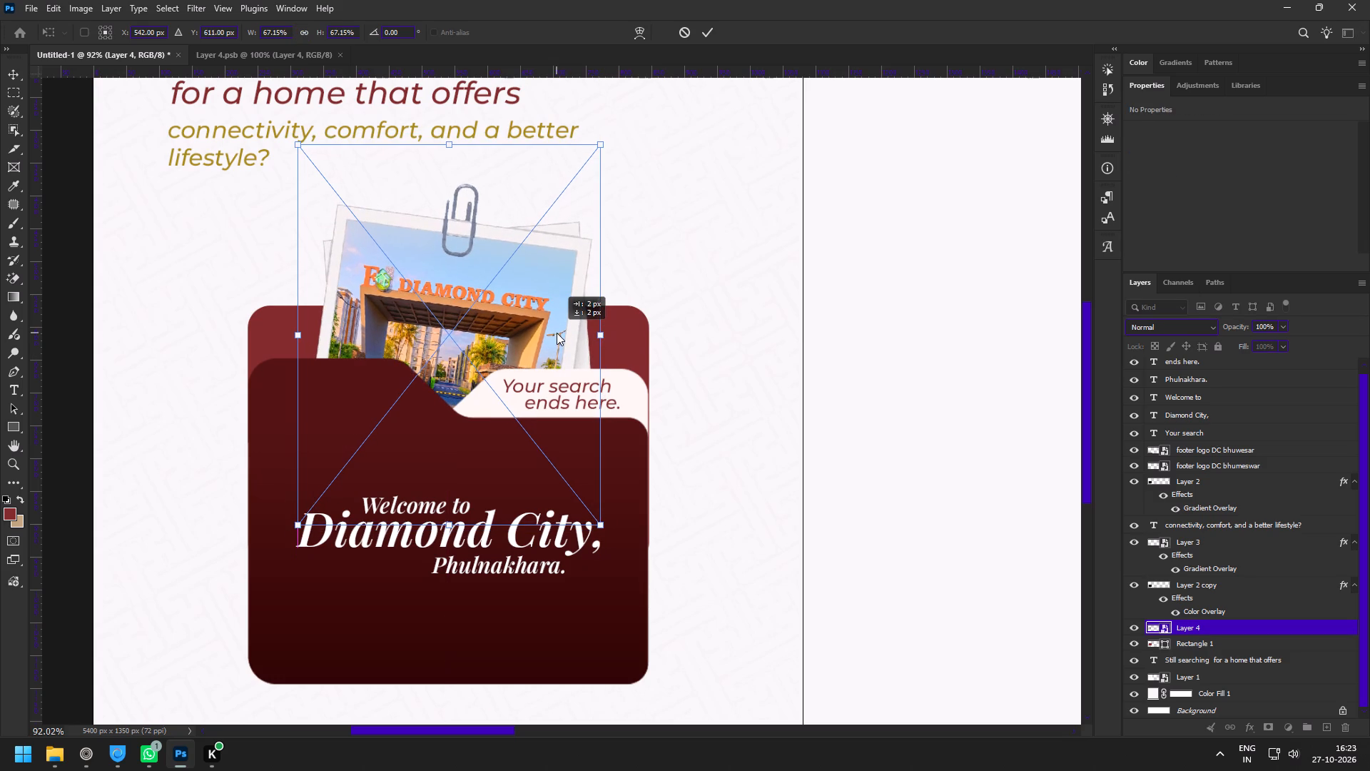
left_click(714, 32)
Review the first slide's overall layout, examining the photo stack's size against the folder, headline and footer.
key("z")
left_click_drag(667, 318, 616, 299)
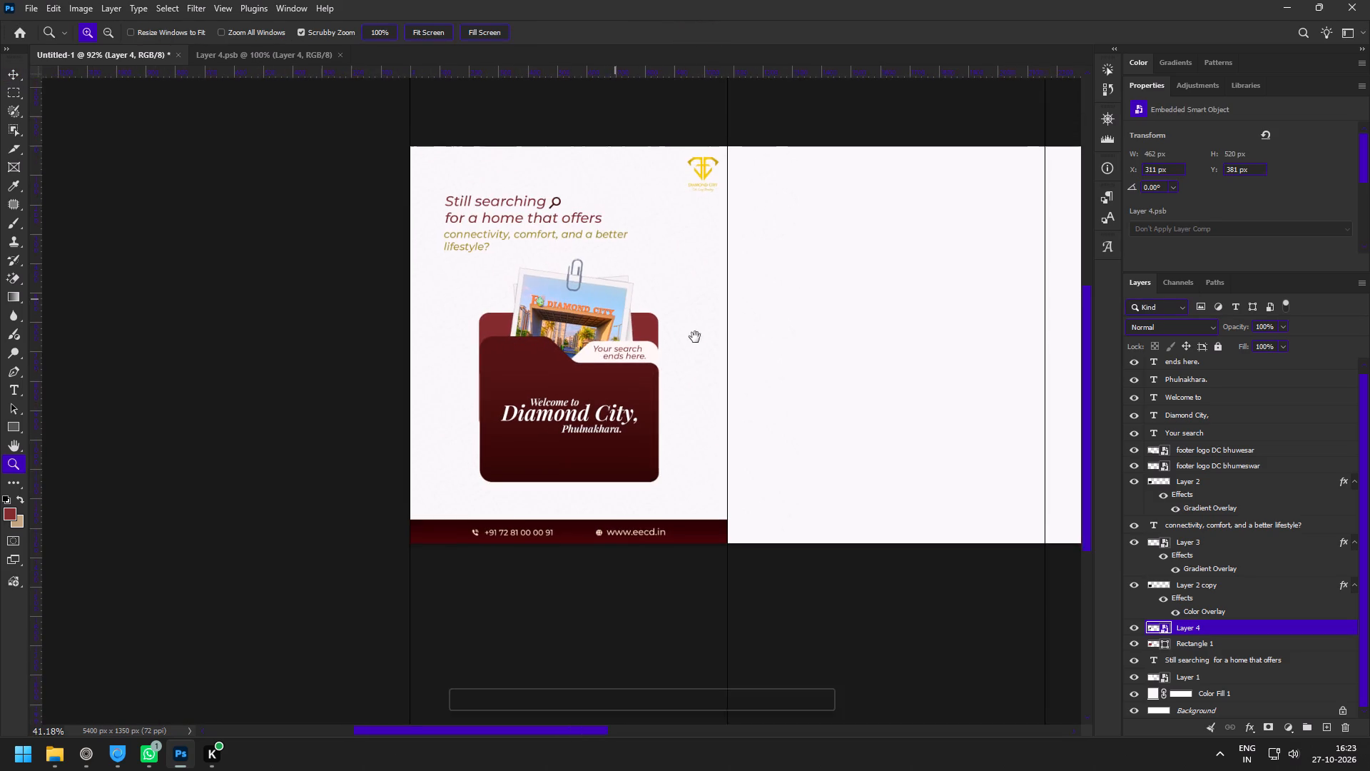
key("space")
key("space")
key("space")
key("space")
left_click_drag(744, 353, 604, 329)
left_click_drag(464, 347, 494, 366)
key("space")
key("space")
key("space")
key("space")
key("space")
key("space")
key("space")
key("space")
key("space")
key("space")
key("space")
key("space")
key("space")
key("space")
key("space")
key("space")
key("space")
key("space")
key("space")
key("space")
left_click_drag(636, 315, 431, 361)
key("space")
left_click_drag(493, 373, 604, 389)
left_click_drag(600, 393, 564, 382)
Switch to the Prana reference post in Zen, examine how its first two slides connect, and compare them with slide 1 in Photoshop.
left_click(93, 760)
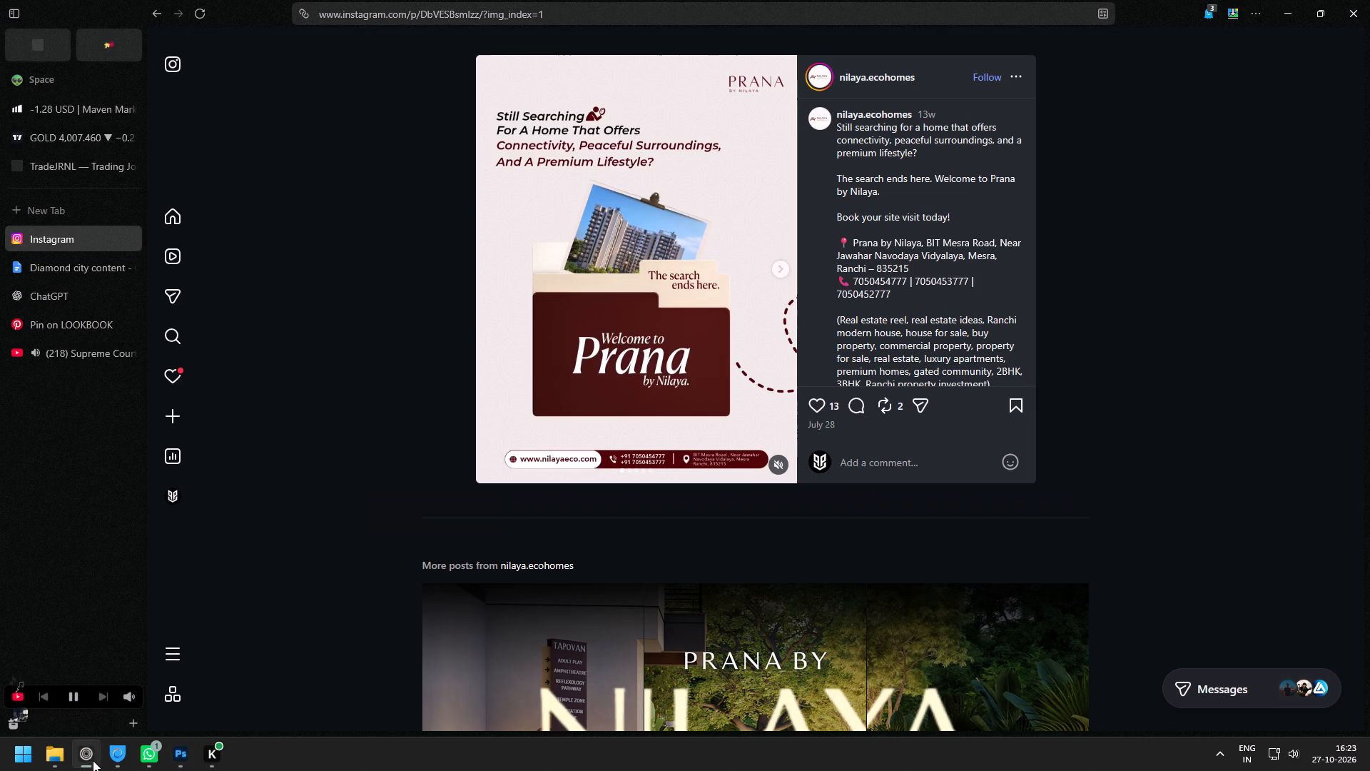
left_click(780, 272)
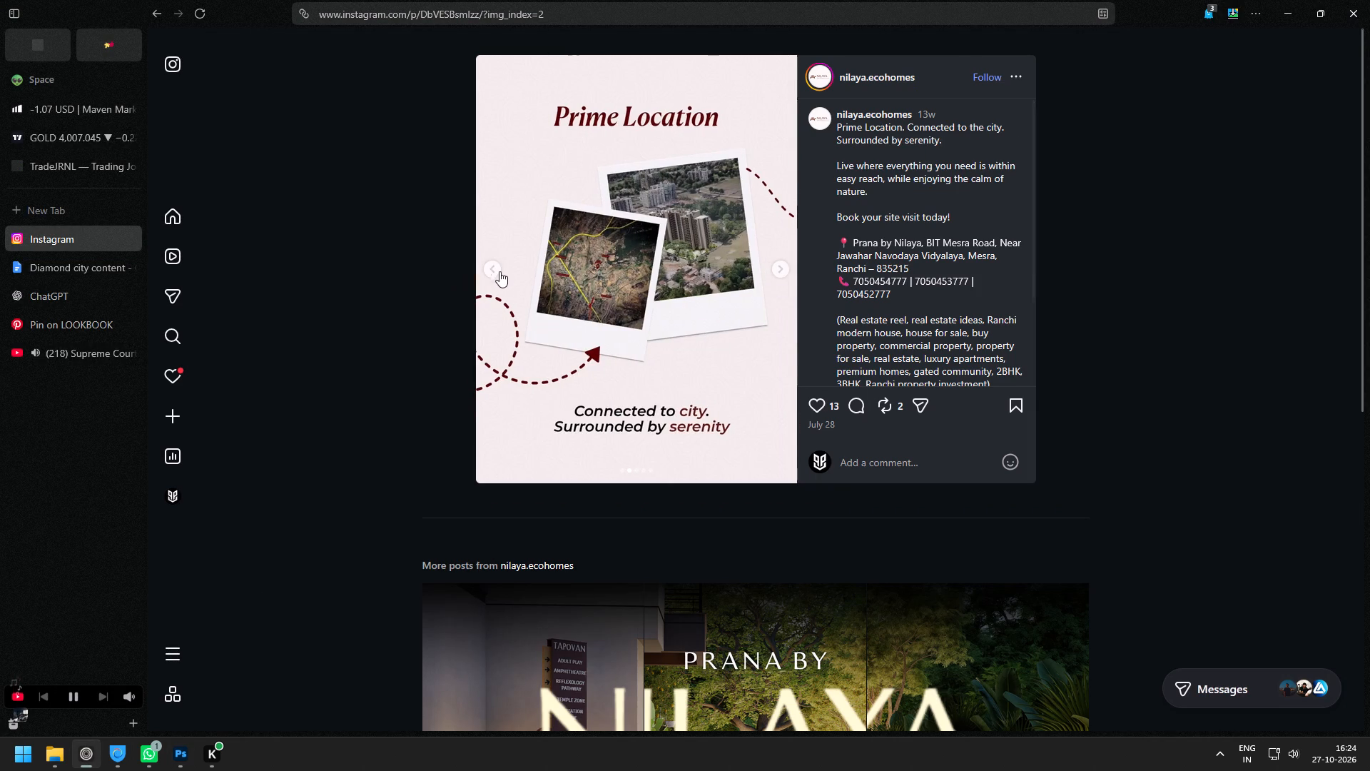
left_click(497, 273)
left_click(782, 270)
left_click(489, 276)
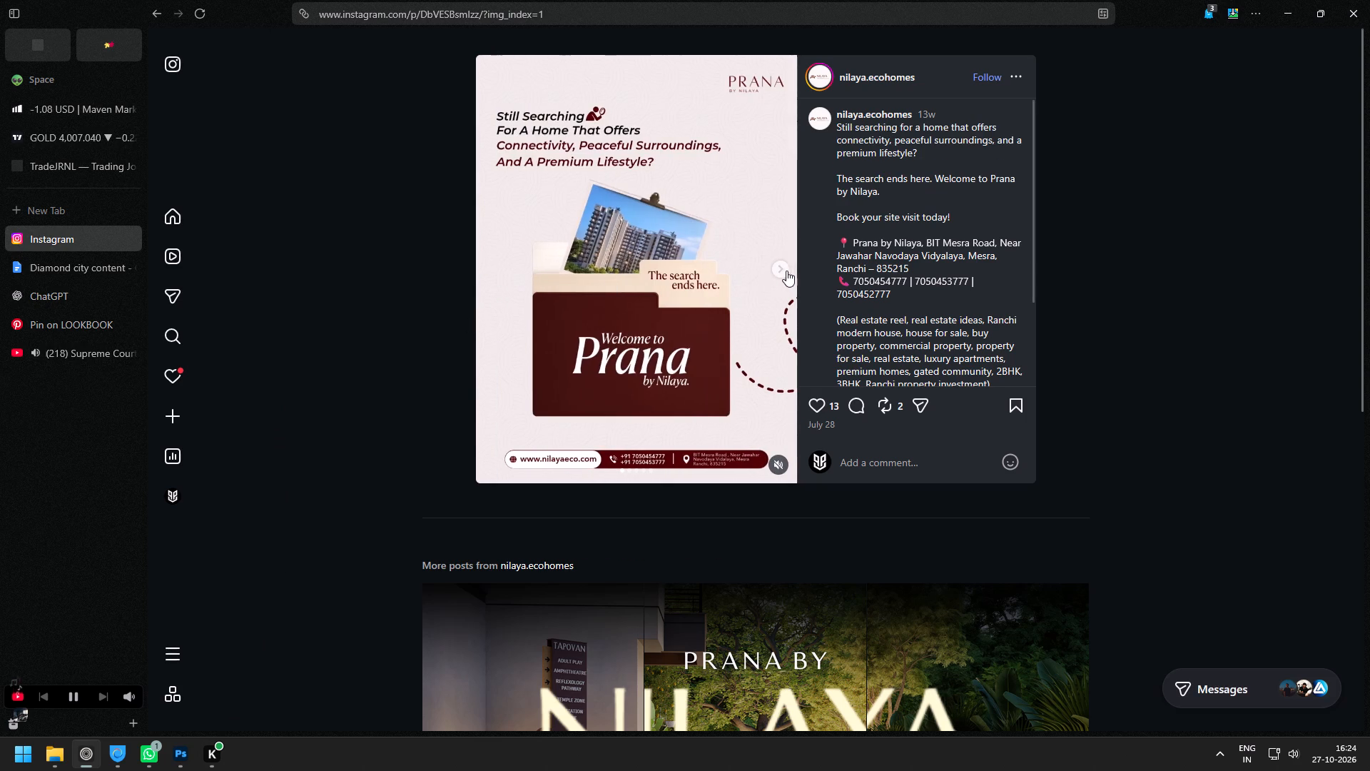
left_click(785, 270)
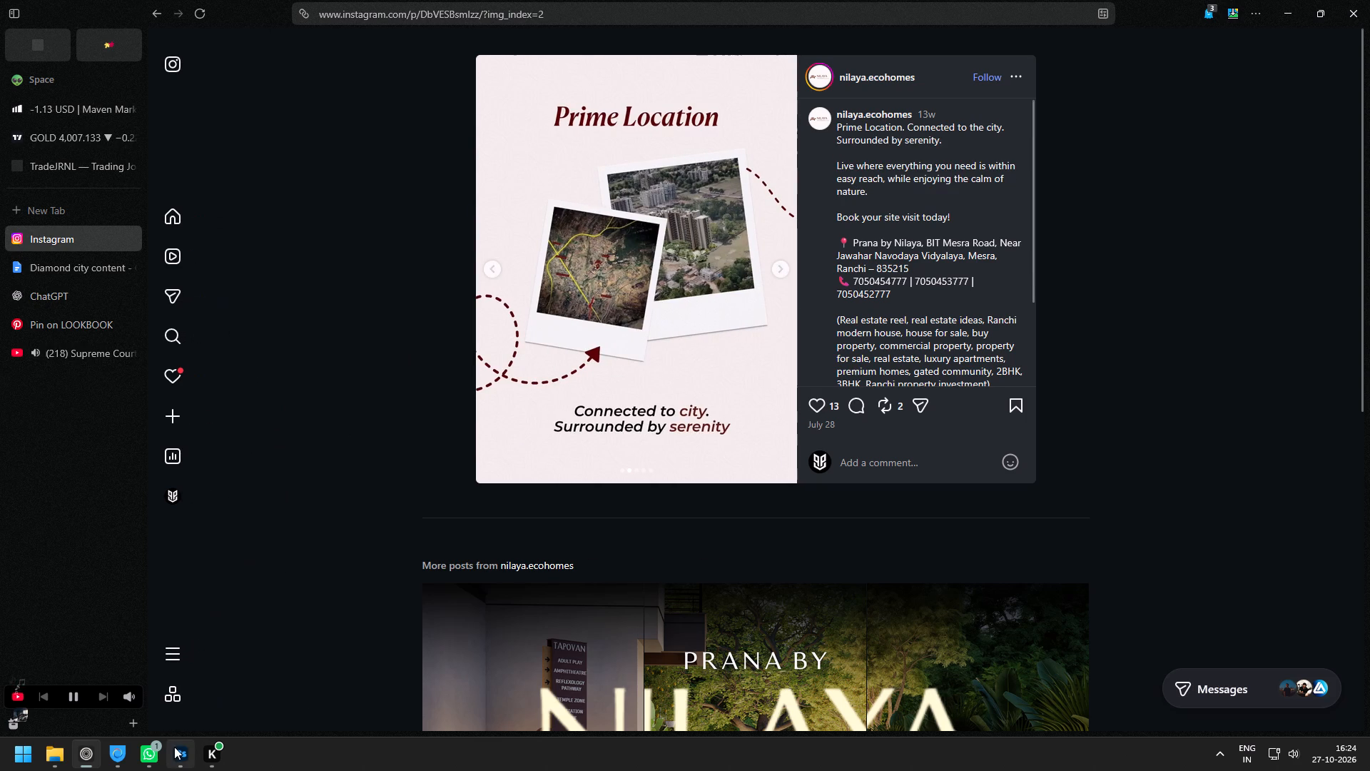
left_click(176, 750)
left_click_drag(378, 408, 402, 428)
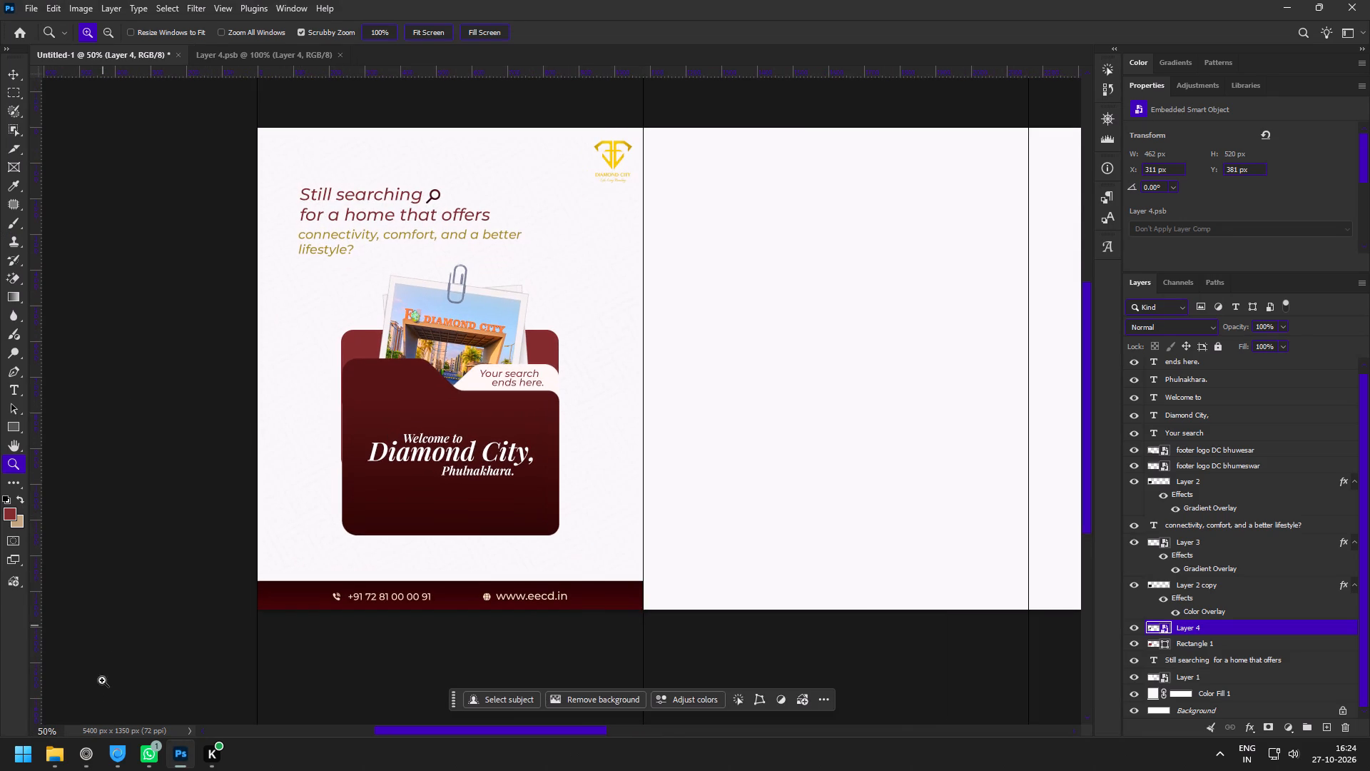
Switch to Pinterest in Zen and search for "aerrow" to find arrow graphics.
left_click(97, 760)
left_click(49, 261)
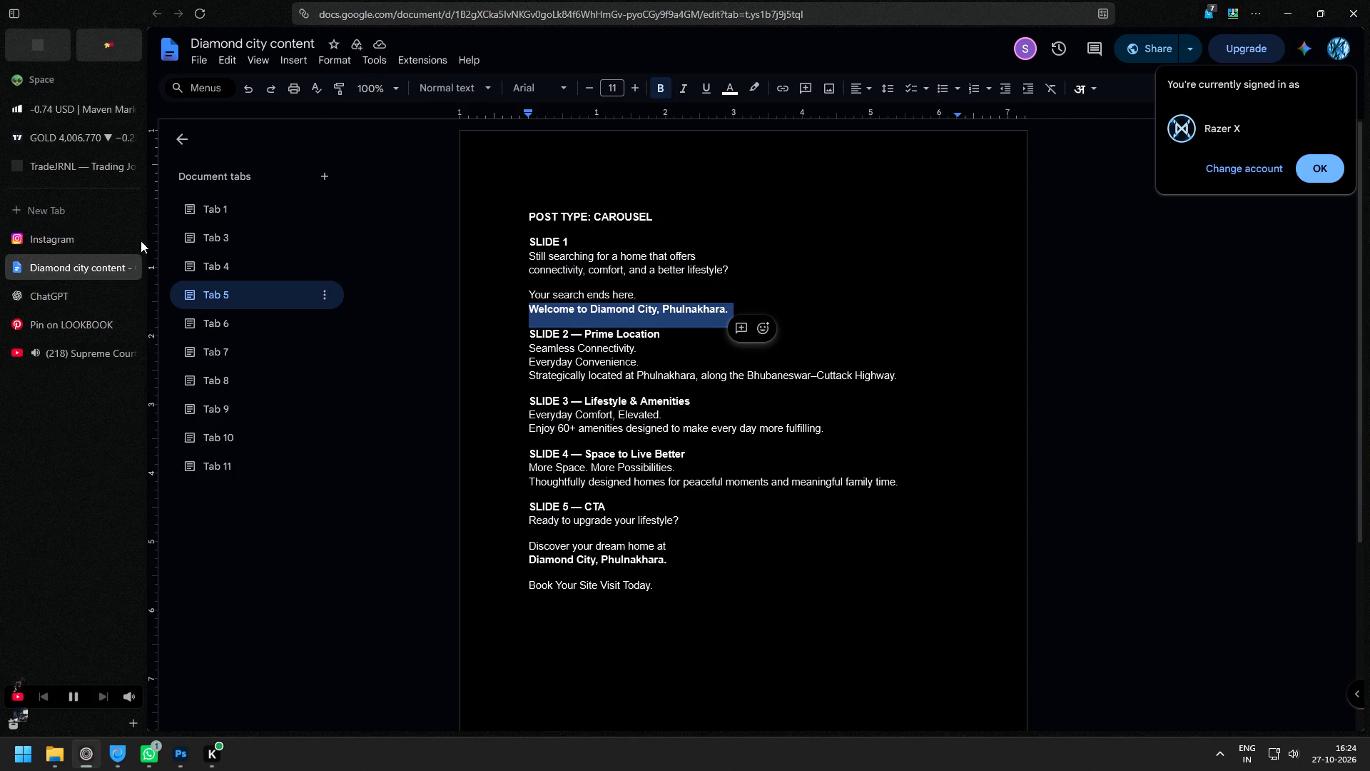
left_click(56, 336)
left_click(397, 57)
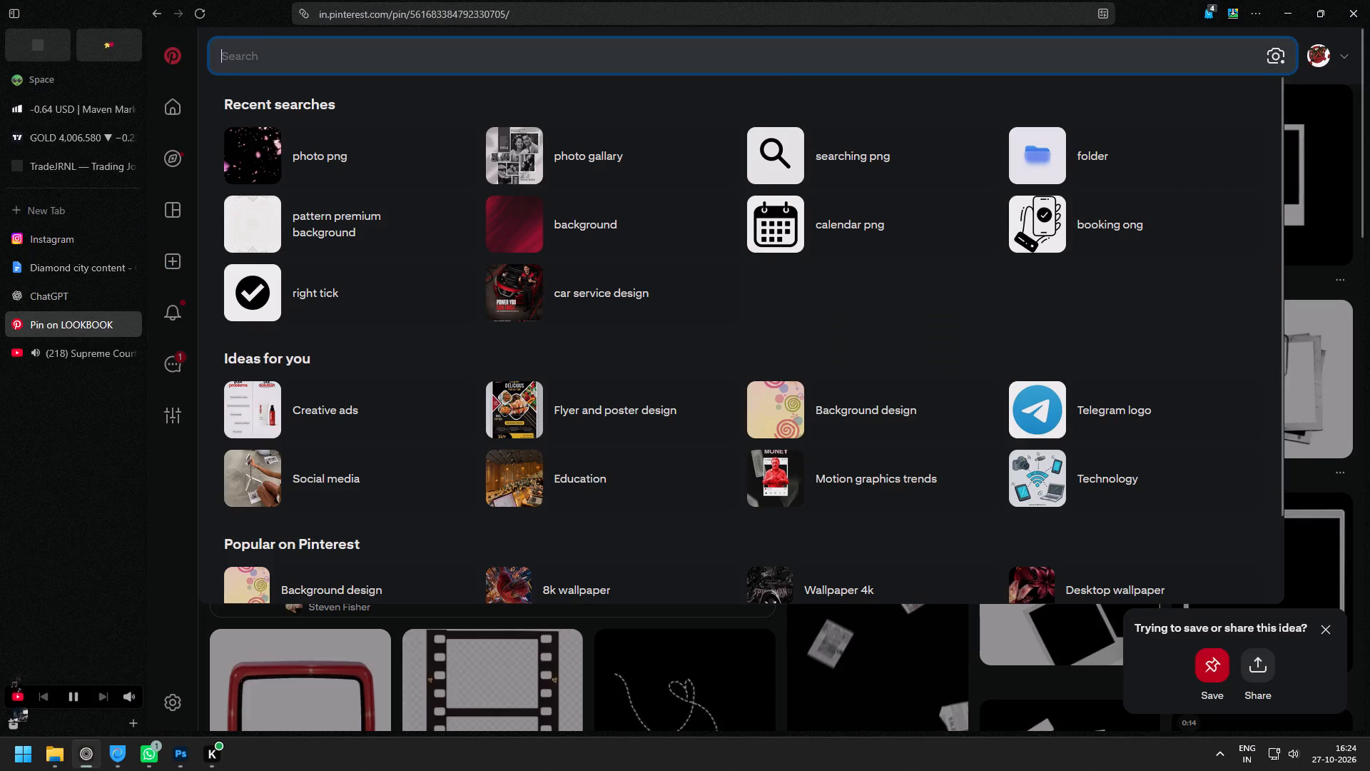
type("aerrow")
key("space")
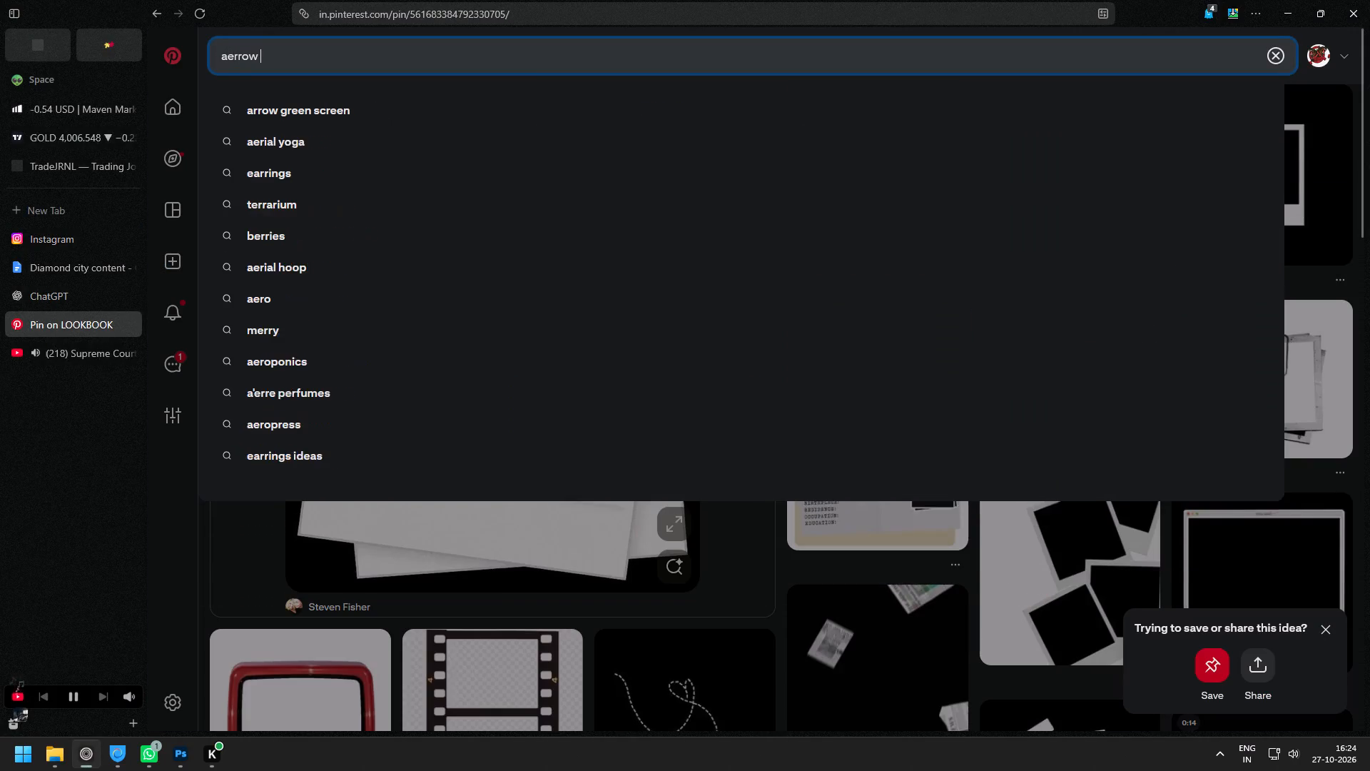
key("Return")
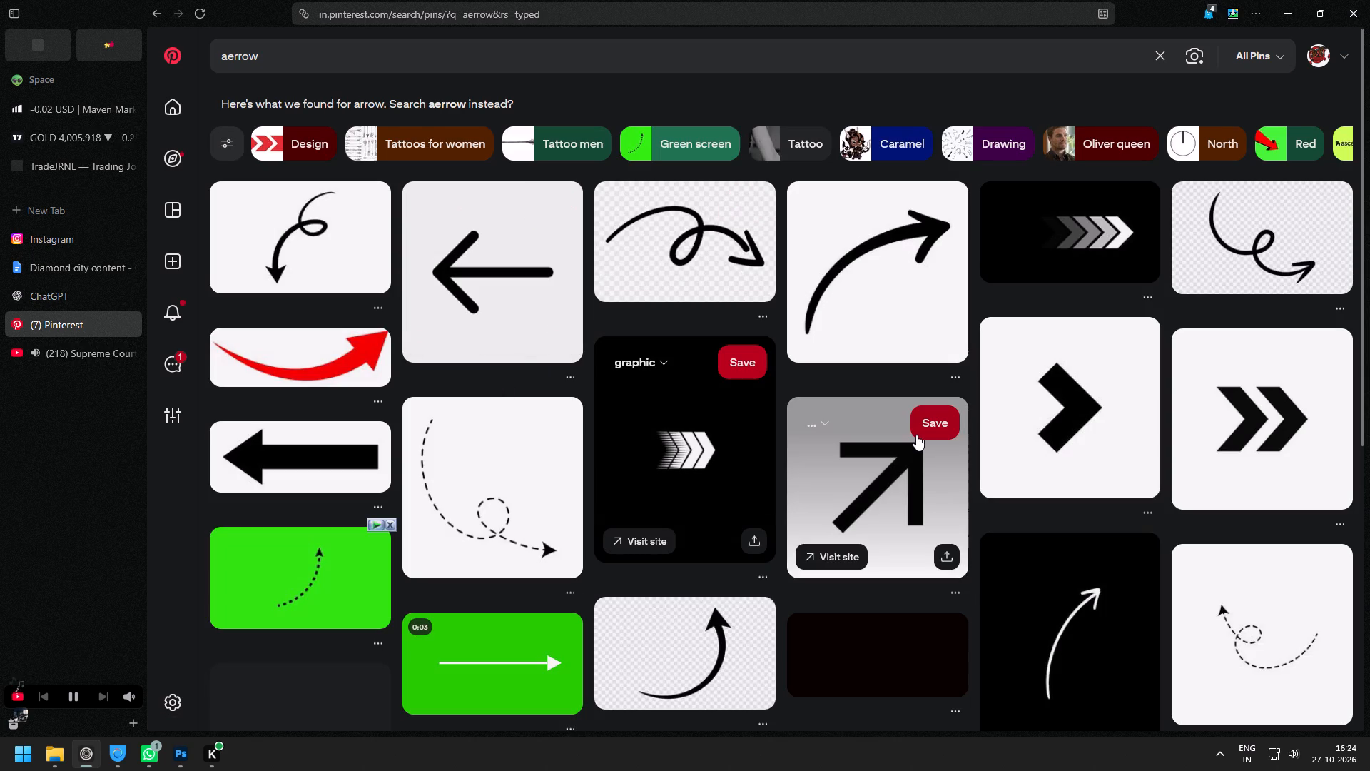
Browse the Pinterest arrow pins and copy the image of the looping thick dashed arrow with a black triangular head.
left_click(502, 488)
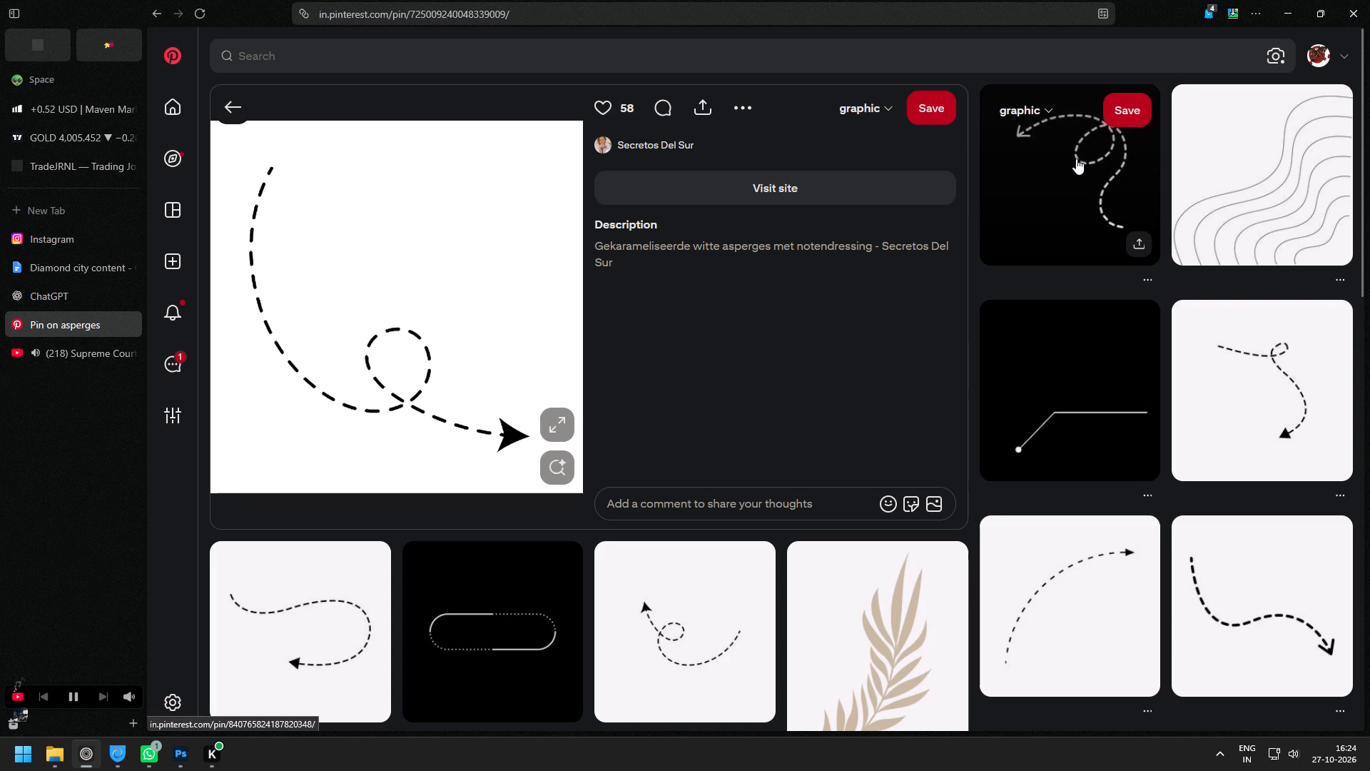
scroll(700, 638, "down", 2)
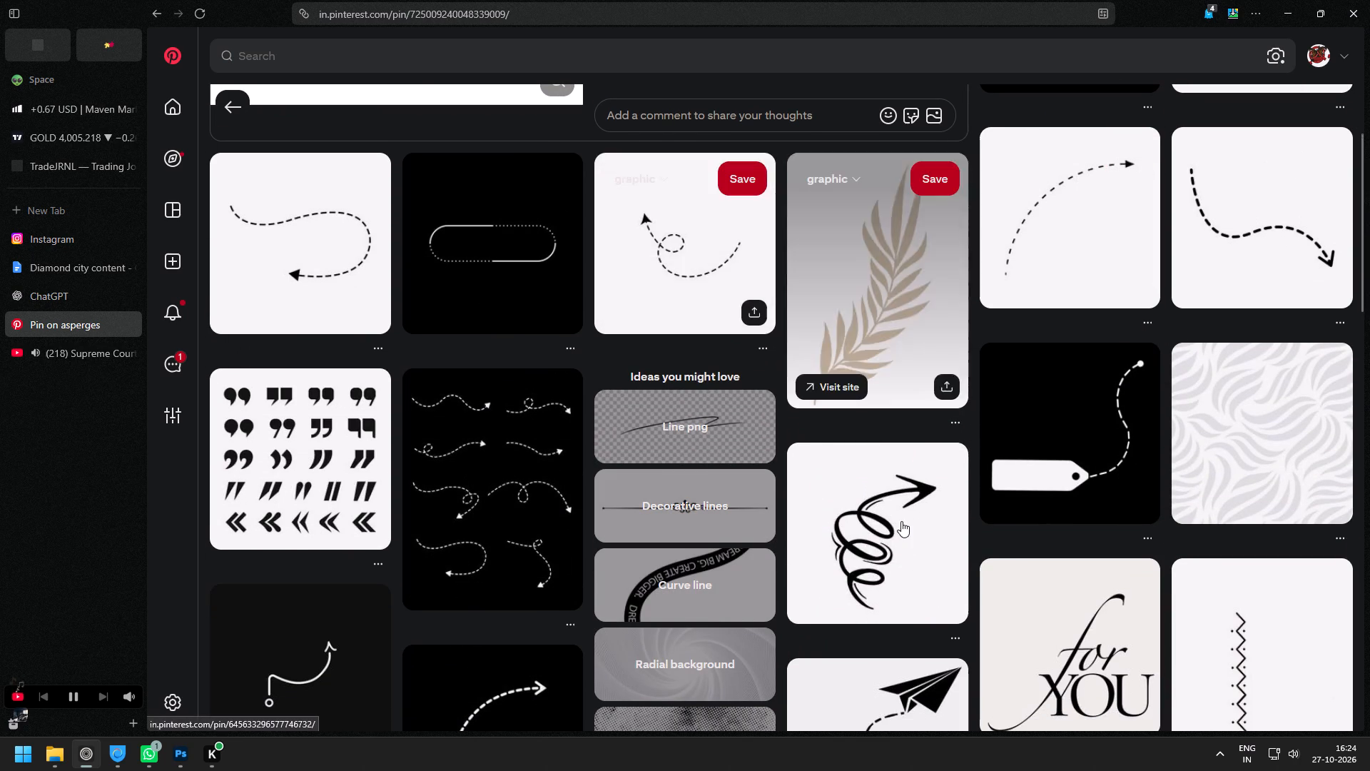
scroll(901, 521, "down", 3)
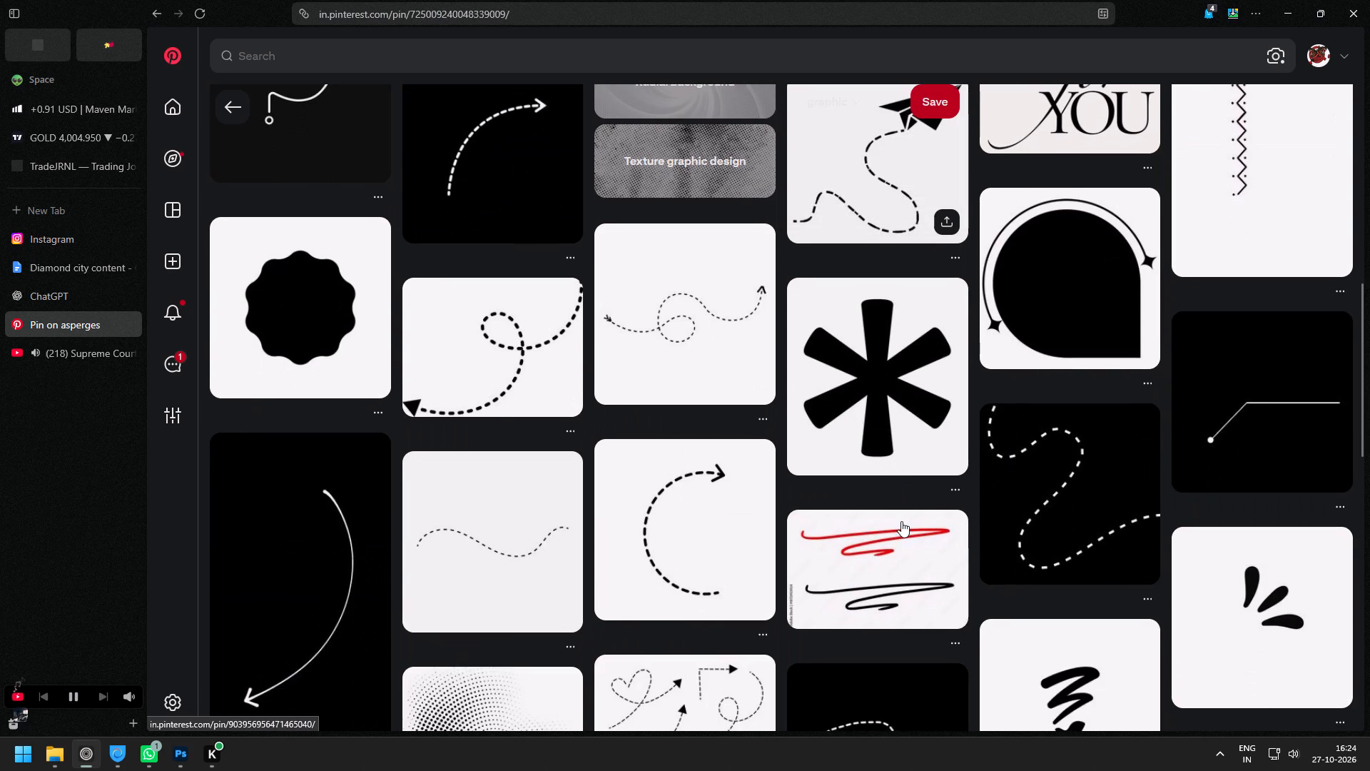
left_click(480, 356)
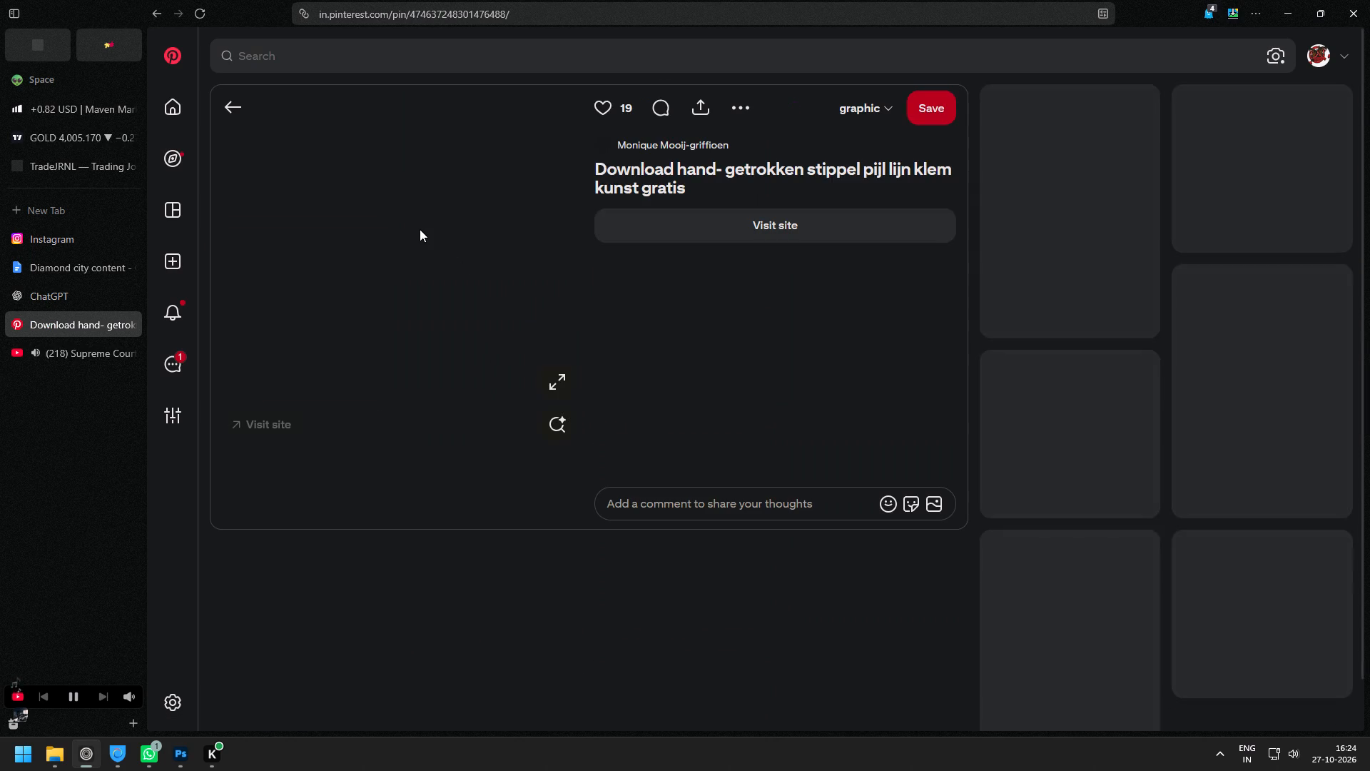
right_click(328, 233)
left_click(377, 291)
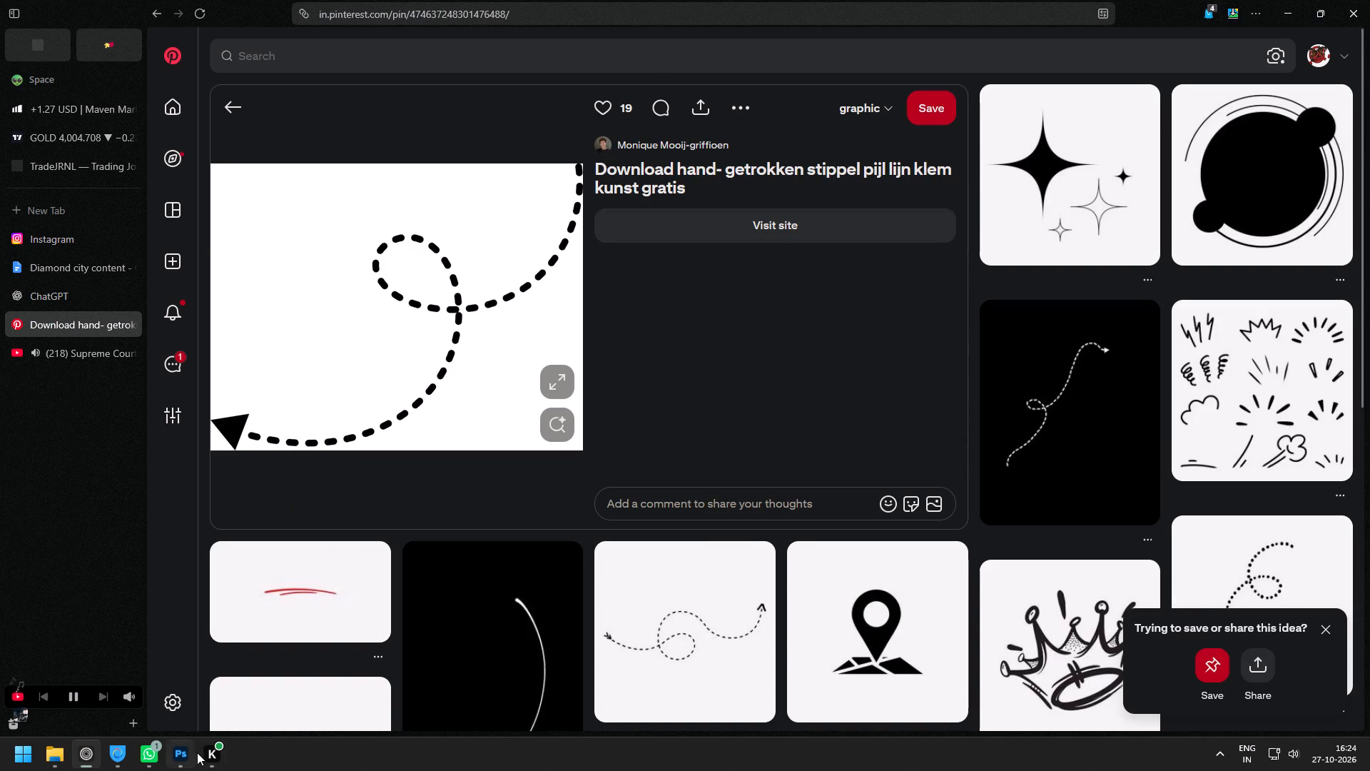
Paste the dashed arrow into the carousel in Photoshop and erase its white background, including inside the loop.
left_click(185, 750)
key("ctrl+v")
key("e")
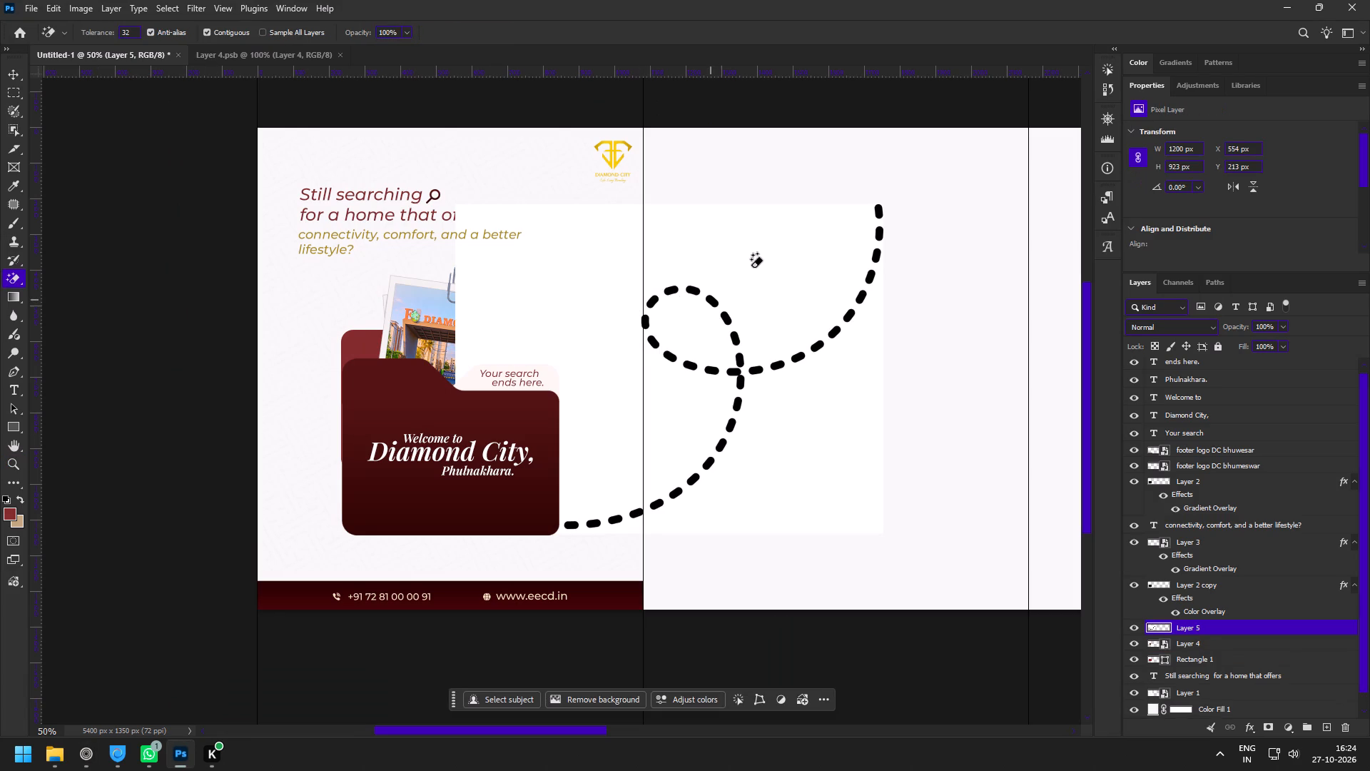
left_click(751, 266)
left_click(684, 327)
Convert the dashed arrow to a smart object and shrink it to about 395 × 304 px across the first two slides' boundary.
key("v")
left_click_drag(736, 373, 786, 366)
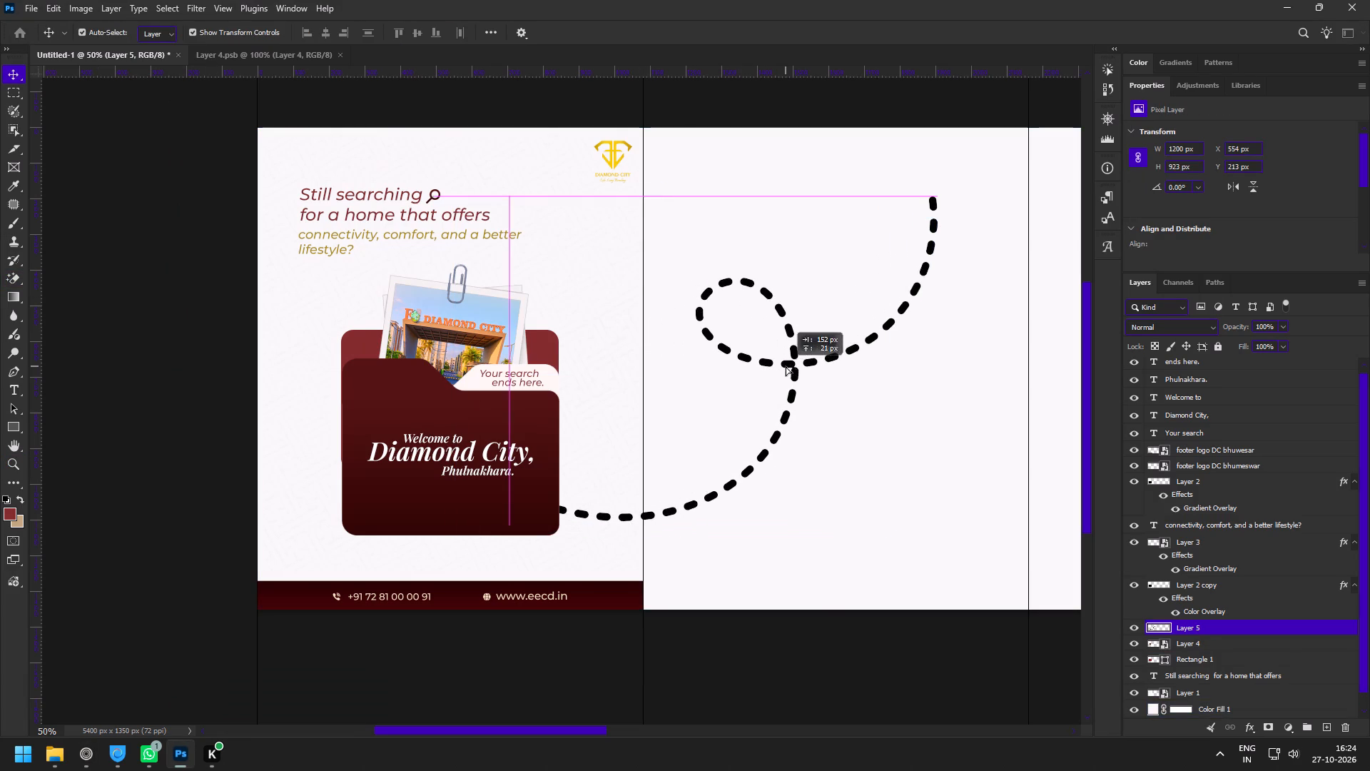
left_click_drag(786, 366, 876, 373)
key("F8")
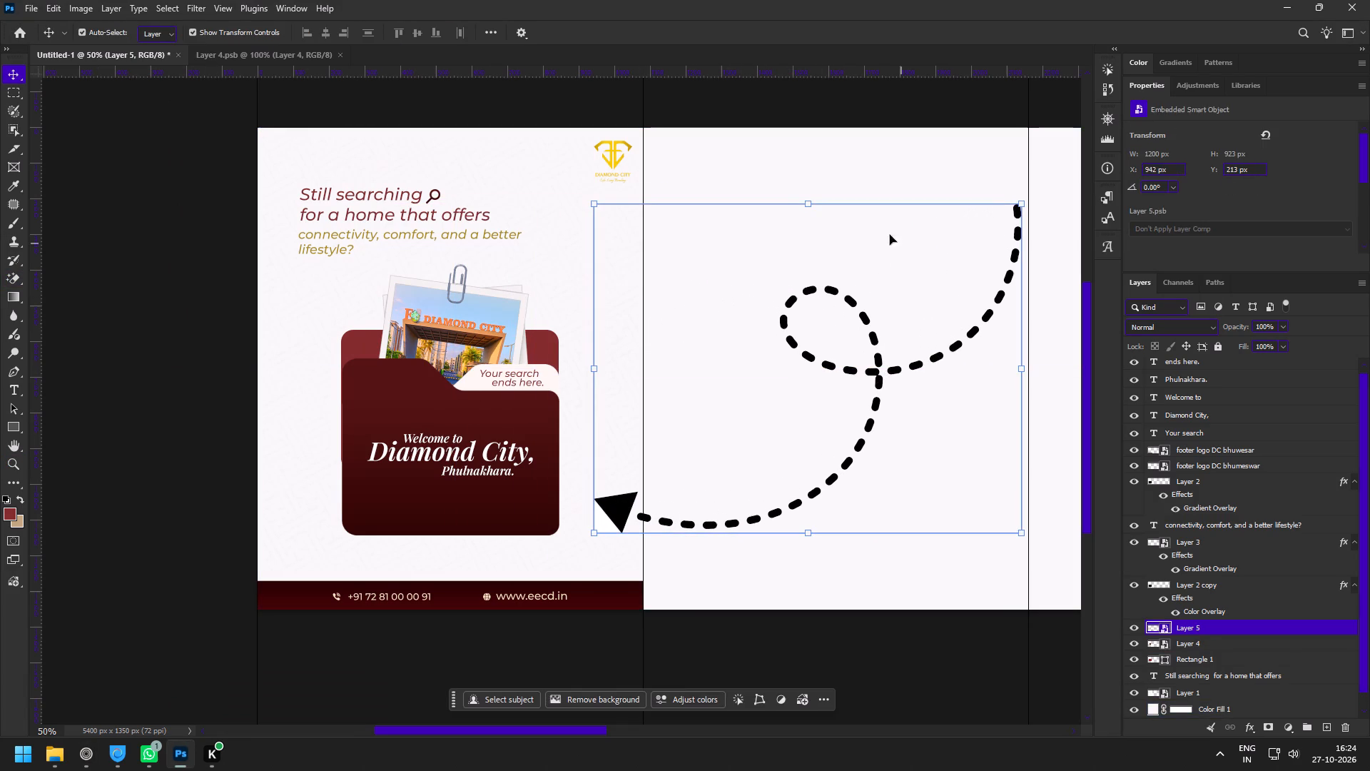
left_click_drag(1019, 202, 725, 414)
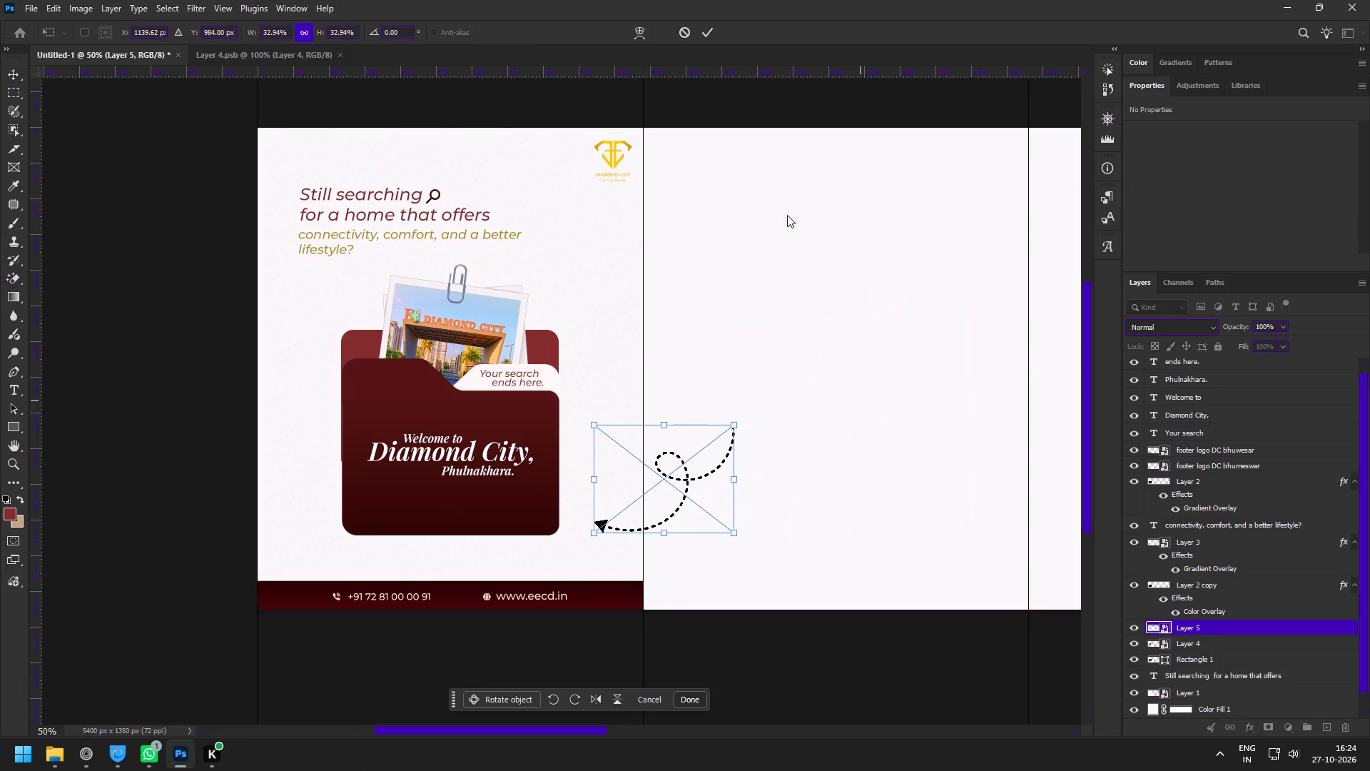
left_click(711, 31)
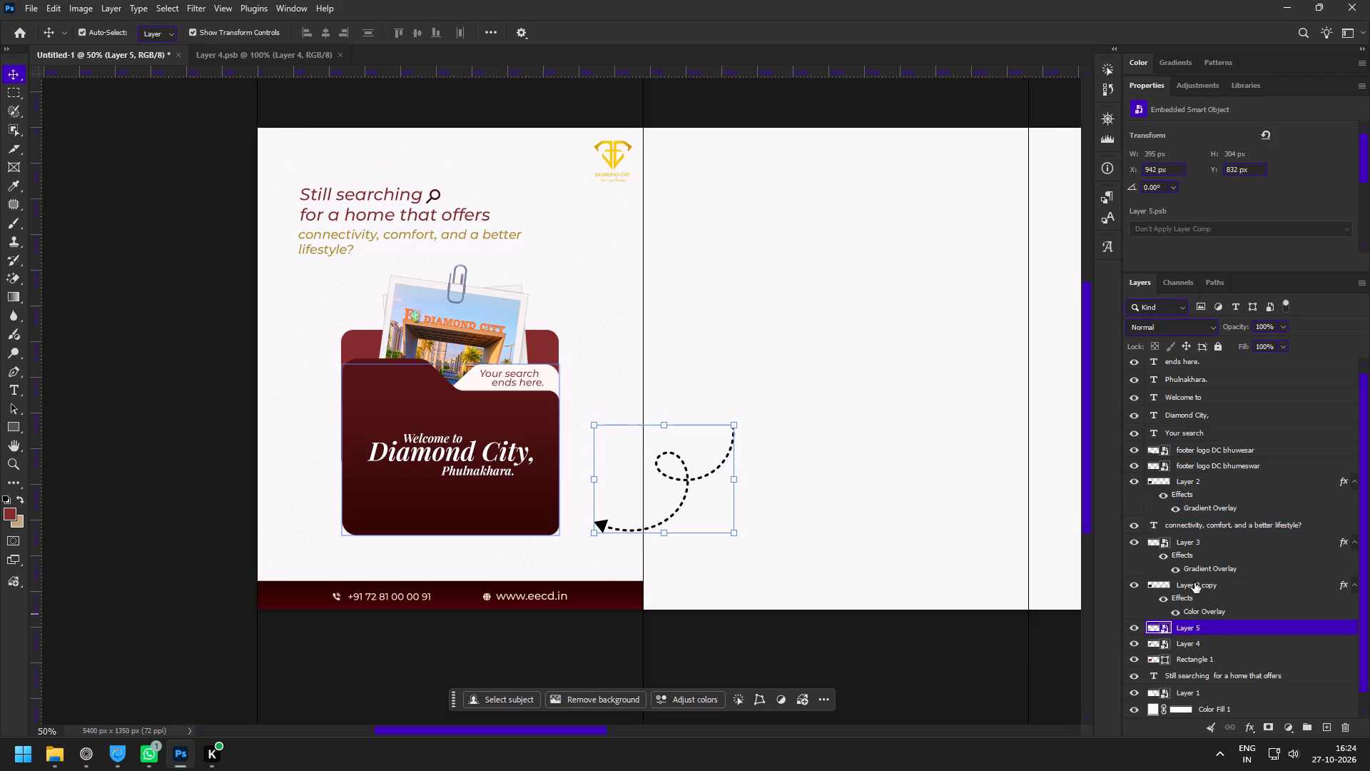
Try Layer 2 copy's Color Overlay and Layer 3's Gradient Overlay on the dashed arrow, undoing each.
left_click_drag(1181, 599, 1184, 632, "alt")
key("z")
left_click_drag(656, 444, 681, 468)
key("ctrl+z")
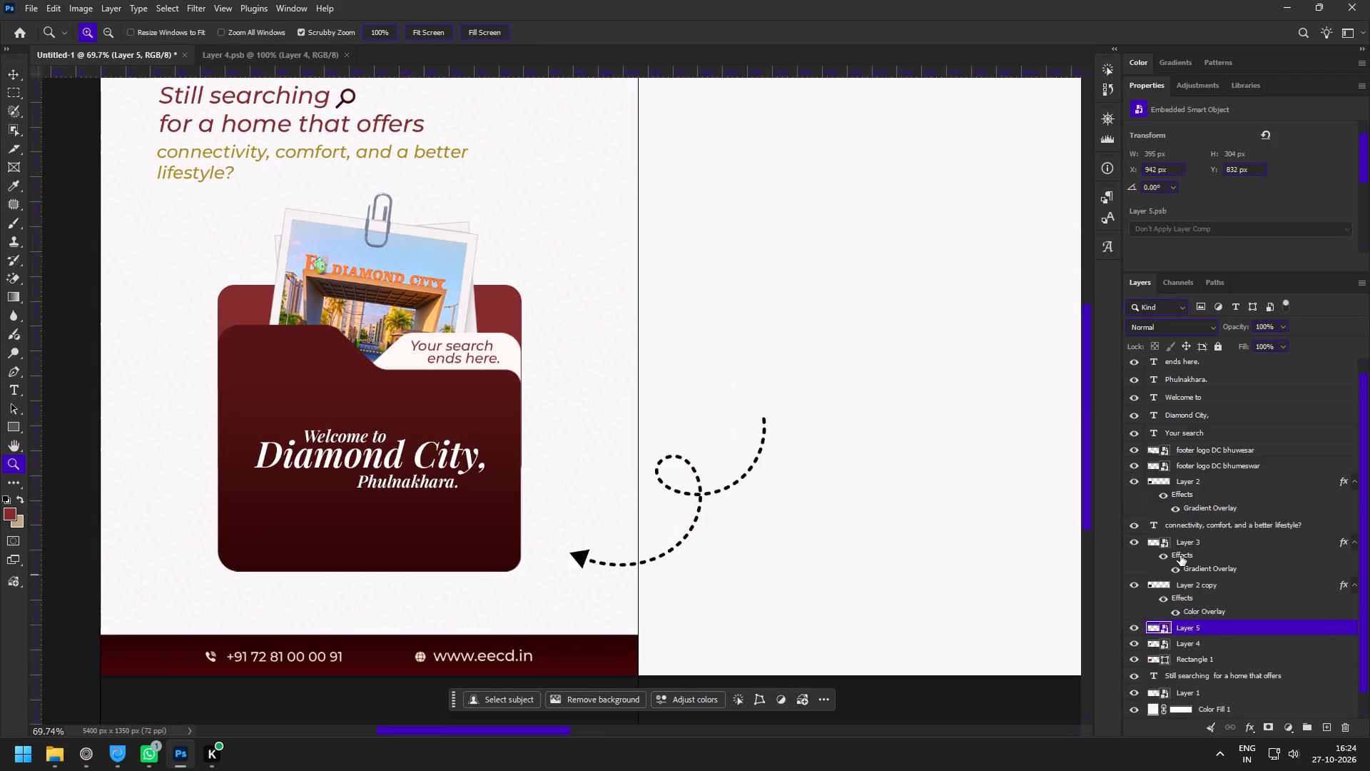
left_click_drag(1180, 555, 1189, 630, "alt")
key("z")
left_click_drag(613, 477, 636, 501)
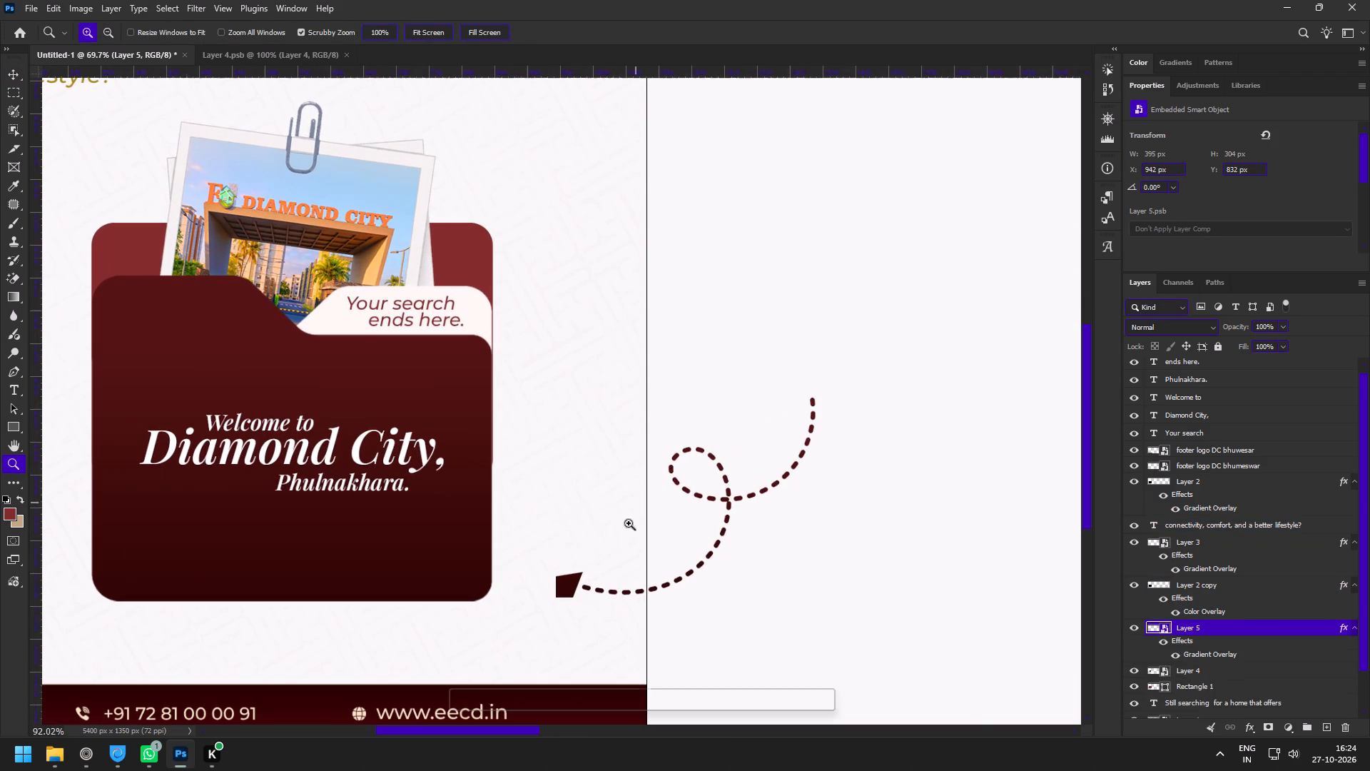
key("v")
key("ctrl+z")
Erase the leftover white corner beside the arrowhead inside the arrow's smart object, save it and close both smart object documents.
key("z")
left_click_drag(560, 610, 639, 666)
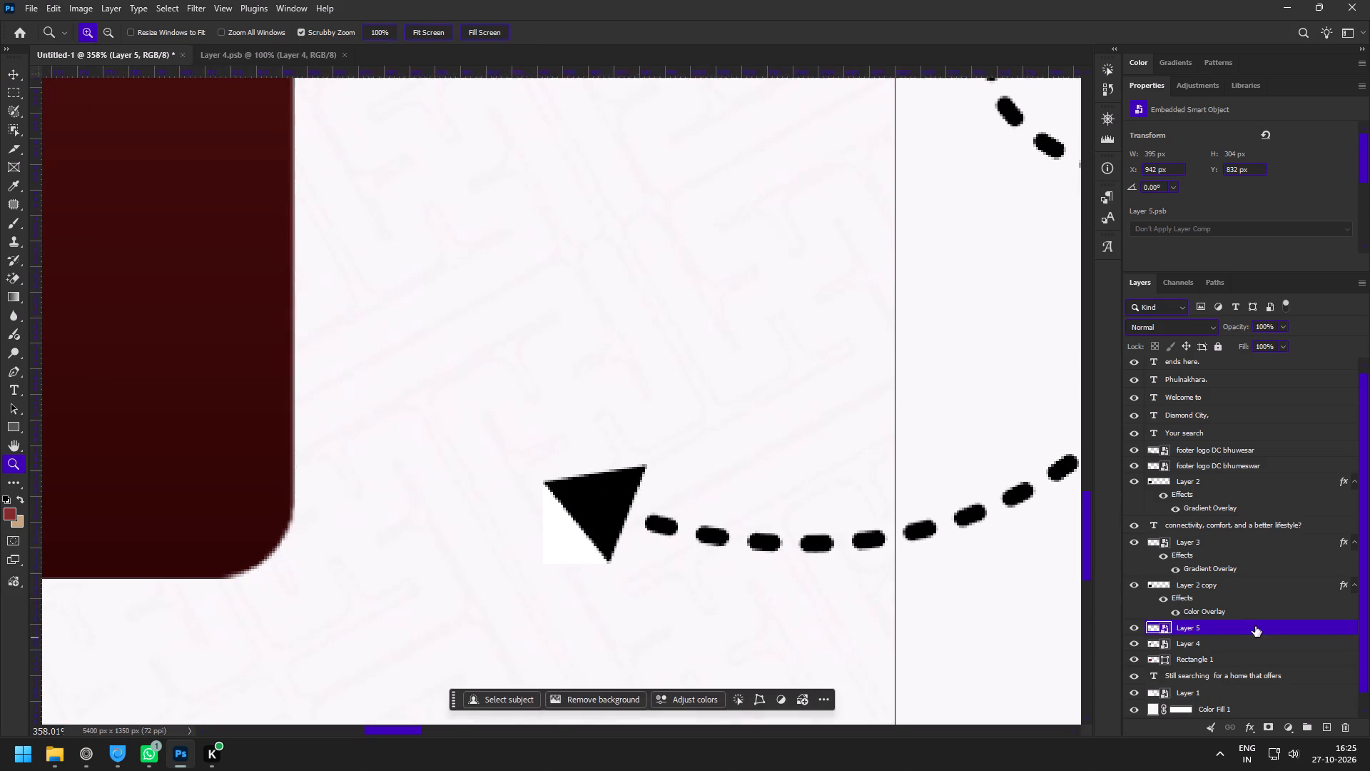
double_click(1151, 632)
key("z")
left_click_drag(278, 600, 328, 660)
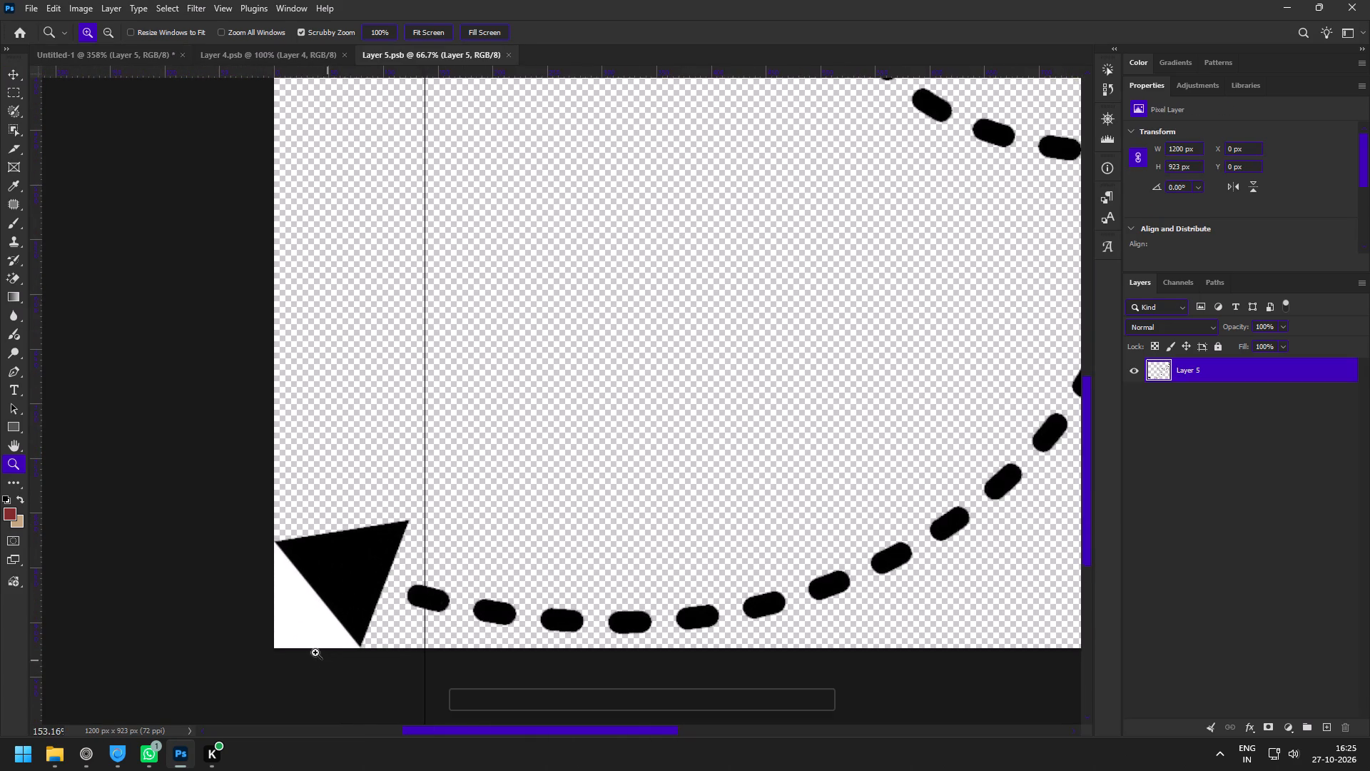
key("e")
left_click(295, 620)
key("ctrl+s")
left_click(263, 61)
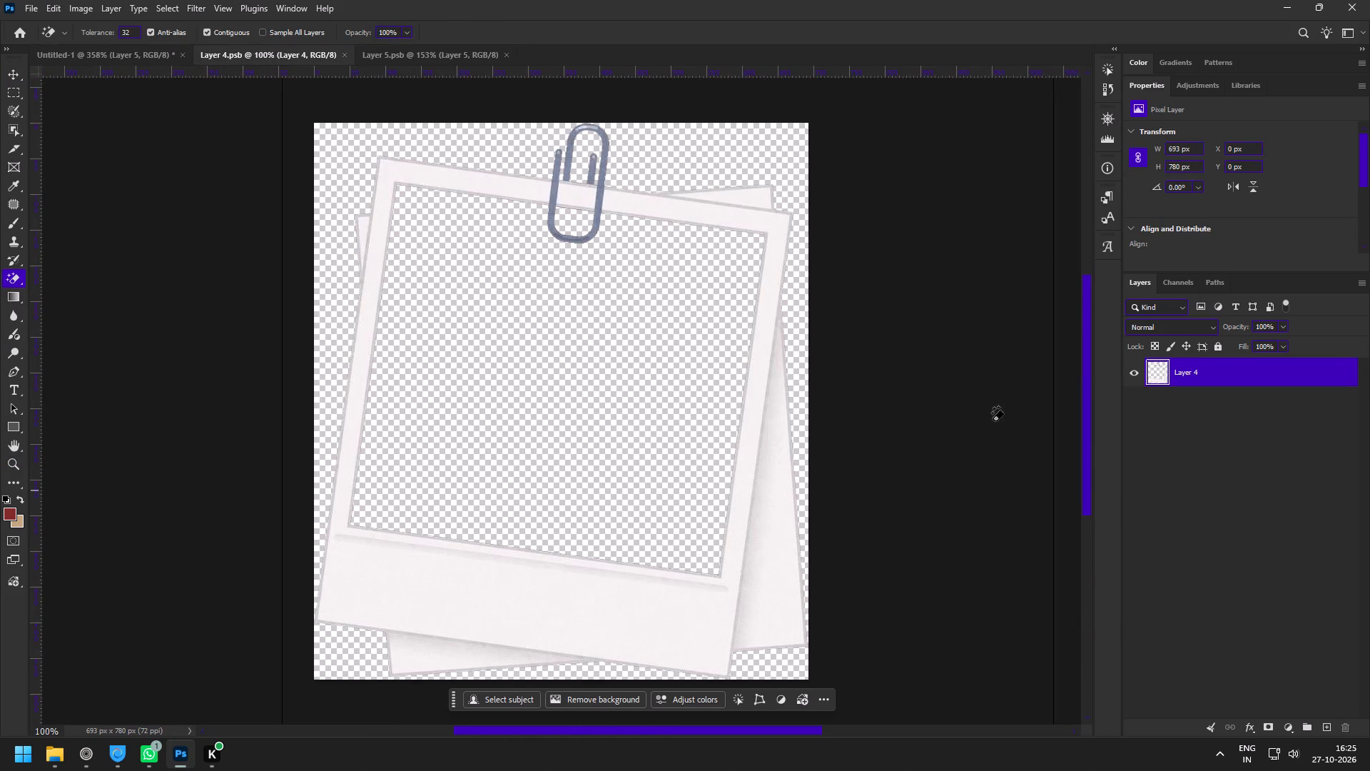
left_click(345, 55)
left_click(347, 55)
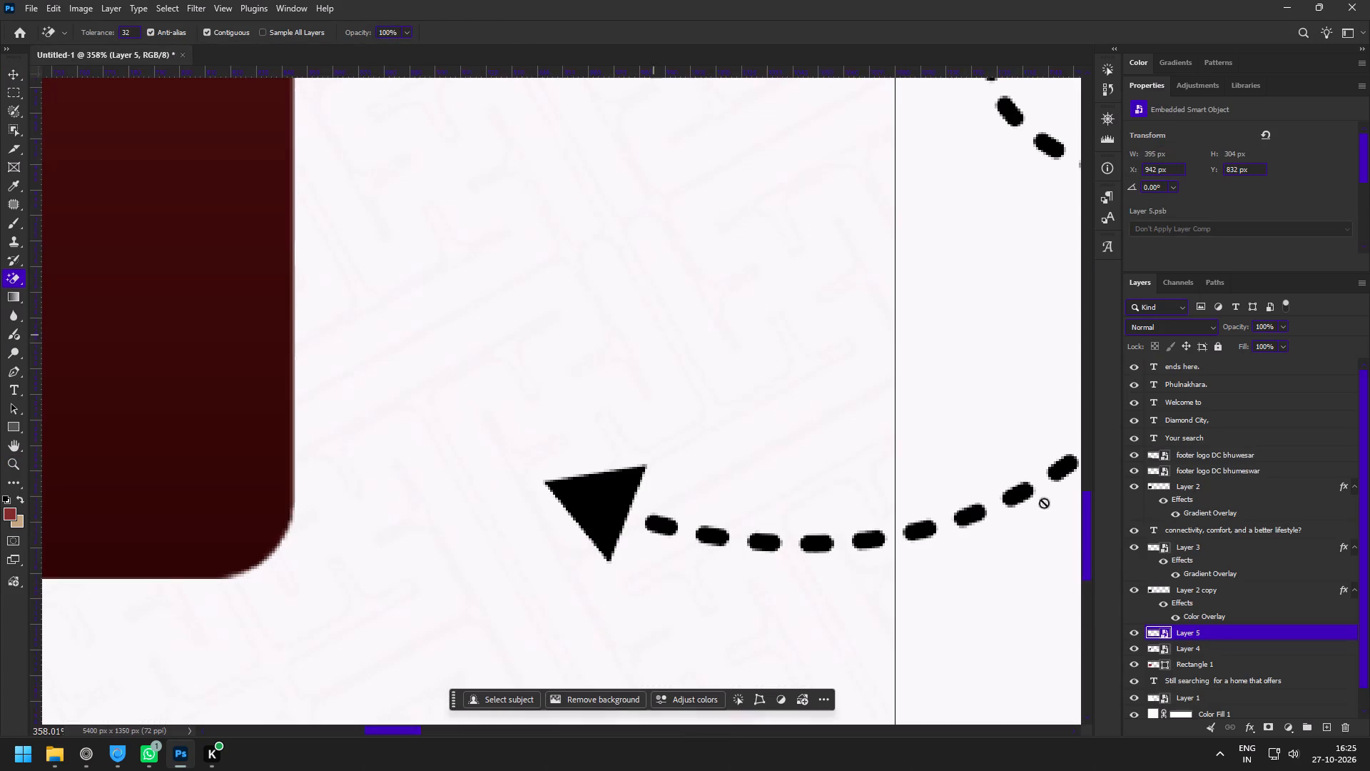
Copy Layer 3's Gradient Overlay effect onto the dashed arrow layer.
key("v")
left_click_drag(1181, 564, 1192, 635, "alt")
key("z")
left_click_drag(816, 570, 719, 537)
key("space")
key("space")
key("space")
key("space")
left_click_drag(858, 545, 734, 537)
Flip the dashed arrow horizontally, rotate it to about 125.6°, scale it to 39.53% and run it from the folder into the second slide.
key("v")
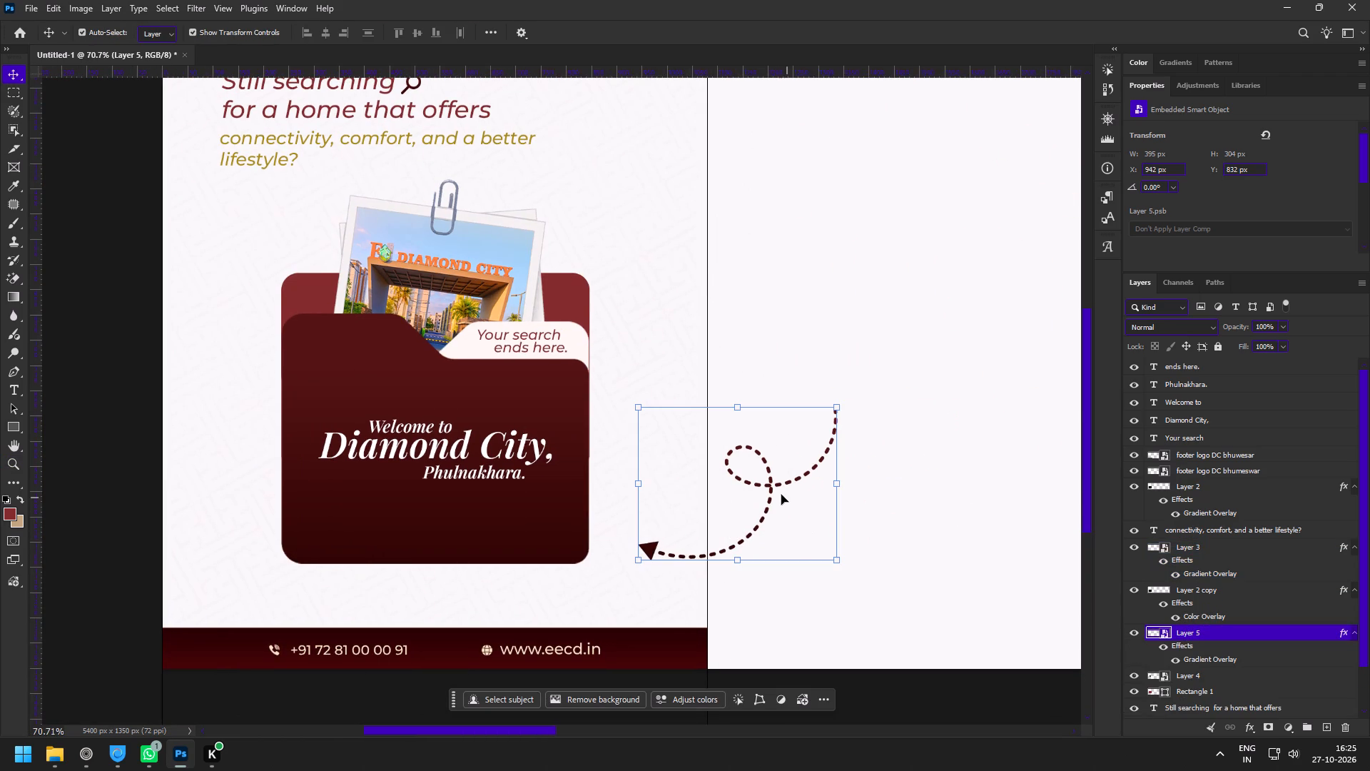
key("ctrl+t")
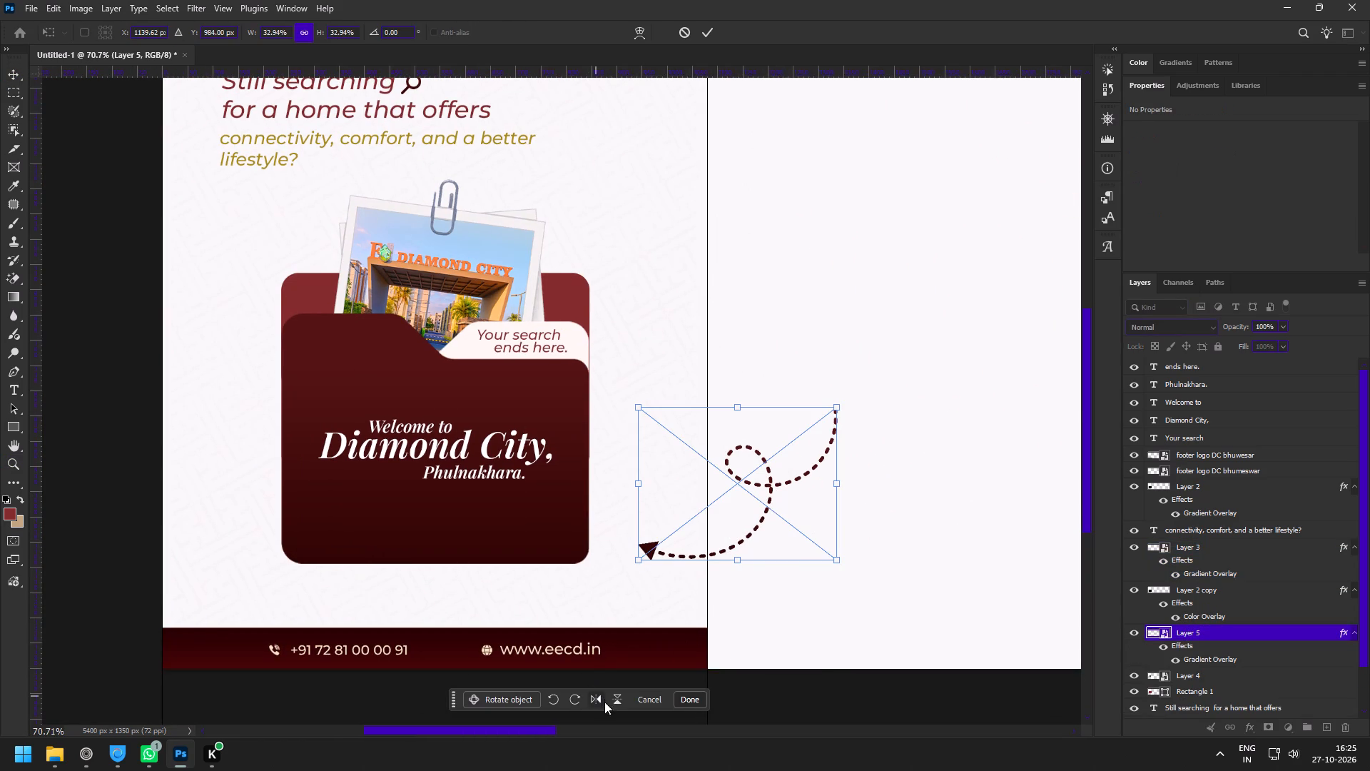
left_click(599, 702)
left_click_drag(872, 579, 886, 414)
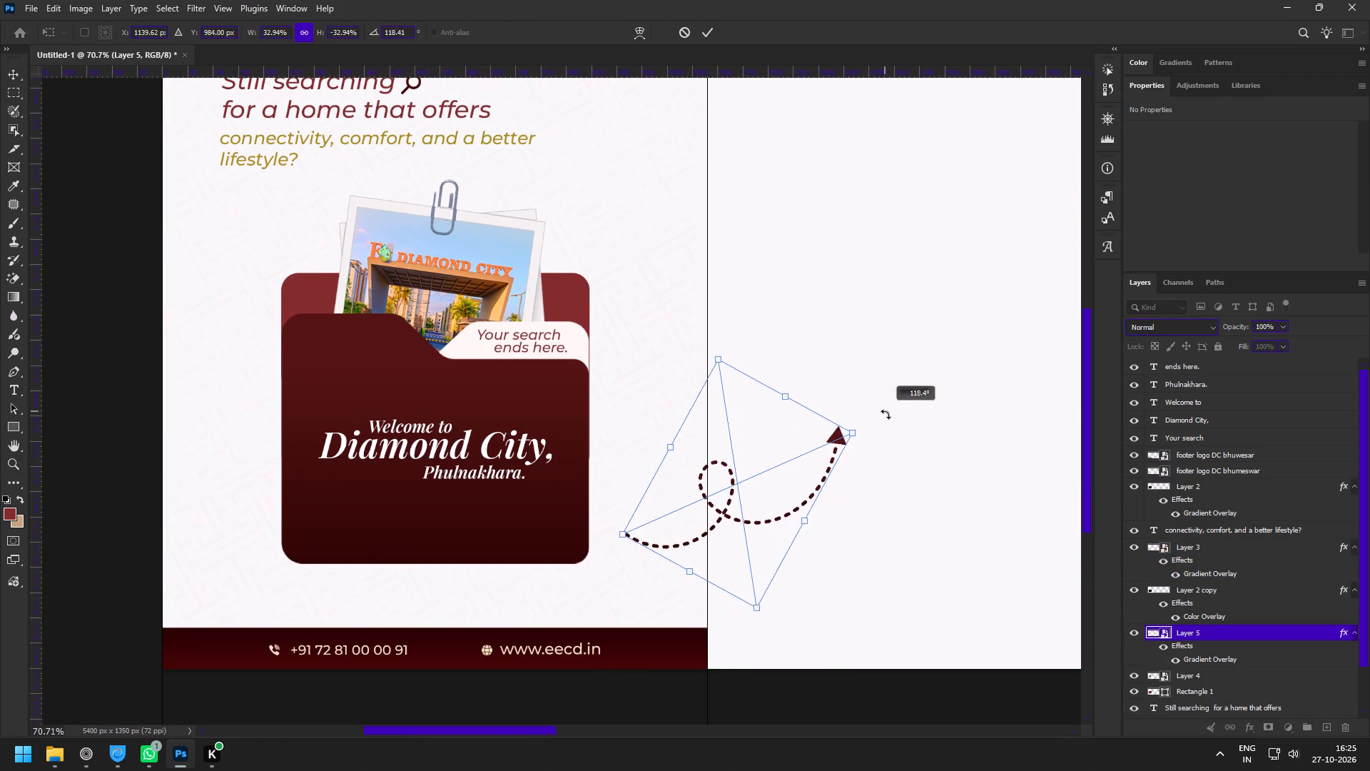
left_click_drag(886, 414, 888, 432)
left_click_drag(773, 485, 756, 427)
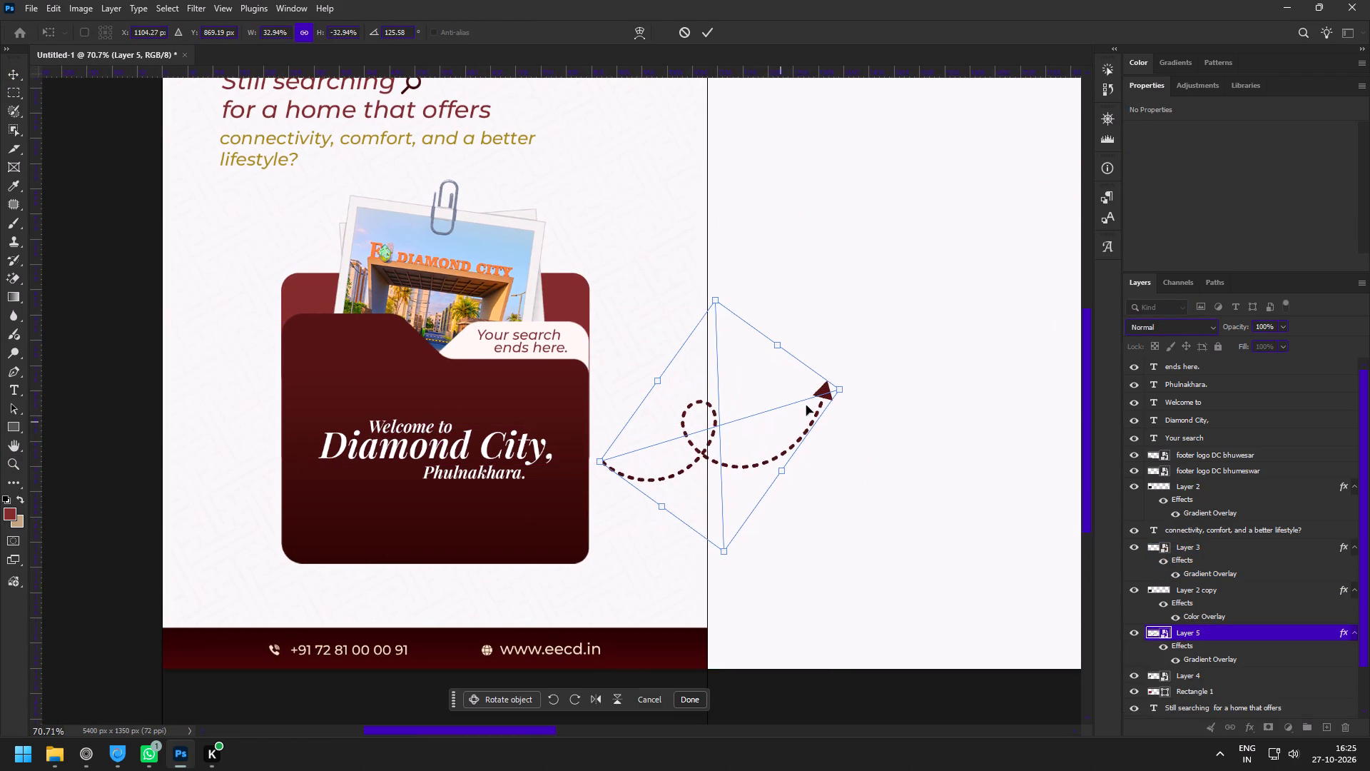
left_click_drag(843, 390, 889, 370)
left_click_drag(798, 427, 791, 428)
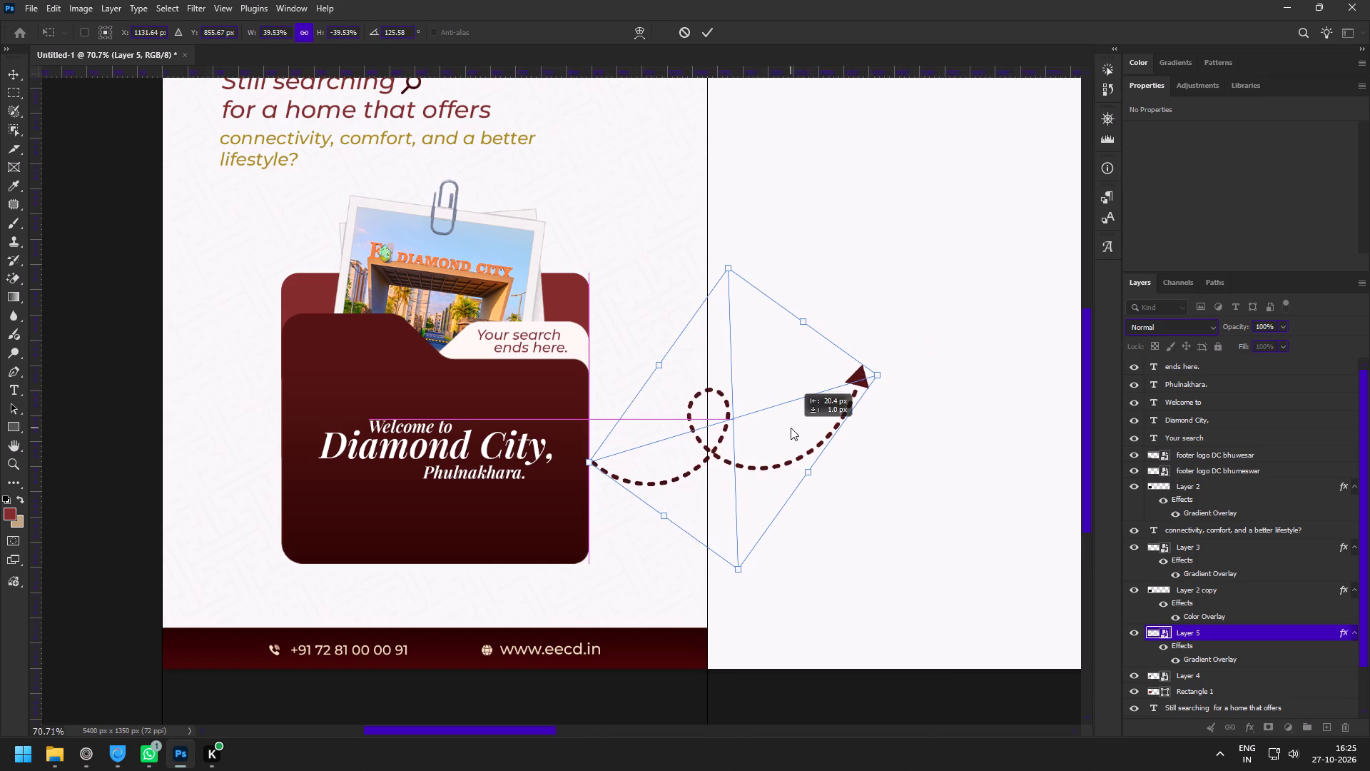
left_click_drag(791, 428, 796, 434)
left_click(702, 33)
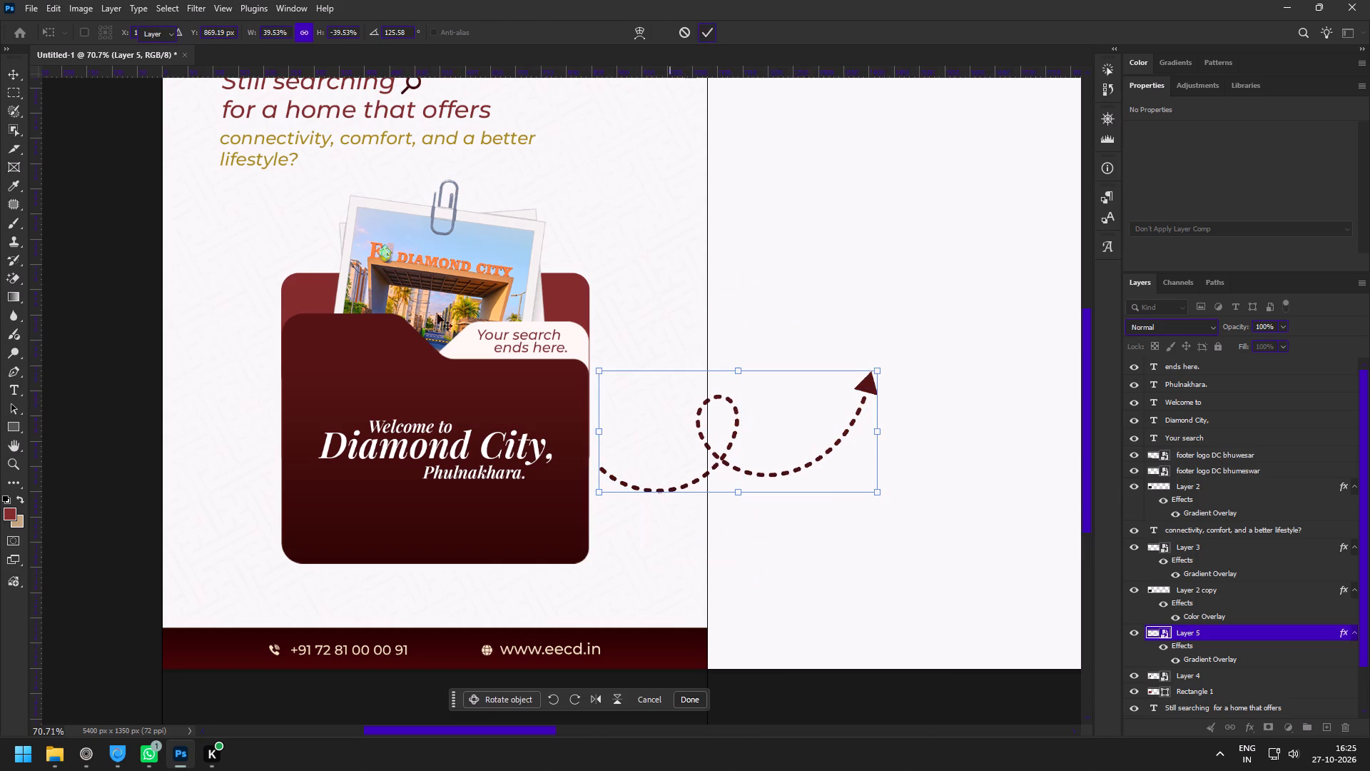
Copy the slide 2 heading "Prime Location" from the Diamond city content document in the browser.
left_click(92, 748)
left_click(64, 269)
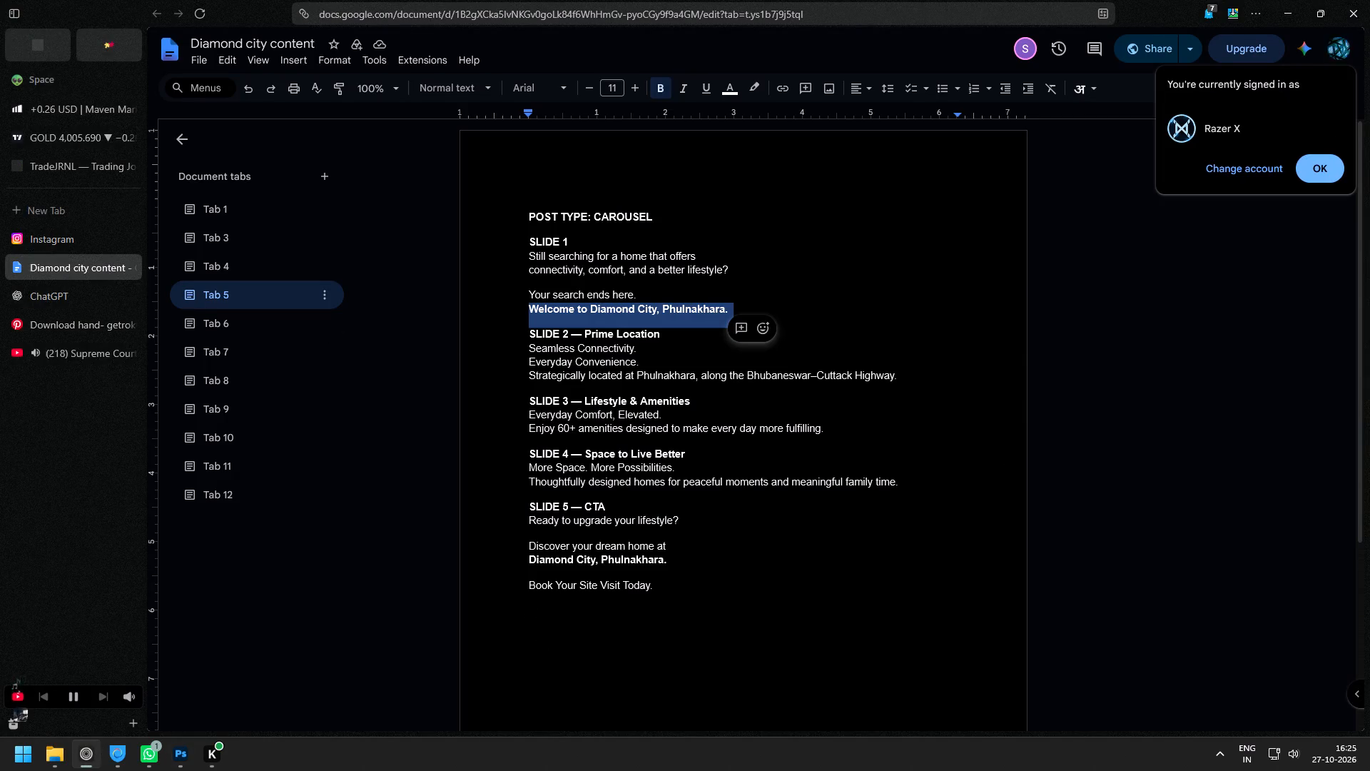
left_click_drag(673, 336, 584, 329)
key("ctrl+c")
left_click(184, 765)
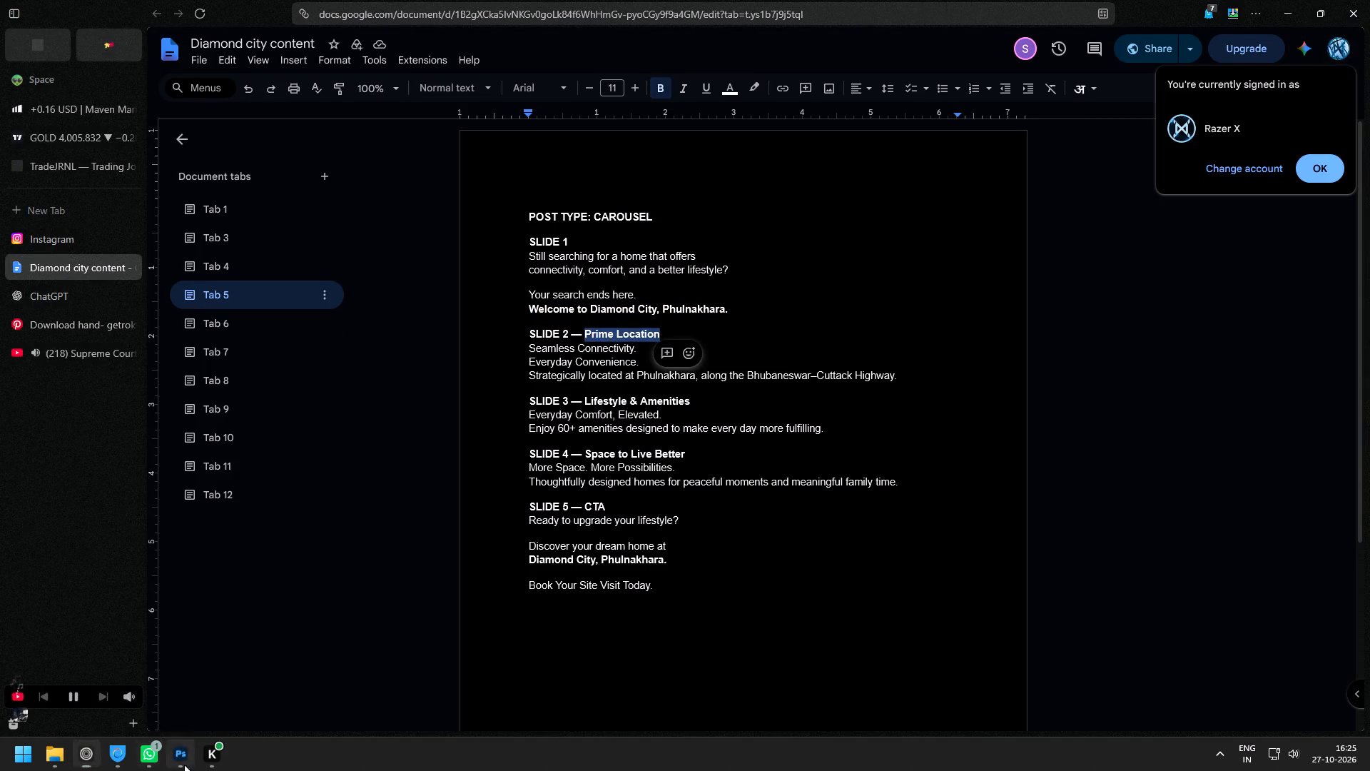
Duplicate the "Still searching for a home that offers" headline onto the second slide in Photoshop and replace its text with "Prime Location".
key("space")
key("space")
key("space")
key("space")
left_click_drag(686, 336, 509, 481)
key("v")
left_click(153, 226)
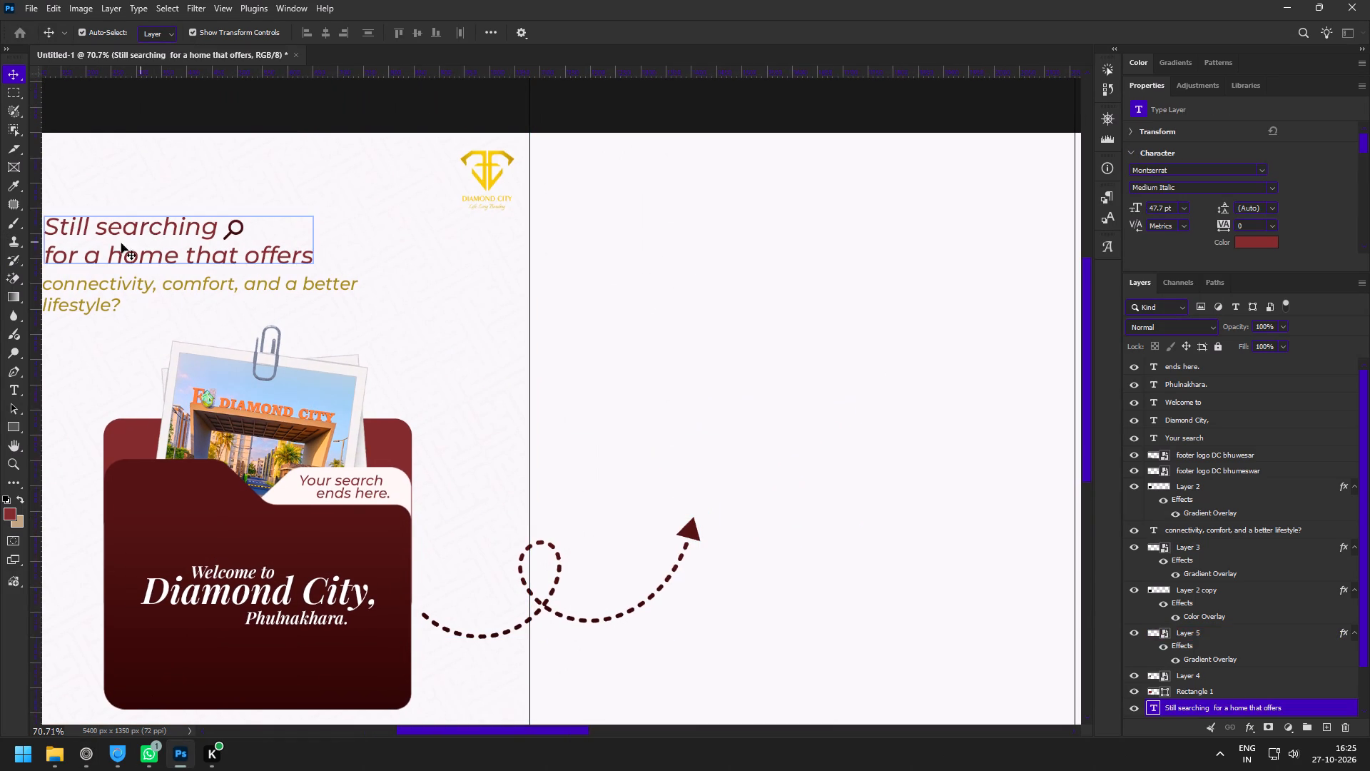
left_click_drag(109, 241, 747, 253, "alt+shift")
double_click(772, 243)
key("ctrl+v")
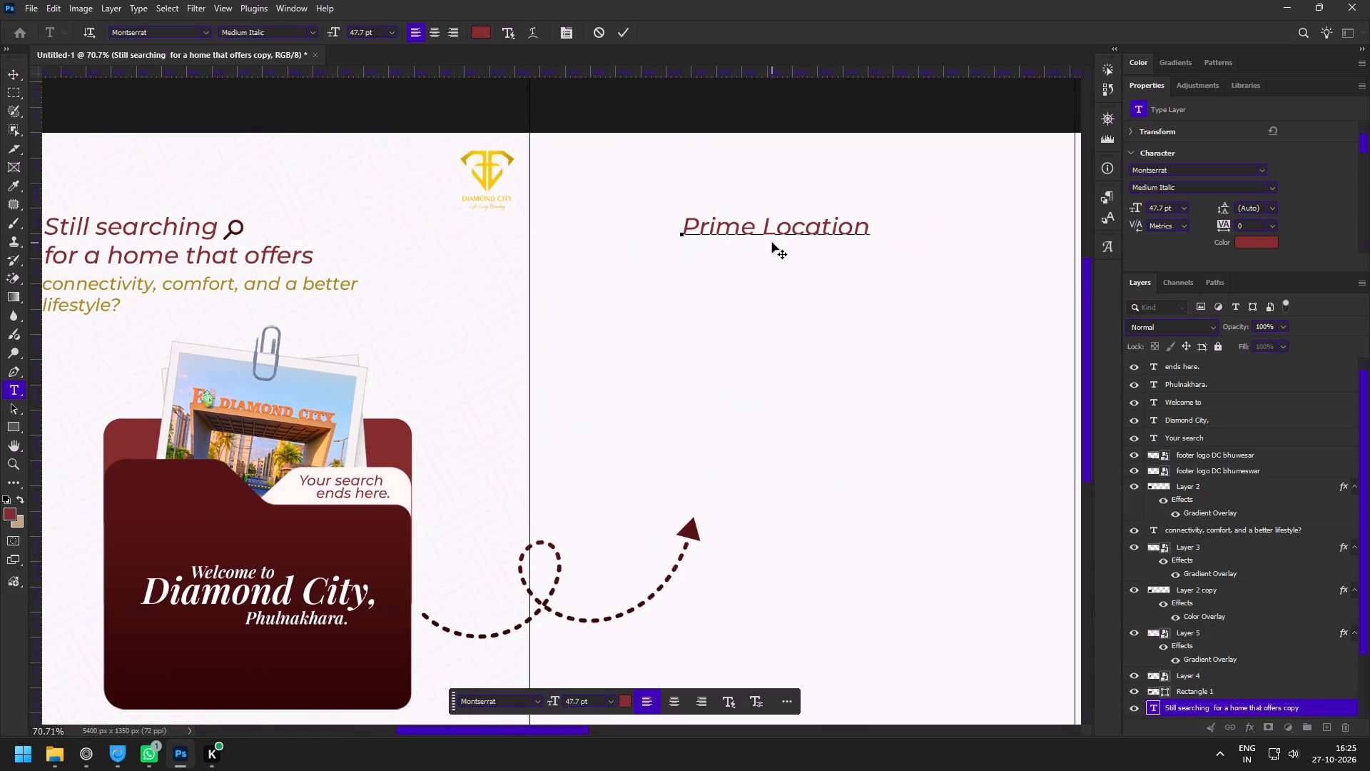
key("ctrl+Return")
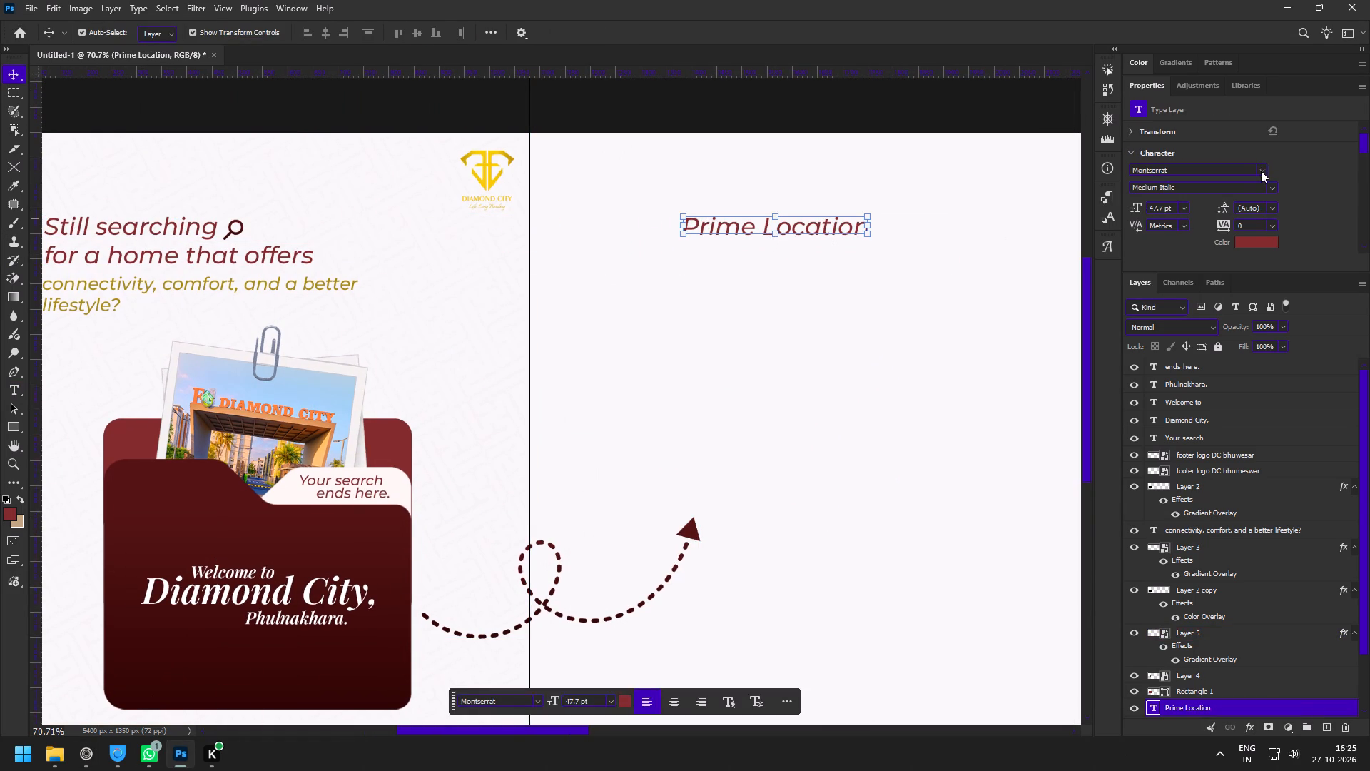
Set the "Prime Location" heading's font to Playfair Display, Medium Italic.
left_click(1261, 171)
left_click(1115, 267)
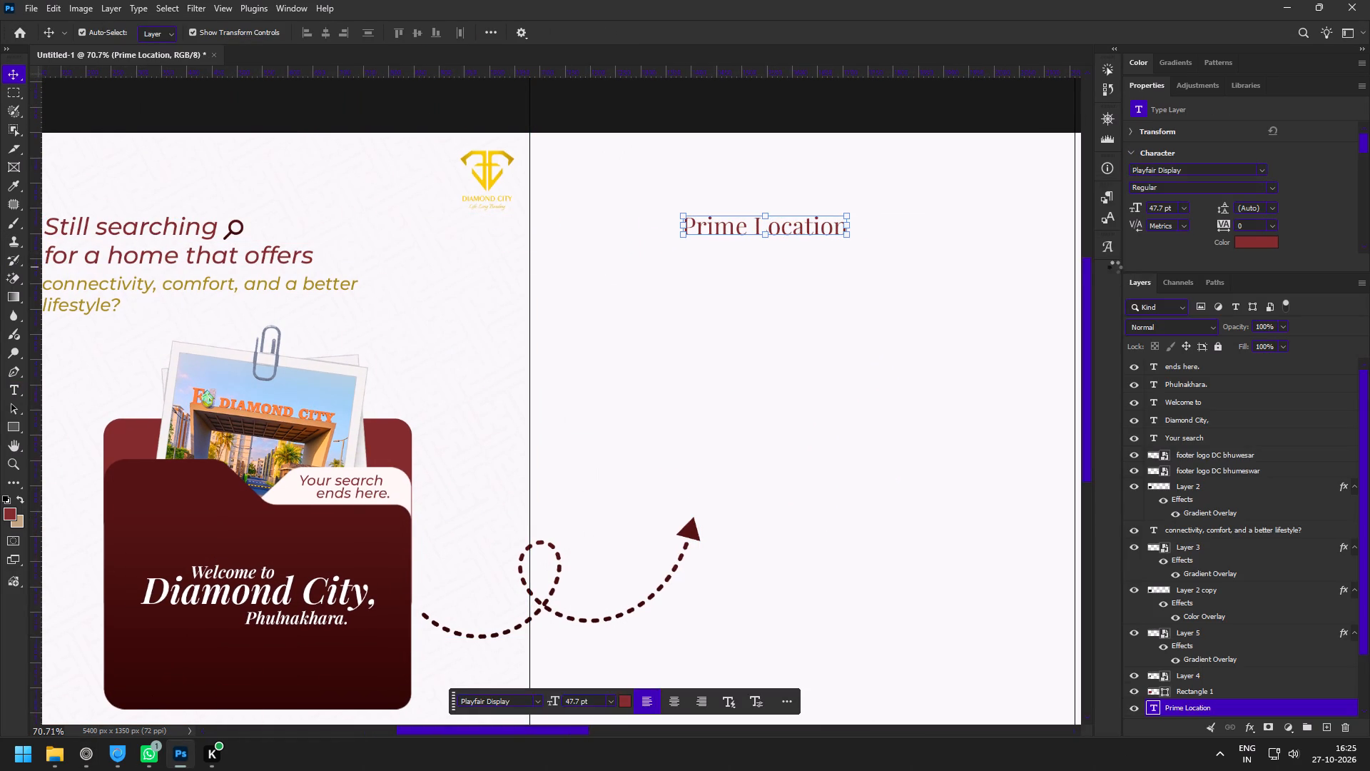
left_click(1269, 188)
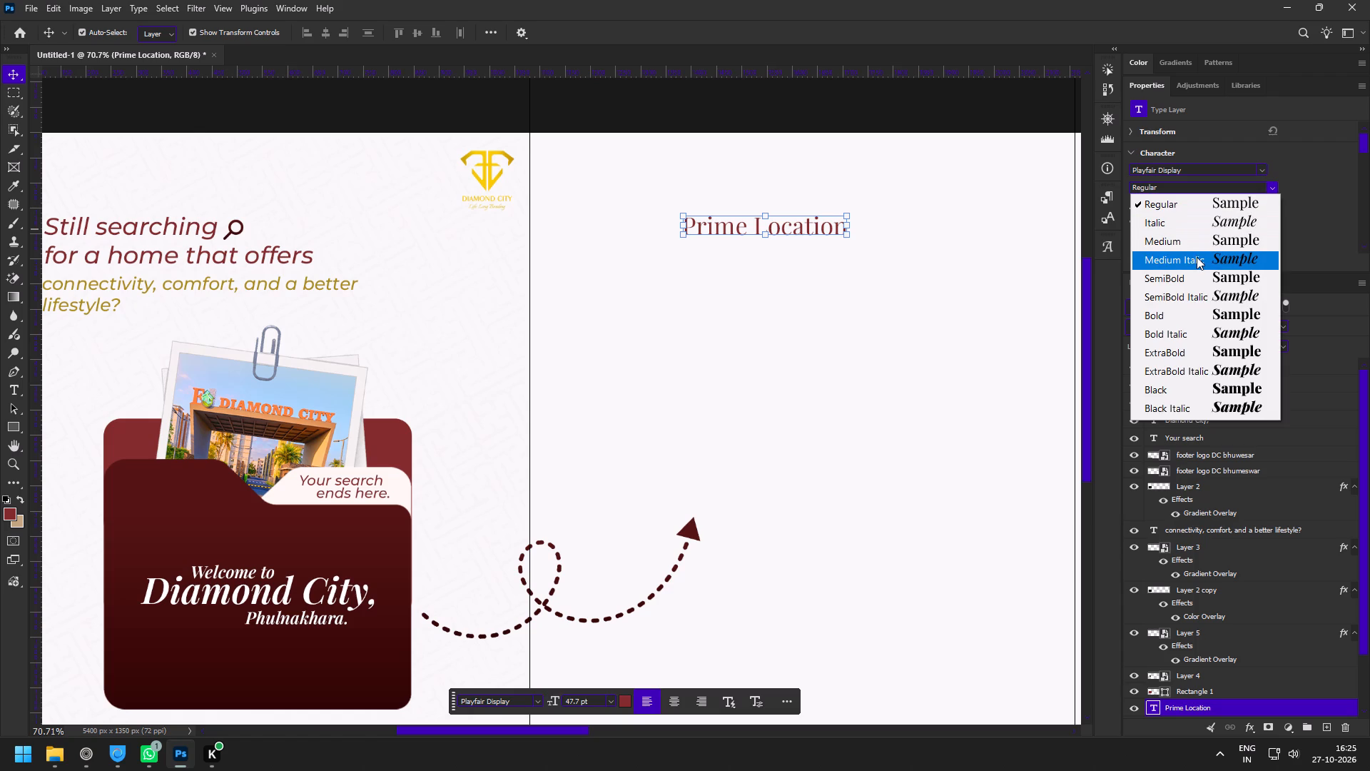
Set the "Prime Location" heading's font style to Medium Italic.
left_click(1197, 257)
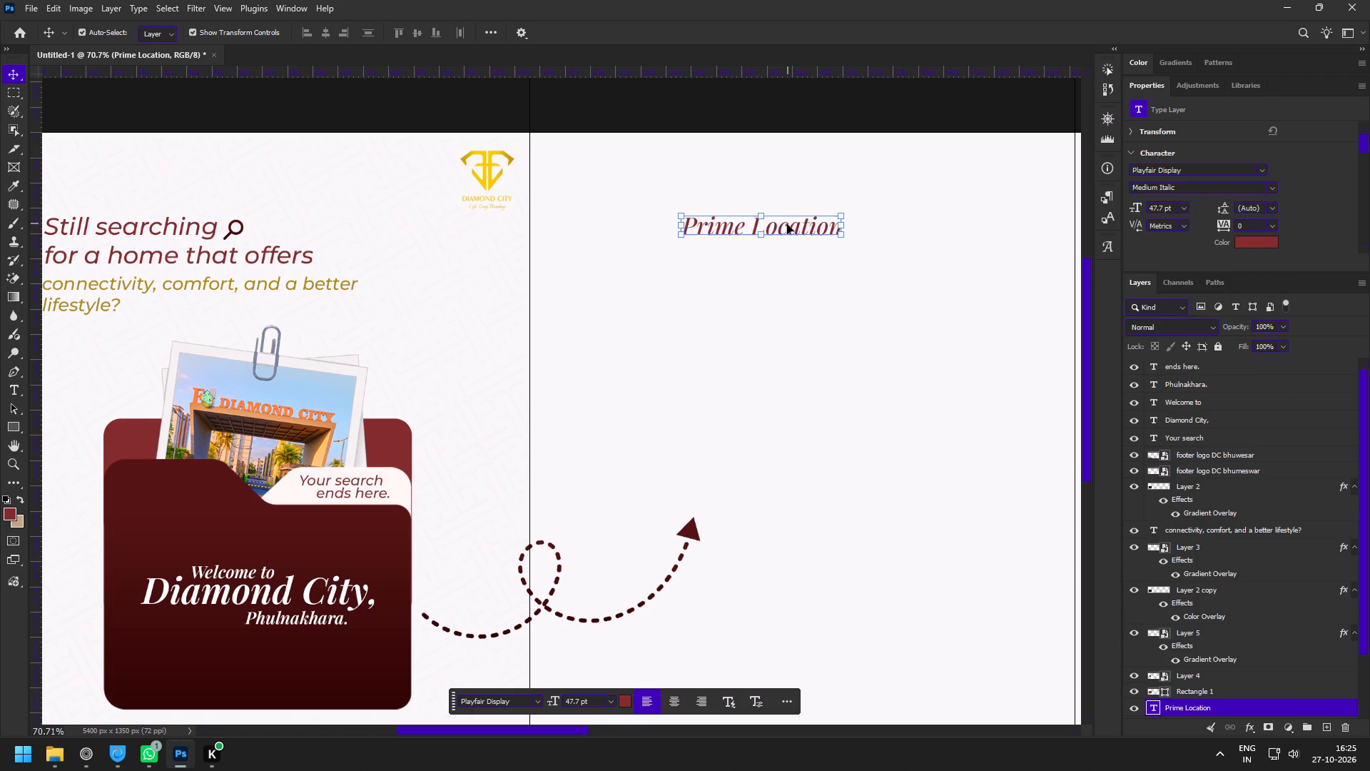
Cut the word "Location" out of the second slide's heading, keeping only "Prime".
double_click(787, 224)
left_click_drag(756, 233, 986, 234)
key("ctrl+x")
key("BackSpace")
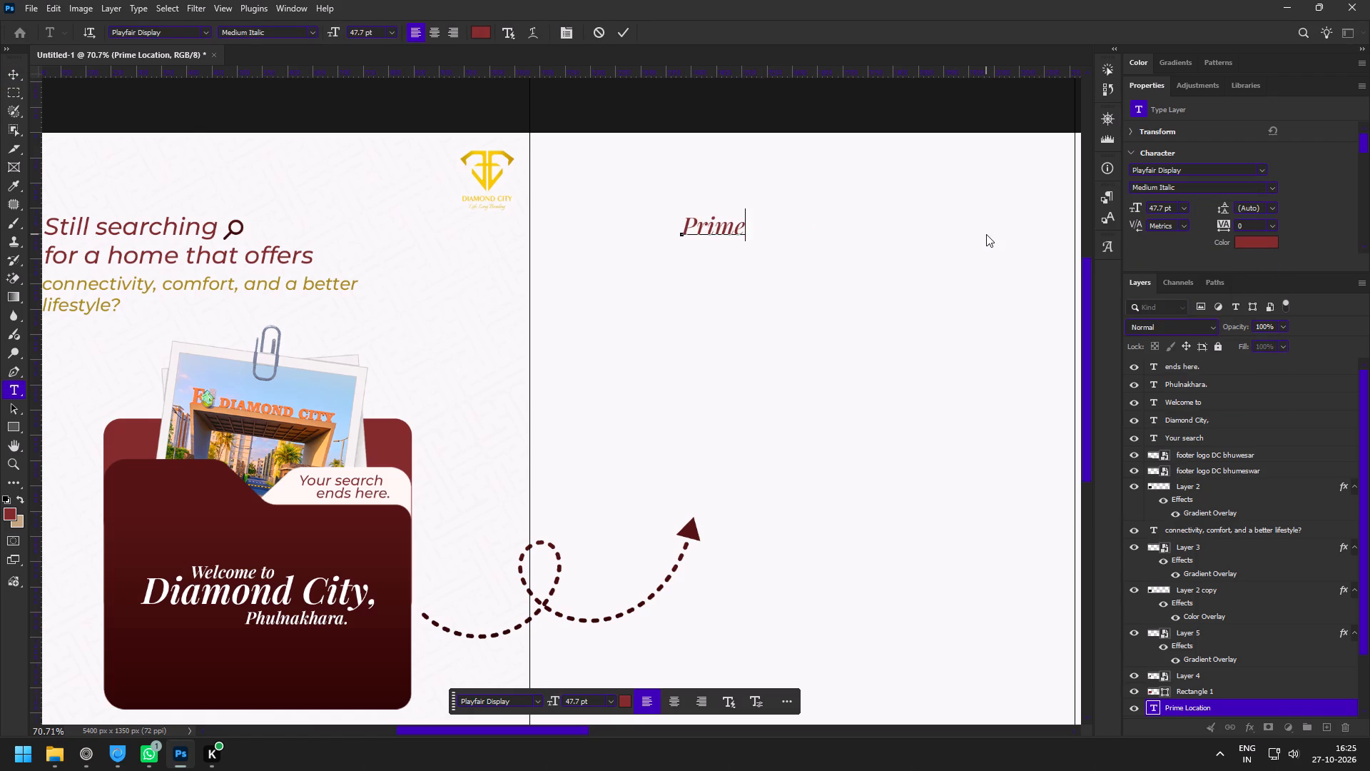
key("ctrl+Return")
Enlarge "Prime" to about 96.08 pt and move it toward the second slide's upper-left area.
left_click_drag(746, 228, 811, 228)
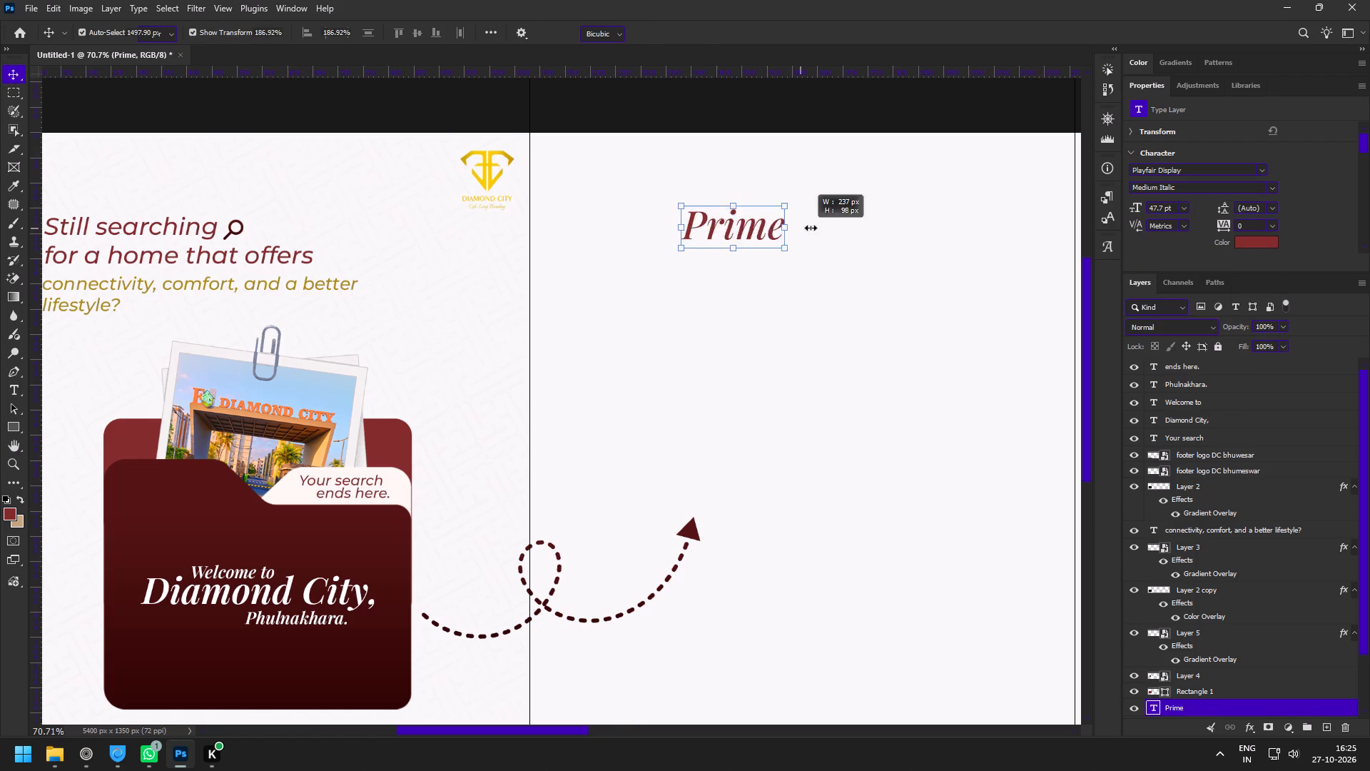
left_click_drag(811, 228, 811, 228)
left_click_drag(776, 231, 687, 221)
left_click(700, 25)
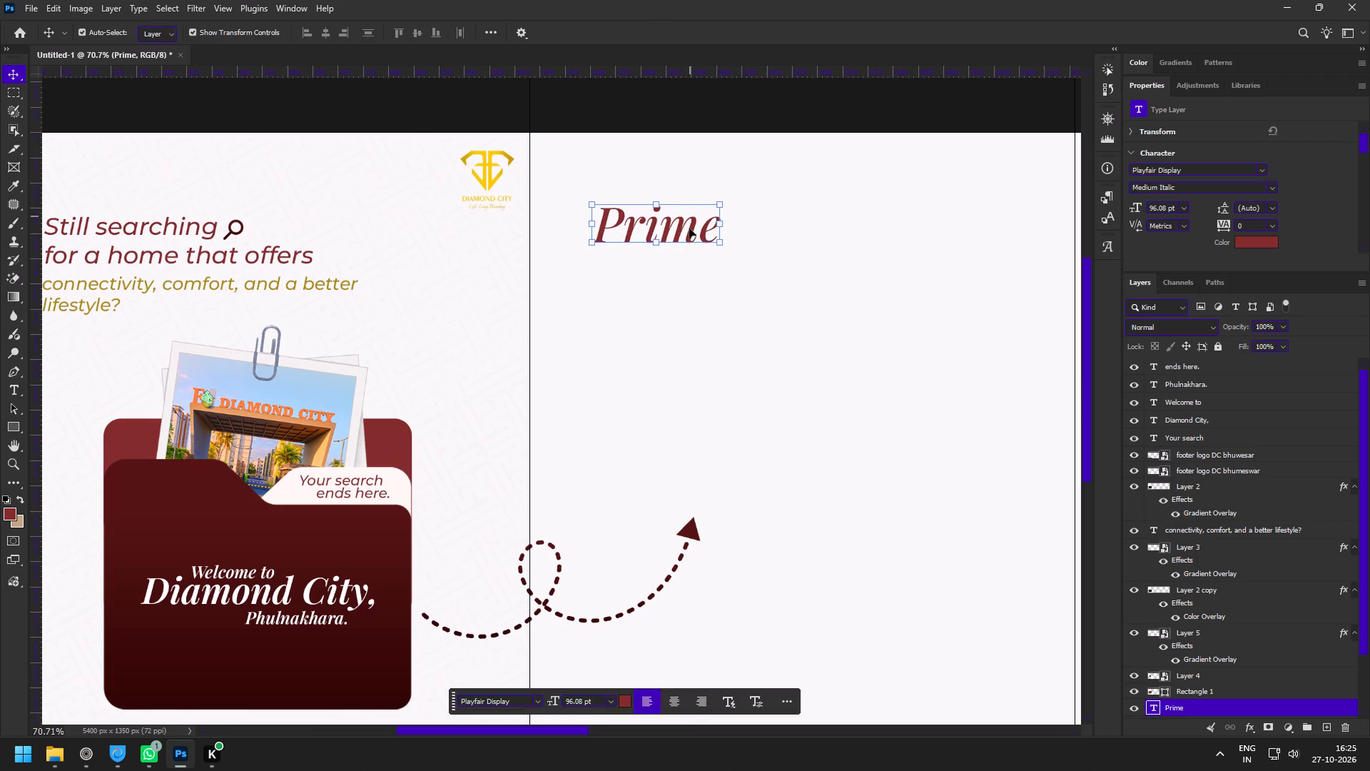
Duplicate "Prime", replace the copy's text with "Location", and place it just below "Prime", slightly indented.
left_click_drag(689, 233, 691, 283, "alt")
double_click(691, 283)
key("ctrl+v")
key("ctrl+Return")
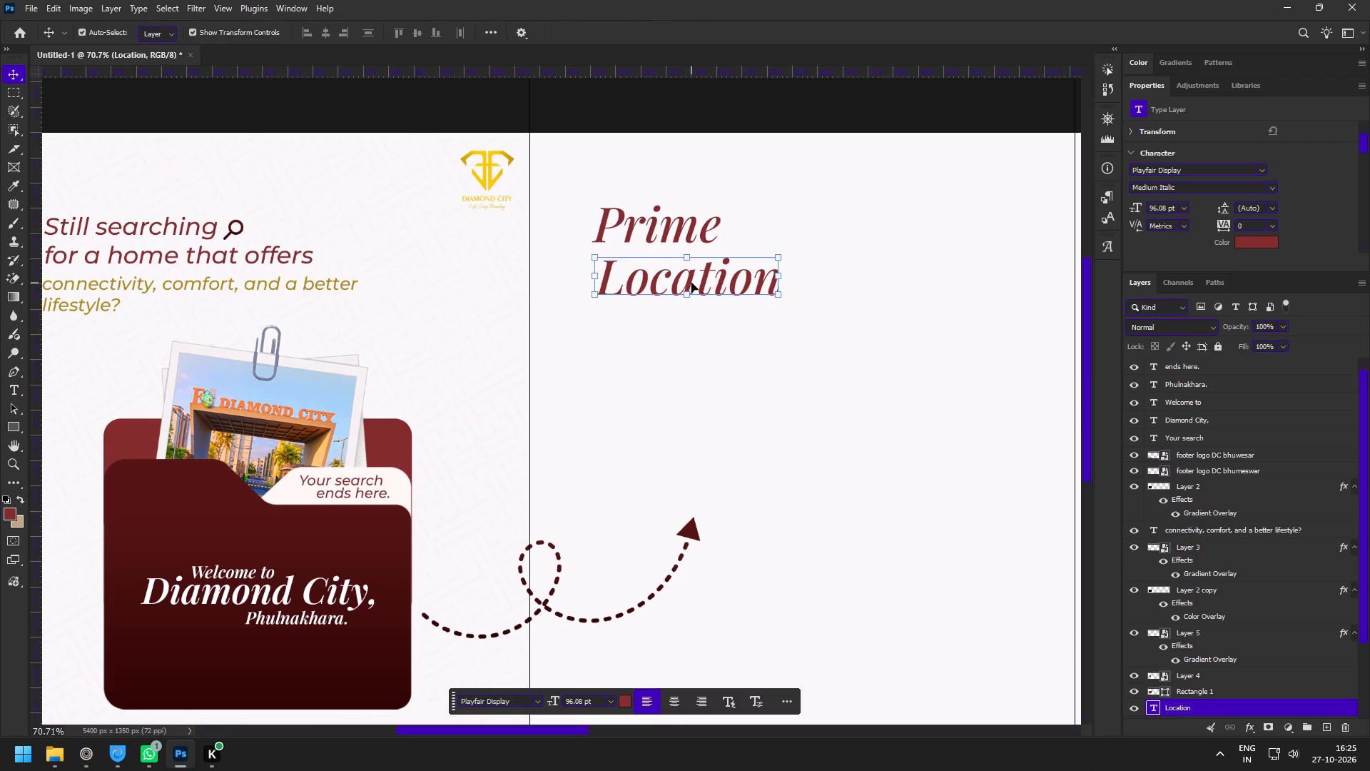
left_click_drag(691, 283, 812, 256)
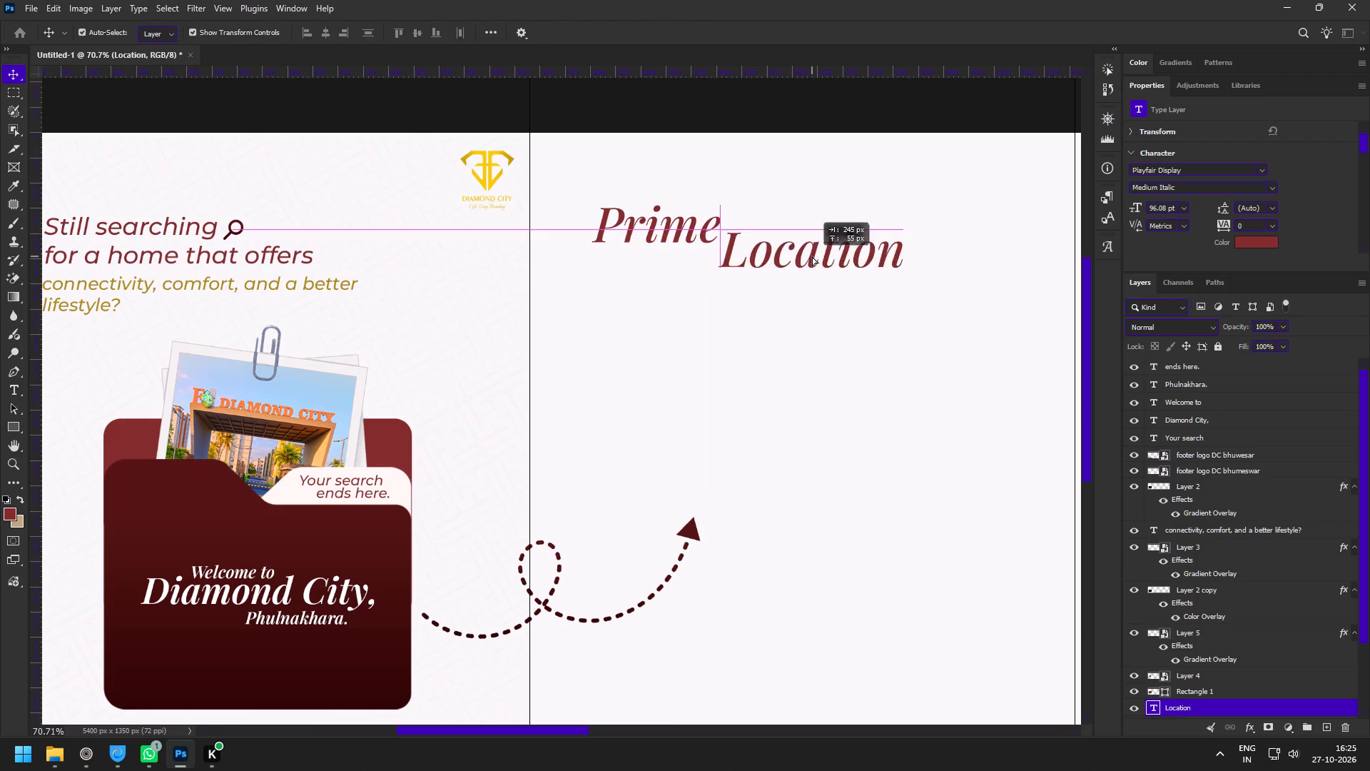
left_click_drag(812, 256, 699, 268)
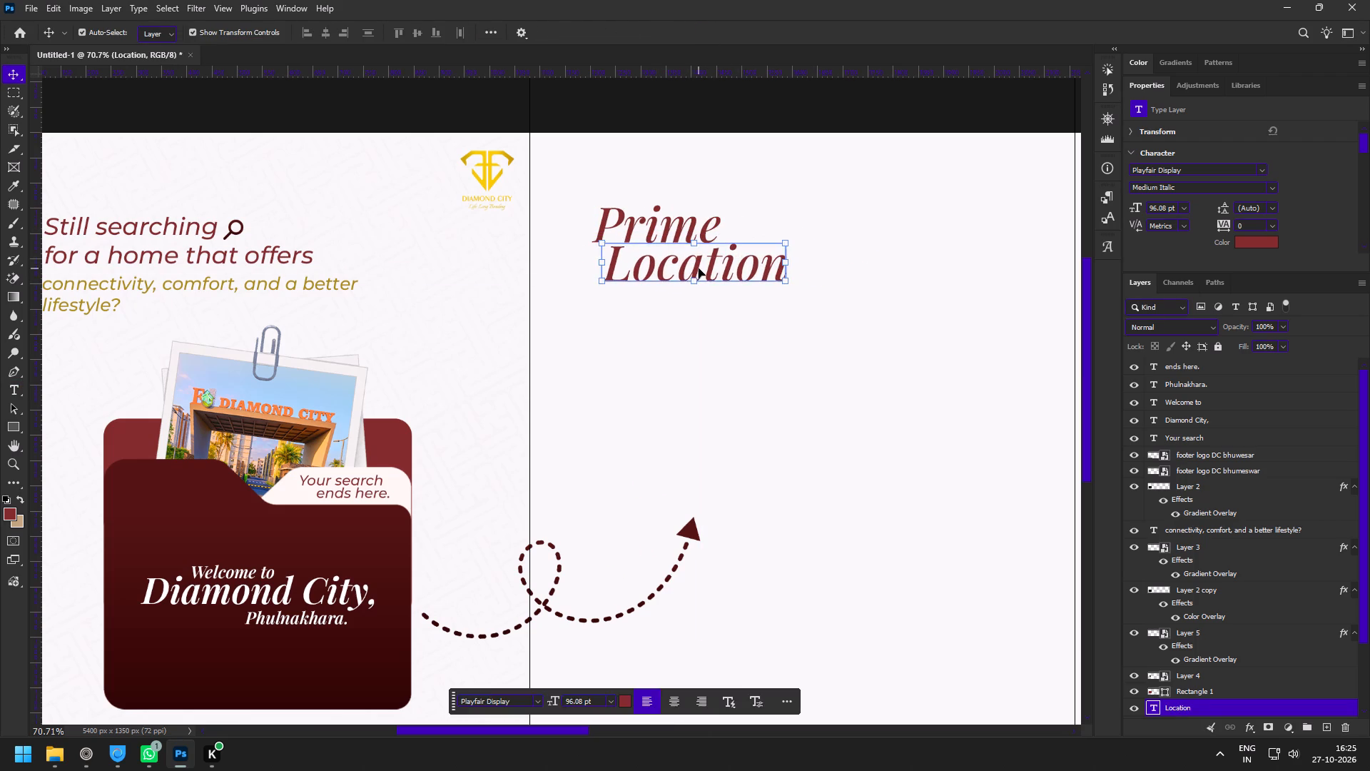
Compare the heading layout with the "Prime Location" slide of the Instagram reference post in the browser, and return to Photoshop.
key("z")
left_click_drag(721, 351, 689, 345)
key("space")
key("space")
left_click_drag(714, 386, 686, 333)
left_click_drag(685, 178, 713, 221)
left_click(88, 765)
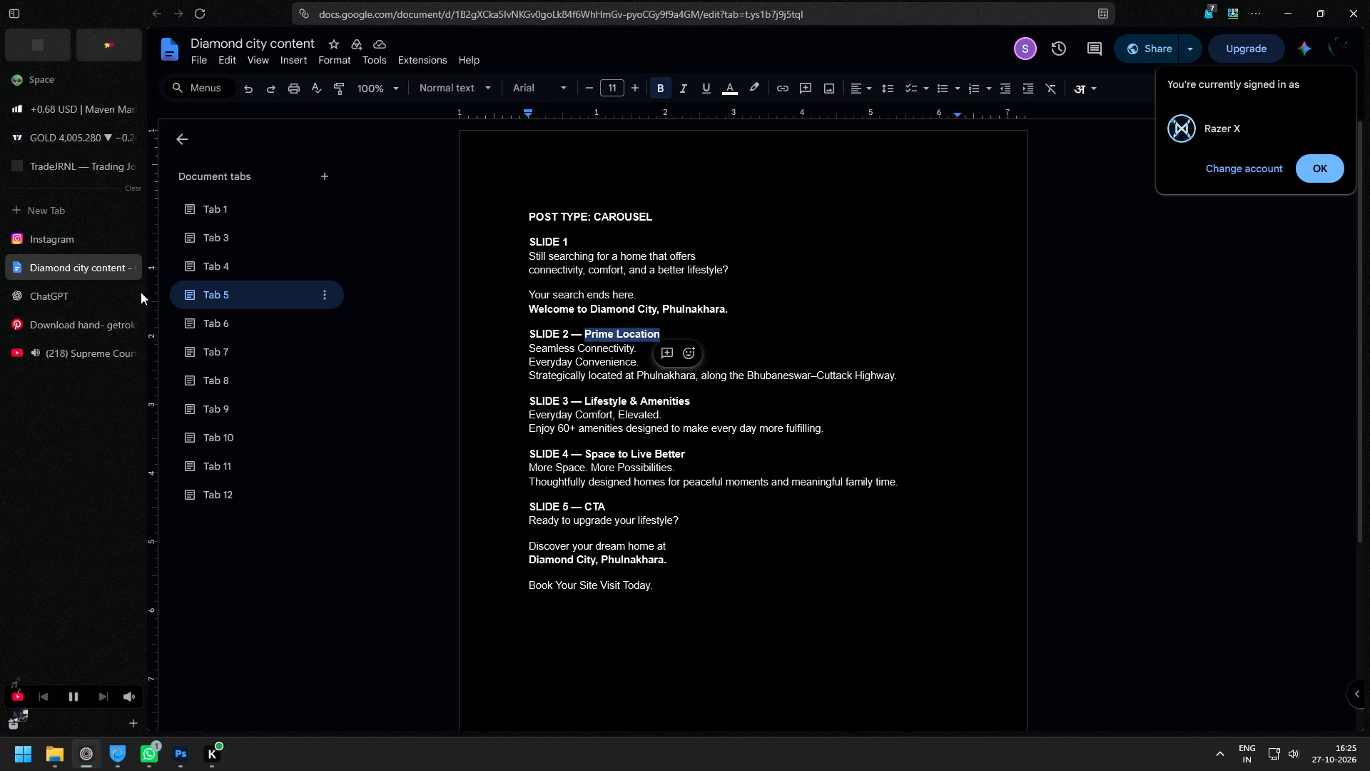
left_click(65, 233)
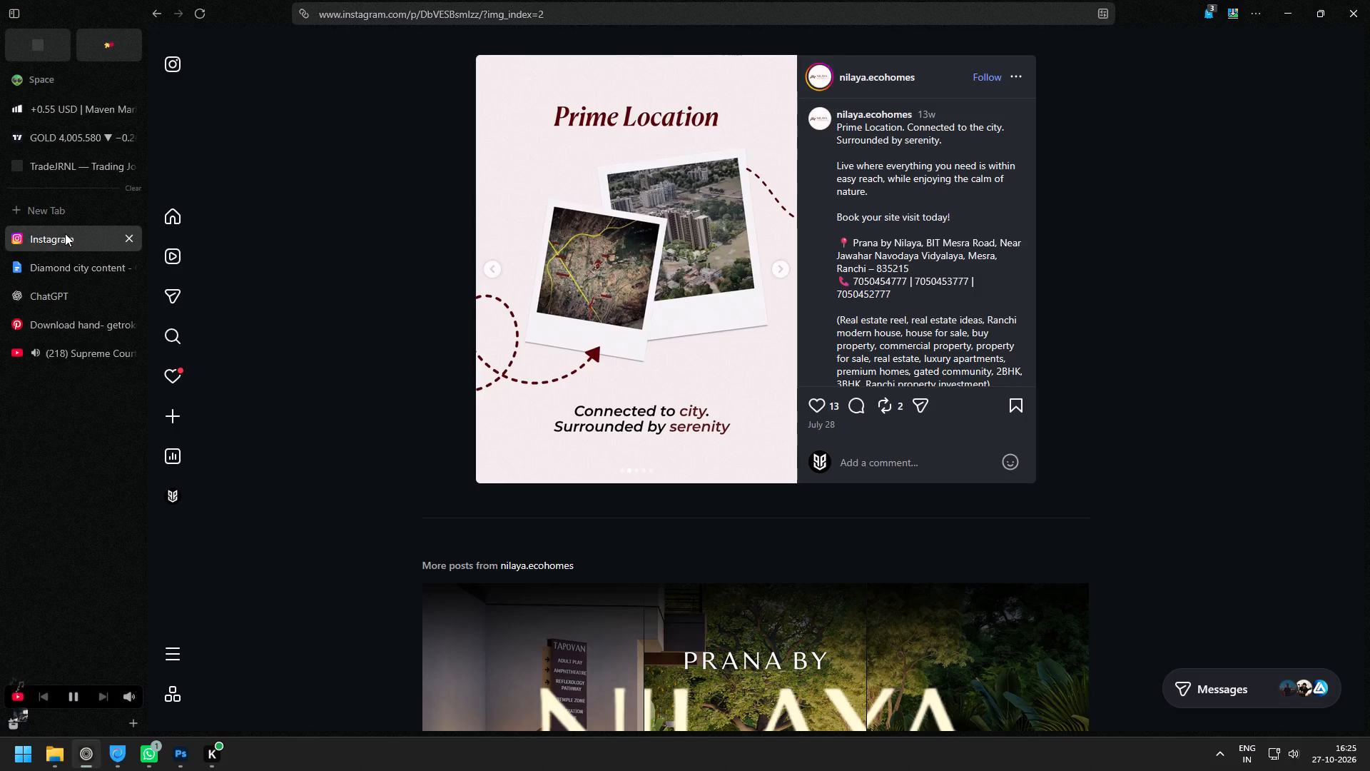
left_click(175, 767)
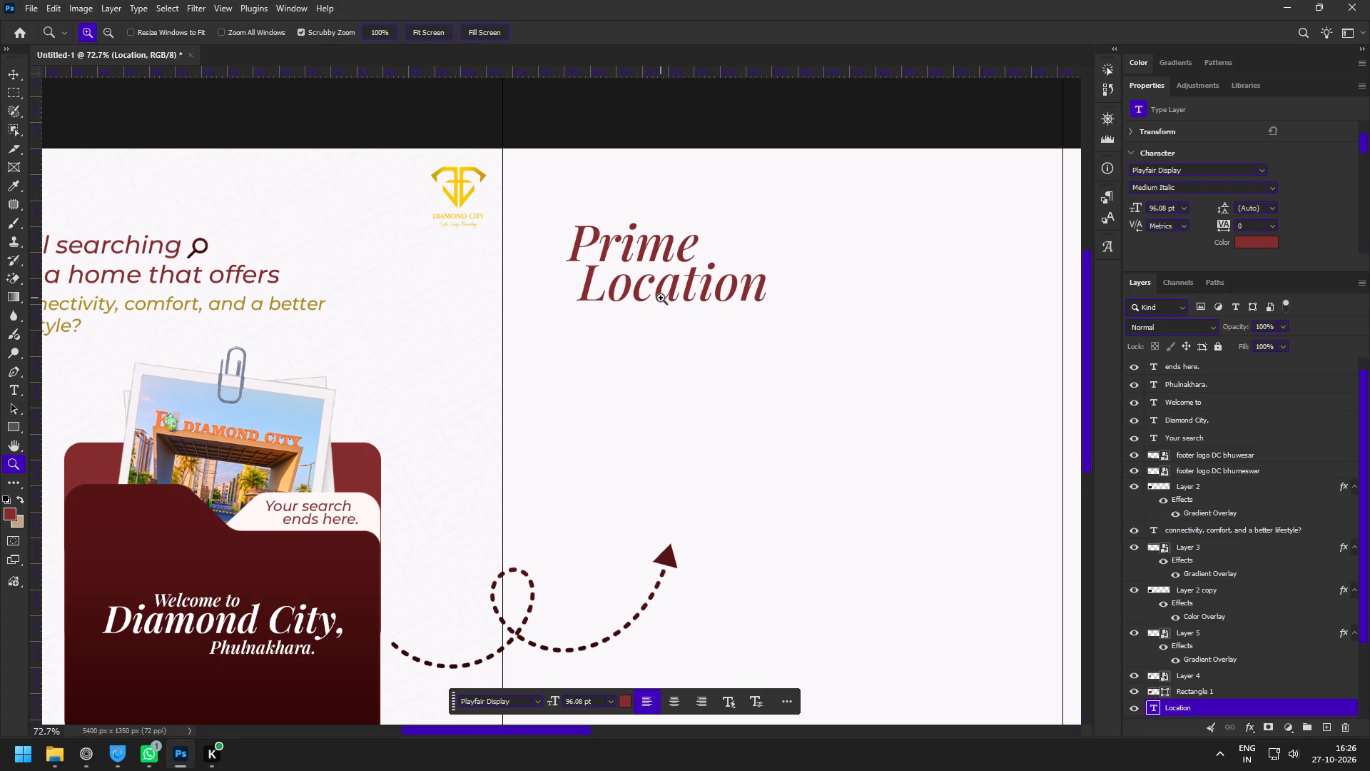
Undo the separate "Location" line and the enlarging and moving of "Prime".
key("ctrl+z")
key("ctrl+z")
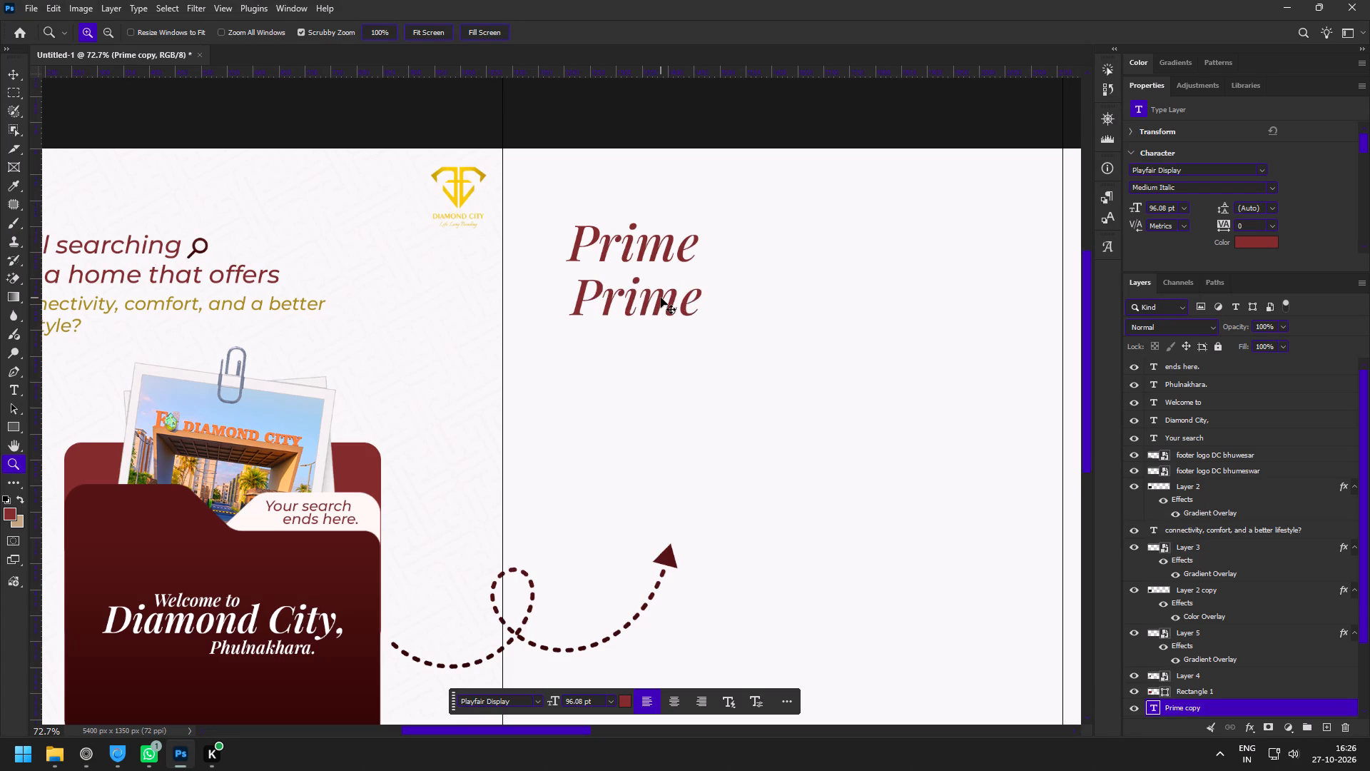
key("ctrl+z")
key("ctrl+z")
Paste "Location" after "Prime" so the second slide's heading reads "Prime Location" on a single line.
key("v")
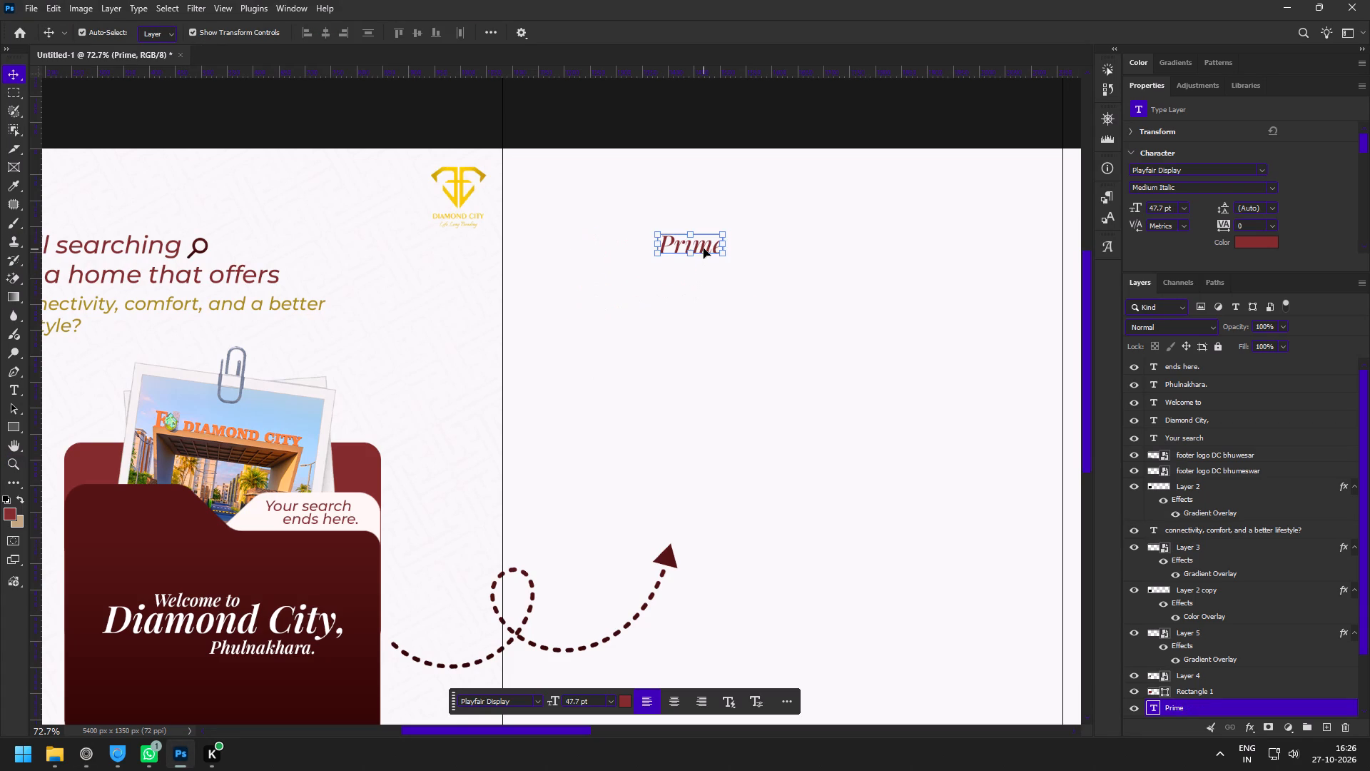
double_click(704, 248)
key("Right")
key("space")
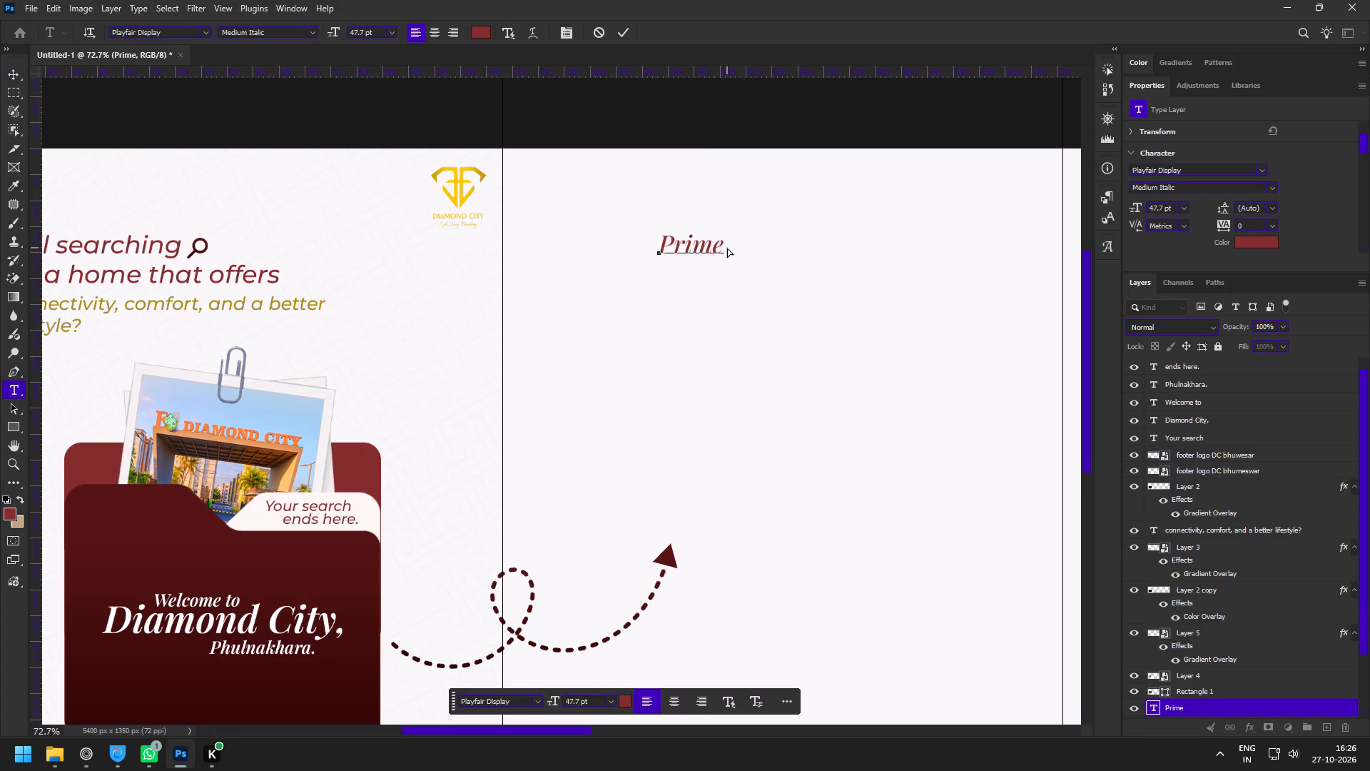
key("ctrl+v")
key("ctrl+Return")
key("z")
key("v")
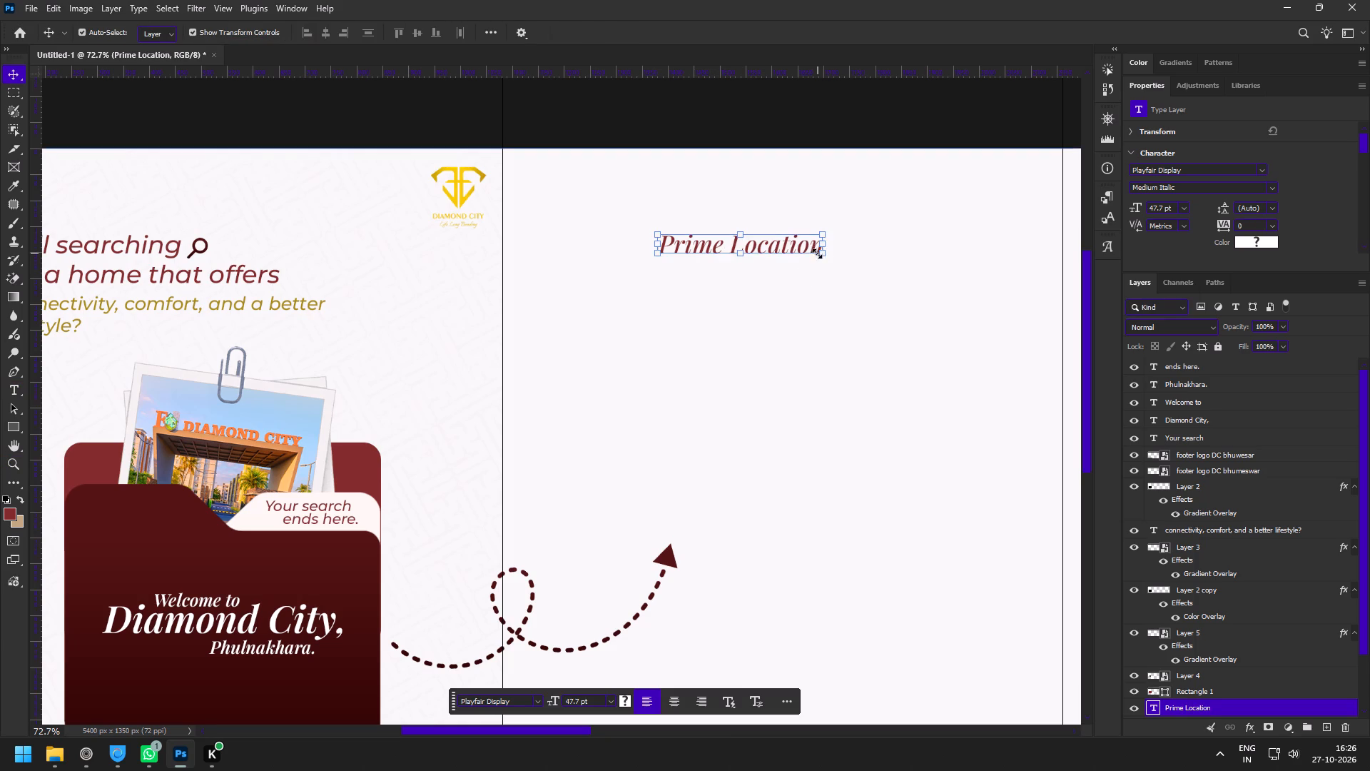
Enlarge the "Prime Location" heading to 64.88 pt near the top of the second slide.
left_click_drag(824, 248, 884, 243)
left_click_drag(834, 241, 849, 239)
left_click(716, 32)
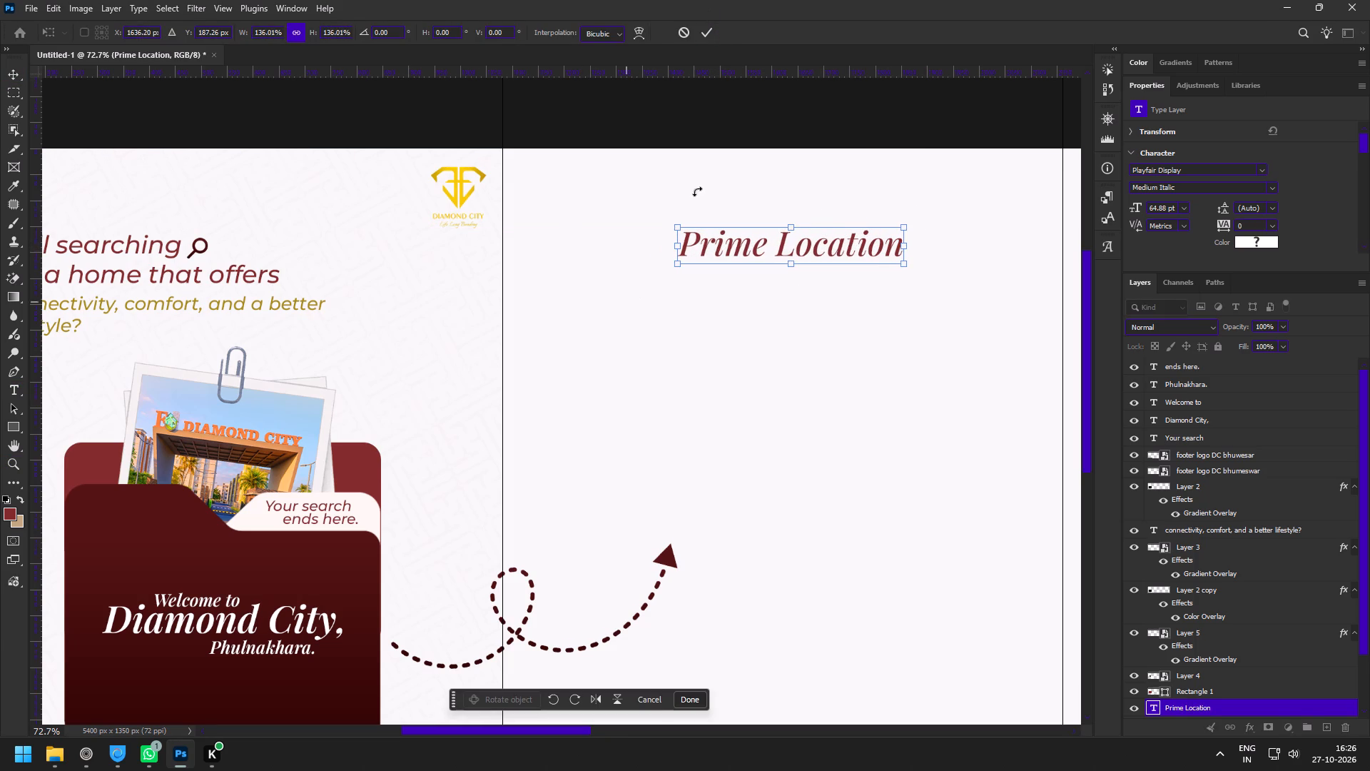
left_click(699, 38)
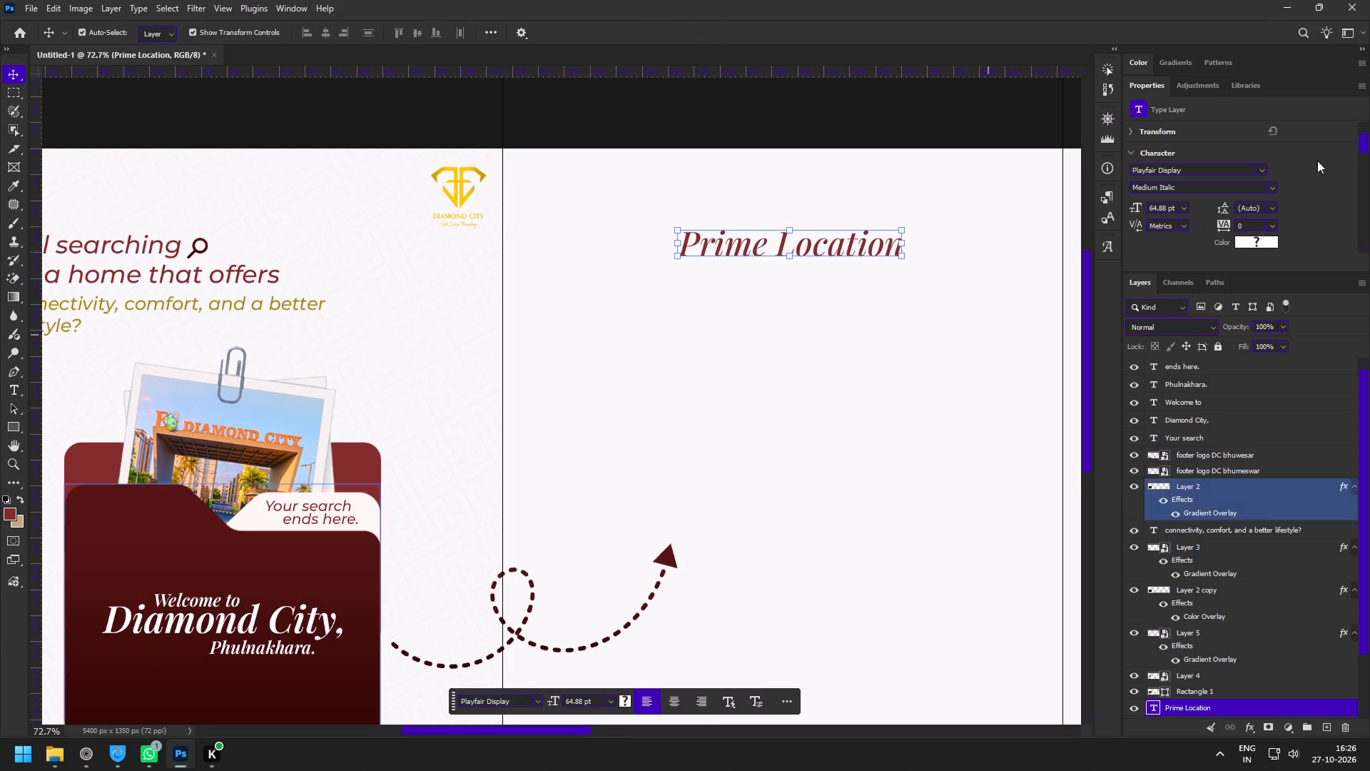
Set the "Prime Location" heading's font style to Bold Italic.
left_click(1276, 188)
left_click(1194, 336)
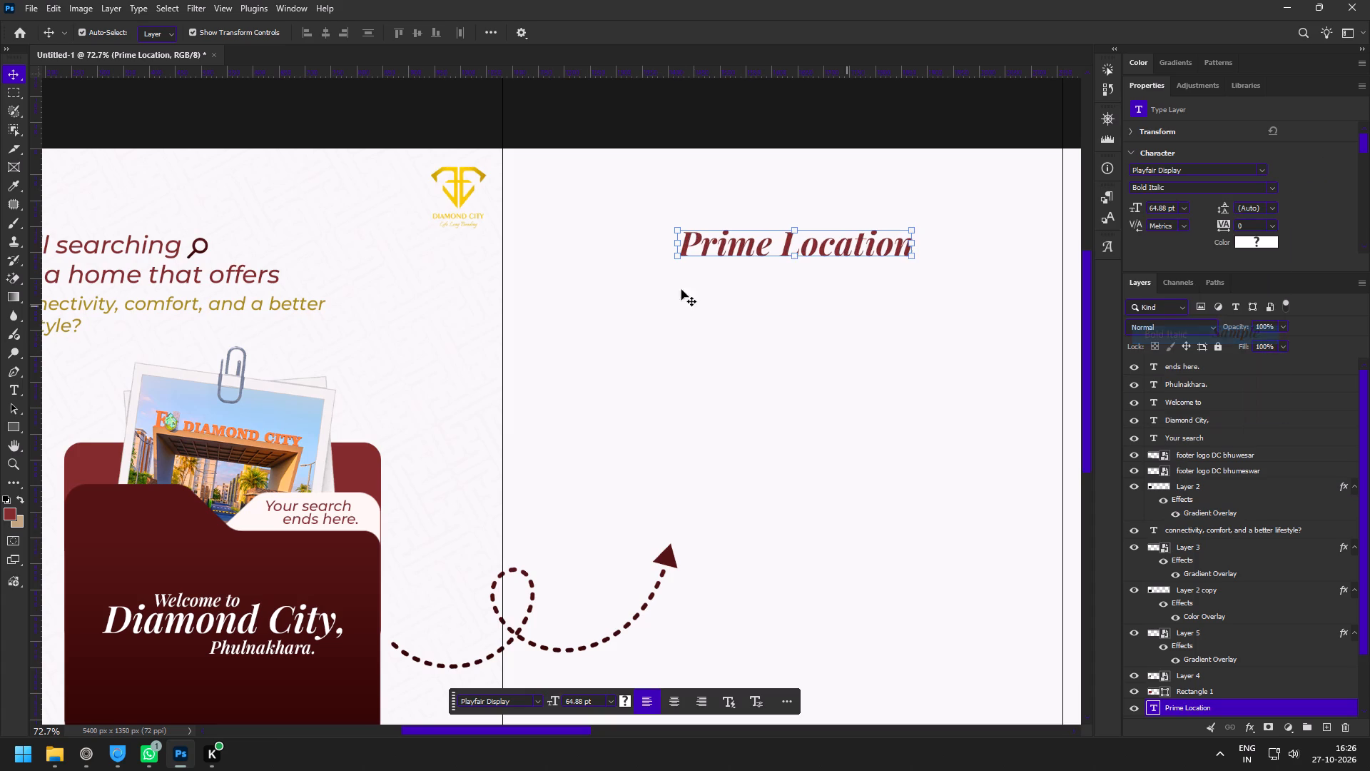
Review the second slide's heading and arrow against the "Prime Location" reference post on Instagram.
key("z")
left_click_drag(758, 178, 774, 209)
key("v")
left_click(837, 258)
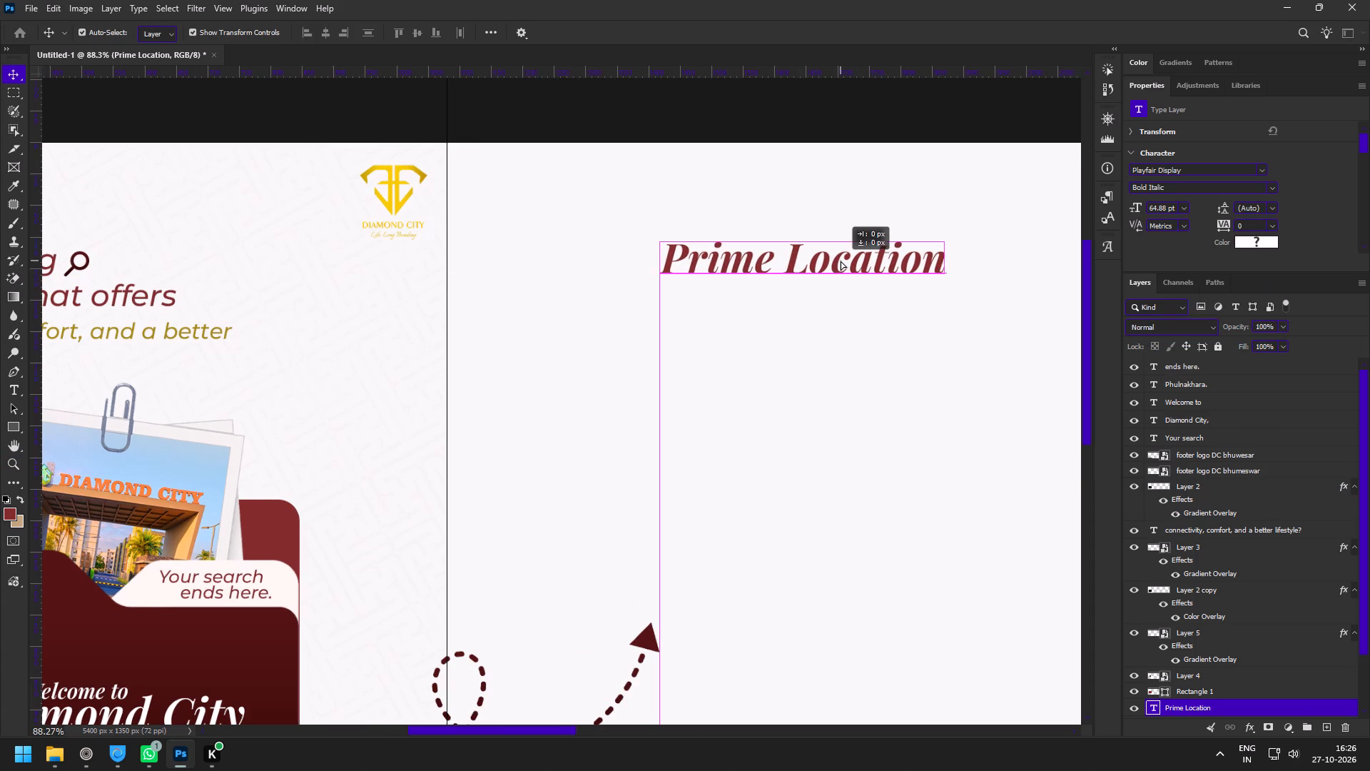
key("z")
left_click_drag(881, 328, 838, 310)
key("space")
key("space")
key("space")
key("space")
key("space")
left_click_drag(860, 334, 804, 258)
left_click(93, 750)
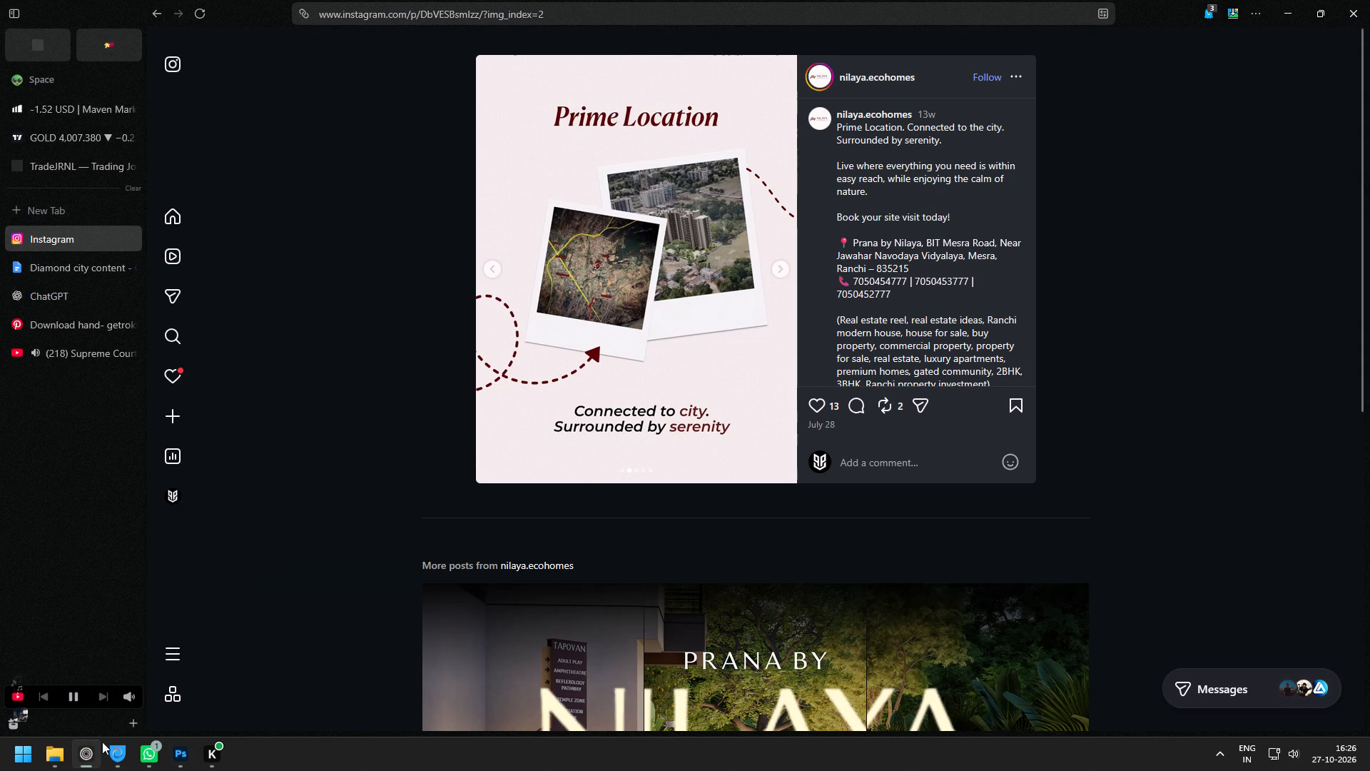
left_click(179, 770)
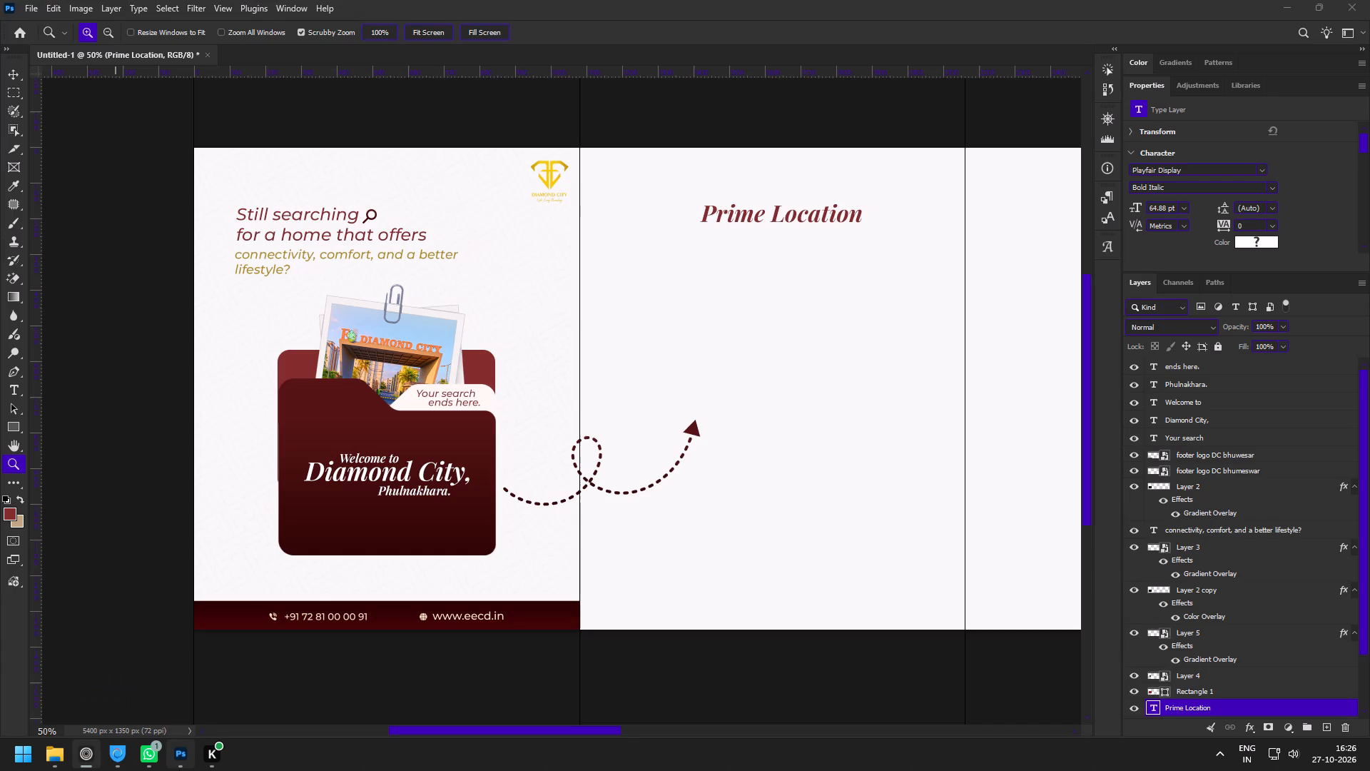
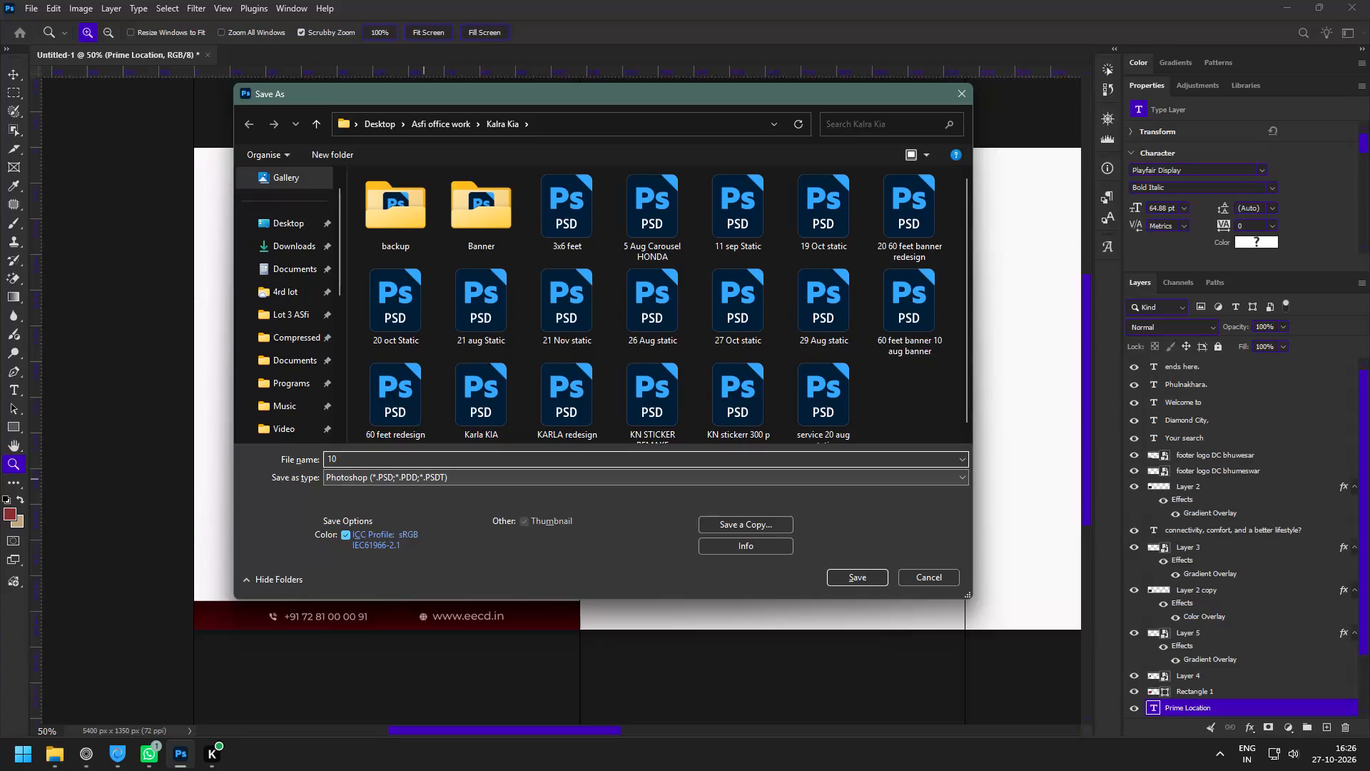
Save the document as the Photoshop file "10 Nov carousel" in the "Dimond City Ested state" folder under Asfi office work.
type("Nov carousel")
key("space")
left_click(429, 141)
left_click(432, 127)
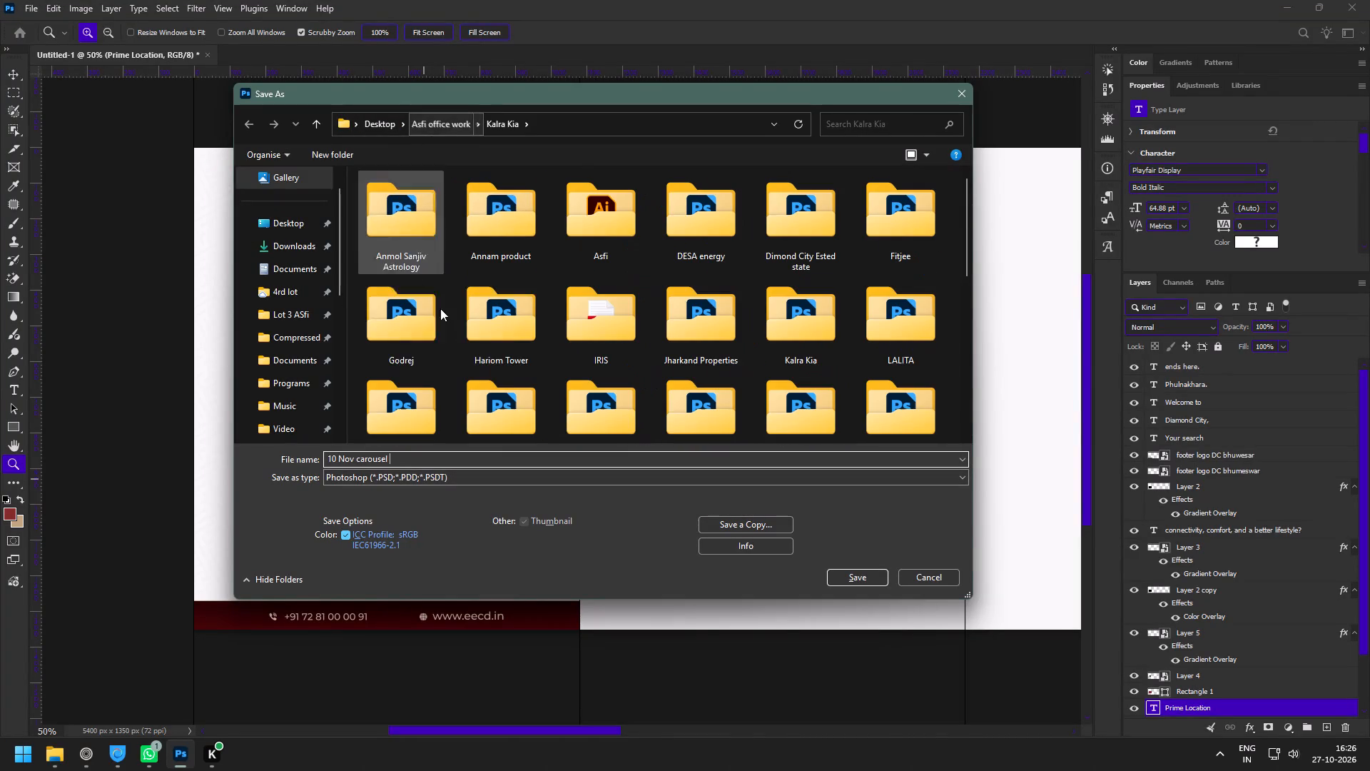
left_click(481, 316)
key("d")
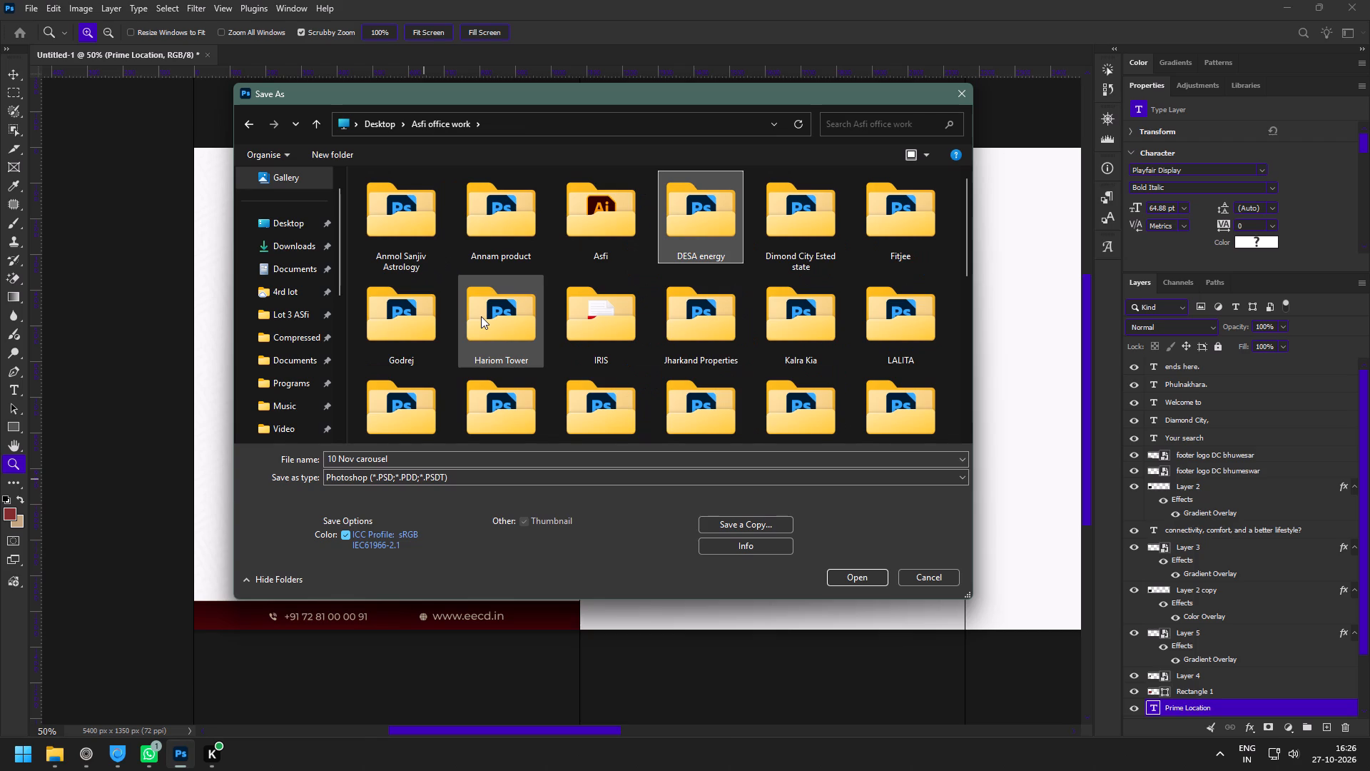
key("d")
key("Return")
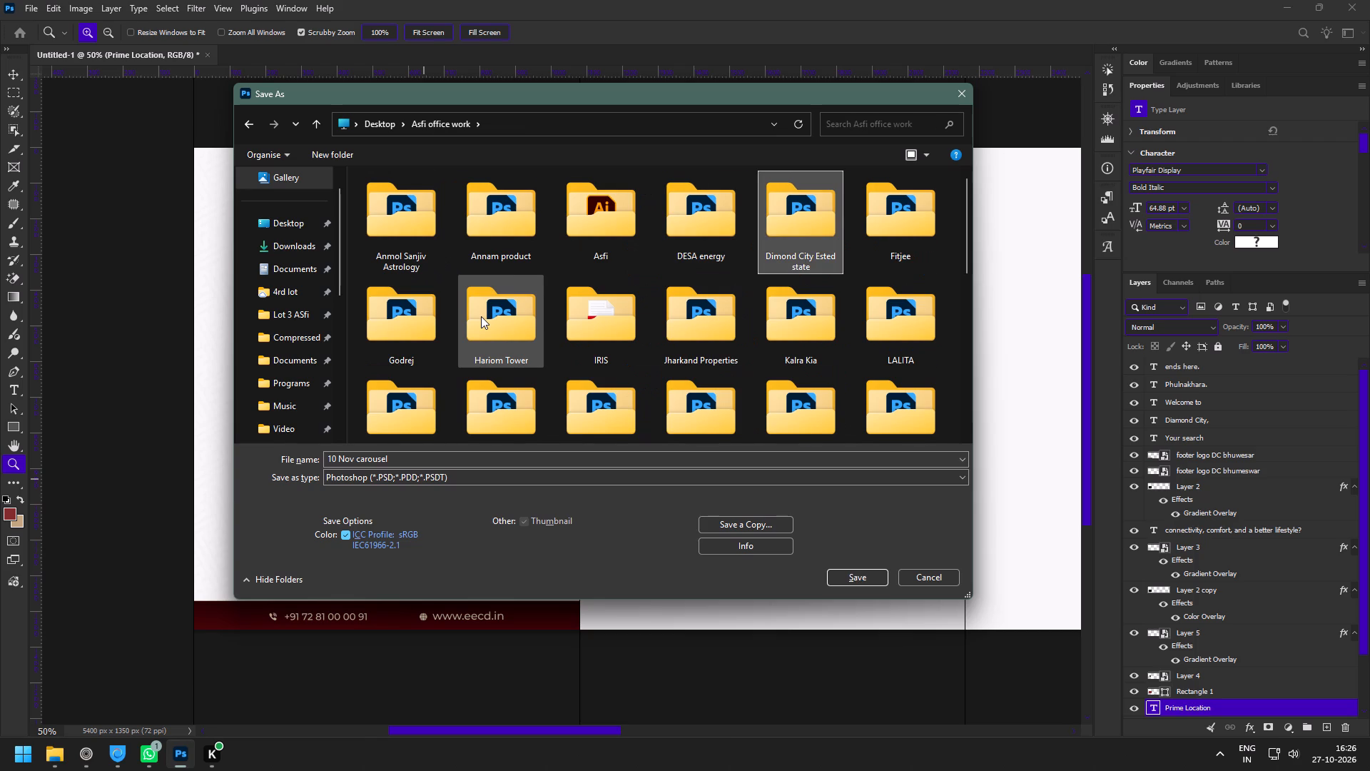
key("Return")
key("Return")
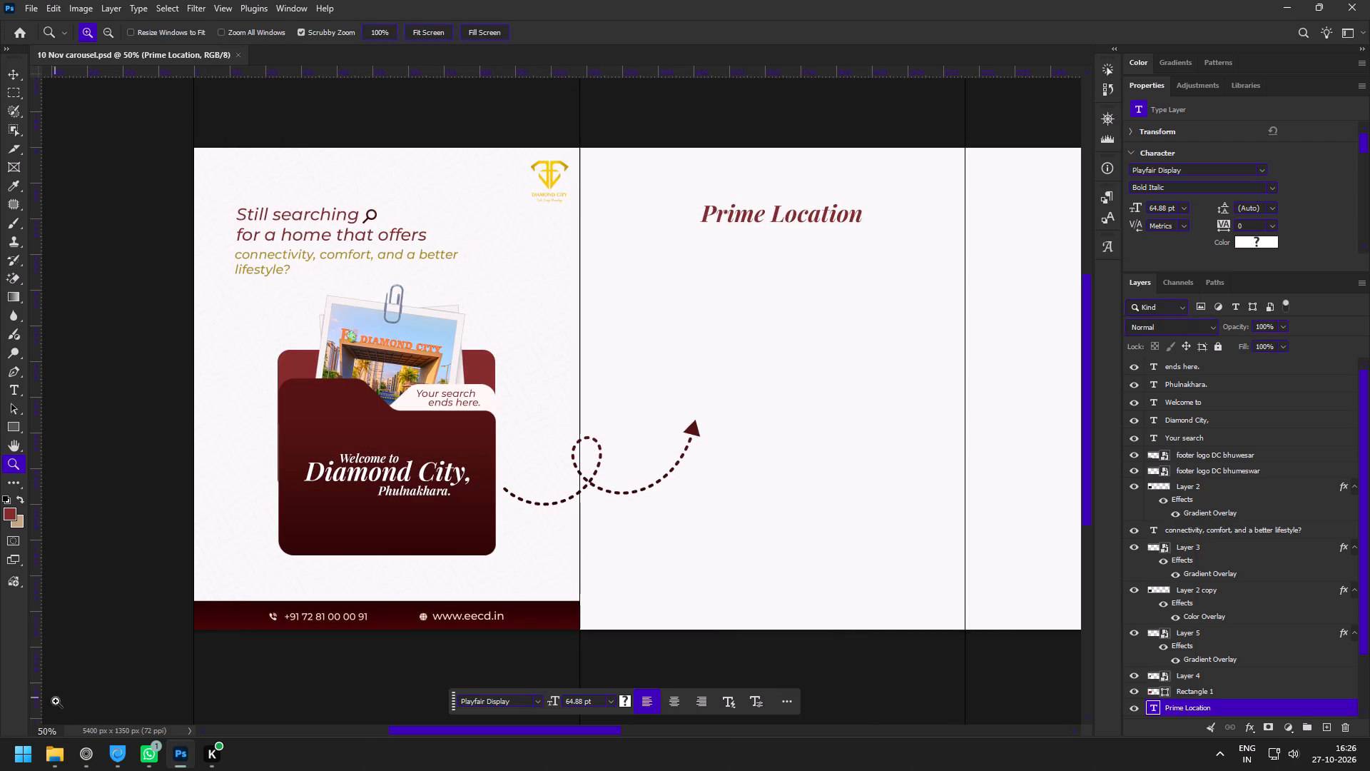
Switch to the Zen browser and pause the YouTube video about the Supreme Court.
left_click(82, 768)
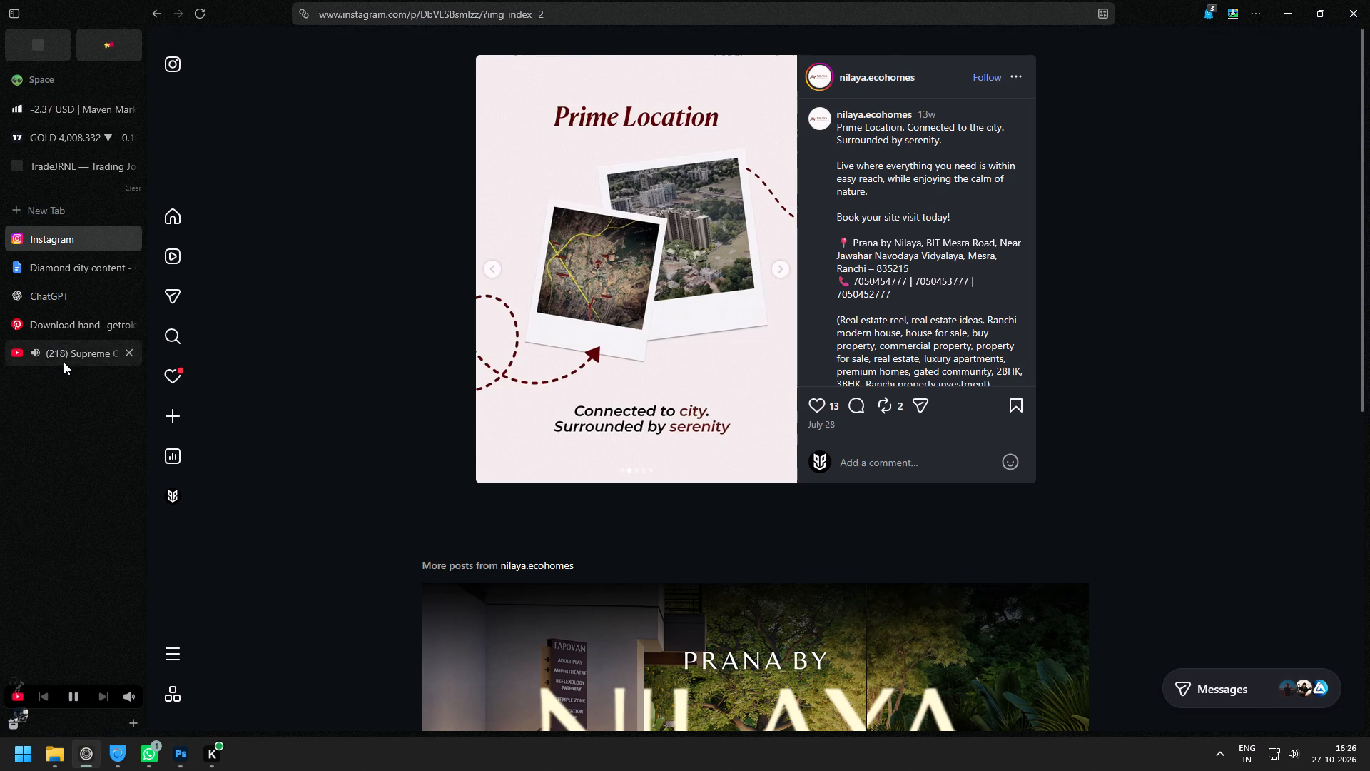
left_click(64, 362)
left_click(649, 261)
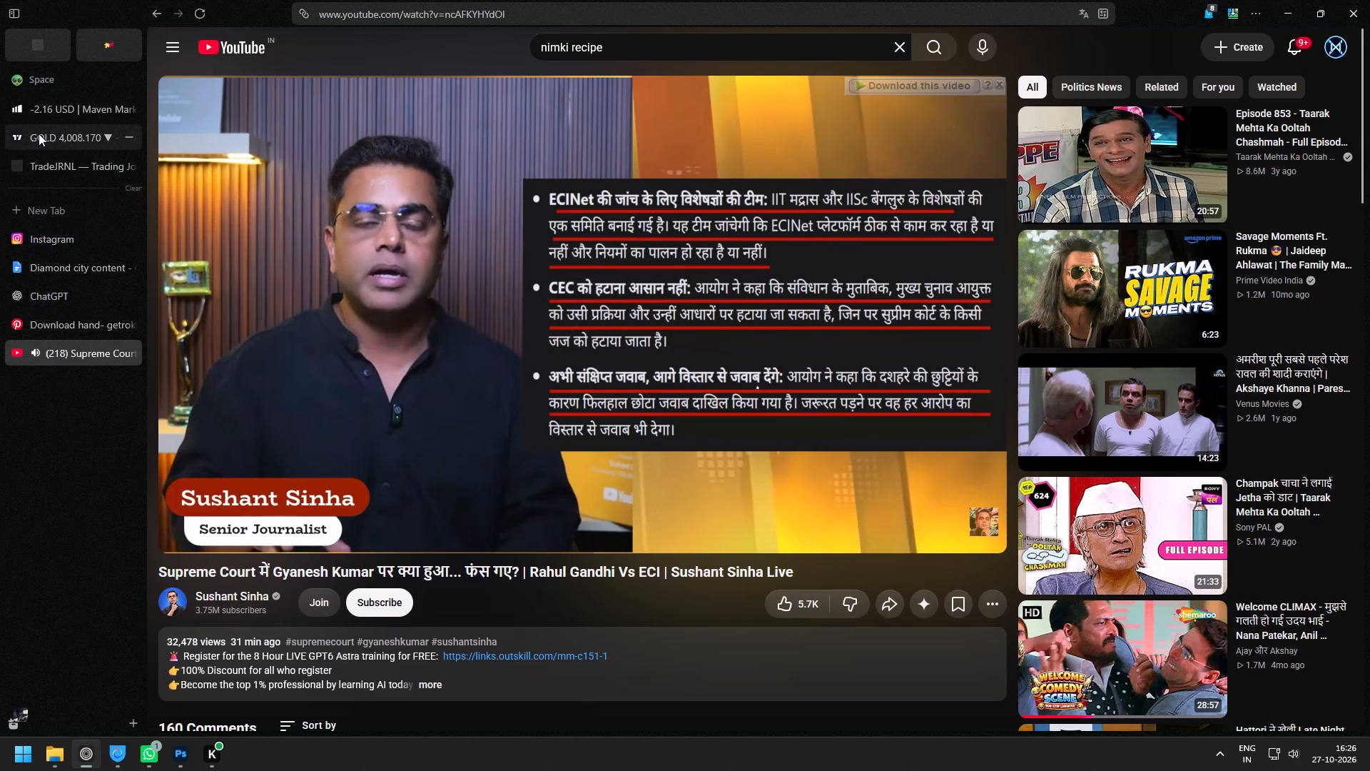
Open the Maven Markets trading page to check the open XAUUSD position.
left_click(43, 113)
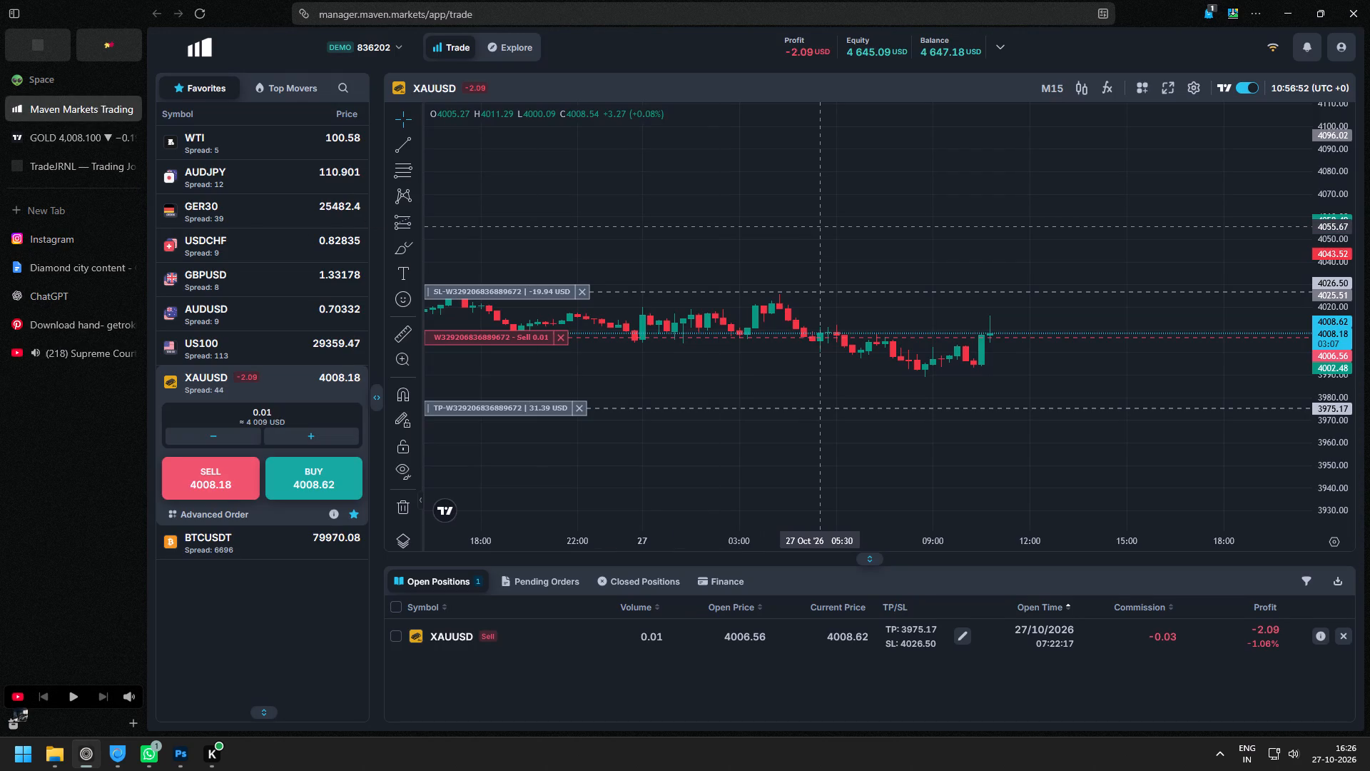
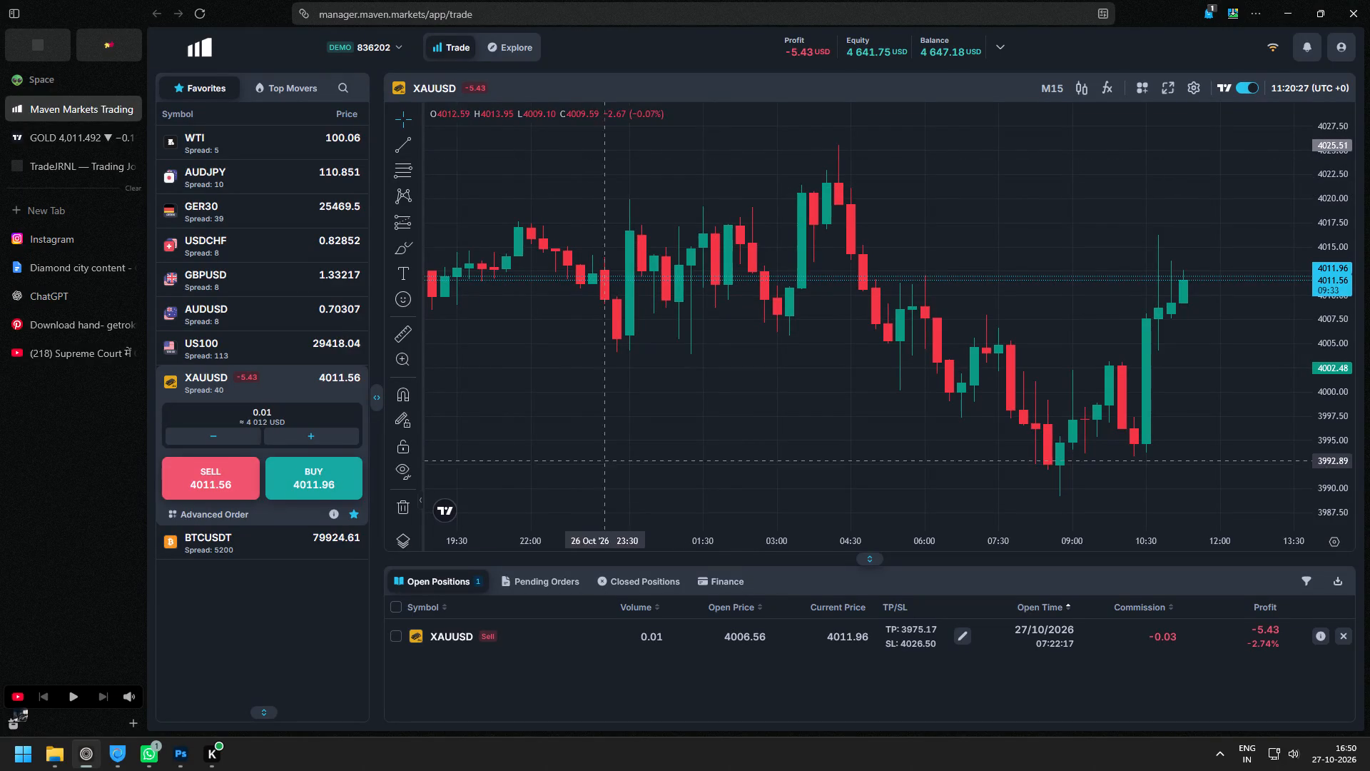
Return to Photoshop and examine the second slide's layout around the Prime Location heading and the dashed arrow.
left_click(182, 757)
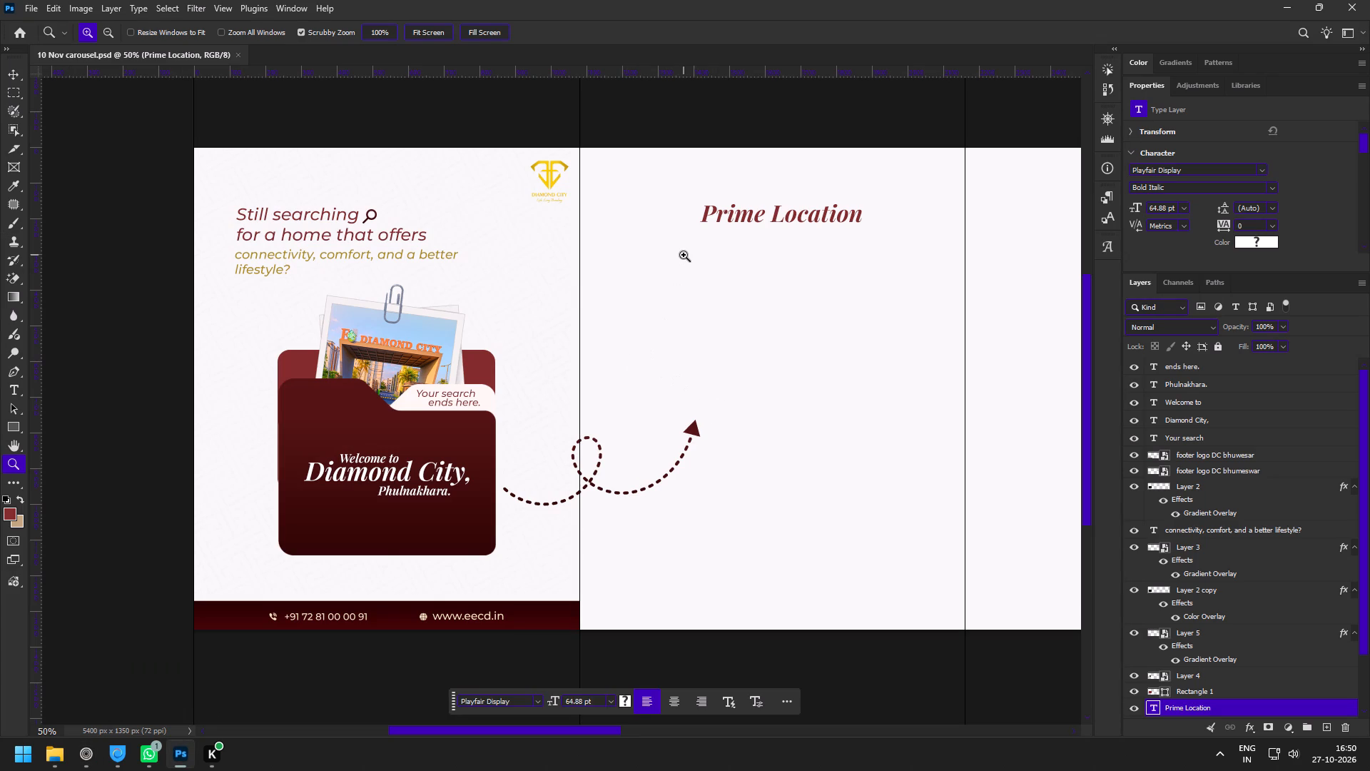
left_click_drag(705, 303, 717, 318)
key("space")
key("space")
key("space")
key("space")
left_click_drag(810, 344, 706, 333)
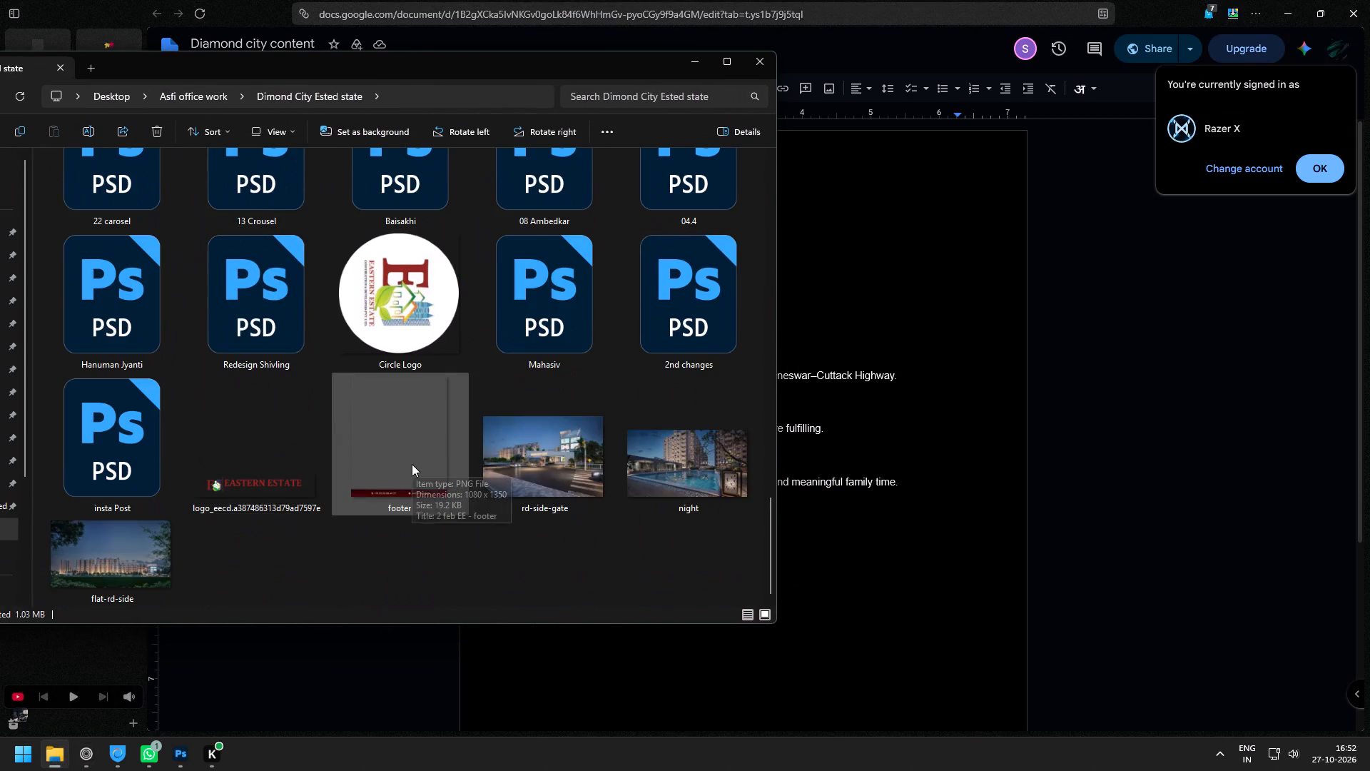
Place the rd-side-gate image from the project folder into the Photoshop carousel, scaled to about 22.9% and positioned over slide 2's smaller Polaroid frame.
scroll(412, 464, "down", 2)
left_click(626, 451)
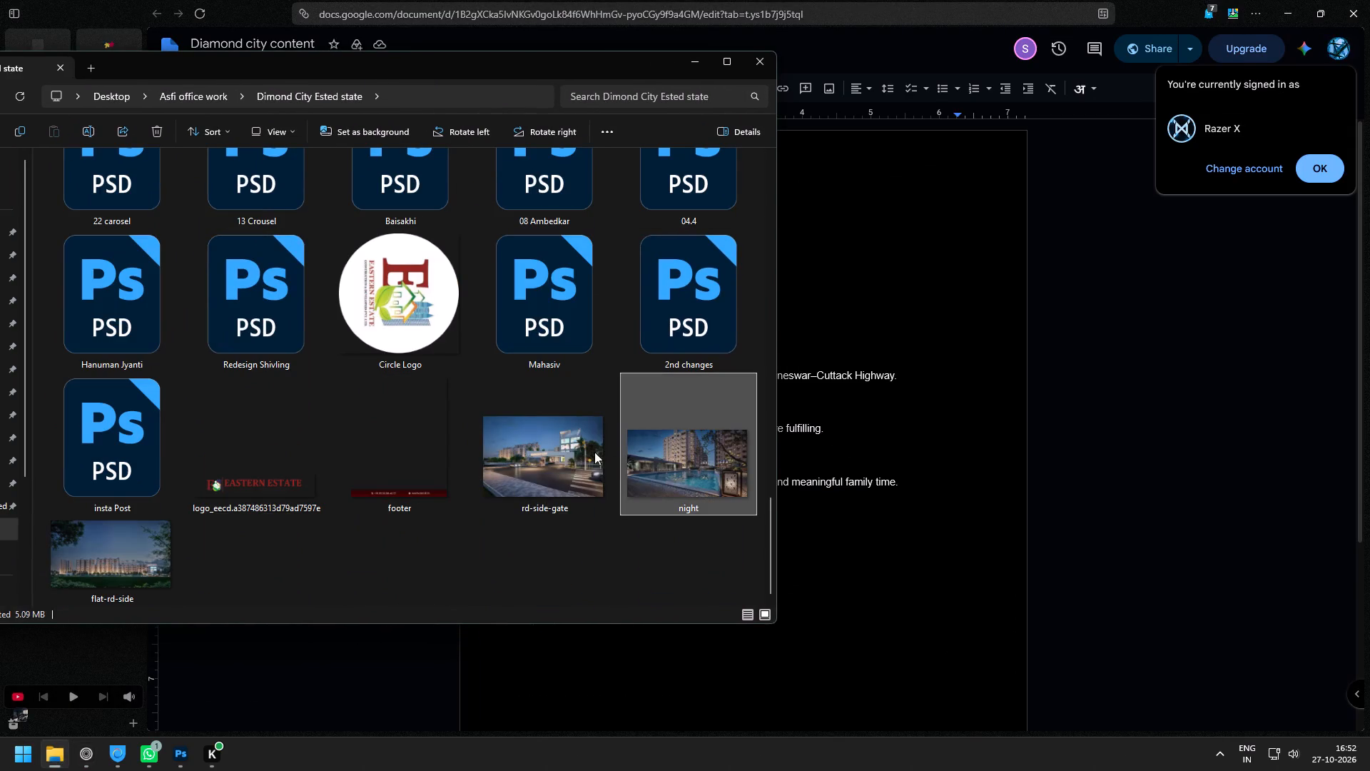
left_click(544, 452)
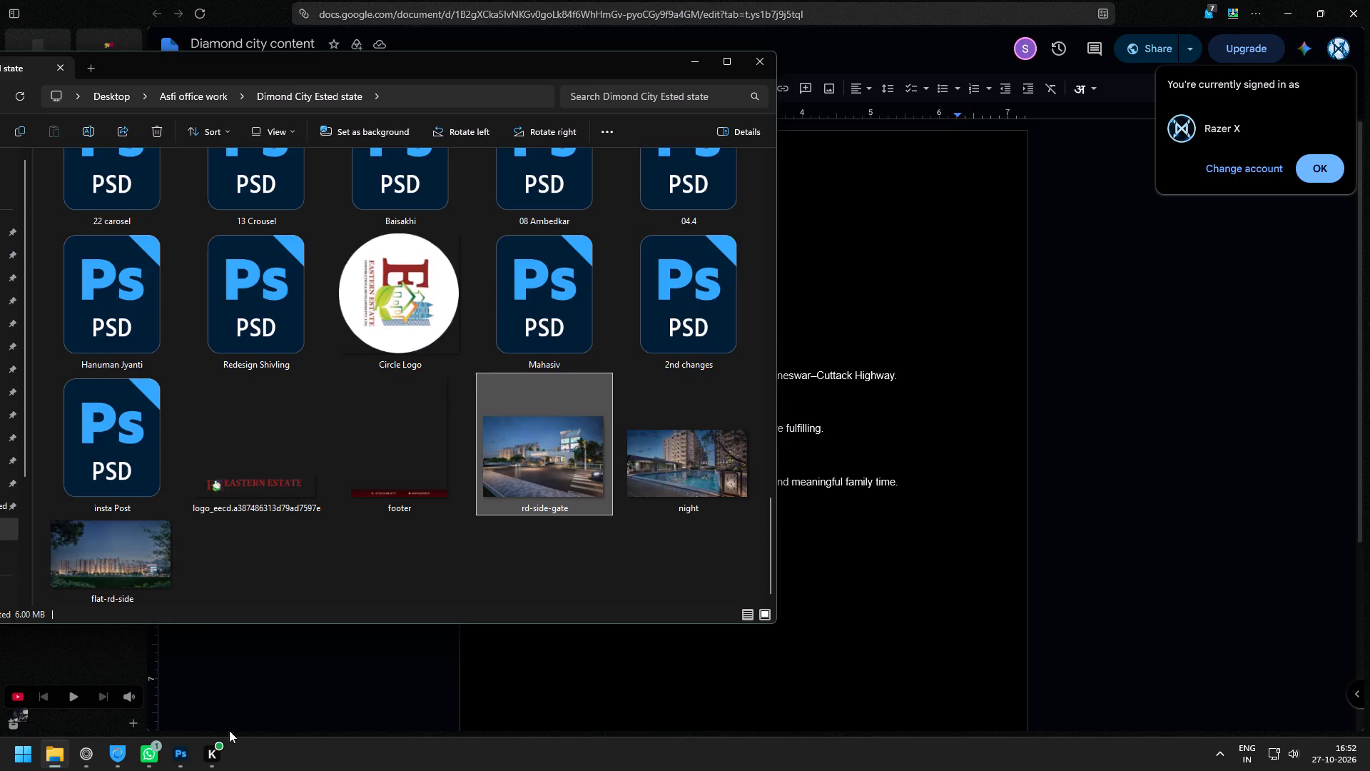
left_click(177, 757)
left_click(656, 536)
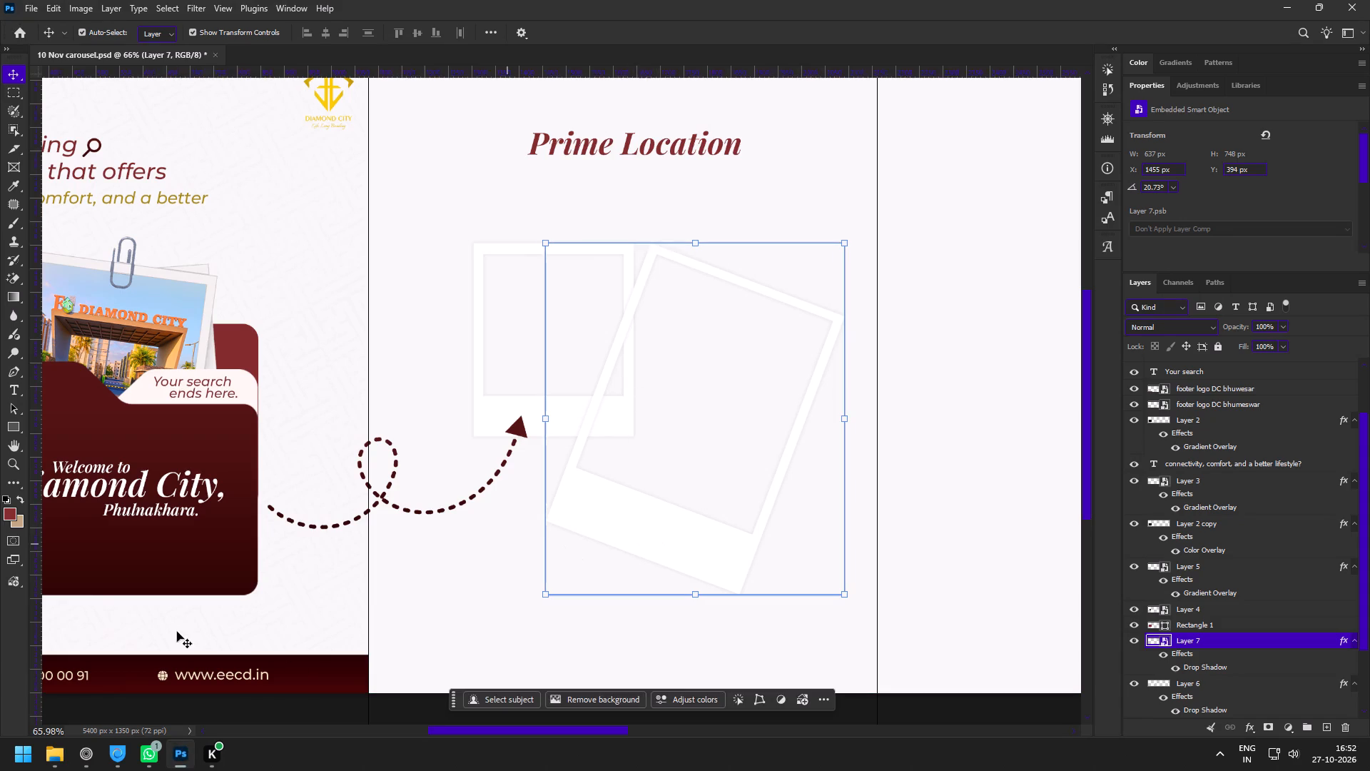
left_click(58, 752)
left_click_drag(538, 442, 884, 450)
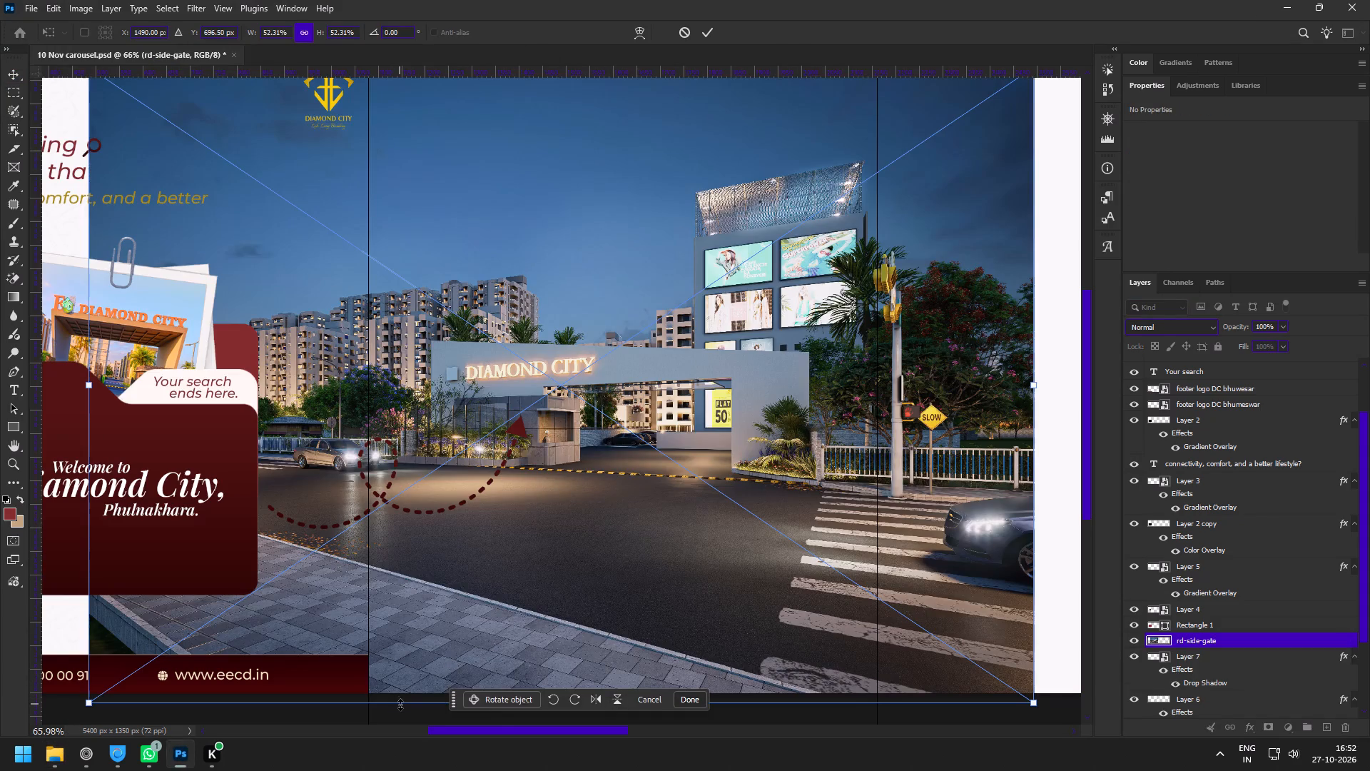
left_click_drag(400, 705, 443, 347)
left_click_drag(639, 229, 866, 505)
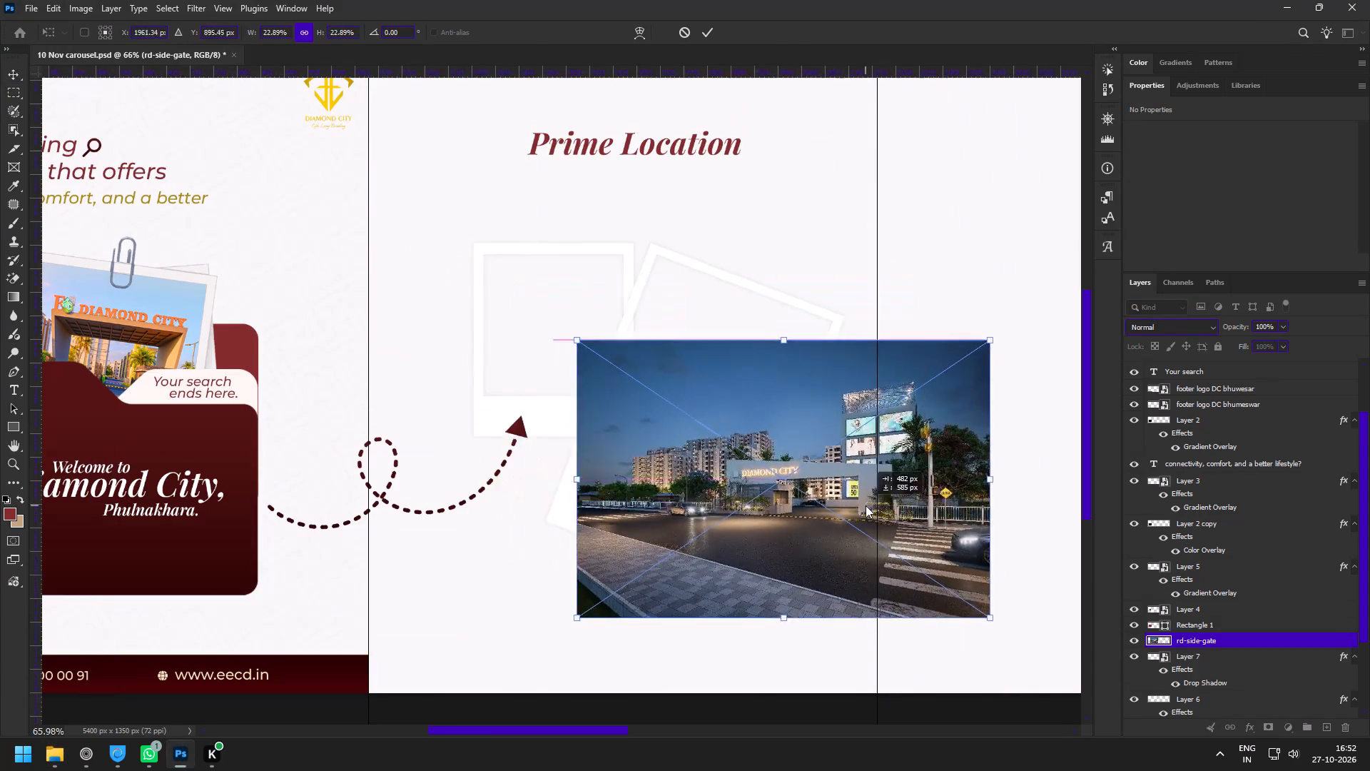
left_click_drag(866, 505, 615, 336)
left_click(705, 26)
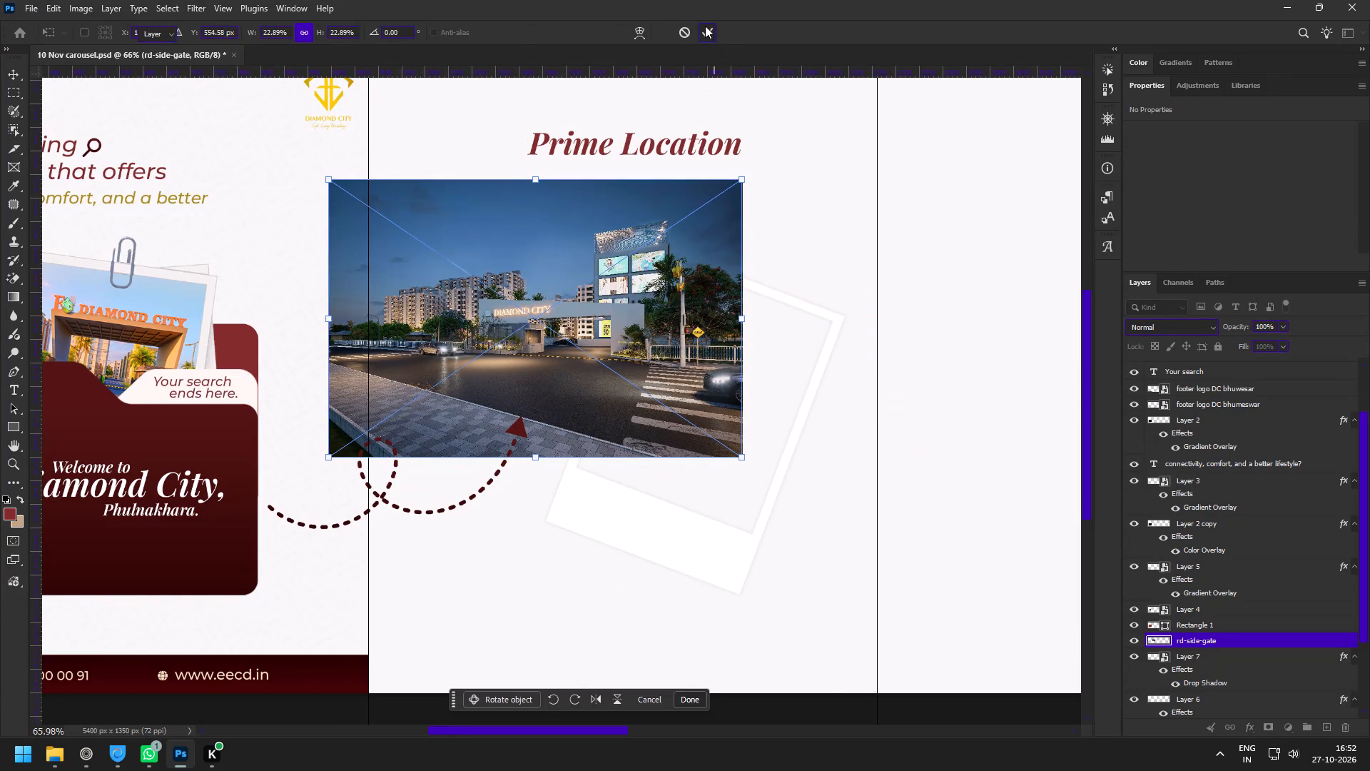
Move the rd-side-gate layer below both Polaroid frame layers in the layer stack.
left_click_drag(1184, 639, 1184, 692)
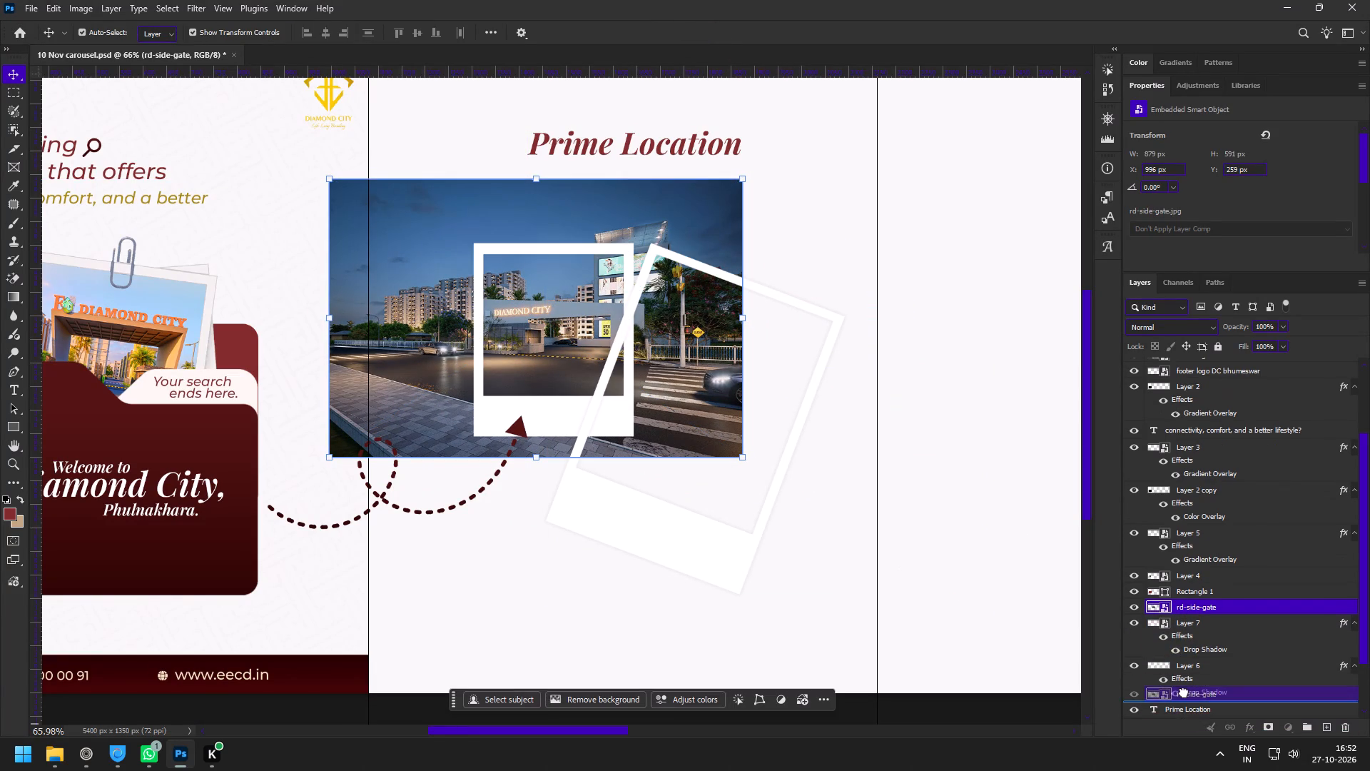
left_click_drag(1184, 692, 1188, 700)
Convert the smaller Polaroid frame's layer, Layer 6, to a smart object.
left_click(1192, 658)
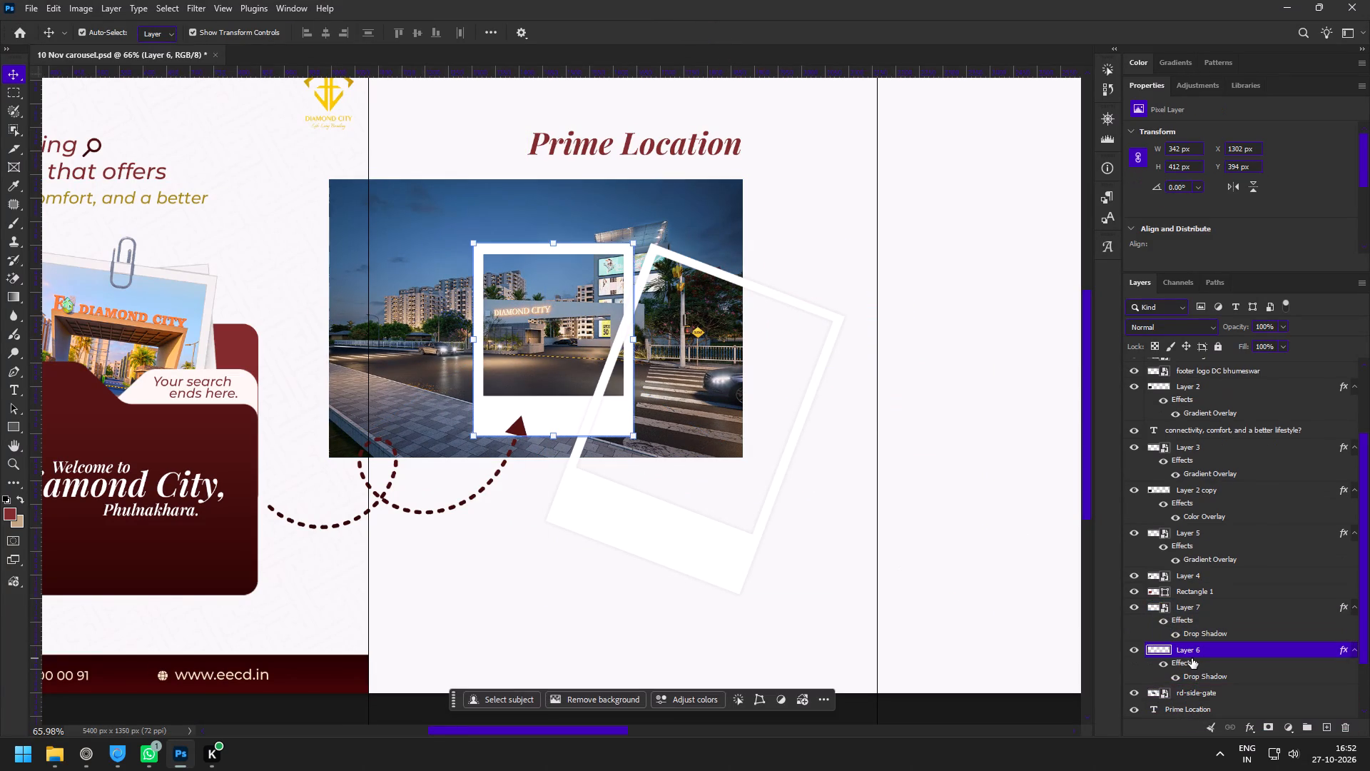
key("F8")
Scale the rd-side-gate photo down to 17.90% and reposition it so the Diamond City gate sits inside the smaller Polaroid frame.
left_click(531, 195)
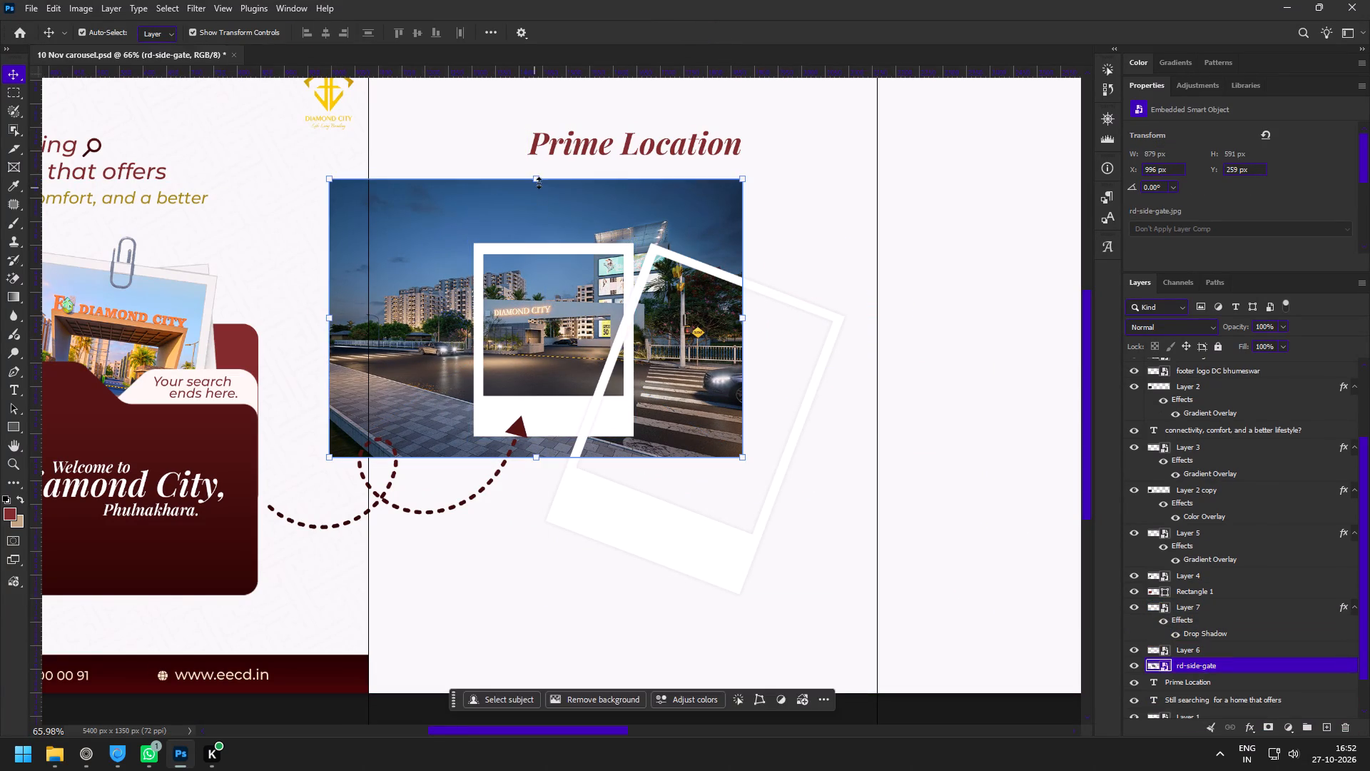
left_click_drag(539, 178, 539, 239)
left_click_drag(425, 358, 427, 339)
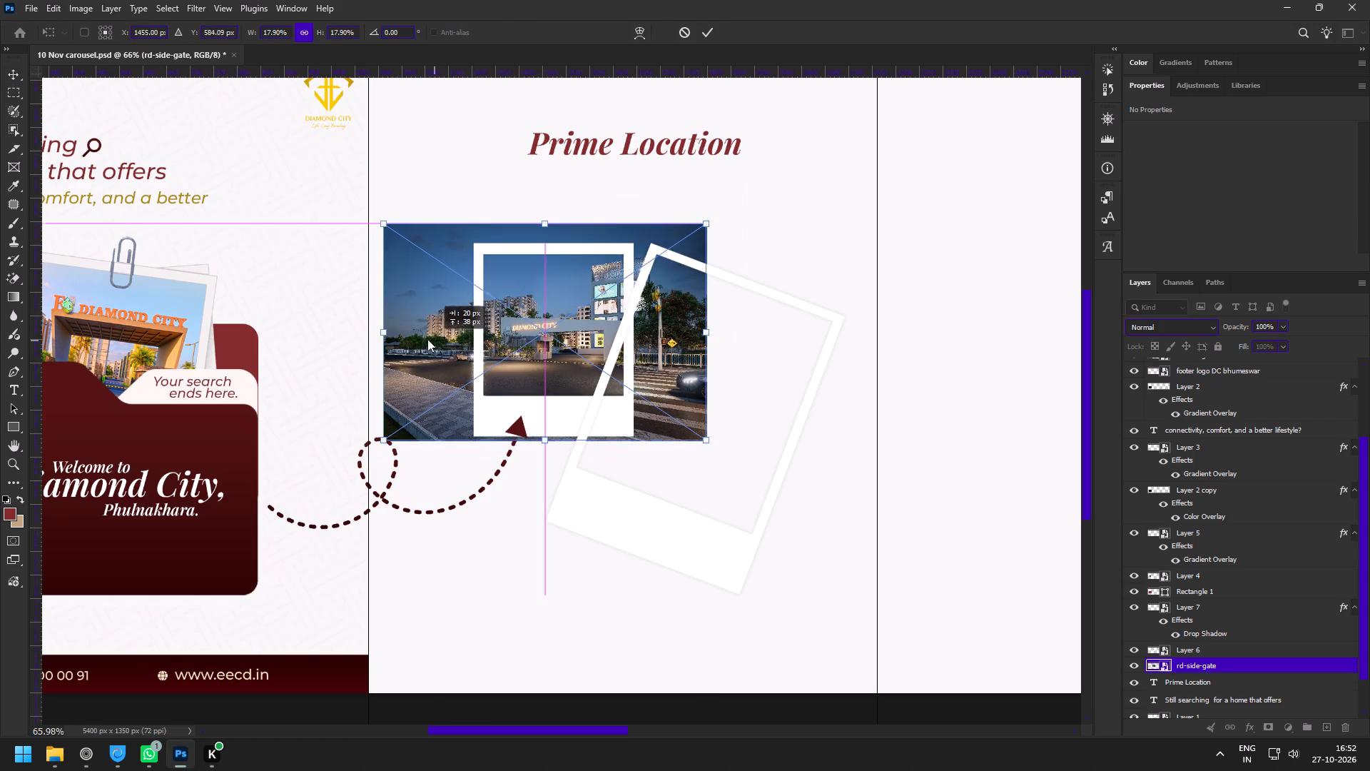
left_click_drag(427, 339, 422, 318)
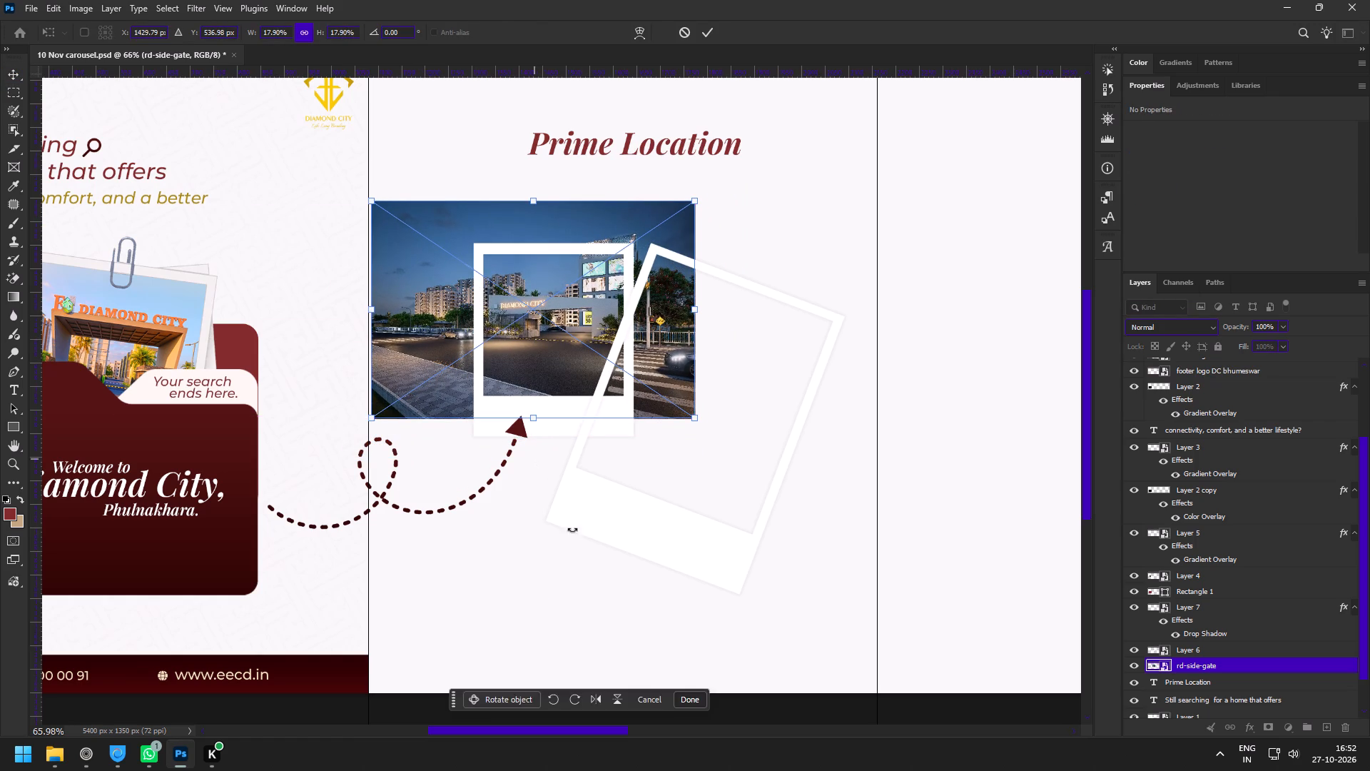
left_click(631, 552)
key("Return")
Place the flat-rd-side photo from File Explorer over the tilted Polaroid frame, scaled to about 24.42% and rotated 21.60°.
left_click(661, 533)
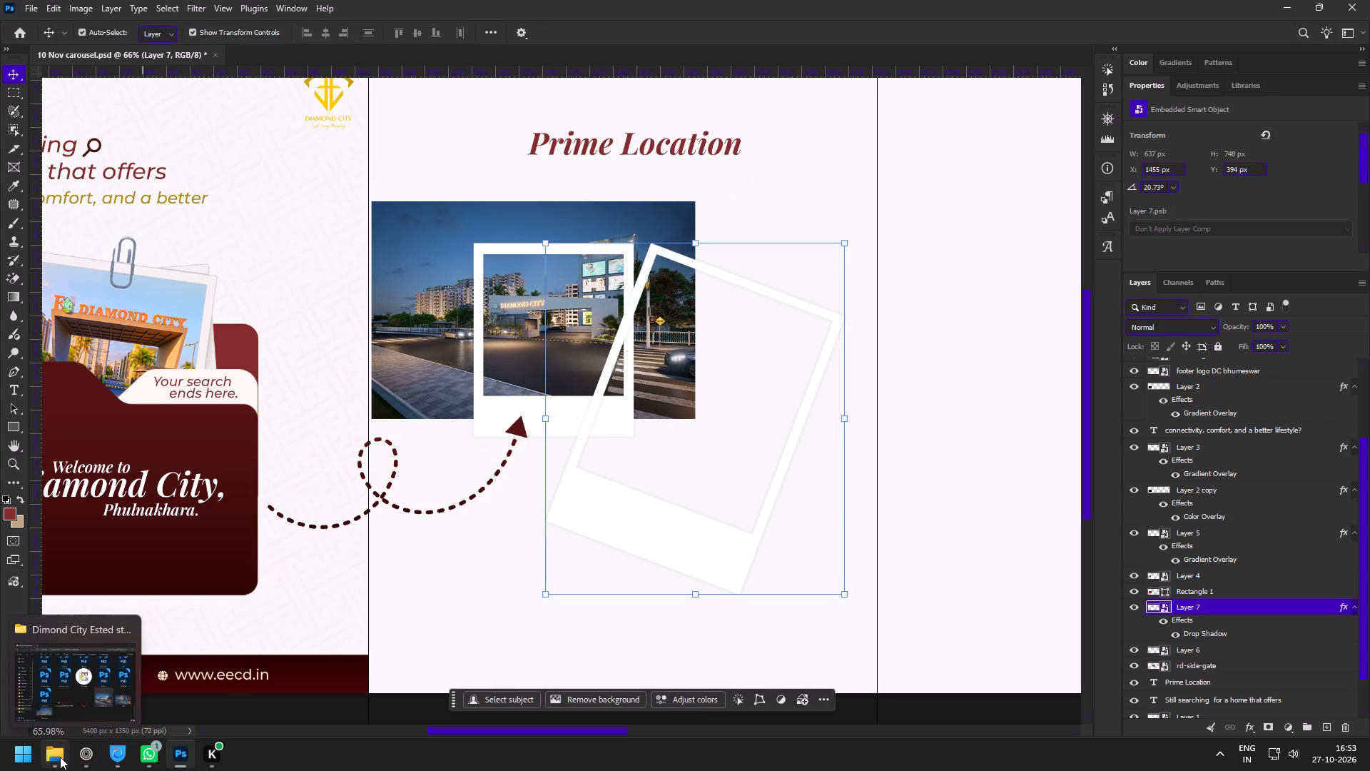
left_click(93, 752)
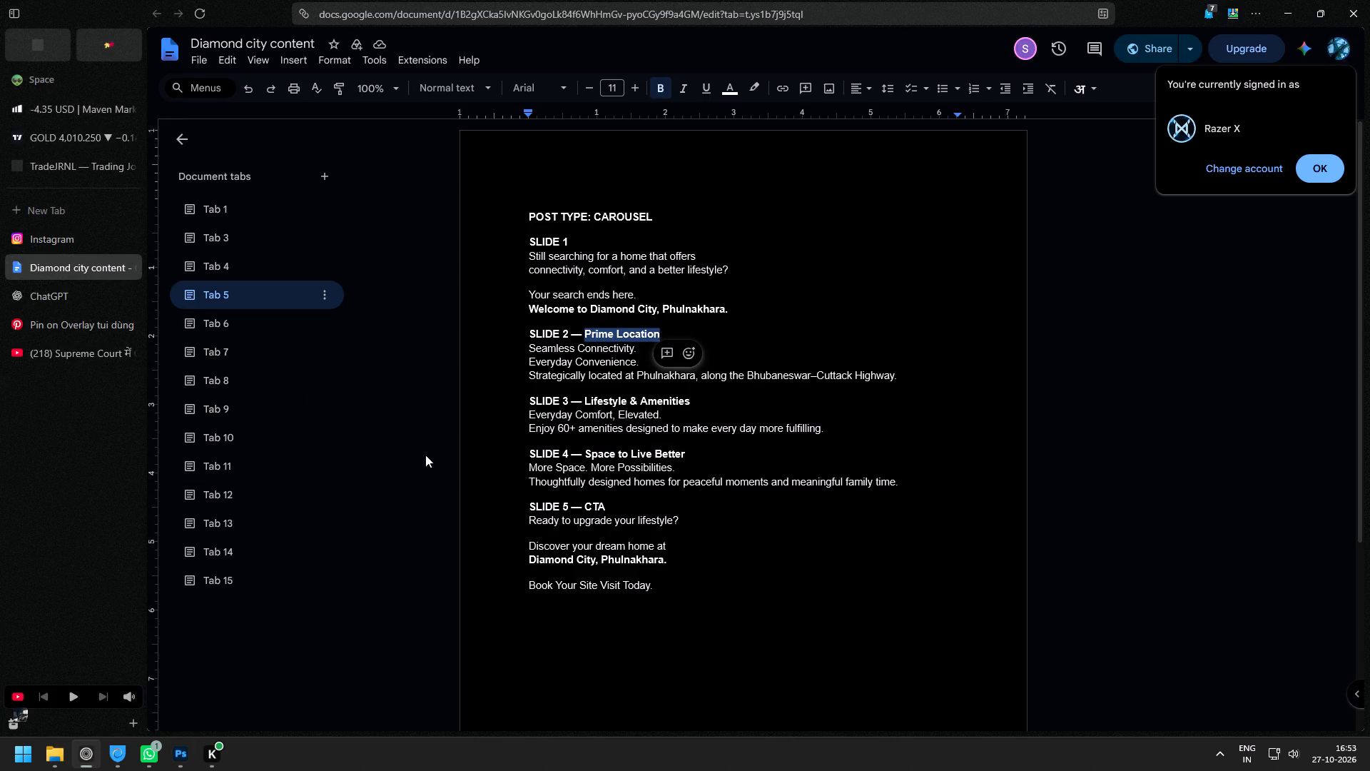
left_click(186, 760)
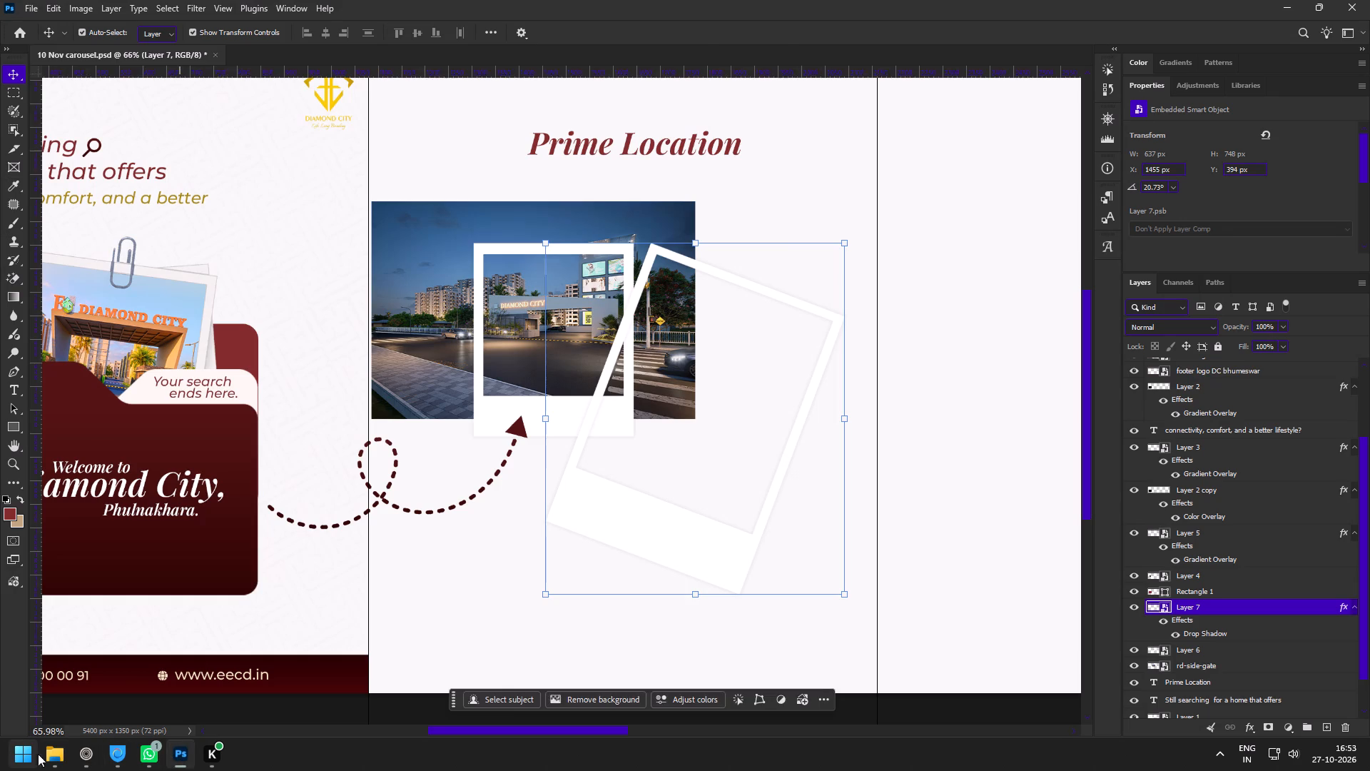
left_click(46, 757)
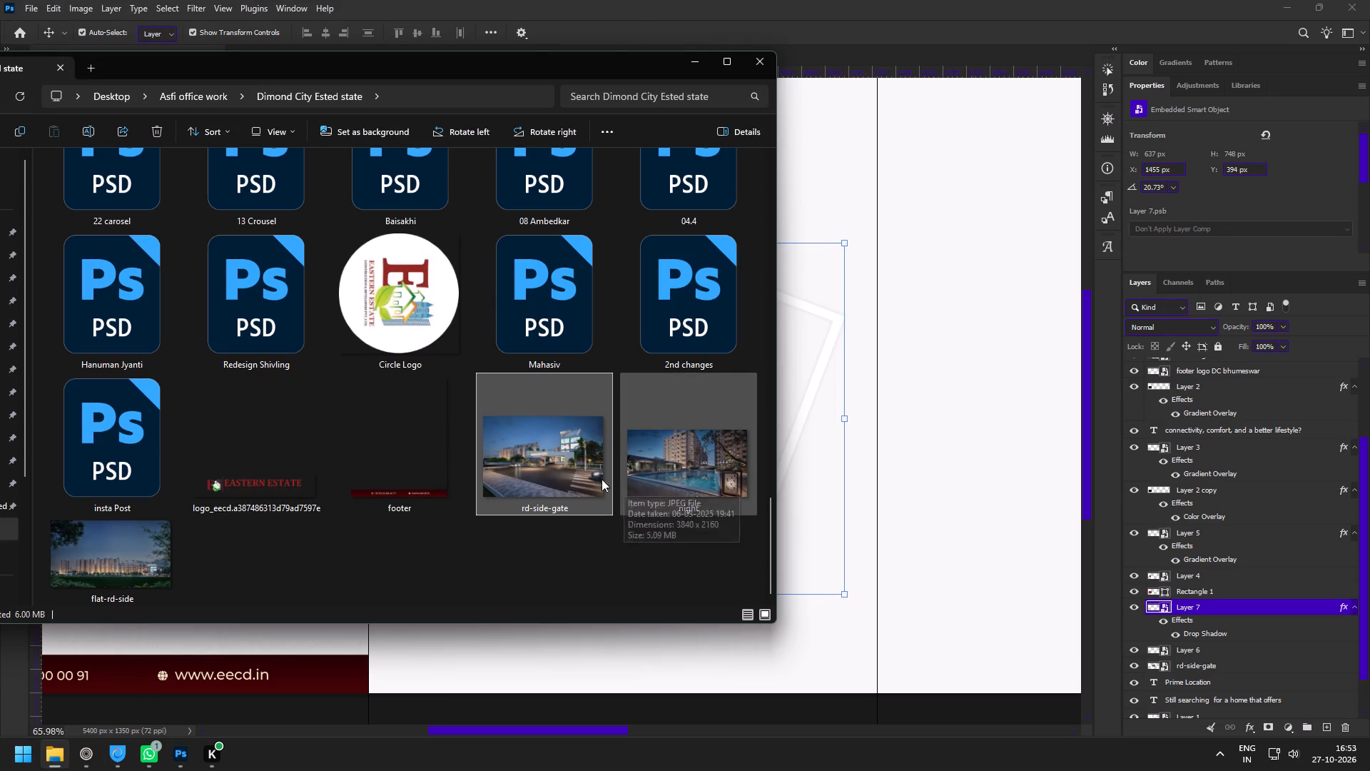
left_click(151, 523)
left_click_drag(89, 552, 880, 450)
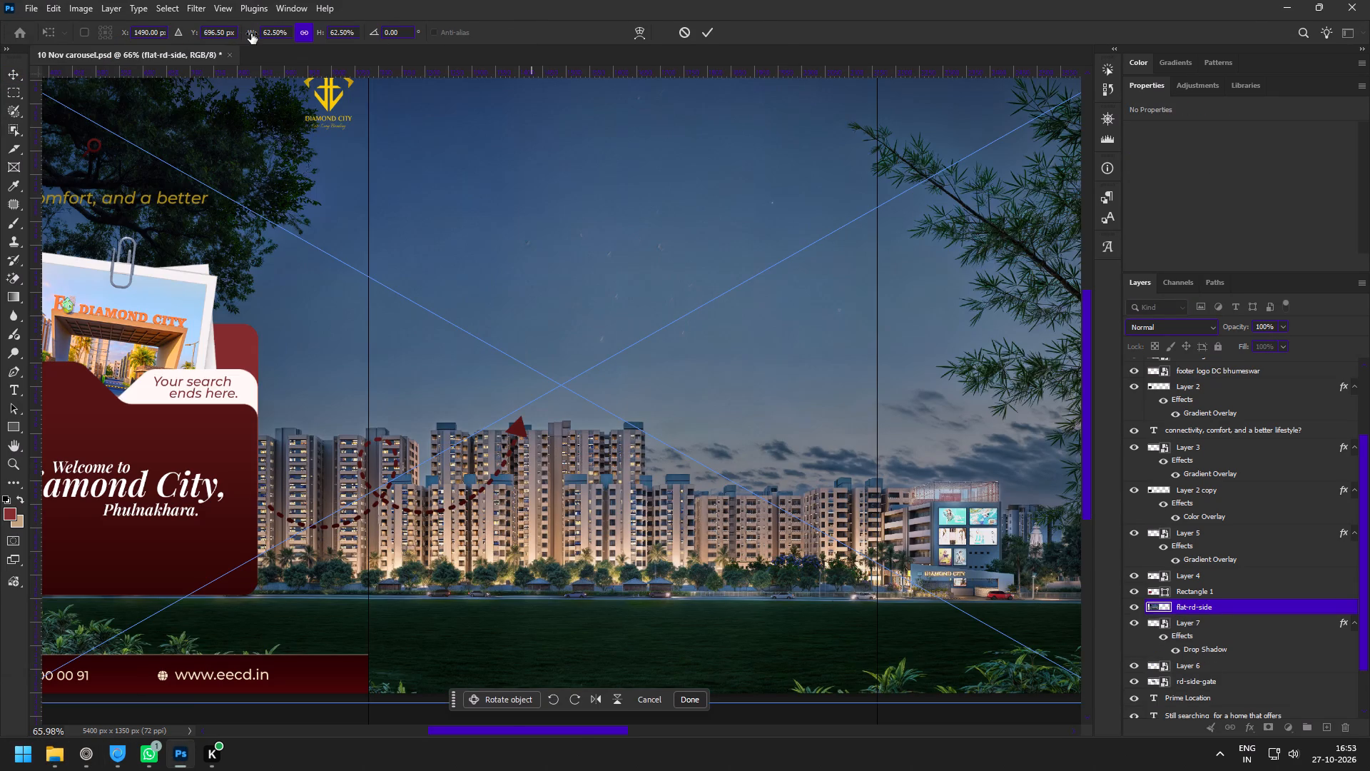
left_click_drag(251, 34, 218, 34)
left_click_drag(641, 438, 730, 483)
left_click_drag(723, 331, 781, 364)
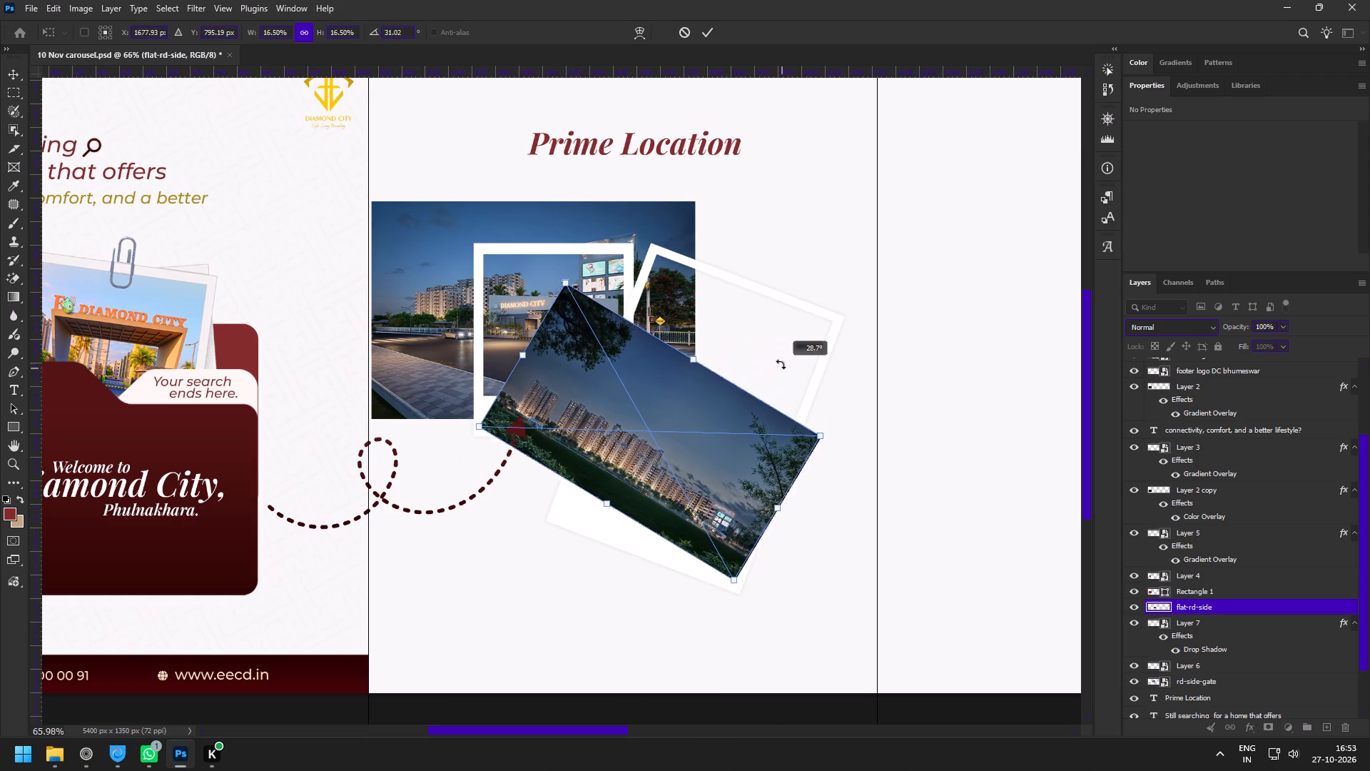
left_click_drag(781, 364, 779, 363)
left_click_drag(738, 429, 766, 431)
left_click_drag(858, 495, 868, 481)
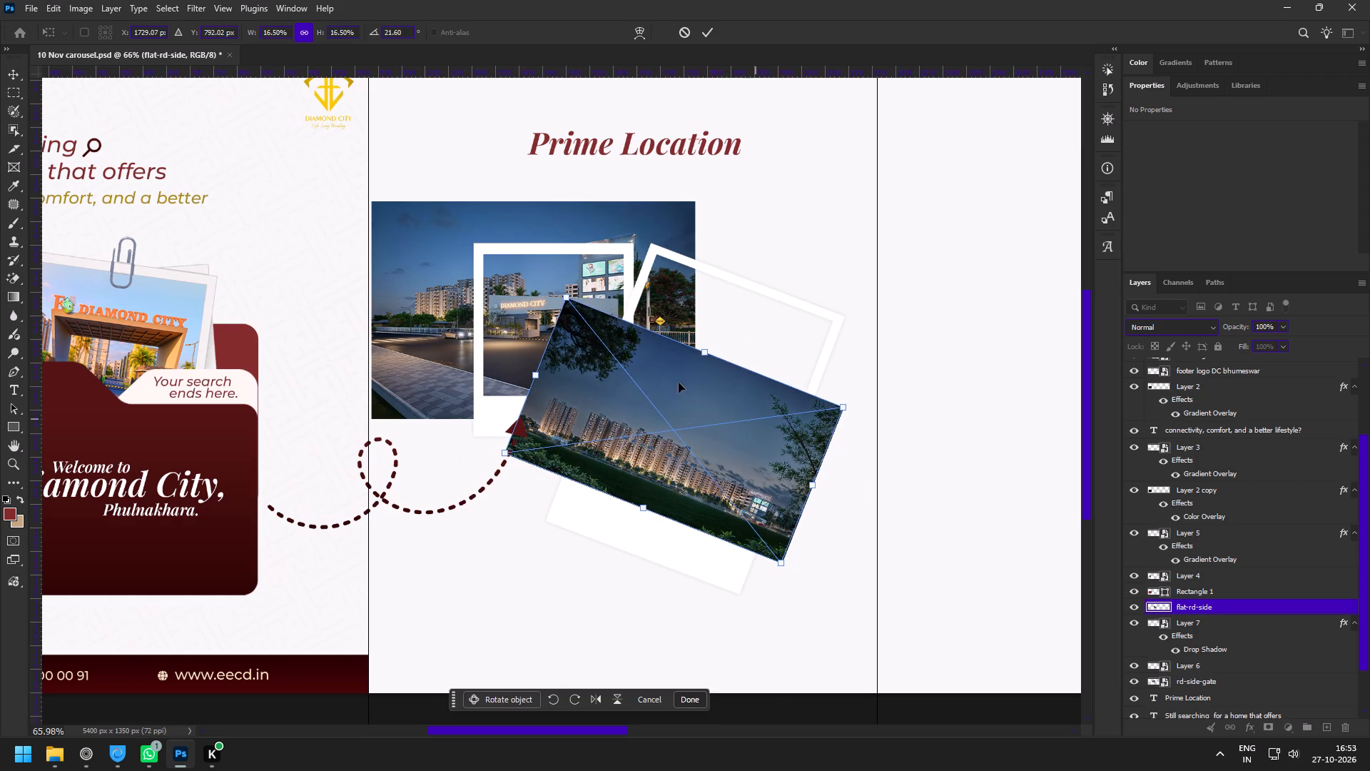
left_click_drag(706, 348, 745, 276)
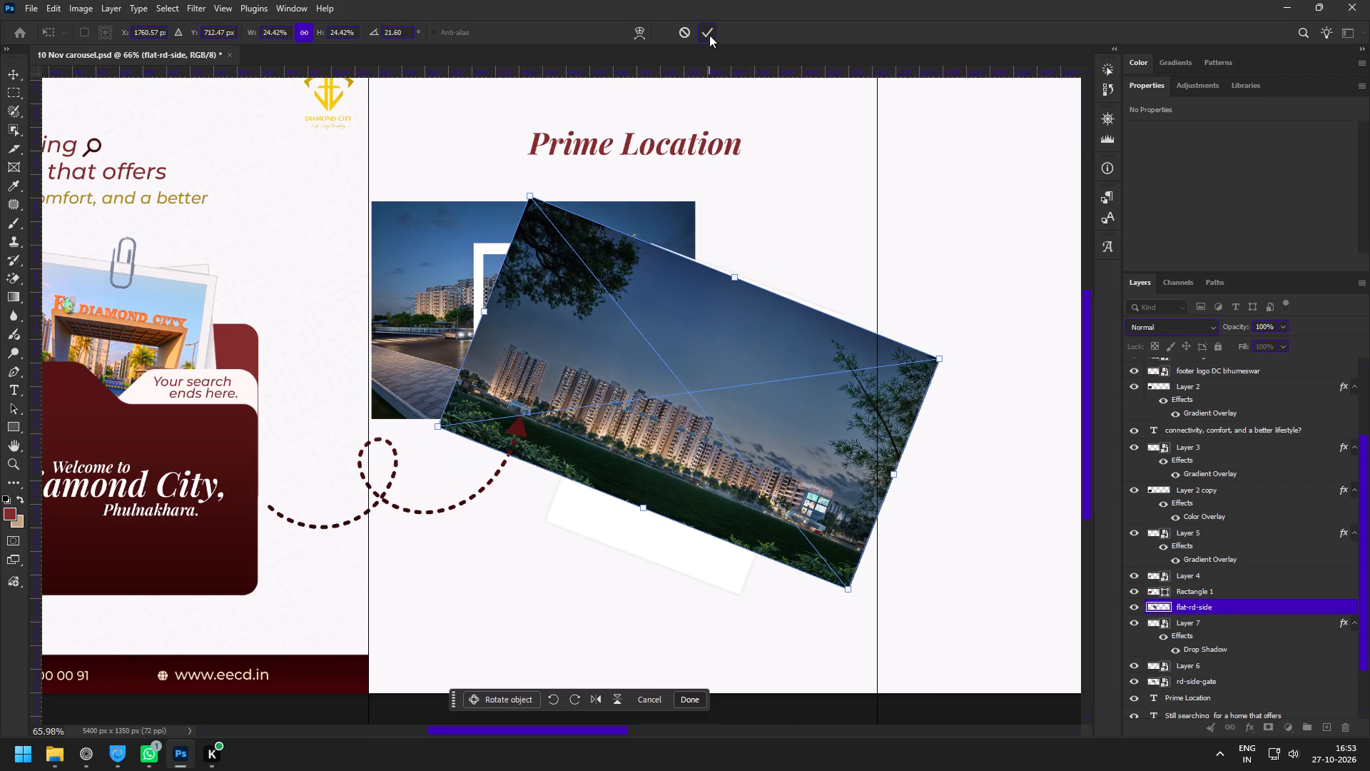
left_click(709, 35)
Move the flat-rd-side layer below both Polaroid frame layers, directly above rd-side-gate in the layer stack.
scroll(1215, 569, "down", 3)
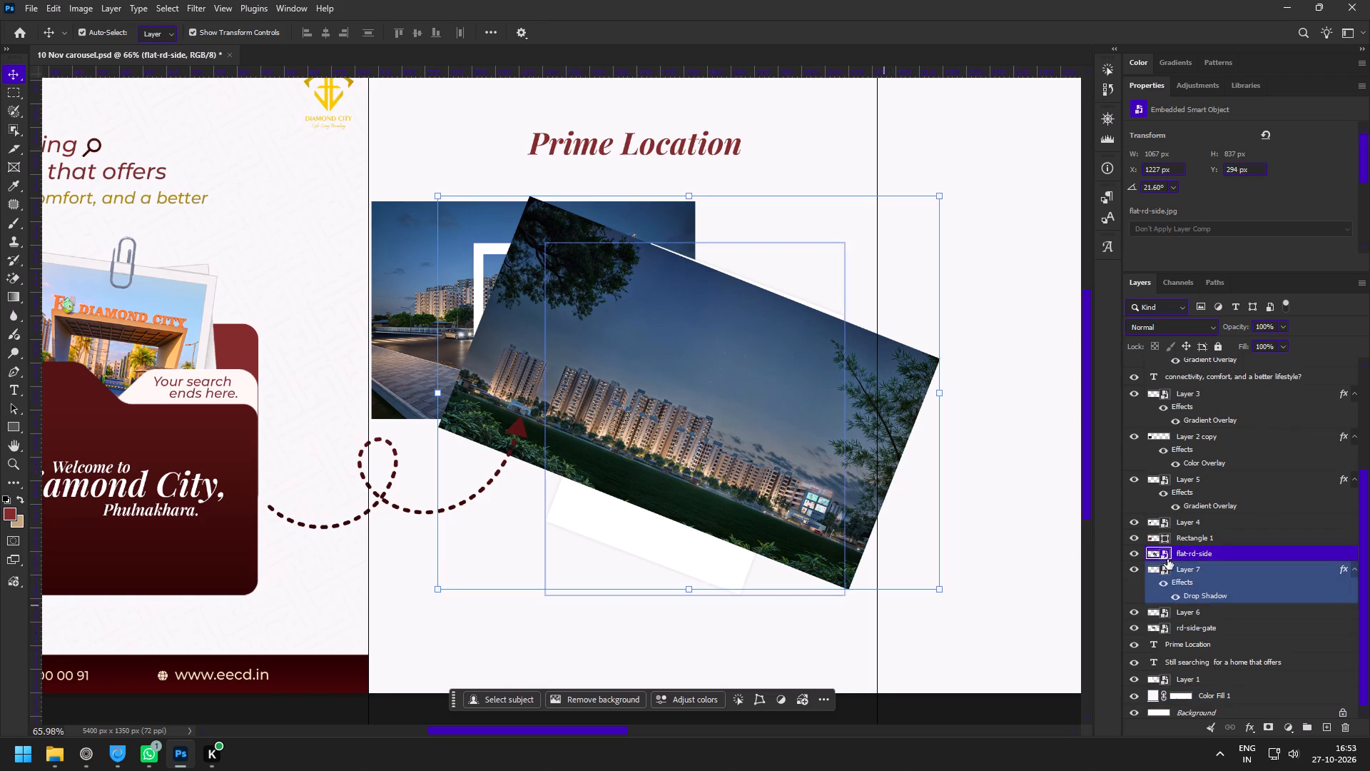
left_click_drag(1201, 553, 1207, 624)
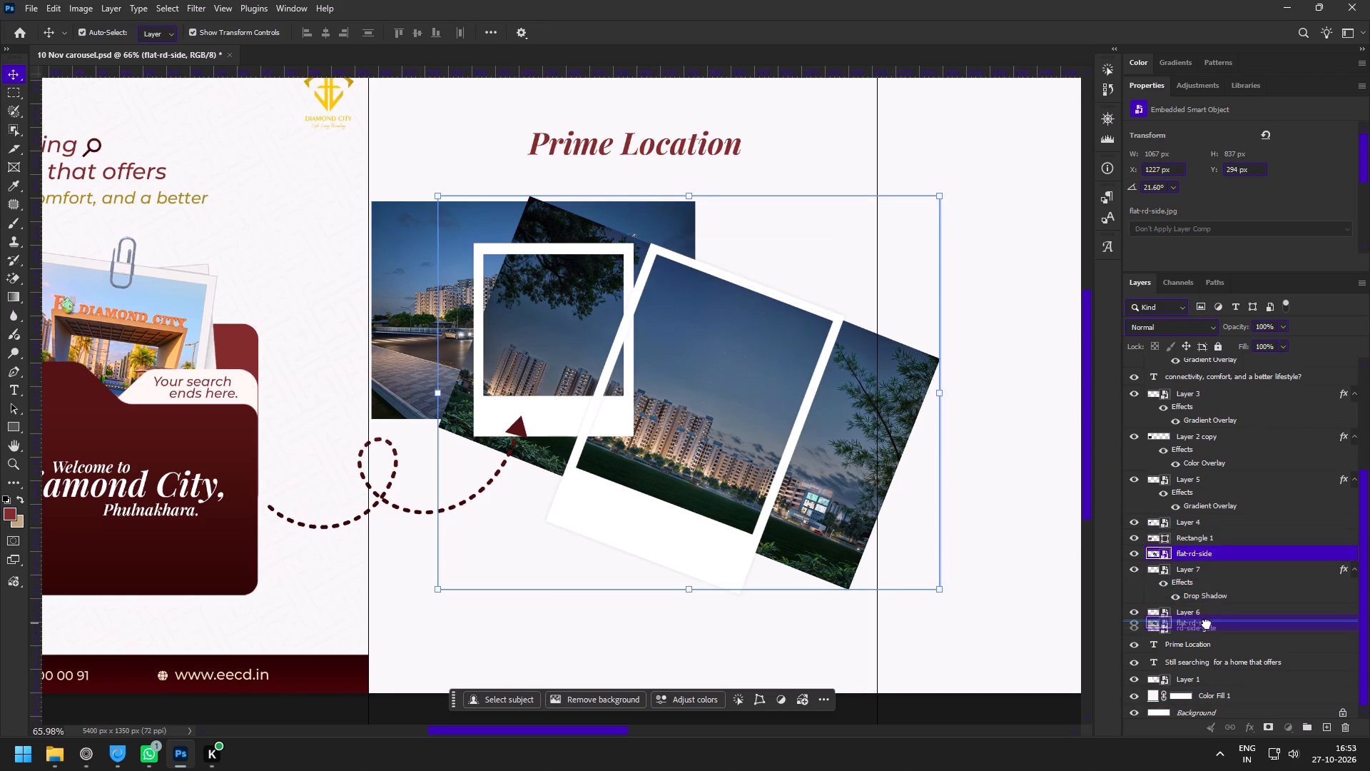
left_click_drag(1207, 624, 1212, 616)
Trace the tilted frame's opening with the Pen tool, convert the path to a selection and mask the flat-rd-side photo with it.
key("z")
left_click_drag(777, 475, 808, 500)
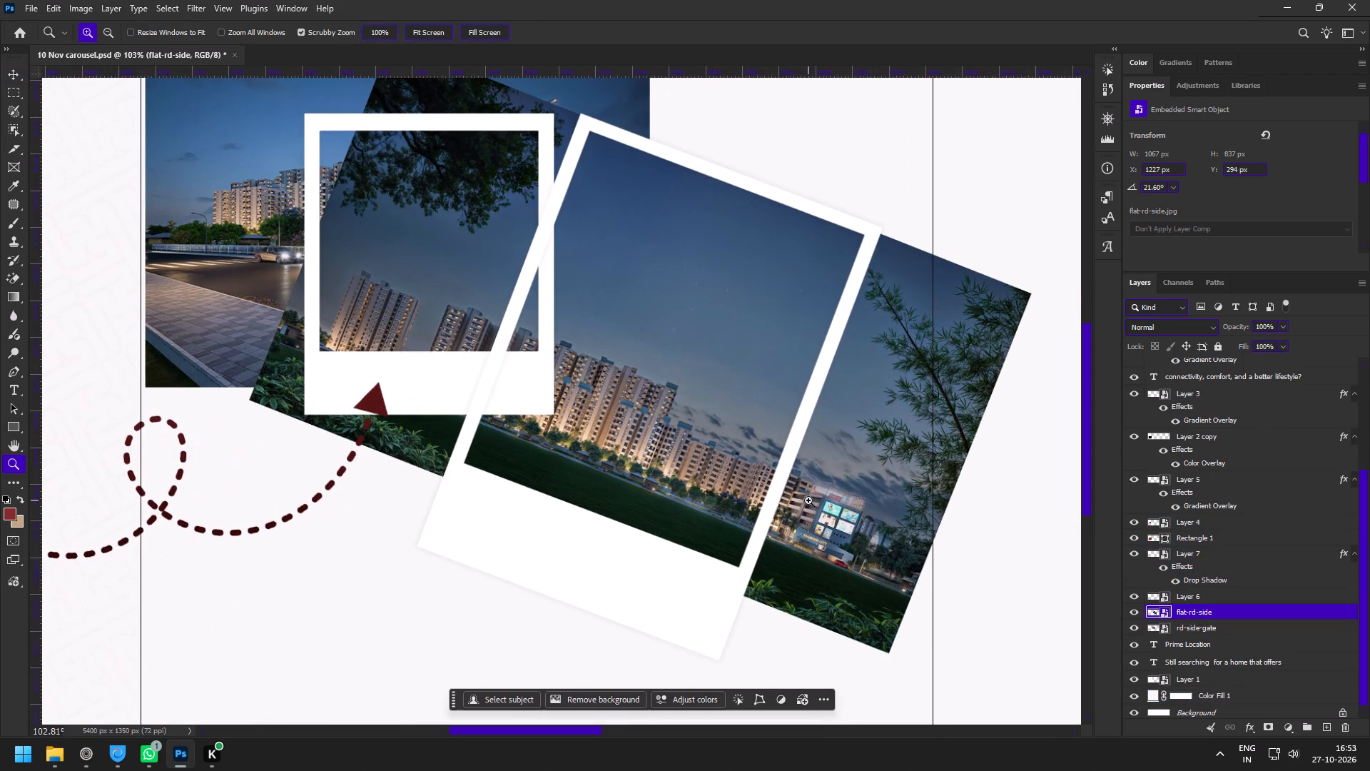
key("v")
key("space")
key("space")
key("space")
left_click_drag(639, 493, 639, 551)
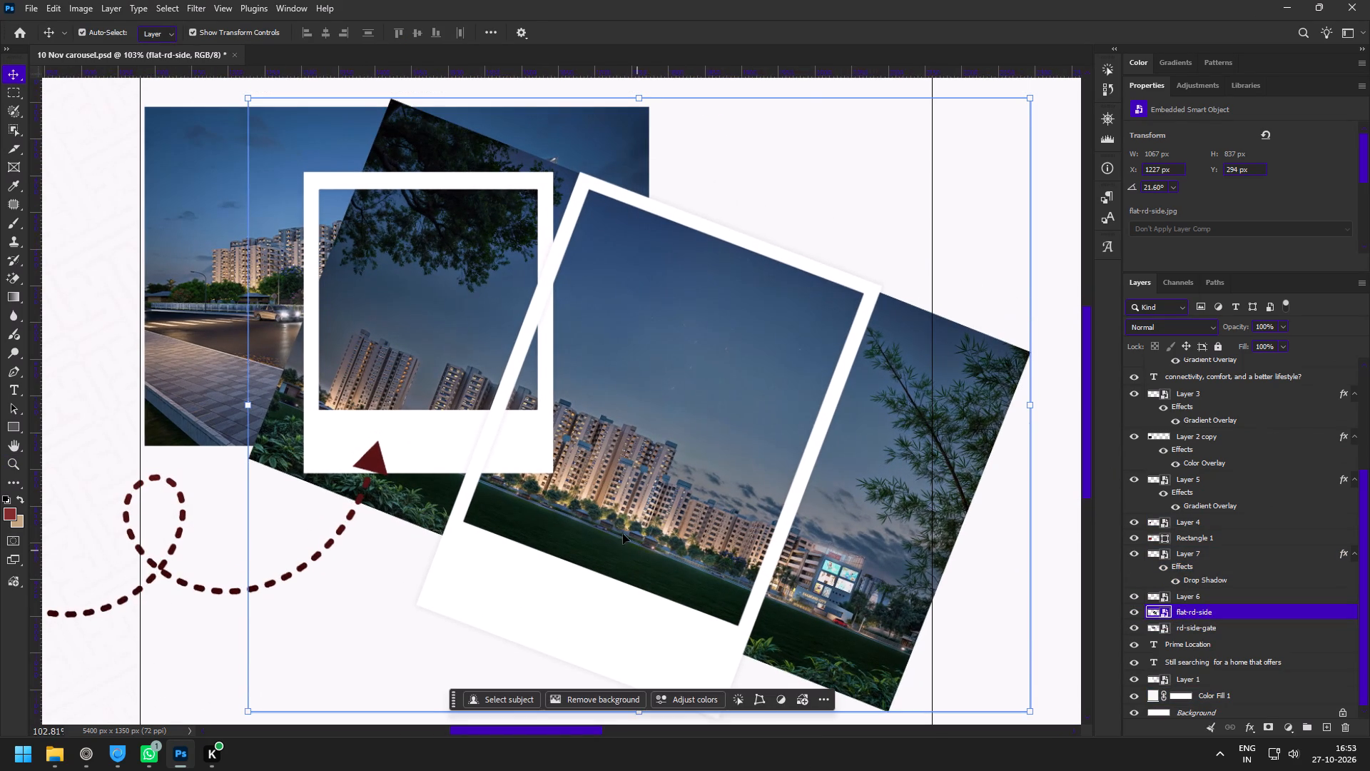
left_click(603, 548)
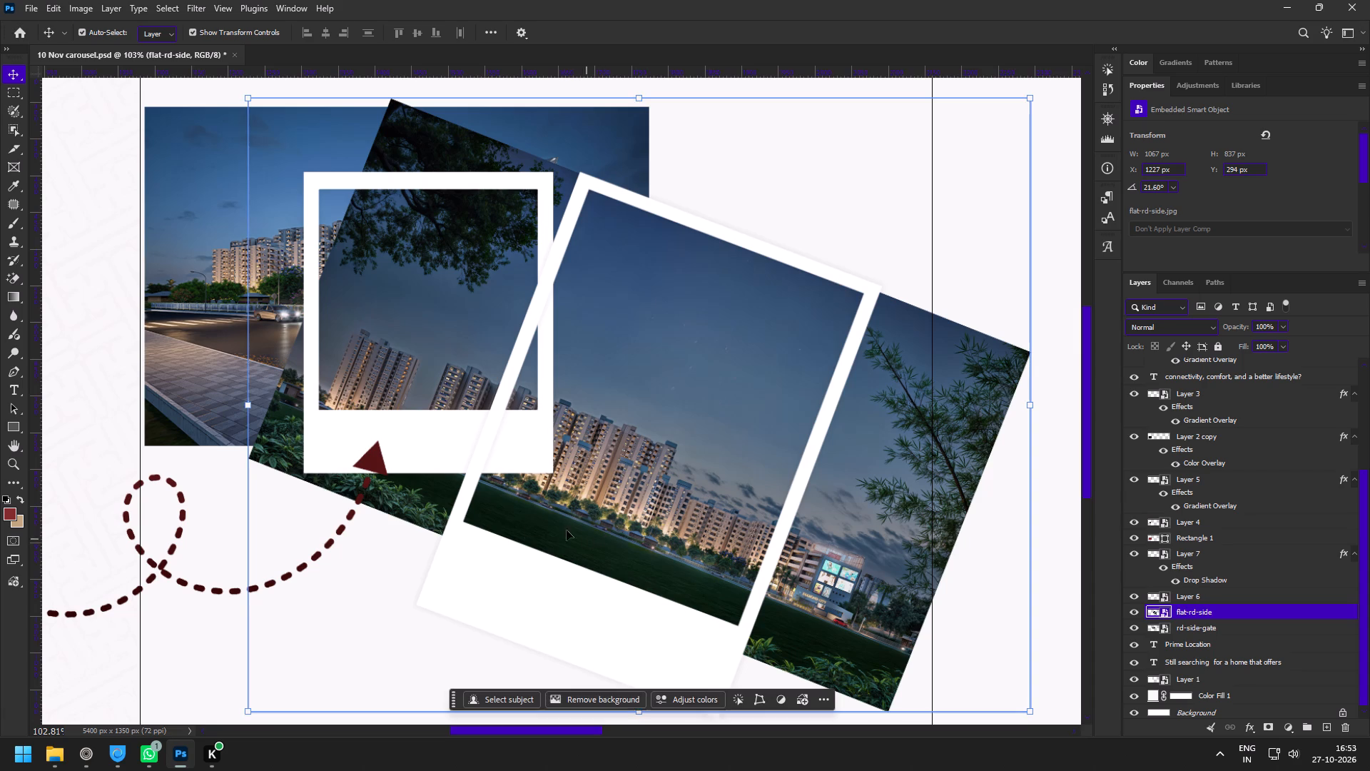
key("p")
left_click(454, 525)
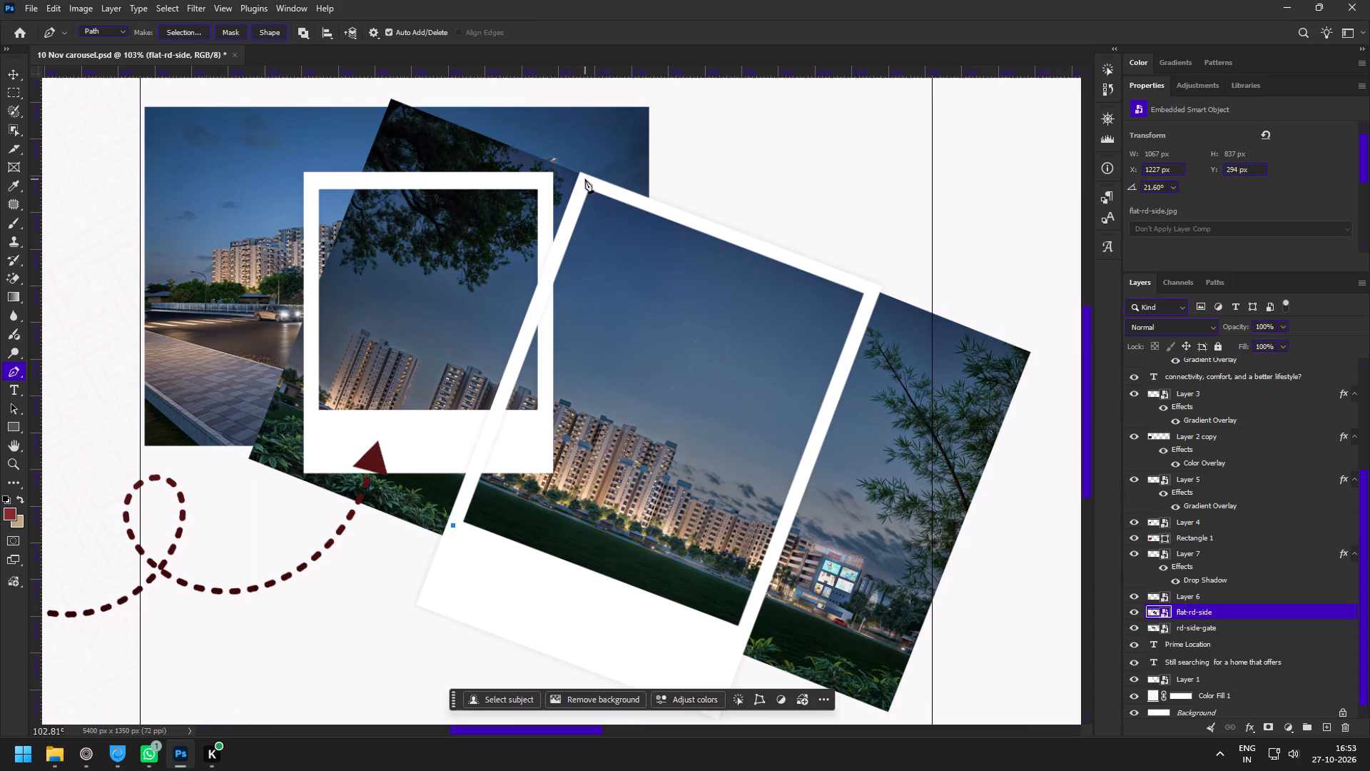
left_click(585, 179)
left_click(872, 296)
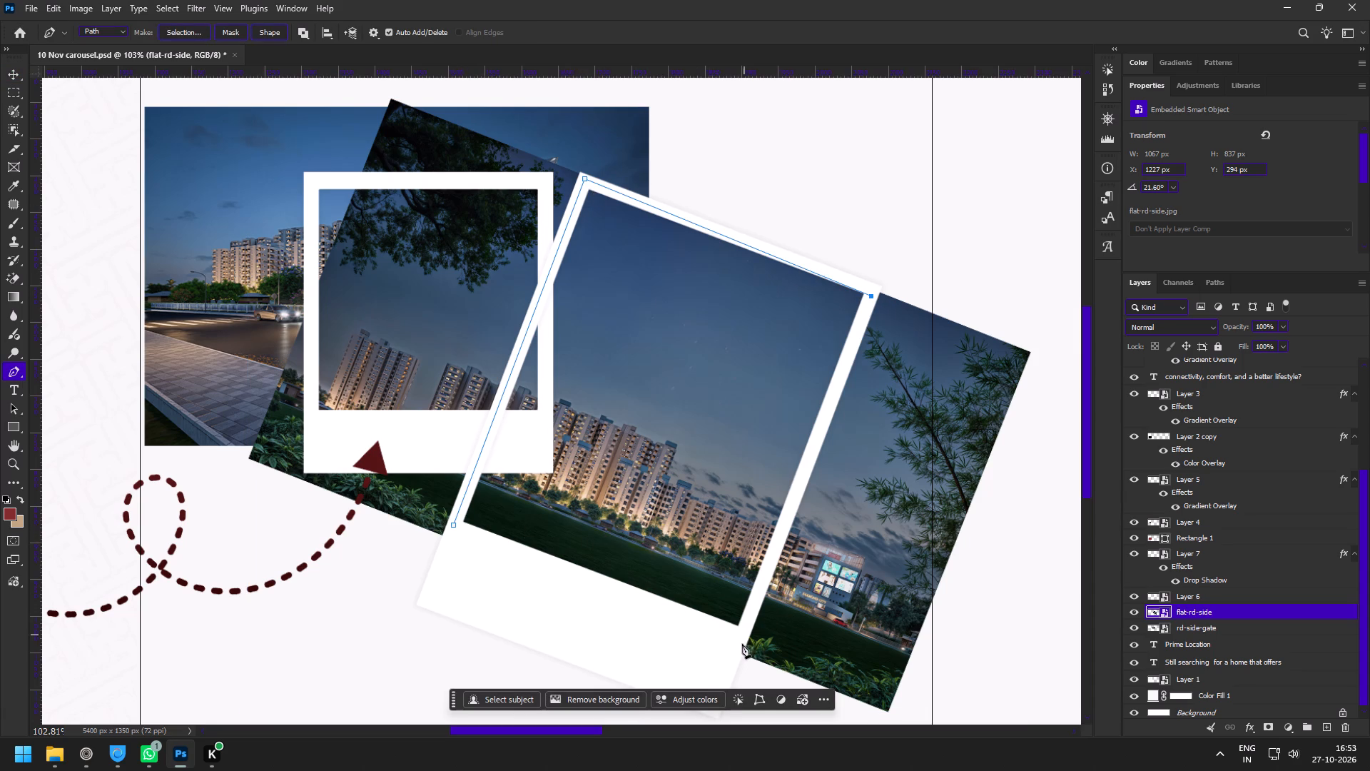
left_click(736, 643)
left_click(460, 536)
left_click(453, 525)
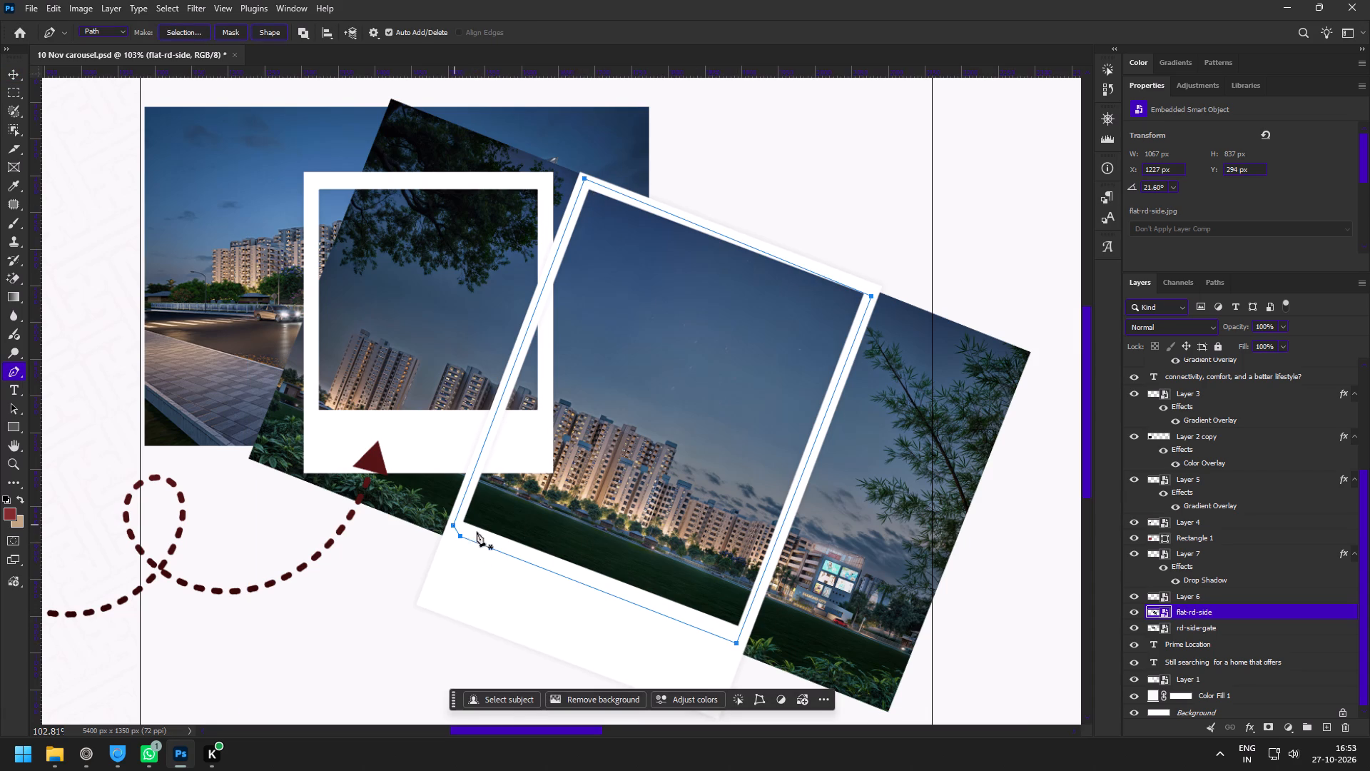
key("ctrl+Return")
key("v")
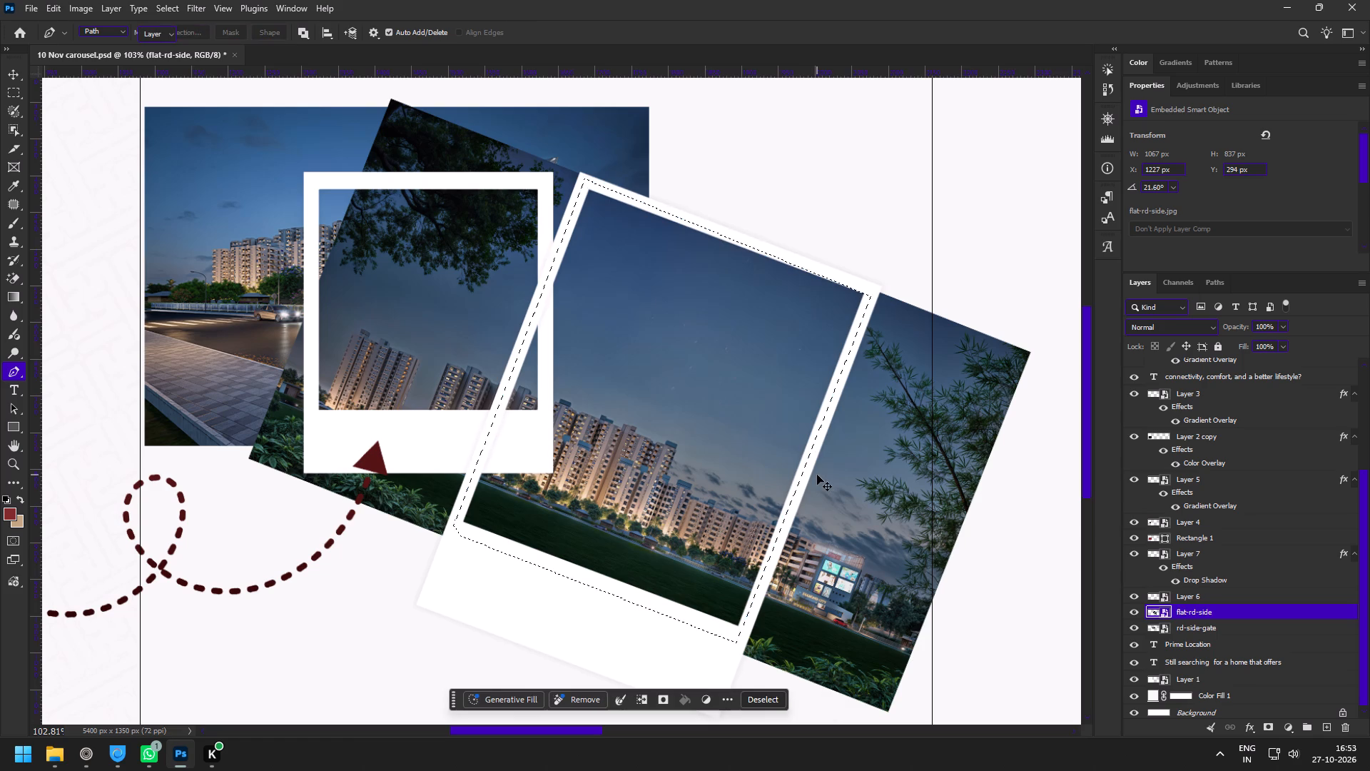
left_click(861, 490)
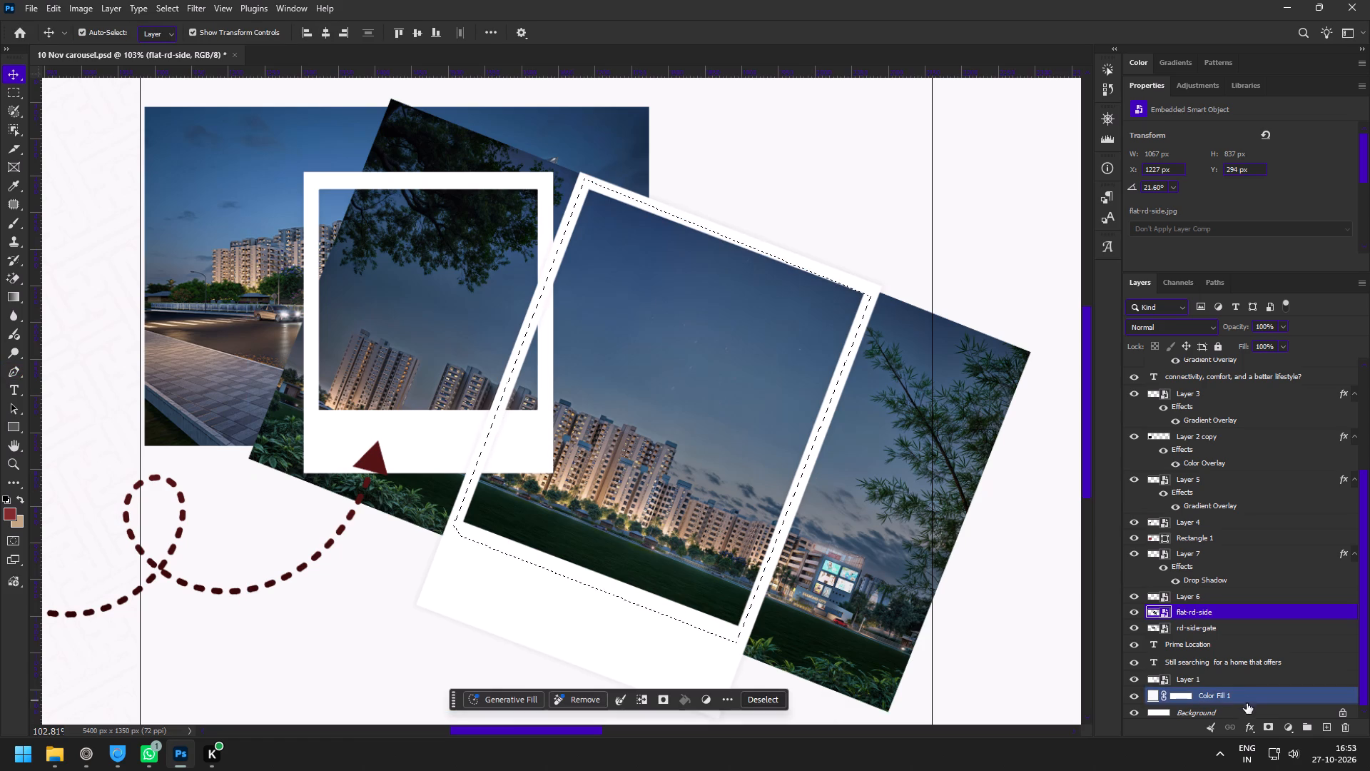
left_click(1267, 728)
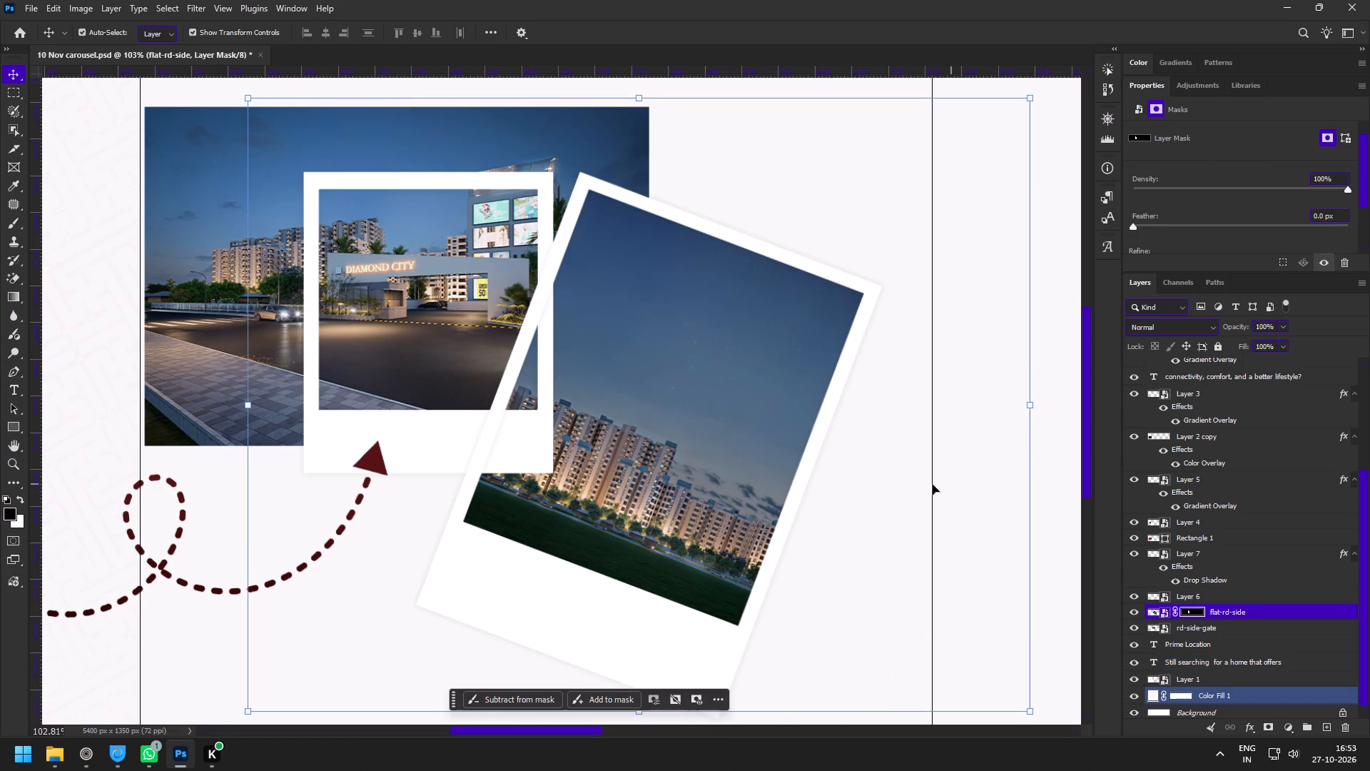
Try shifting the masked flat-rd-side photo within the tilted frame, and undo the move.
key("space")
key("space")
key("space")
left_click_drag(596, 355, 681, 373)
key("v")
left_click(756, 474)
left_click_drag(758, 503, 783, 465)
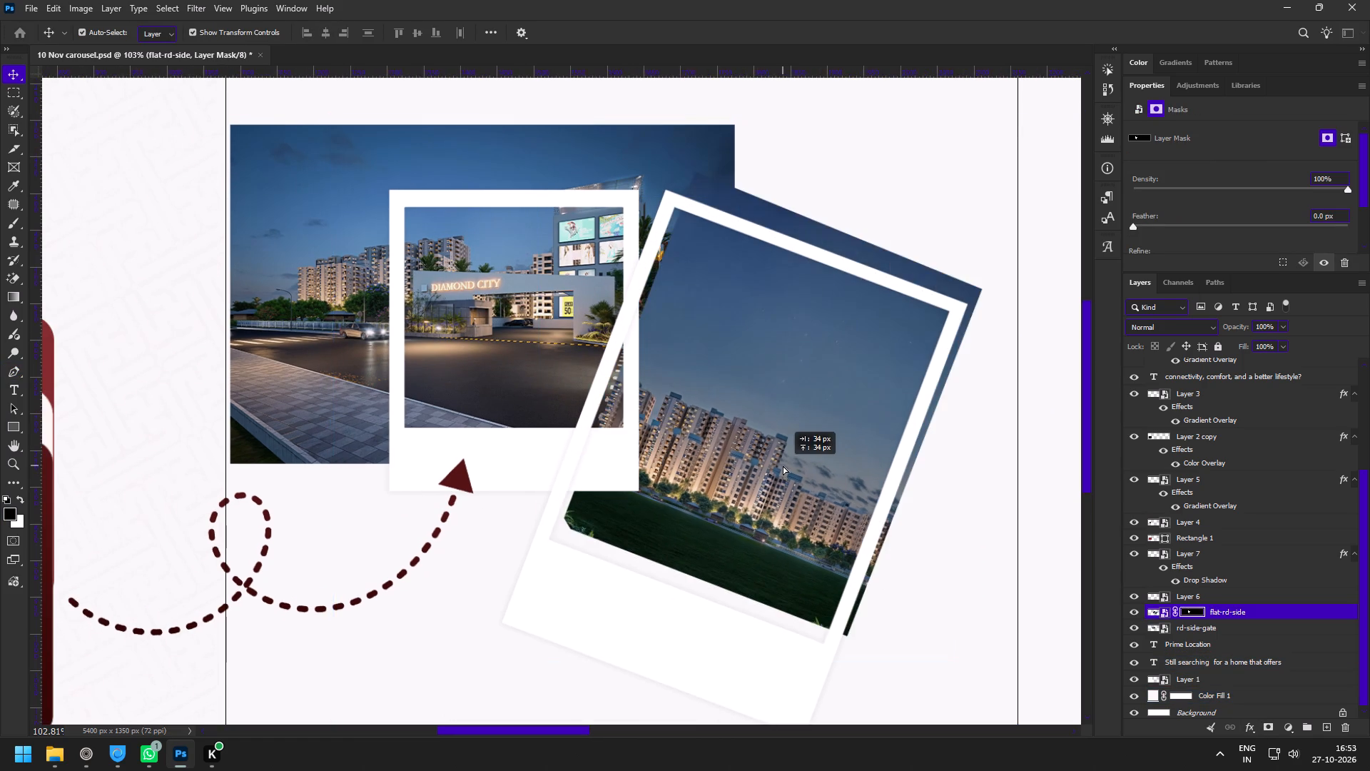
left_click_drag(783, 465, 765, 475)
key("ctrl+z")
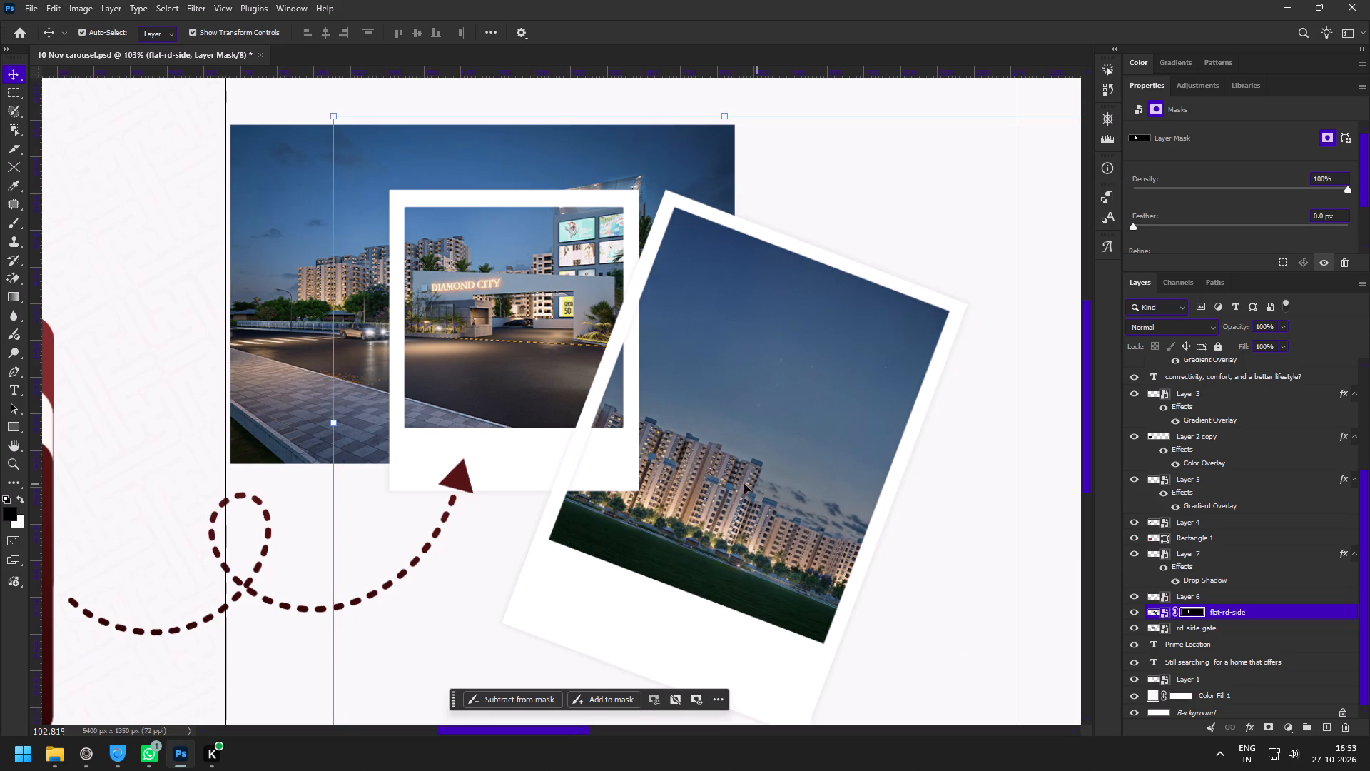
Move the rd-side-gate layer above flat-rd-side, directly below Layer 6.
left_click(487, 301)
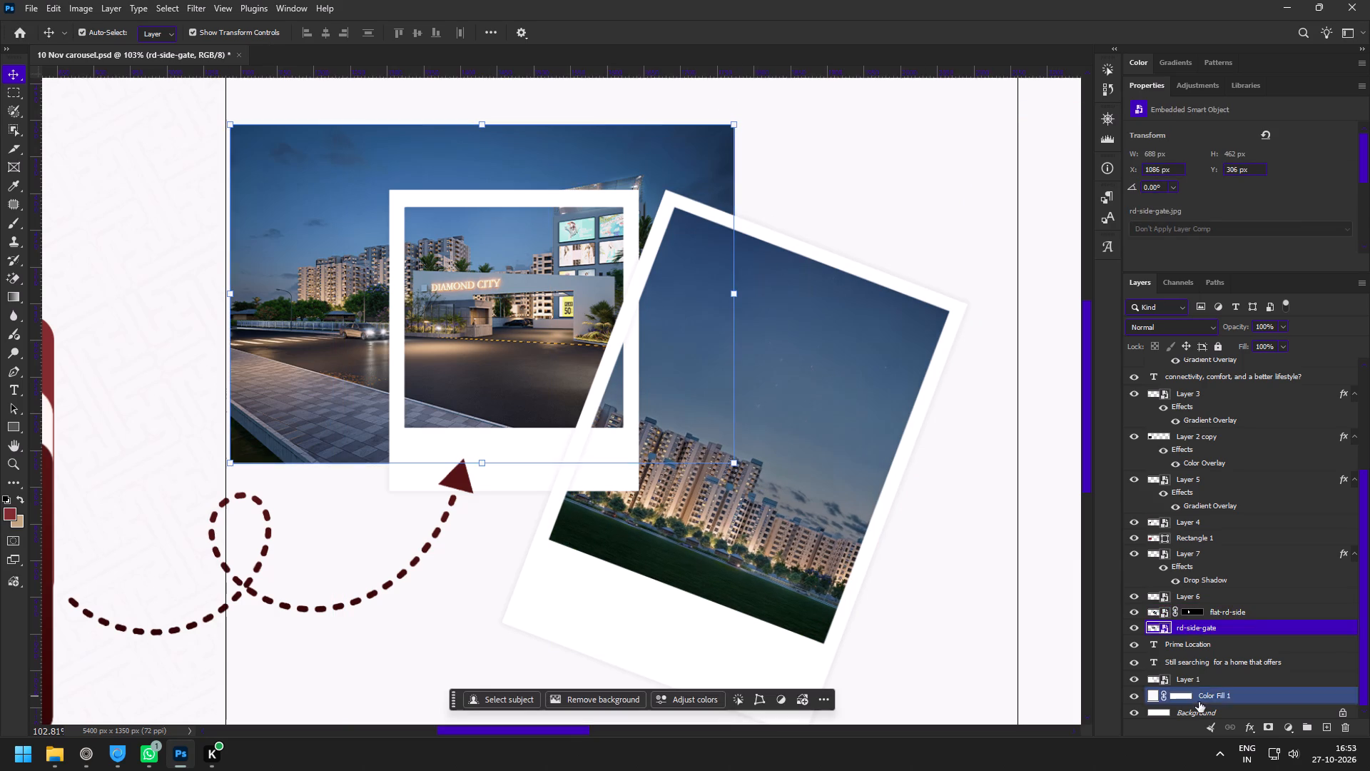
left_click_drag(1186, 630, 1186, 605)
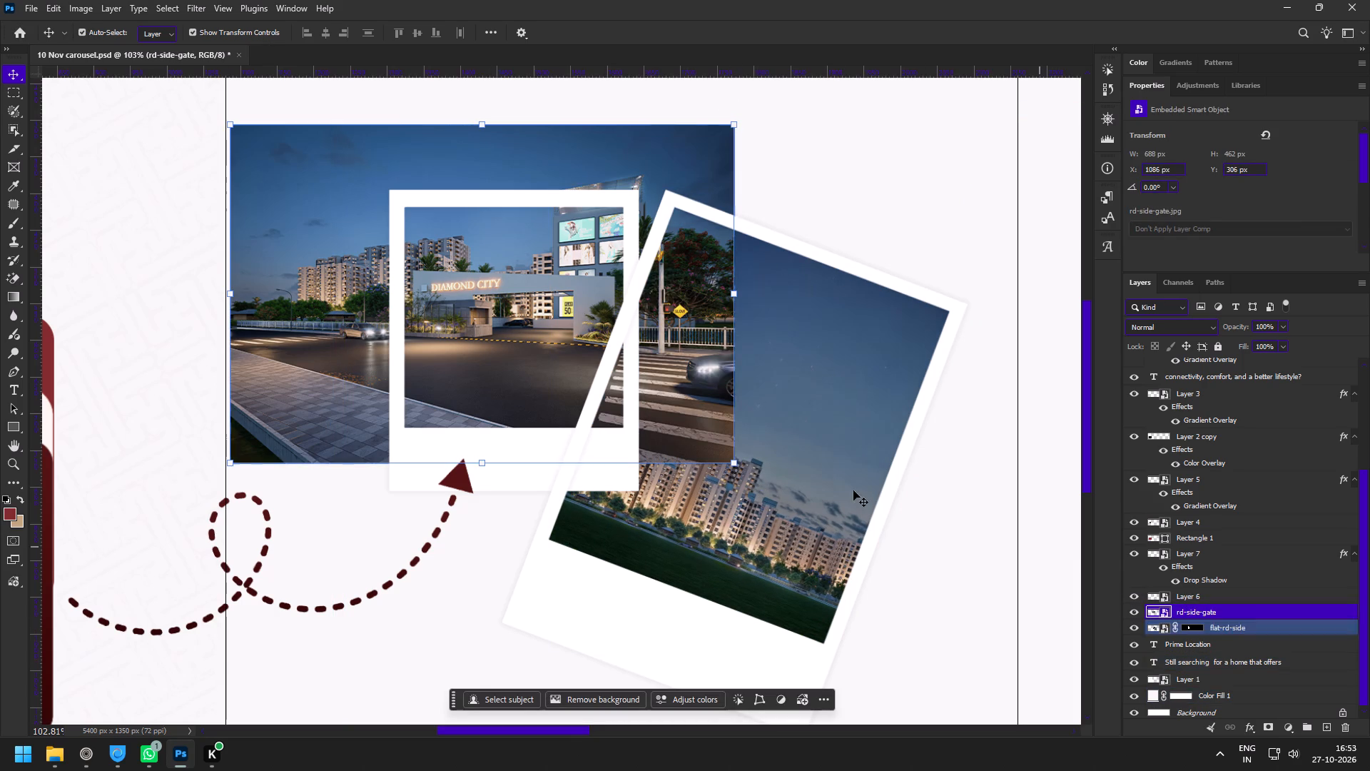
Select a rectangle just outside the smaller frame's opening and mask the rd-side-gate photo to that selection.
left_click(16, 90)
left_click_drag(397, 196, 602, 448)
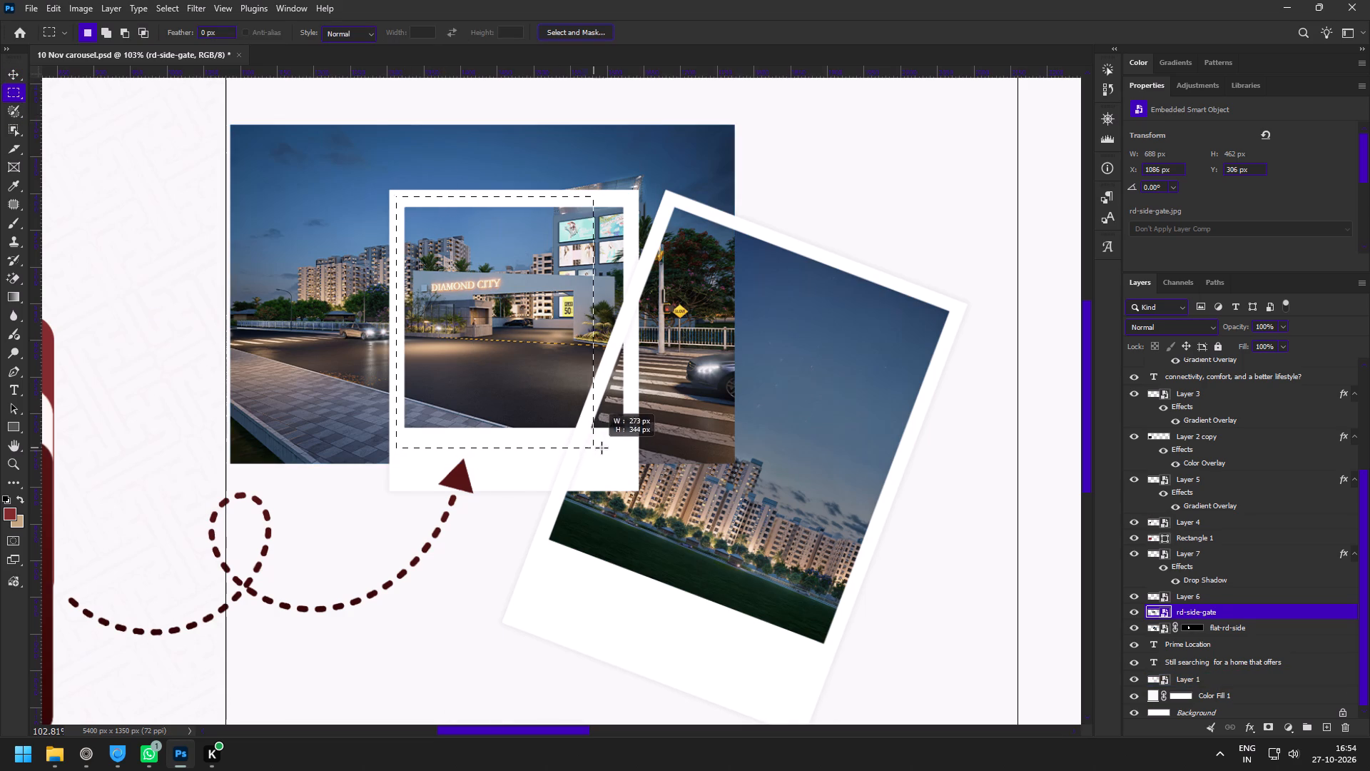
left_click_drag(602, 448, 630, 449)
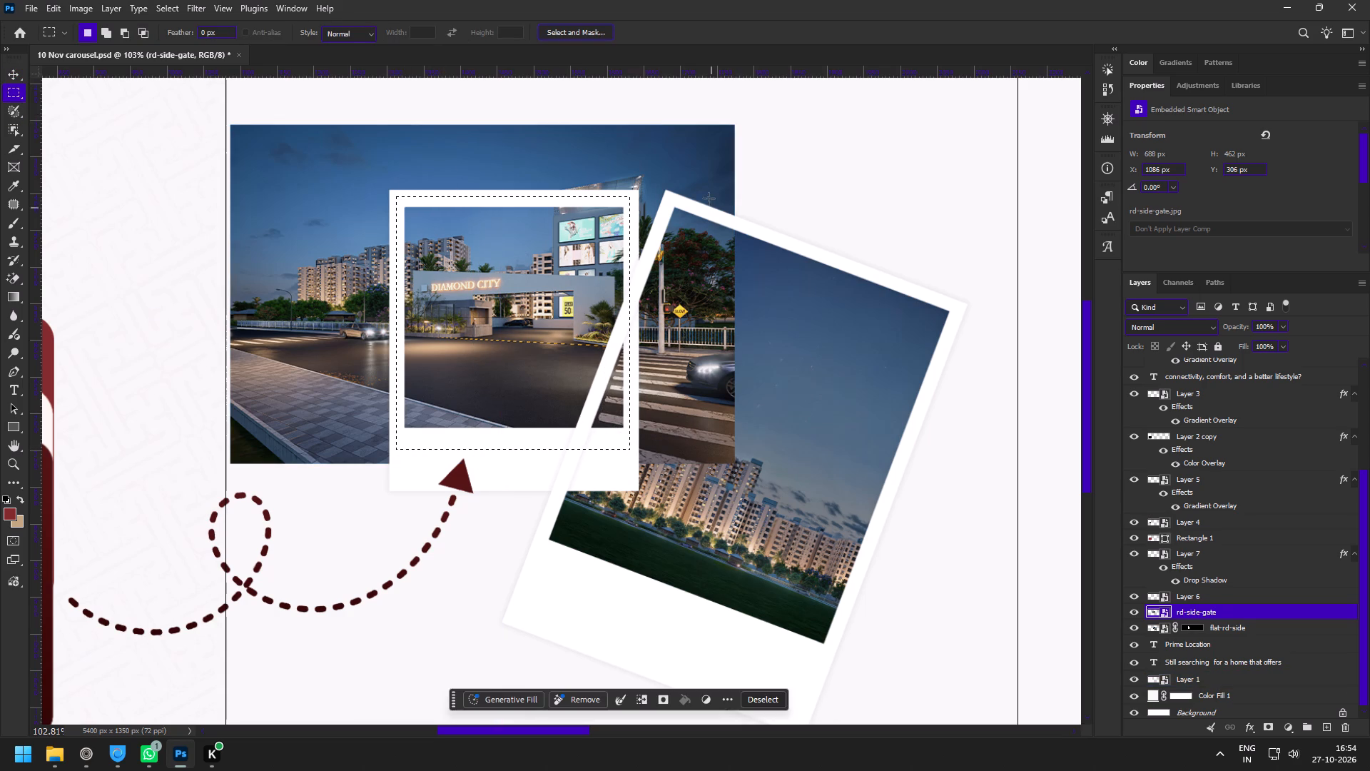
key("v")
left_click(689, 165)
left_click(1269, 722)
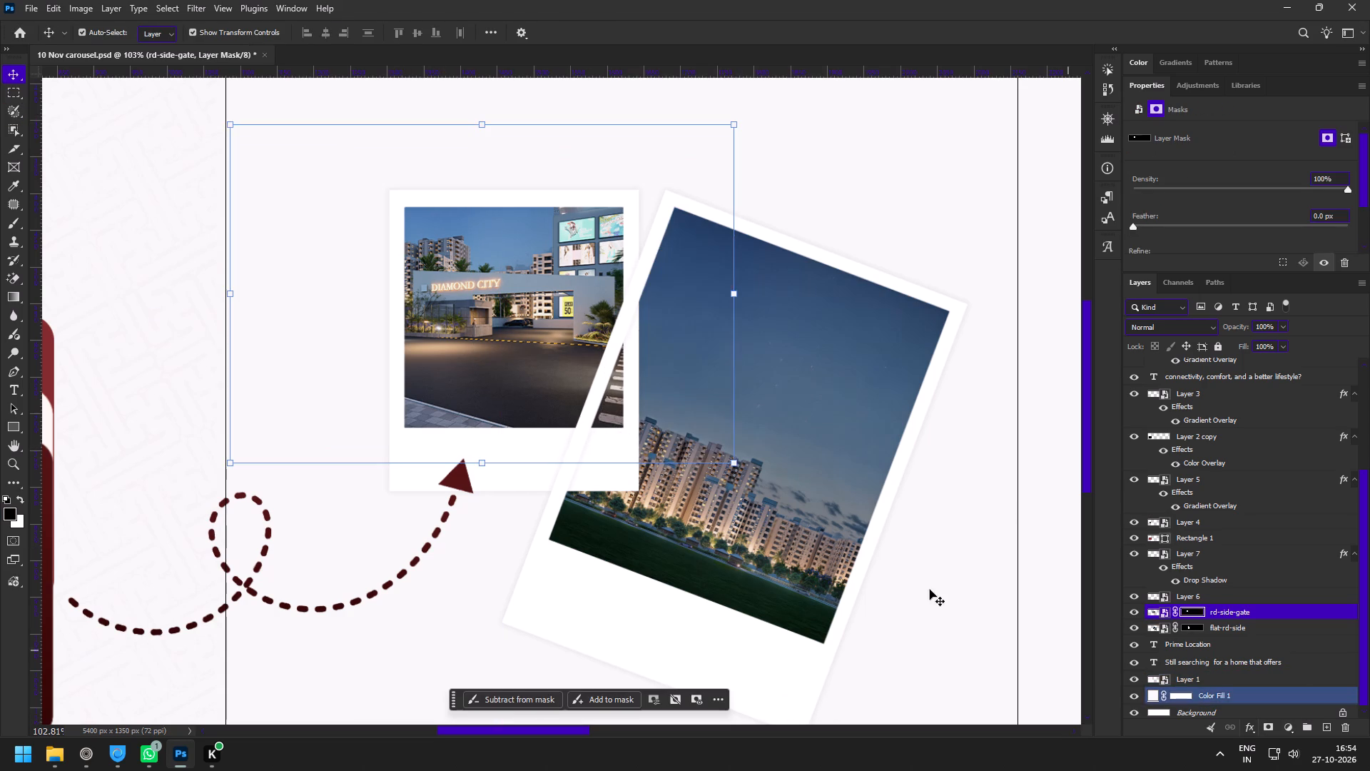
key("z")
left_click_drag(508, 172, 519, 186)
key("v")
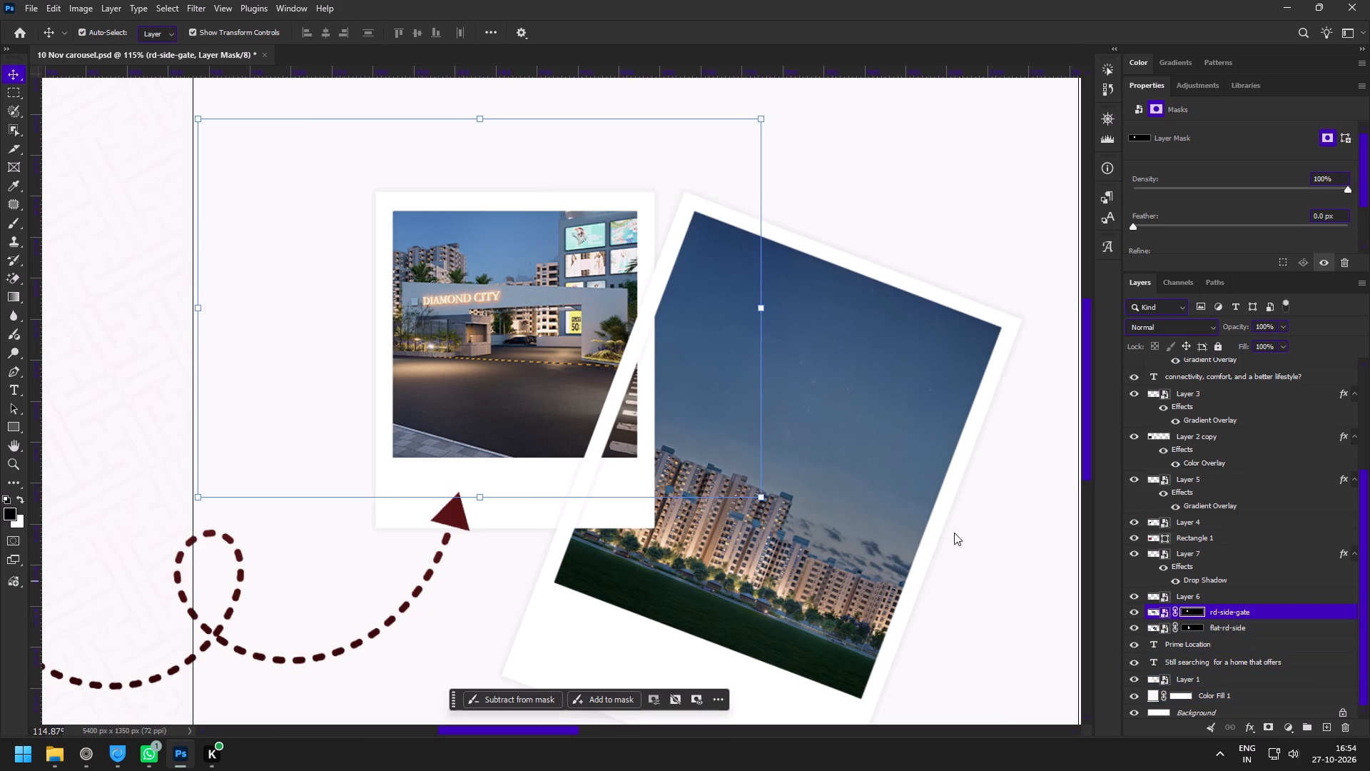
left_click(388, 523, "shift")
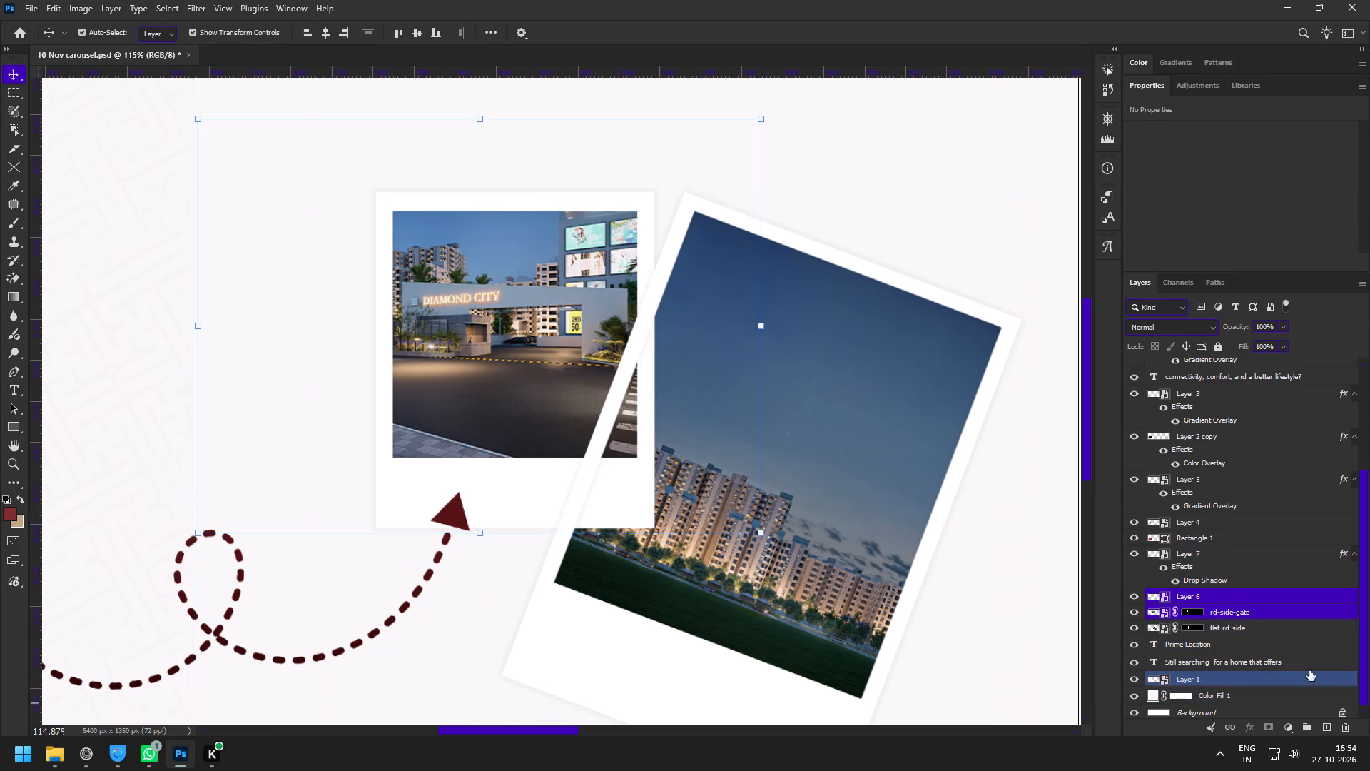
Move Layer 6 and rd-side-gate together down the layer stack, directly above Layer 1.
left_click_drag(1224, 603, 1206, 535)
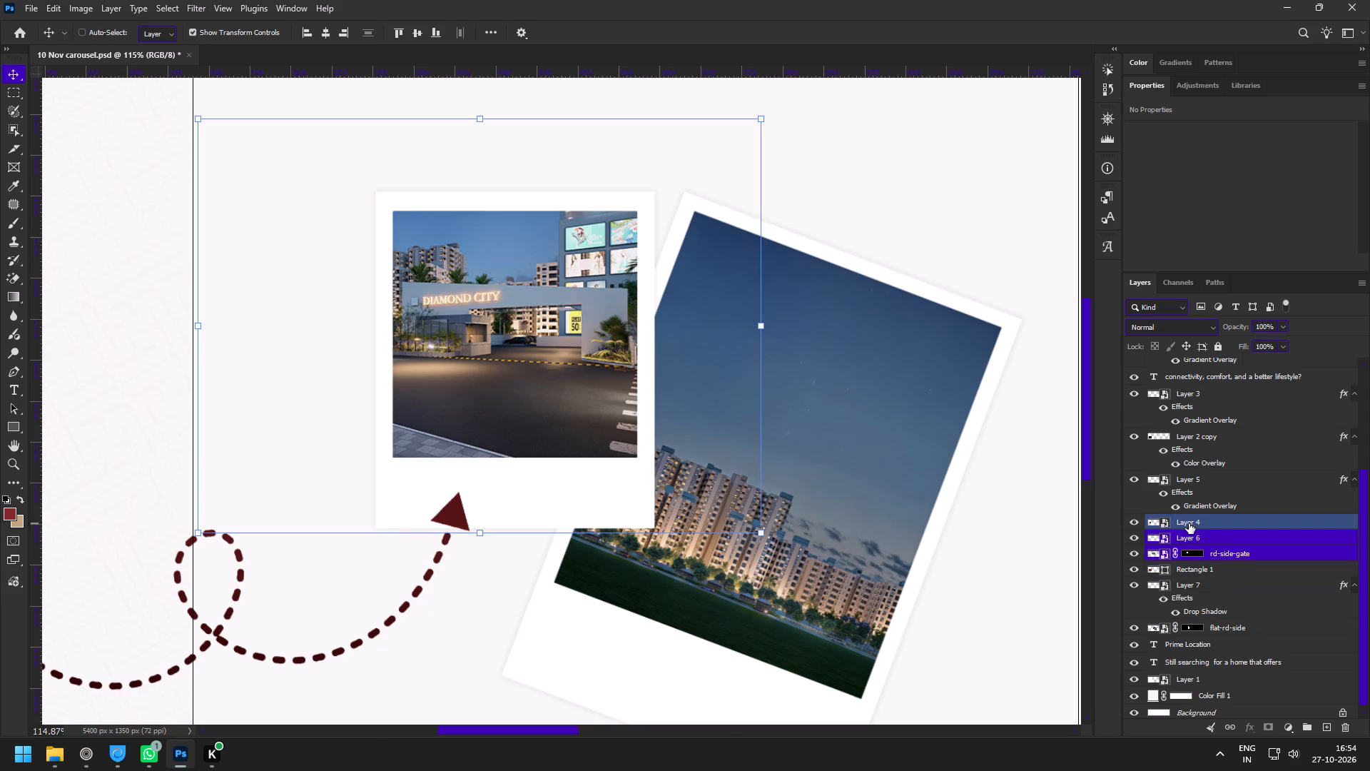
key("ctrl+z")
scroll(1243, 633, "down", 2)
left_click_drag(1247, 599, 1244, 664)
Duplicate slide 1's dark red contact footer onto the bottom of slide 2, aligned to the slide edges at X 1080 px, Y 1267 px.
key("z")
left_click_drag(791, 499, 750, 458)
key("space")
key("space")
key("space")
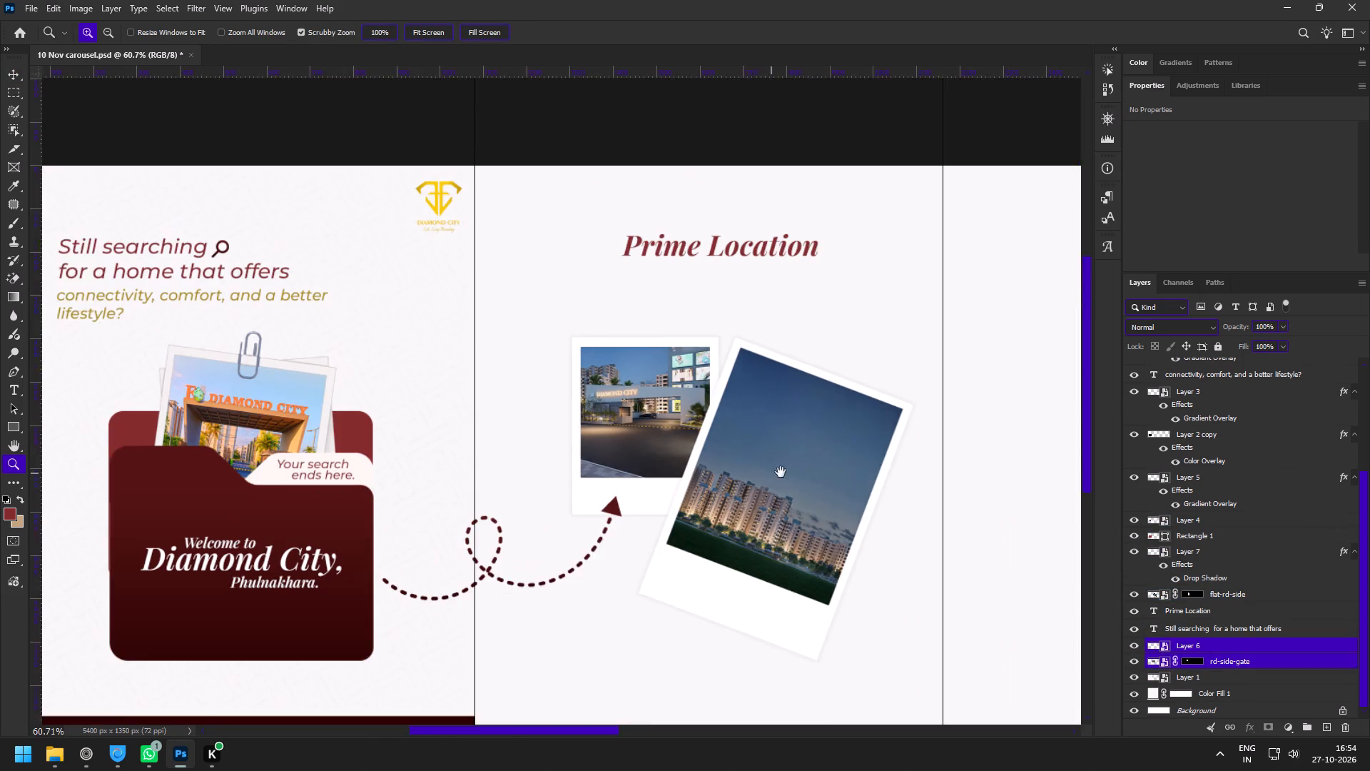
left_click_drag(776, 464, 706, 385)
left_click_drag(674, 336, 686, 351)
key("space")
left_click_drag(667, 448, 650, 316)
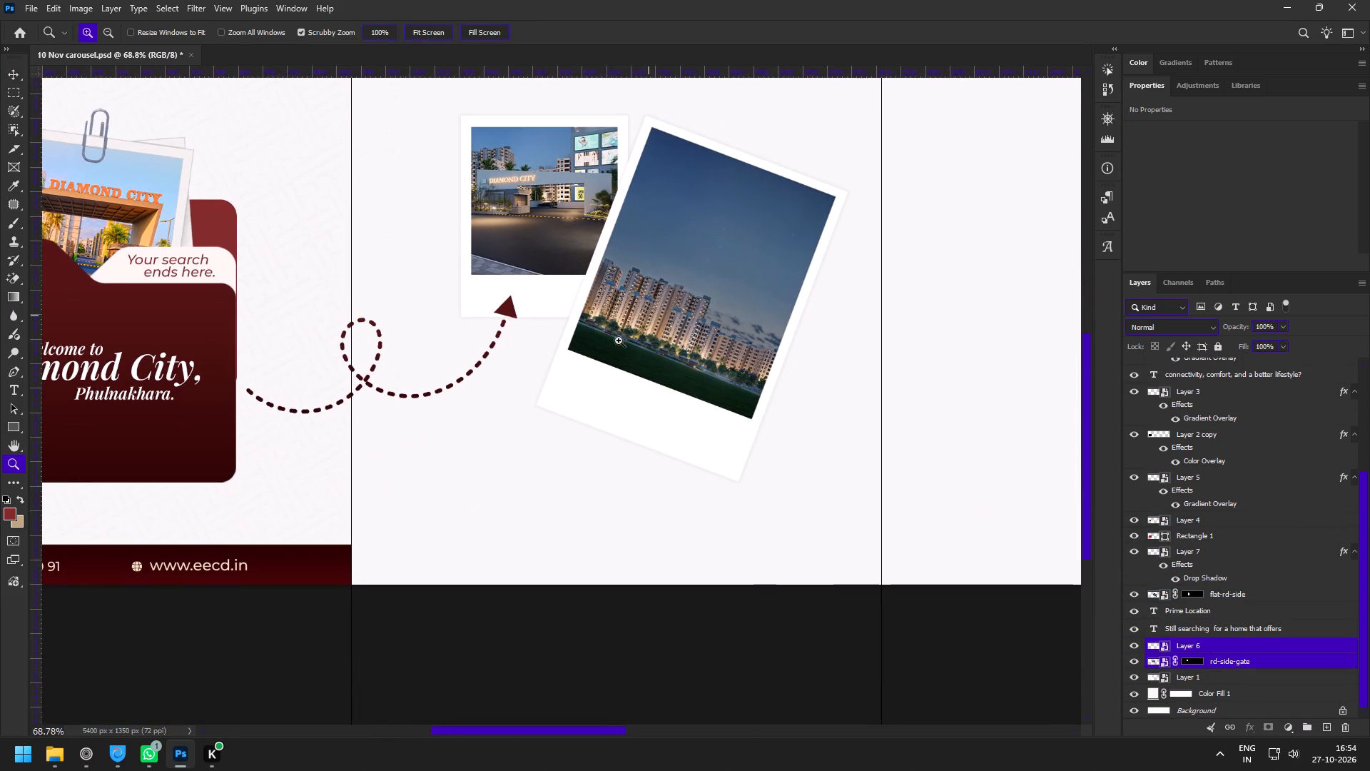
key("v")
left_click(201, 570)
left_click_drag(232, 567, 756, 565, "alt")
left_click(575, 558)
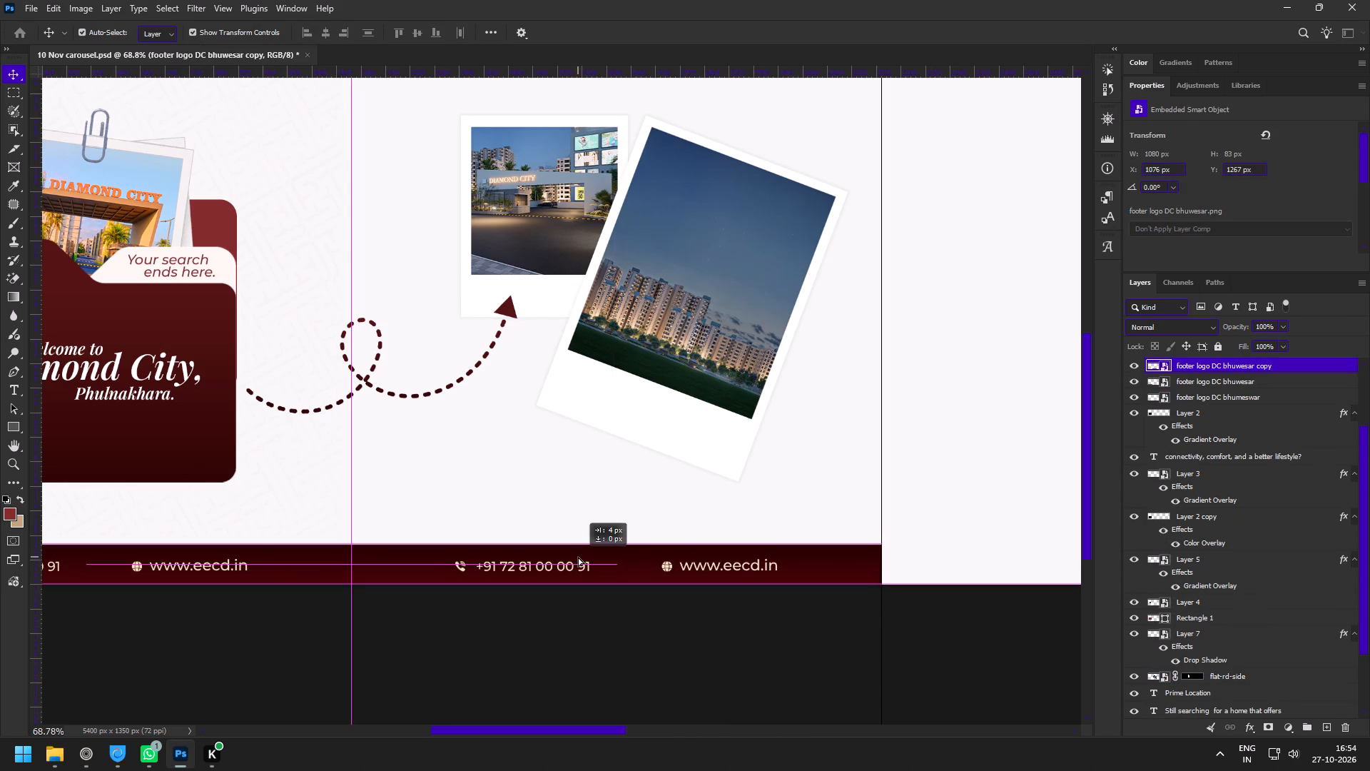
Switch to the browser to check the reference post's Prime Location slide and the slide 2 copy in the Diamond city content document.
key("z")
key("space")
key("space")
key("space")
left_click_drag(532, 338, 544, 451)
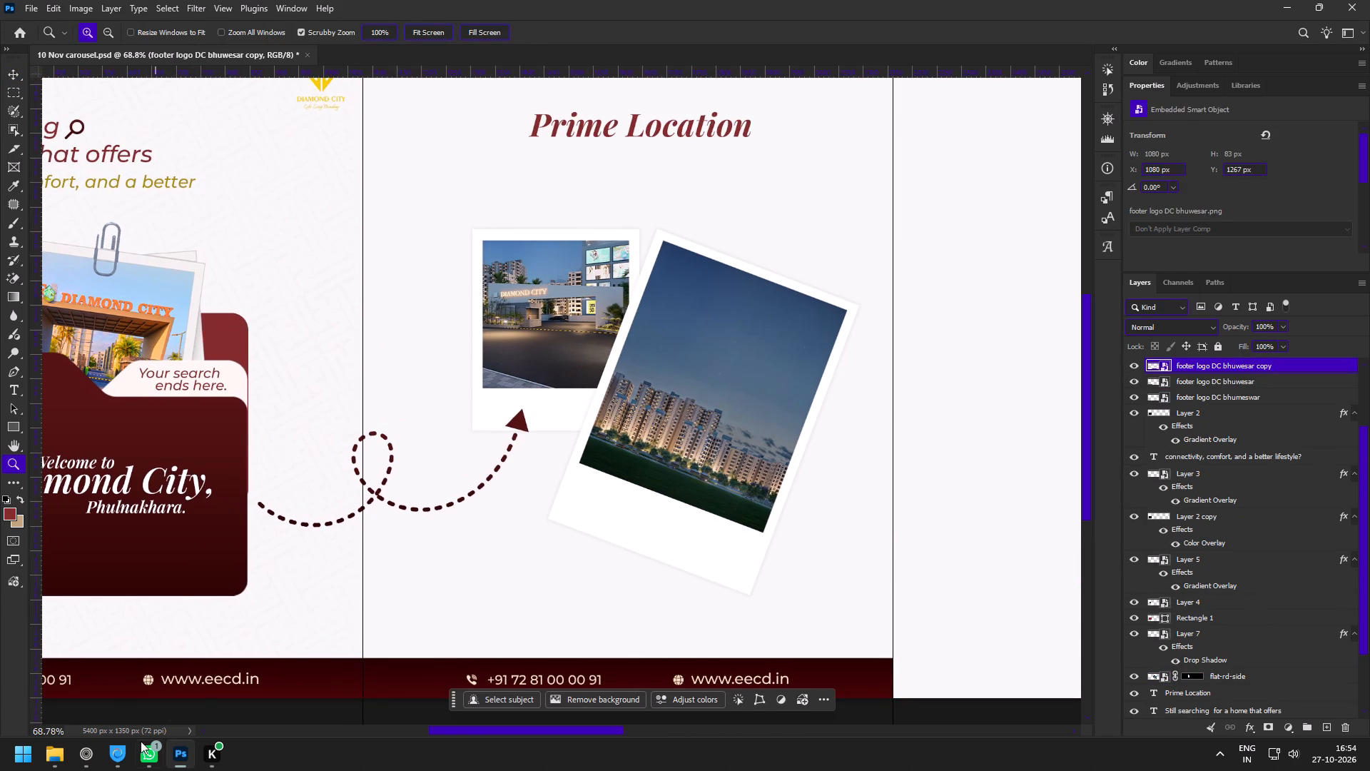
left_click(81, 755)
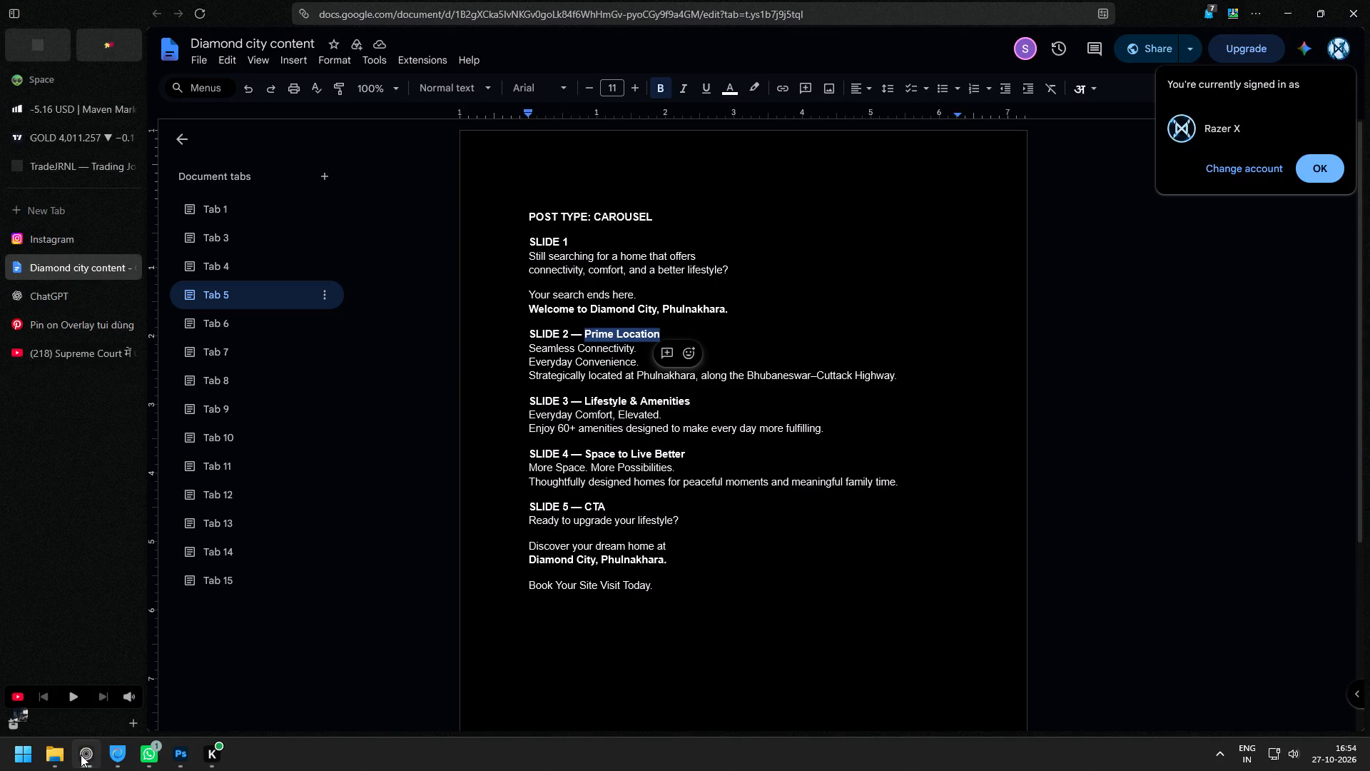
left_click(69, 233)
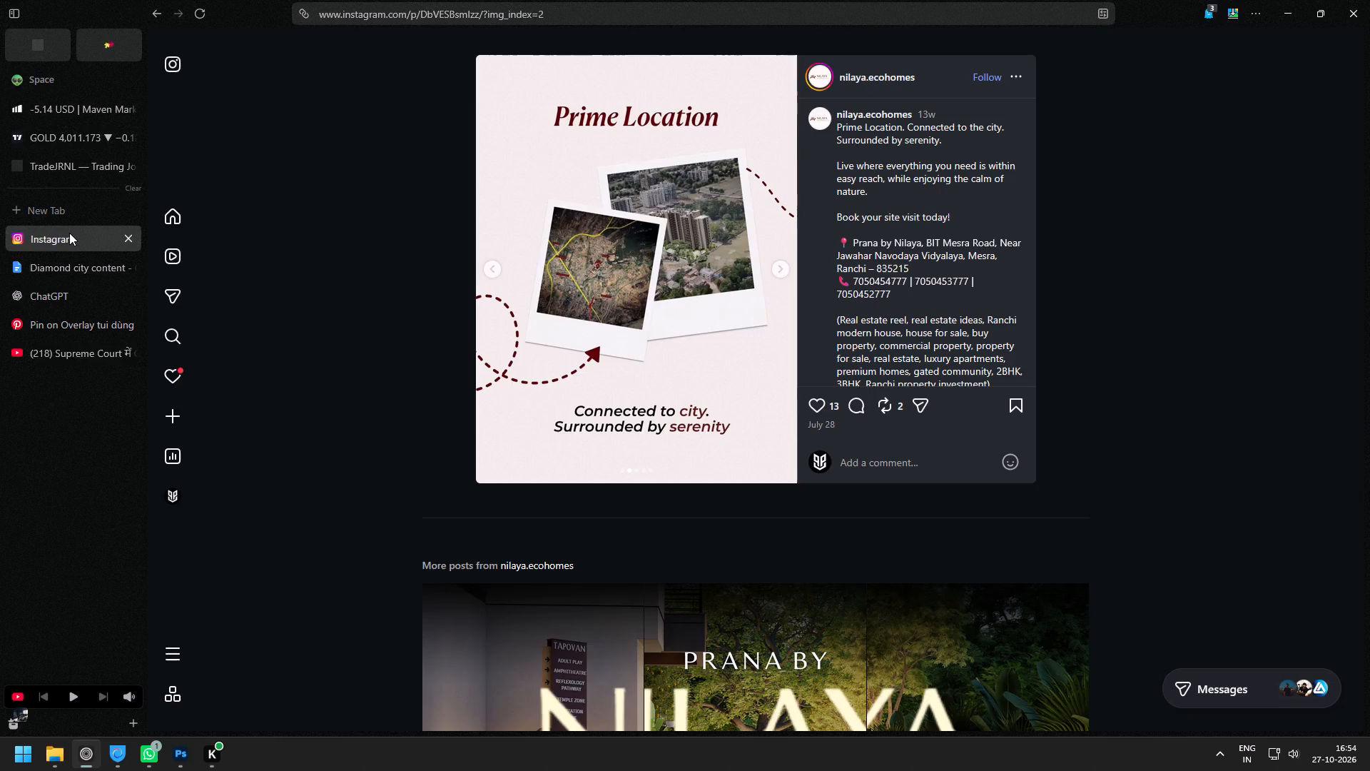
left_click(74, 261)
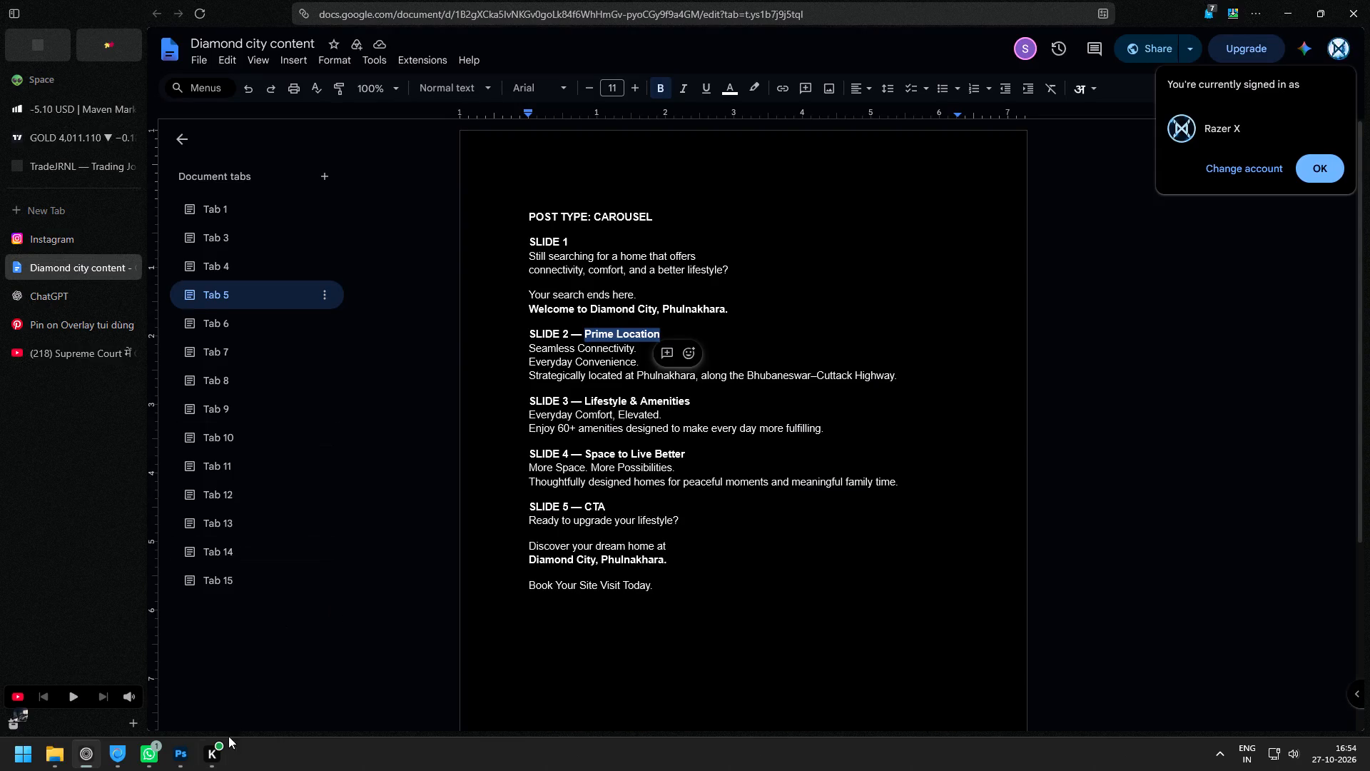
left_click(175, 760)
Rotate the dashed arrow between slides 1 and 2 to 140.84° and scale it down to about 34.3%.
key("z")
left_click_drag(567, 493, 543, 483)
left_click_drag(528, 460, 547, 483)
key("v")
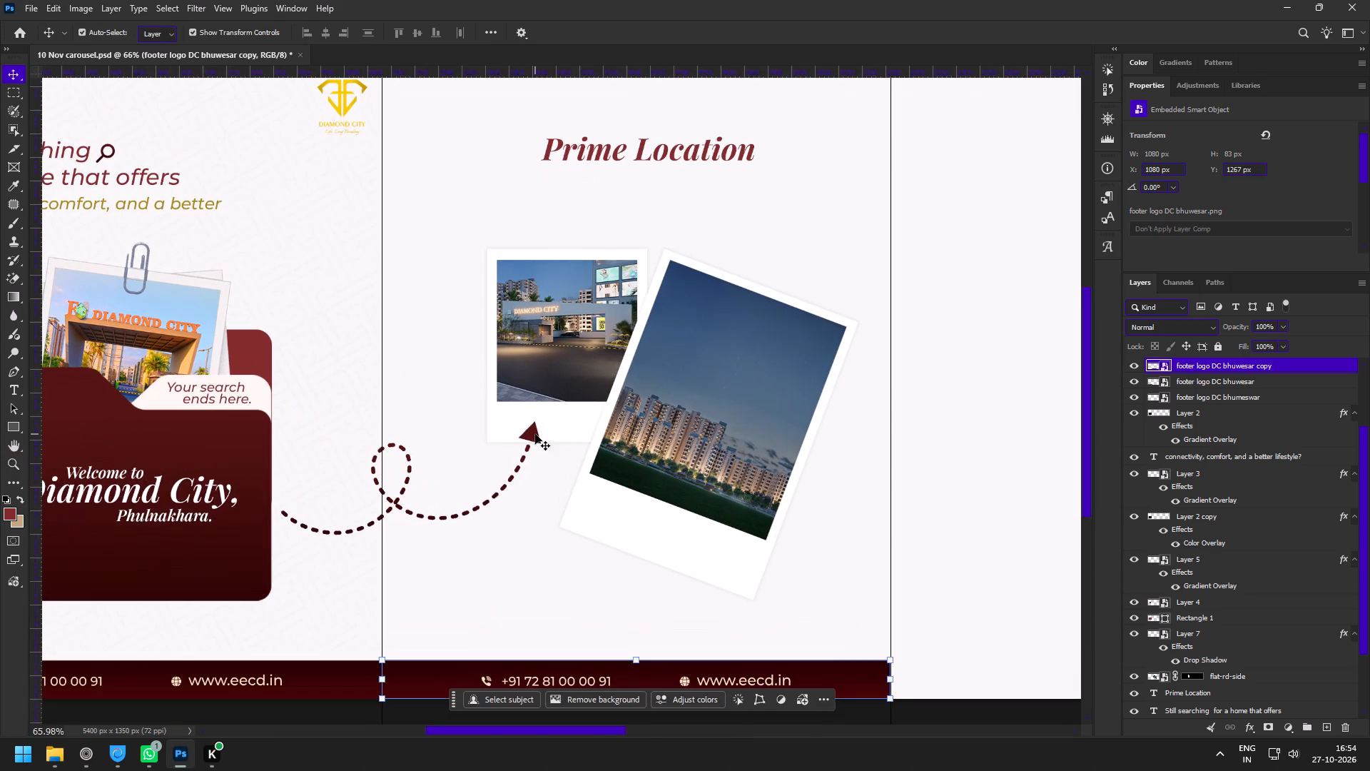
left_click(535, 434)
left_click_drag(553, 414, 558, 451)
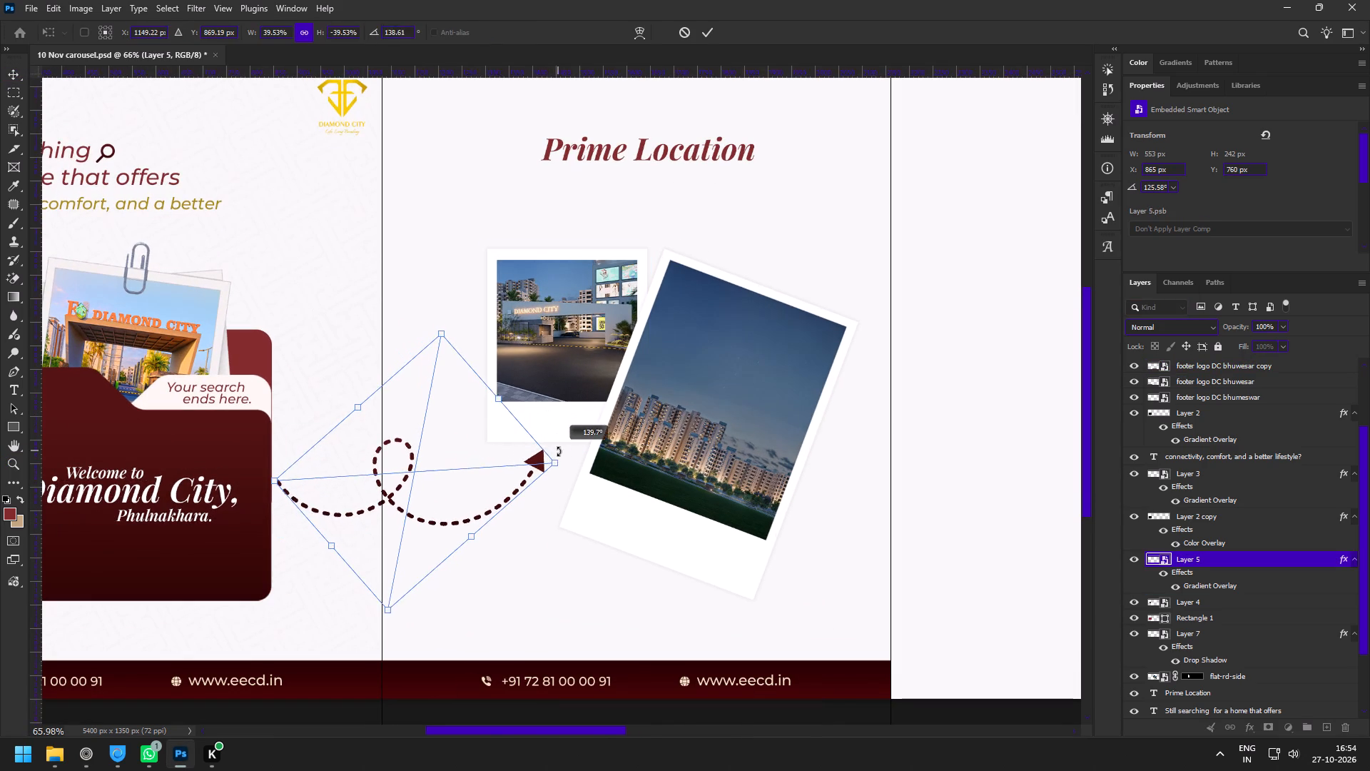
left_click_drag(558, 451, 558, 453)
left_click_drag(554, 470, 517, 476)
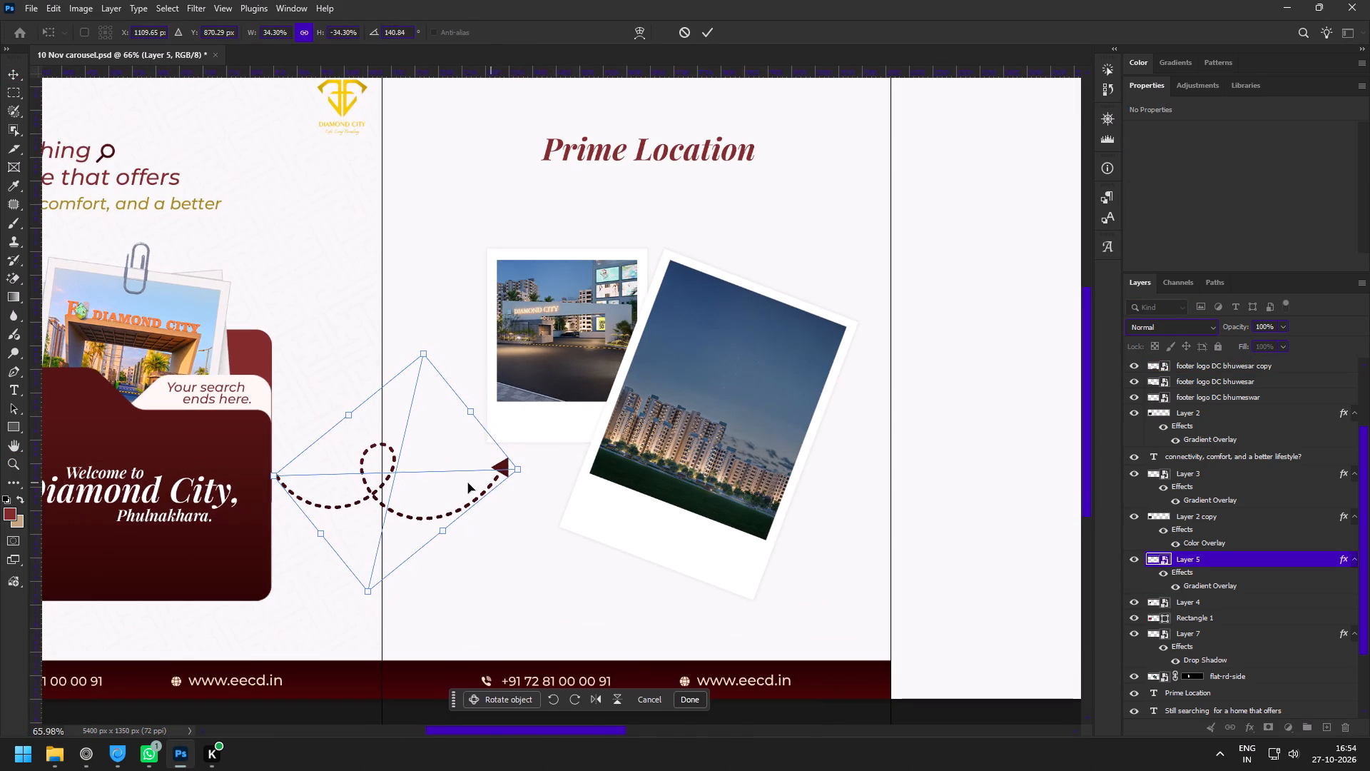
left_click(711, 28)
Duplicate the faint background pattern, Layer 1, from slide 1 across onto slide 2.
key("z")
left_click_drag(762, 287, 734, 281)
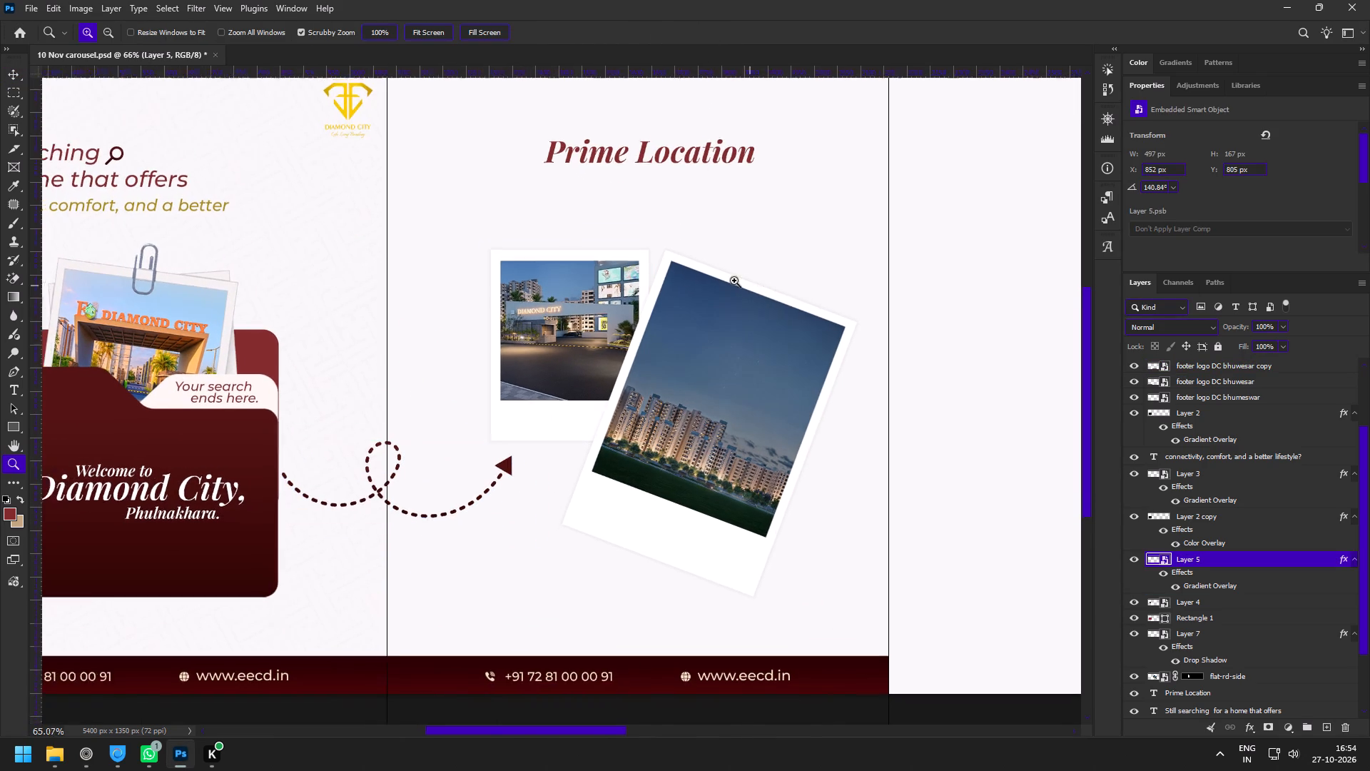
left_click_drag(734, 281, 731, 279)
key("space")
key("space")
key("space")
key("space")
left_click_drag(780, 303, 638, 297)
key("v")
left_click(315, 250)
left_click_drag(315, 251, 385, 257, "alt")
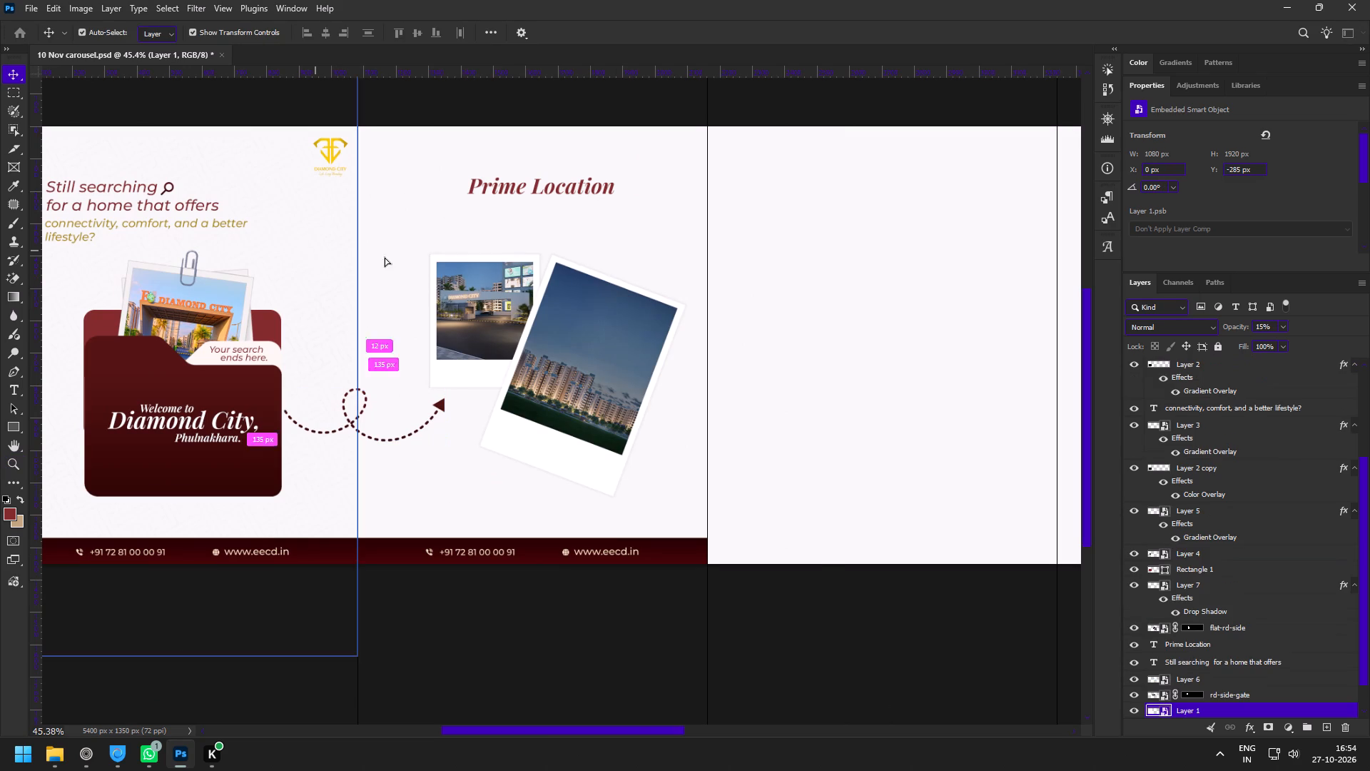
left_click_drag(385, 257, 665, 264, "alt")
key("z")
left_click_drag(514, 130, 533, 154)
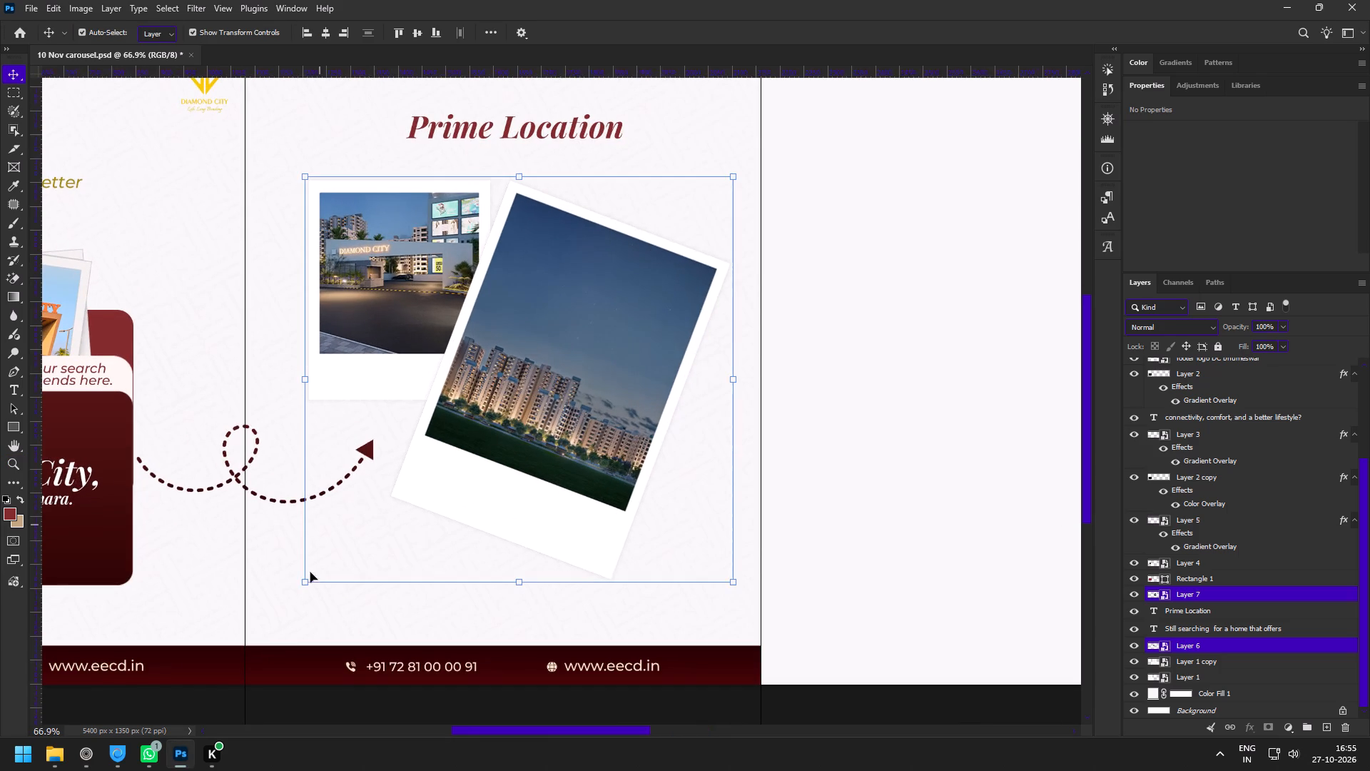
key("space")
left_click_drag(232, 578, 423, 574)
left_click(345, 196)
left_click(148, 151)
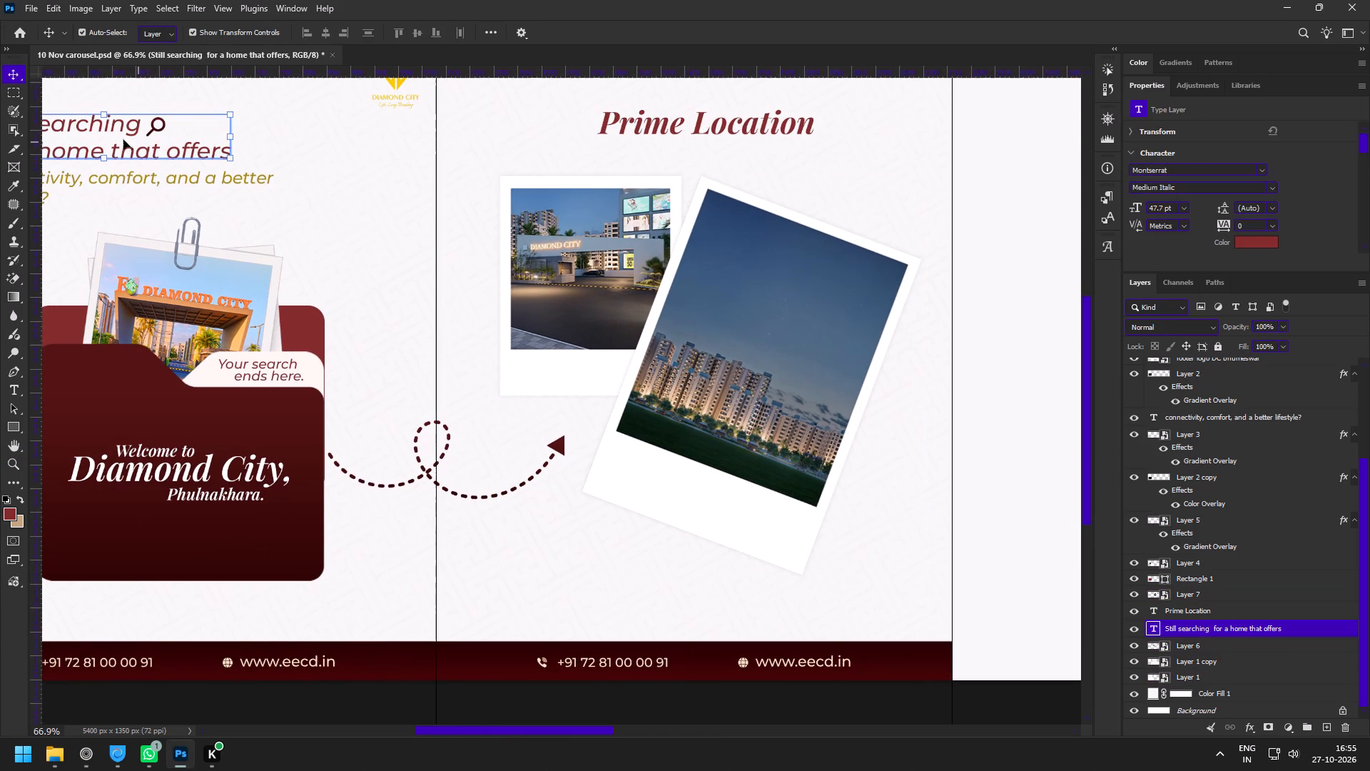
left_click_drag(96, 133, 592, 563, "alt")
double_click(552, 556)
key("ctrl+v")
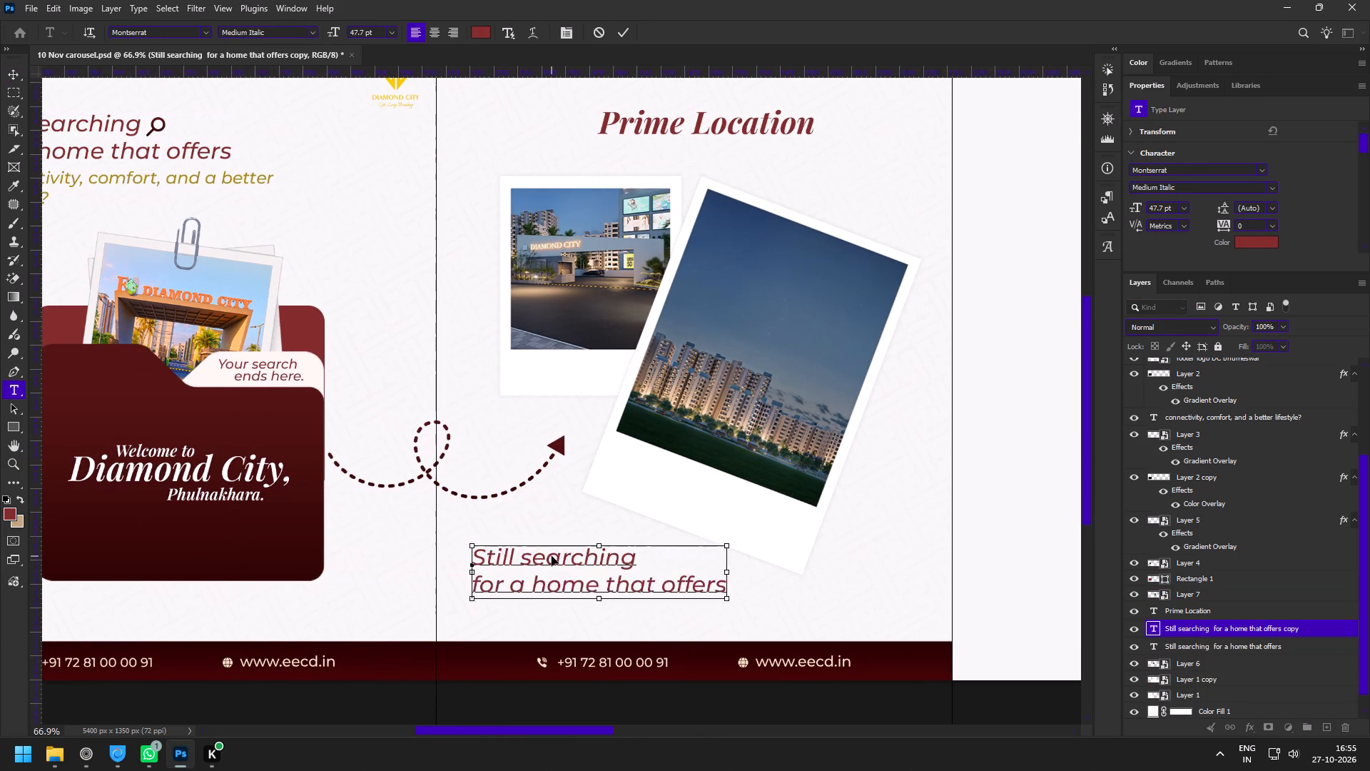
key("BackSpace")
key("ctrl+Return")
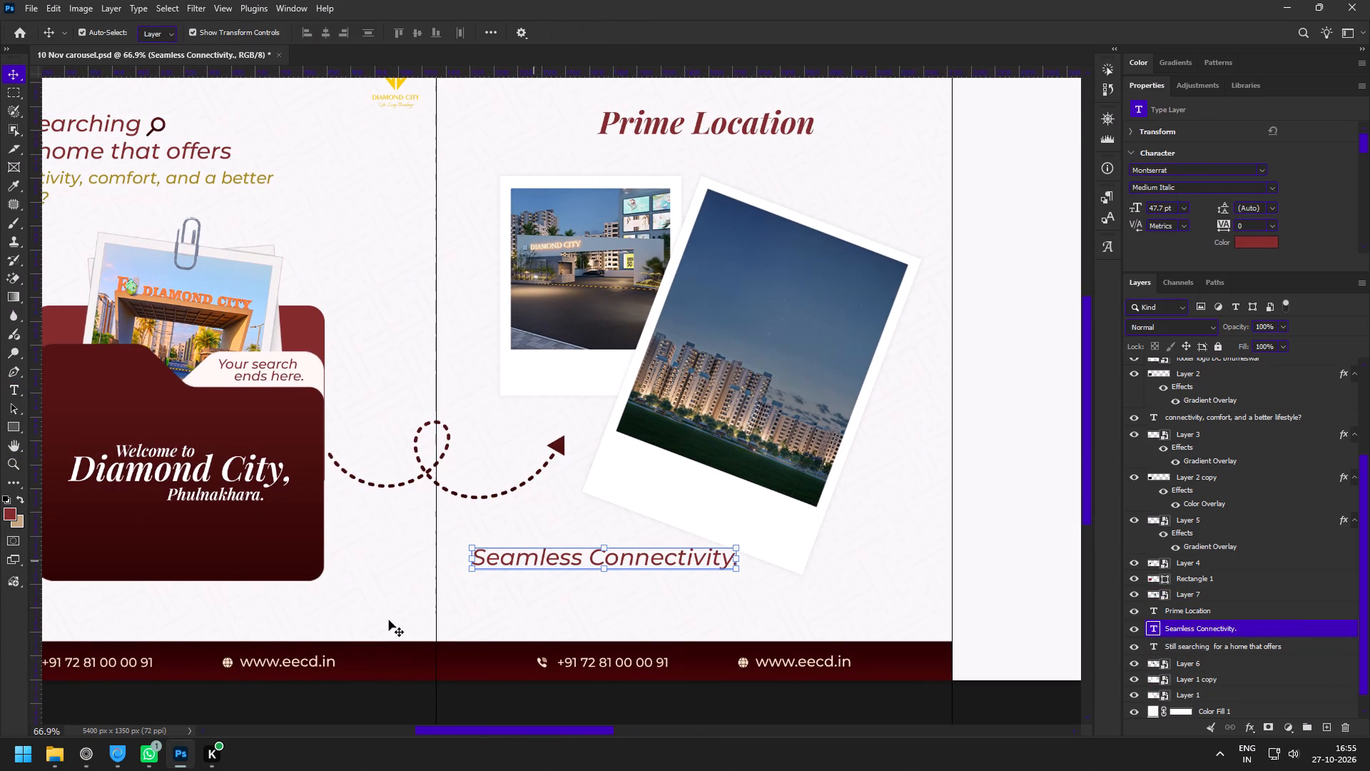
Copy "Everyday Convenience." from the content document and paste it over a duplicate of the "Seamless Connectivity." text placed just below it.
left_click(93, 762)
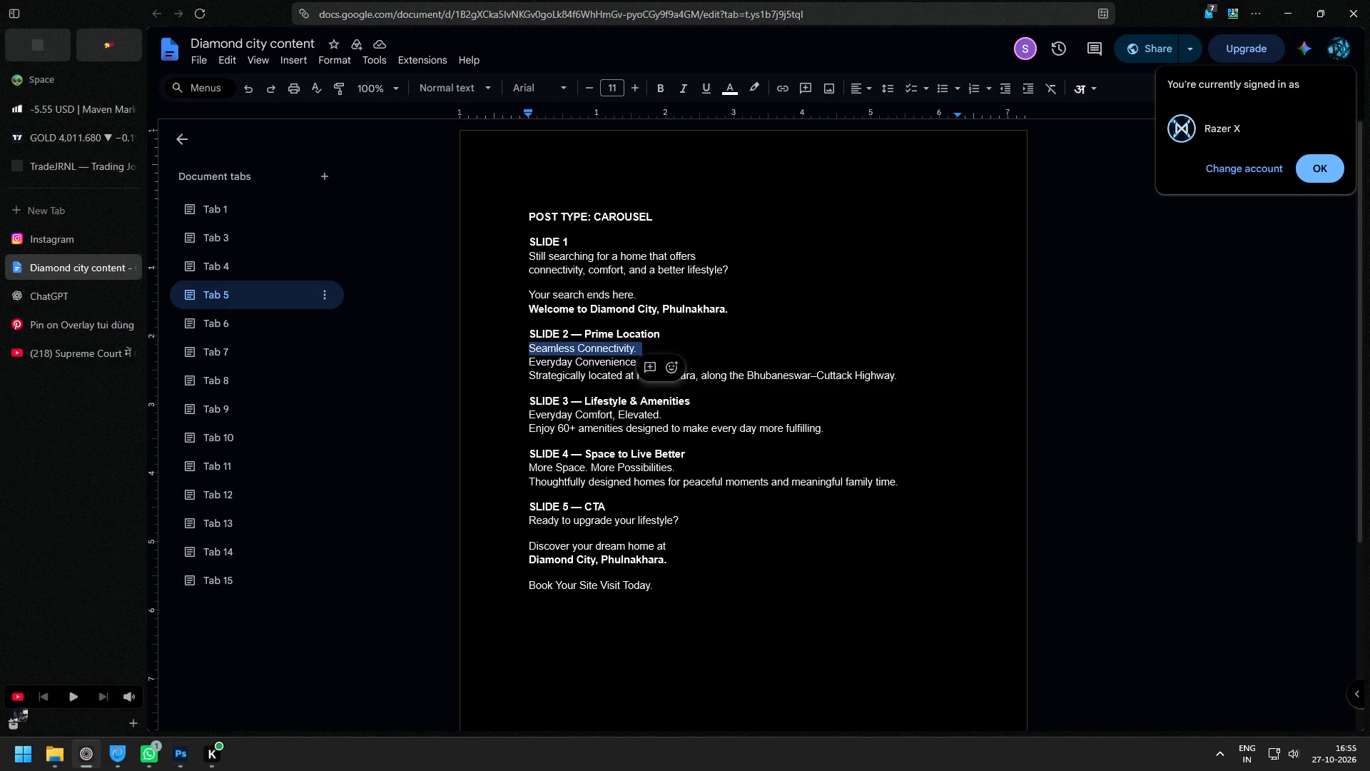
left_click_drag(522, 363, 675, 364)
key("ctrl+c")
left_click(186, 760)
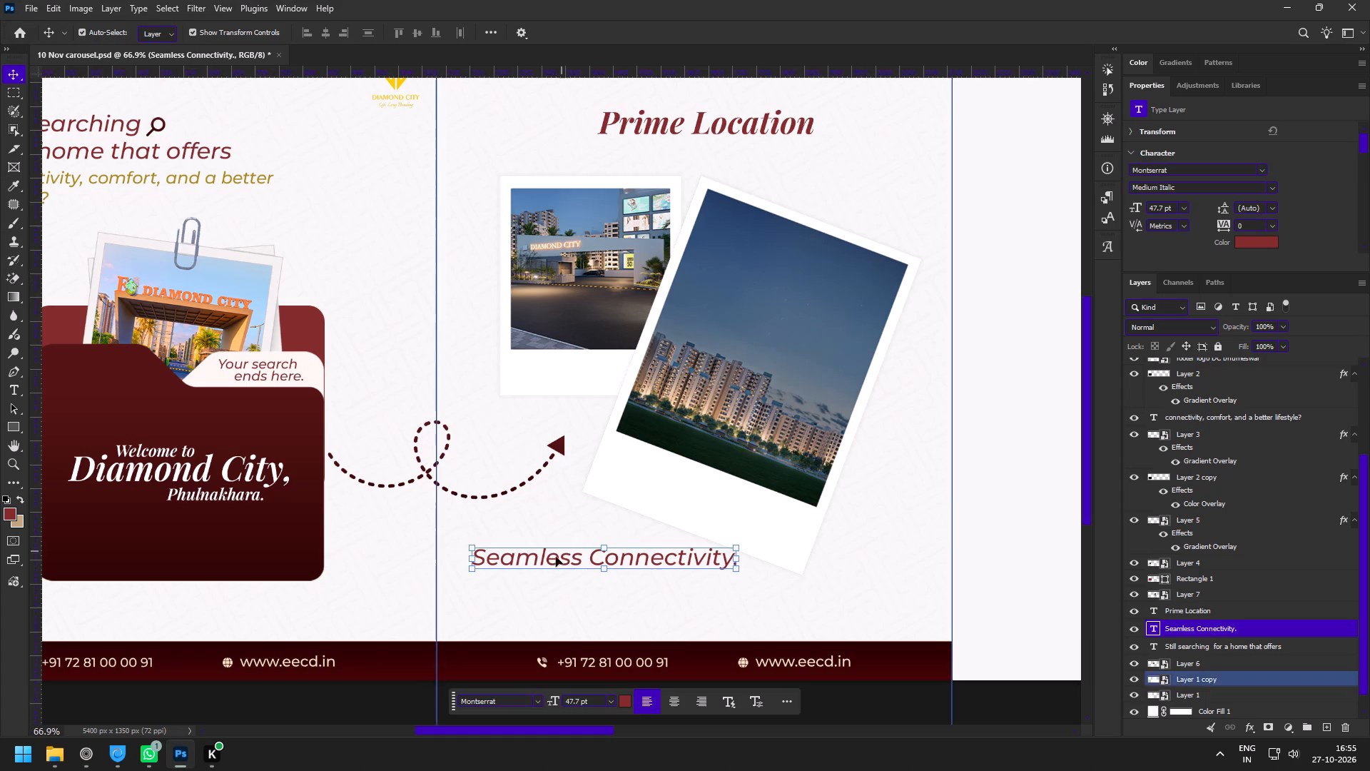
left_click_drag(522, 561, 520, 595, "alt")
double_click(520, 595)
key("ctrl+v")
key("ctrl+Return")
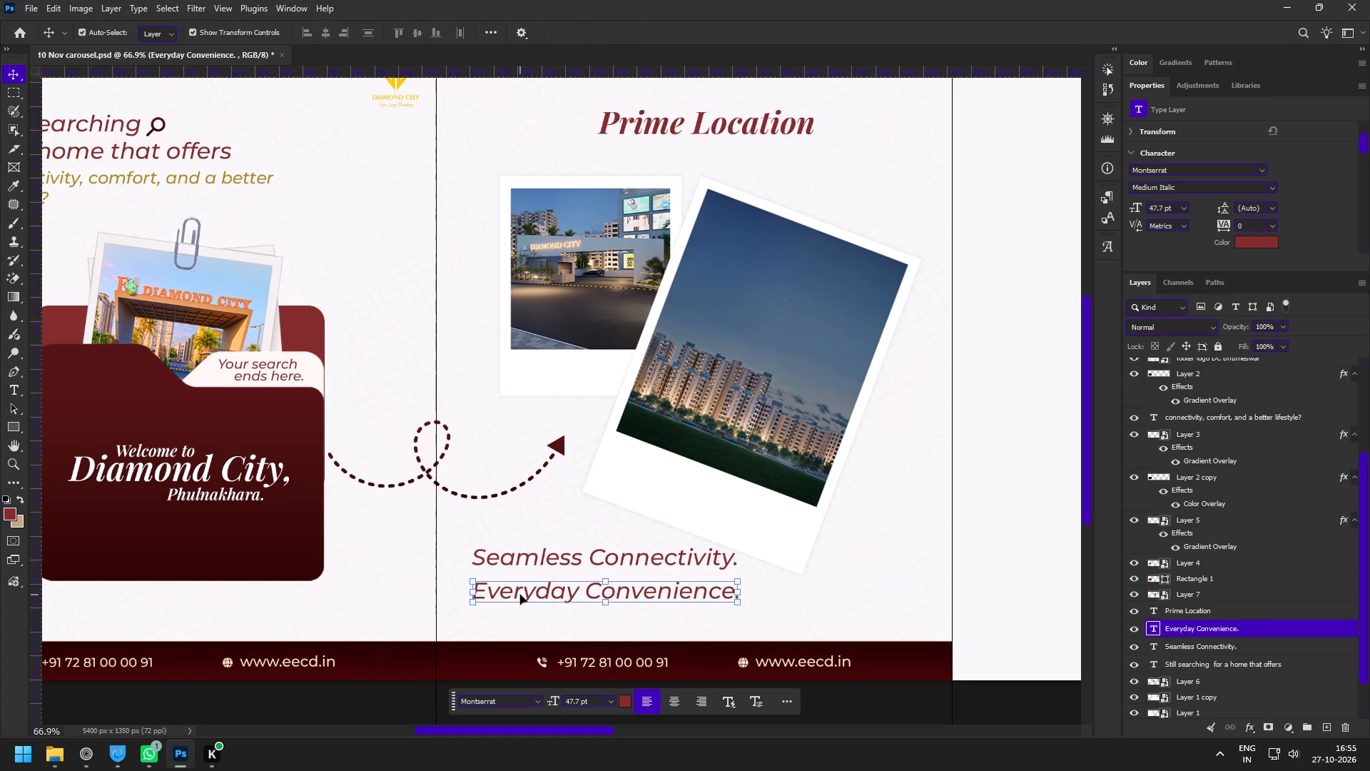
Duplicate the "Everyday Convenience." text below itself and replace it with the document's line "Strategically located at Phulnakhara, along the Bhubaneswar–Cuttack Highway.".
left_click_drag(520, 595, 516, 622, "alt")
left_click(96, 756)
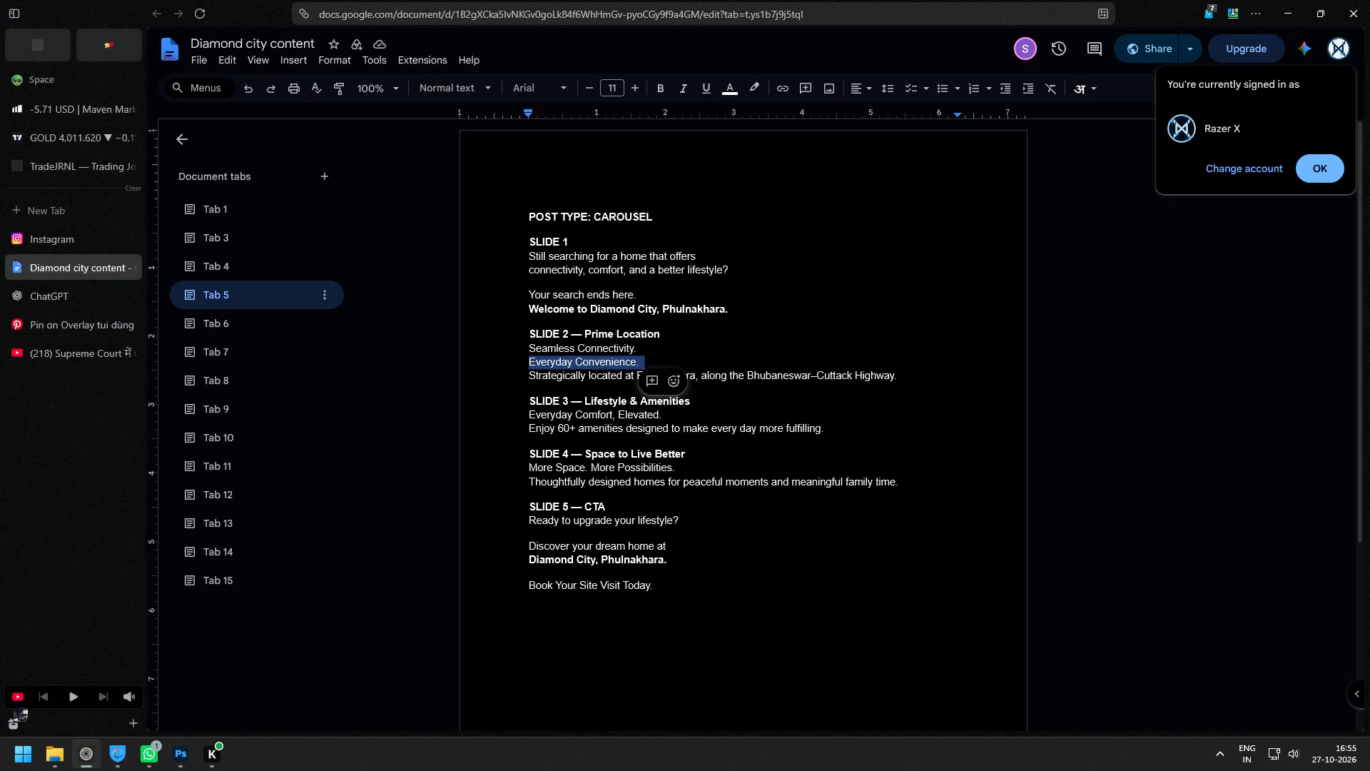
left_click(520, 374)
left_click_drag(504, 374, 1023, 368)
left_click(823, 369)
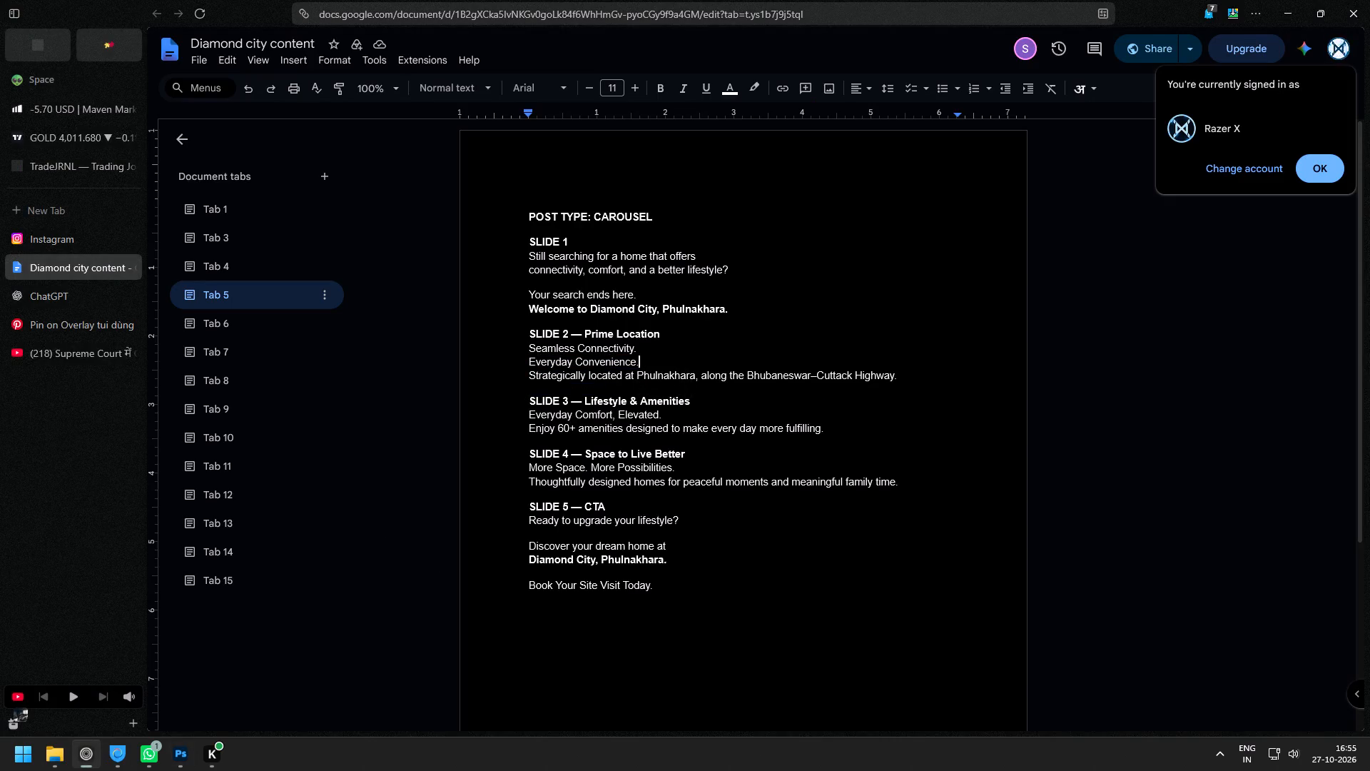
left_click_drag(913, 378, 477, 384)
key("ctrl+c")
left_click(178, 767)
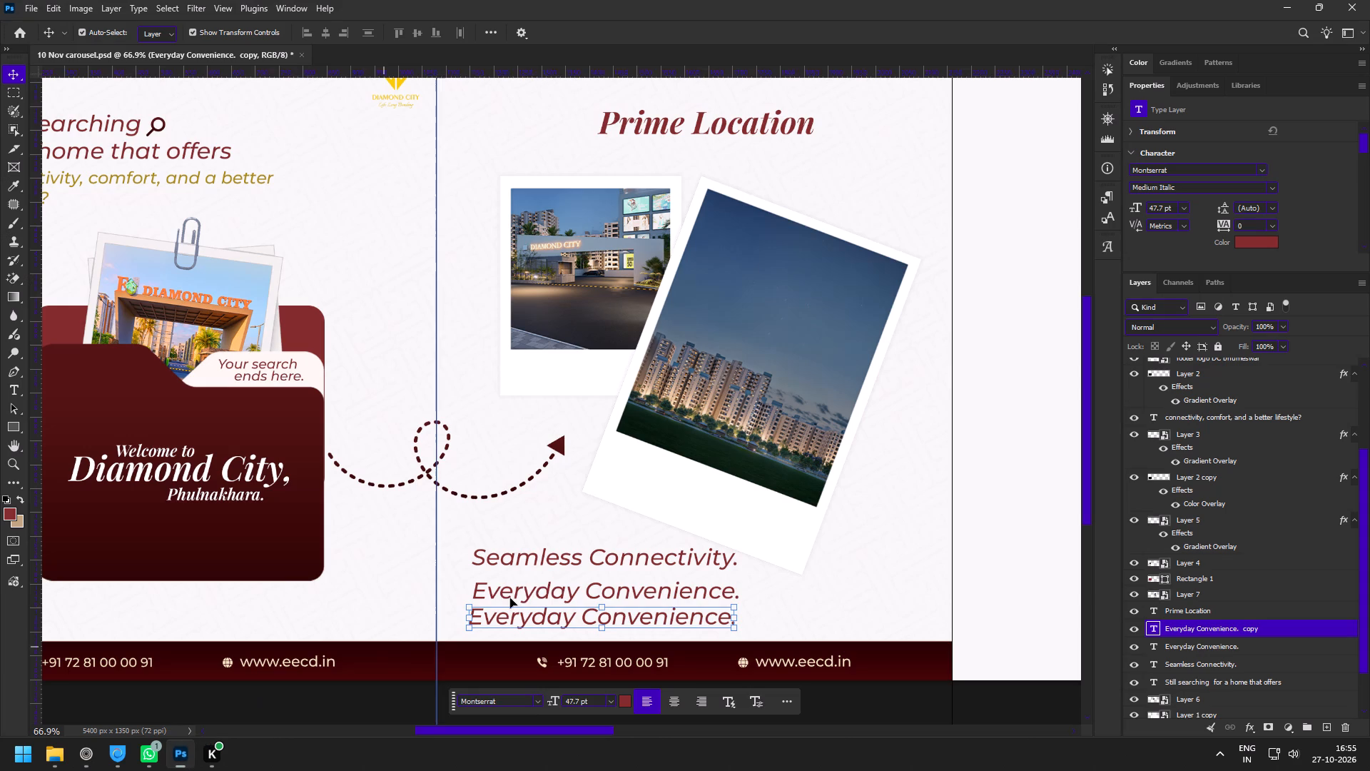
double_click(500, 622)
key("ctrl+v")
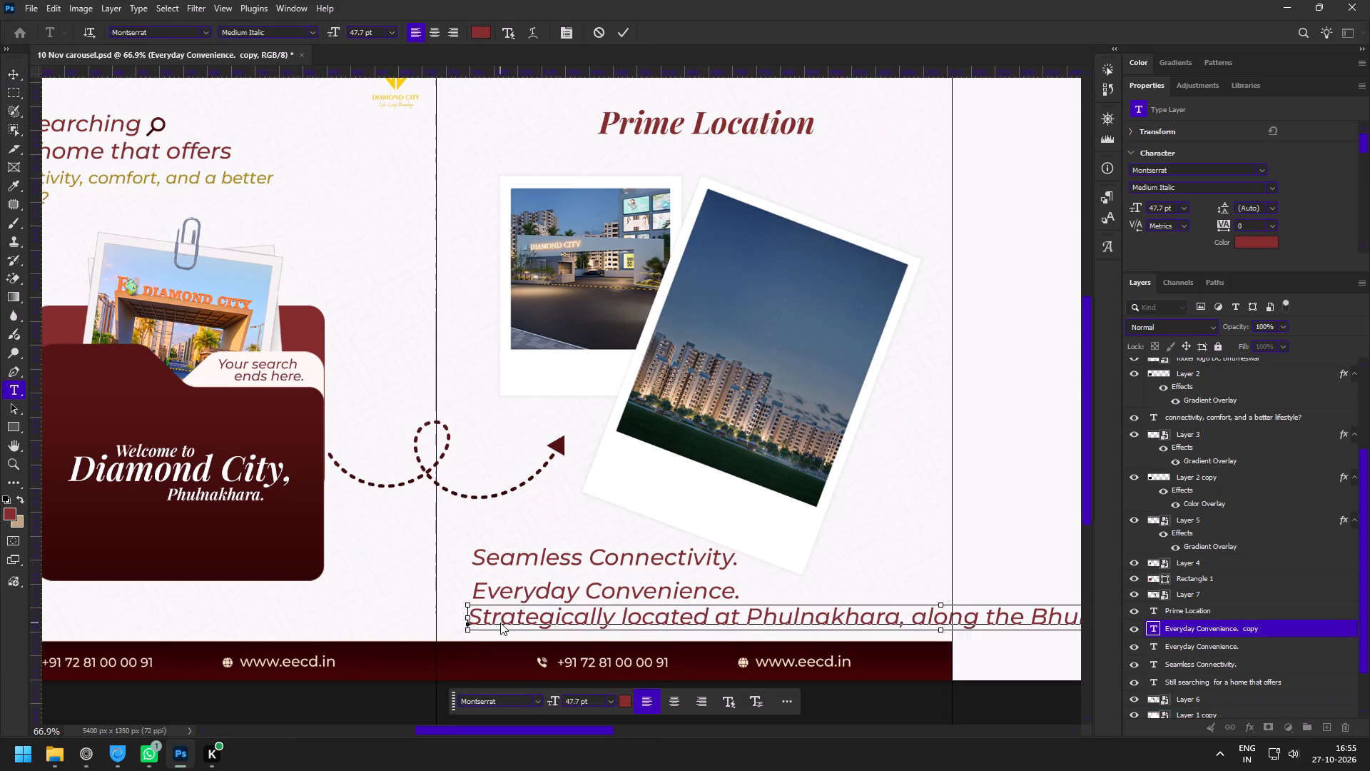
key("ctrl+Return")
Scale the "Seamless Connectivity." text to about 83% (39.79 pt) and move it onto the smaller Polaroid's bottom border.
key("v")
key("z")
left_click_drag(563, 533, 582, 565)
key("v")
left_click(529, 567)
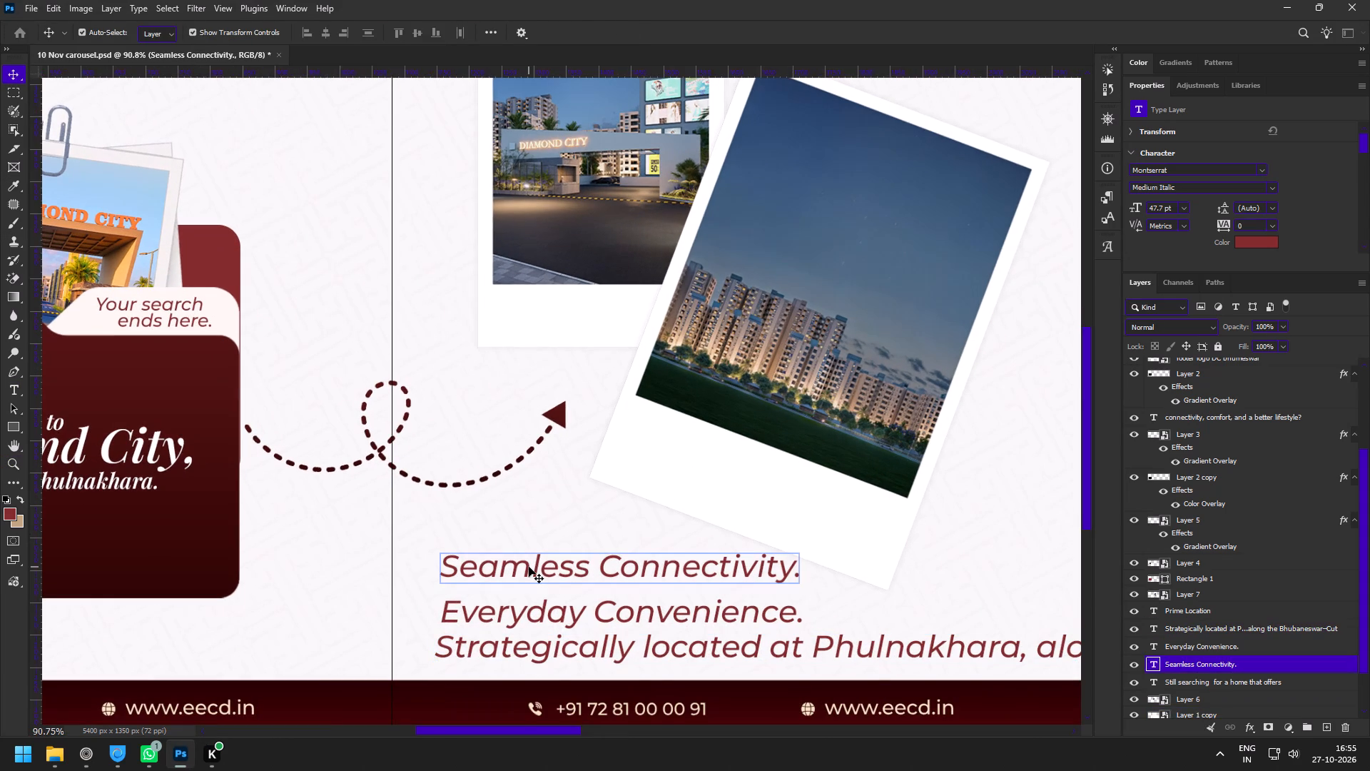
left_click(801, 567)
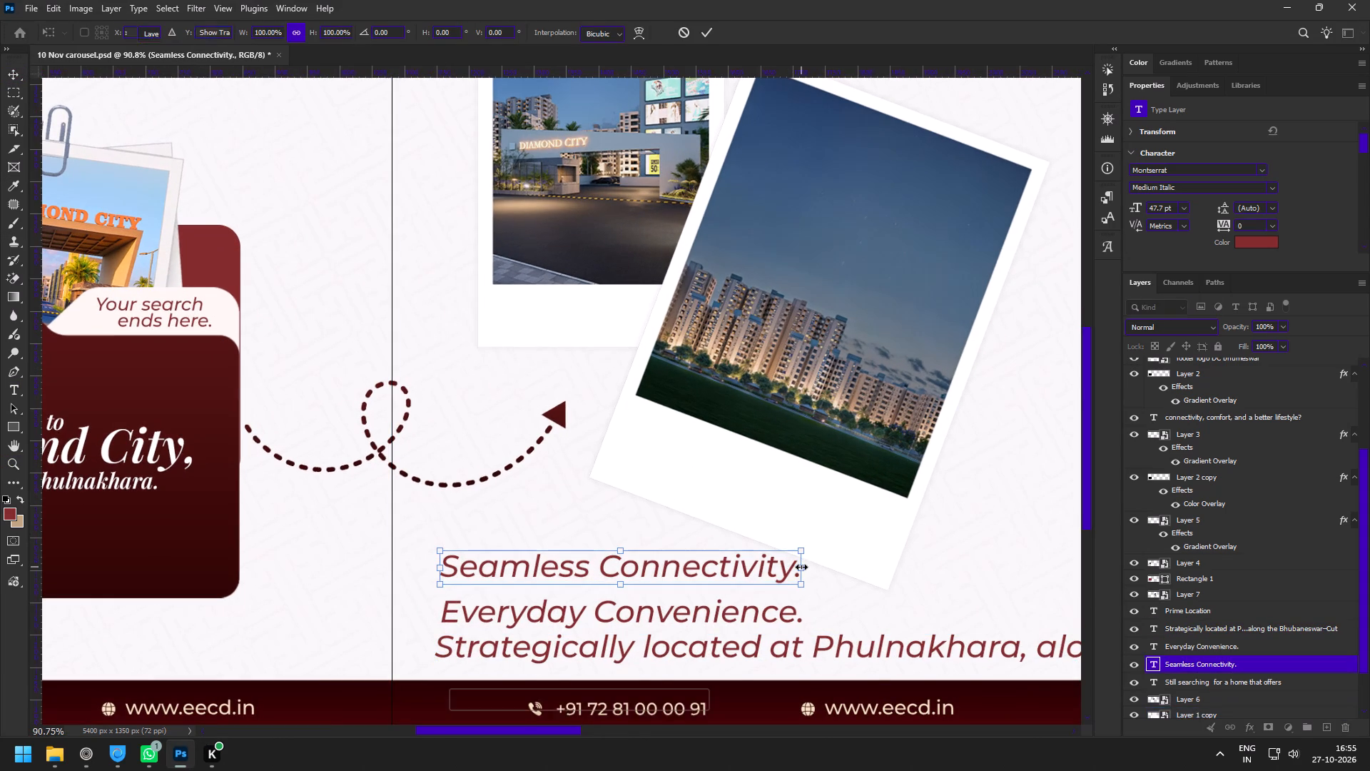
left_click_drag(803, 569, 746, 570)
left_click_drag(626, 565, 673, 293)
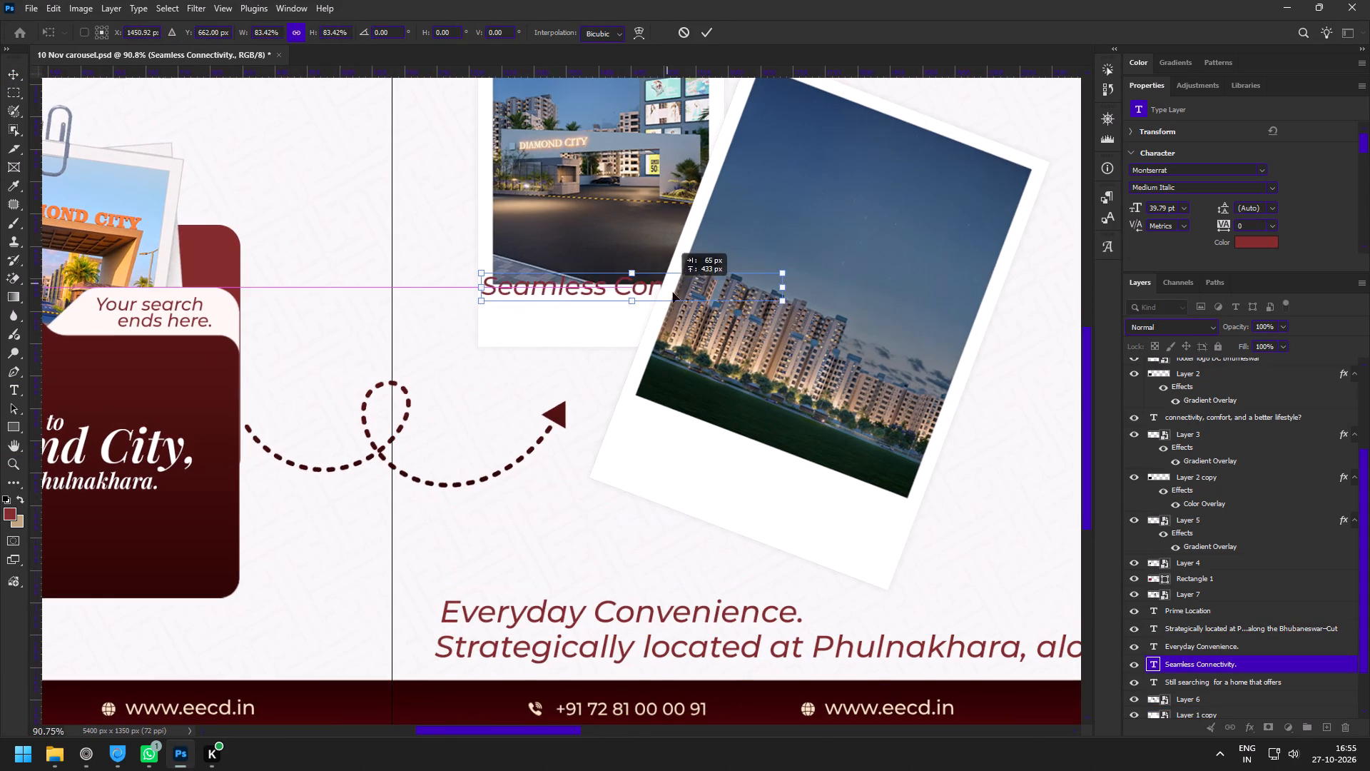
left_click_drag(673, 293, 672, 305)
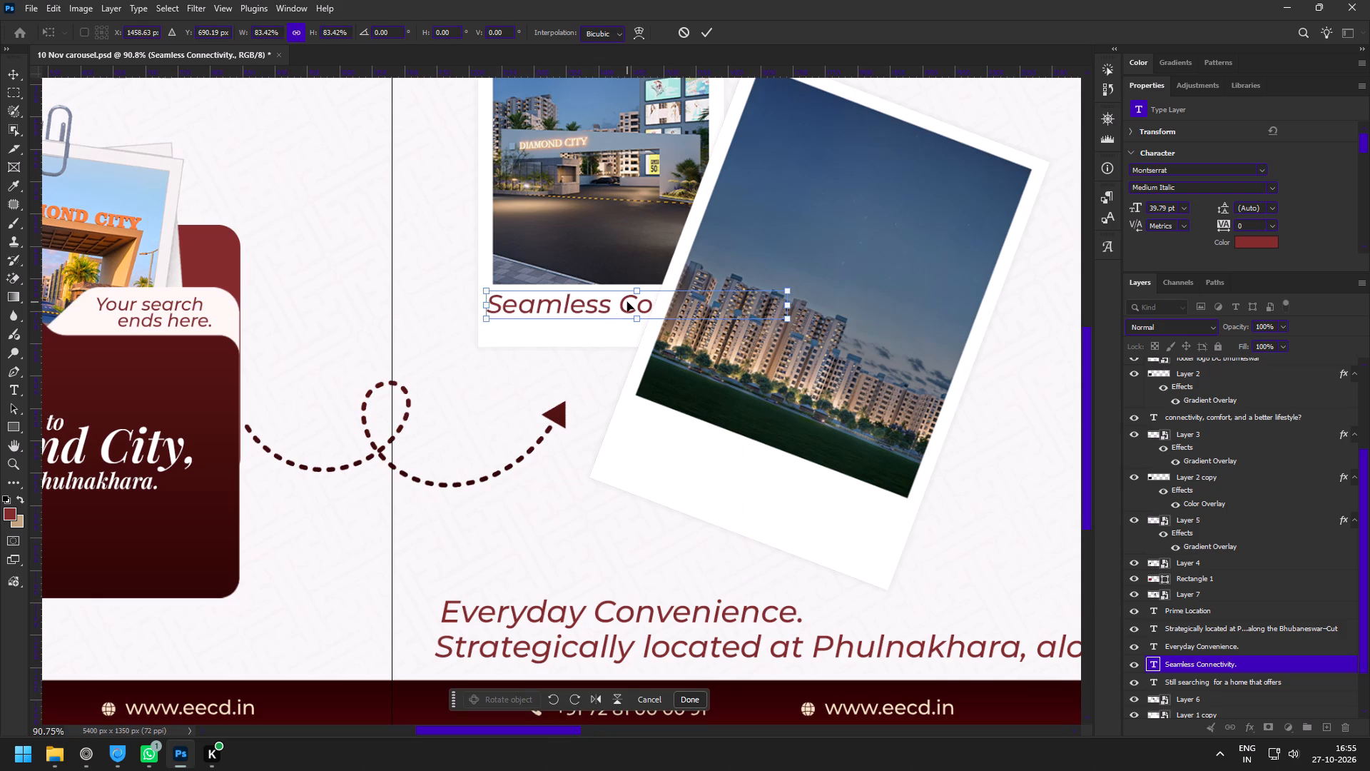
Shift the larger apartment-tower Polaroid slightly right and down, to about X 1430 px, Y 311 px.
double_click(627, 302)
left_click(895, 361)
left_click_drag(859, 348, 865, 348)
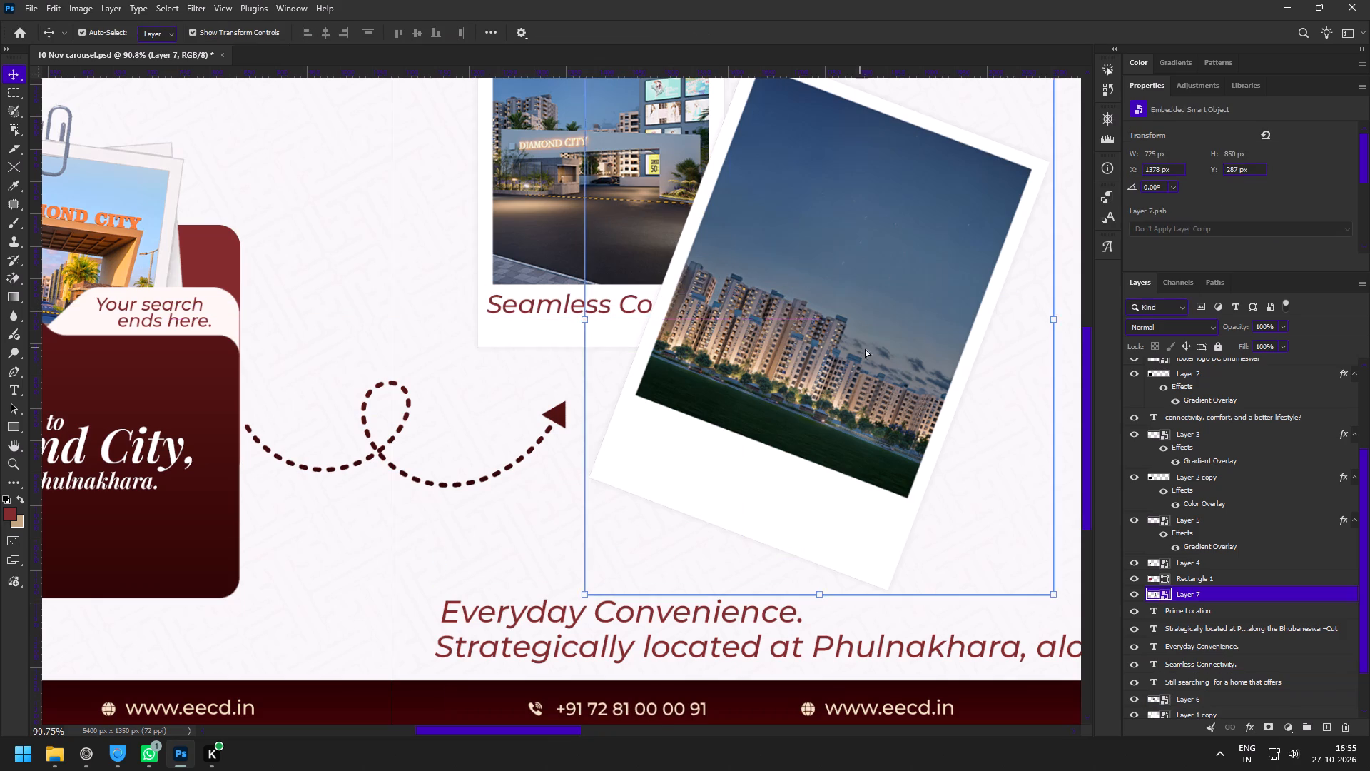
left_click_drag(865, 348, 921, 358)
left_click_drag(916, 358, 911, 378)
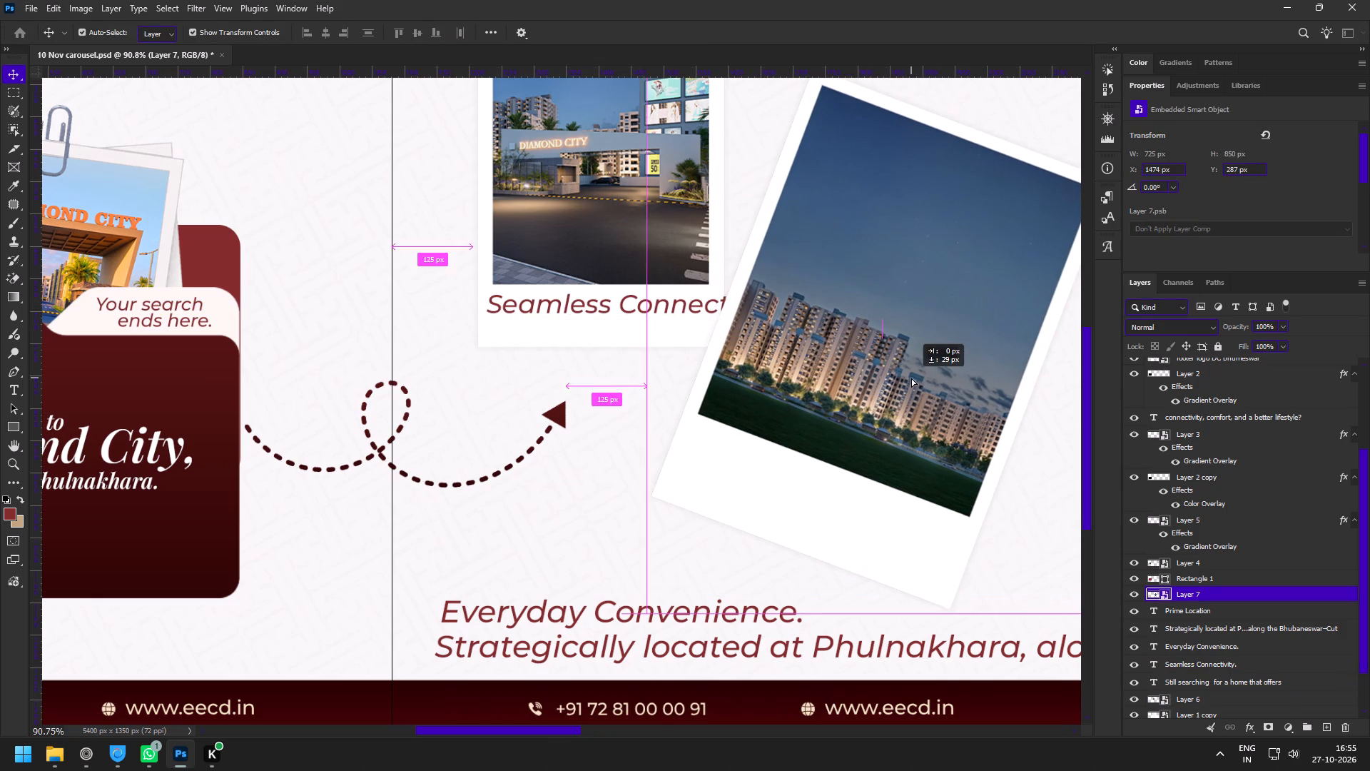
left_click_drag(911, 378, 886, 373)
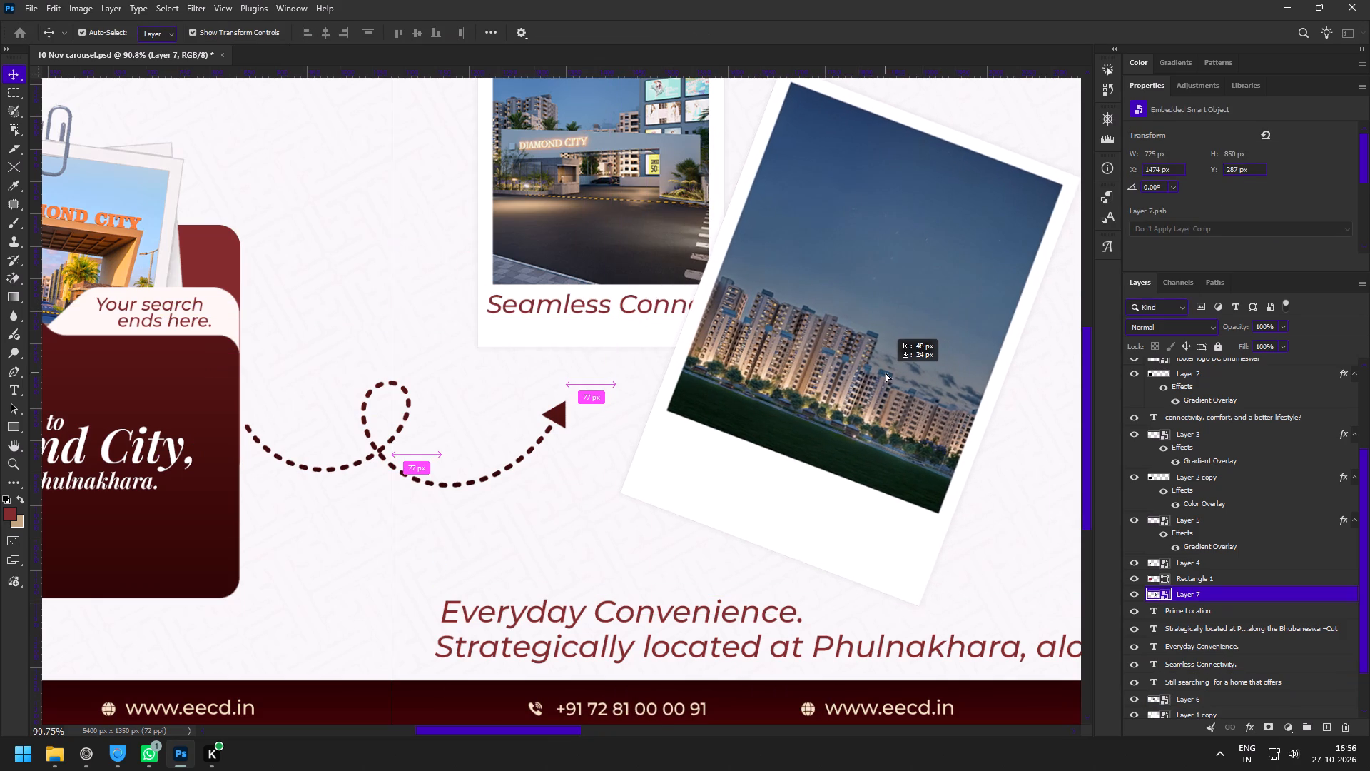
left_click_drag(886, 373, 889, 373)
Compare the smaller Diamond City gate Polaroid with the reference's Prime Location slide on Instagram in the browser.
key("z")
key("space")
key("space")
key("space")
left_click_drag(831, 326, 797, 443)
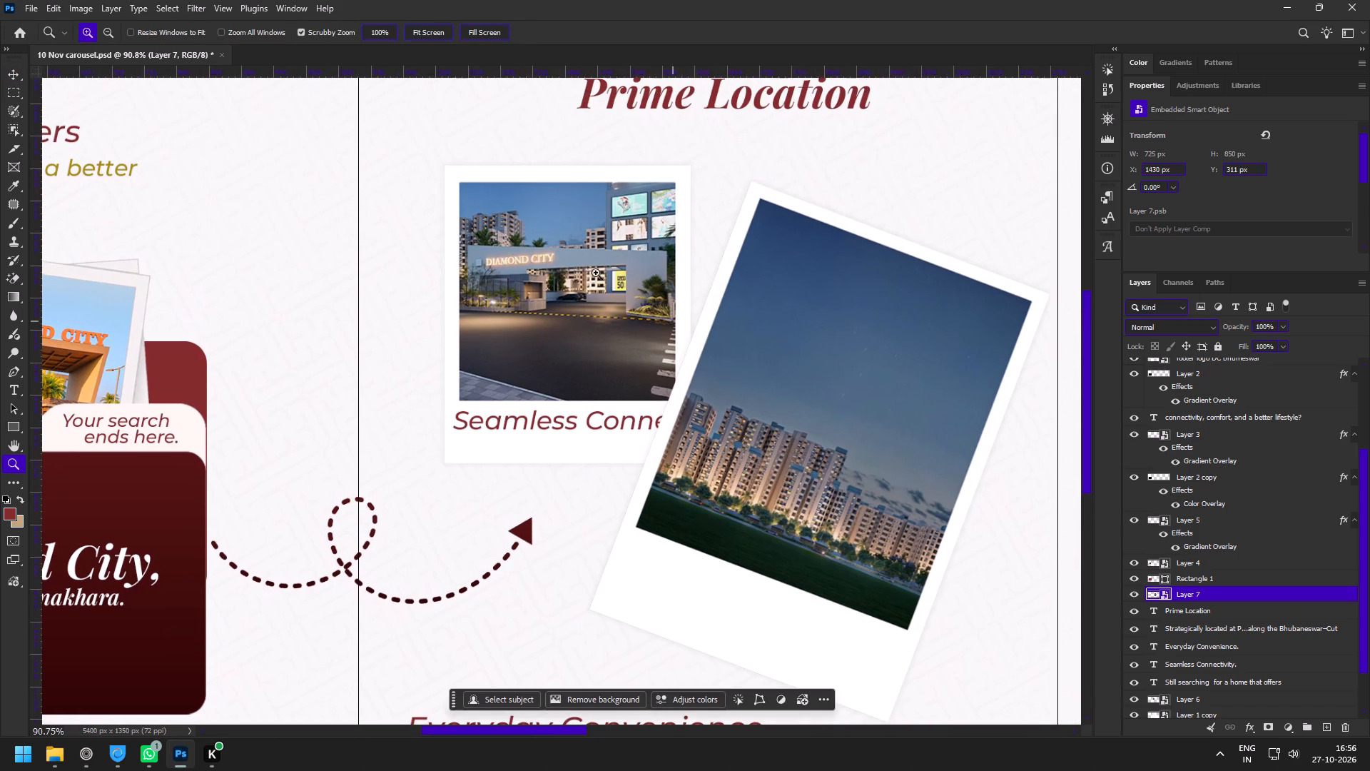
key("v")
left_click(548, 268)
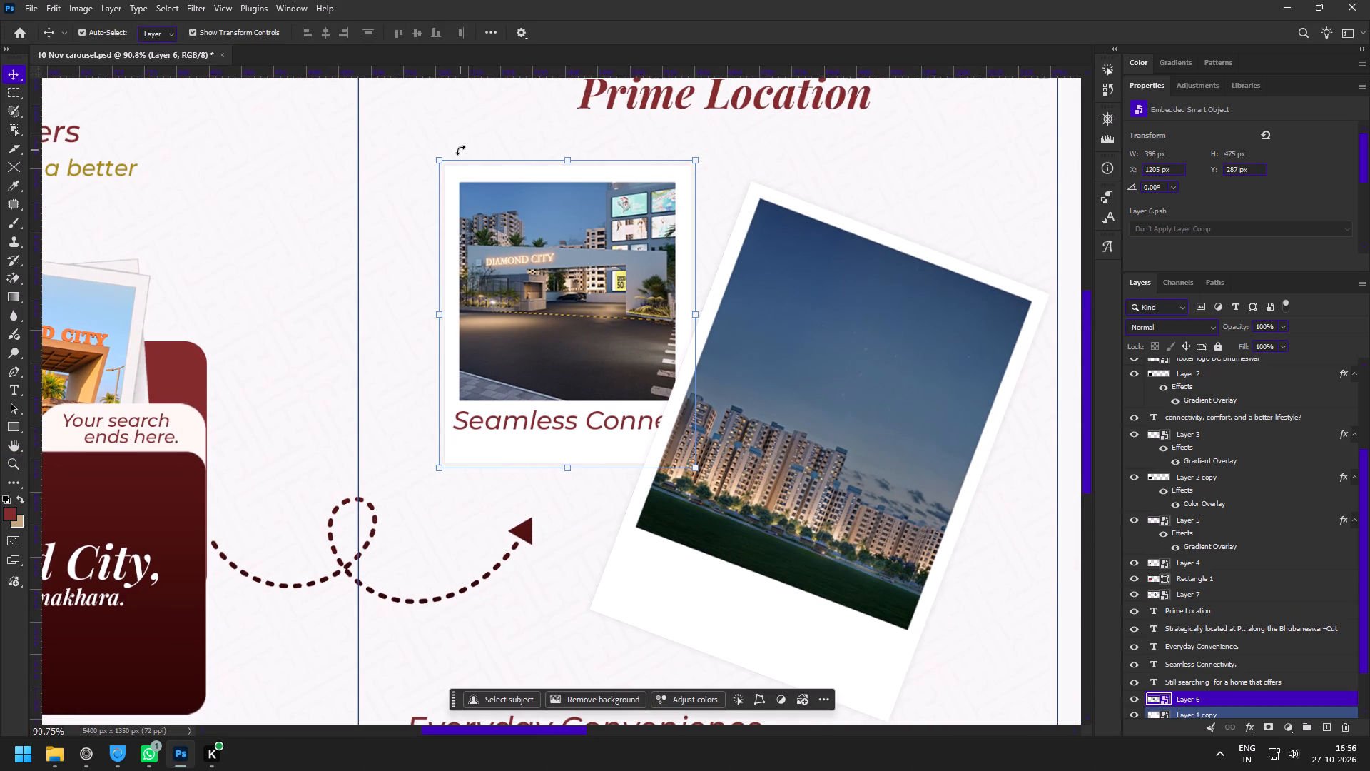
left_click(86, 755)
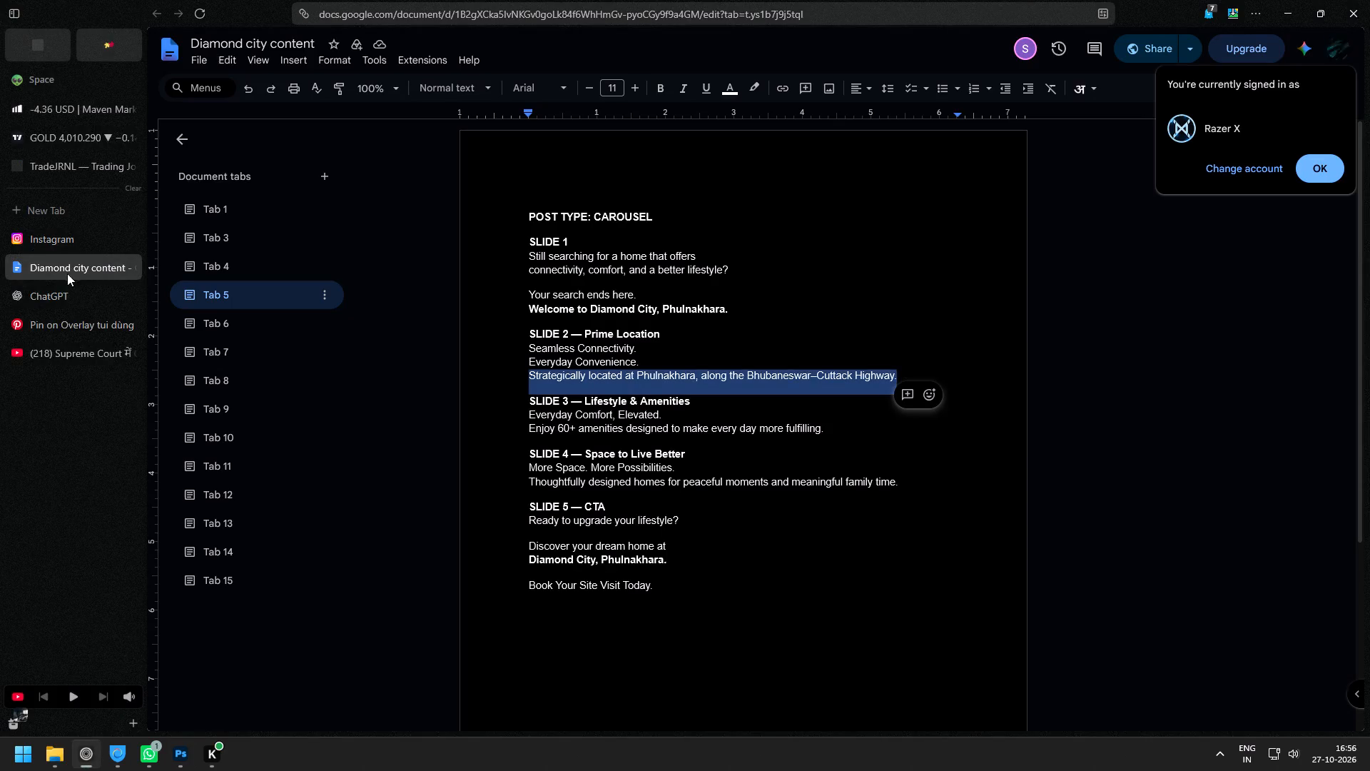
left_click(58, 323)
left_click(68, 267)
left_click(66, 239)
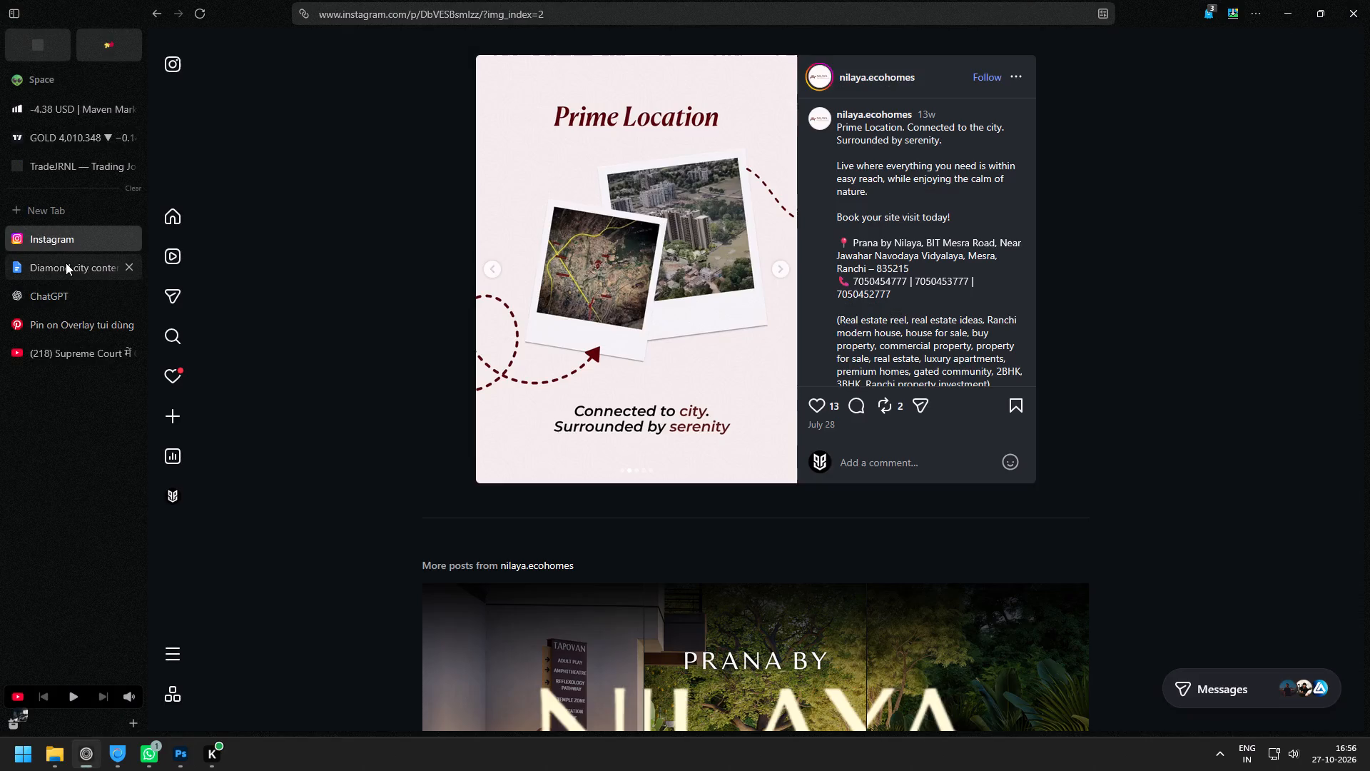
left_click(65, 263)
left_click(184, 755)
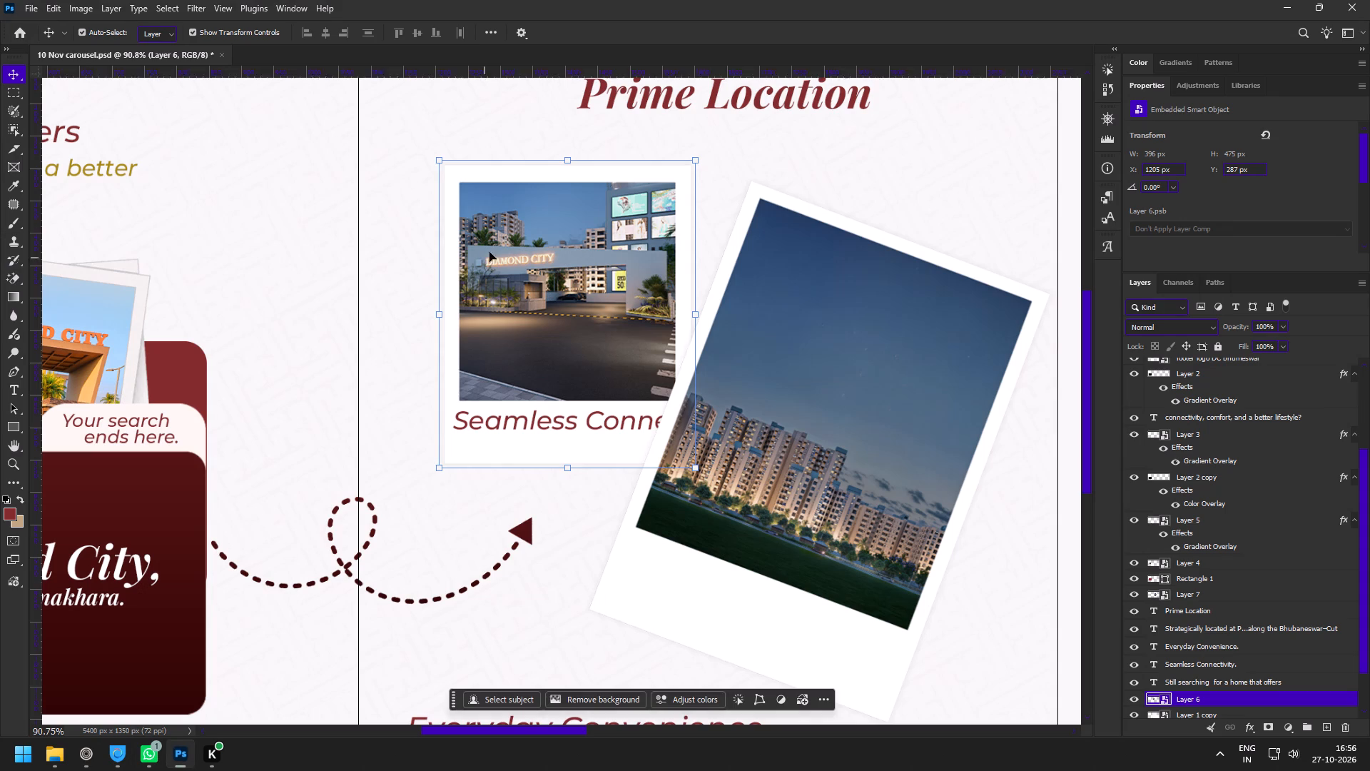
In Photoshop, rotate the smaller gate Polaroid to about -15°, scale it to about 121%, and move it slightly lower beside the larger one.
left_click_drag(491, 150, 432, 138)
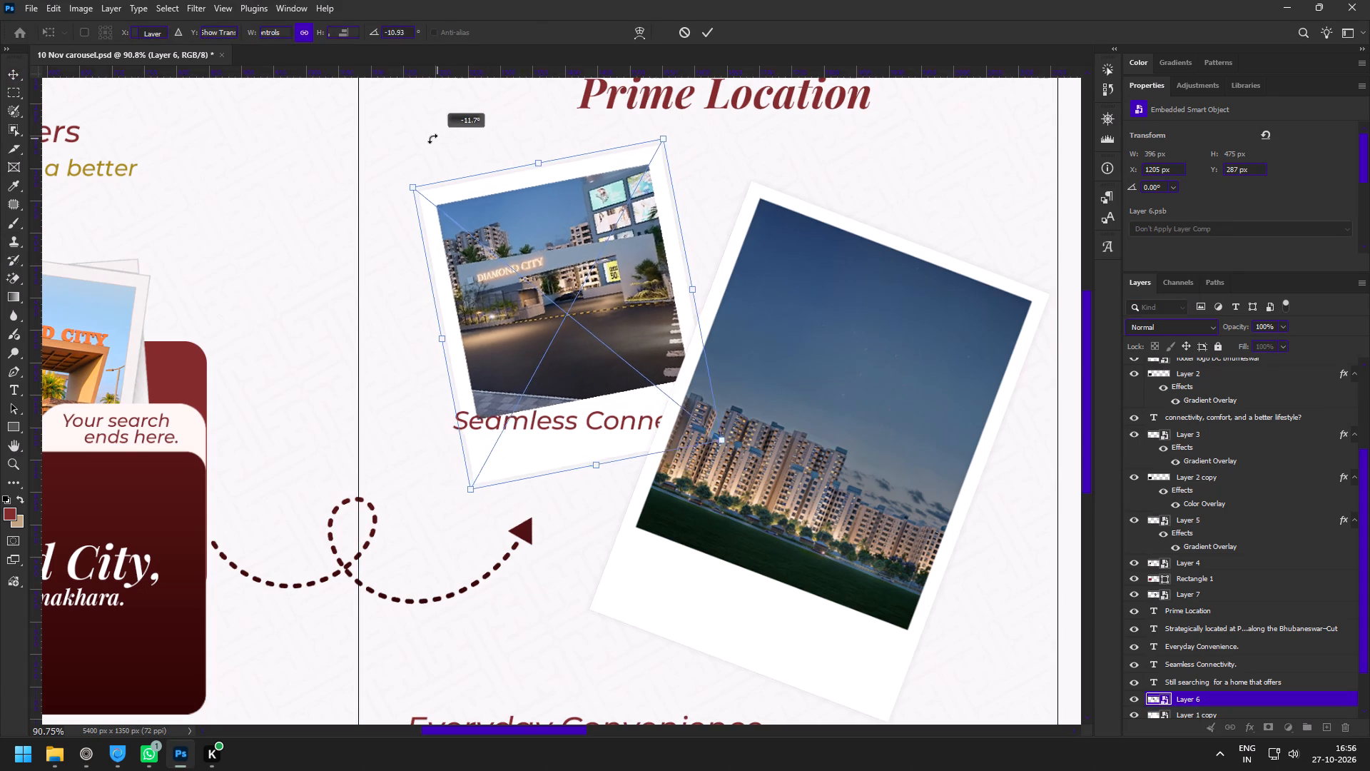
left_click_drag(432, 138, 420, 138)
left_click_drag(552, 279, 552, 310)
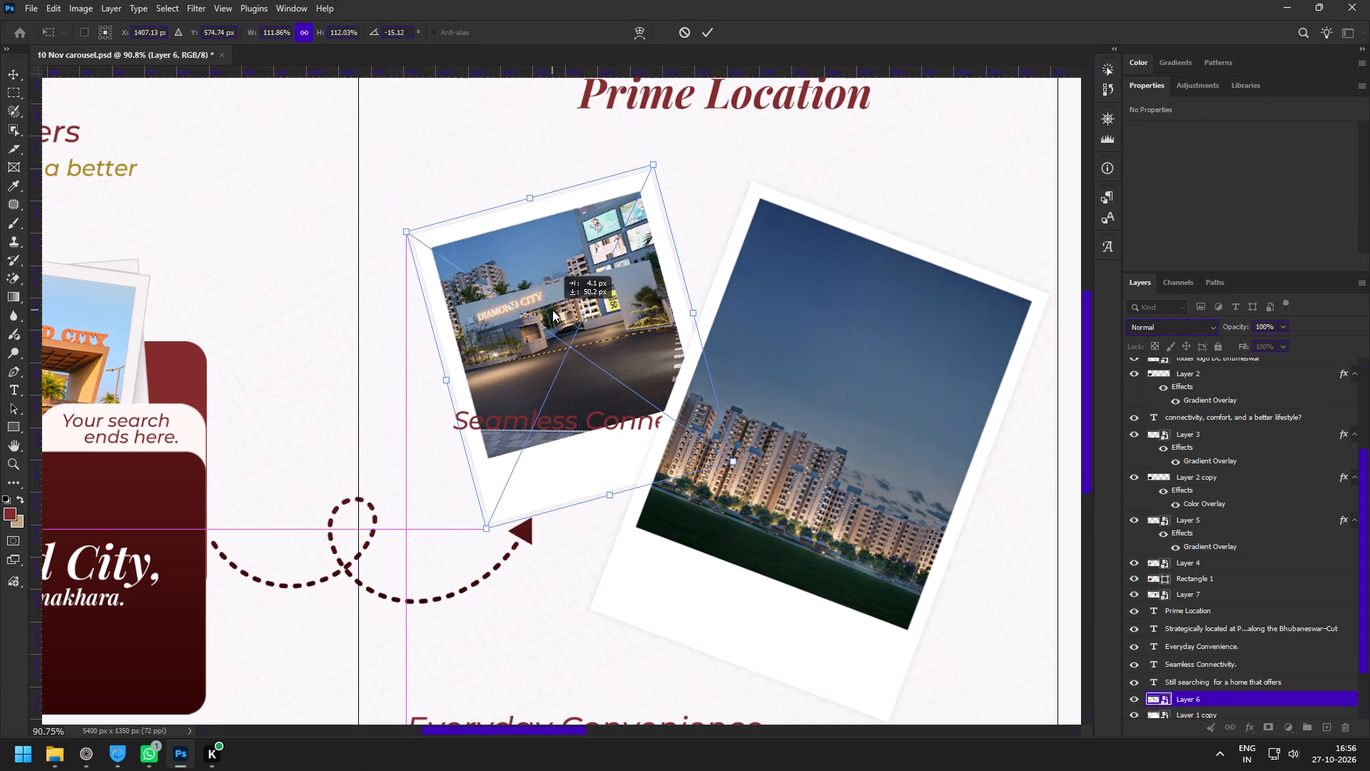
left_click_drag(552, 310, 552, 309)
left_click_drag(527, 194, 518, 171)
left_click(700, 31)
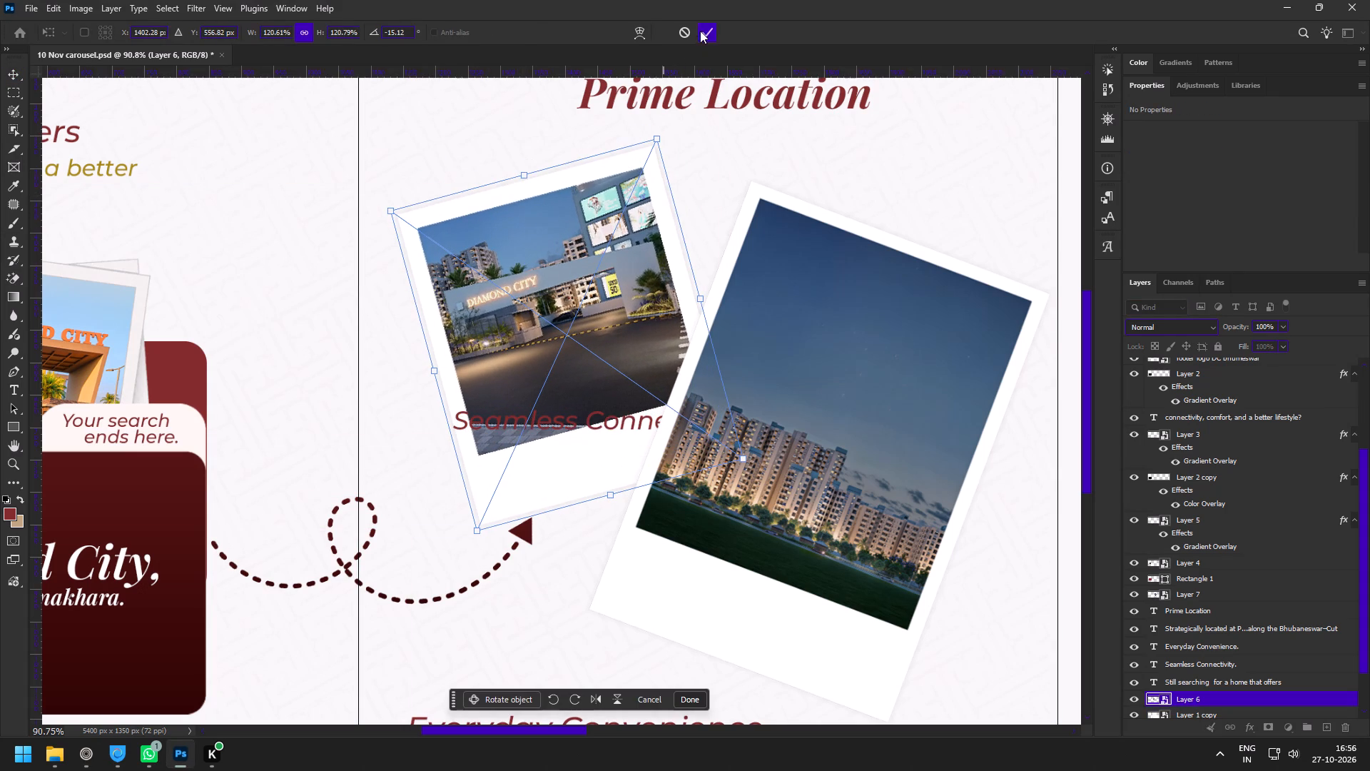
Move the "Seamless Connectivity." text down onto the bottom border of the tilted smaller Polaroid.
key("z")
left_click_drag(631, 296, 656, 315)
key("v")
left_click(476, 466)
left_click_drag(515, 461, 547, 530)
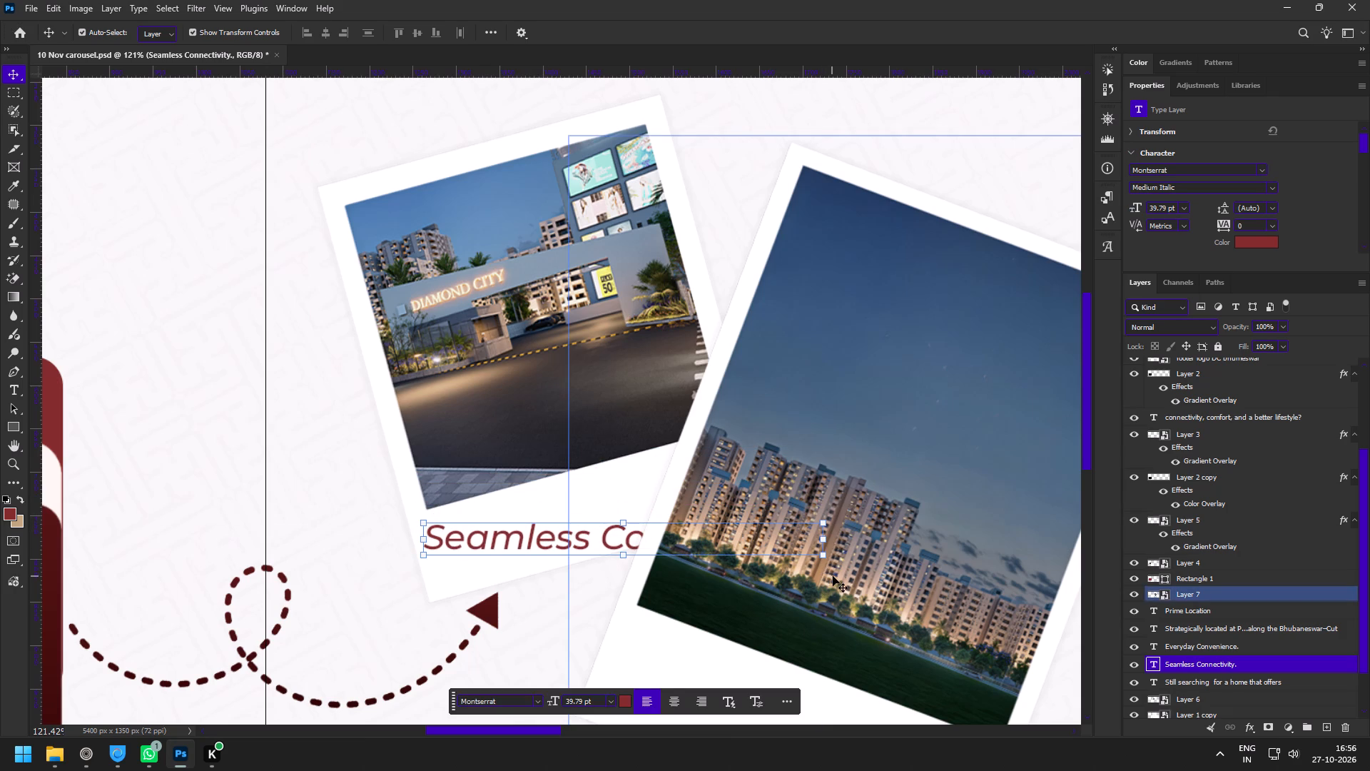
Shrink the "Seamless Connectivity." text to 30.26 pt, rotate it counterclockwise to match the smaller Polaroid's tilt, and fit it under the gate photo.
left_click_drag(833, 566, 850, 497)
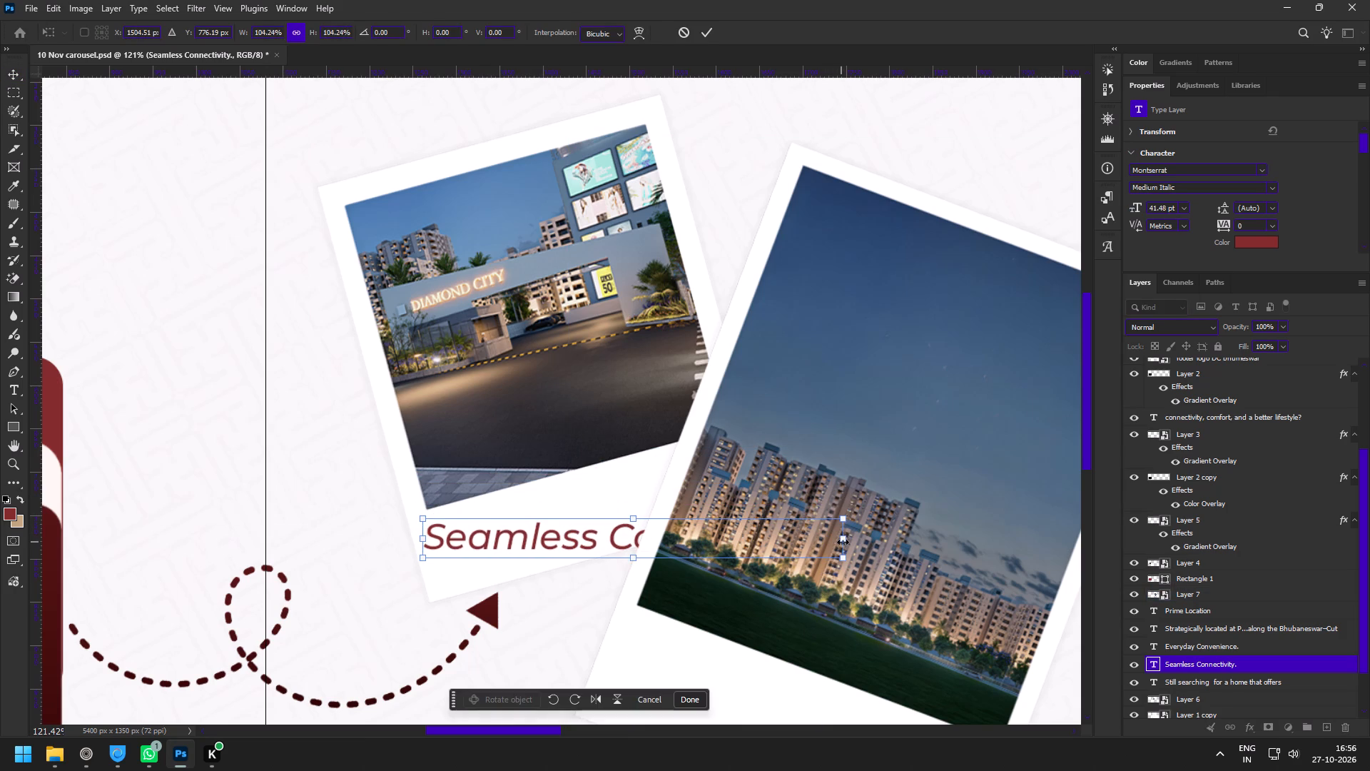
left_click_drag(844, 540, 728, 547)
left_click_drag(744, 582, 758, 533)
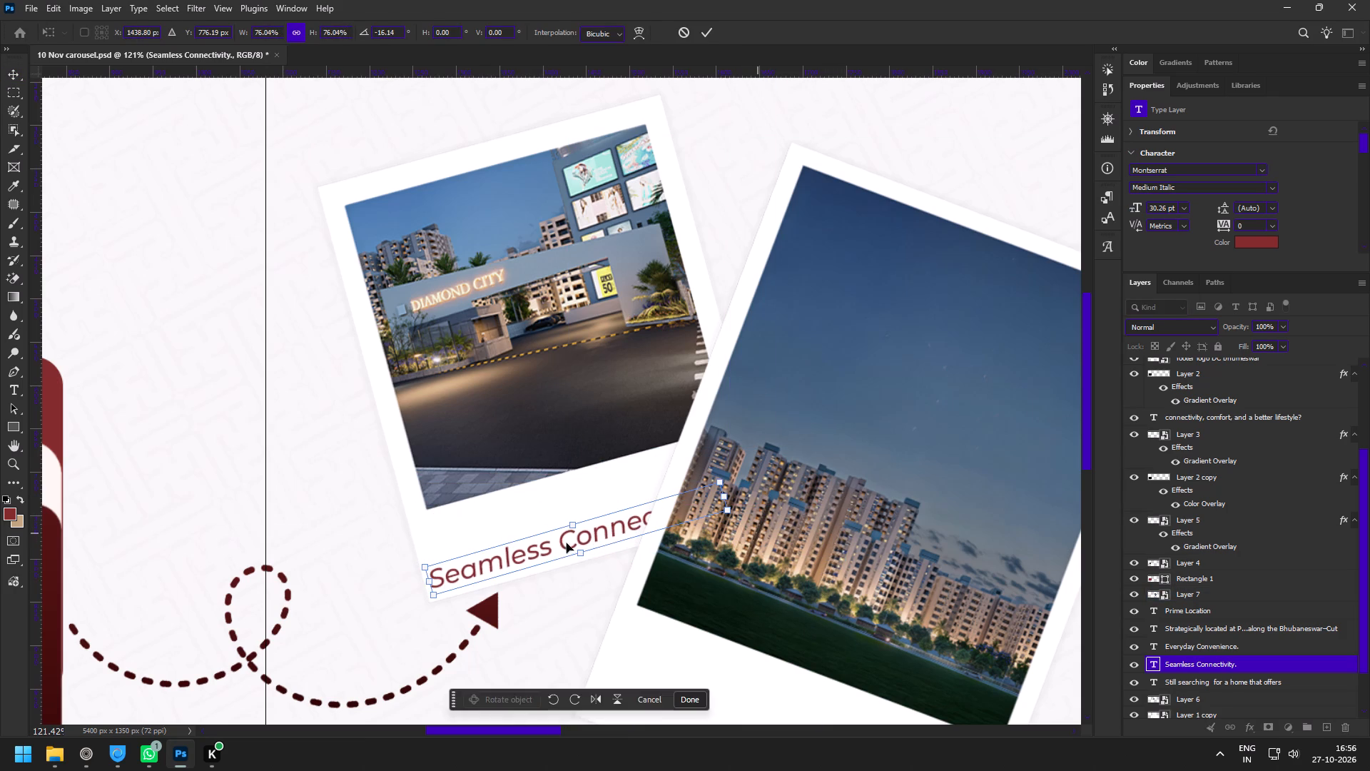
left_click_drag(565, 545, 564, 508)
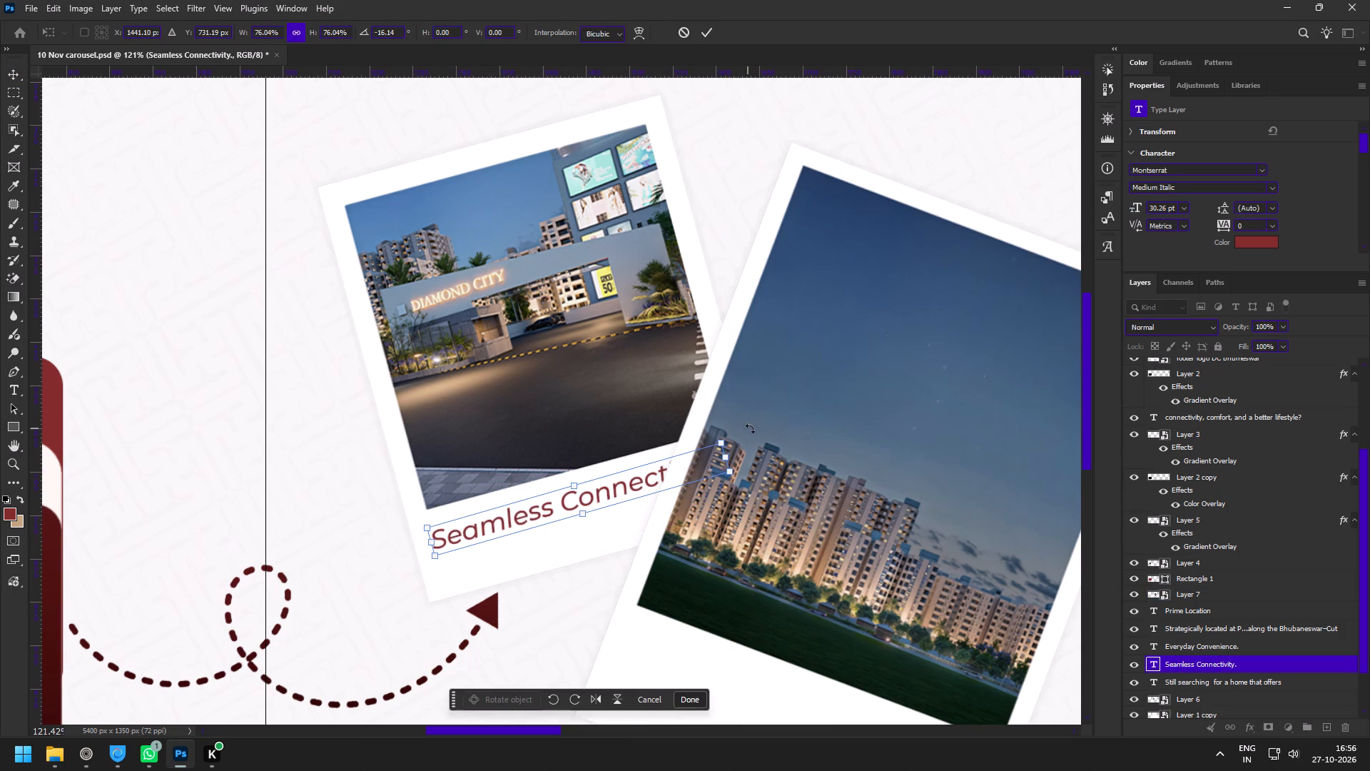
left_click(746, 427)
left_click_drag(626, 482, 628, 473)
Break the "Seamless Connectivity." caption into two lines, with "Connectivity." on the second line.
double_click(619, 486)
double_click(577, 490)
left_click(564, 503)
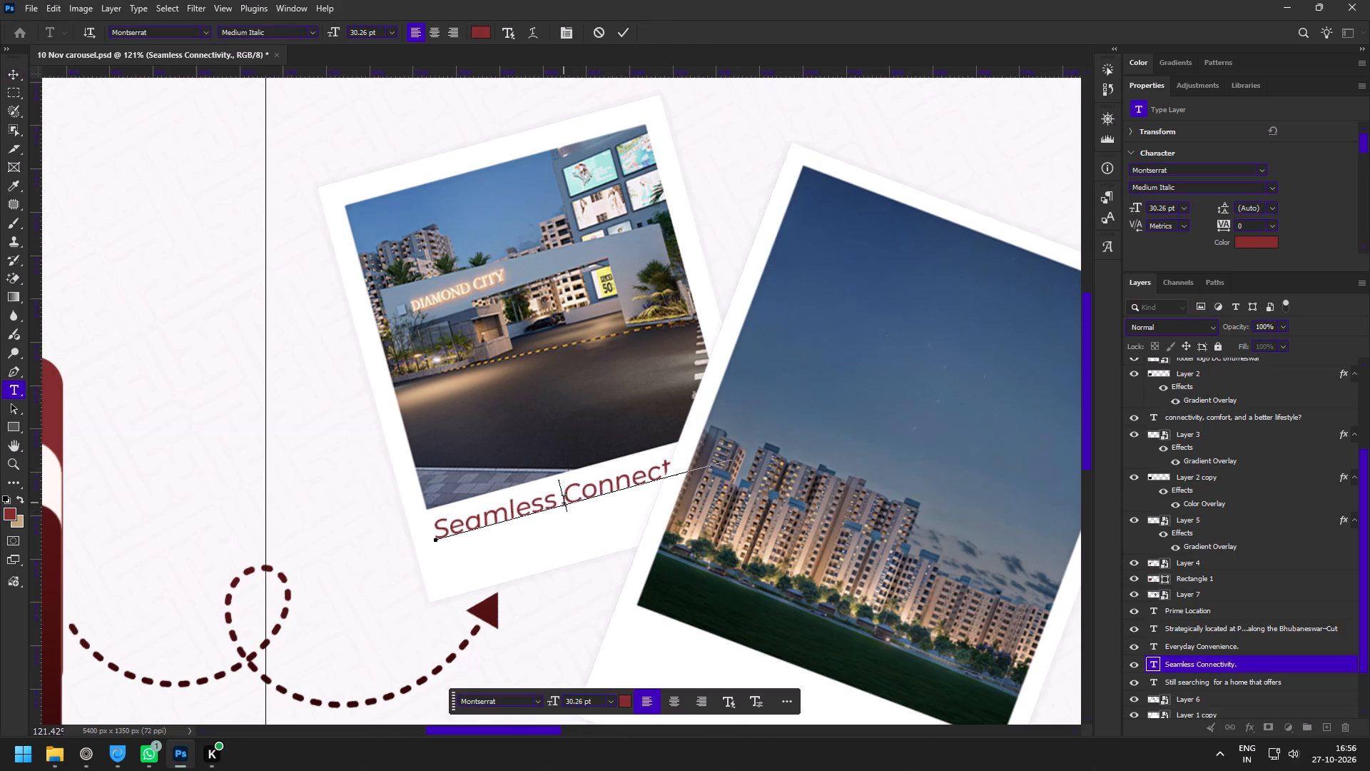
key("Return")
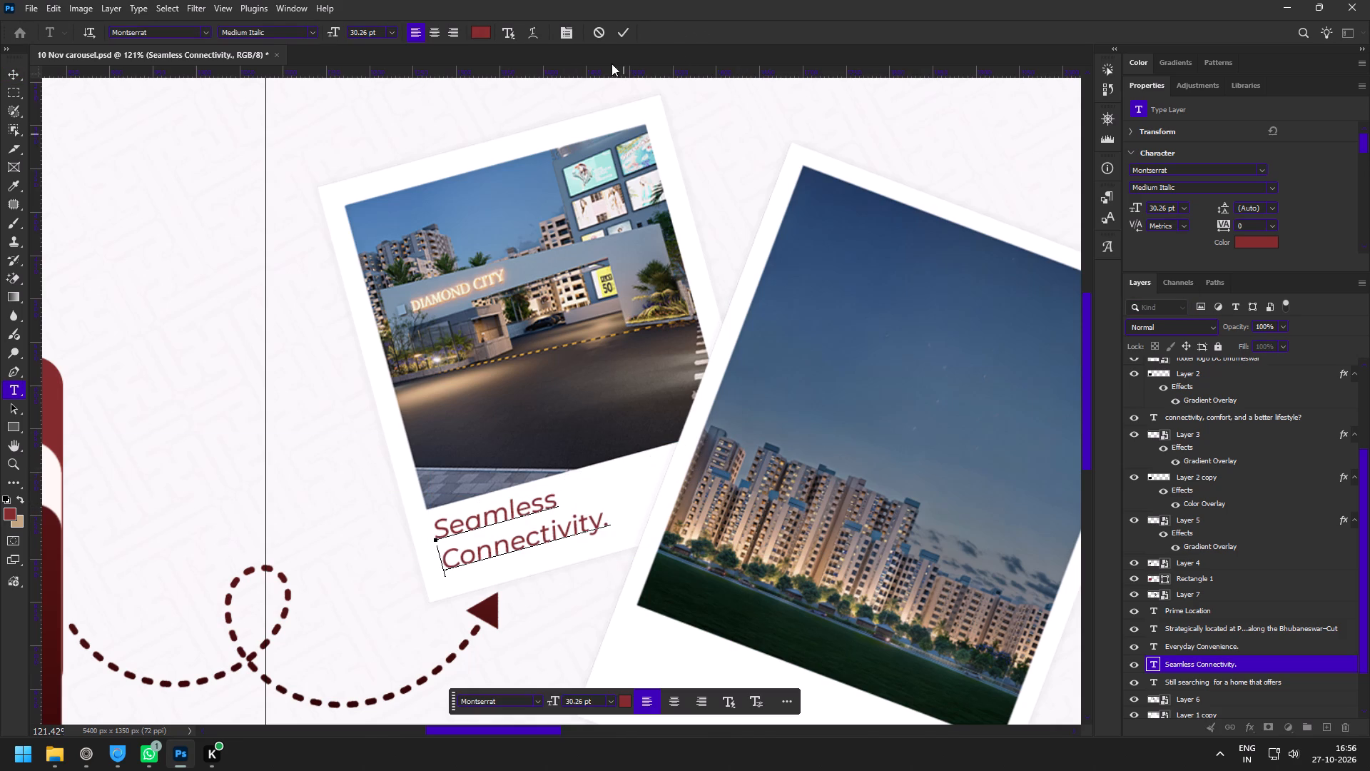
Set the word "Connectivity." to 35 pt and the whole caption's leading to 35 pt.
left_click_drag(444, 565, 770, 503)
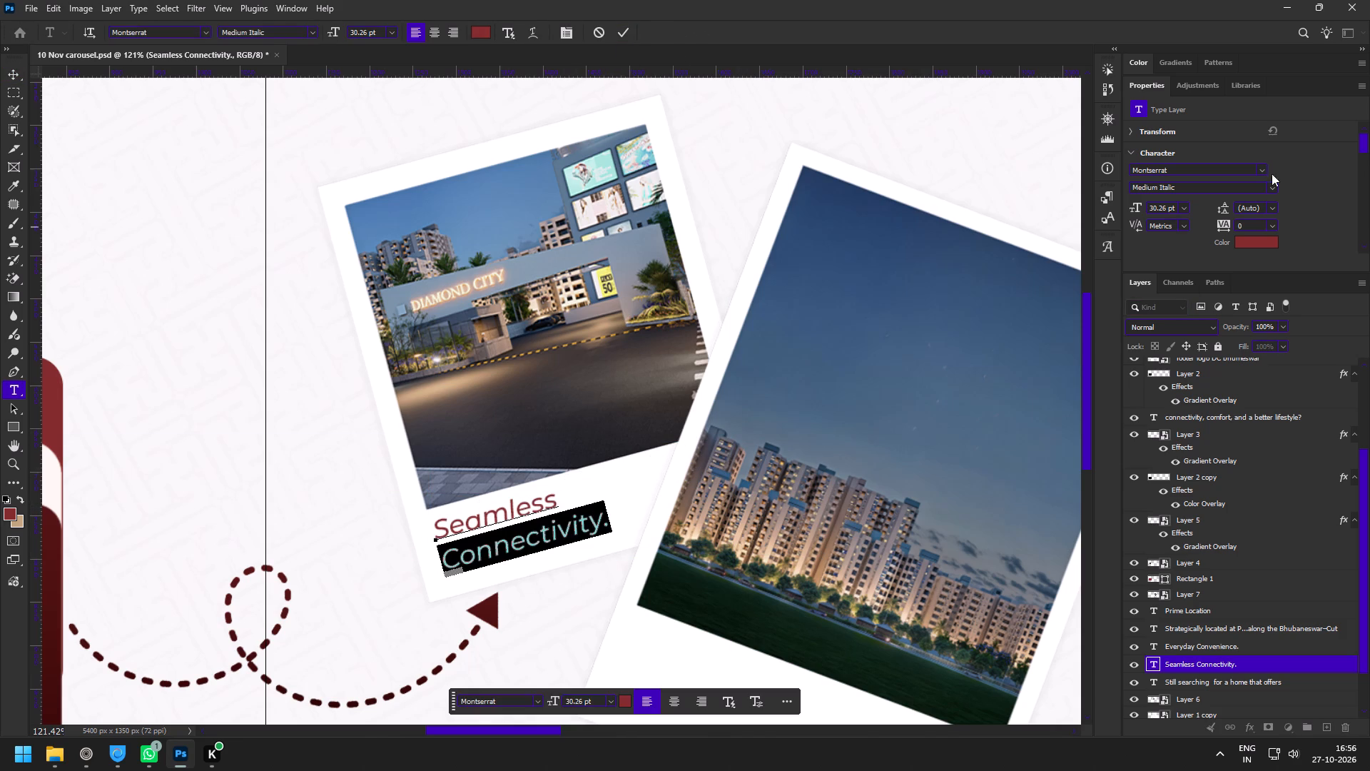
left_click(1135, 210)
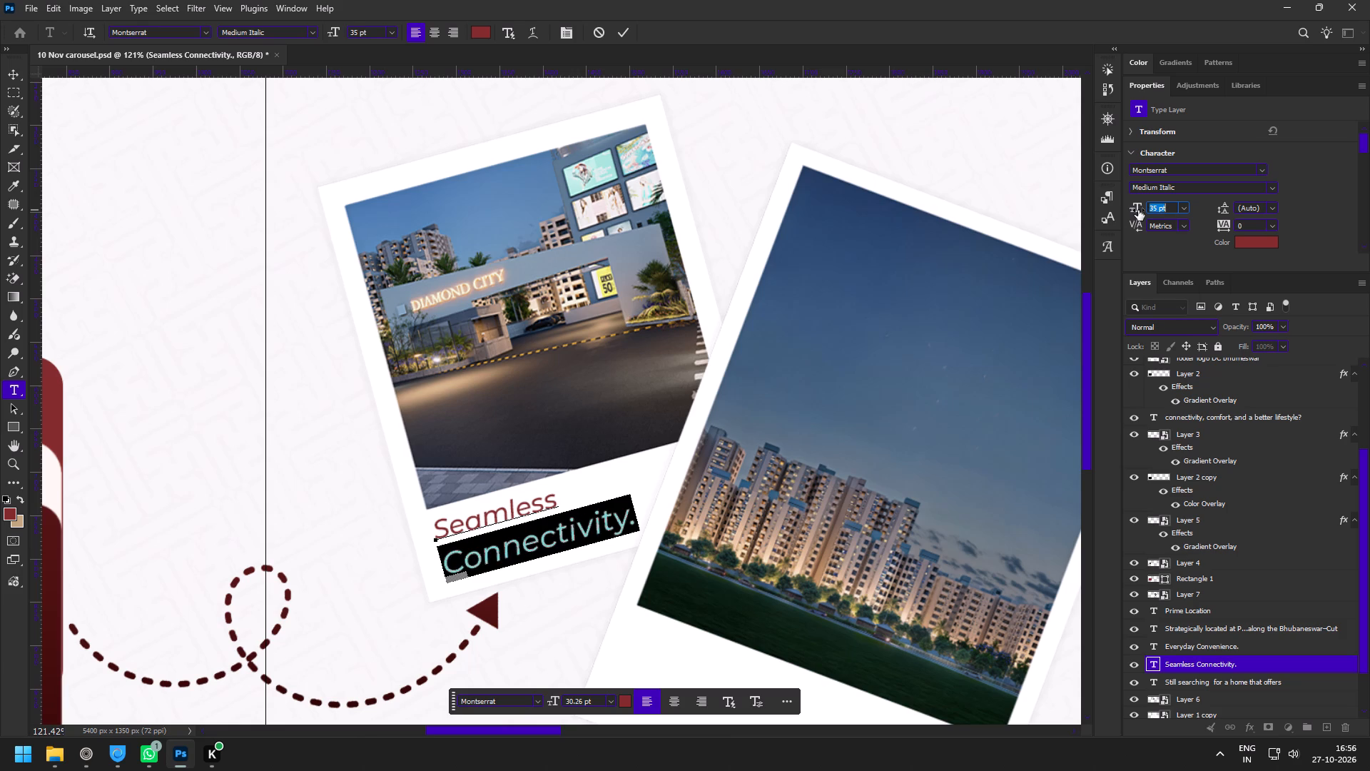
key("ctrl+a")
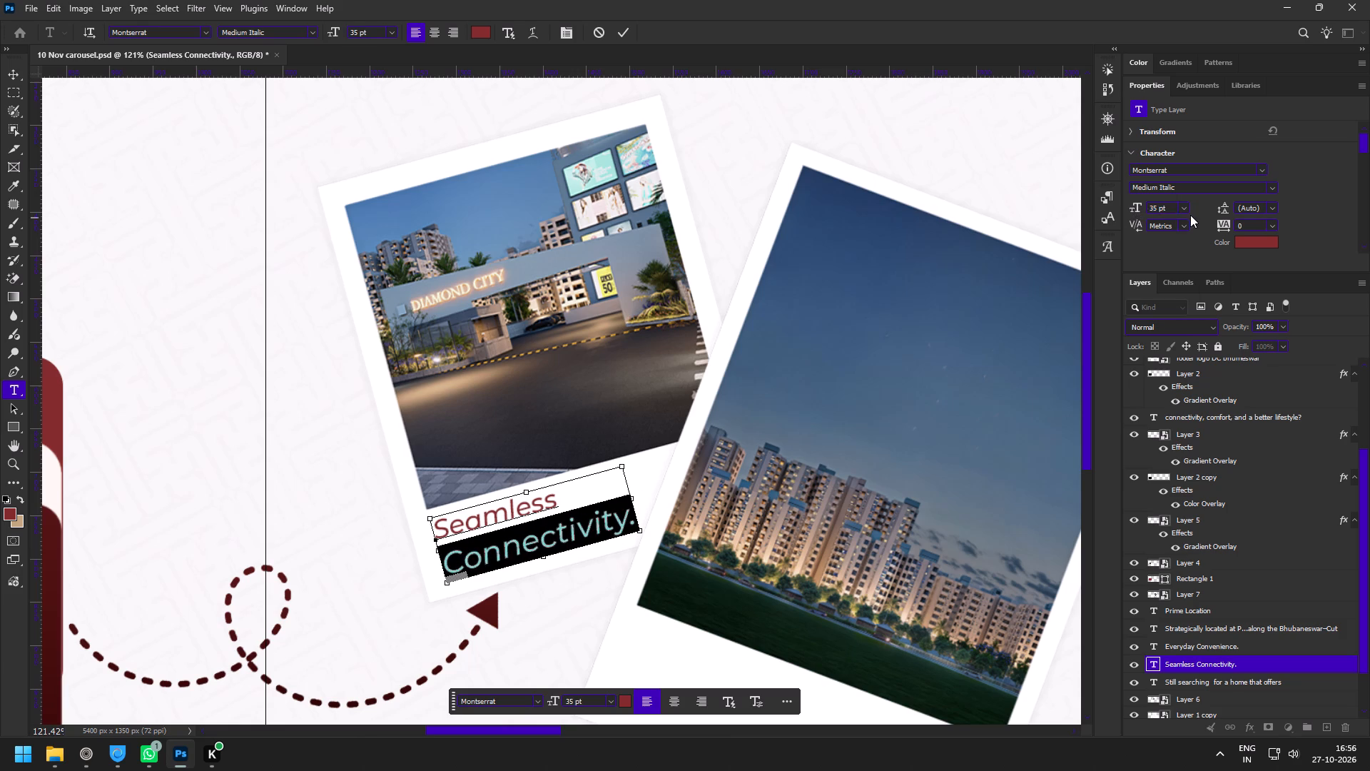
left_click_drag(1222, 207, 1219, 208)
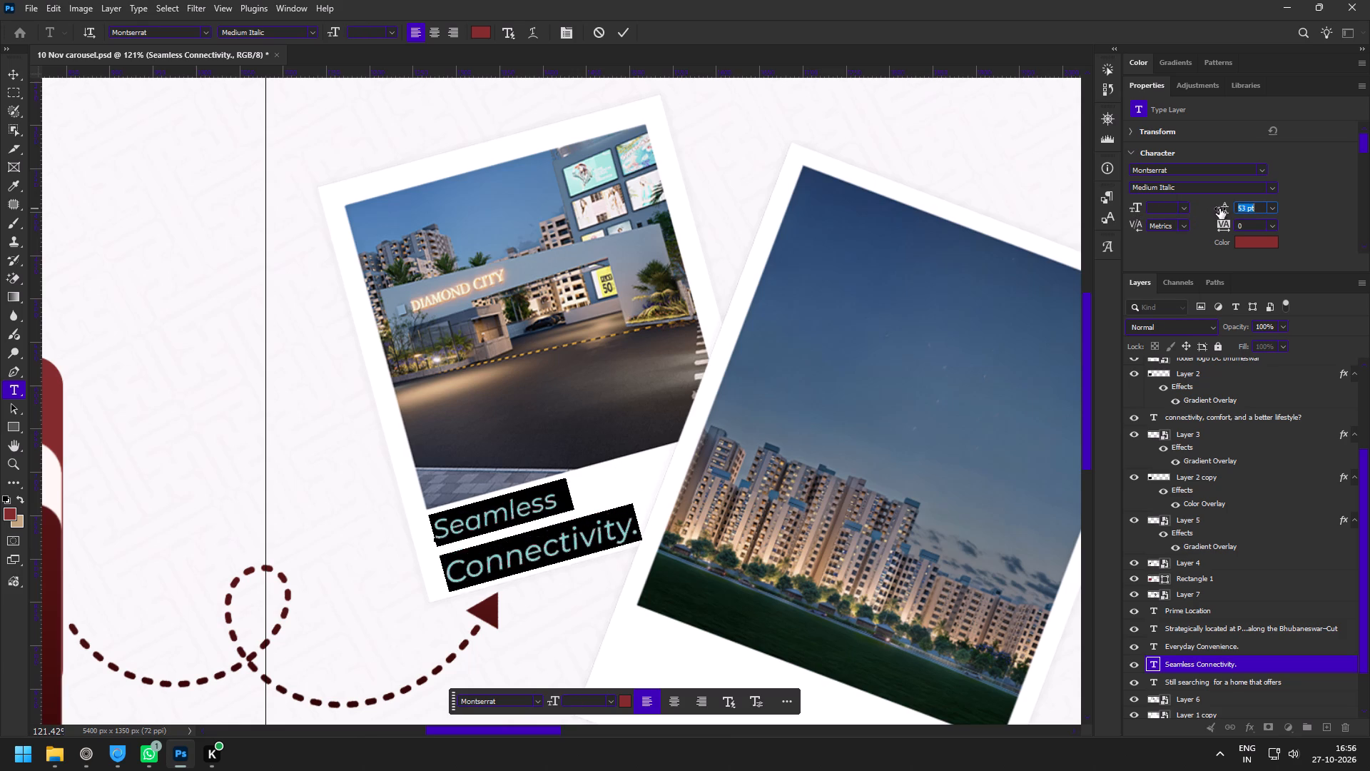
left_click_drag(1219, 208, 1207, 210)
left_click(626, 31)
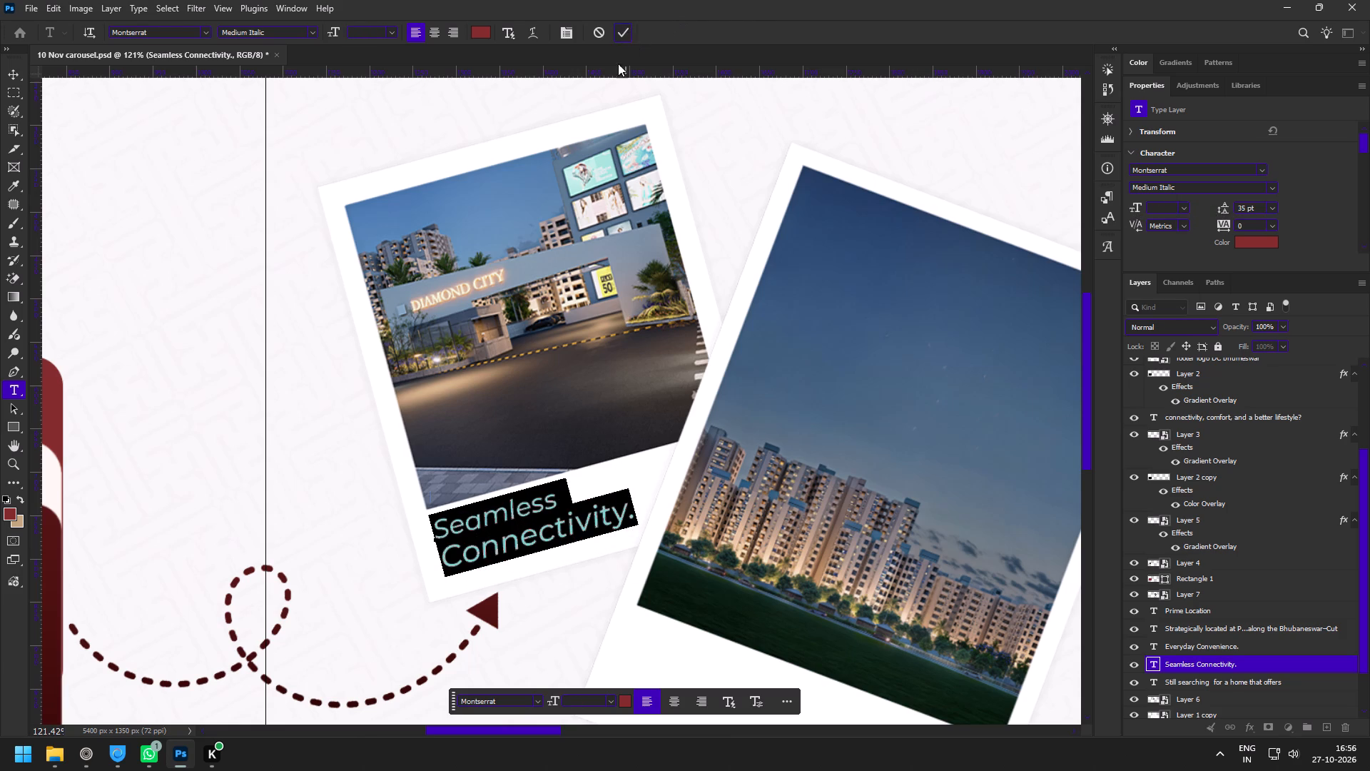
Nudge the two-line "Seamless Connectivity." caption slightly within the smaller Polaroid's bottom border.
key("z")
key("space")
left_click_drag(642, 557, 596, 499)
key("v")
left_click(442, 470)
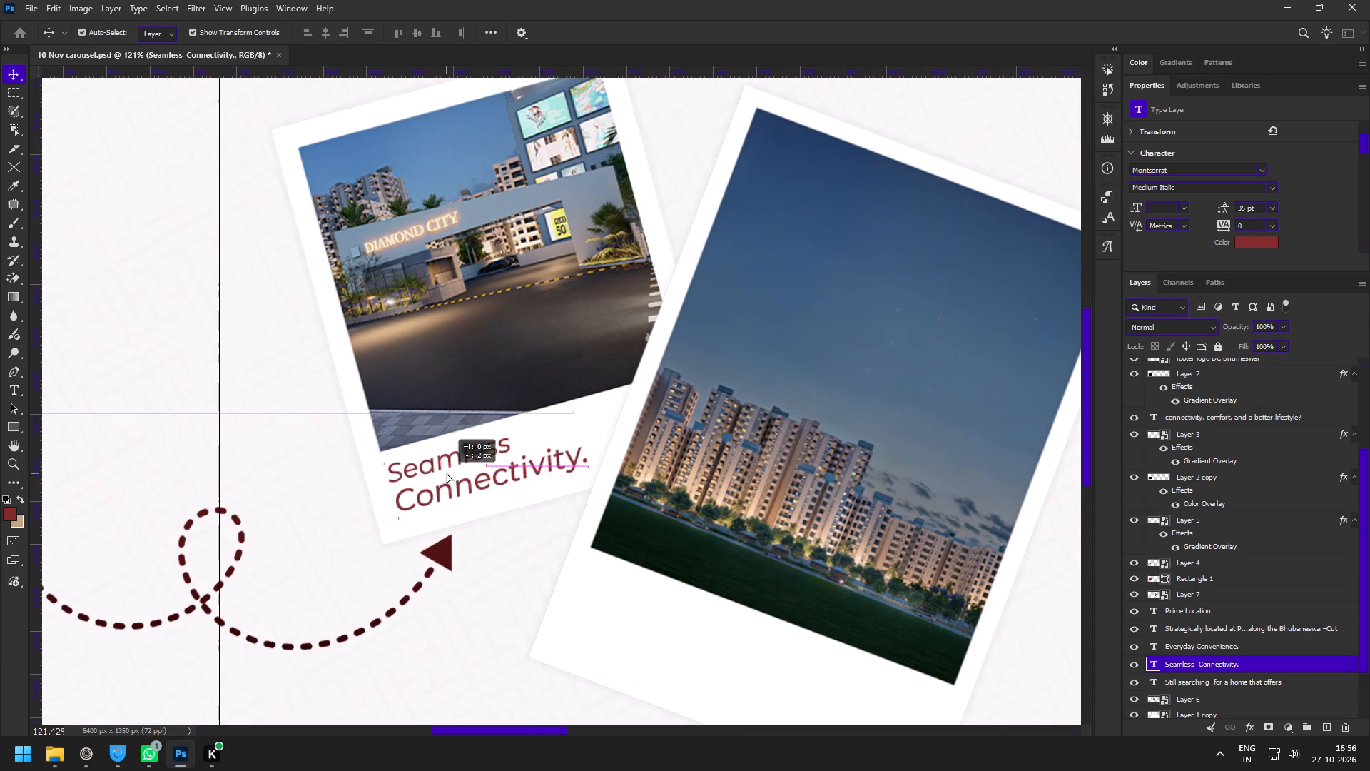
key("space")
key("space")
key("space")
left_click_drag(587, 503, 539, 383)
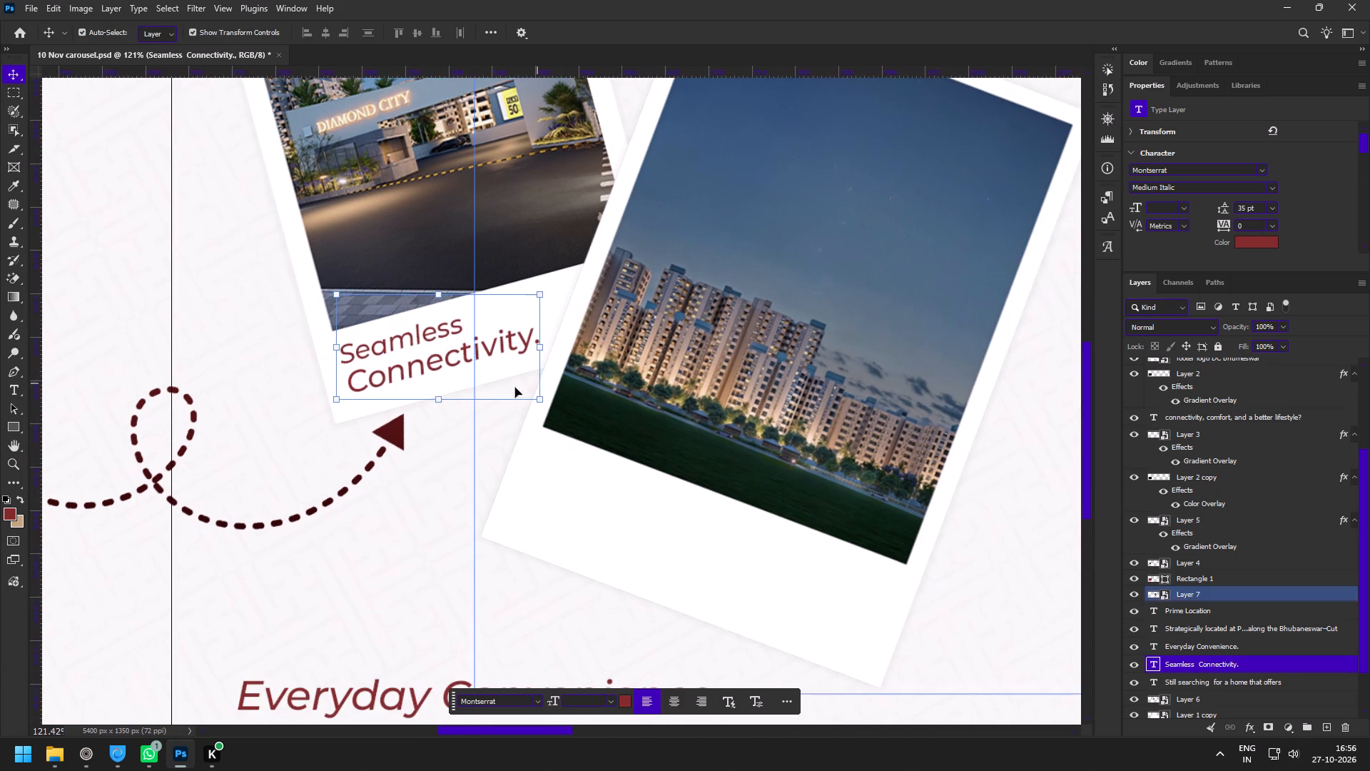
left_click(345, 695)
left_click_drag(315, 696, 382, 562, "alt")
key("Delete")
Move the "Everyday Convenience." text onto the larger Polaroid's bottom border and raise its layer directly above Layer 4.
left_click_drag(313, 700, 420, 565)
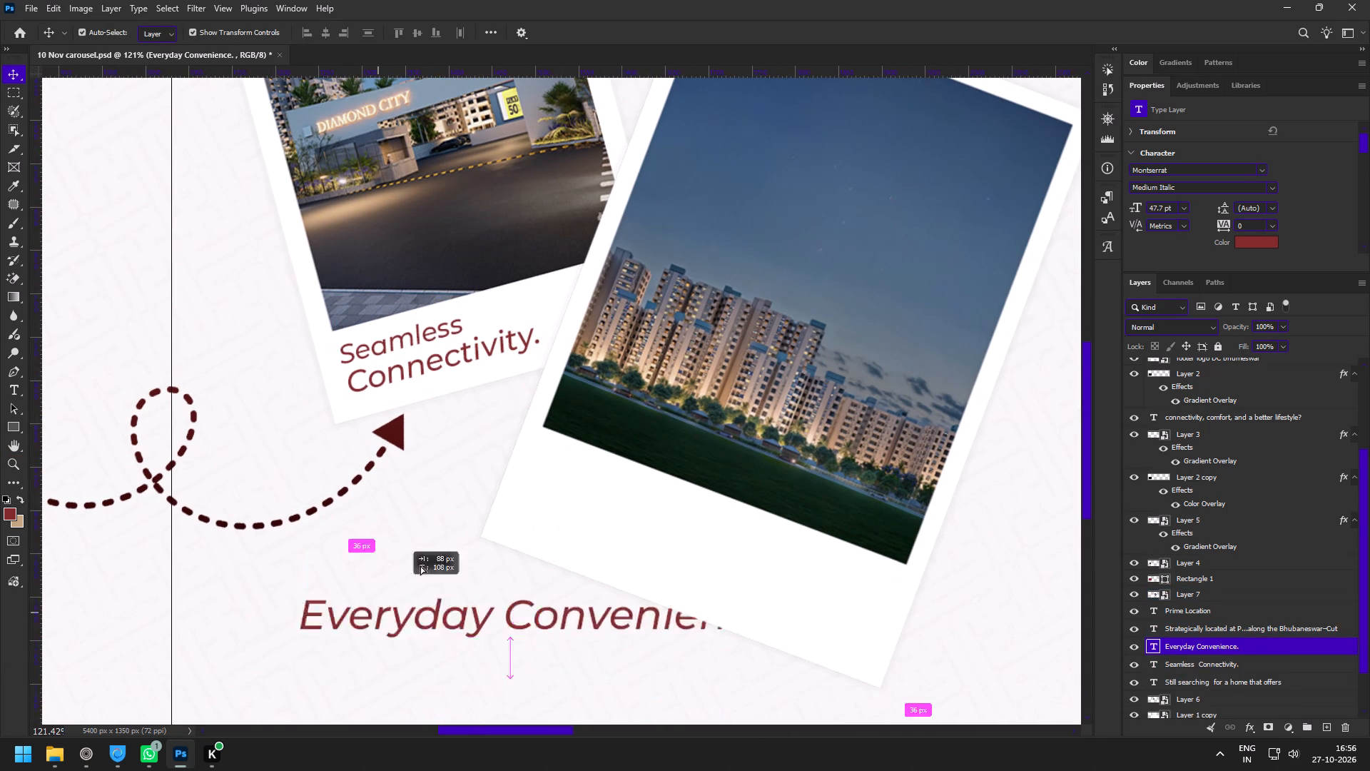
left_click_drag(420, 565, 441, 546)
left_click_drag(1181, 650, 1192, 558)
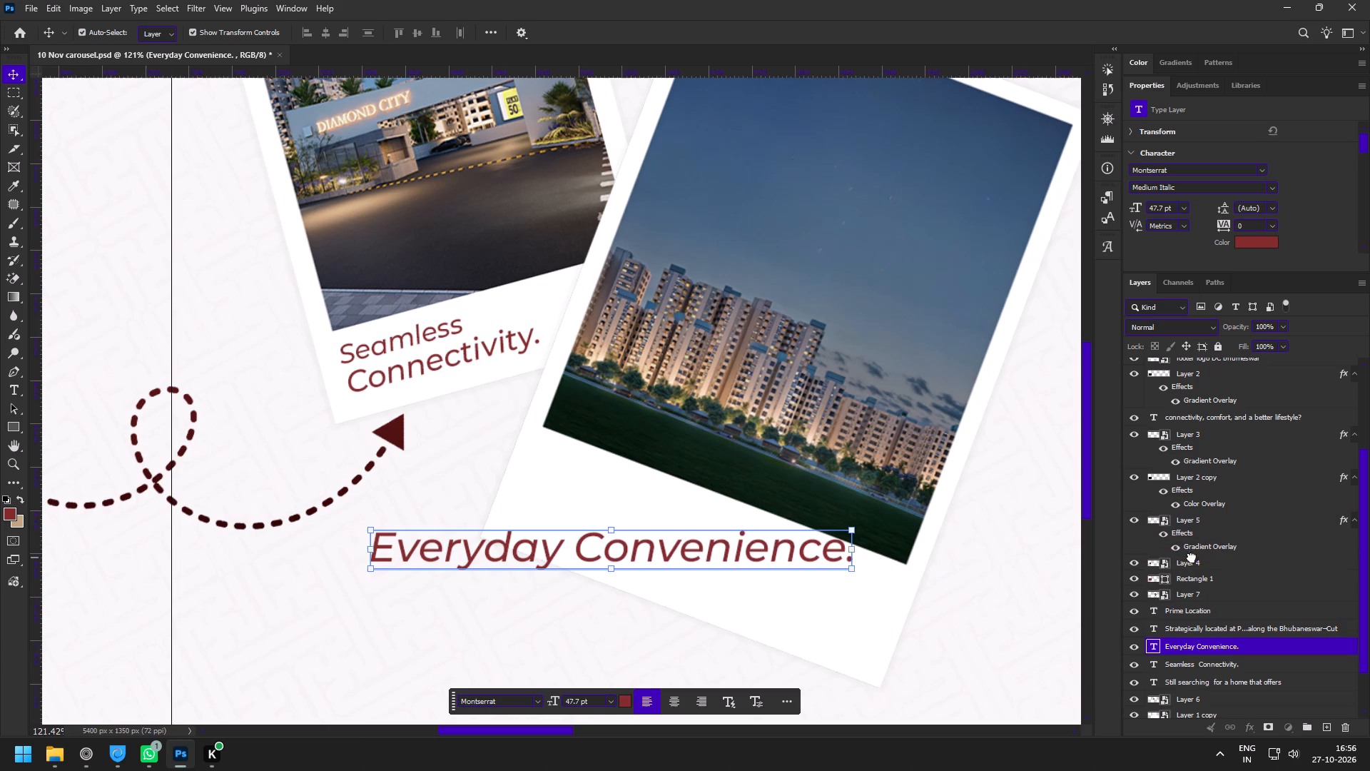
Rotate the "Everyday Convenience." text about 21.5° clockwise, scale it to about 81% (38.6 pt), and fit it beneath the larger Polaroid's photo.
left_click_drag(869, 520, 878, 615)
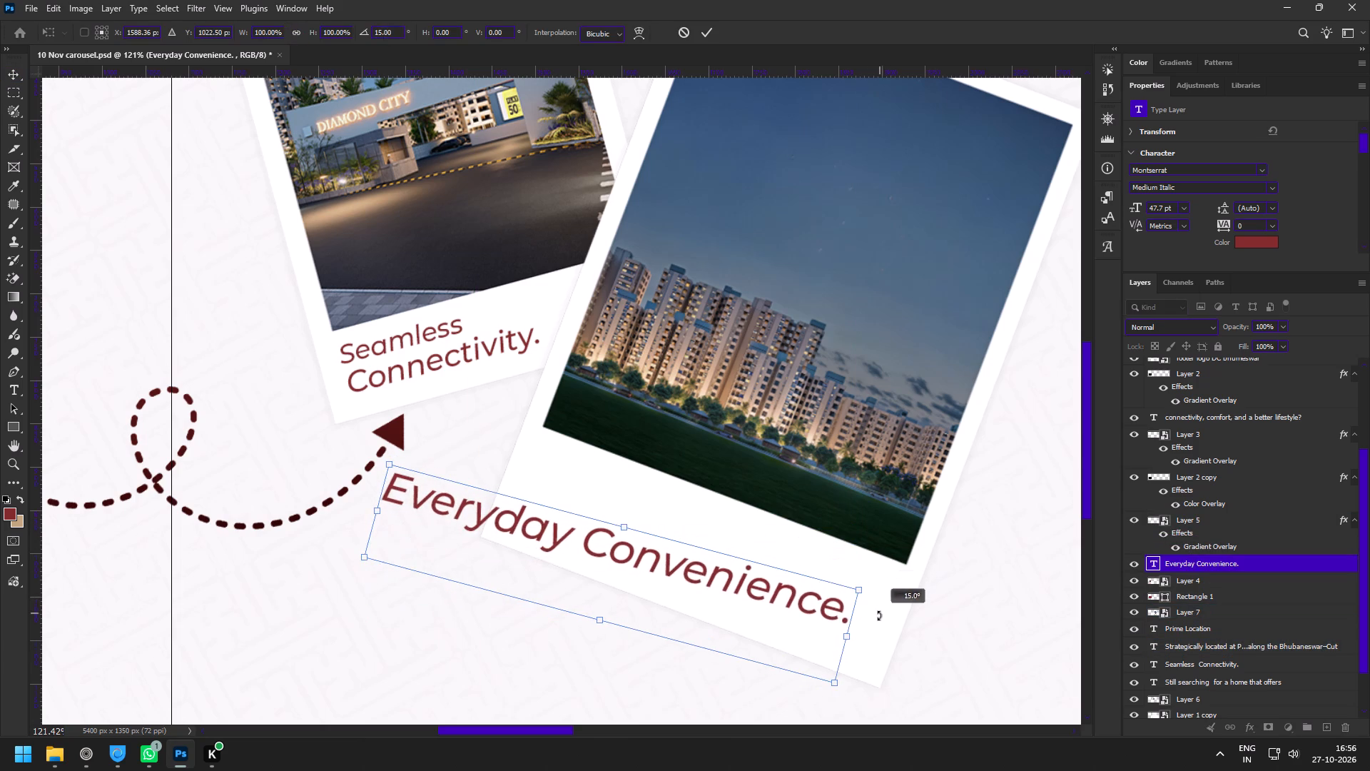
left_click_drag(878, 615, 873, 621)
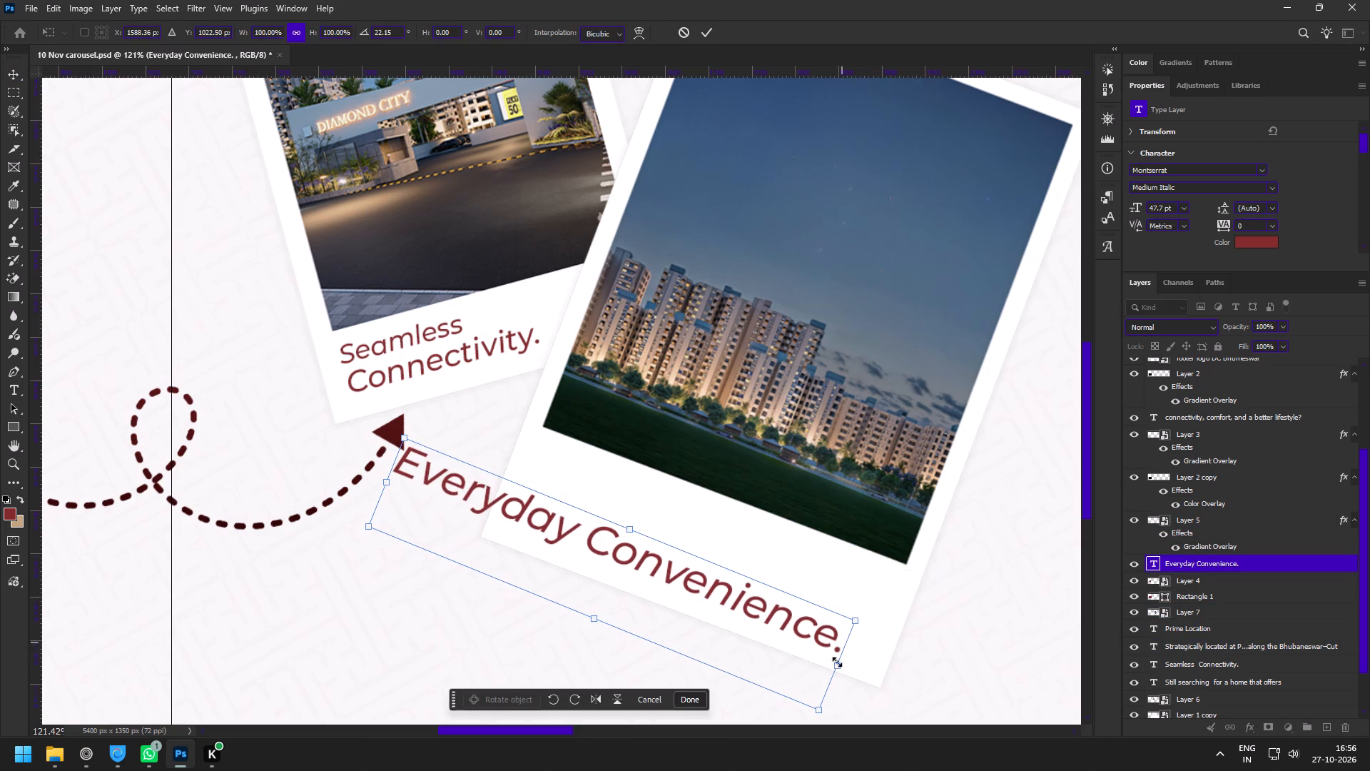
left_click_drag(833, 666, 749, 626)
left_click_drag(676, 608, 811, 608)
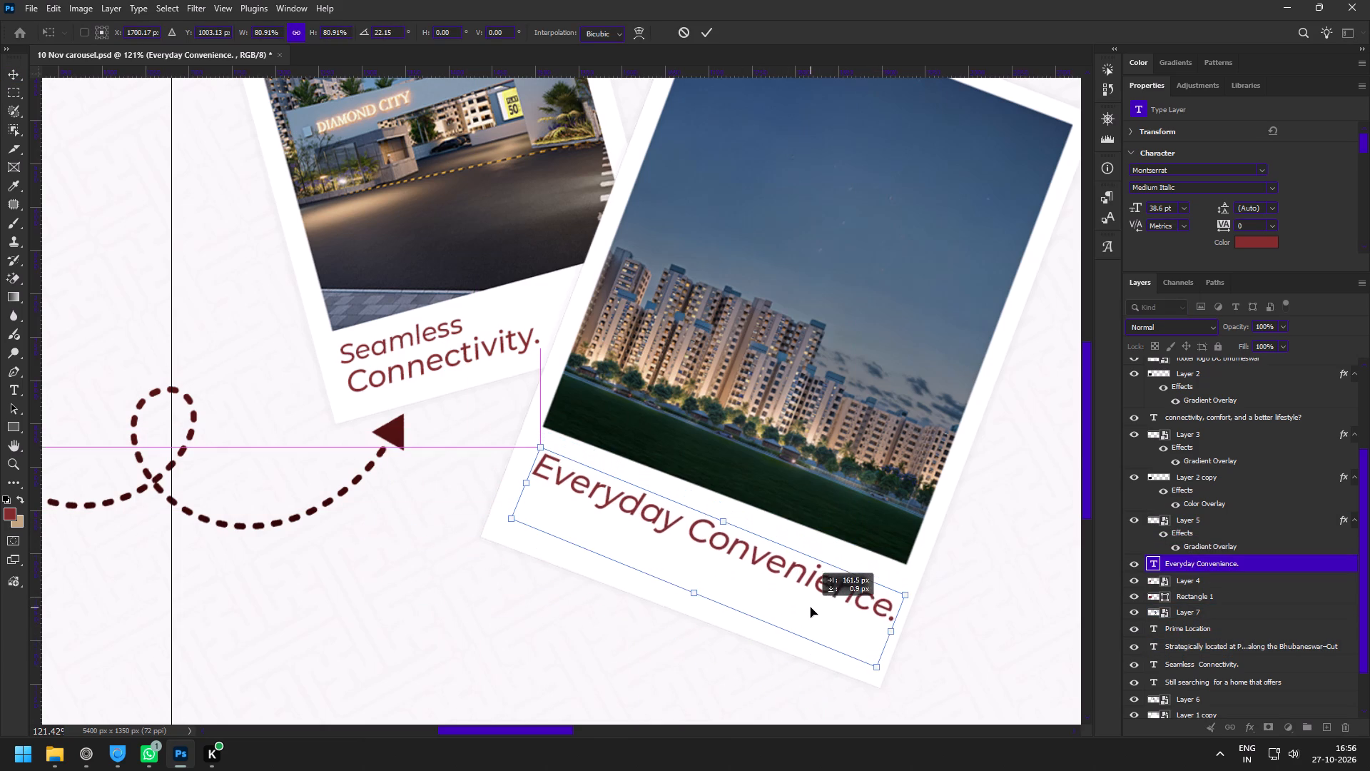
left_click_drag(811, 608, 799, 618)
left_click(910, 638)
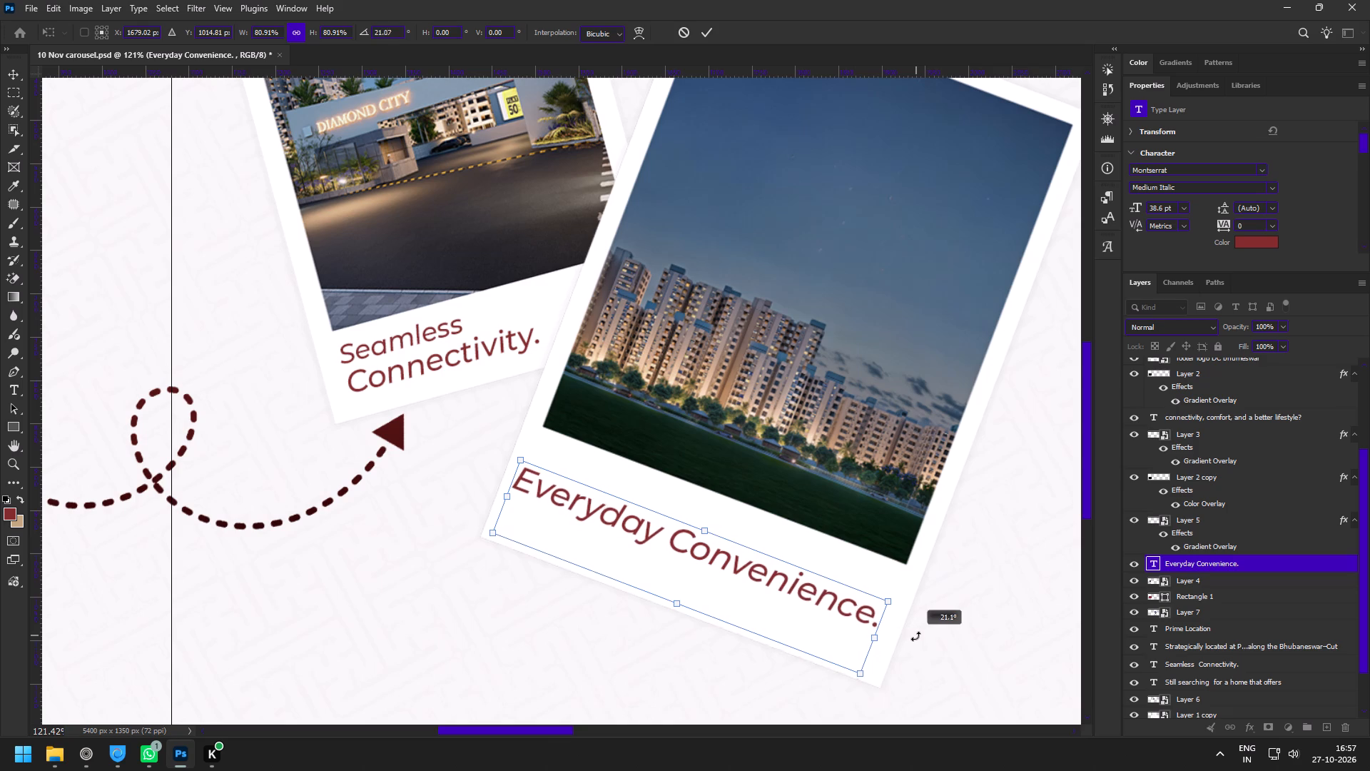
left_click_drag(809, 622, 818, 623)
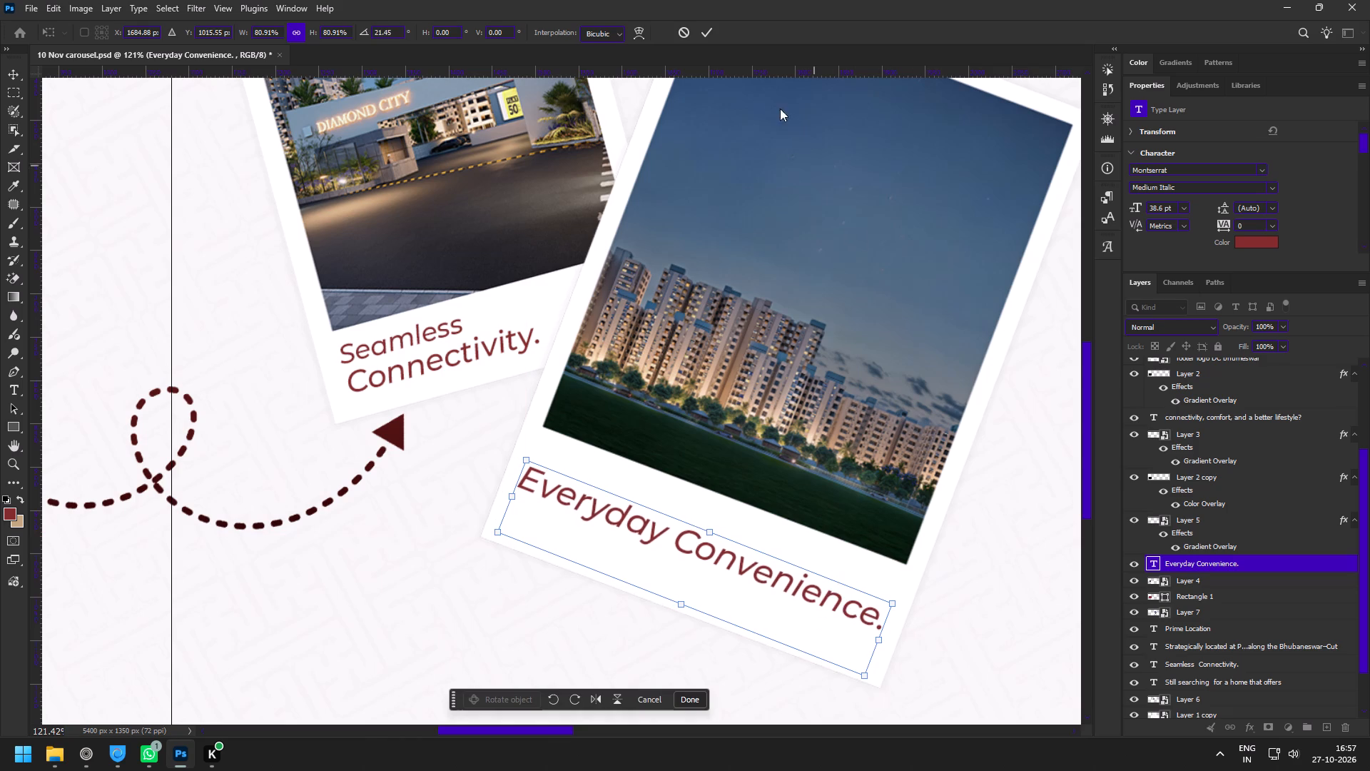
left_click(704, 31)
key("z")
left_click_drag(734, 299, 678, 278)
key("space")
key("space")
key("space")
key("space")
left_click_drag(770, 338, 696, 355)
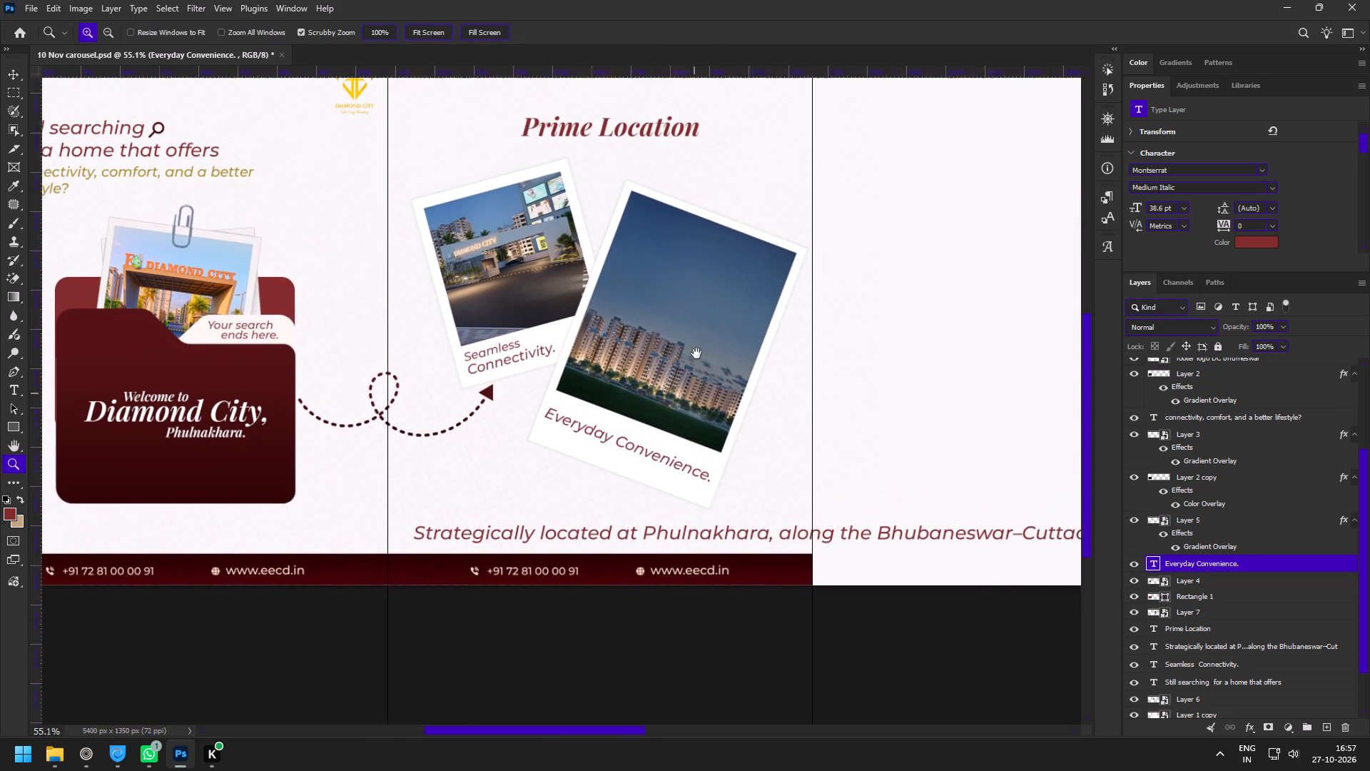
Scale both Polaroids together with their captions to about 86% and centre the group horizontally on the "Prime Location" slide.
key("space")
left_click_drag(658, 314, 615, 365)
left_click_drag(539, 271, 553, 289)
key("space")
key("space")
key("space")
key("space")
key("space")
key("space")
key("space")
key("space")
key("space")
key("space")
key("space")
key("space")
key("space")
key("space")
key("space")
key("space")
key("space")
key("space")
key("space")
left_click_drag(684, 392, 675, 326)
key("v")
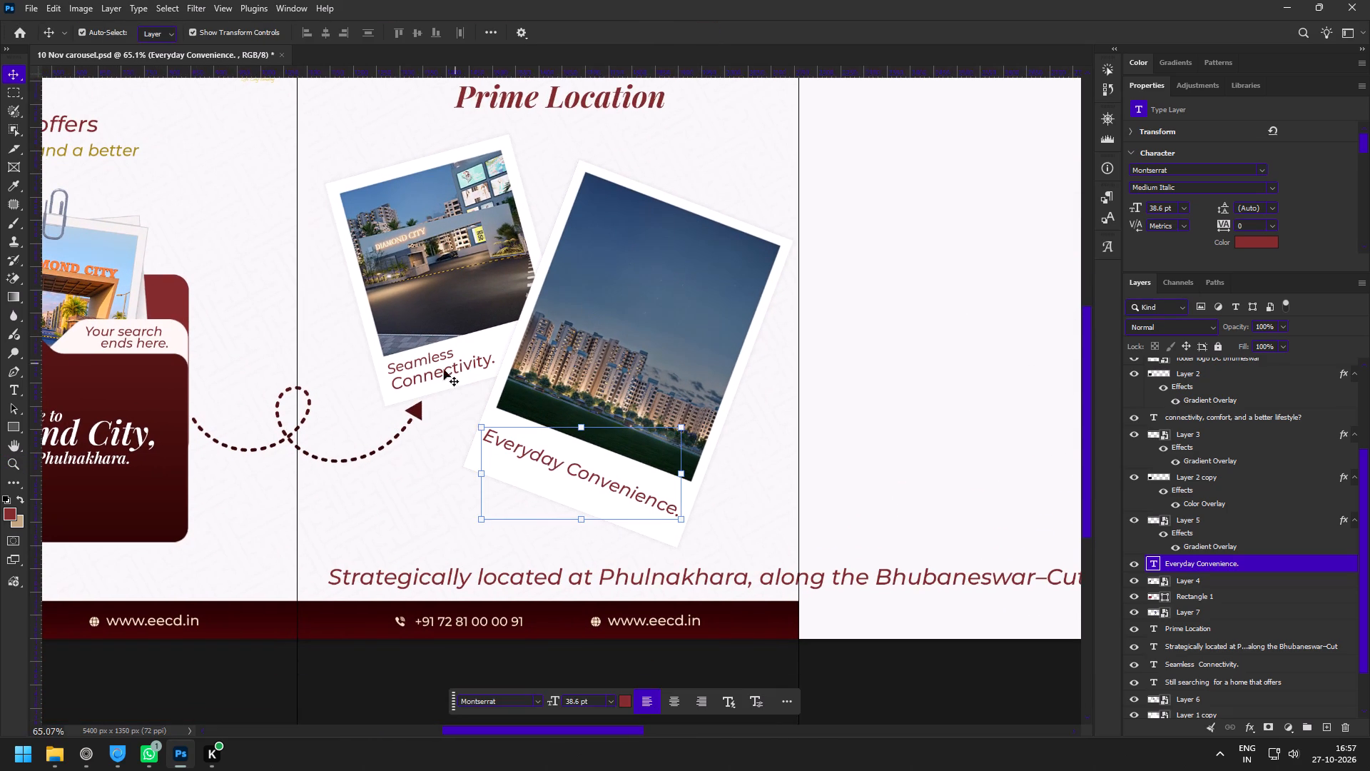
left_click(417, 373, "shift")
left_click(424, 246, "shift")
left_click(652, 282, "shift")
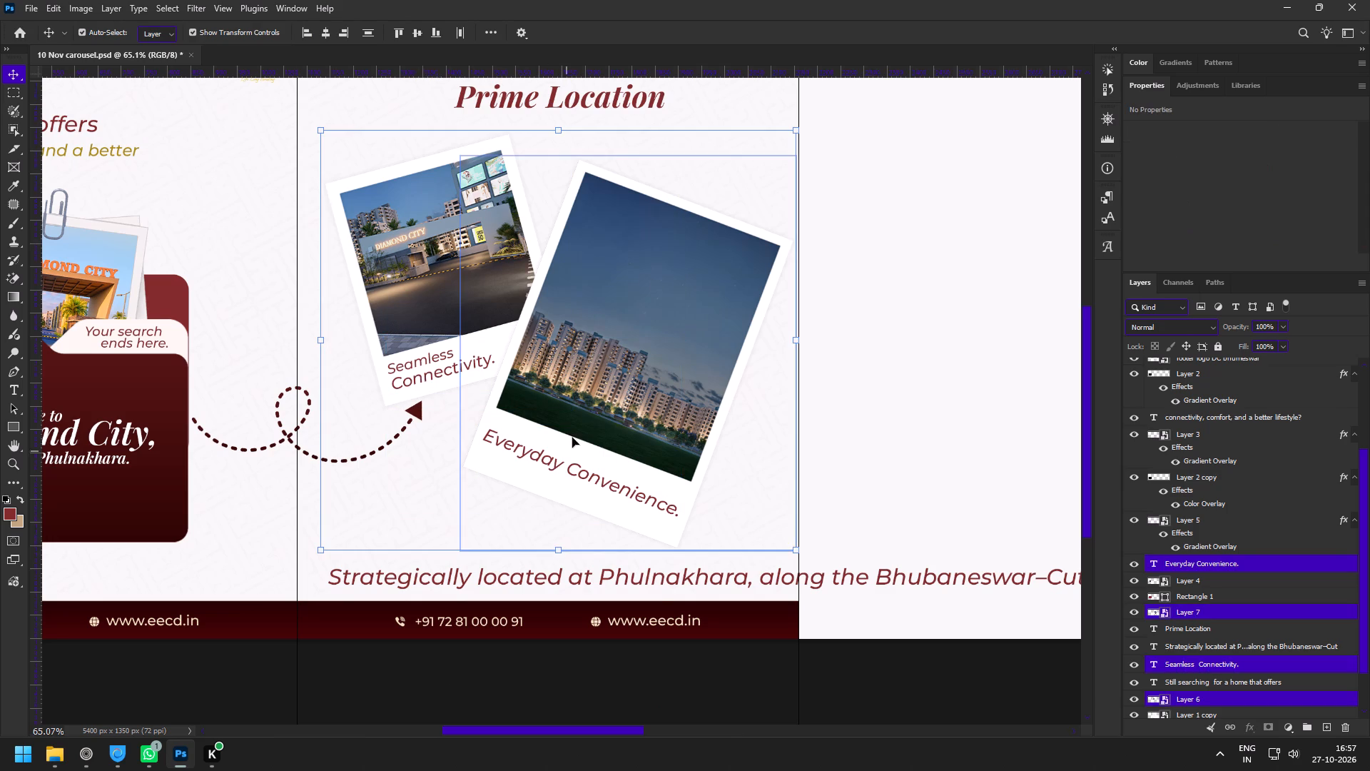
left_click_drag(573, 444, 573, 423)
key("space")
key("space")
key("space")
left_click_drag(589, 383, 599, 447)
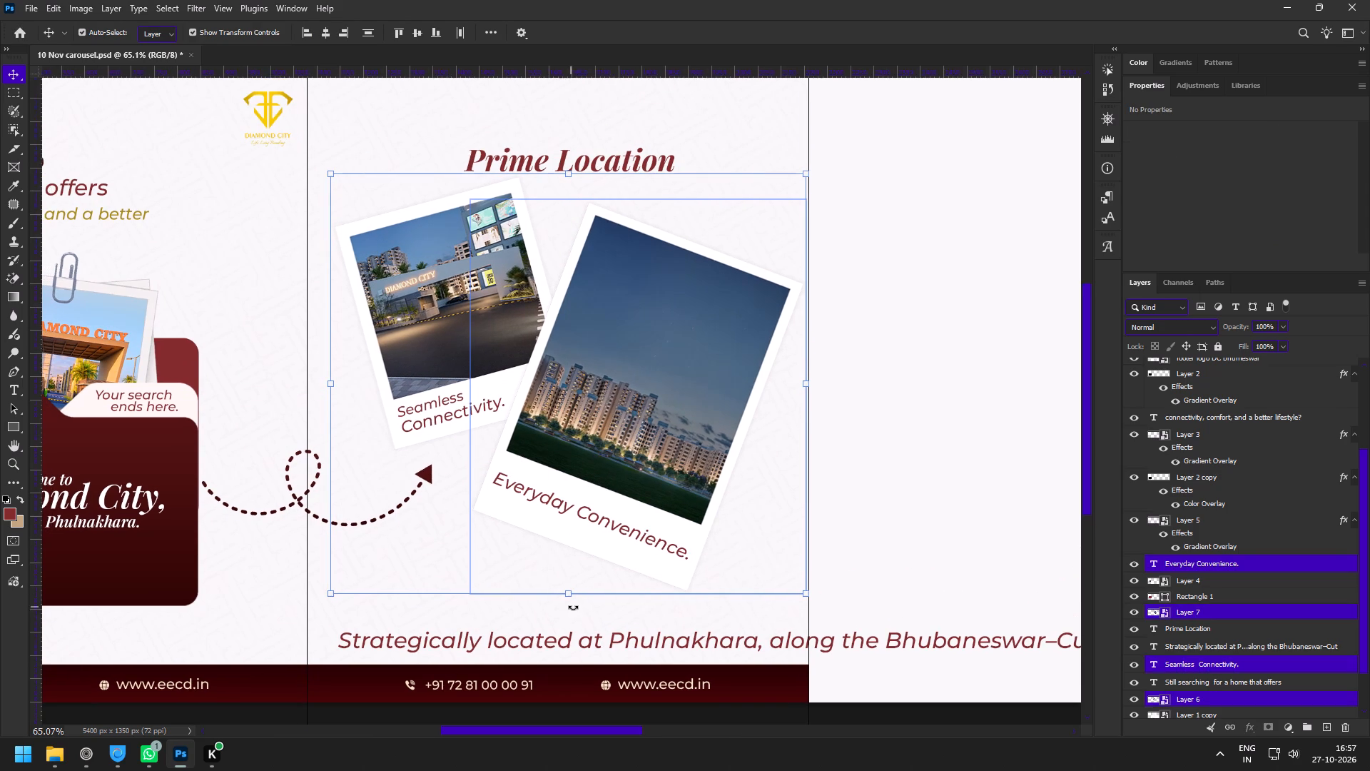
left_click_drag(573, 594, 573, 535)
left_click_drag(589, 451, 582, 476)
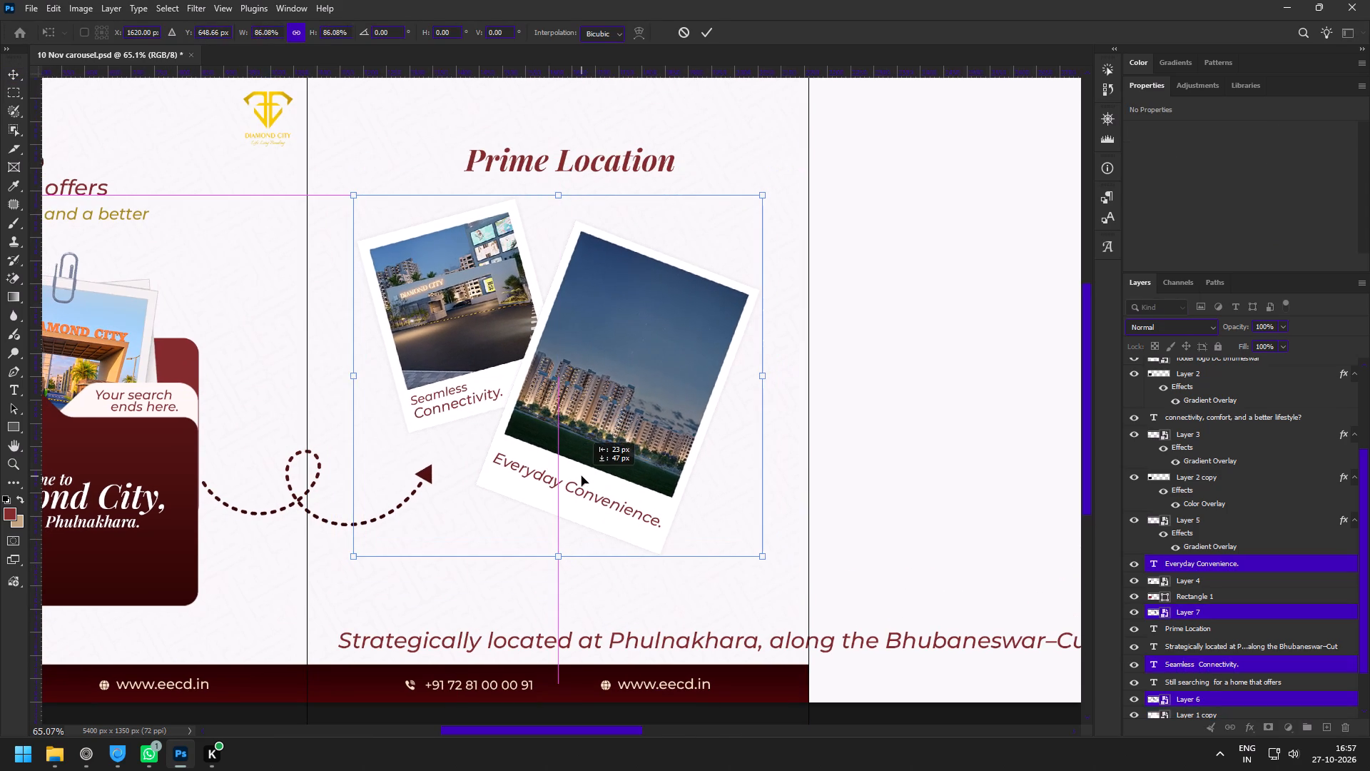
left_click_drag(582, 476, 582, 471)
key("space")
key("space")
left_click_drag(615, 474, 619, 436)
left_click(711, 28)
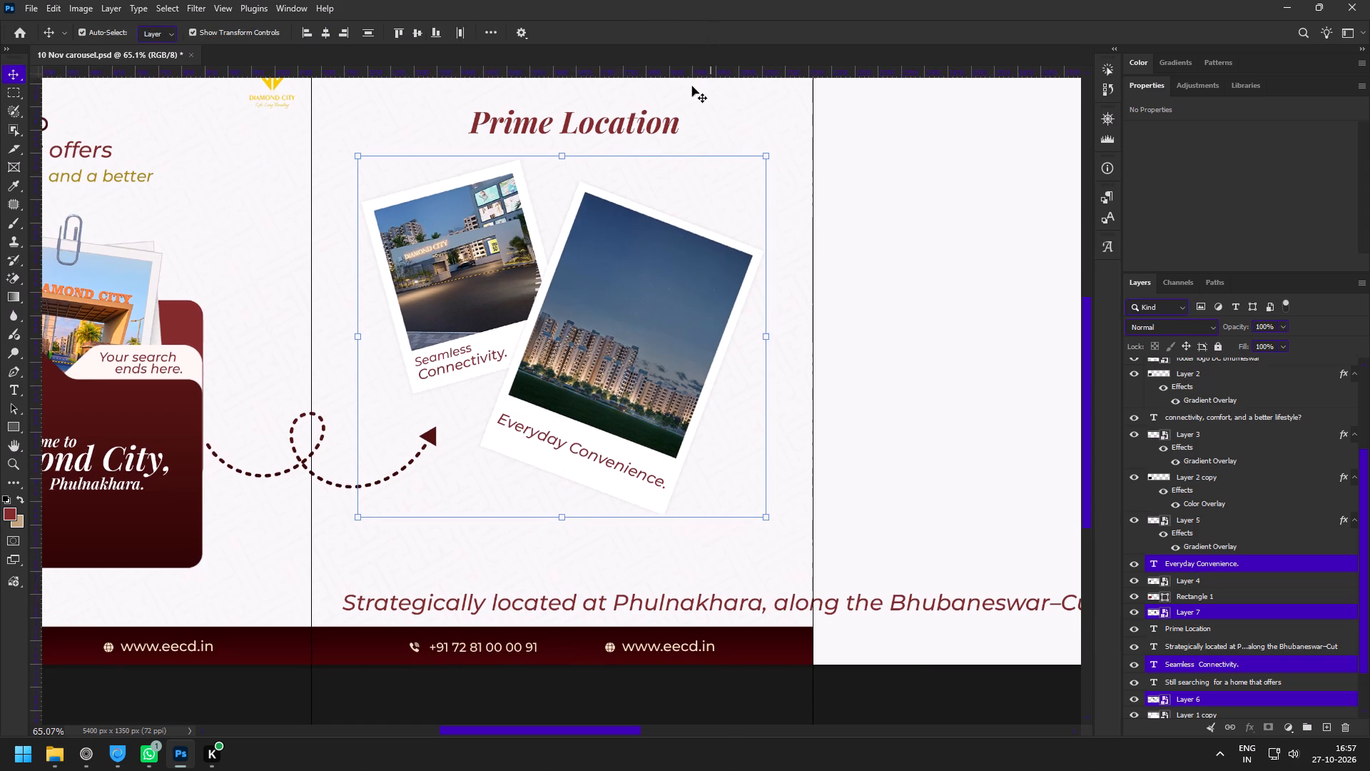
Break the location line into two lines after "along" and move the text down closer to the footer.
key("z")
left_click_drag(517, 541, 549, 560)
key("v")
left_click(474, 631)
key("space")
key("space")
left_click_drag(511, 640, 479, 530)
left_click(684, 516)
left_click_drag(1136, 206, 1127, 208)
left_click_drag(806, 535, 791, 449)
double_click(910, 437)
left_click(795, 442)
key("Return")
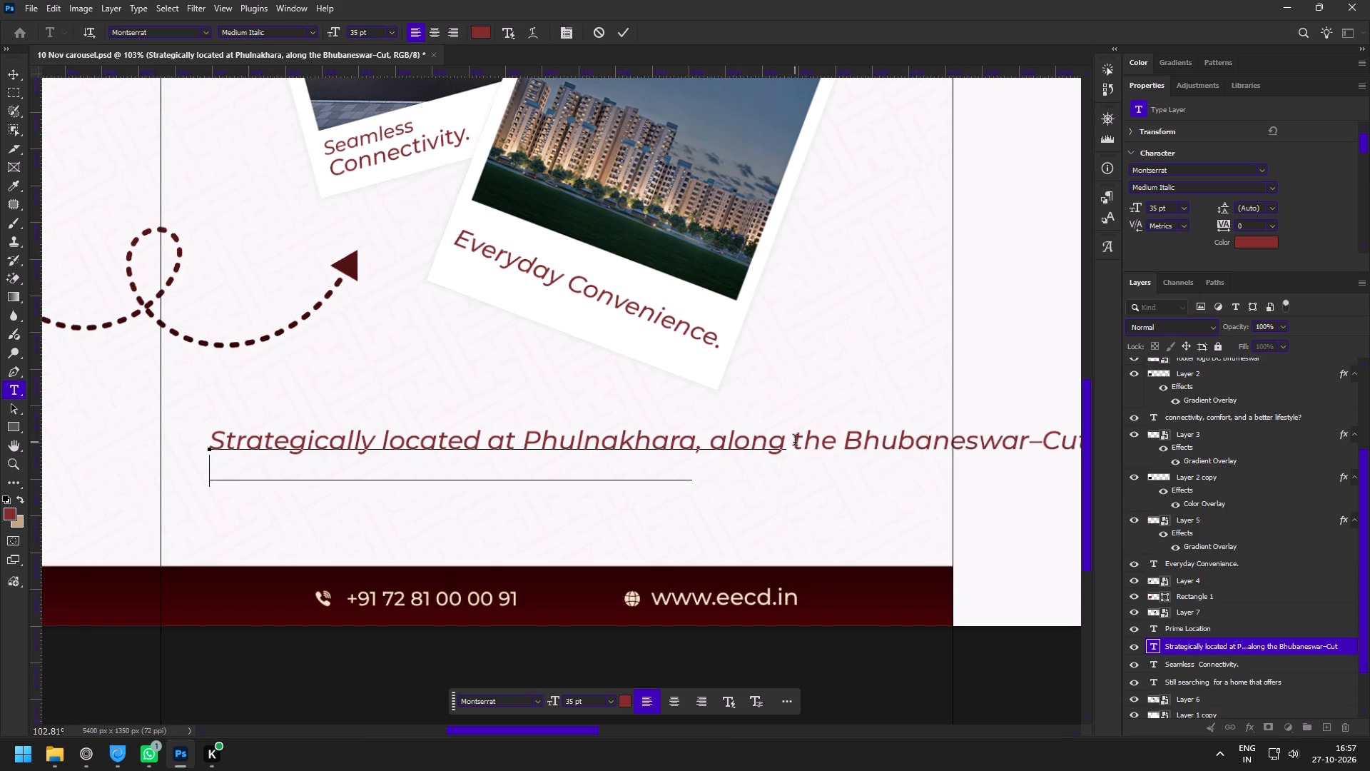
left_click(619, 42)
left_click(624, 30)
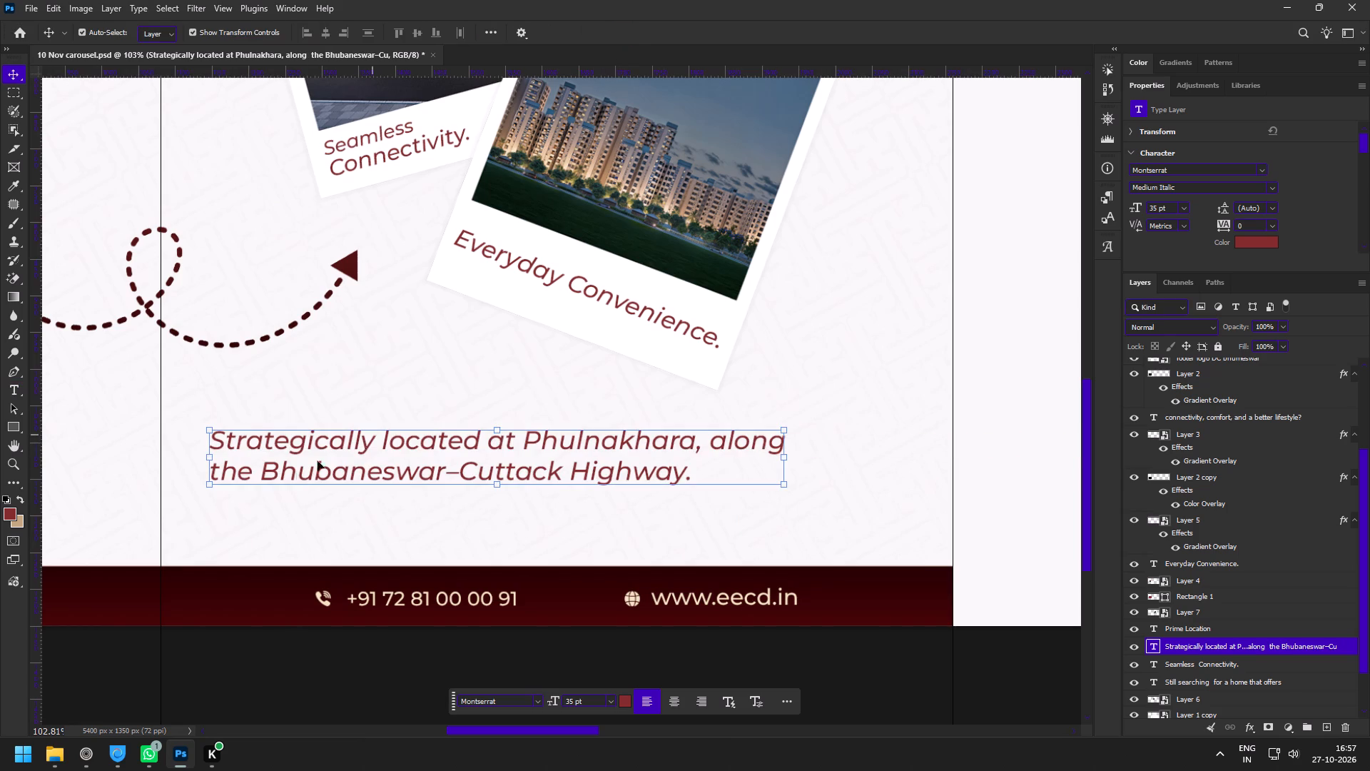
left_click_drag(305, 462, 307, 493)
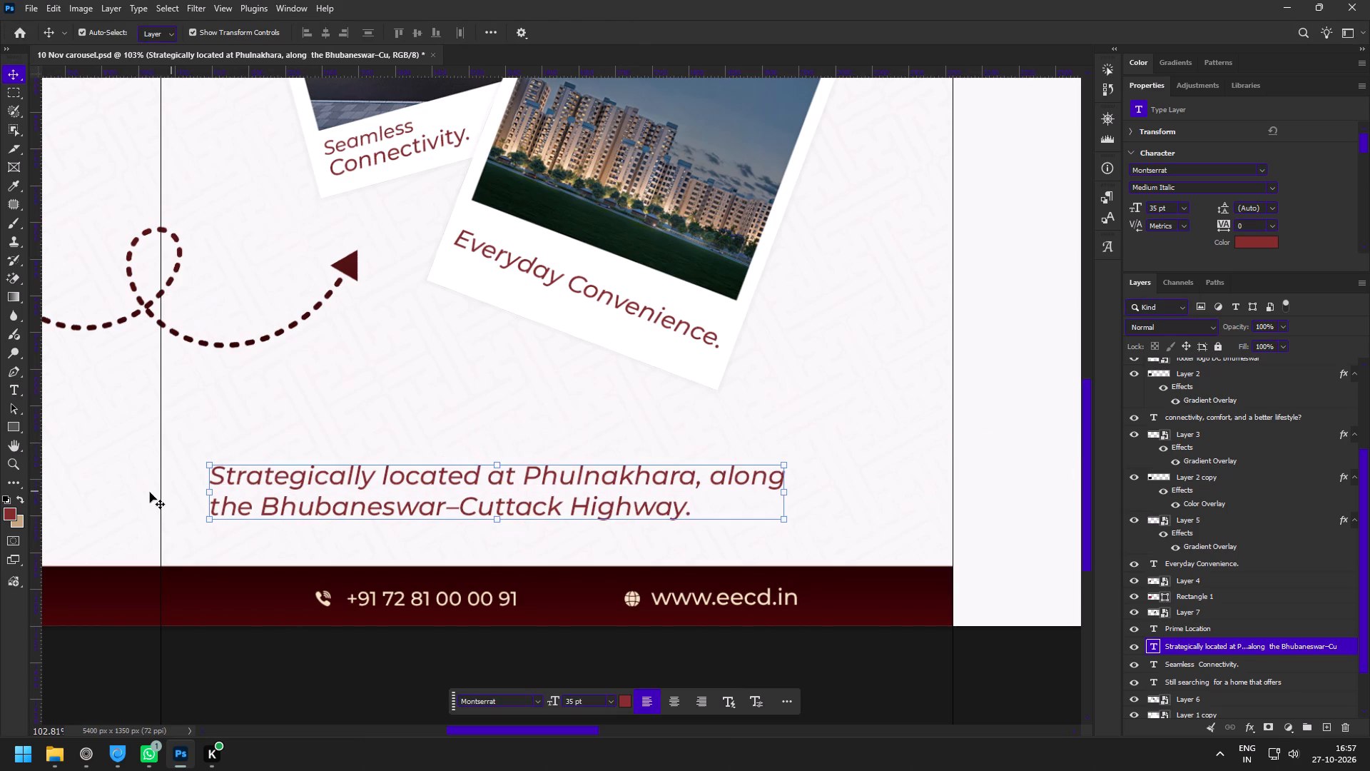
Draw a 1 px horizontal line about 304 px long beneath the start of the two-line location text and choose its colour.
right_click(6, 424)
left_click(58, 495)
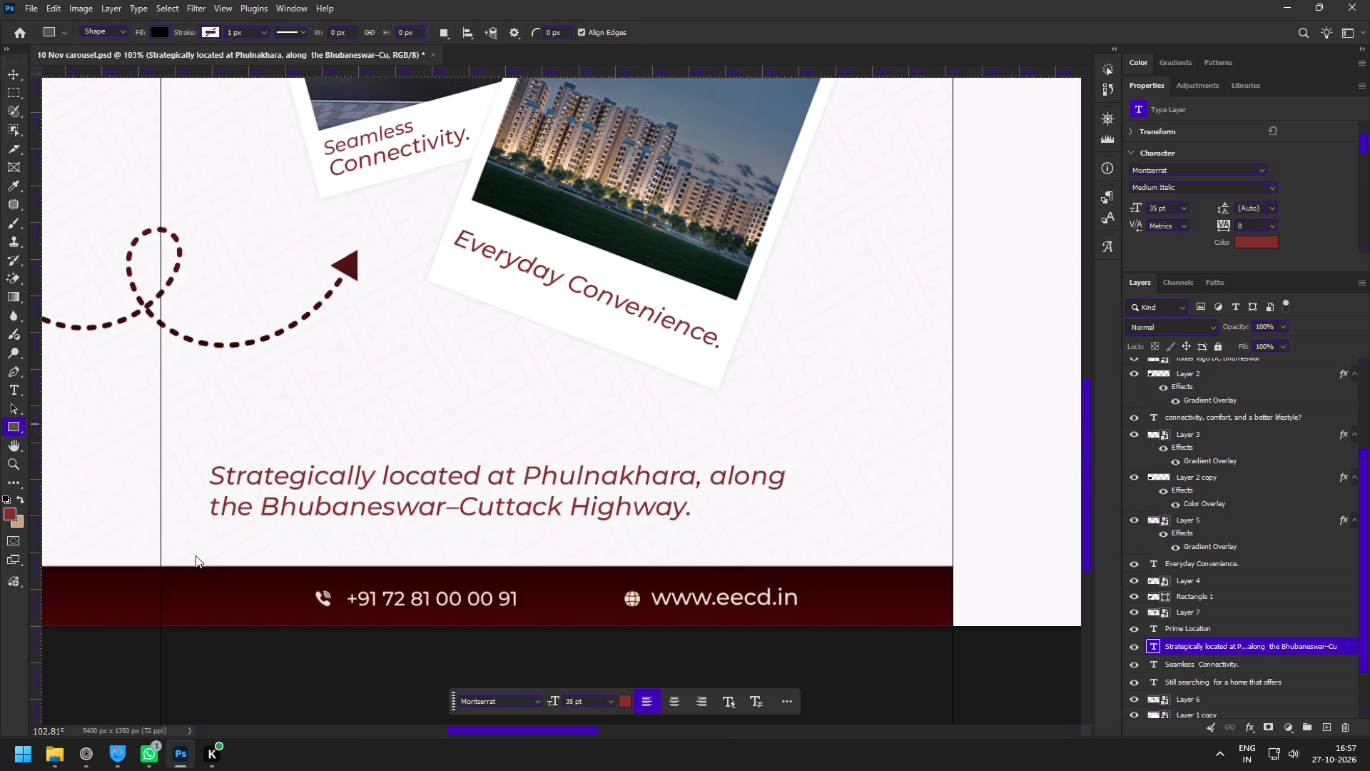
left_click_drag(209, 527, 432, 530)
key("z")
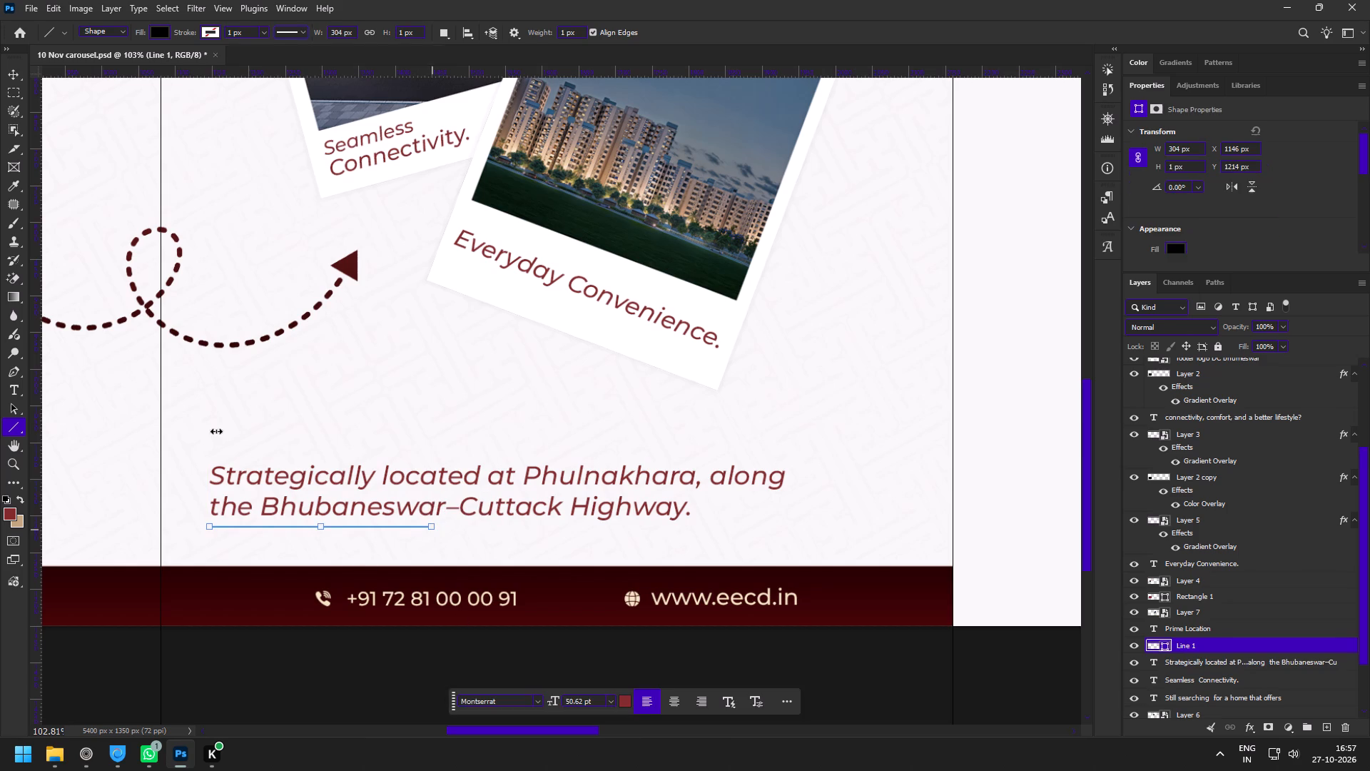
left_click_drag(218, 431, 255, 458)
scroll(1201, 248, "down", 3)
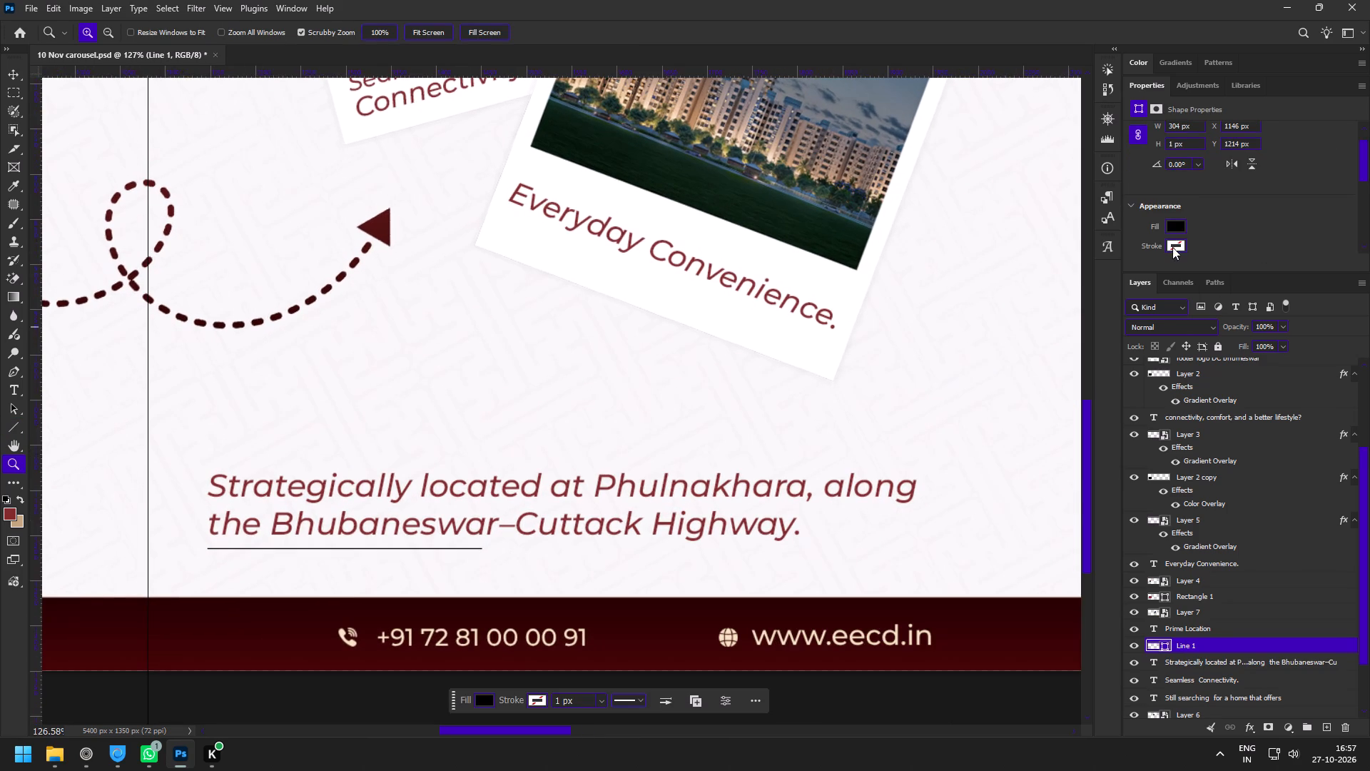
left_click(1179, 238)
left_click(1192, 306)
Review the slide 2 composition, including the underline beneath the location text, together with the neighbouring slides.
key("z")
left_click_drag(709, 480, 664, 461)
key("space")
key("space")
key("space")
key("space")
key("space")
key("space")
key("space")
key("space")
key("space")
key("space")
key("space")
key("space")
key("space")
left_click_drag(868, 430, 858, 430)
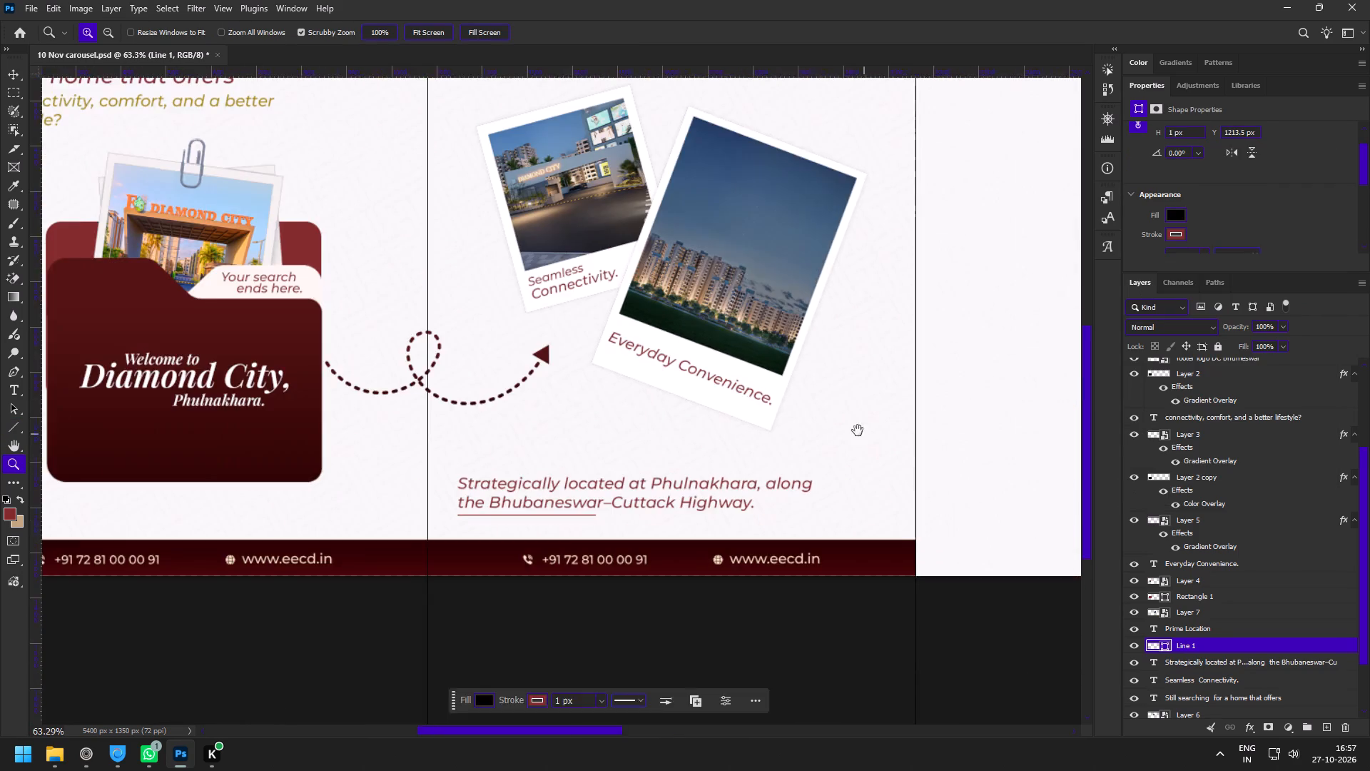
left_click_drag(858, 430, 664, 473)
left_click_drag(686, 440, 683, 464)
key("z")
left_click_drag(675, 460, 644, 453)
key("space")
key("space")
left_click_drag(655, 442, 624, 439)
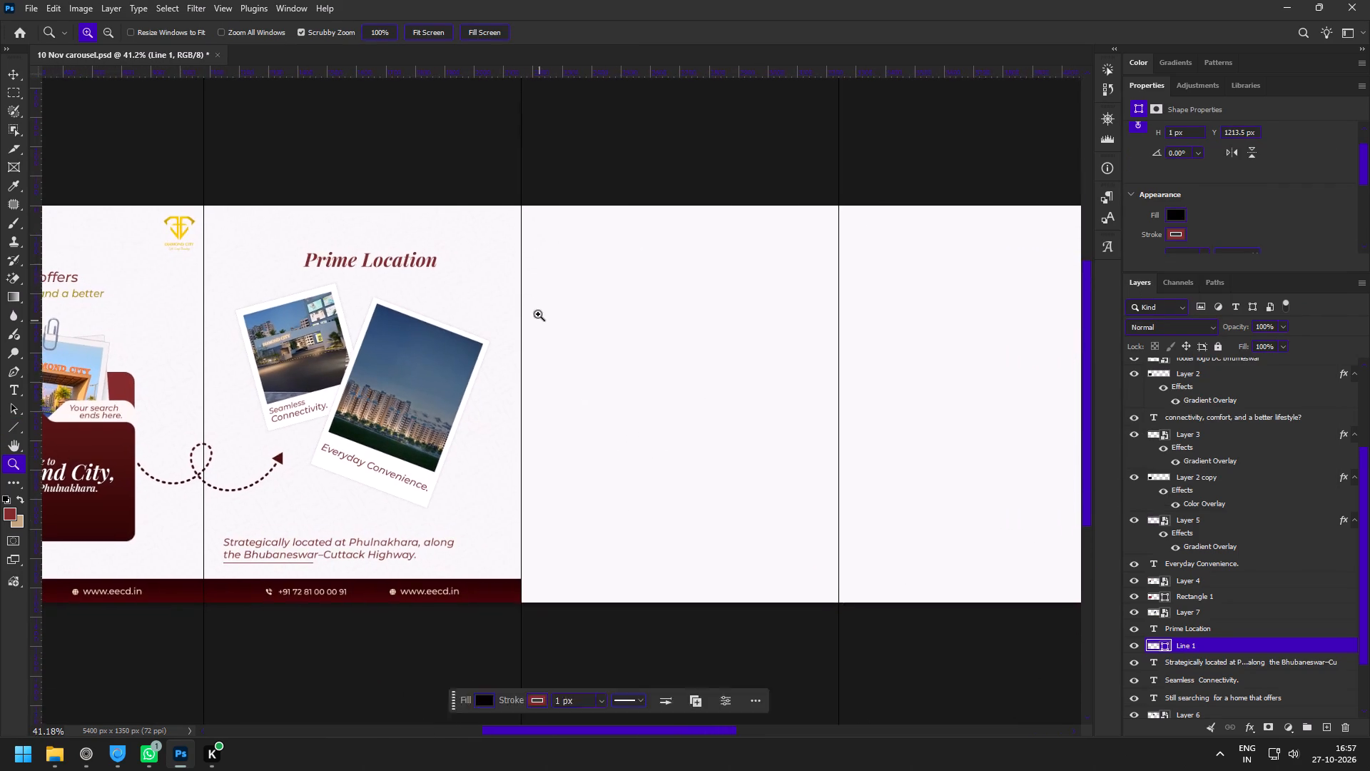
left_click_drag(538, 314, 553, 336)
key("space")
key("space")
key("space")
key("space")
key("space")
left_click_drag(553, 336, 517, 325)
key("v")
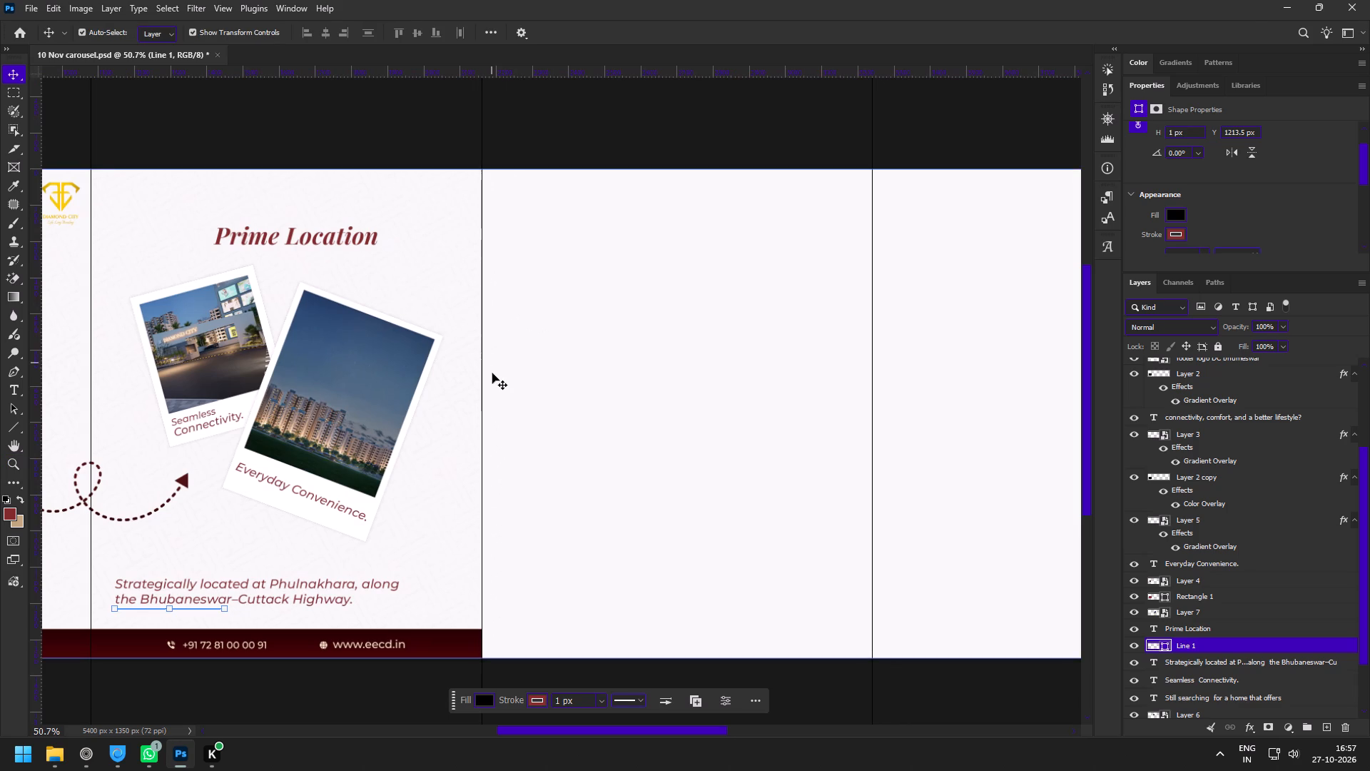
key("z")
left_click_drag(491, 415, 470, 399)
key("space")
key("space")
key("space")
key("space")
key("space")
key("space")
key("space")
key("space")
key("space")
left_click_drag(241, 433, 557, 397)
left_click_drag(778, 321, 810, 358)
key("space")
left_click_drag(826, 367, 715, 364)
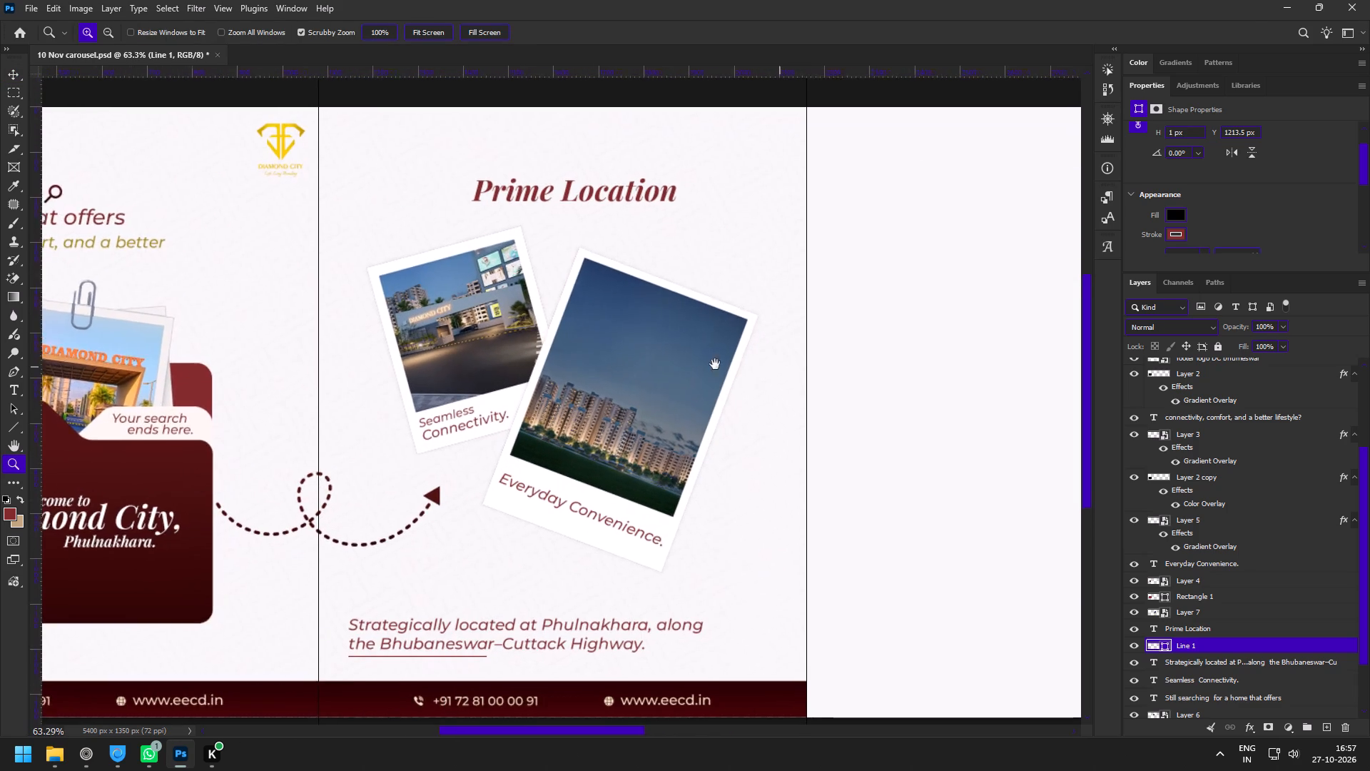
left_click_drag(715, 364, 703, 364)
Switch to the Zen browser and examine the third slide of the Instagram reference carousel and the Diamond City content document.
left_click(86, 762)
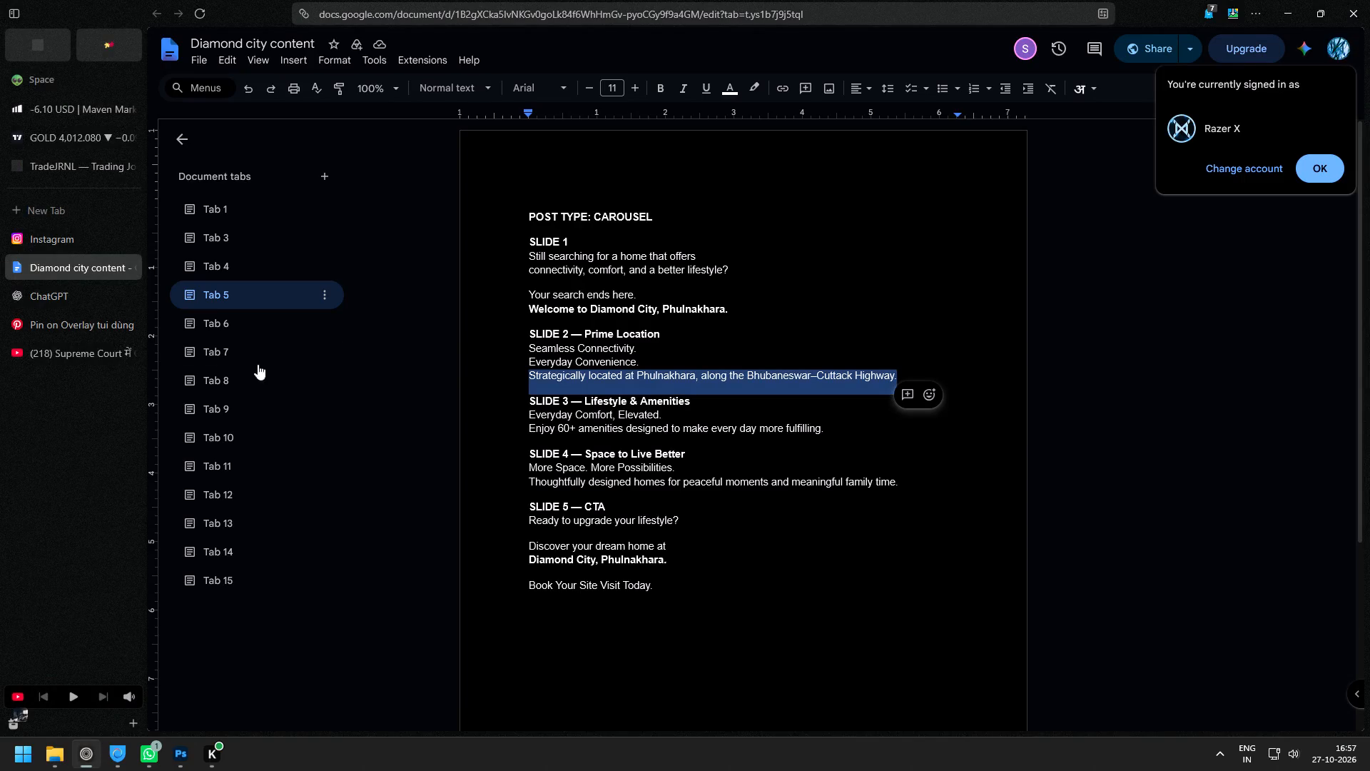
left_click(66, 319)
left_click(35, 239)
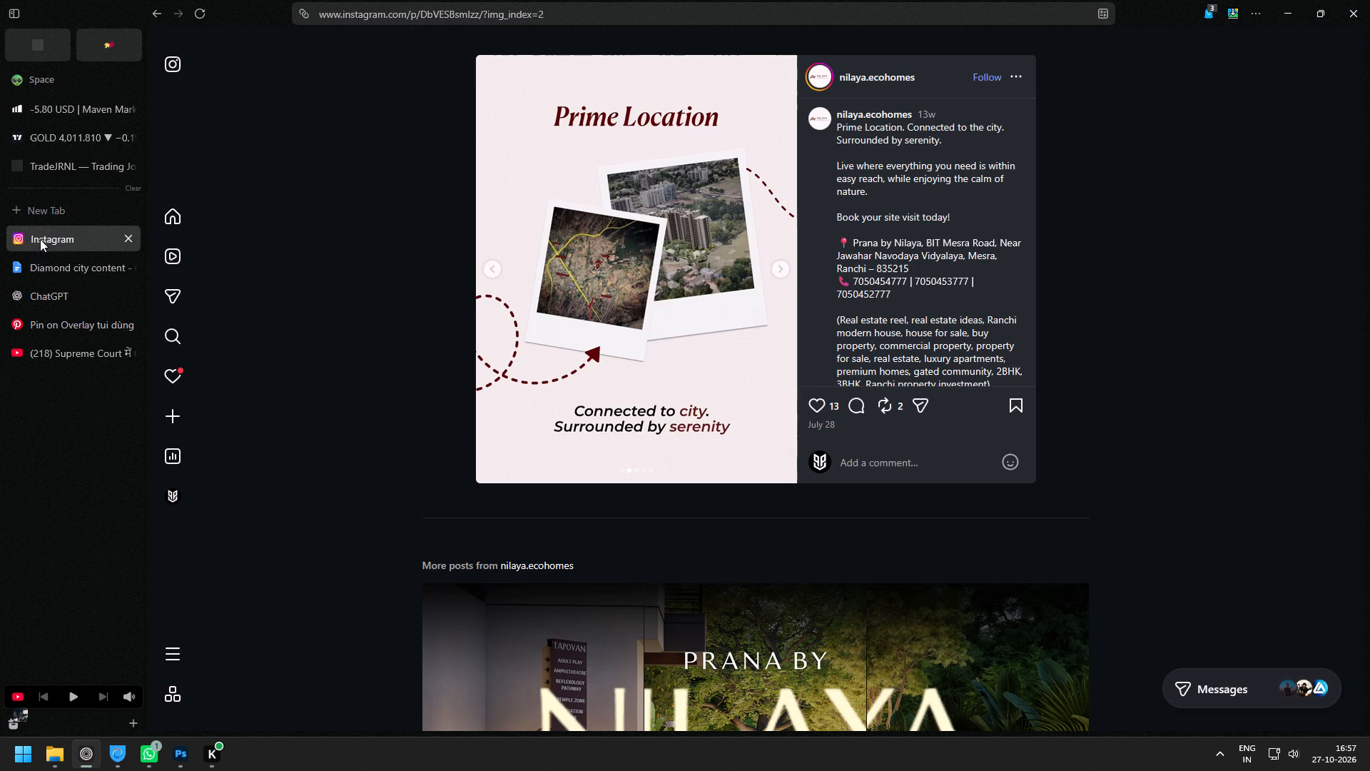
left_click(783, 271)
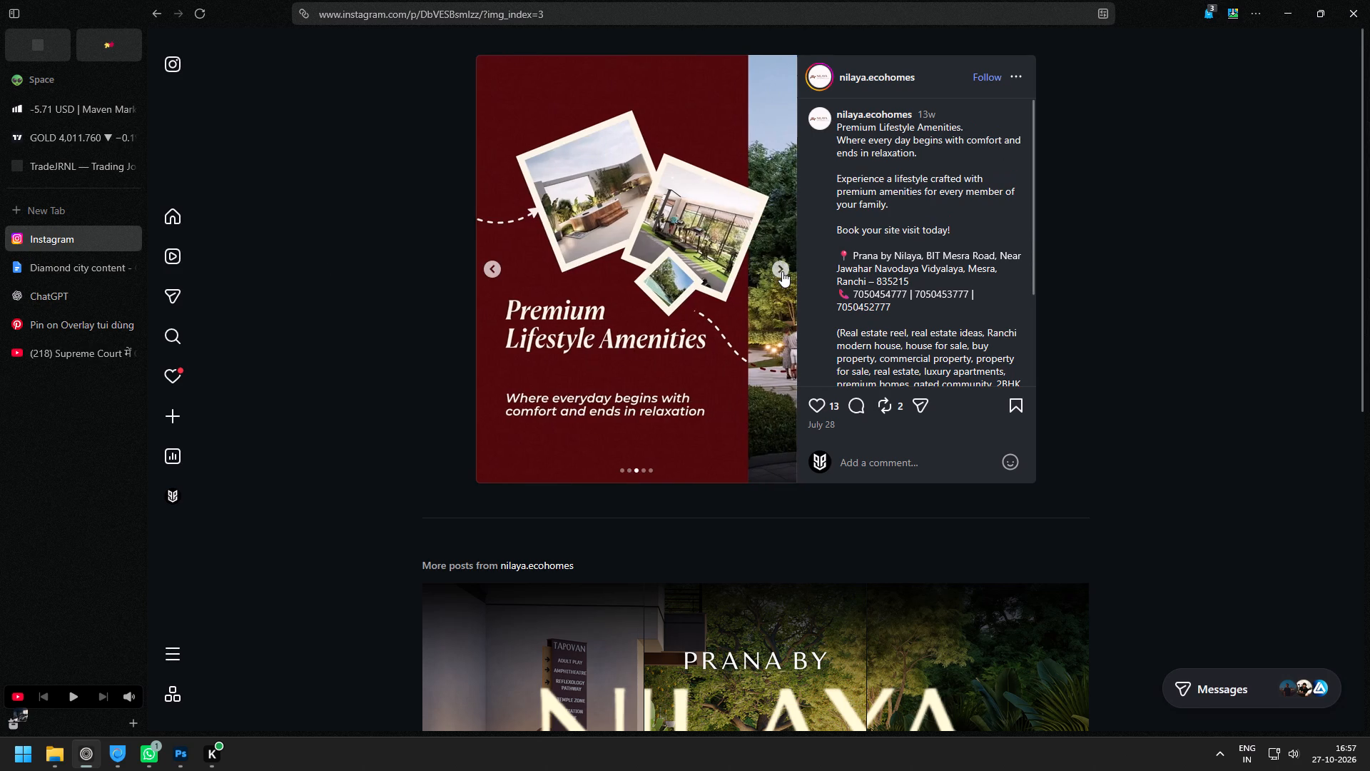
left_click(63, 271)
Search Pinterest for "aerrow" to find an arrow graphic.
left_click(61, 330)
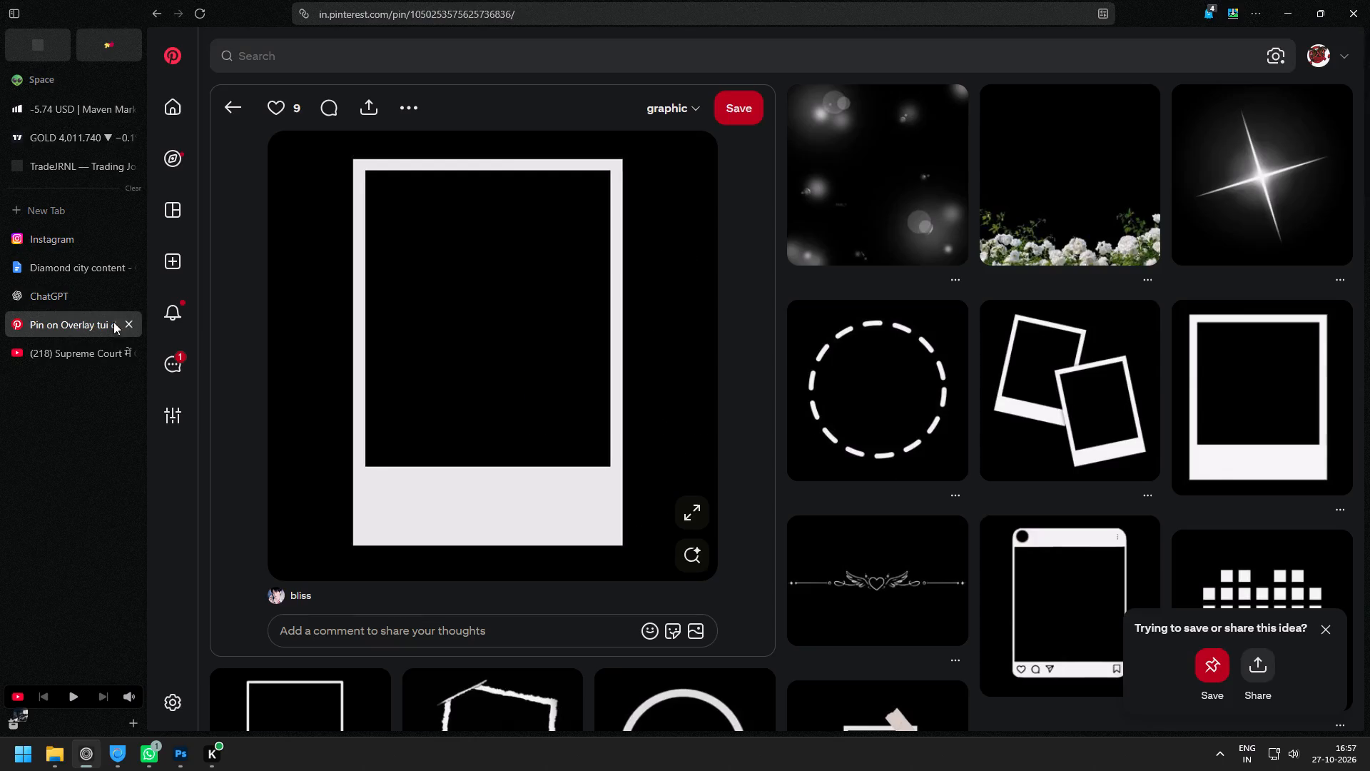
left_click(357, 52)
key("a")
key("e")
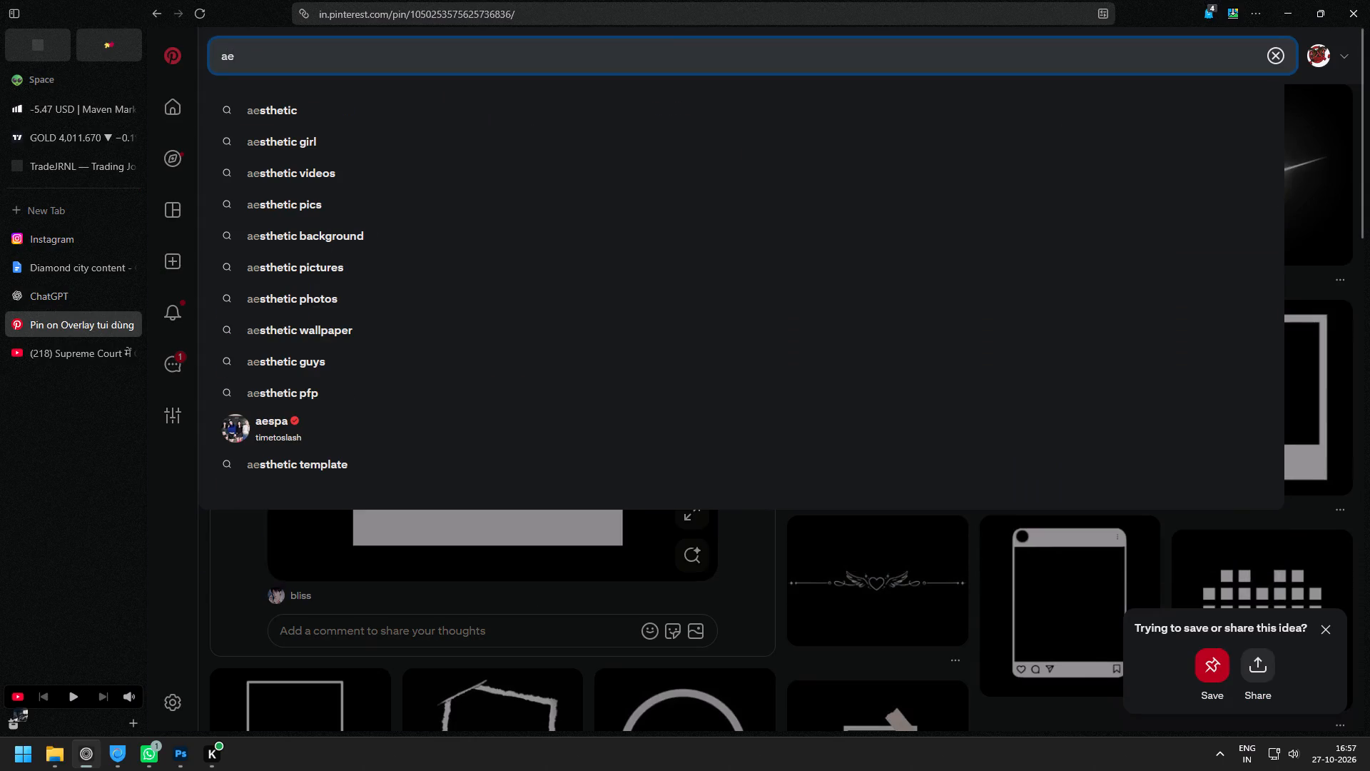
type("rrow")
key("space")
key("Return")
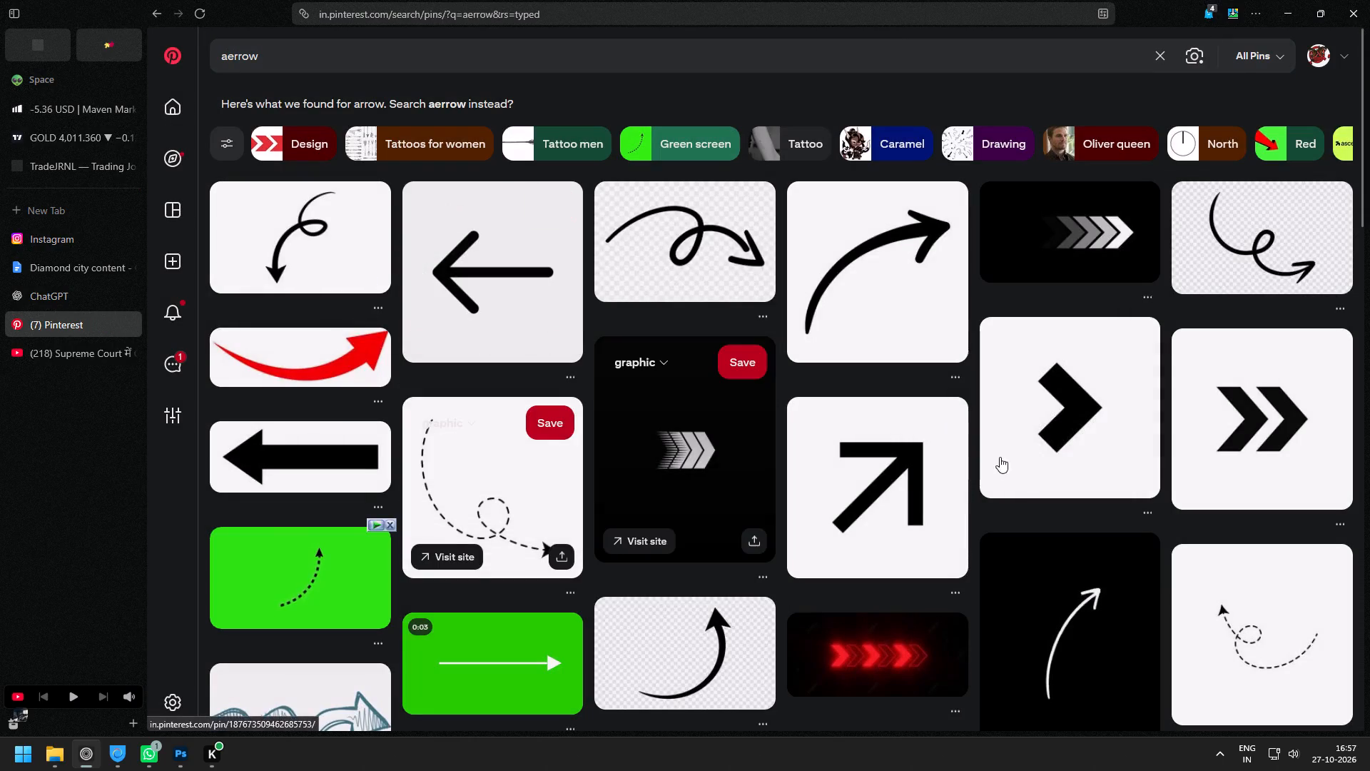
Open the black dashed arrow pin with a single loop, copy its image and paste it into the Photoshop carousel on slide 2.
scroll(1044, 442, "down", 1)
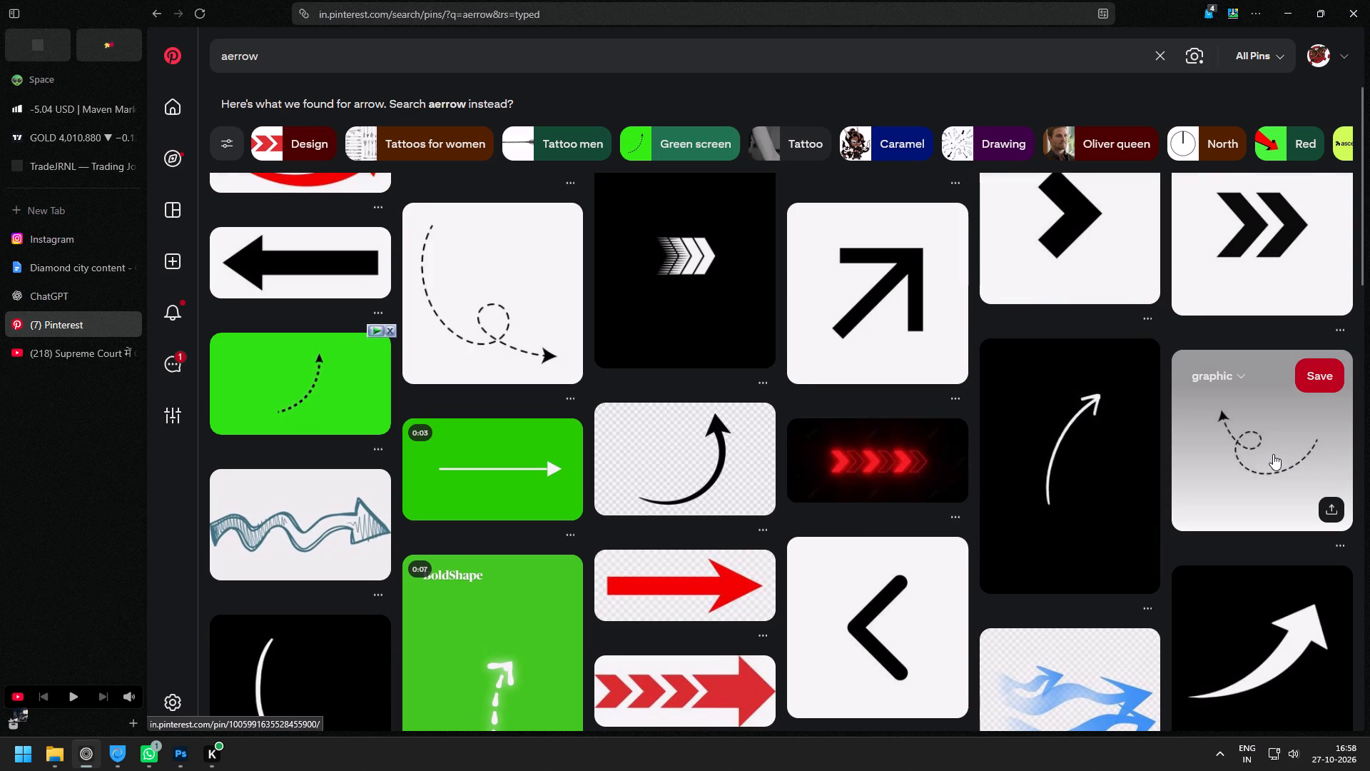
left_click(489, 314)
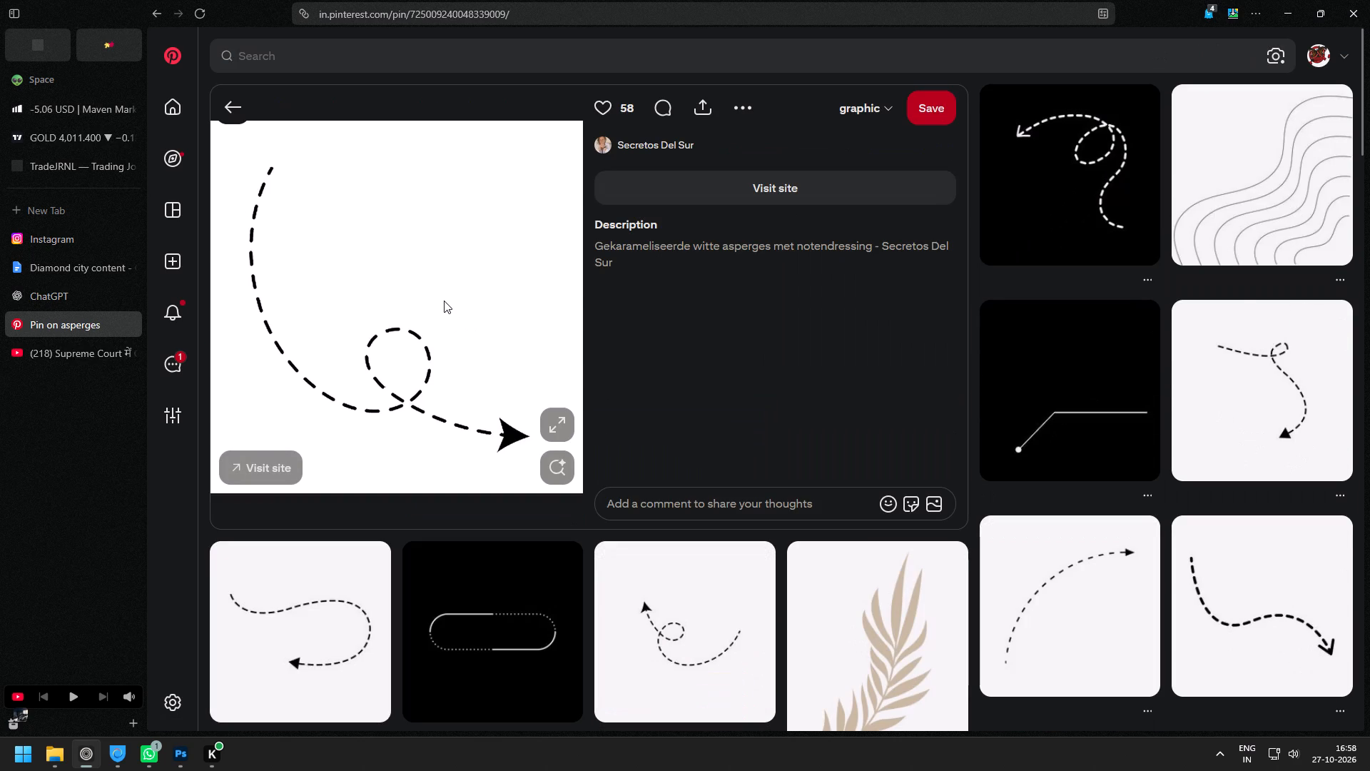
scroll(1004, 507, "down", 1)
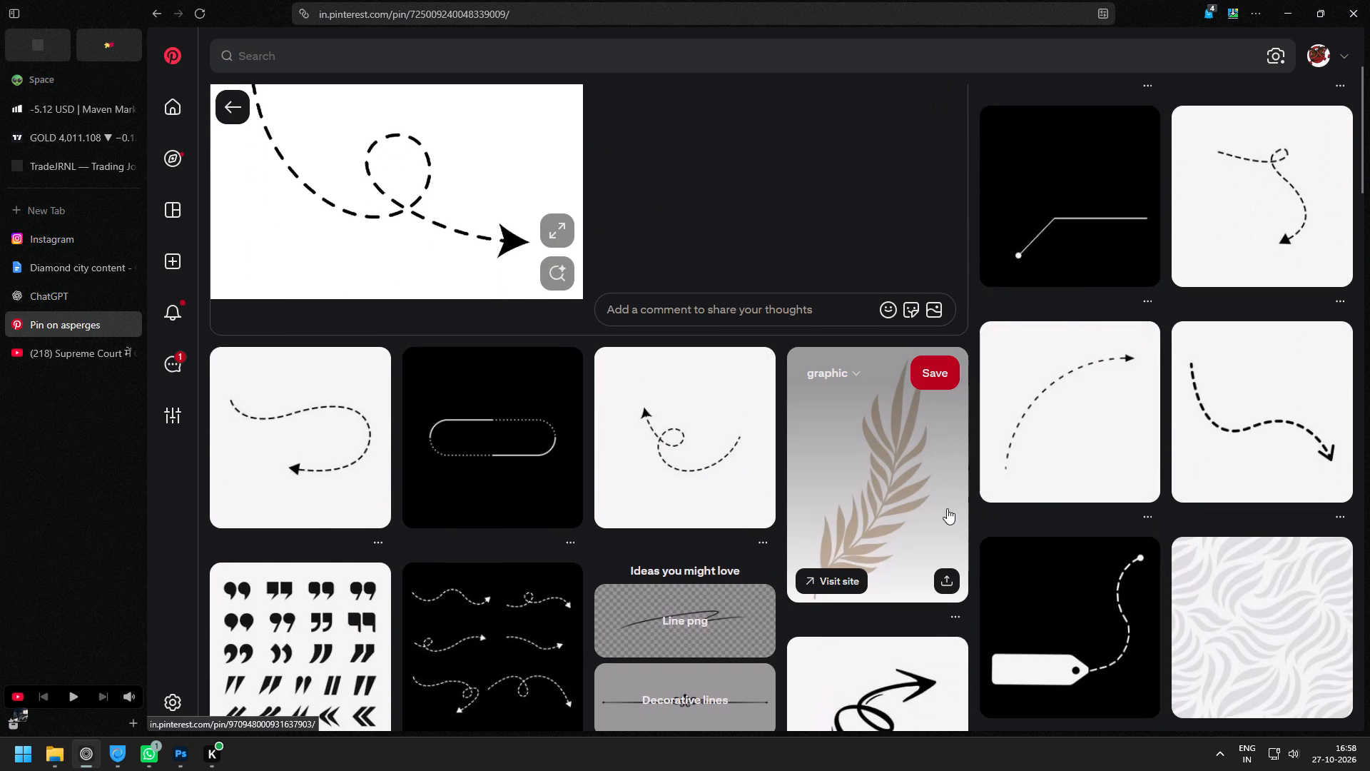
scroll(430, 490, "up", 1)
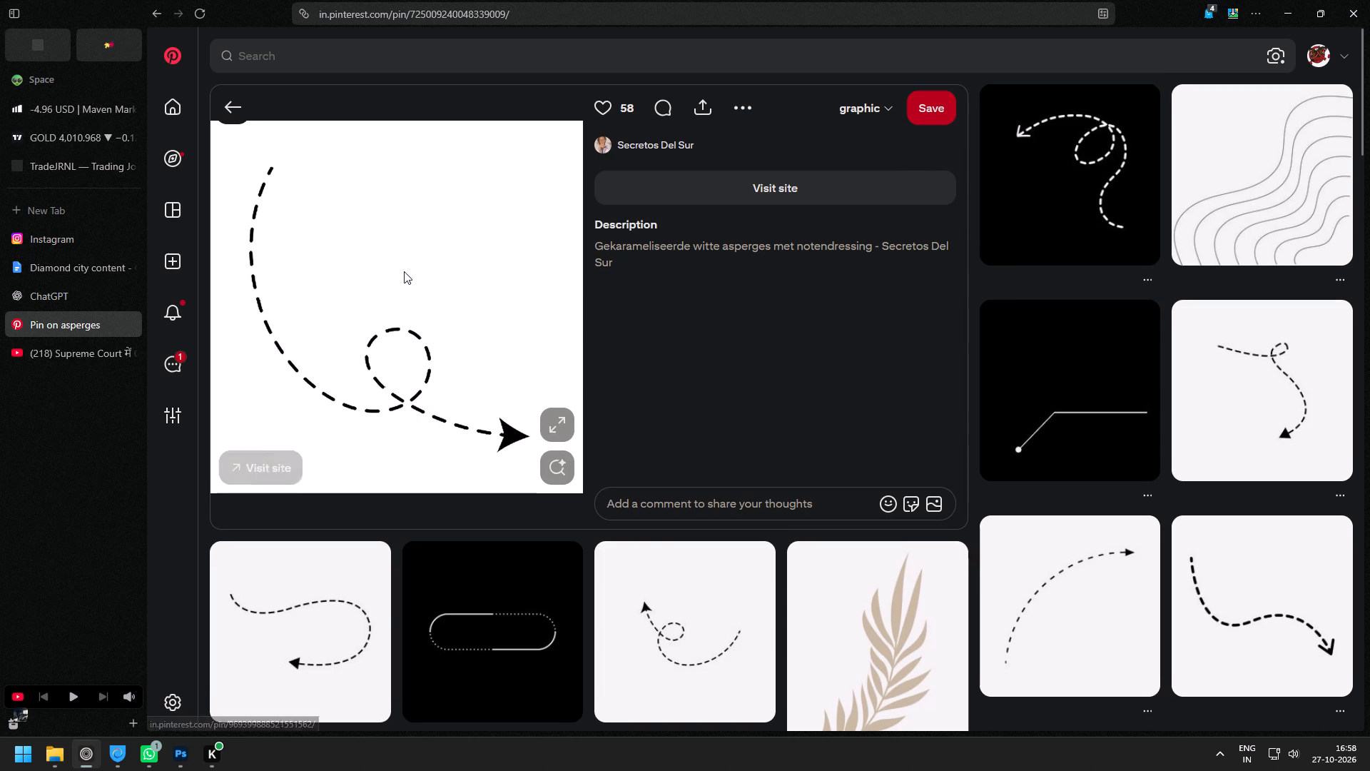
right_click(404, 271)
left_click(445, 322)
left_click(187, 753)
key("ctrl+v")
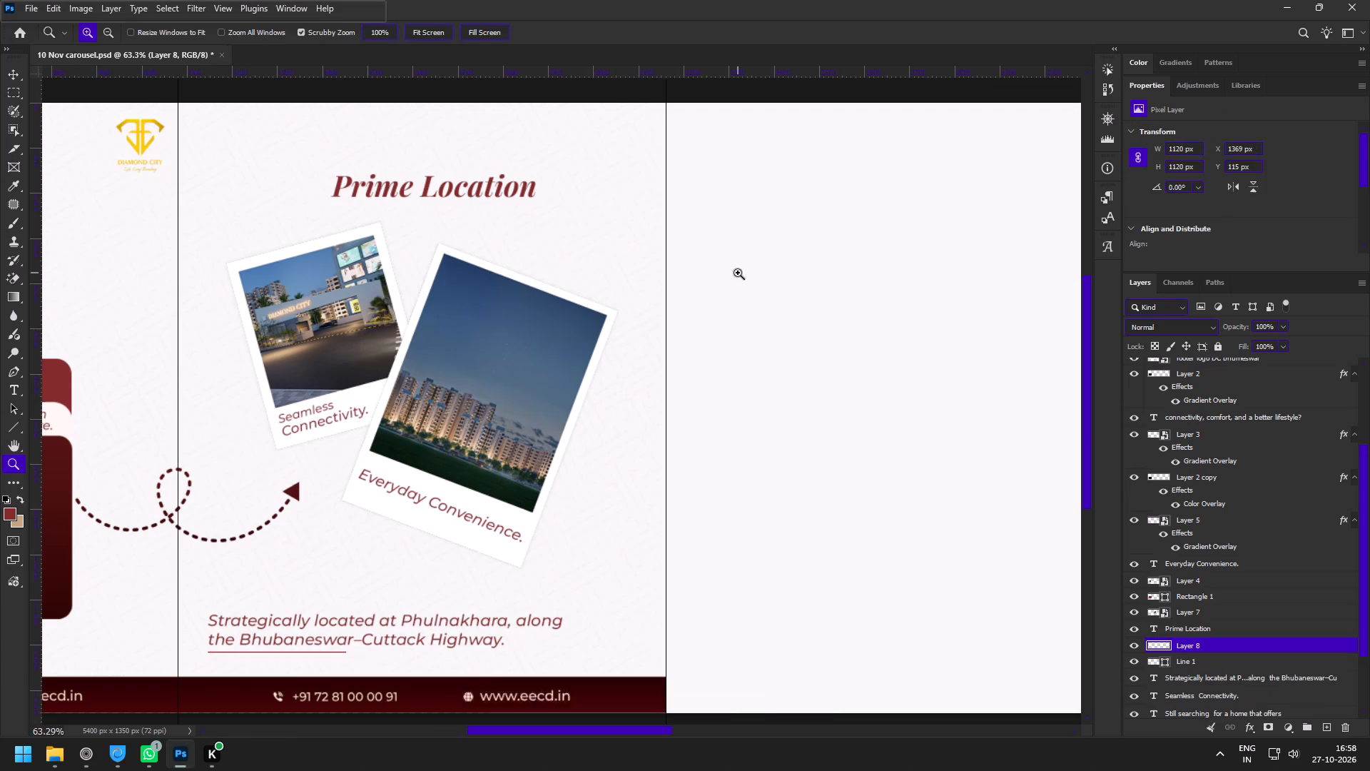
Erase the white background of the pasted dashed arrow.
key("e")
left_click(636, 455)
Move the new dashed arrow across the boundary between the second and third slides and convert it to a smart object.
key("v")
left_click_drag(719, 580, 731, 569)
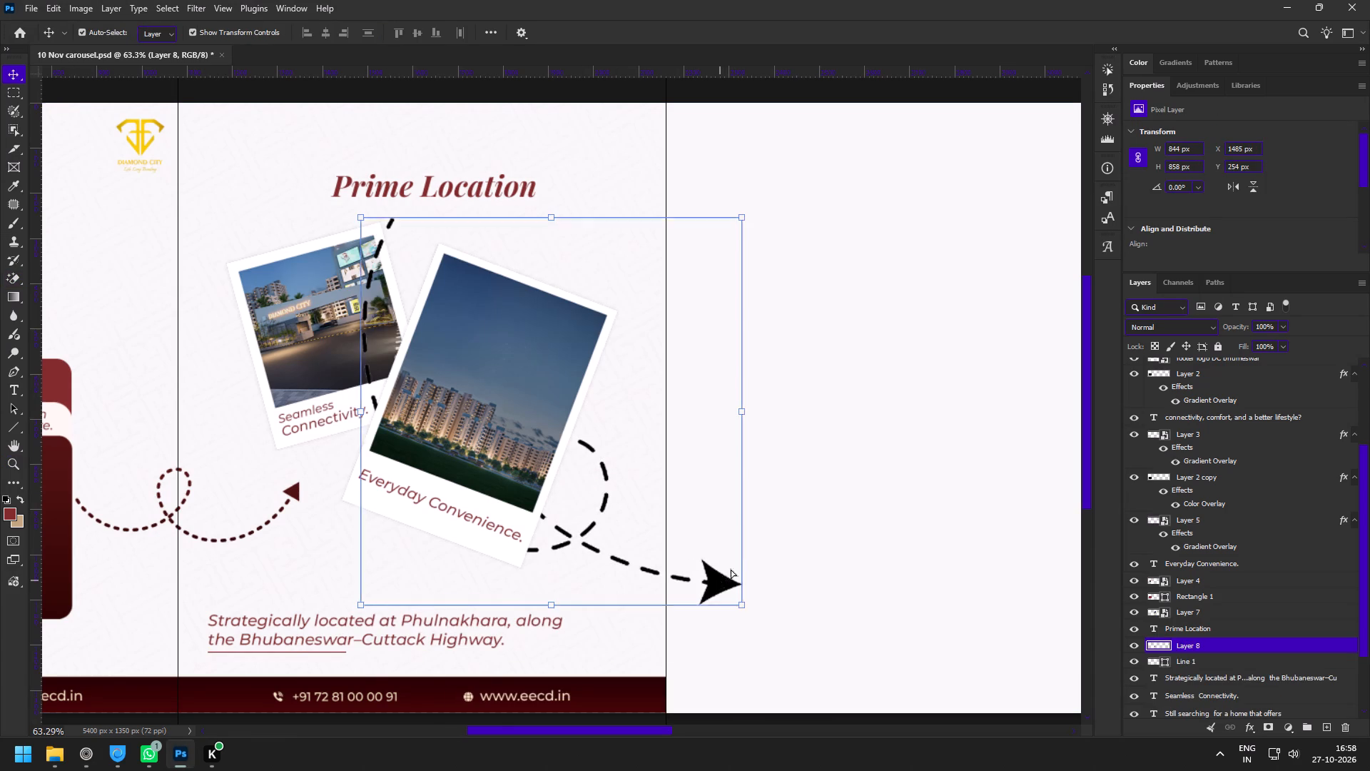
left_click_drag(731, 569, 895, 491)
left_click_drag(895, 491, 909, 519)
key("F8")
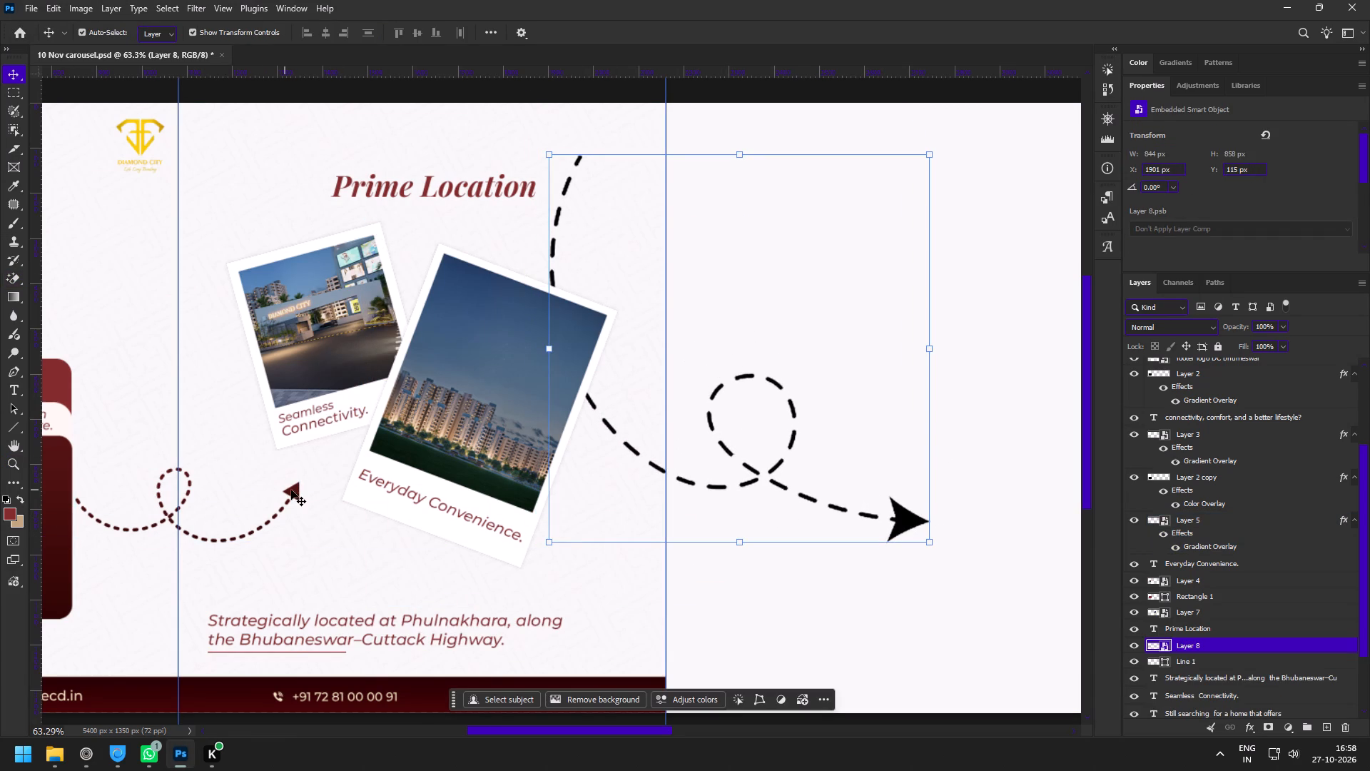
Copy Layer 5's Gradient Overlay to the new arrow and place its layer directly above "Everyday Convenience.".
left_click_drag(1184, 530, 1182, 609, "alt")
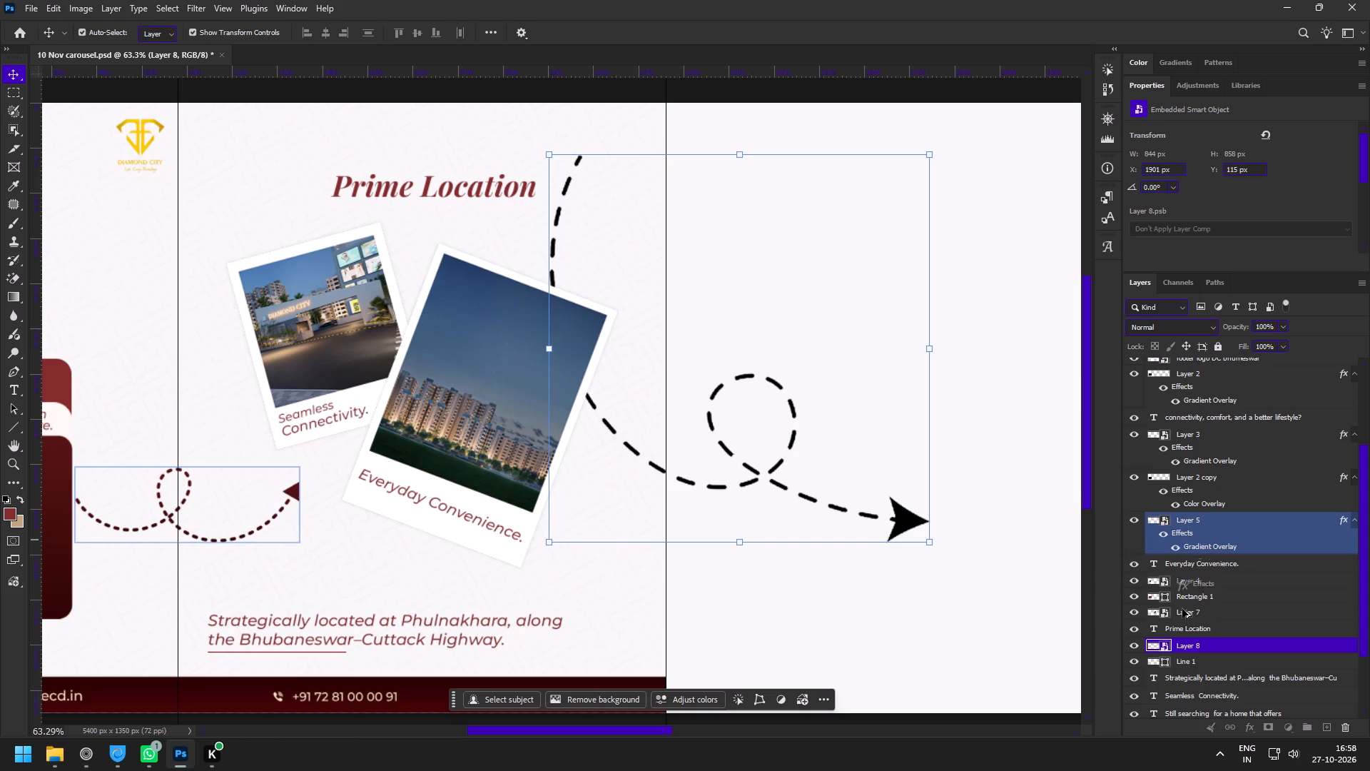
left_click_drag(1182, 609, 1188, 645, "alt")
left_click_drag(1198, 645, 1192, 567)
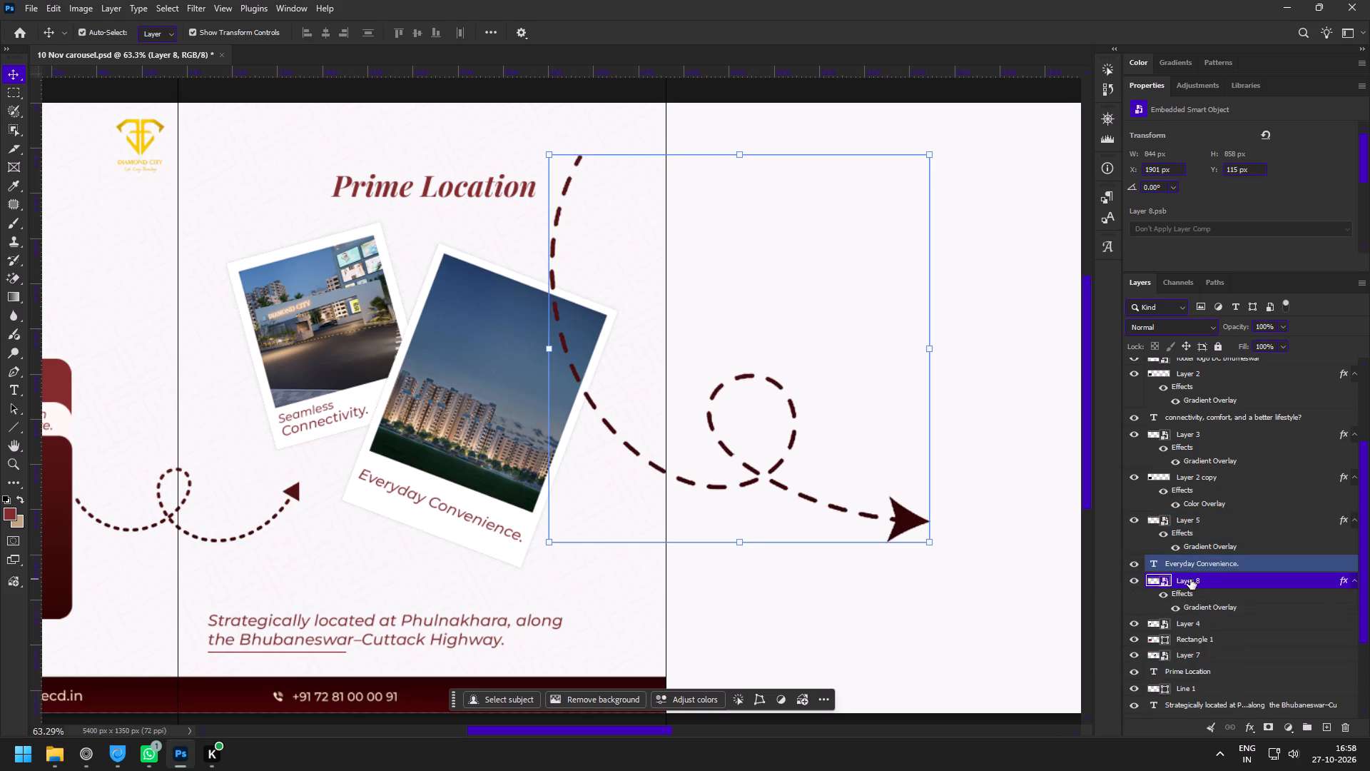
left_click_drag(1190, 580, 1190, 544)
Scale the new arrow to about 35%, flip it vertically, rotate it about 40°, and run it from the larger Polaroid into the third slide.
key("v")
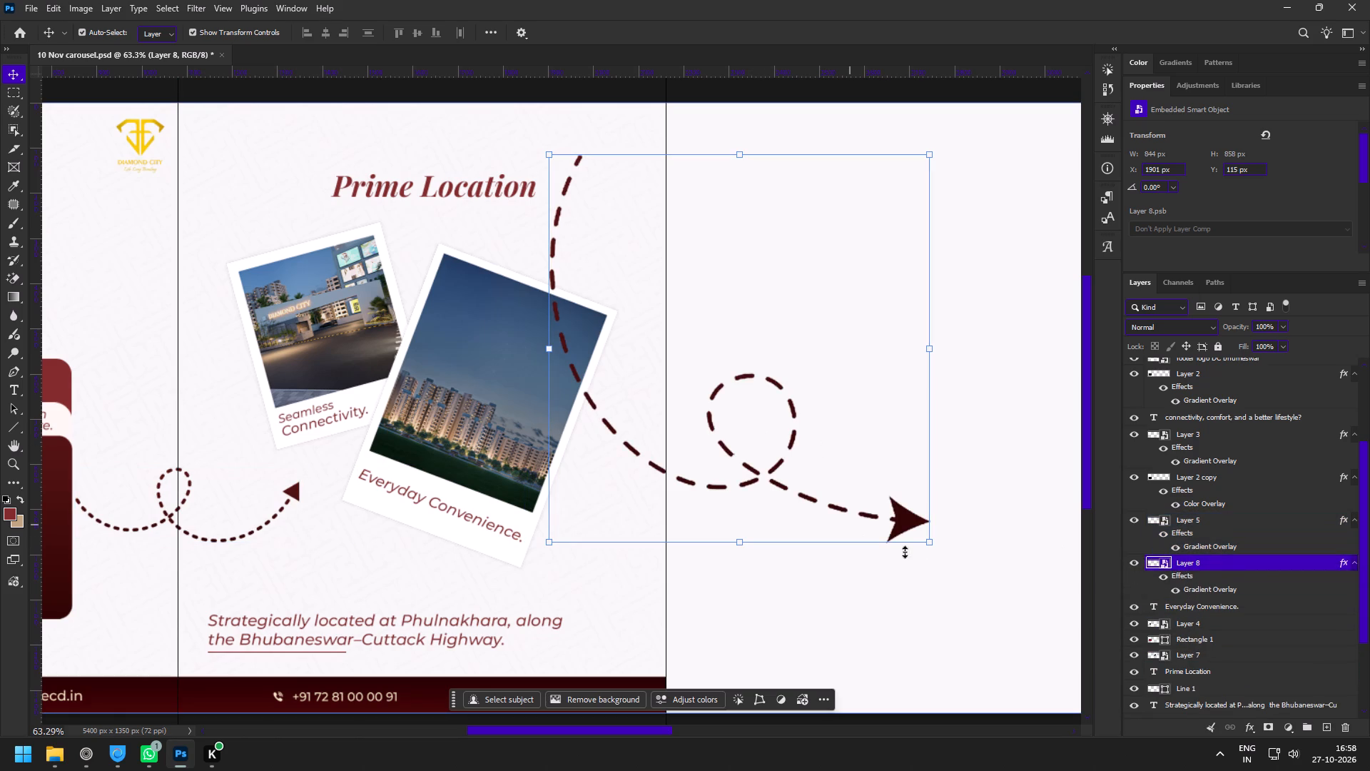
left_click_drag(934, 543, 632, 343)
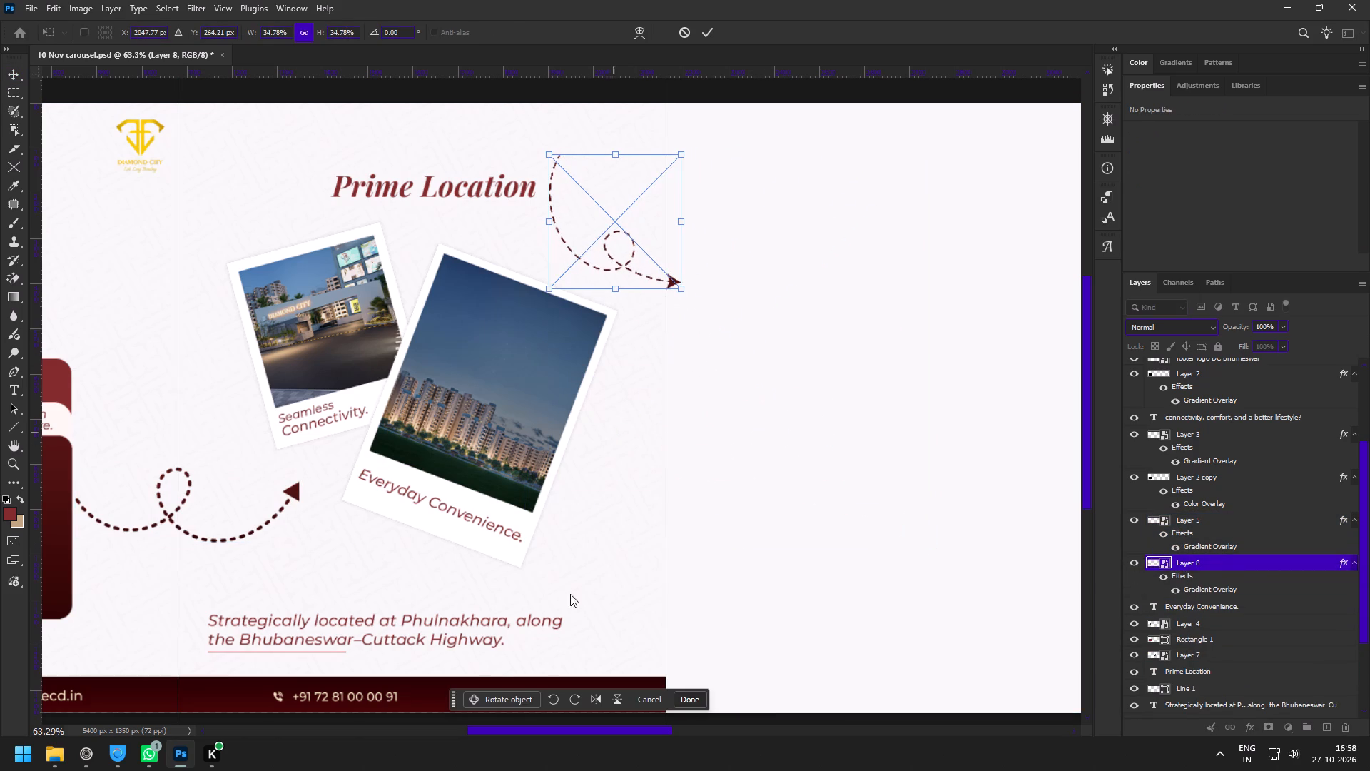
left_click(609, 700)
left_click(617, 692)
left_click_drag(639, 206, 677, 247)
left_click_drag(722, 153, 748, 239)
left_click_drag(654, 218, 719, 278)
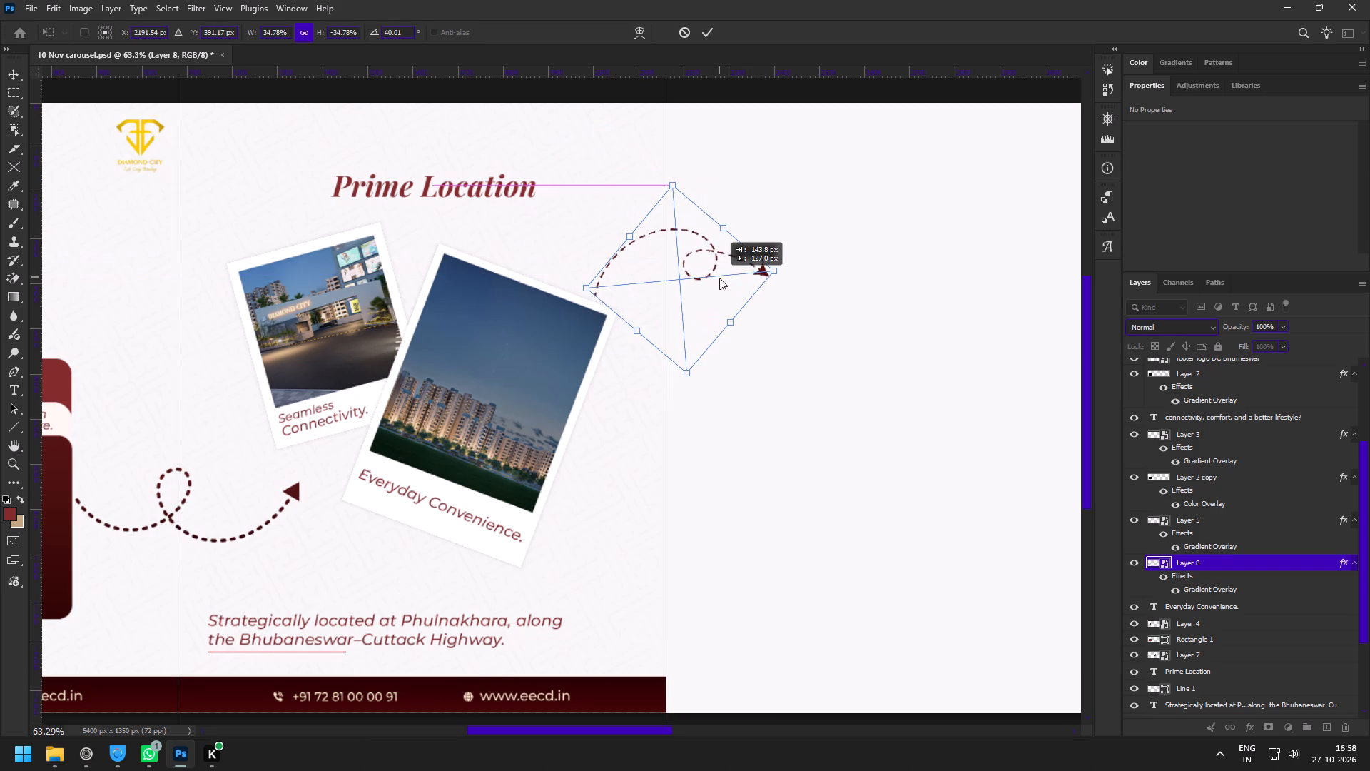
left_click_drag(719, 278, 715, 277)
left_click(699, 35)
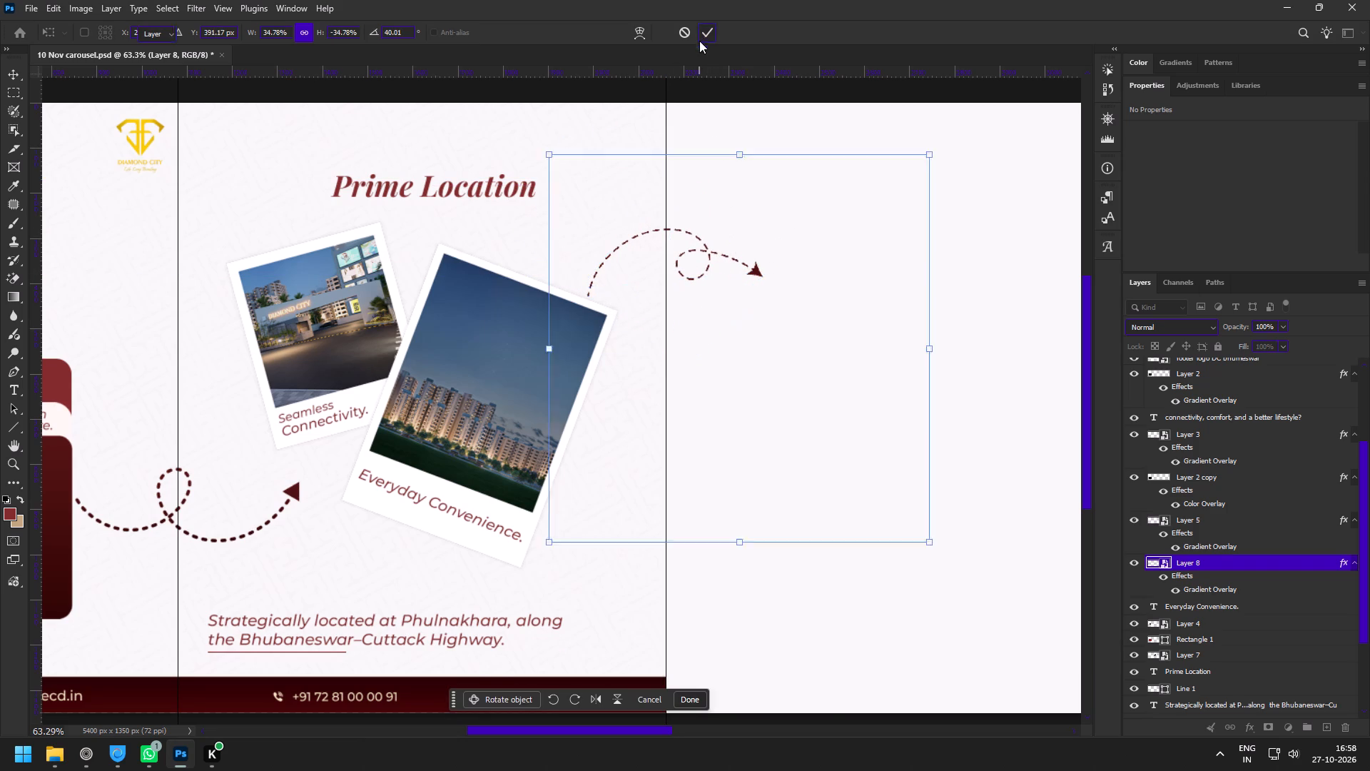
Duplicate the second slide's patterned background and align the copy to fill the third slide.
key("space")
key("space")
key("space")
key("space")
key("space")
left_click_drag(863, 232, 635, 223)
key("v")
left_click(380, 141)
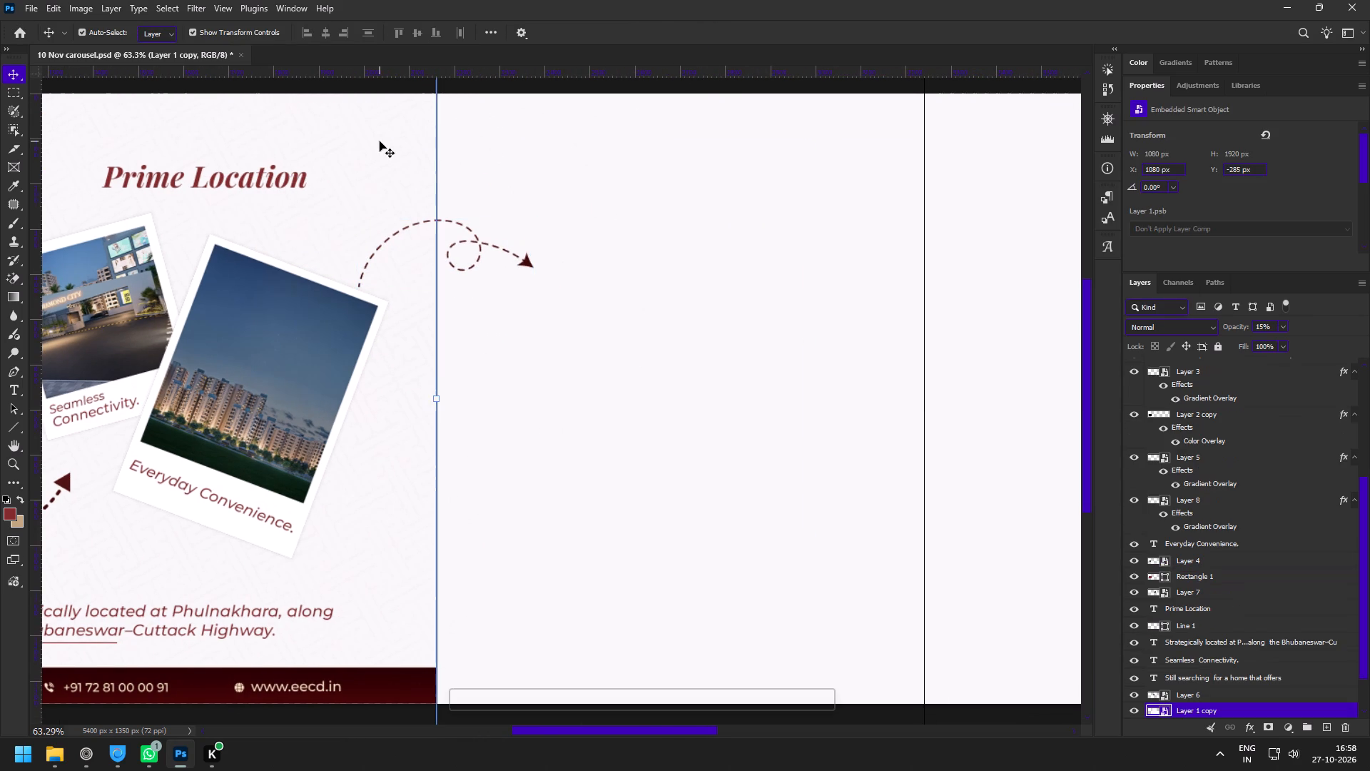
left_click_drag(360, 166, 844, 172, "alt")
left_click(828, 180, "shift")
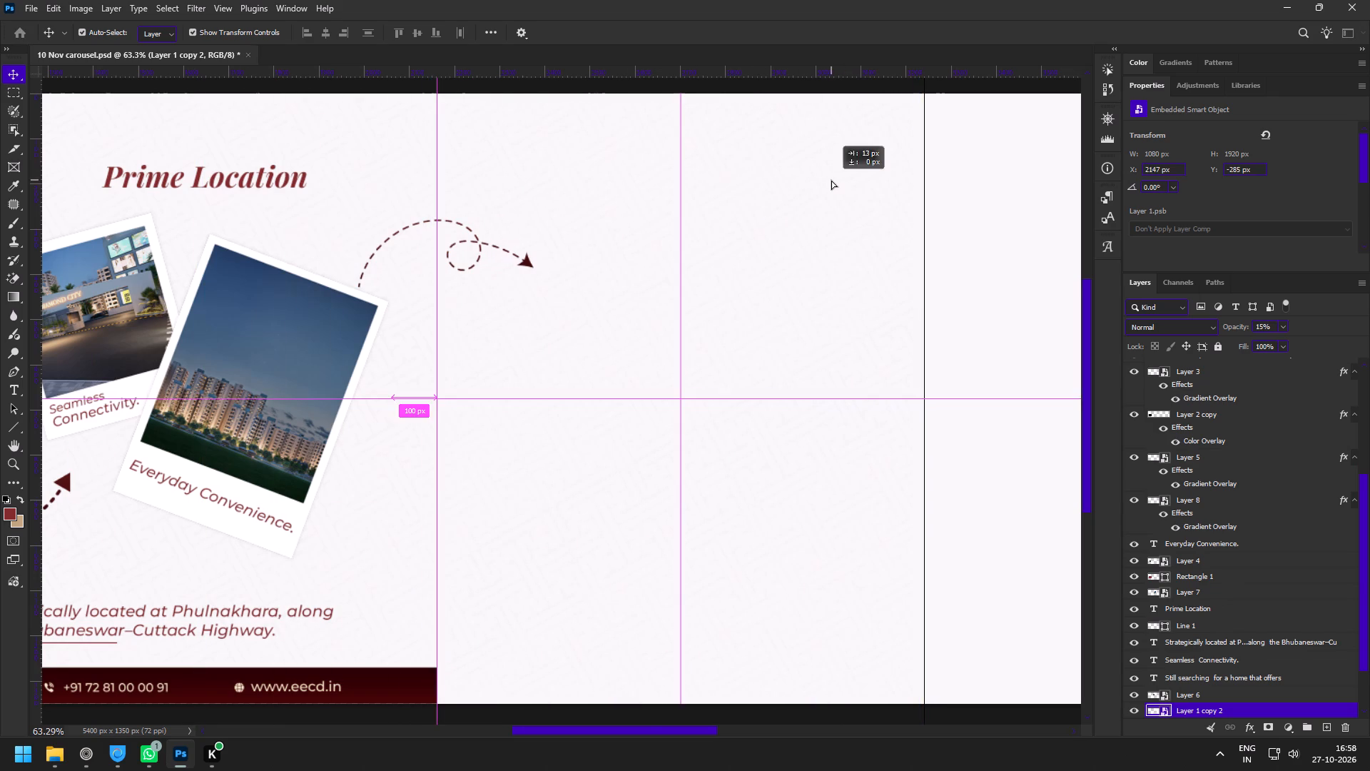
Duplicate the second slide's contact footer and align the copy along the bottom of the third slide.
key("z")
key("v")
left_click(354, 667)
left_click_drag(340, 681, 461, 679, "alt")
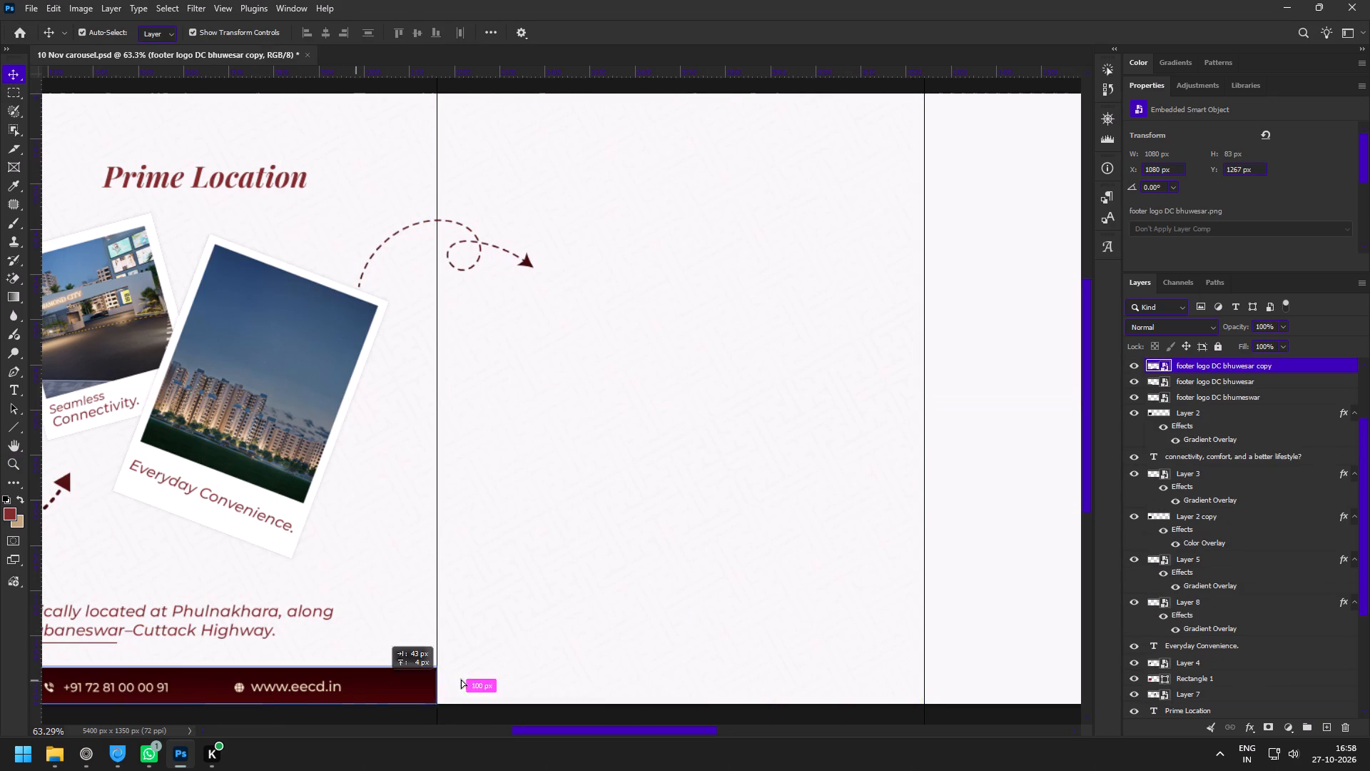
left_click_drag(461, 679, 830, 682, "alt")
key("z")
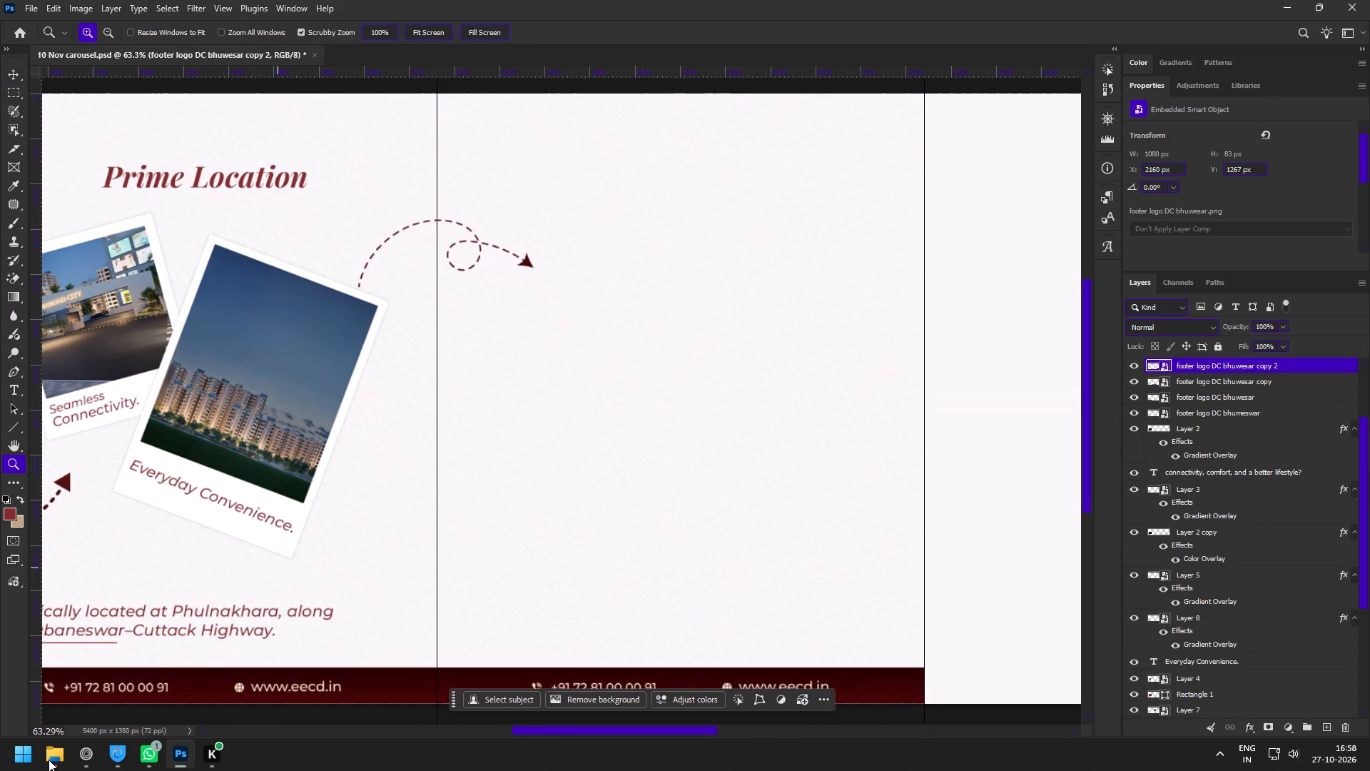
Switch to the browser and copy the slide 3 heading "Lifestyle & Amenities" from the Diamond city content document.
left_click(88, 760)
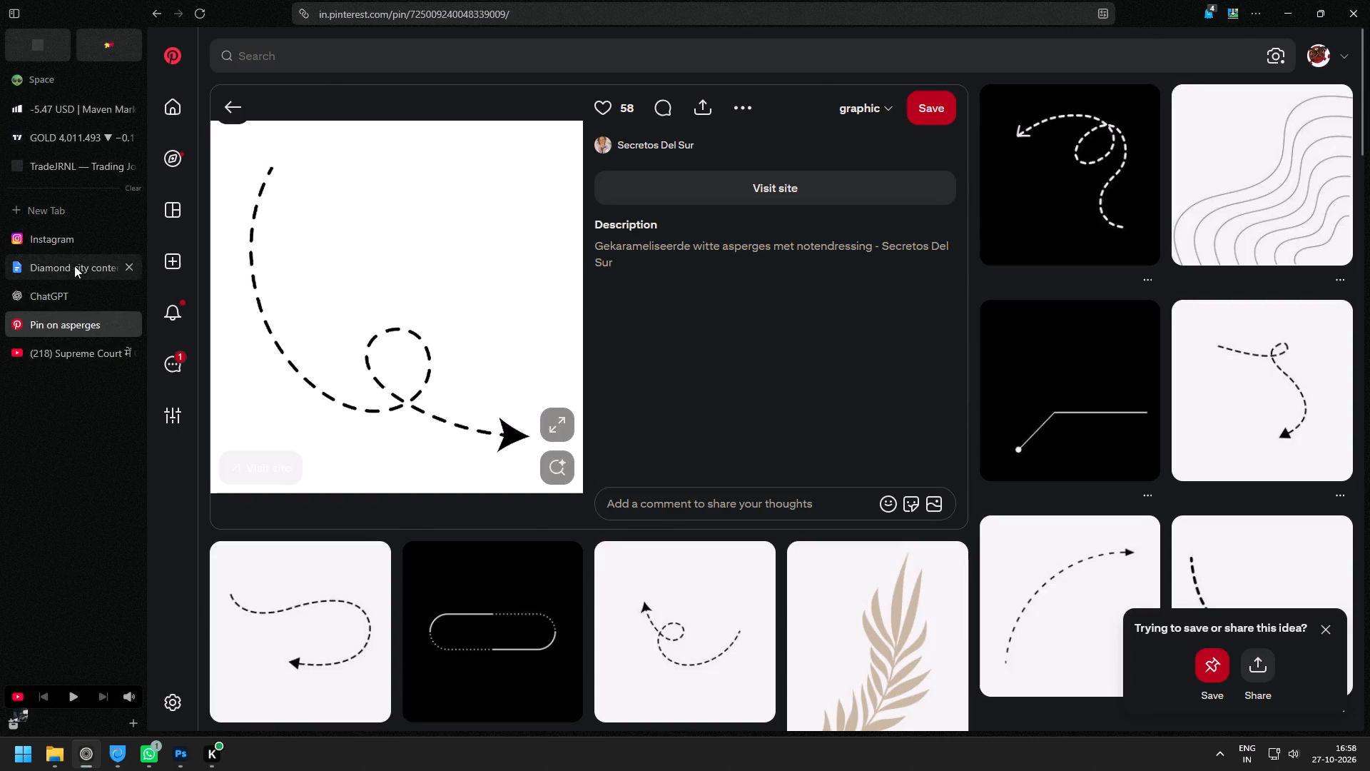
left_click(74, 266)
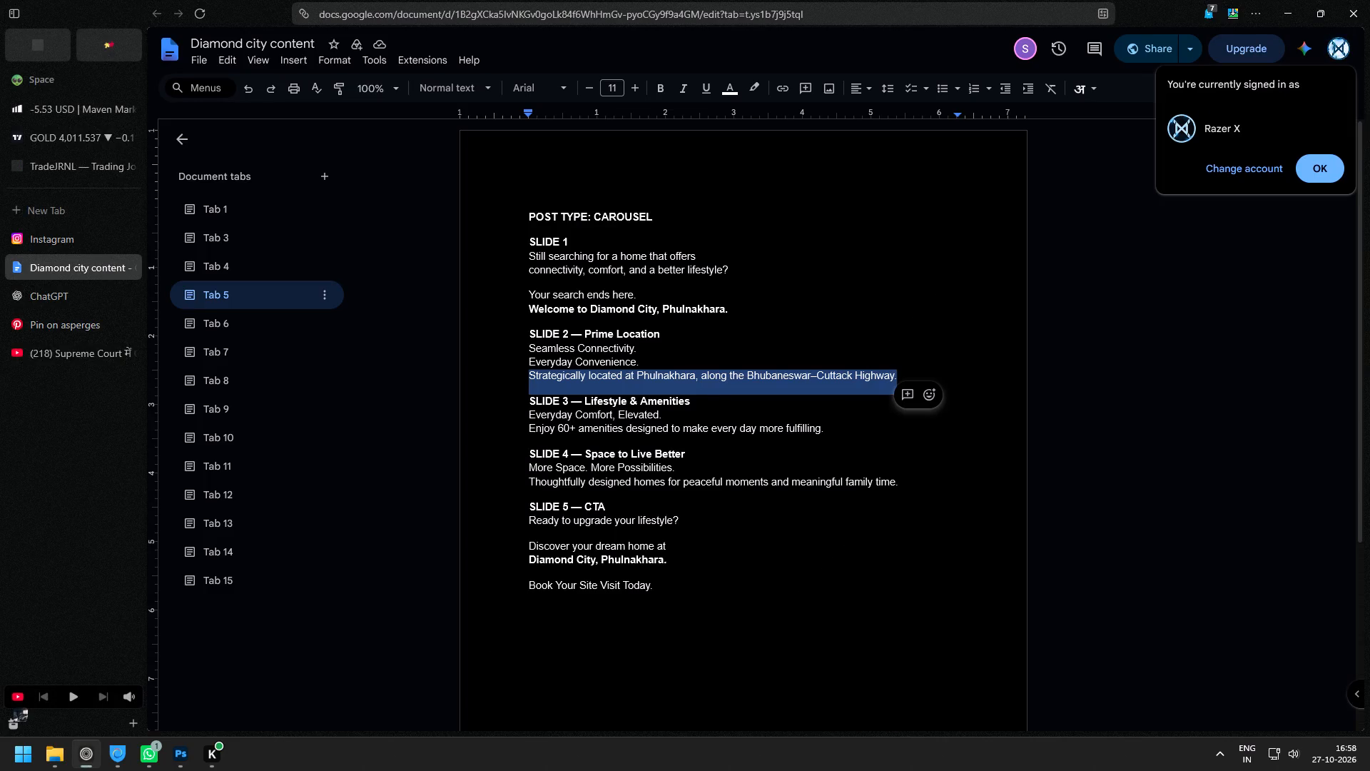
left_click_drag(691, 399, 584, 400)
key("ctrl+c")
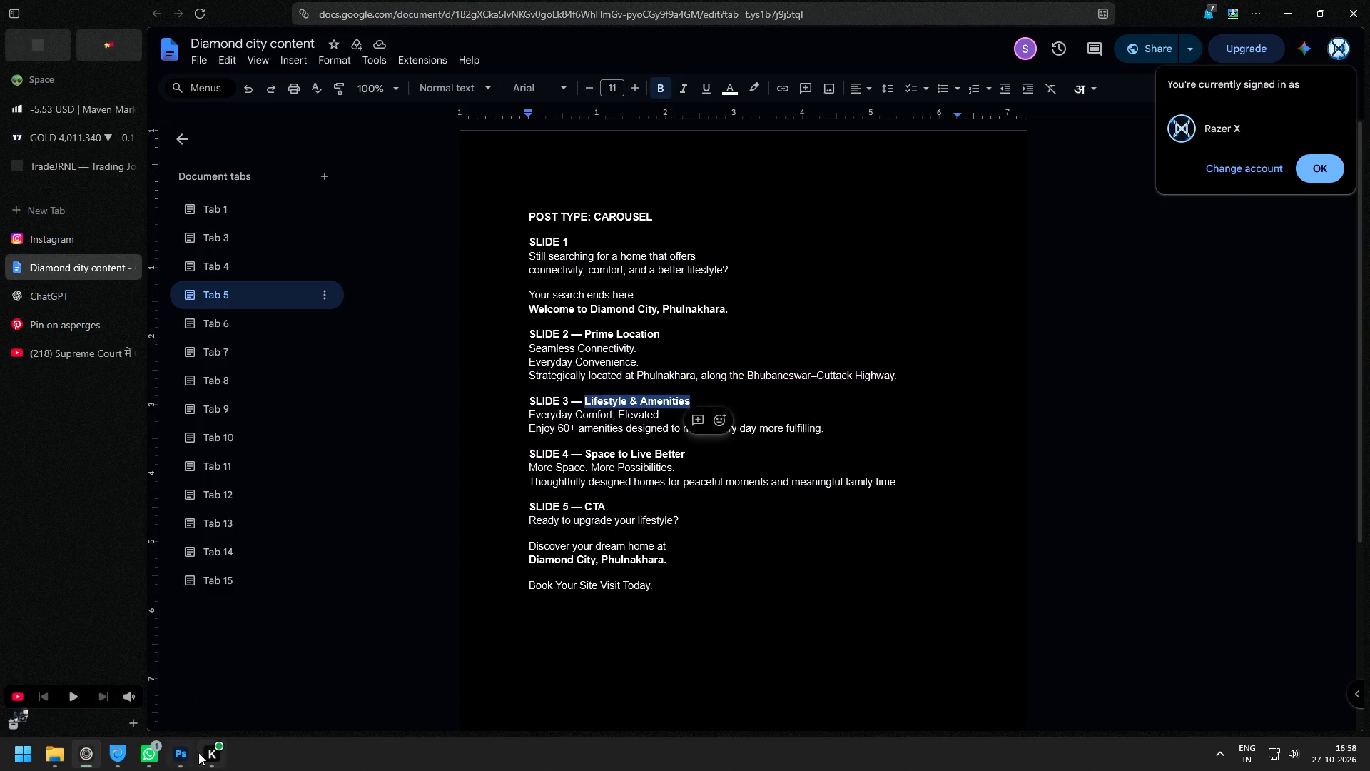
Back in Photoshop, duplicate the "Prime Location" heading onto the third slide, replace its text with "Lifestyle & Amenities", and centre it.
left_click(181, 747)
key("v")
left_click(220, 188)
left_click(224, 181)
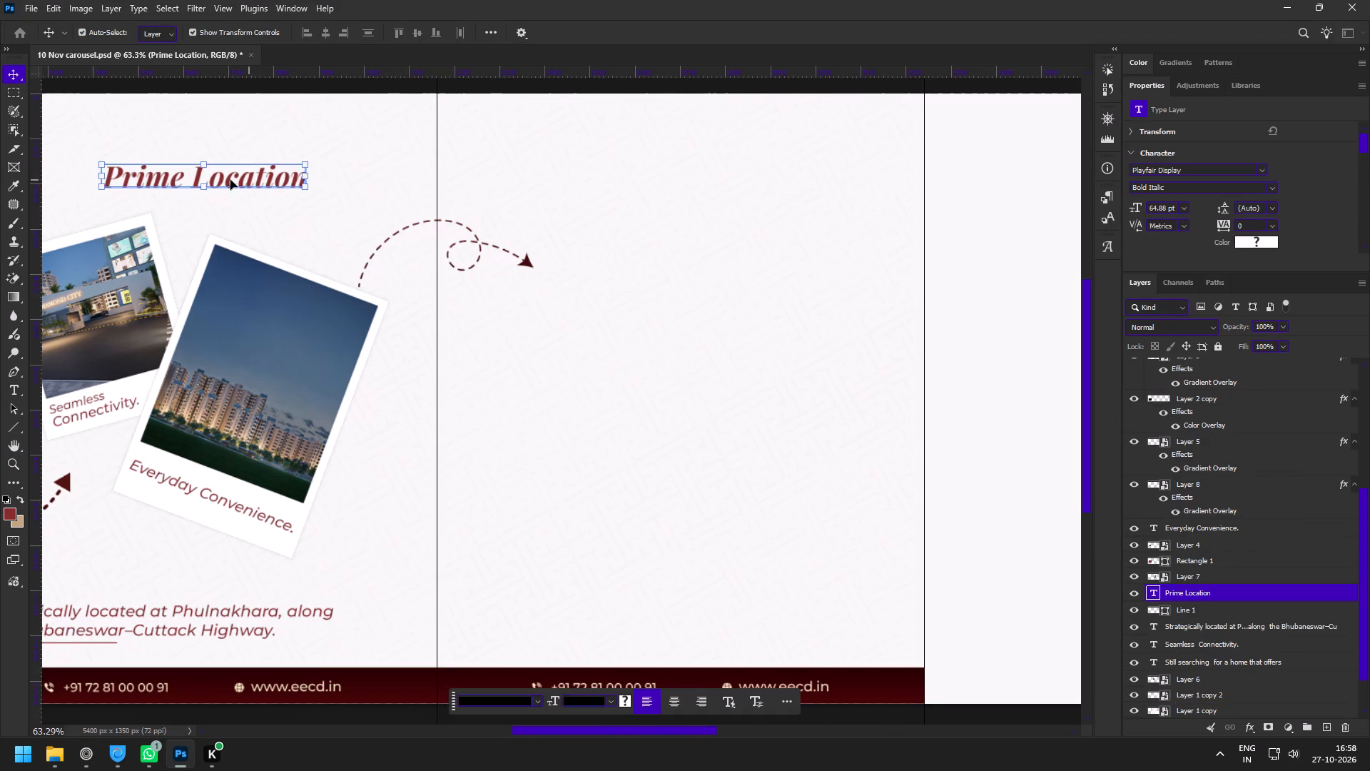
left_click_drag(230, 180, 716, 176, "alt")
double_click(716, 176)
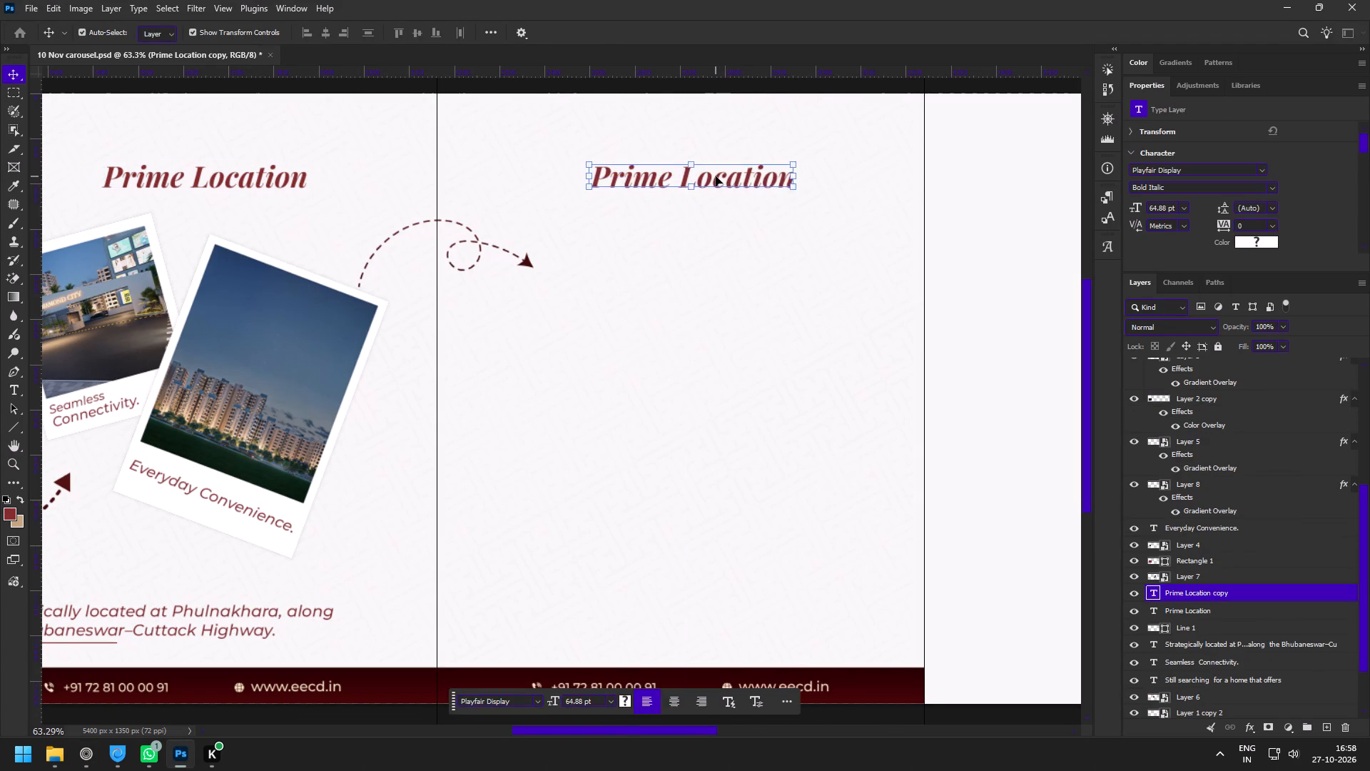
key("ctrl+v")
left_click(619, 24)
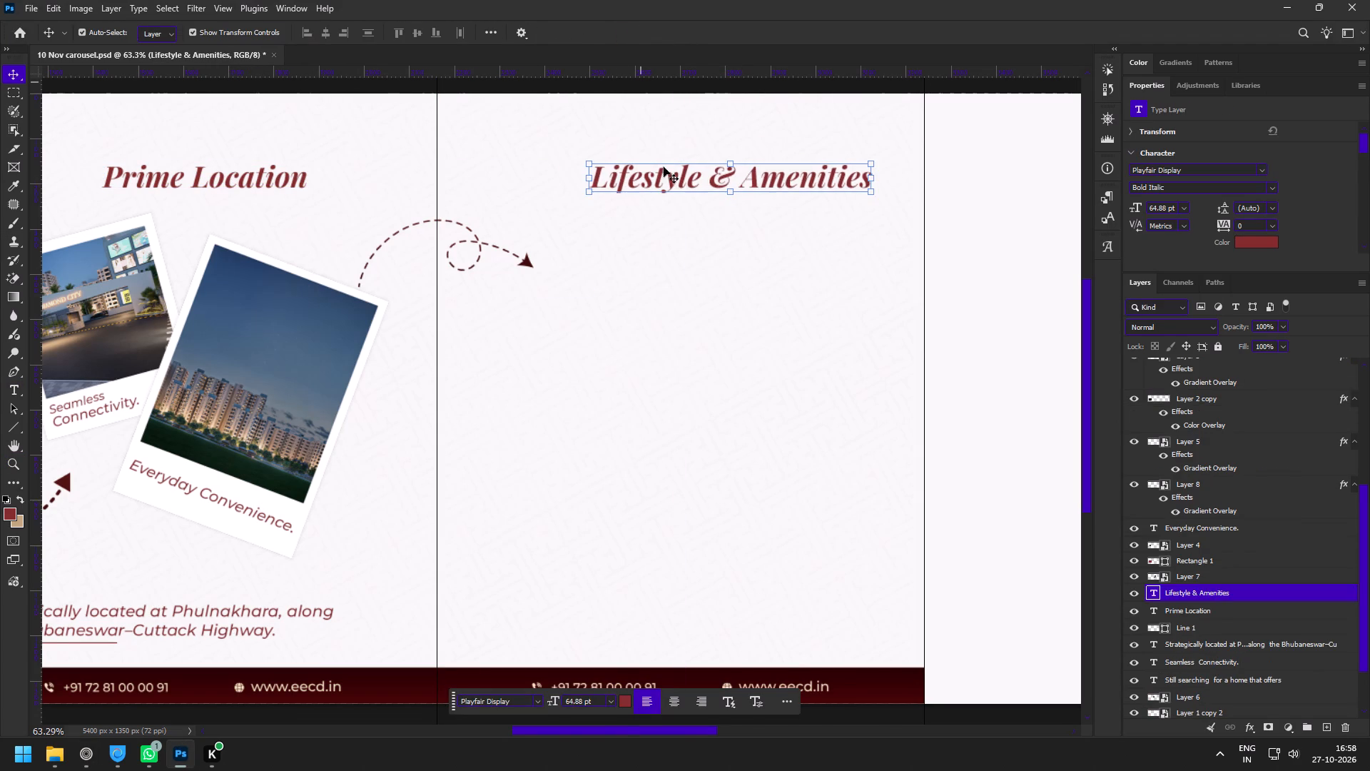
left_click_drag(787, 183, 740, 184)
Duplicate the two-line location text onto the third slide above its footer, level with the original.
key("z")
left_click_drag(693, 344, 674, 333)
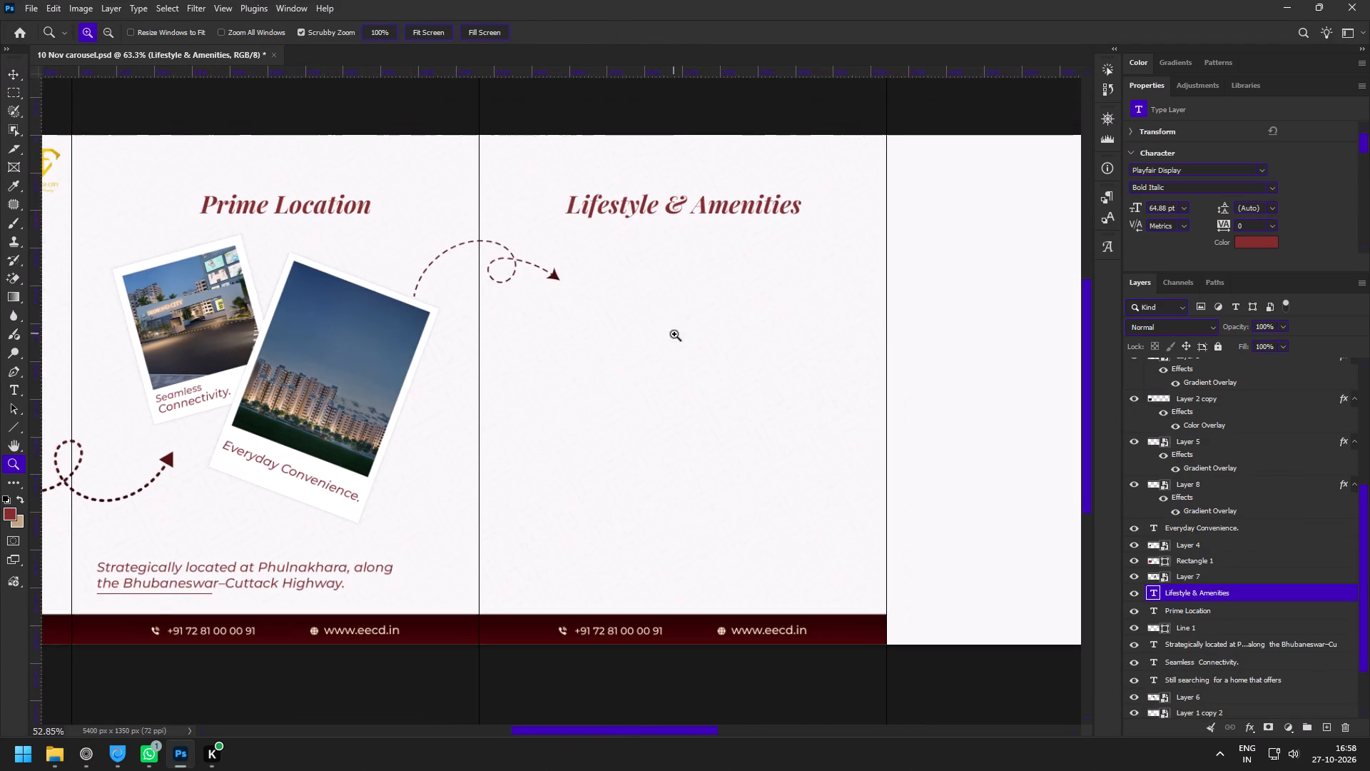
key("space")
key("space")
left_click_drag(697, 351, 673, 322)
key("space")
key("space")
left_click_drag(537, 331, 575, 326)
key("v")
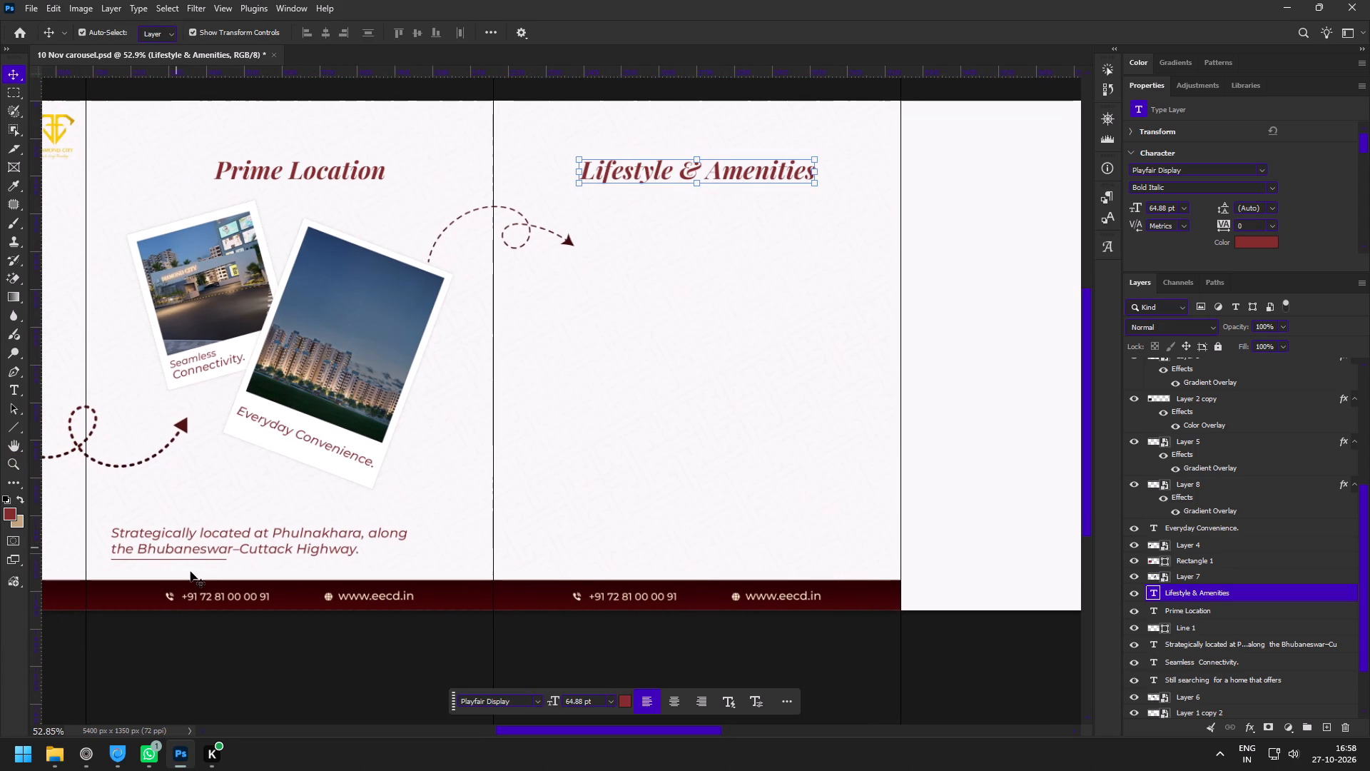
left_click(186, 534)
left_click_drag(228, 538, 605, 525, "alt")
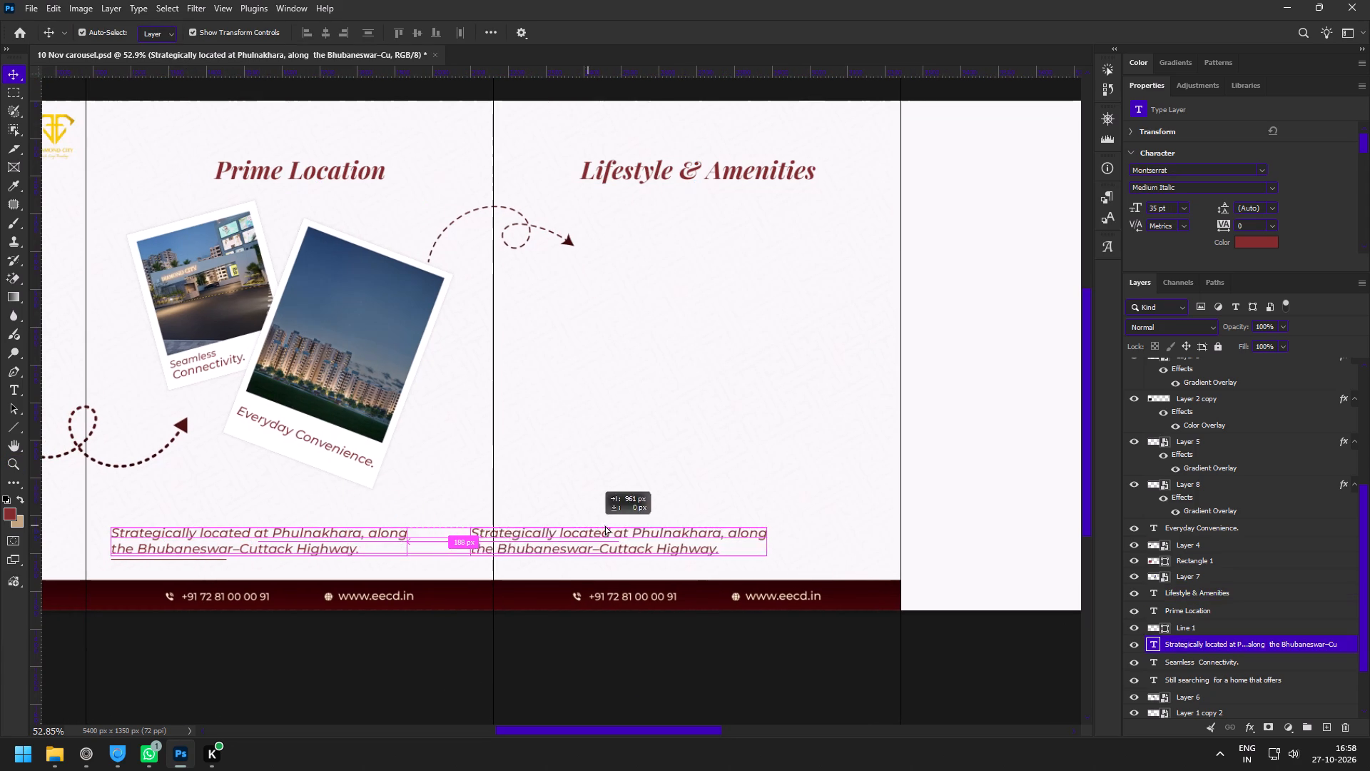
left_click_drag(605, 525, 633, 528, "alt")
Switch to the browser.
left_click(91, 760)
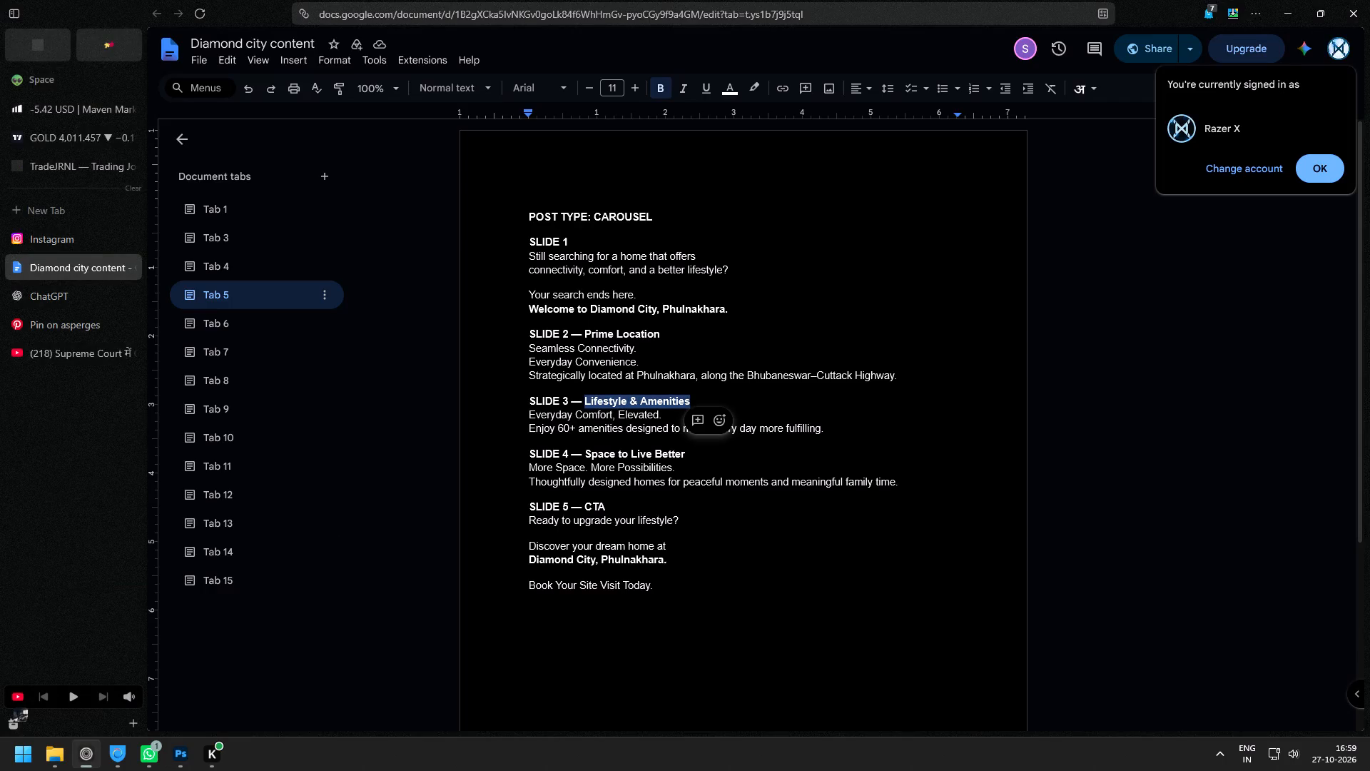
Switch back to Photoshop and undo the last edit in the carousel document.
left_click(181, 754)
key("ctrl+z")
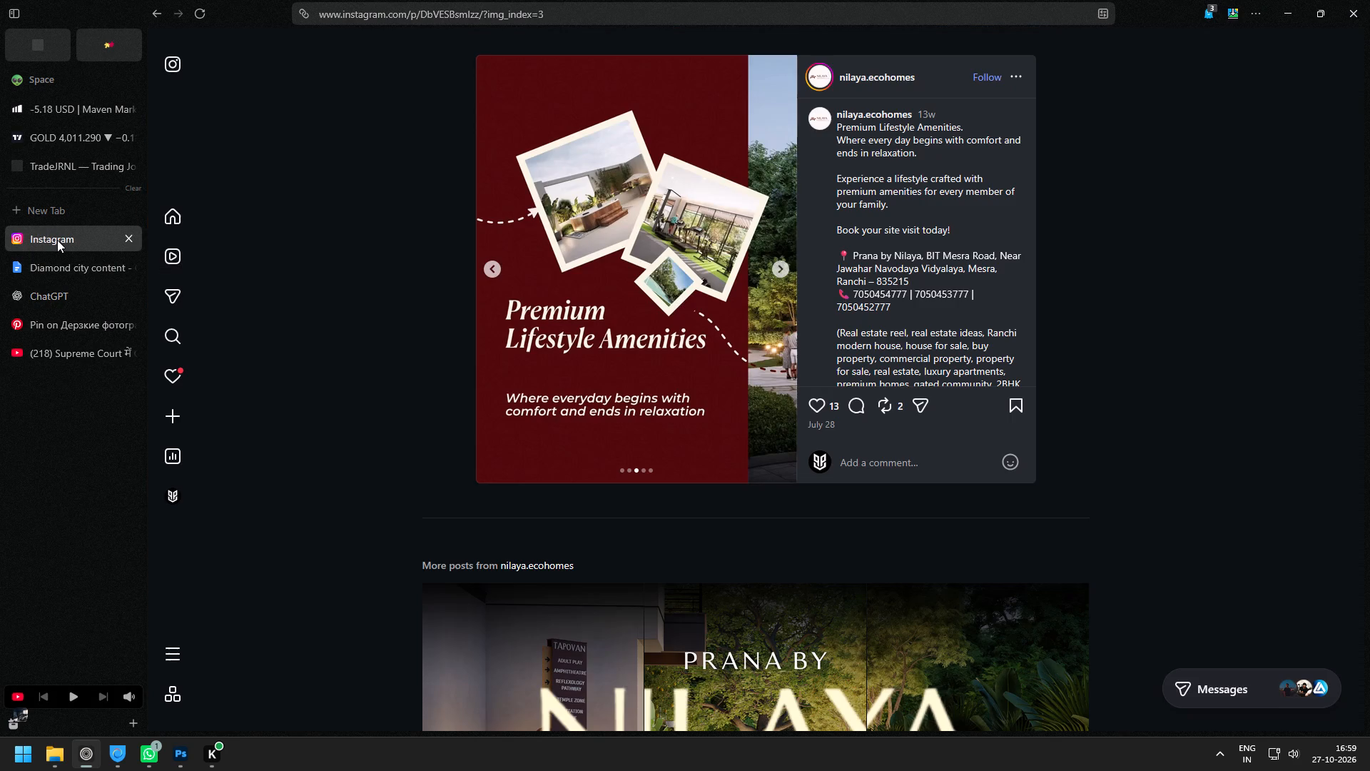
Copy the image of three overlapping polaroid frames from the Pinterest pin and save the pin to the graphic board.
left_click(64, 318)
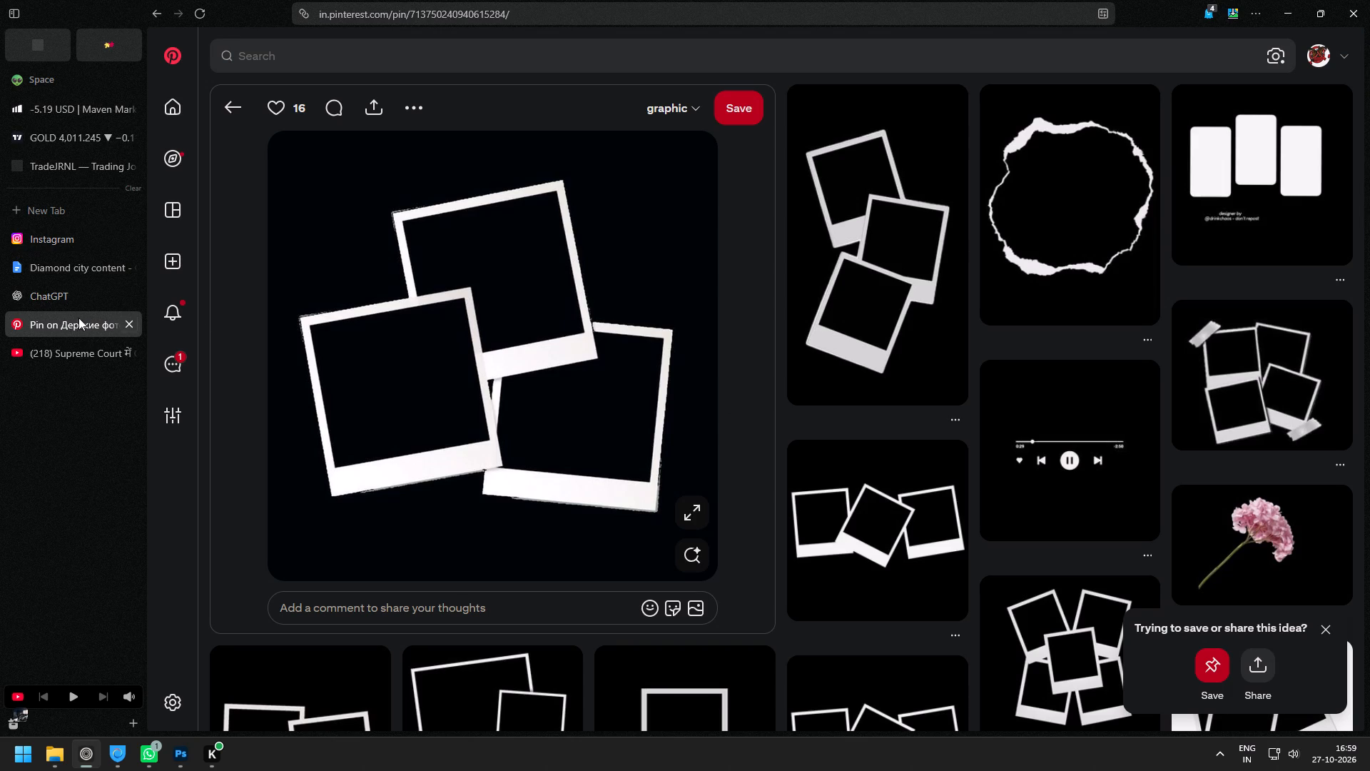
right_click(529, 254)
left_click(577, 315)
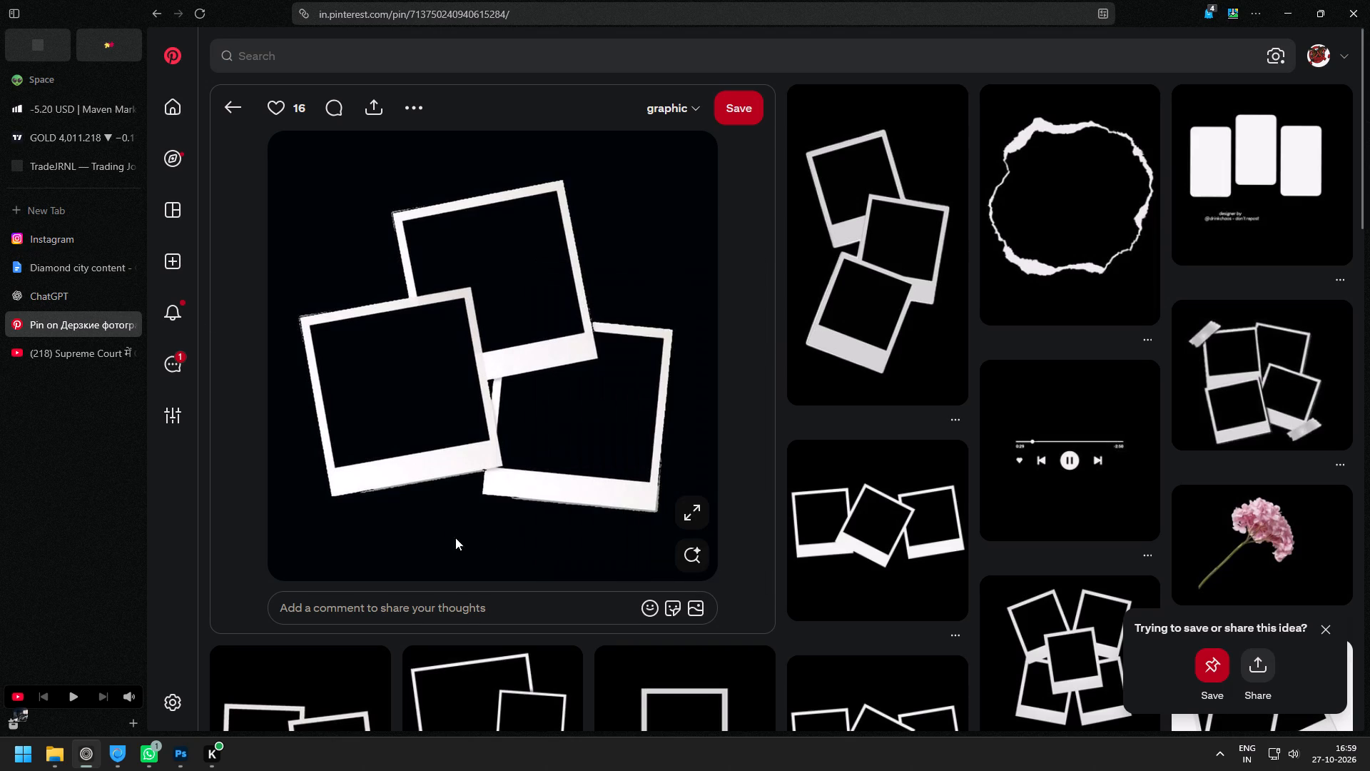
scroll(444, 523, "down", 1)
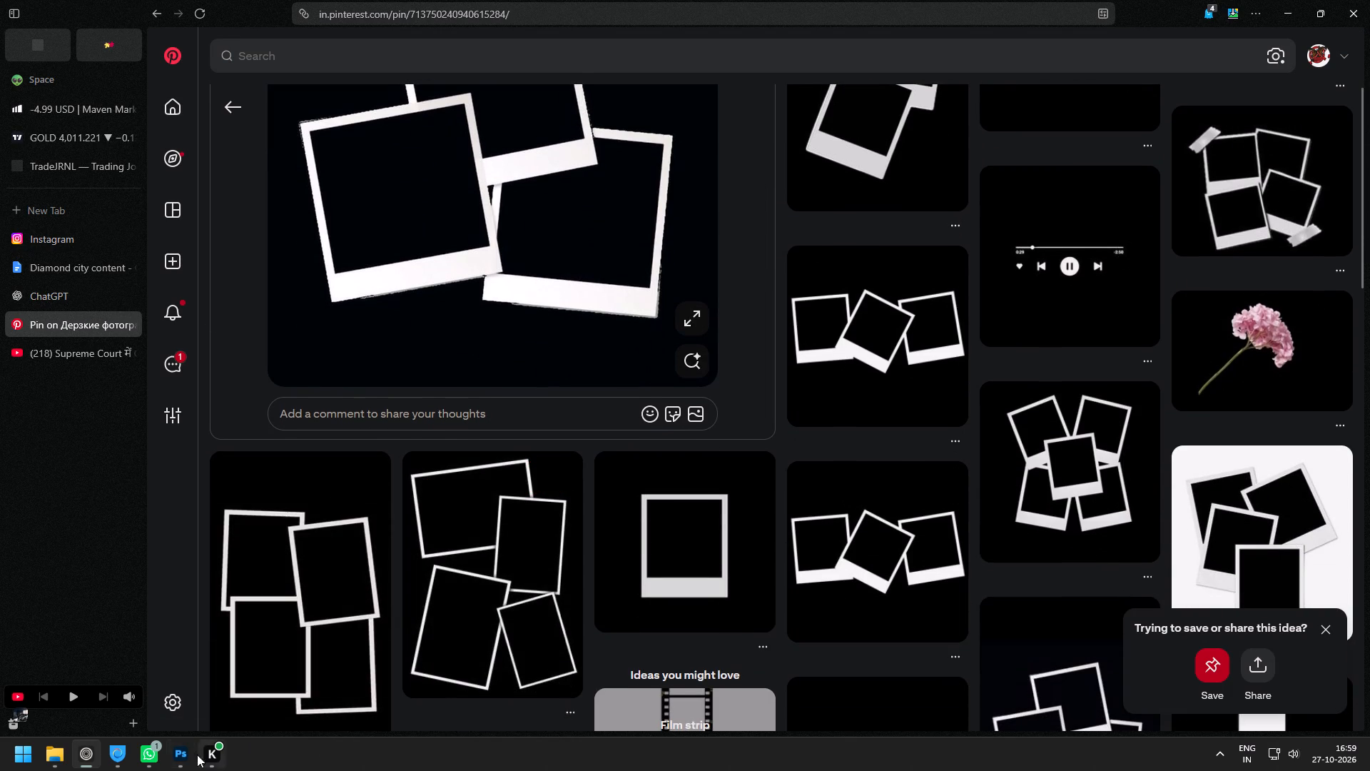
scroll(652, 312, "up", 3)
left_click(727, 105)
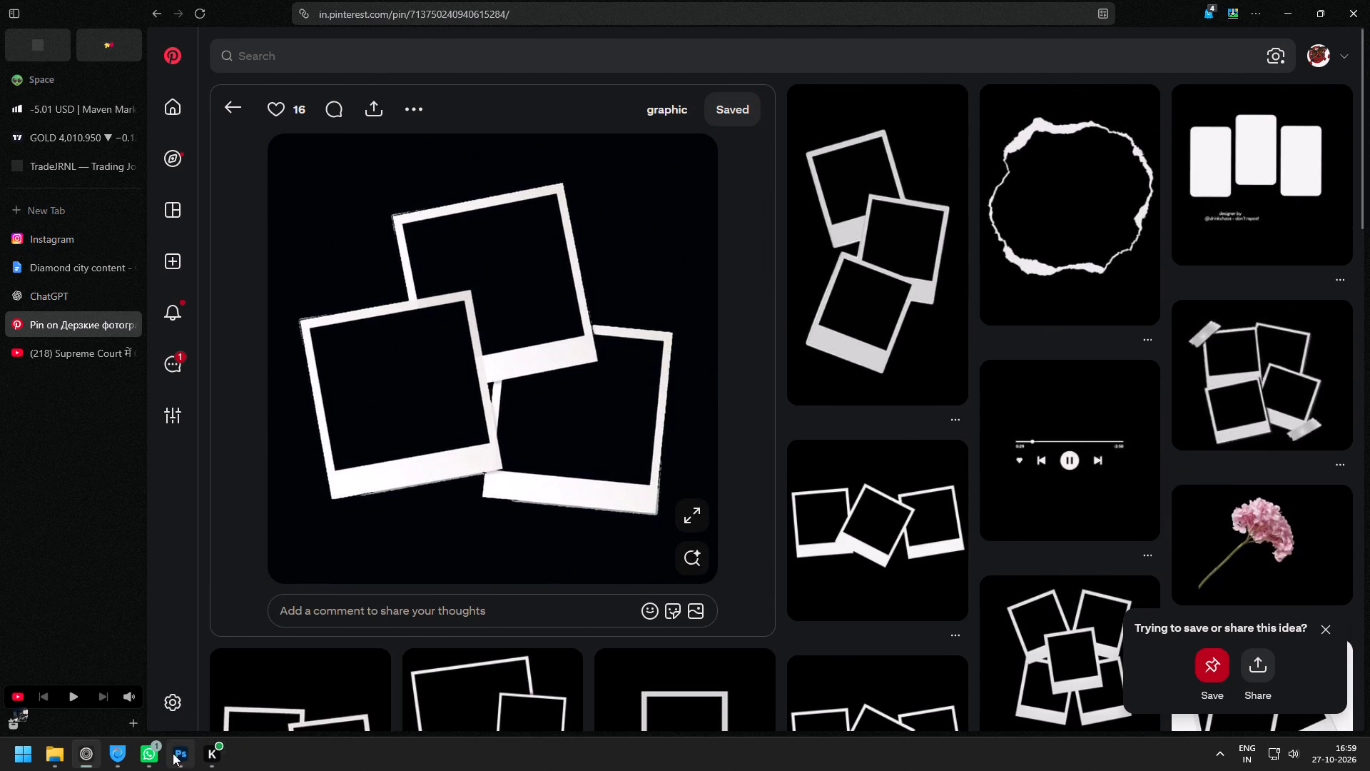
In Photoshop, paste the polaroid frames and remove the black background and the black inside all three frames with the Magic Eraser.
left_click(170, 752)
key("ctrl+v")
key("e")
left_click(684, 259)
left_click(599, 288)
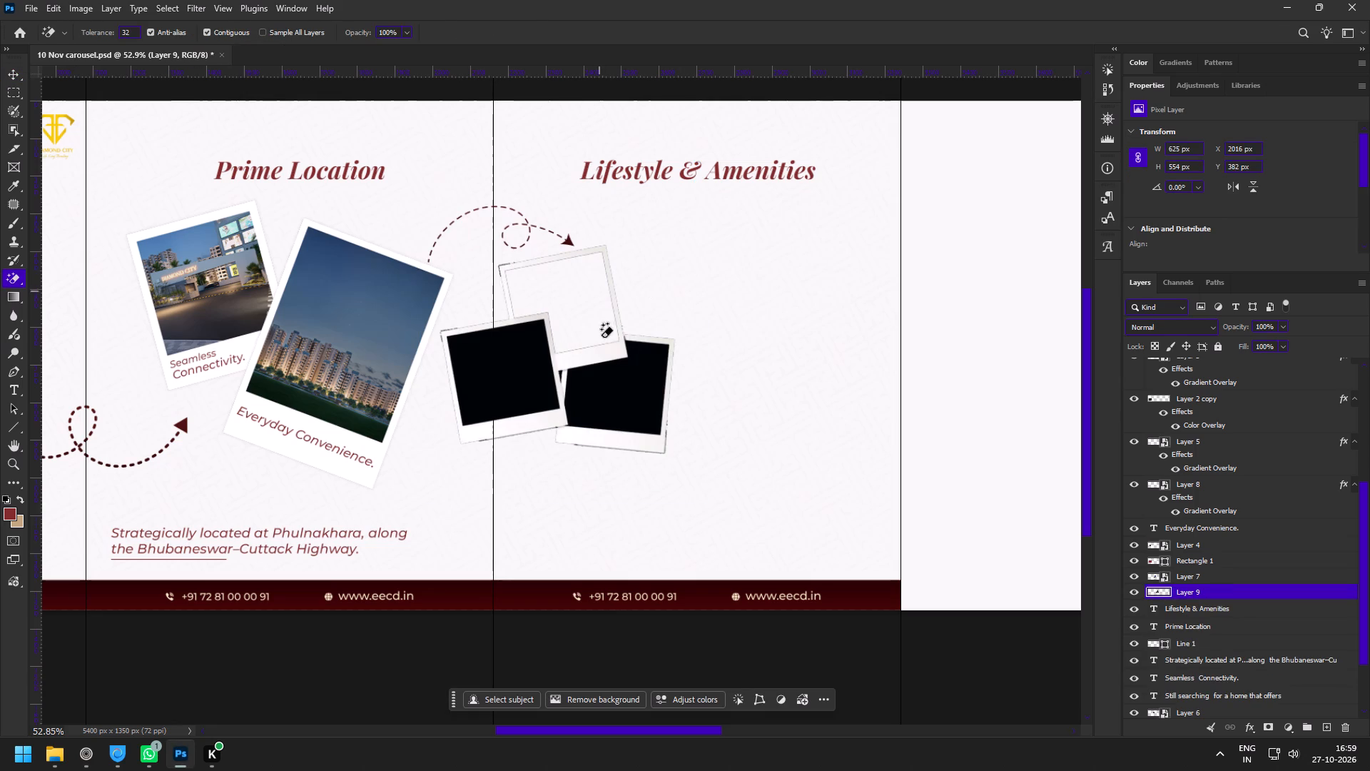
left_click(623, 405)
left_click(486, 386)
Move the polaroid frames fully onto the third slide below its heading, about 279 px right and 64 px down.
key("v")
left_click_drag(512, 423, 622, 450)
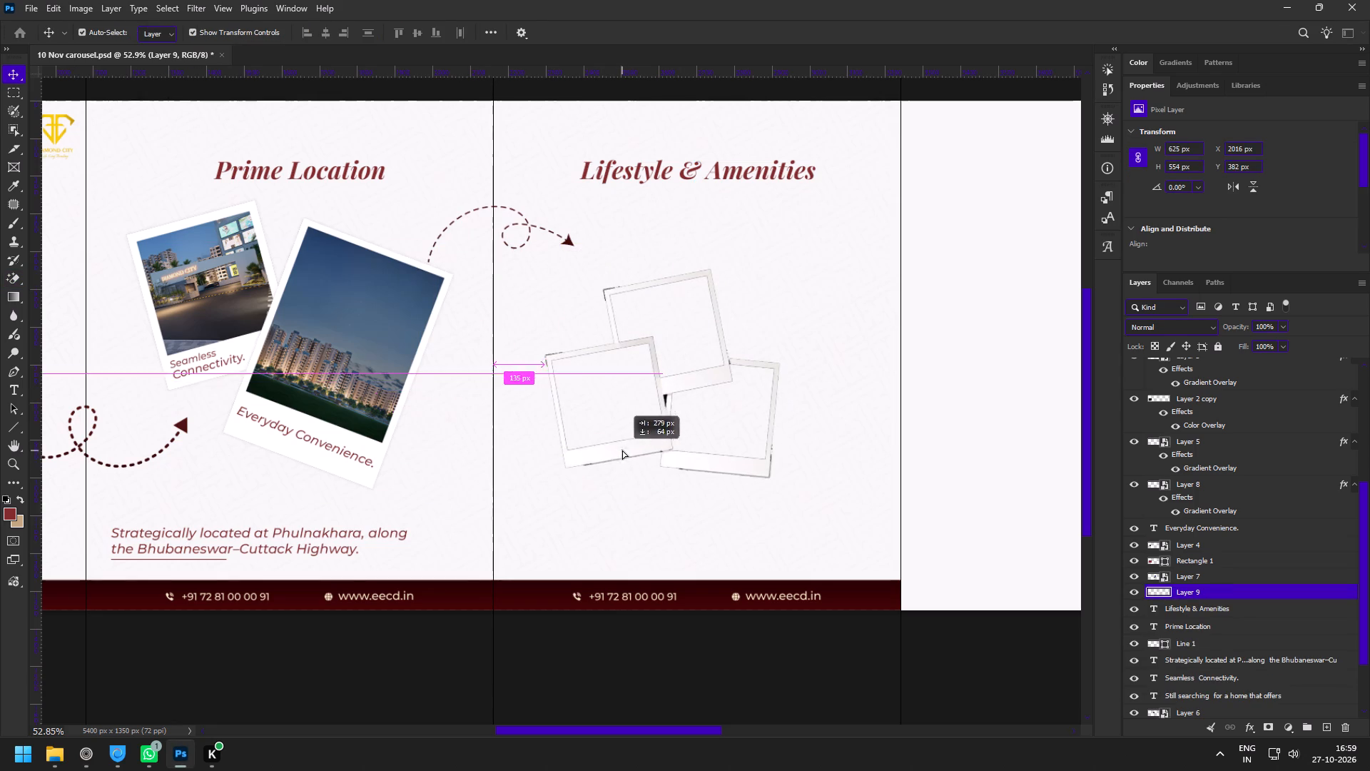
left_click_drag(622, 450, 621, 450)
Erase the leftover black sliver in the gap where the three polaroid frames meet.
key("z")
left_click_drag(675, 434, 721, 490)
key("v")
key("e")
left_click(654, 358)
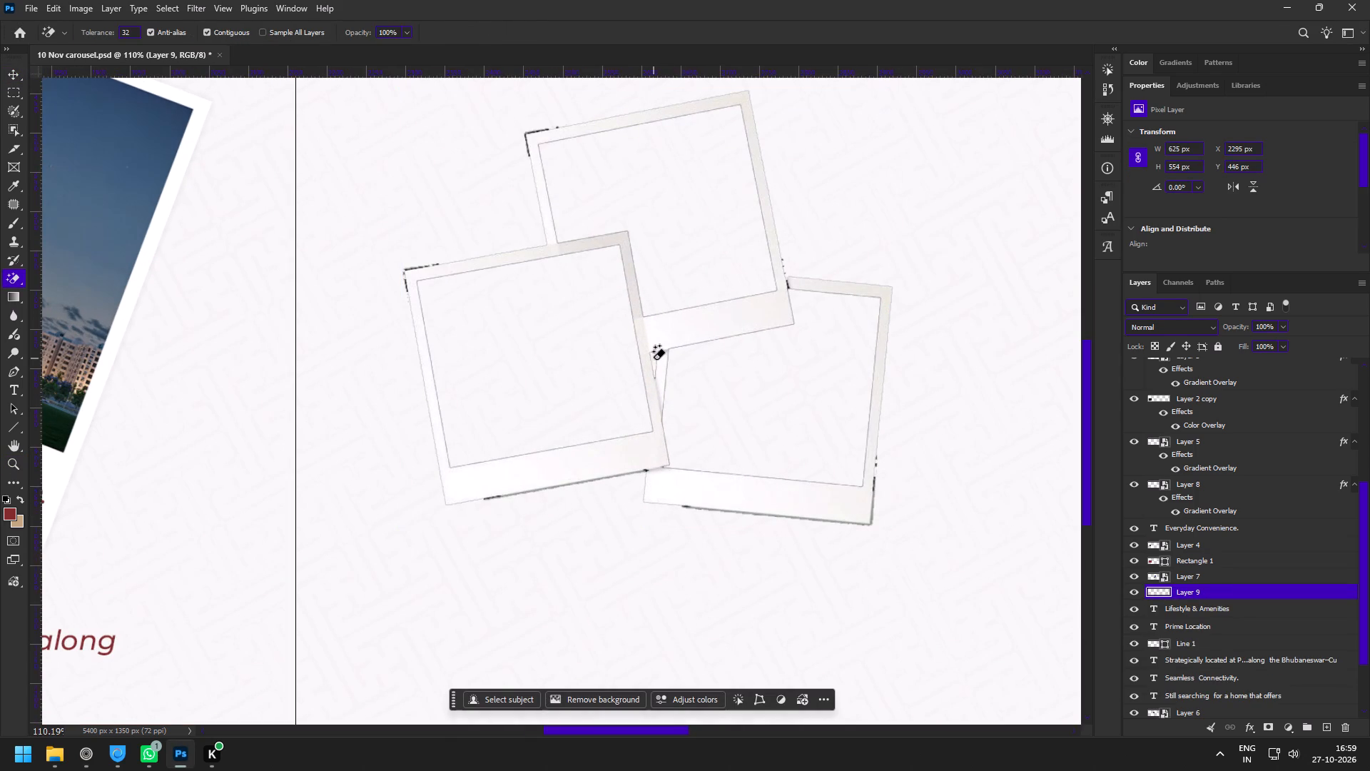
Convert the polaroid frames layer to a smart object.
key("F8")
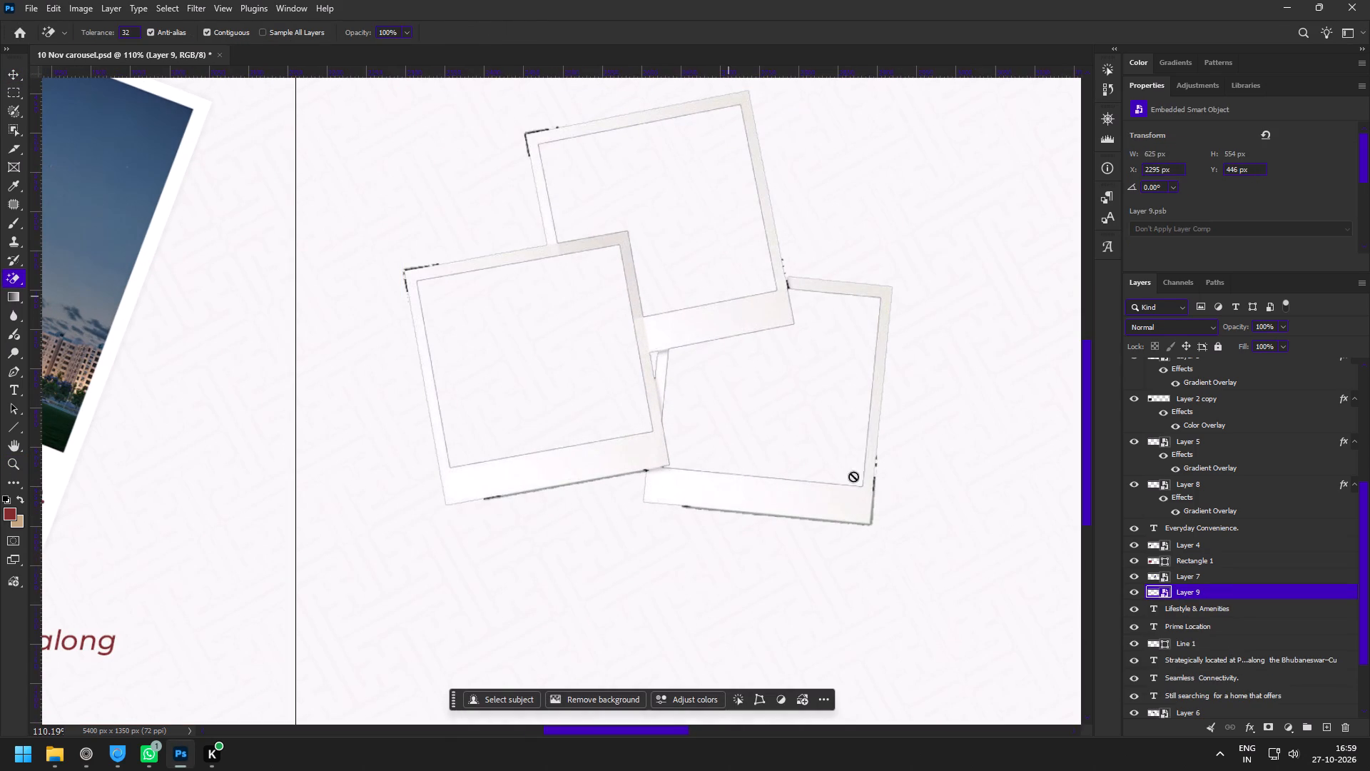
Load the polaroid frames' outline as a selection and contract it by 2 pixels.
left_click(1152, 594, "ctrl")
left_click(218, 8)
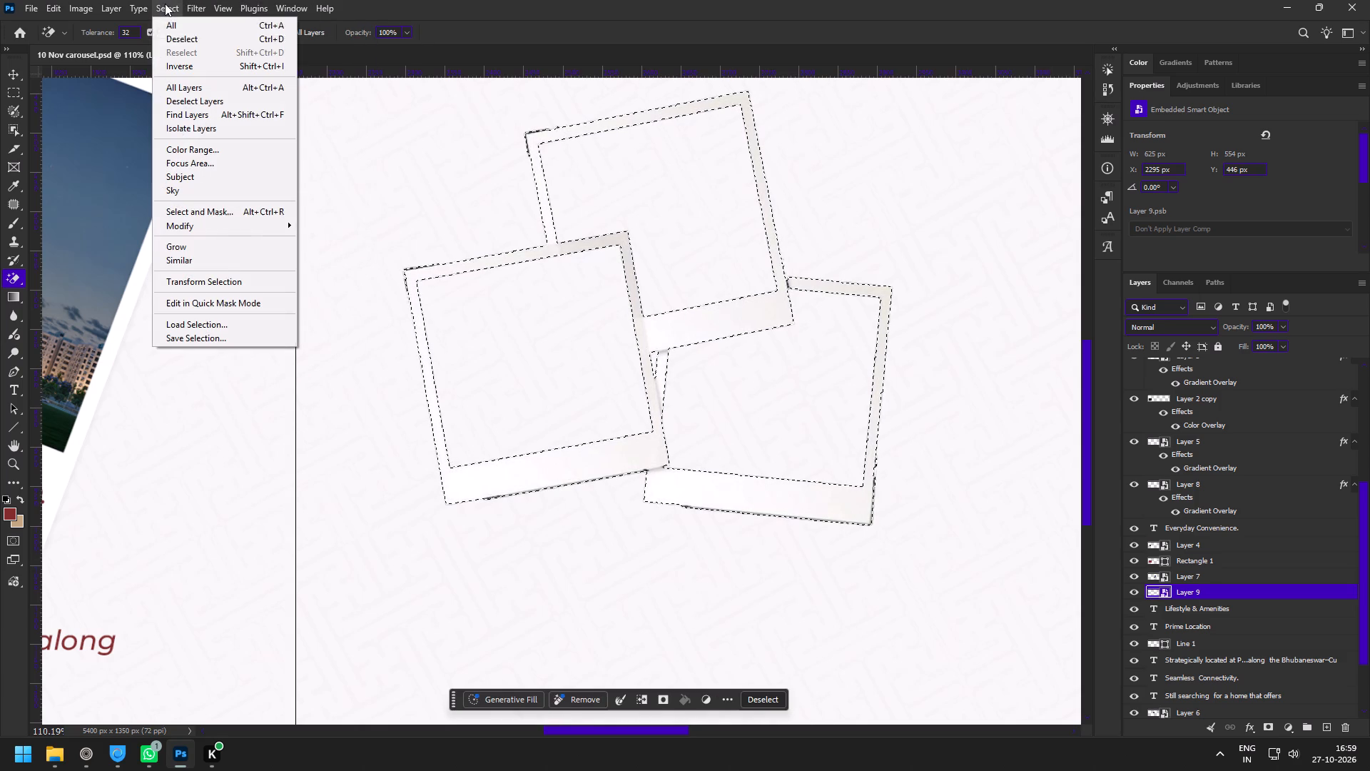
left_click(245, 227)
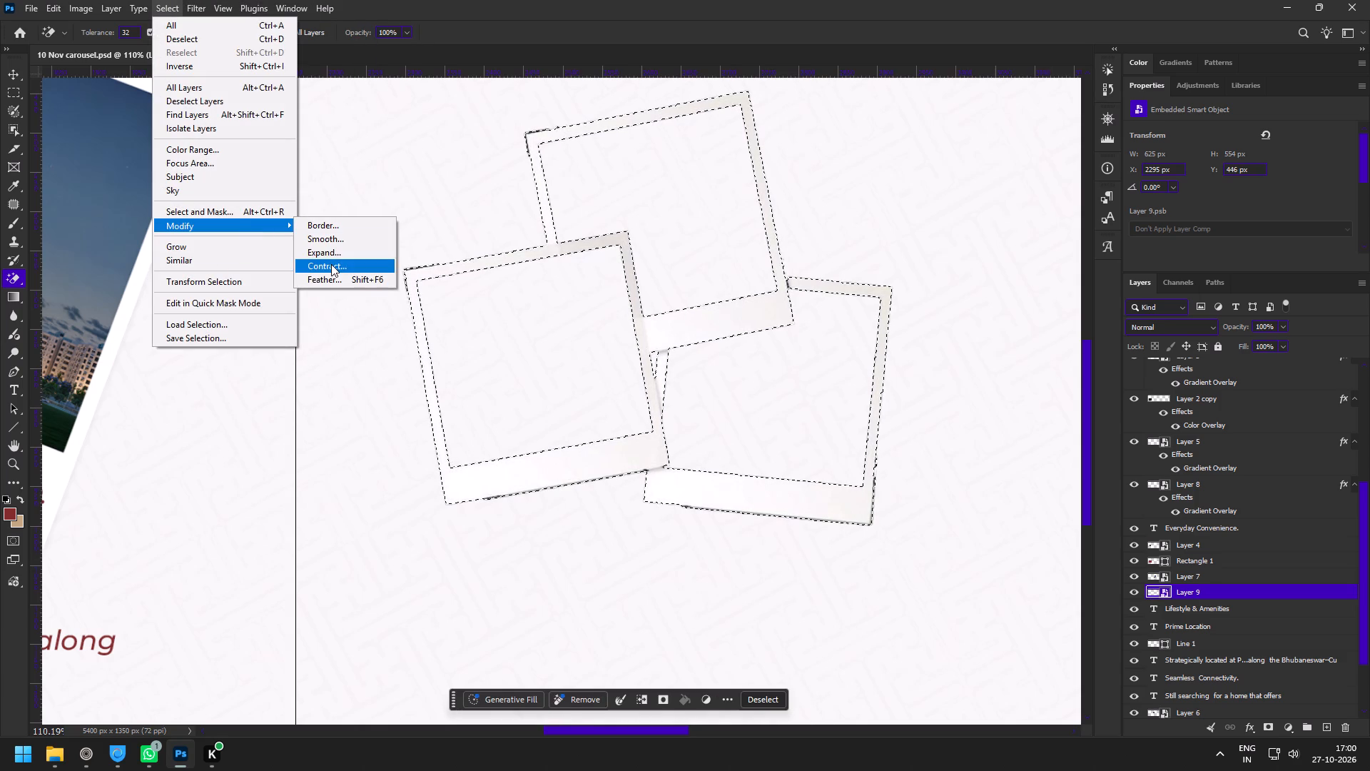
left_click(331, 264)
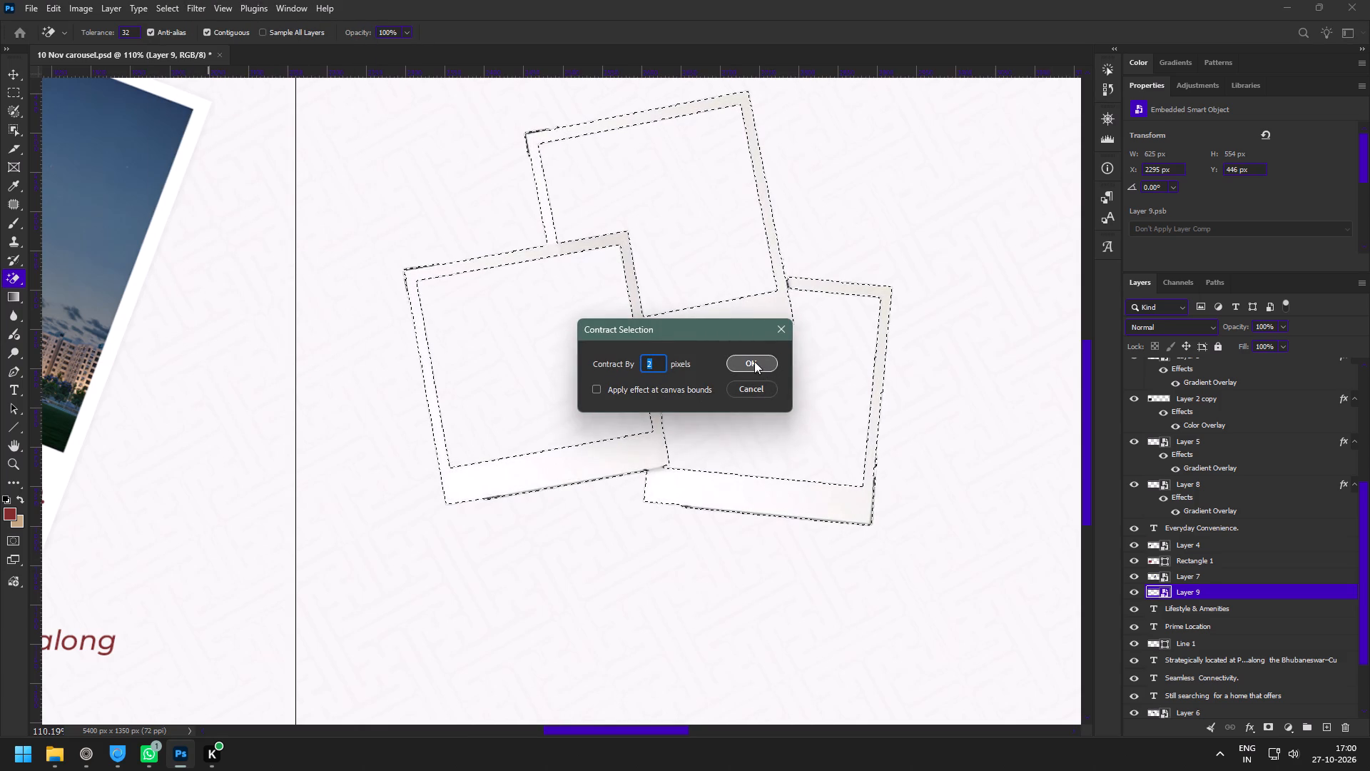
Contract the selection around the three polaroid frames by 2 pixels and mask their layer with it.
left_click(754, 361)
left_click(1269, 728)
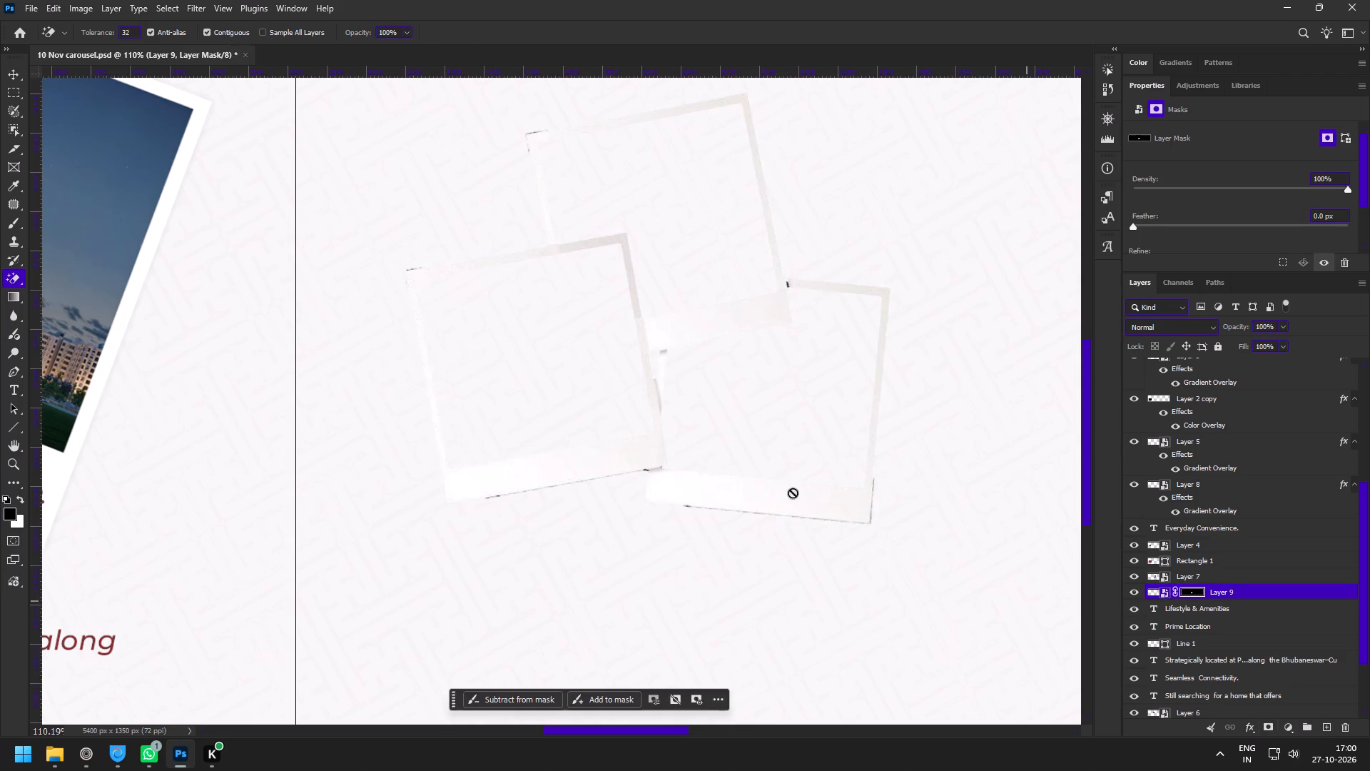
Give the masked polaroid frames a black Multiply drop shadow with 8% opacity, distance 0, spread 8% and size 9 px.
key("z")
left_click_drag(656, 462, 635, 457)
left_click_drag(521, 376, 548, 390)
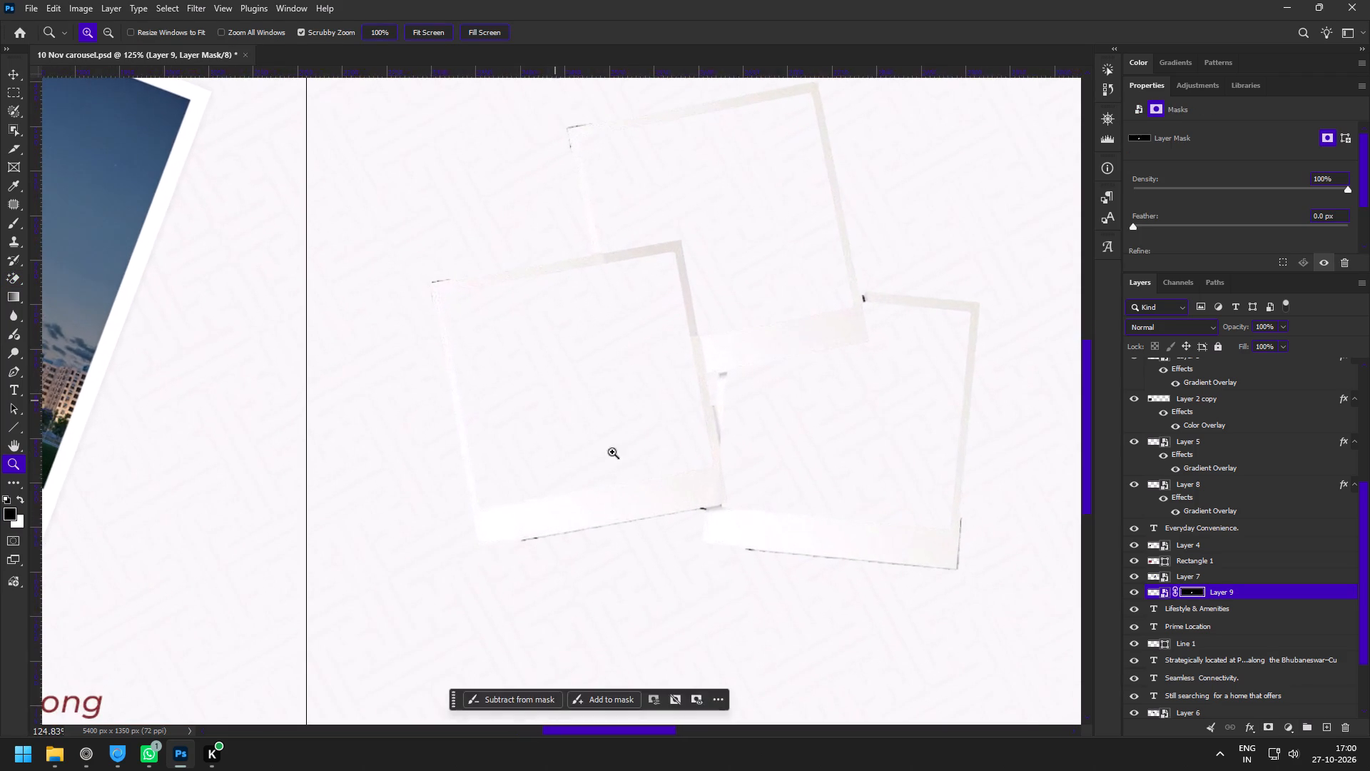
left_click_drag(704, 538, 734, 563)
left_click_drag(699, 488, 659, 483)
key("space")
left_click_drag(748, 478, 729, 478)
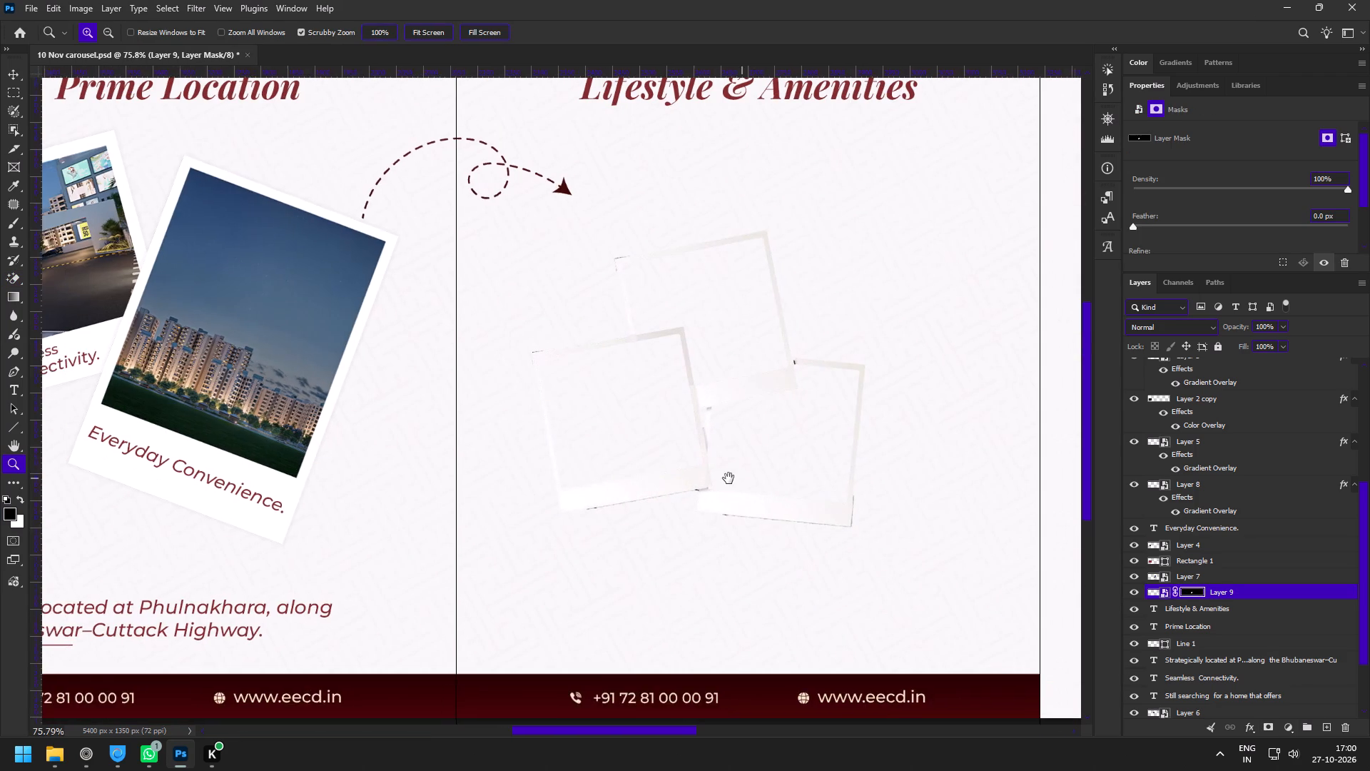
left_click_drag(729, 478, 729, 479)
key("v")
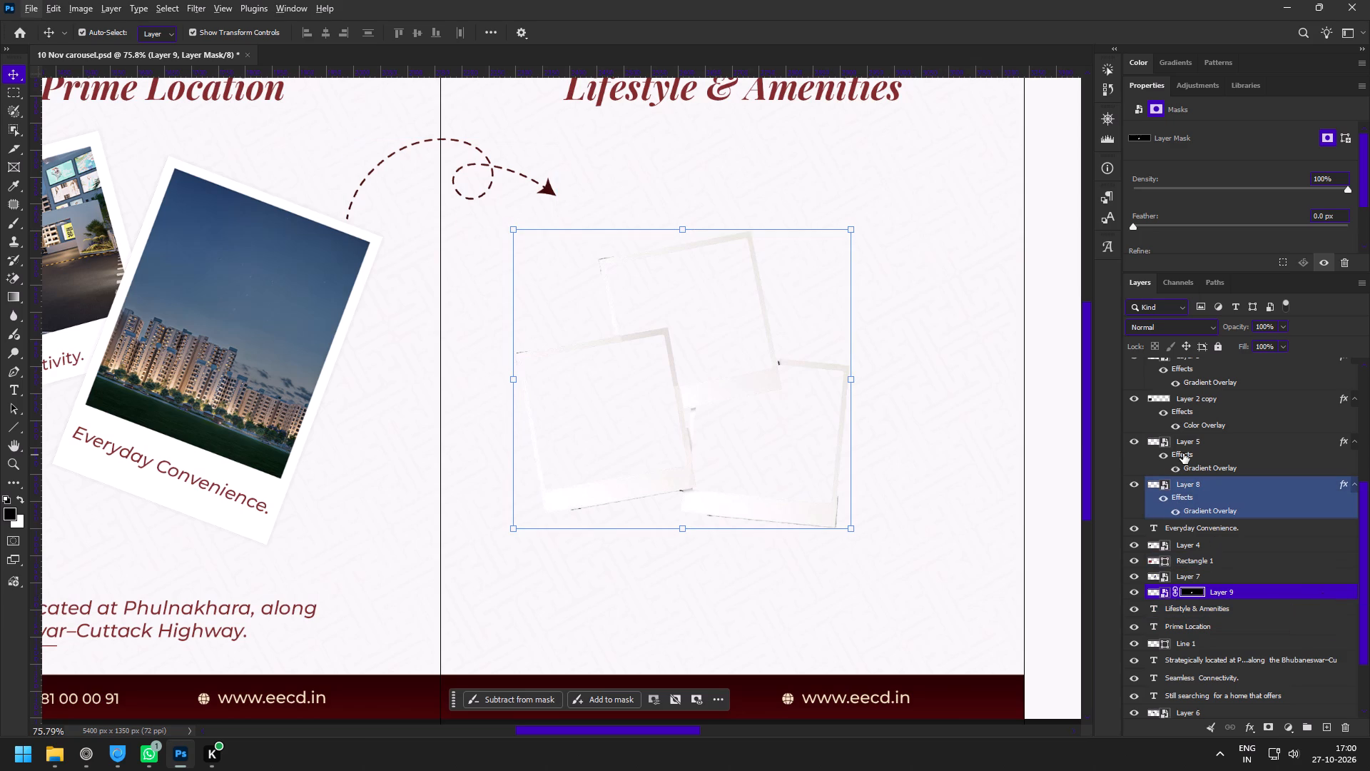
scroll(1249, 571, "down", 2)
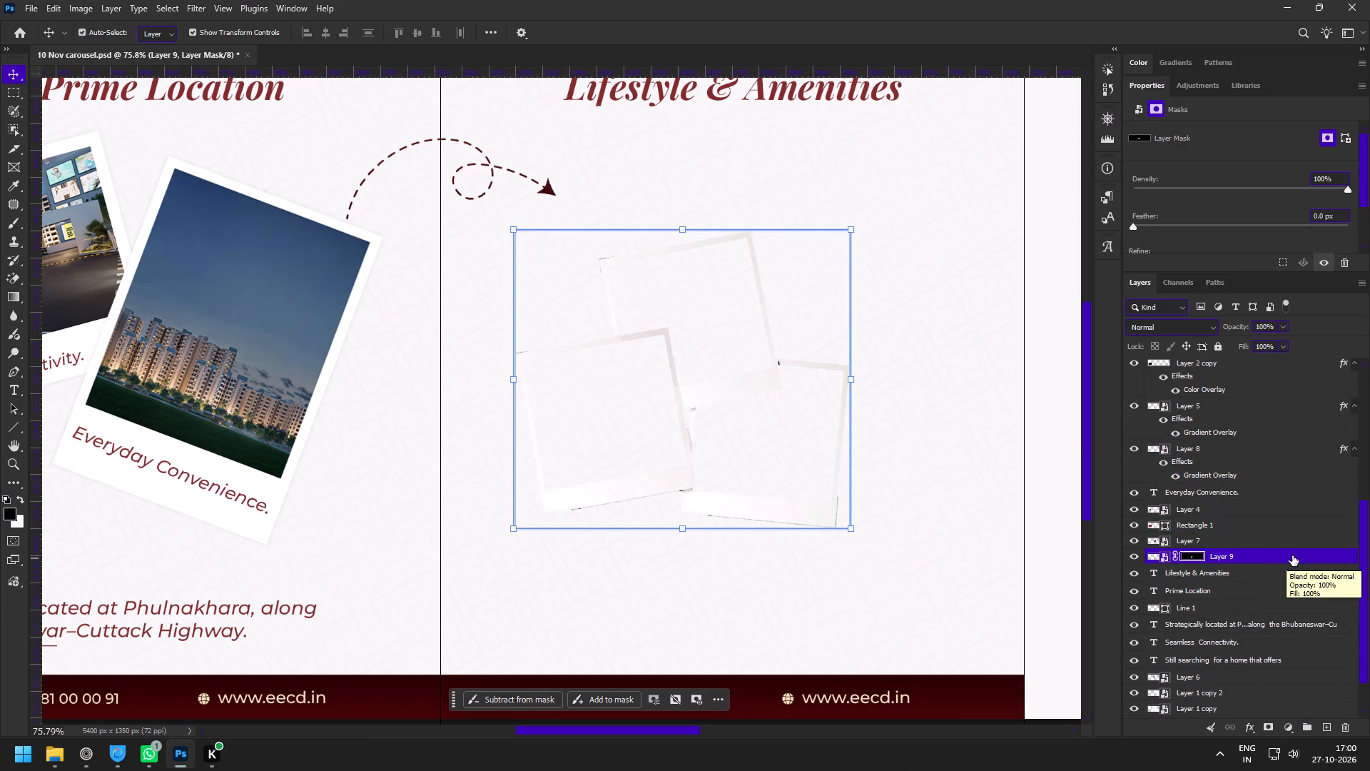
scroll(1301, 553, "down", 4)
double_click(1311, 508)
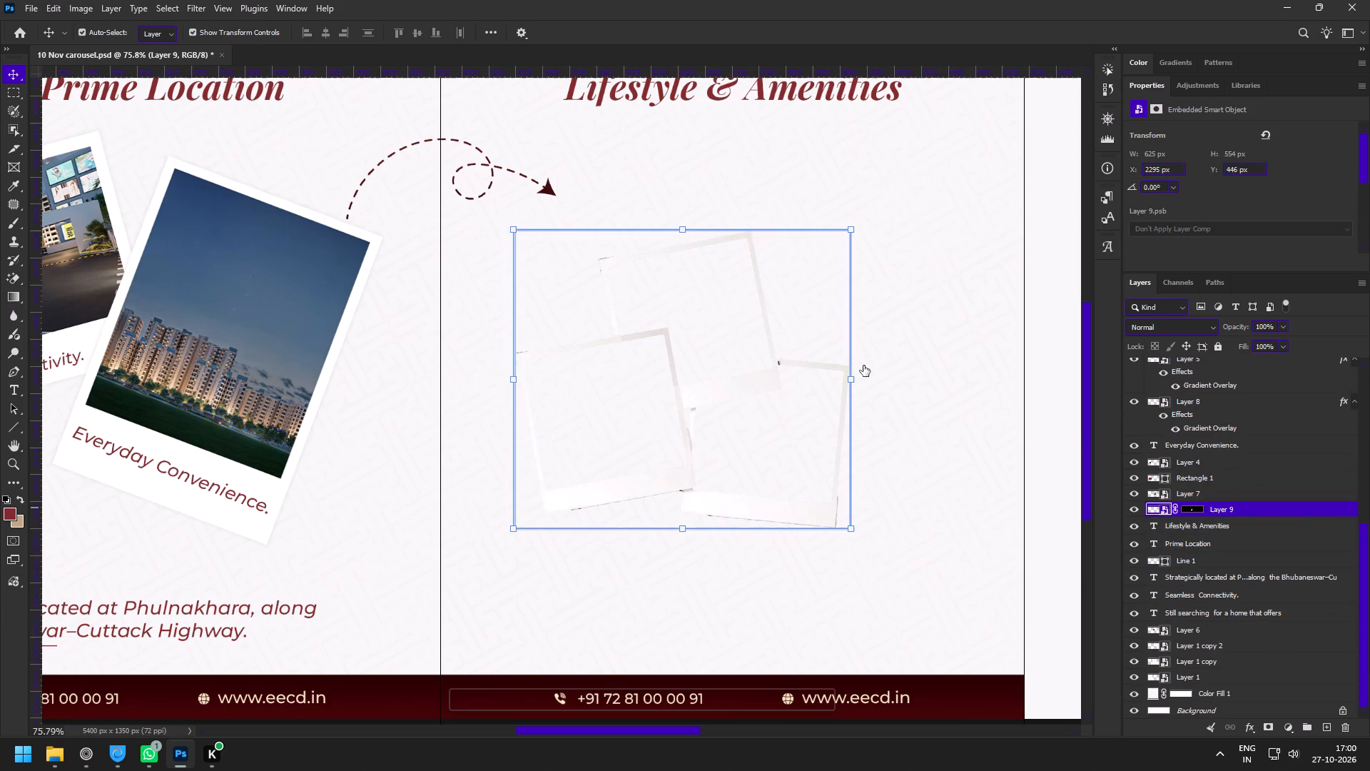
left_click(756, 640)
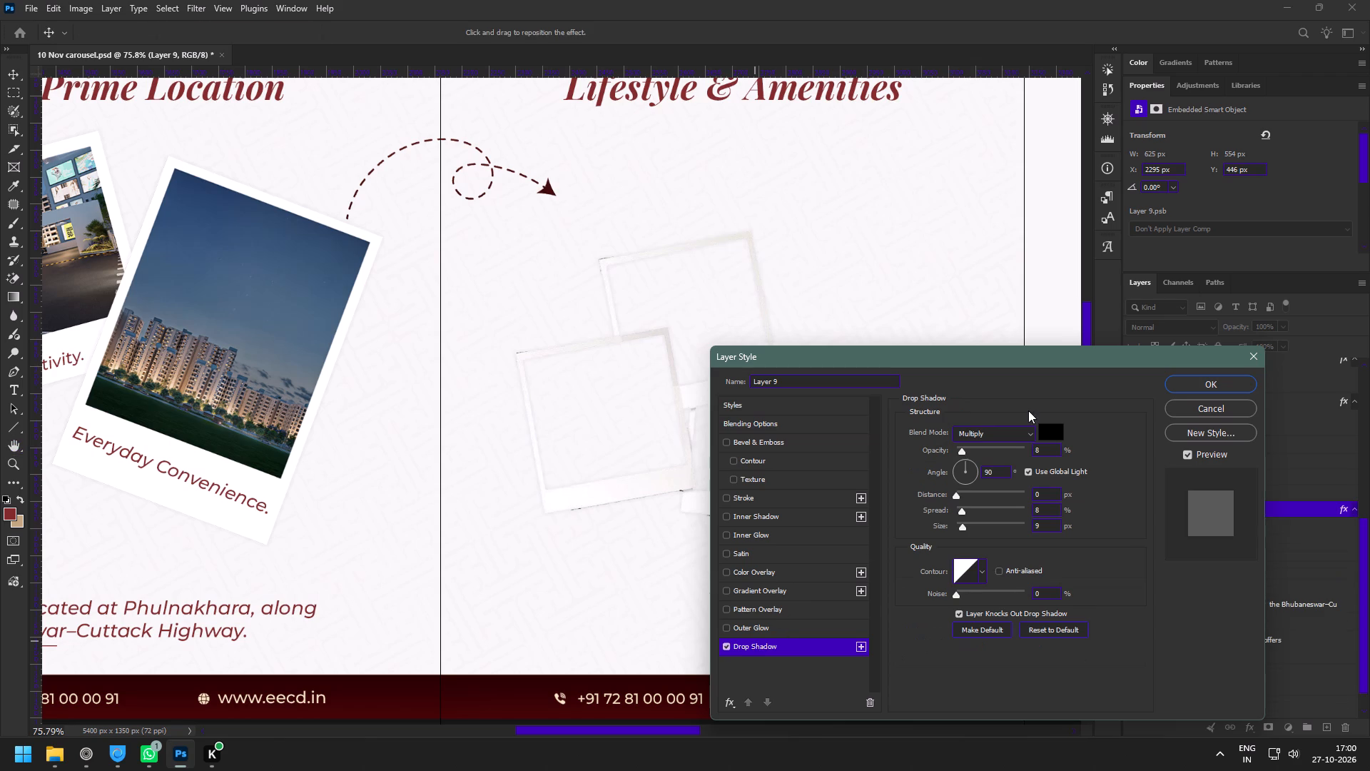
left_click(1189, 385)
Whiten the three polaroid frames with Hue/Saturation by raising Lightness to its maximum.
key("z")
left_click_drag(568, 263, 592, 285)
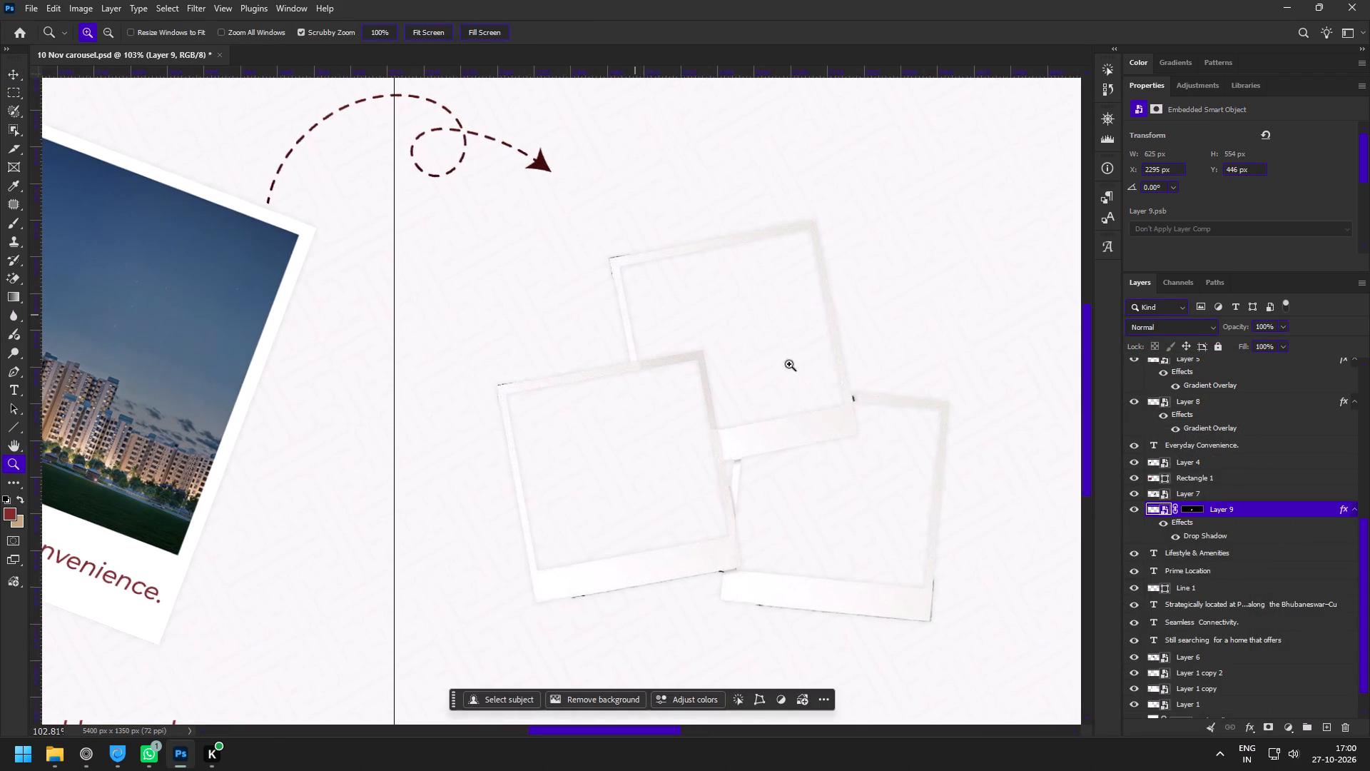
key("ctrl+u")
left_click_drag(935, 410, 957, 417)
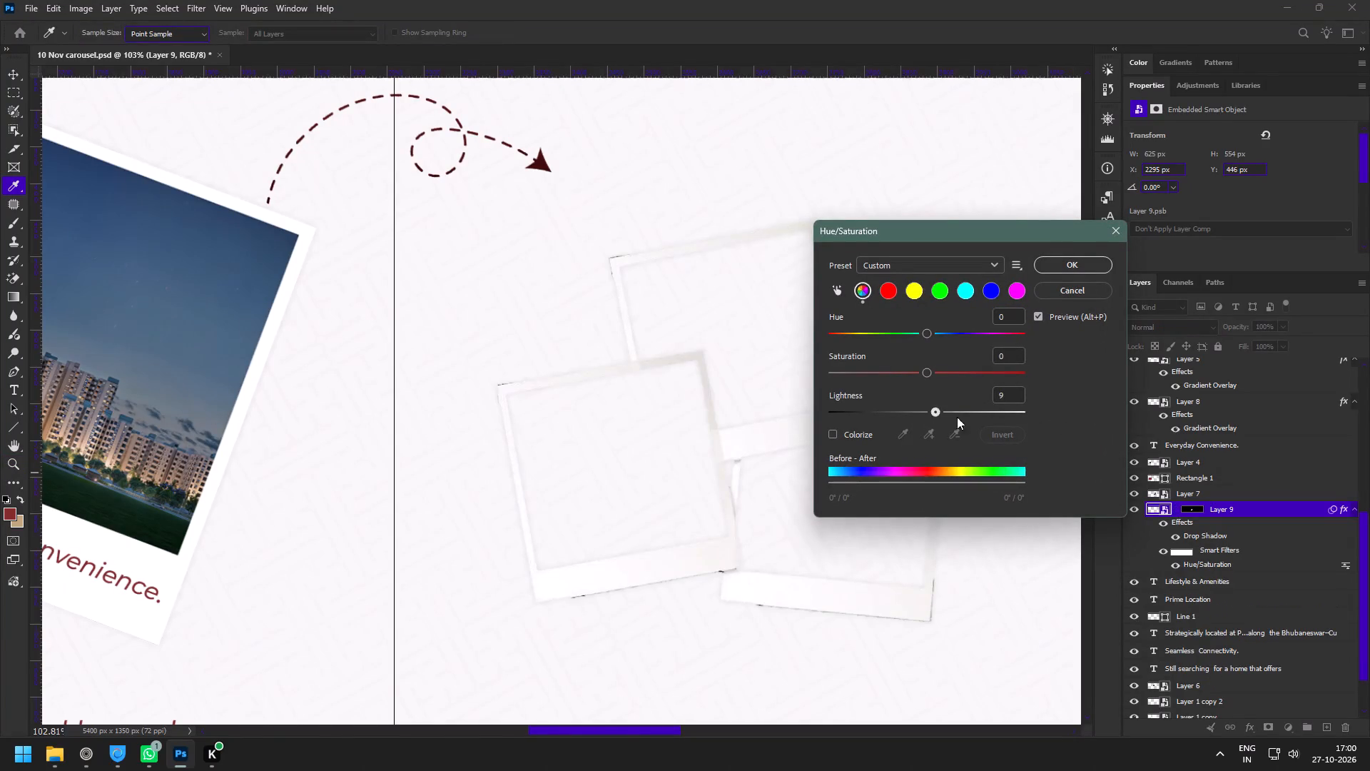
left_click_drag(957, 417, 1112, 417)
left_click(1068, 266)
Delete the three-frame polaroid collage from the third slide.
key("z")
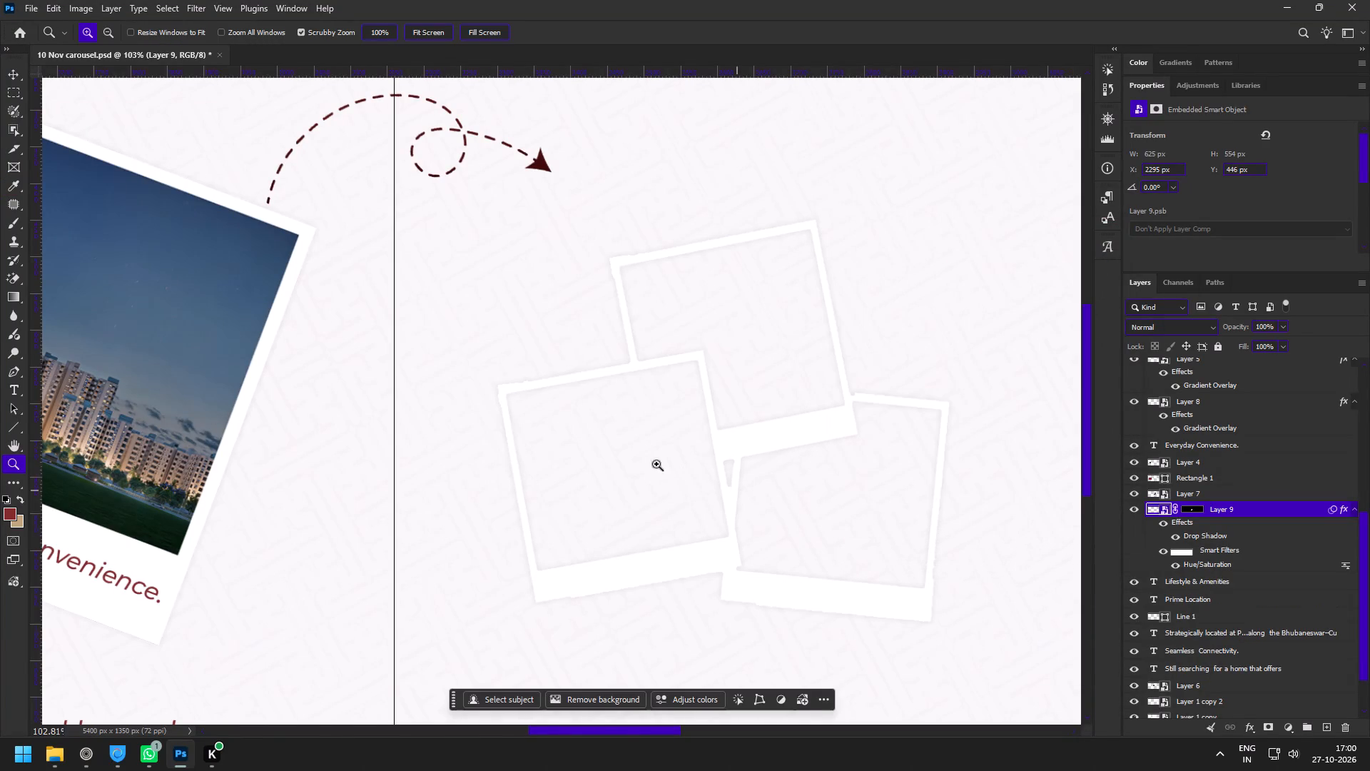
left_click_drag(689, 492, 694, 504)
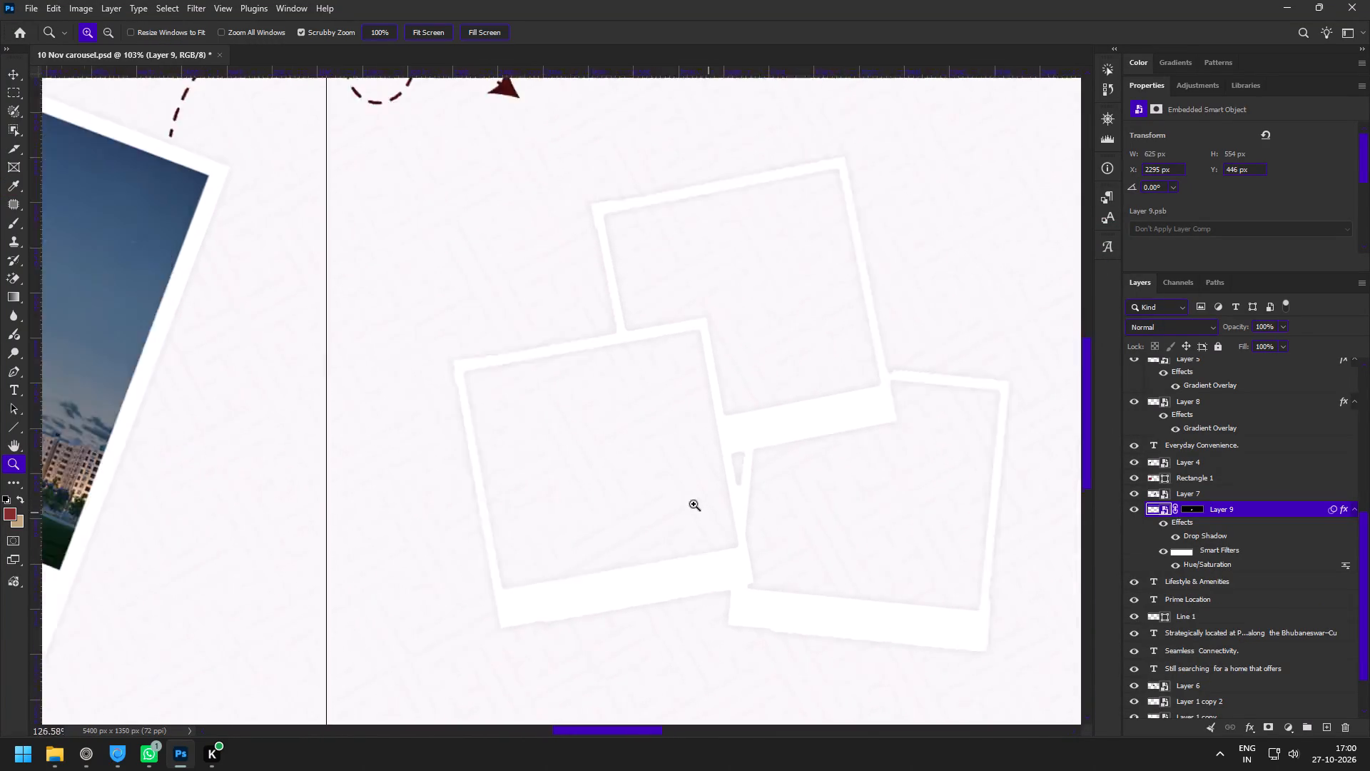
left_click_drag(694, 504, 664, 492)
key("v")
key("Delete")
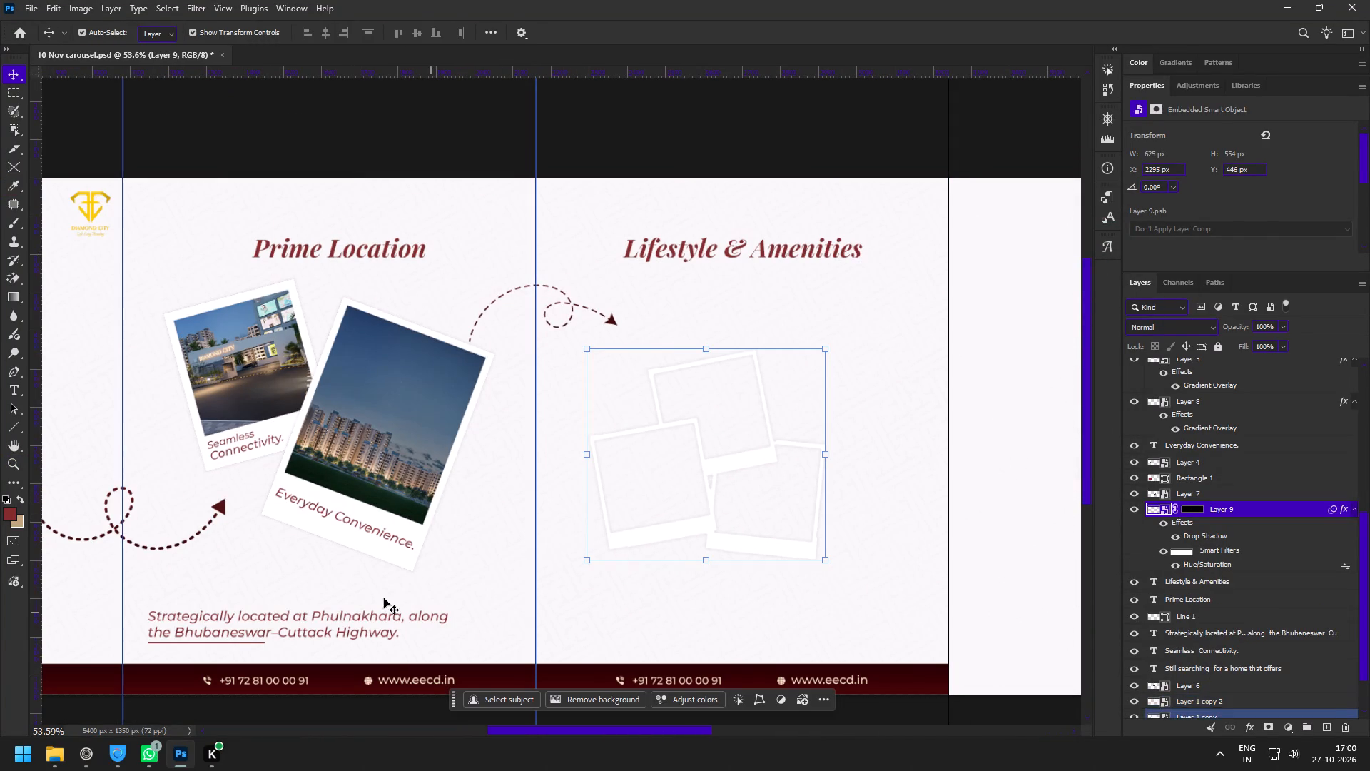
Switch to the browser and copy the Pinterest image of four overlapping polaroid frames with tape on two corners.
left_click(83, 753)
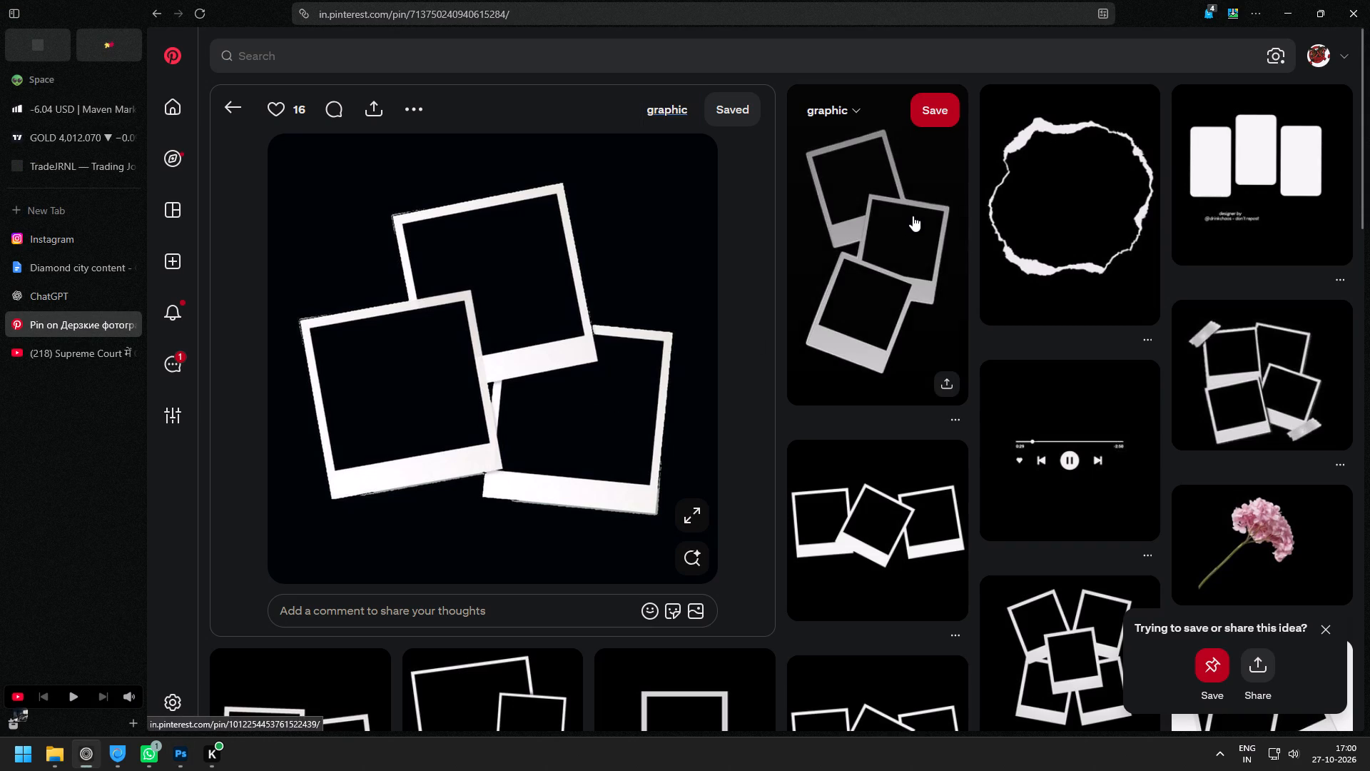
left_click(1304, 371)
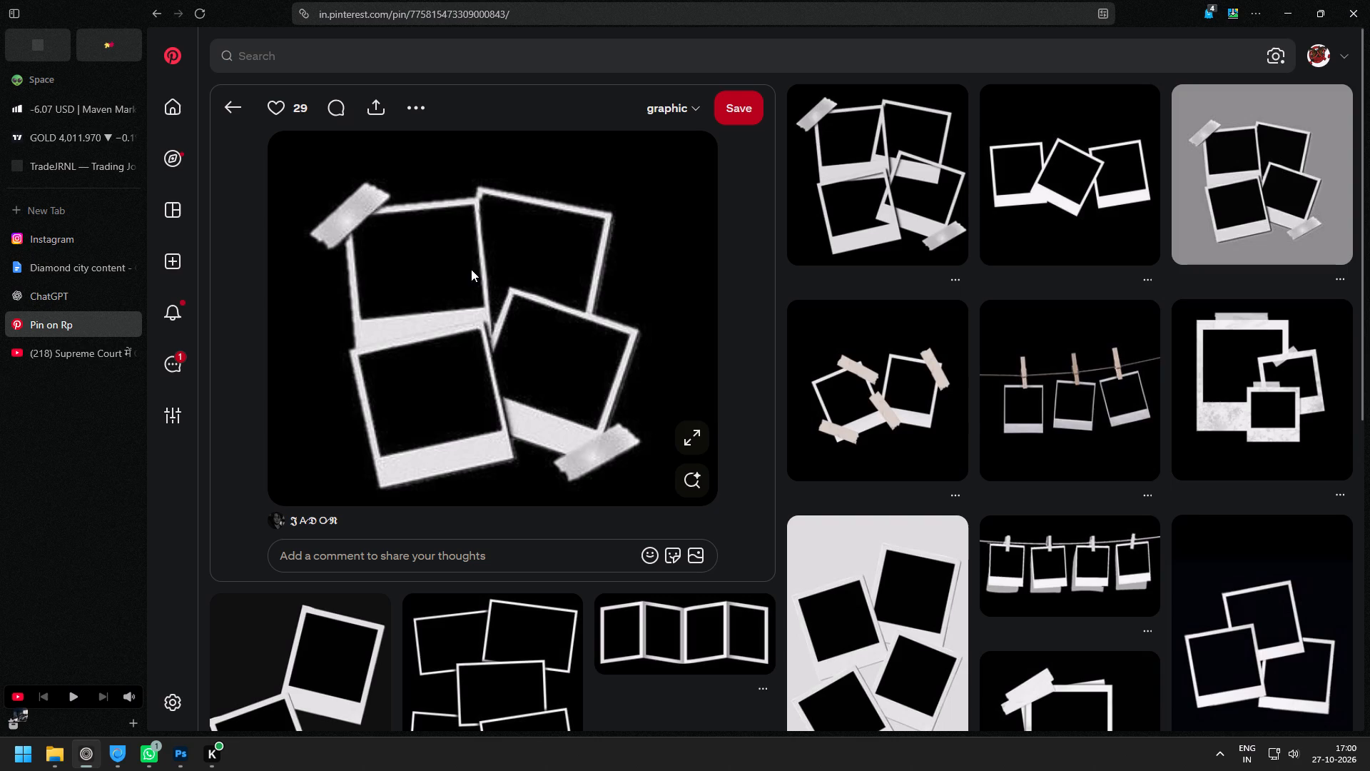
left_click(827, 176)
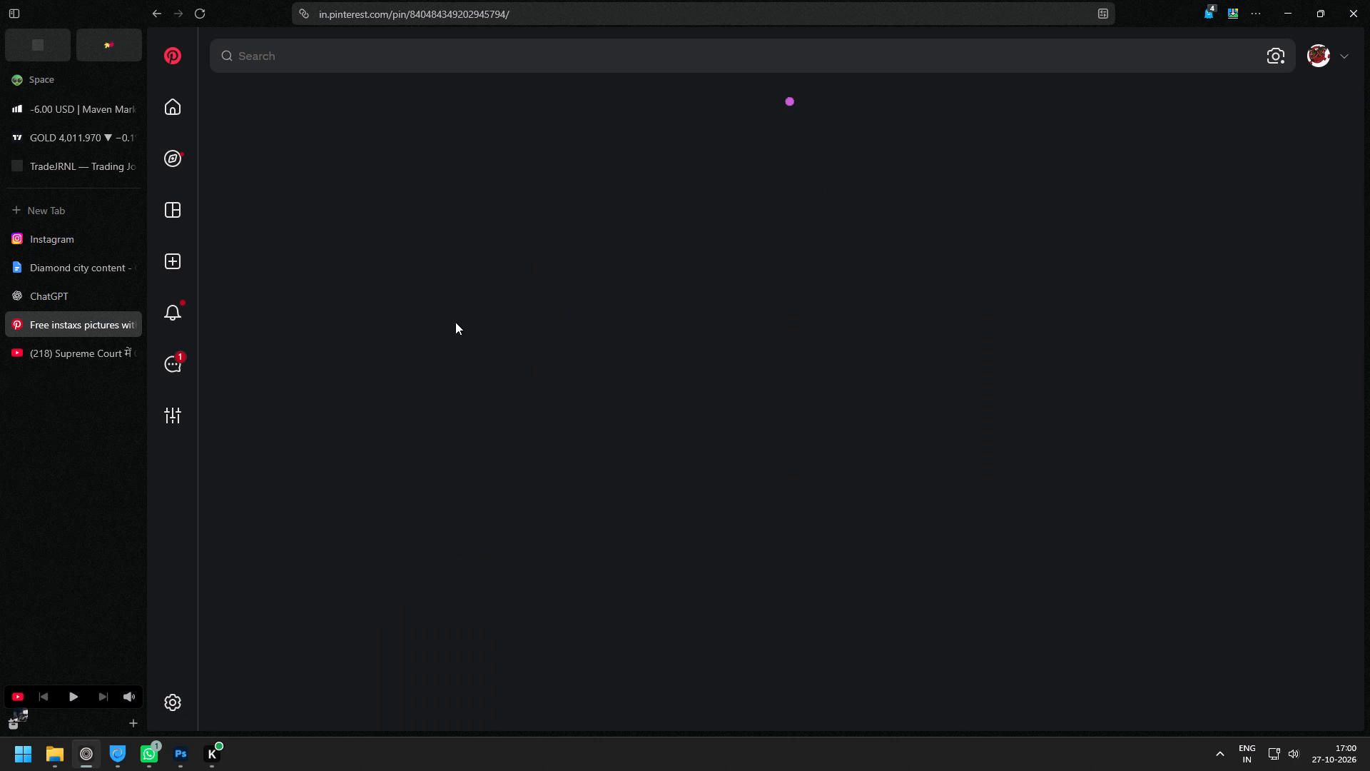
right_click(351, 238)
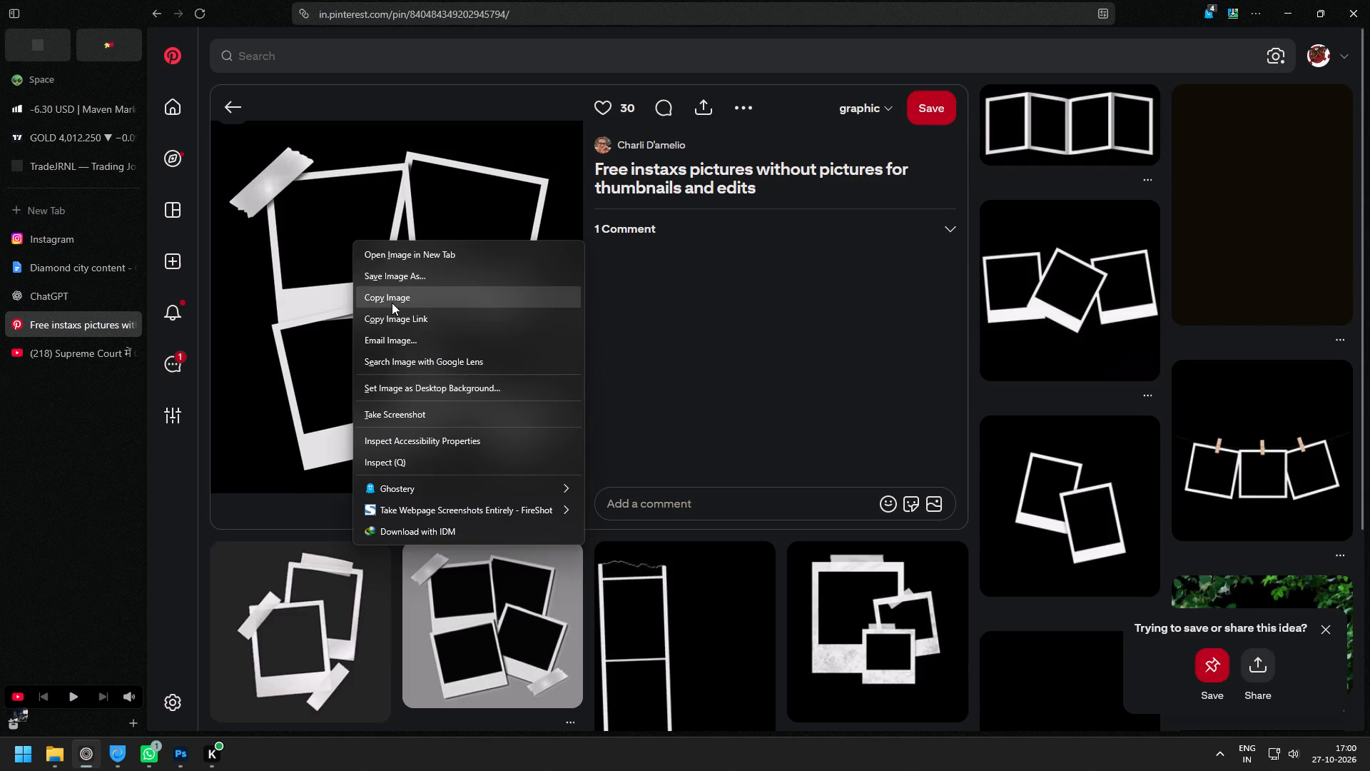
left_click(393, 303)
Back in Photoshop, paste the four-frame polaroid image and move it onto the third slide below the "Lifestyle & Amenities" heading.
left_click(176, 749)
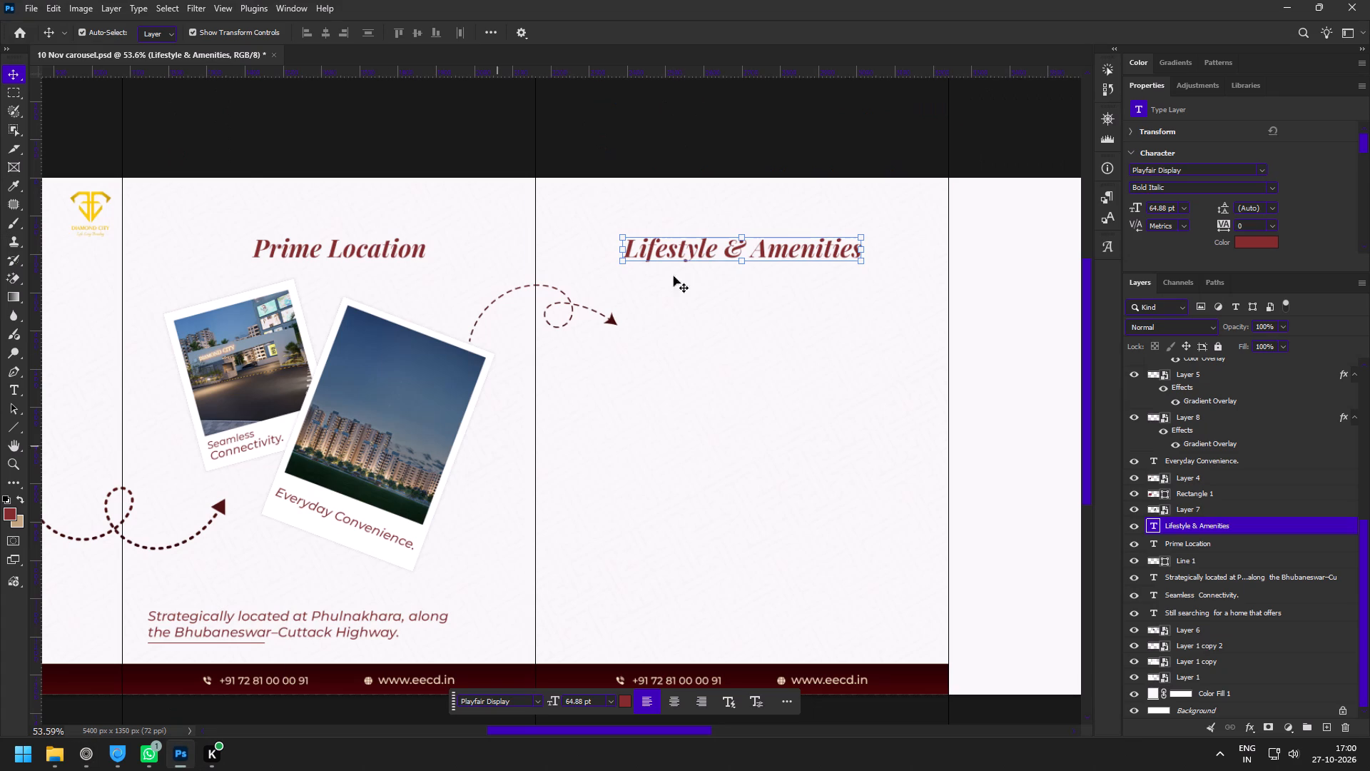
key("ctrl+v")
key("e")
left_click(691, 350)
key("v")
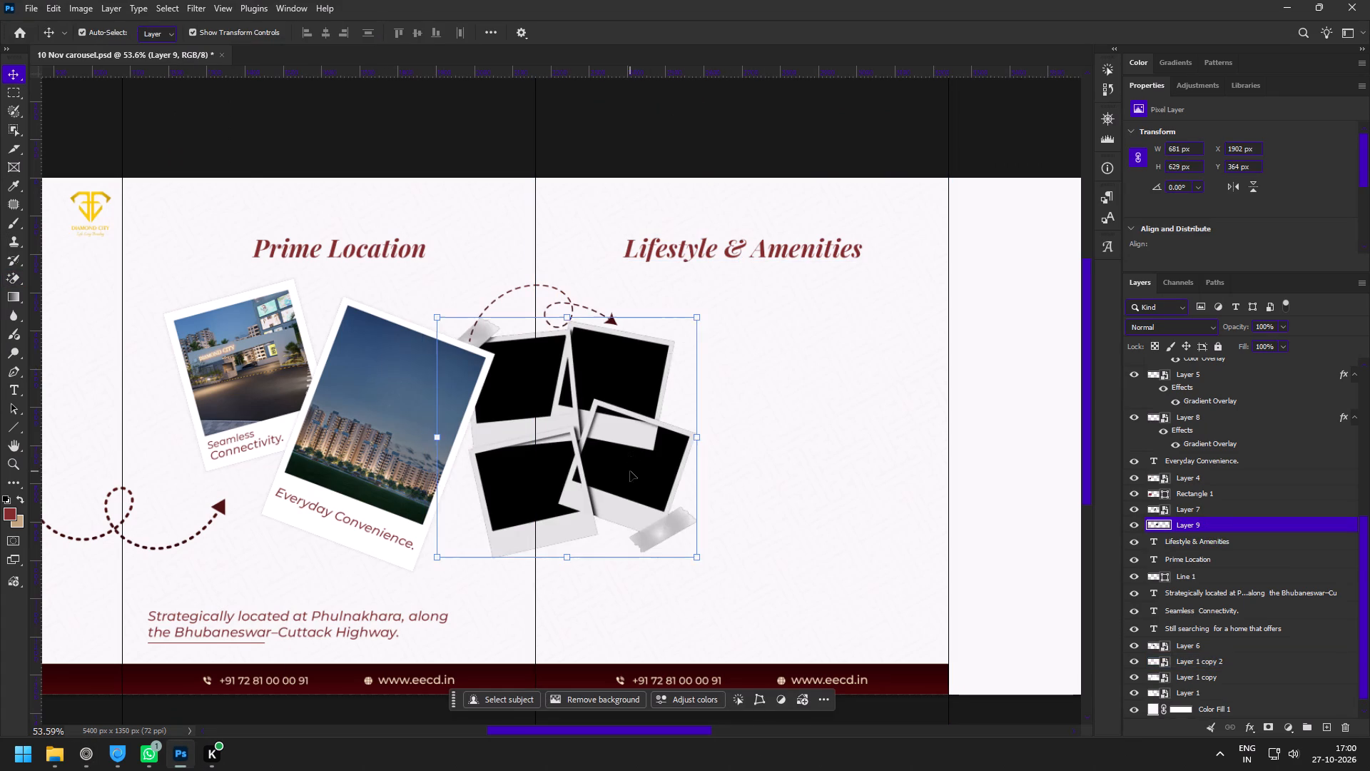
left_click_drag(630, 471, 805, 477)
Erase the black fill inside the four polaroid frames and in the gaps between them with the Magic Eraser.
key("e")
left_click(805, 477)
left_click(786, 365)
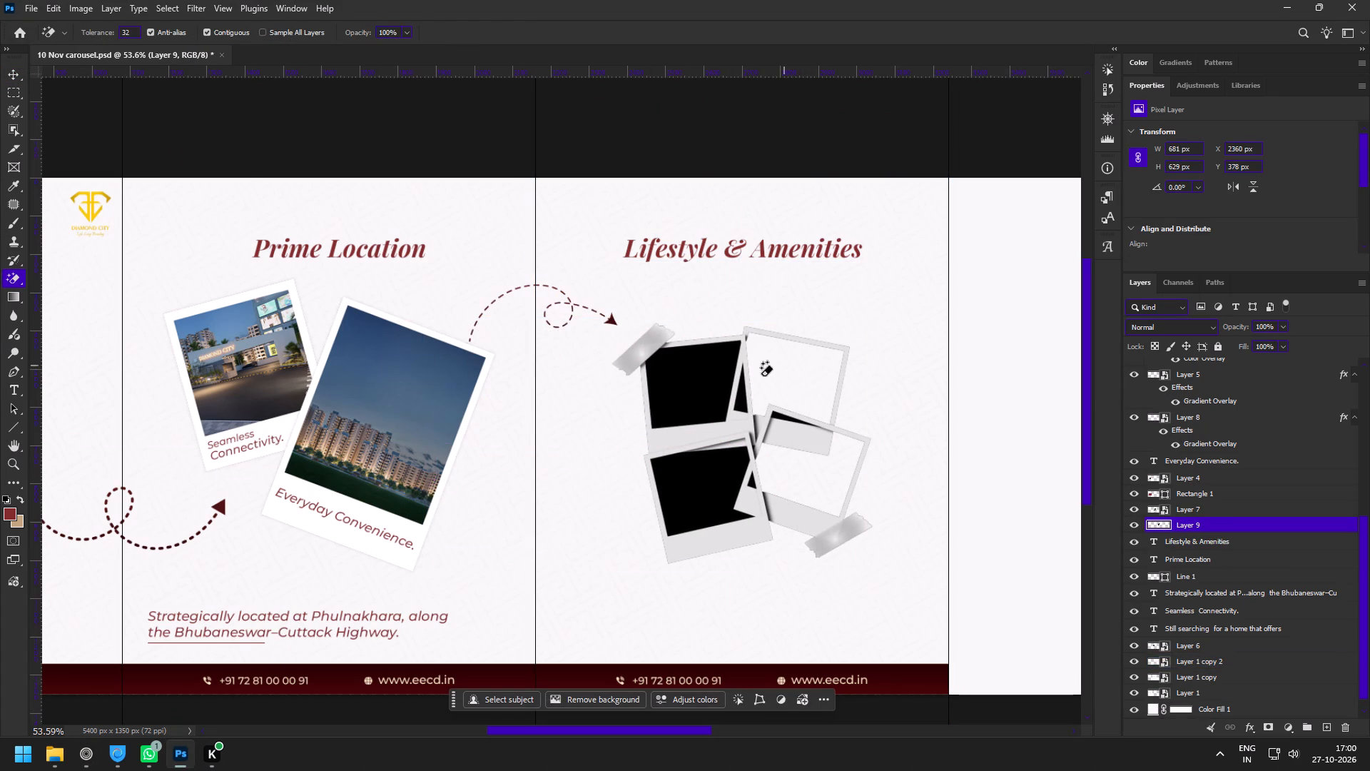
left_click(675, 401)
left_click(686, 495)
key("z")
left_click_drag(681, 395, 708, 426)
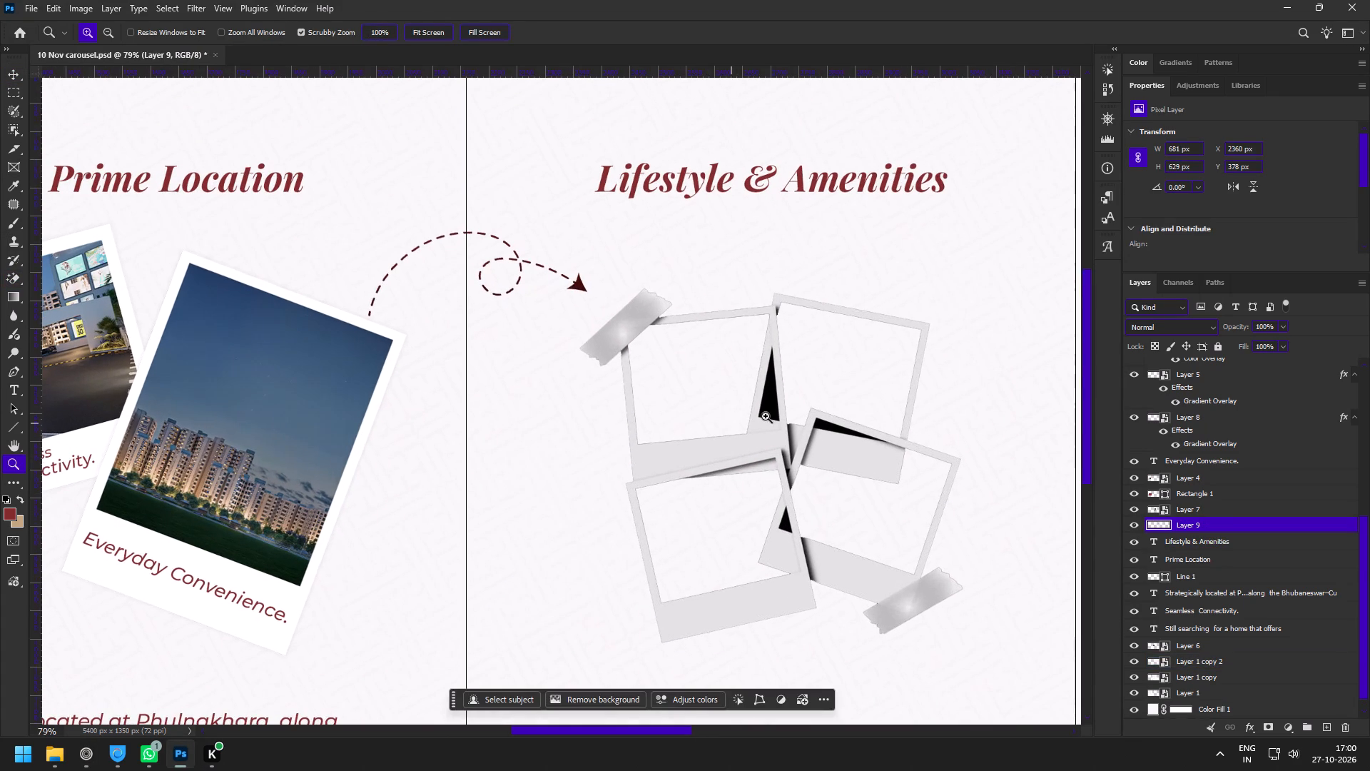
key("e")
left_click(768, 398)
left_click(821, 427)
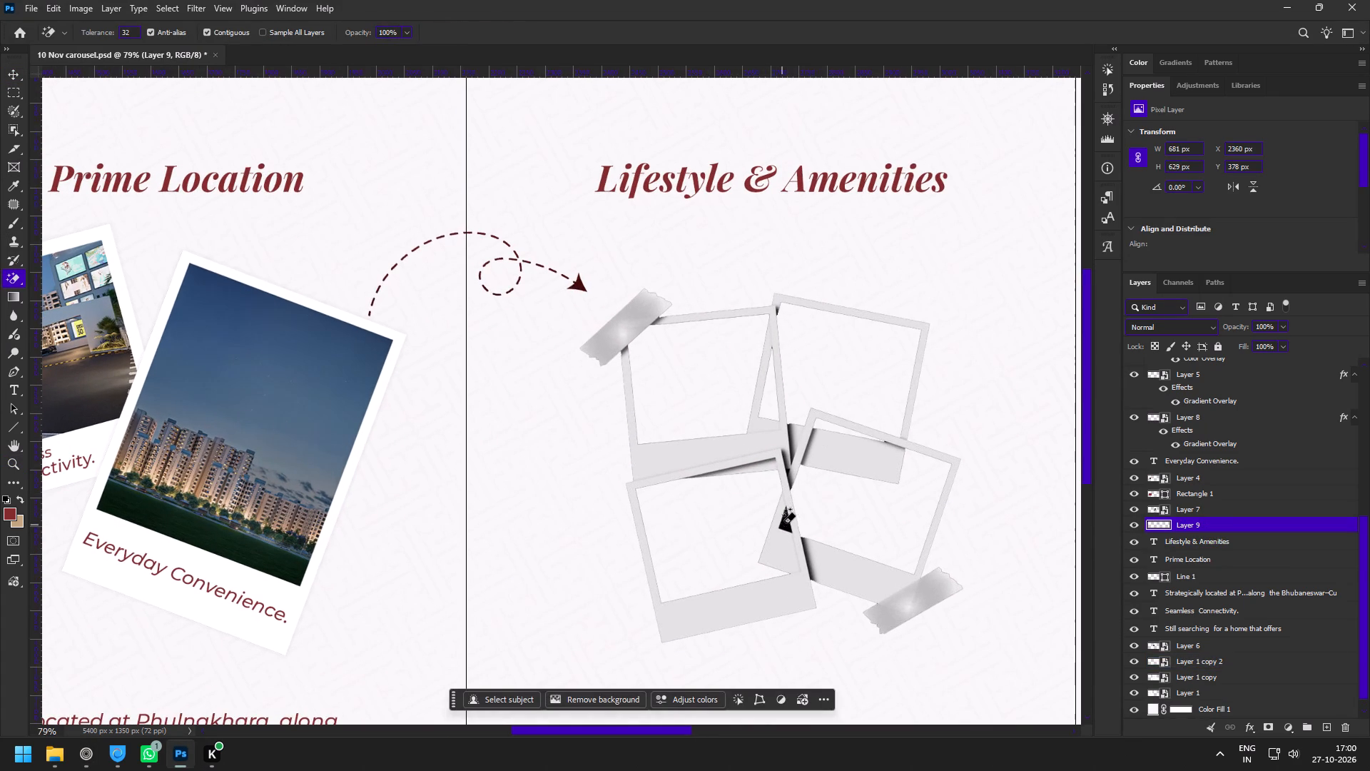
left_click(785, 523)
Whiten the four taped polaroid frames with Hue/Saturation by raising Lightness to its maximum.
key("z")
left_click_drag(809, 558, 841, 582)
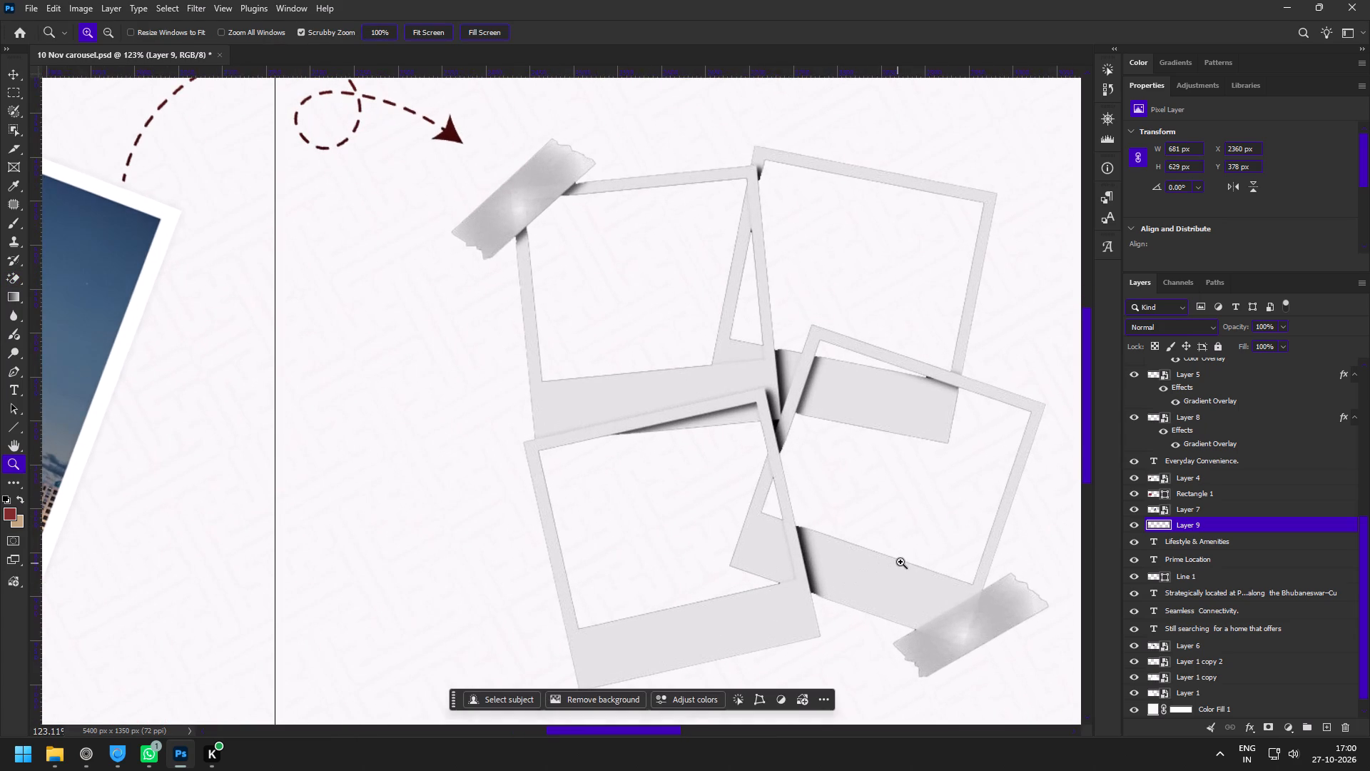
key("space")
key("space")
key("space")
key("space")
key("space")
left_click_drag(888, 563, 756, 545)
left_click_drag(777, 552, 737, 530)
key("v")
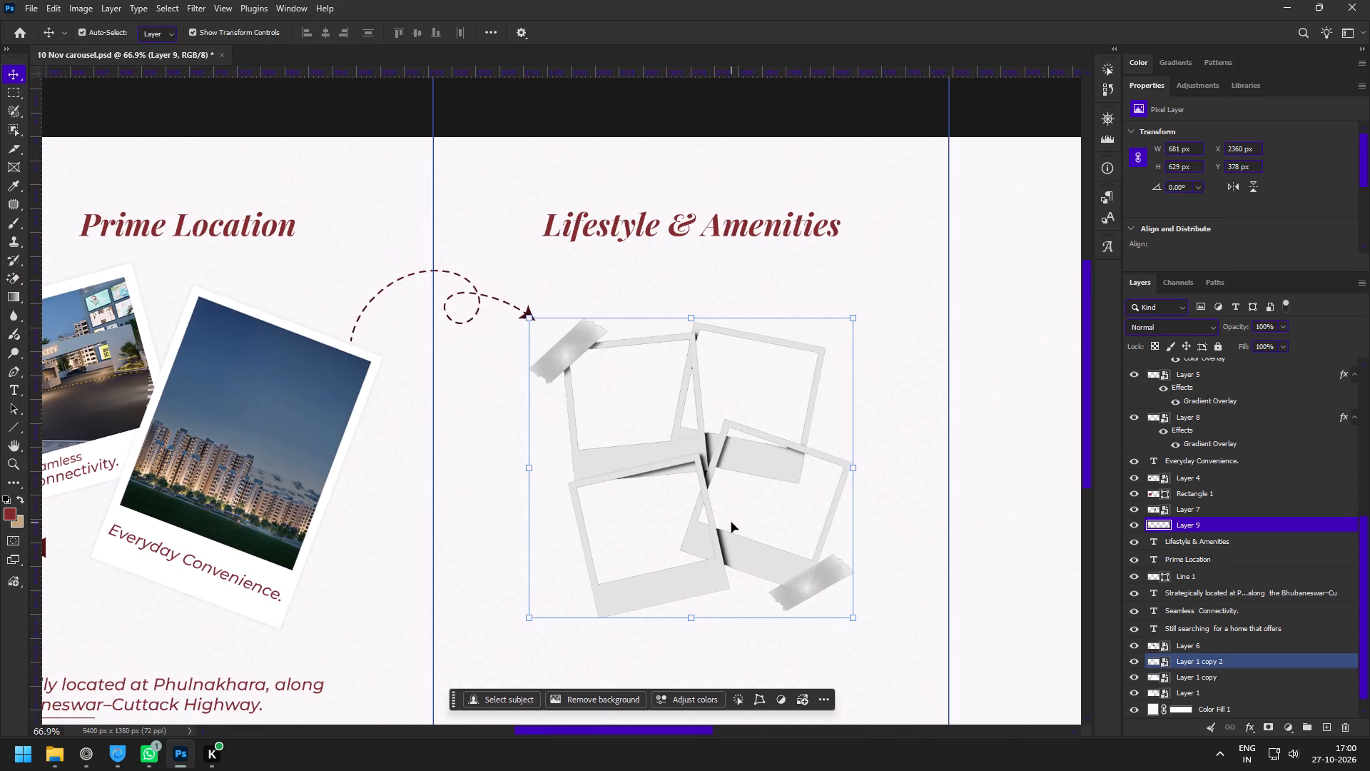
key("ctrl+u")
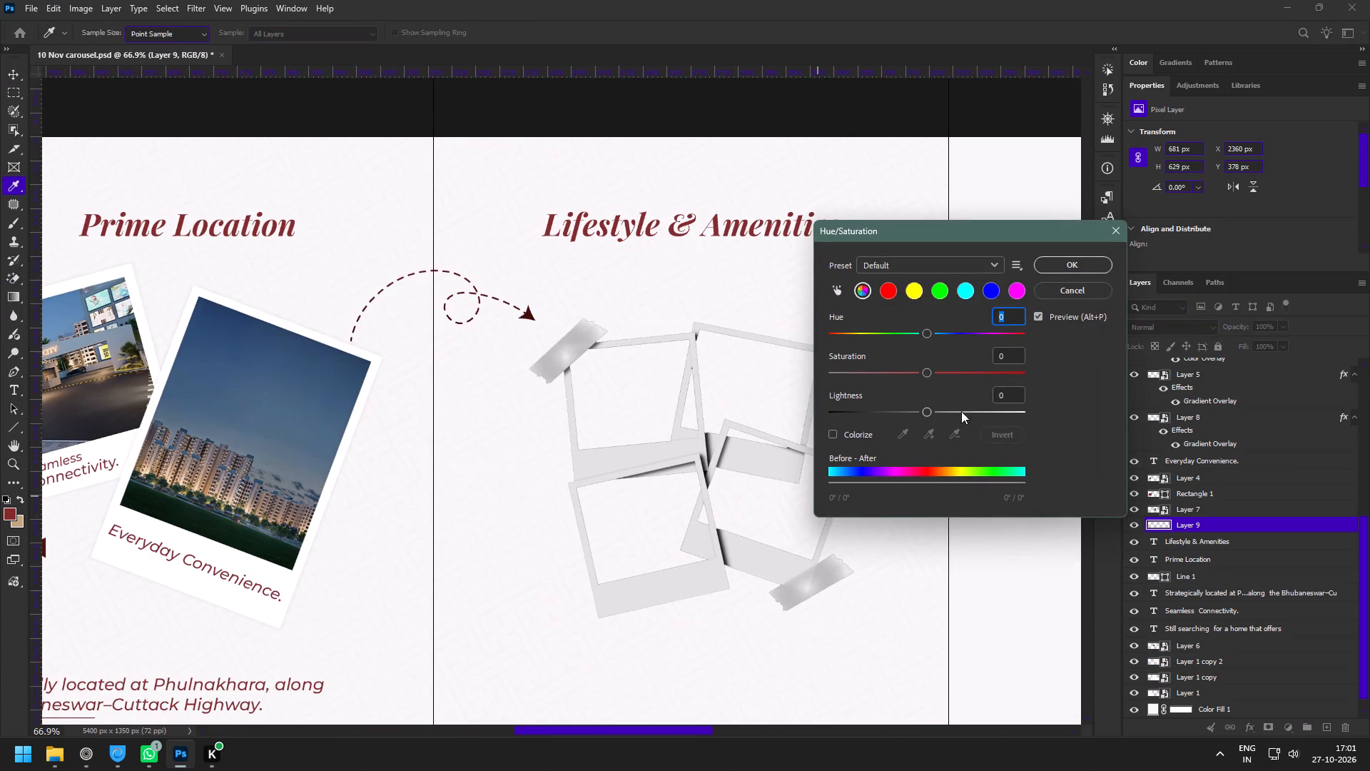
left_click_drag(961, 411, 1126, 404)
left_click(1086, 266)
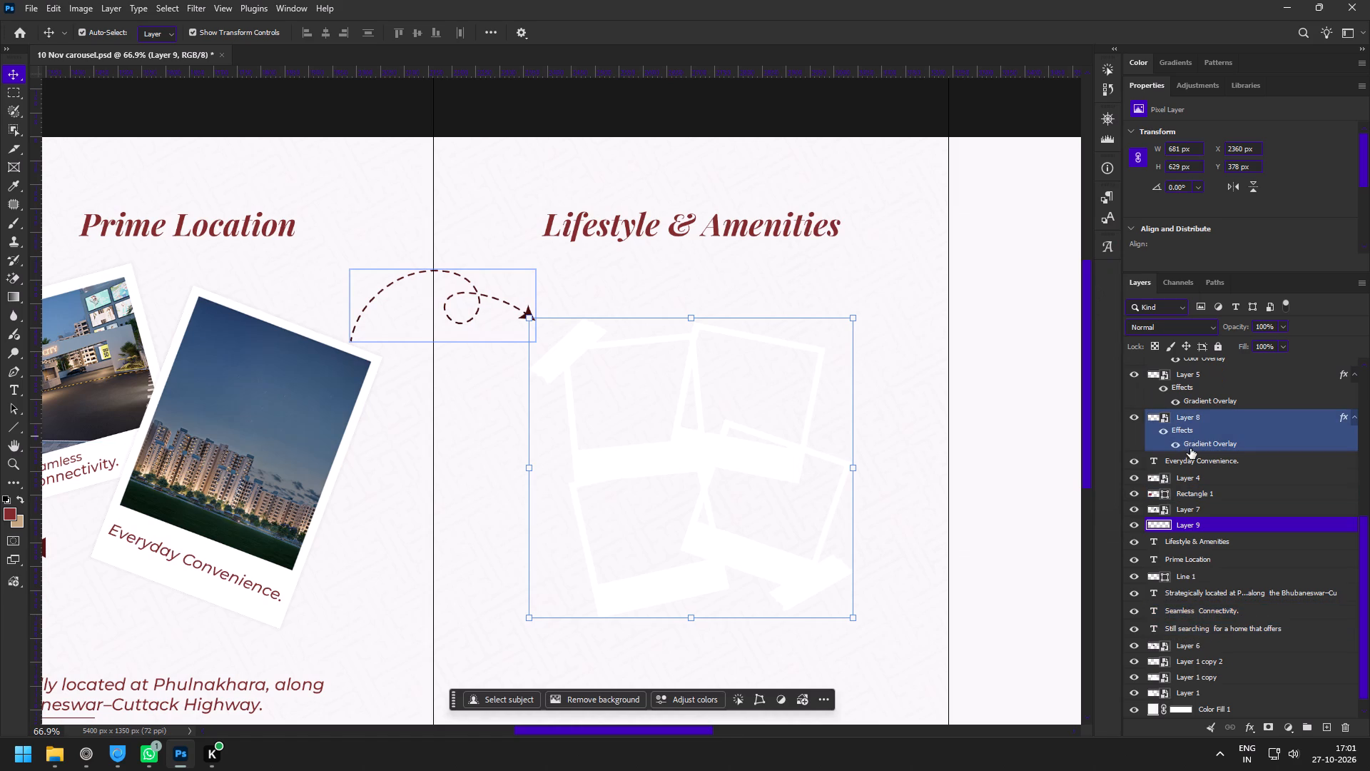
Move the polaroid frames layer up the layer stack, directly above Layer 3 and below the "connectivity, comfort, and a better lifestyle?" text.
scroll(1165, 652, "up", 2)
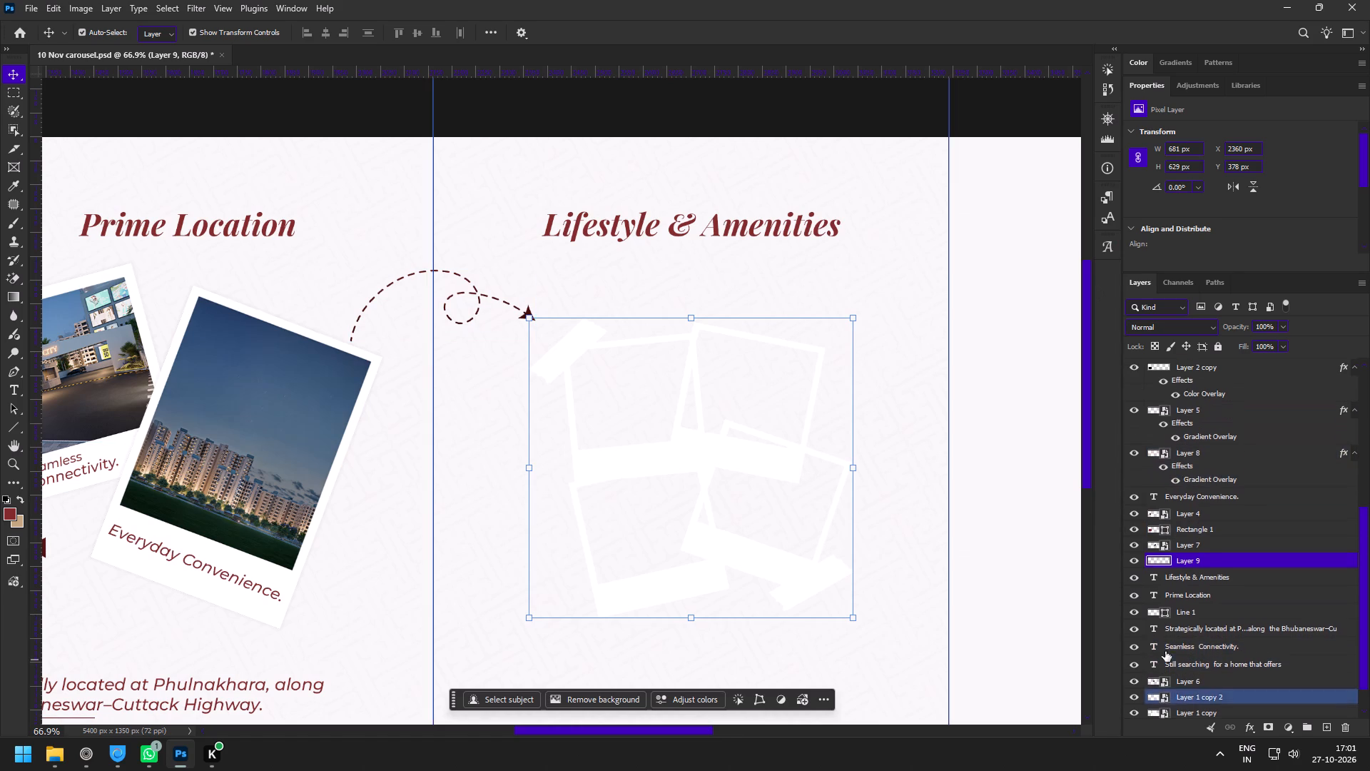
scroll(1178, 566, "up", 3)
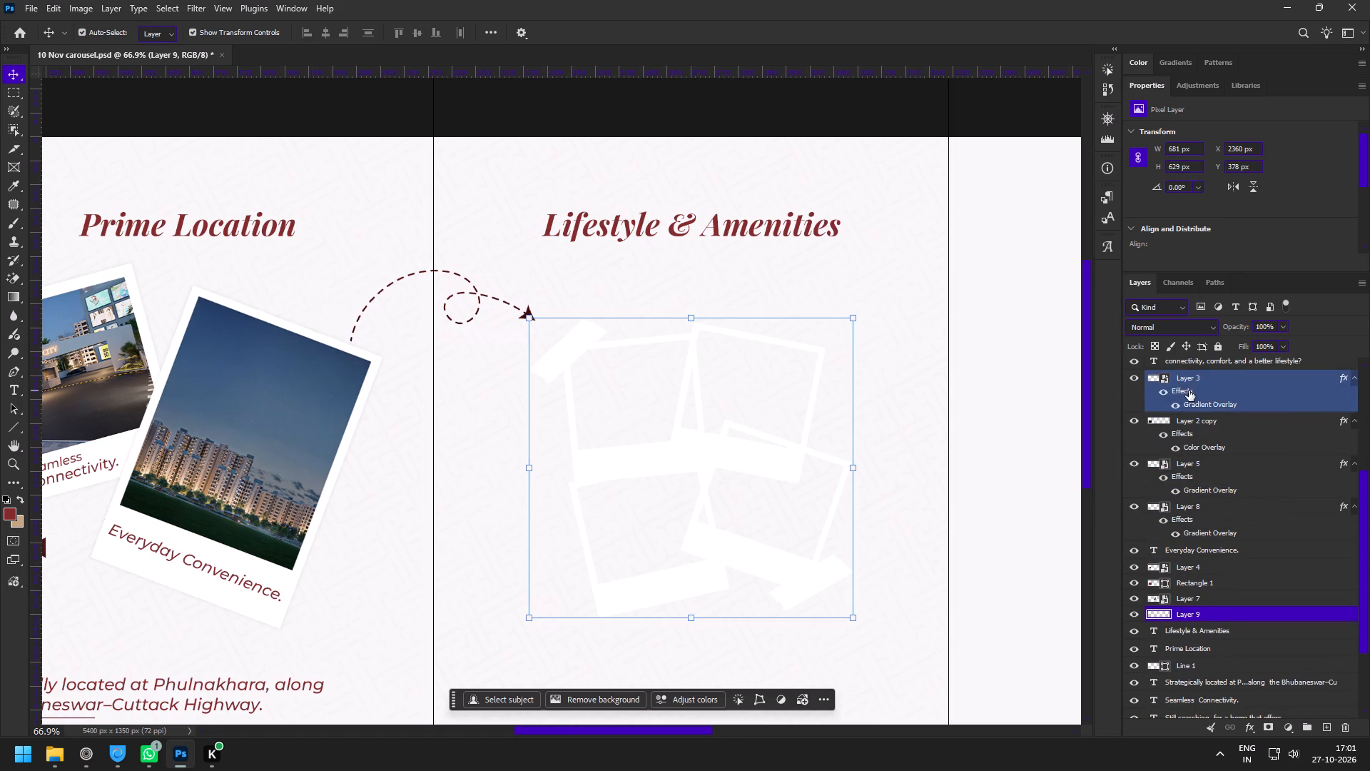
scroll(1189, 576, "up", 5)
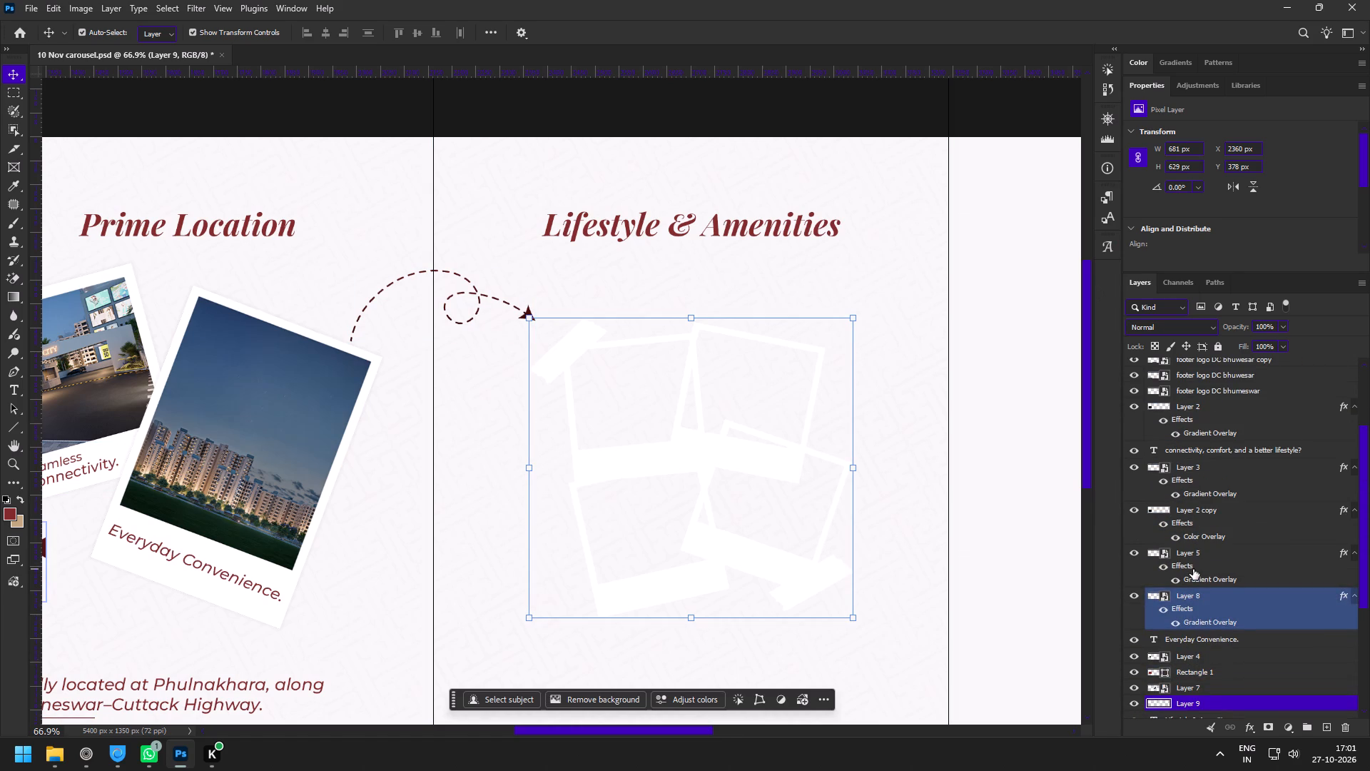
scroll(1193, 569, "down", 12)
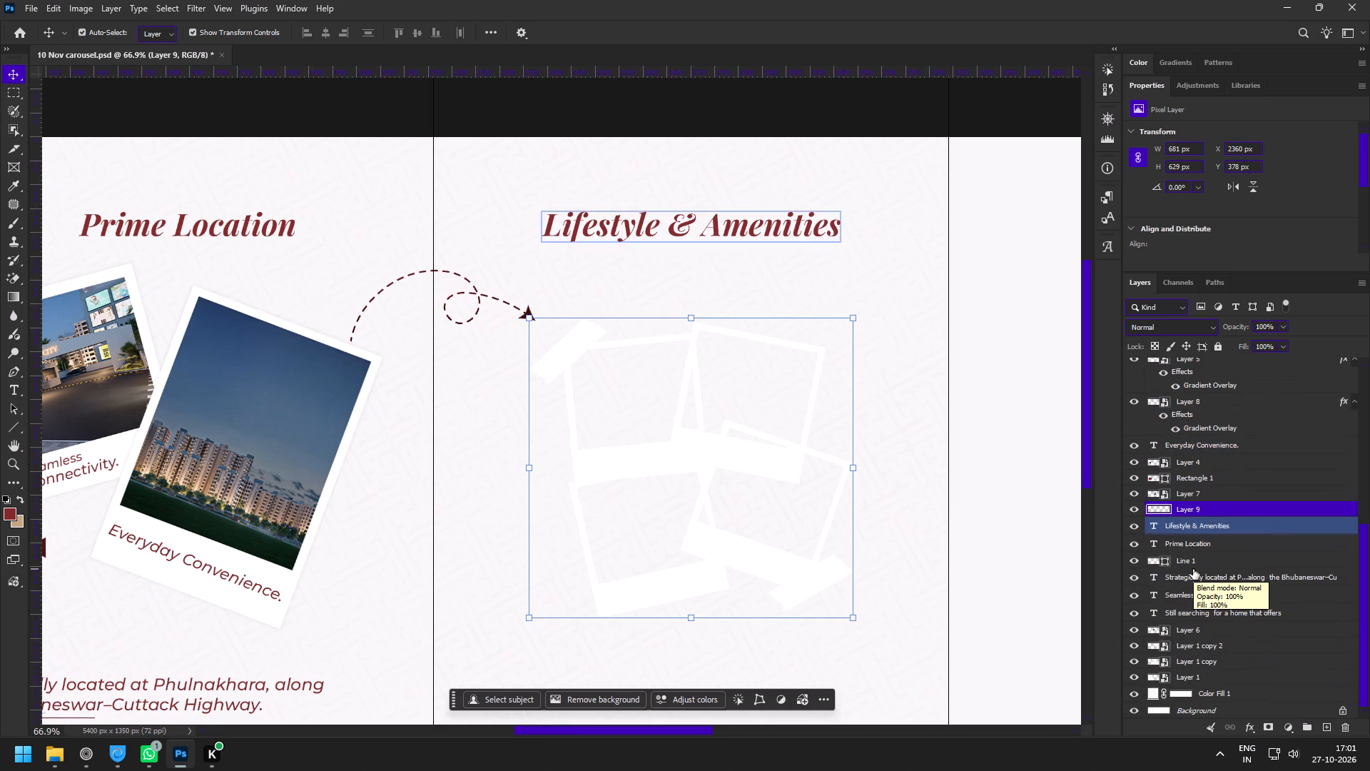
scroll(1193, 569, "down", 3)
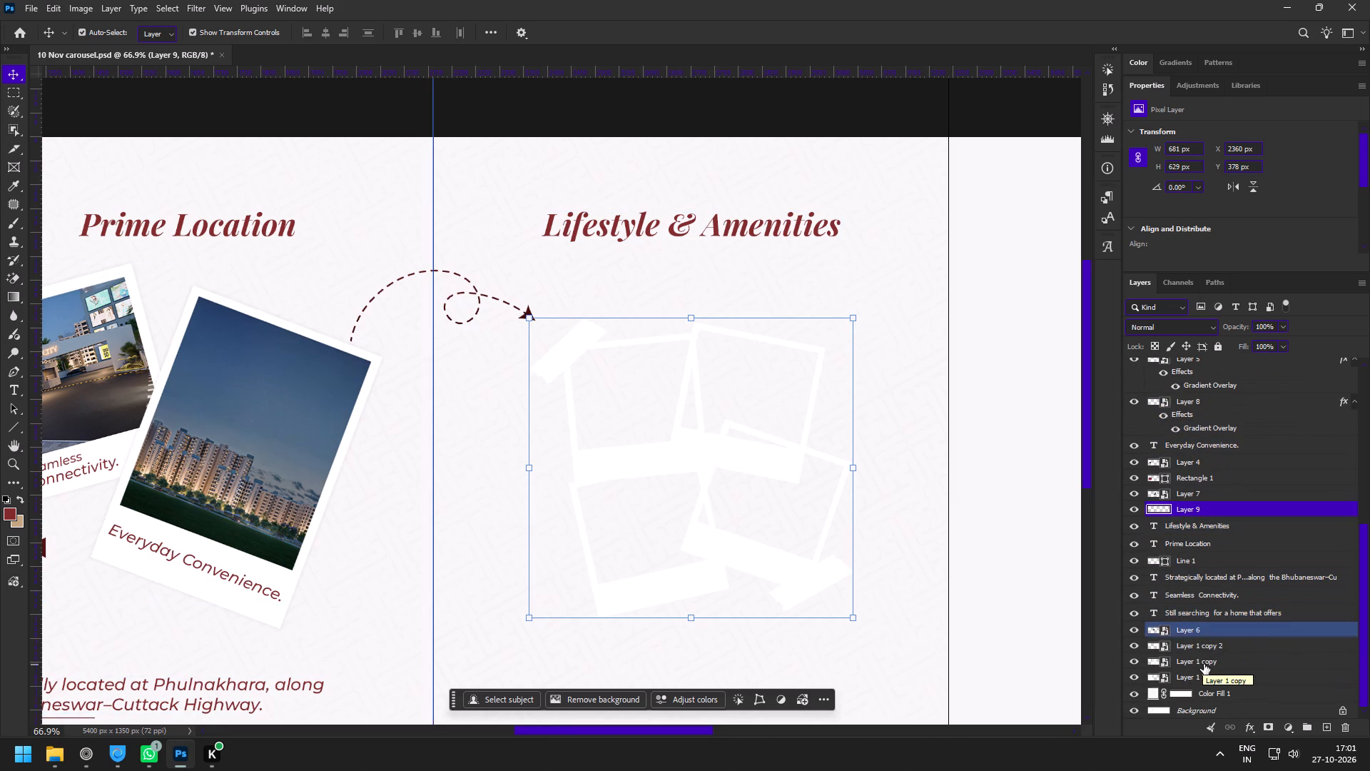
scroll(1204, 664, "up", 8)
left_click_drag(1182, 653, 1176, 318)
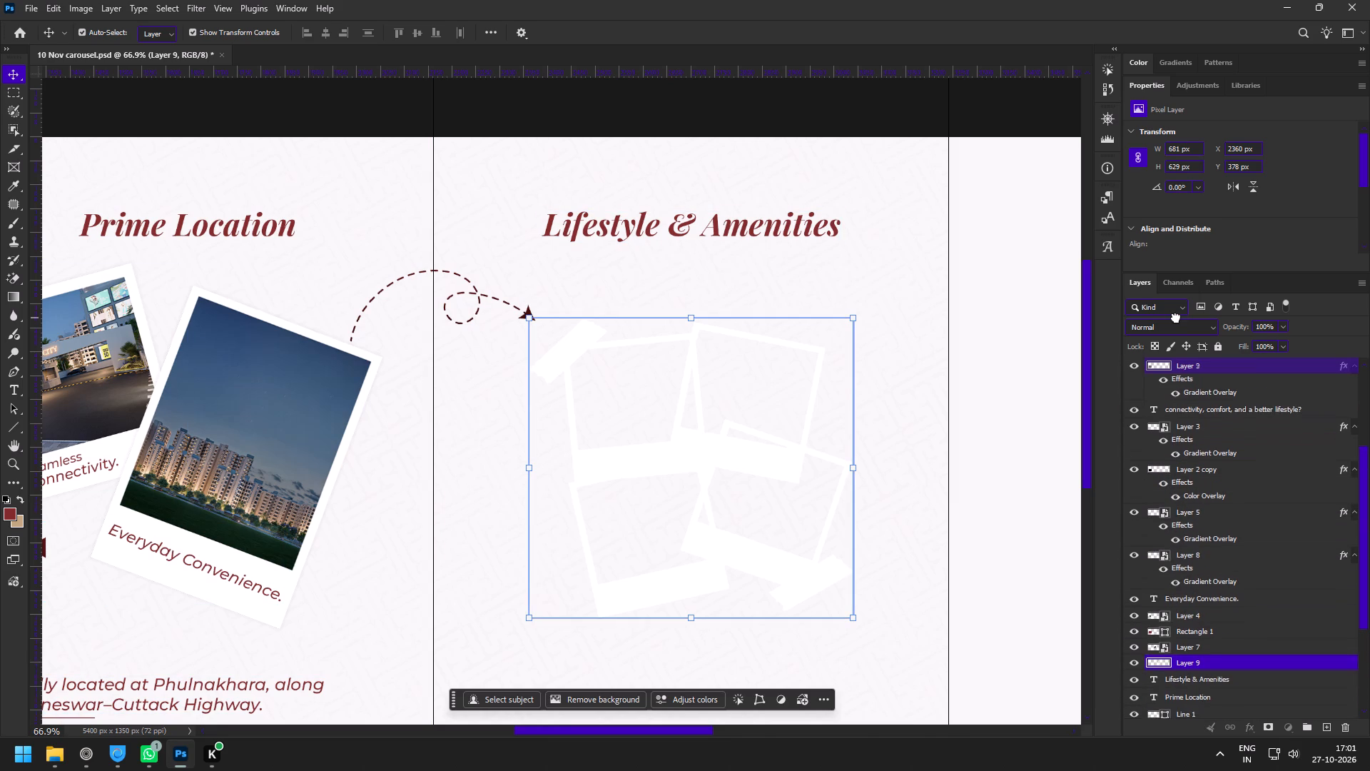
left_click_drag(1176, 318, 1179, 540)
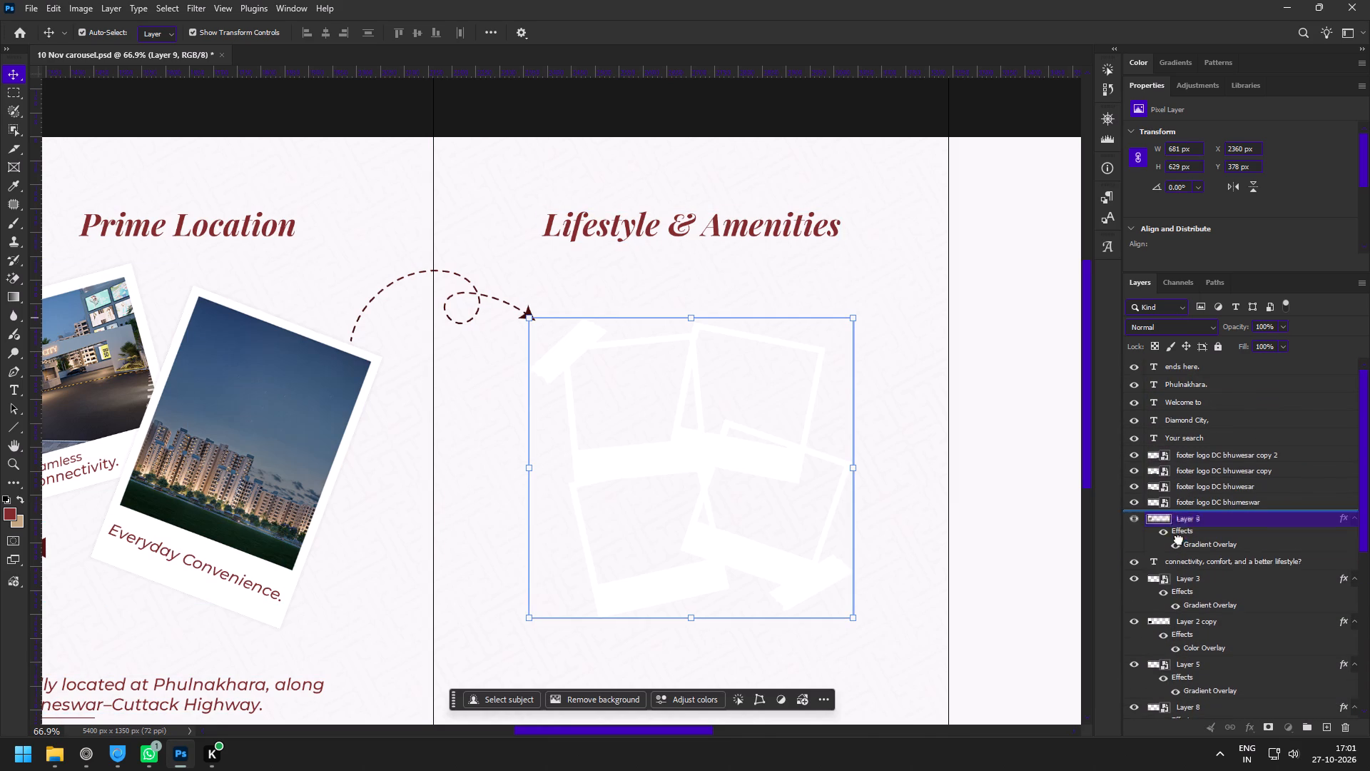
left_click_drag(1179, 540, 1178, 572)
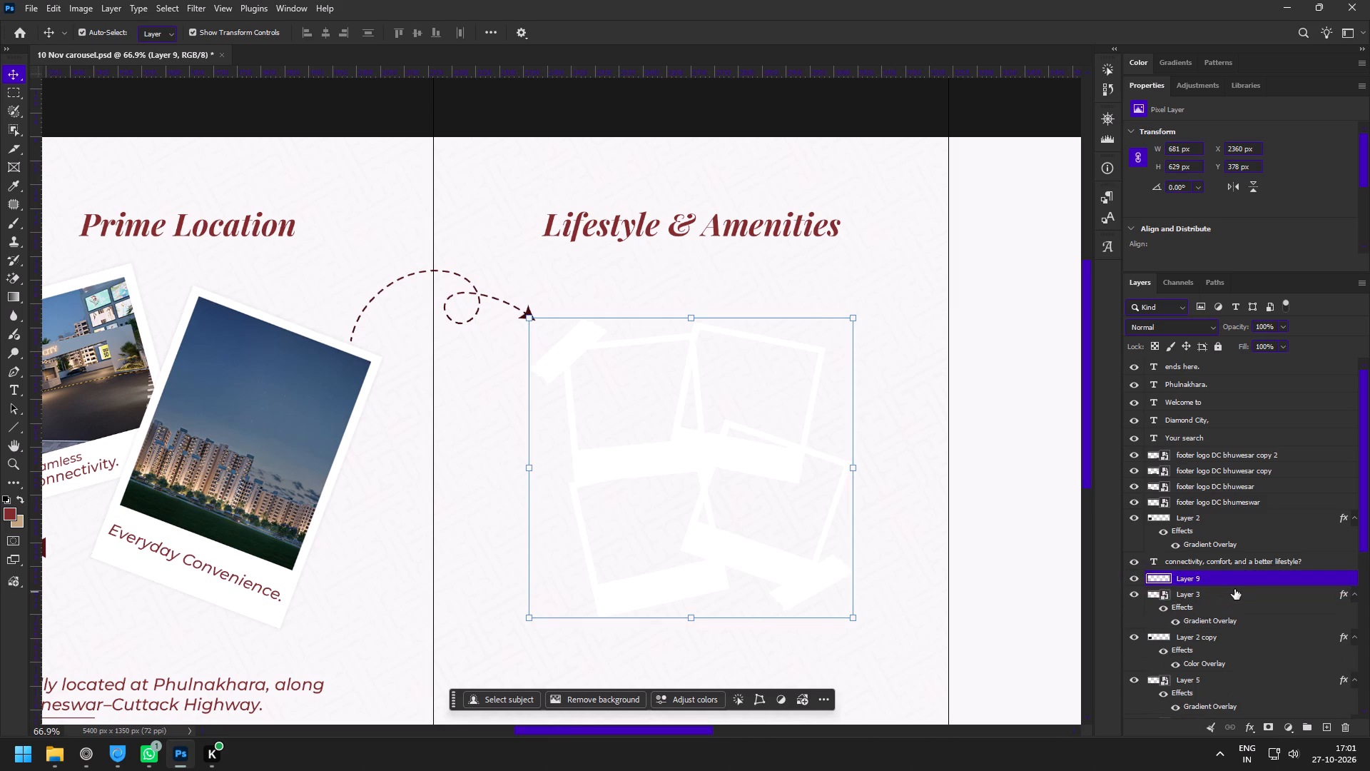
Convert the white polaroid frames layer into a smart object and give it a Drop Shadow.
key("F8")
double_click(1267, 579)
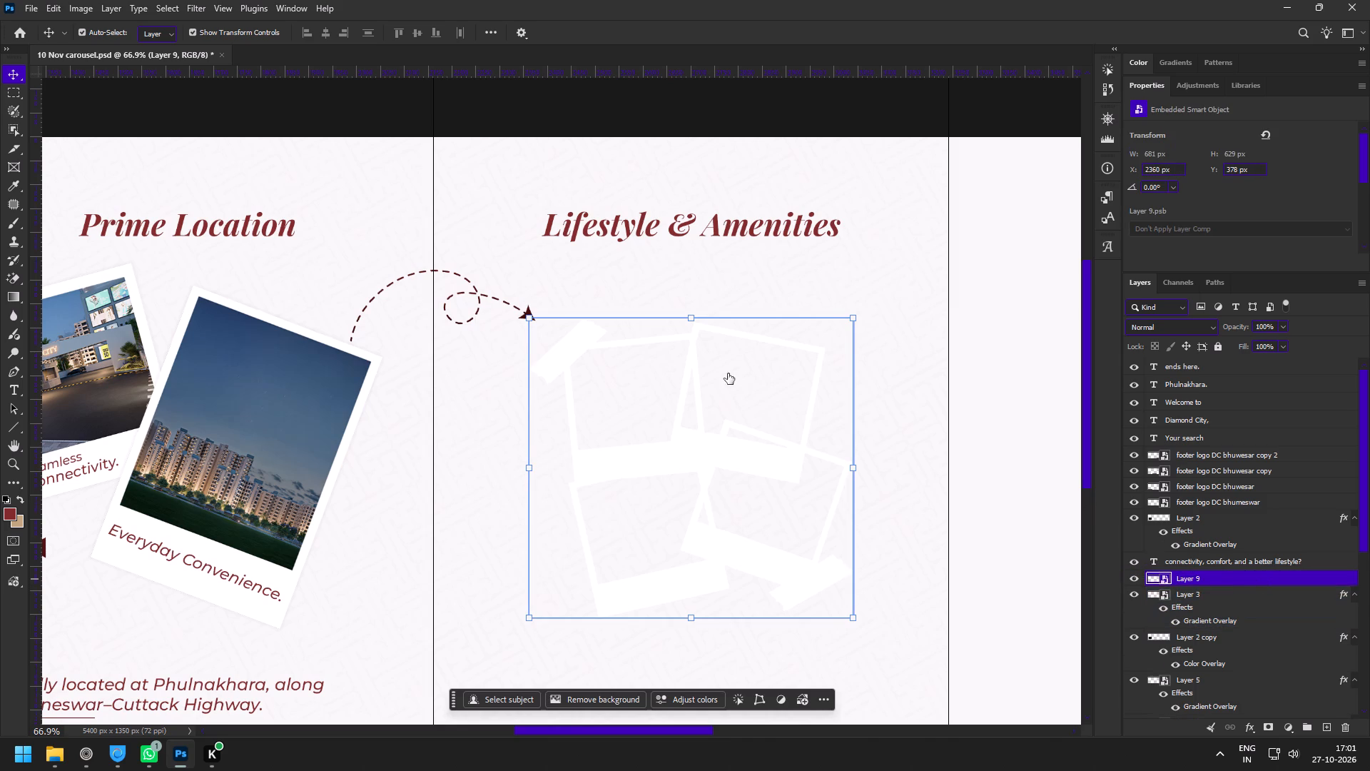
left_click(758, 645)
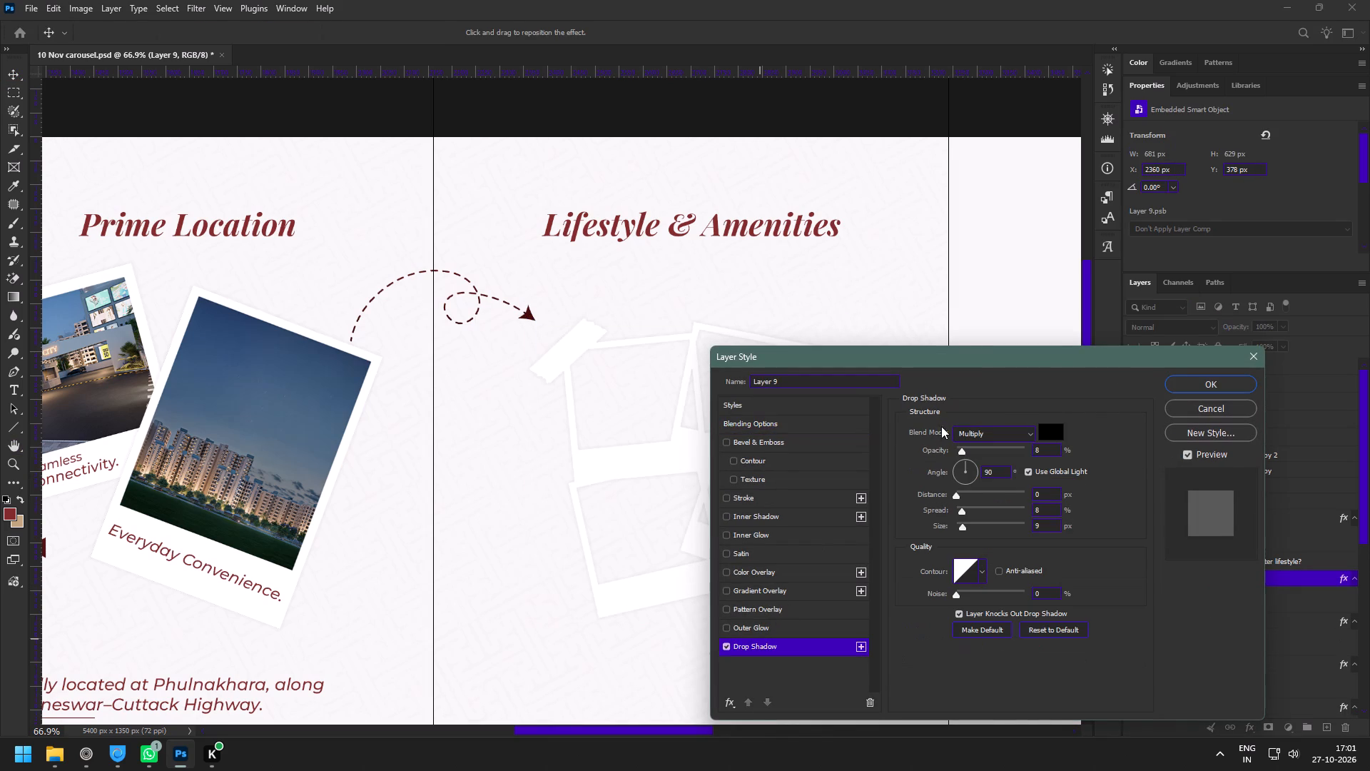
Apply the Drop Shadow to the polaroid frames with 8% opacity, 0 px distance, 8% spread and 9 px size.
left_click(1200, 378)
Scale the polaroid frames up proportionally to about 714 × 659 px and place them below the "Lifestyle & Amenities" heading.
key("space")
left_click_drag(721, 552, 710, 457)
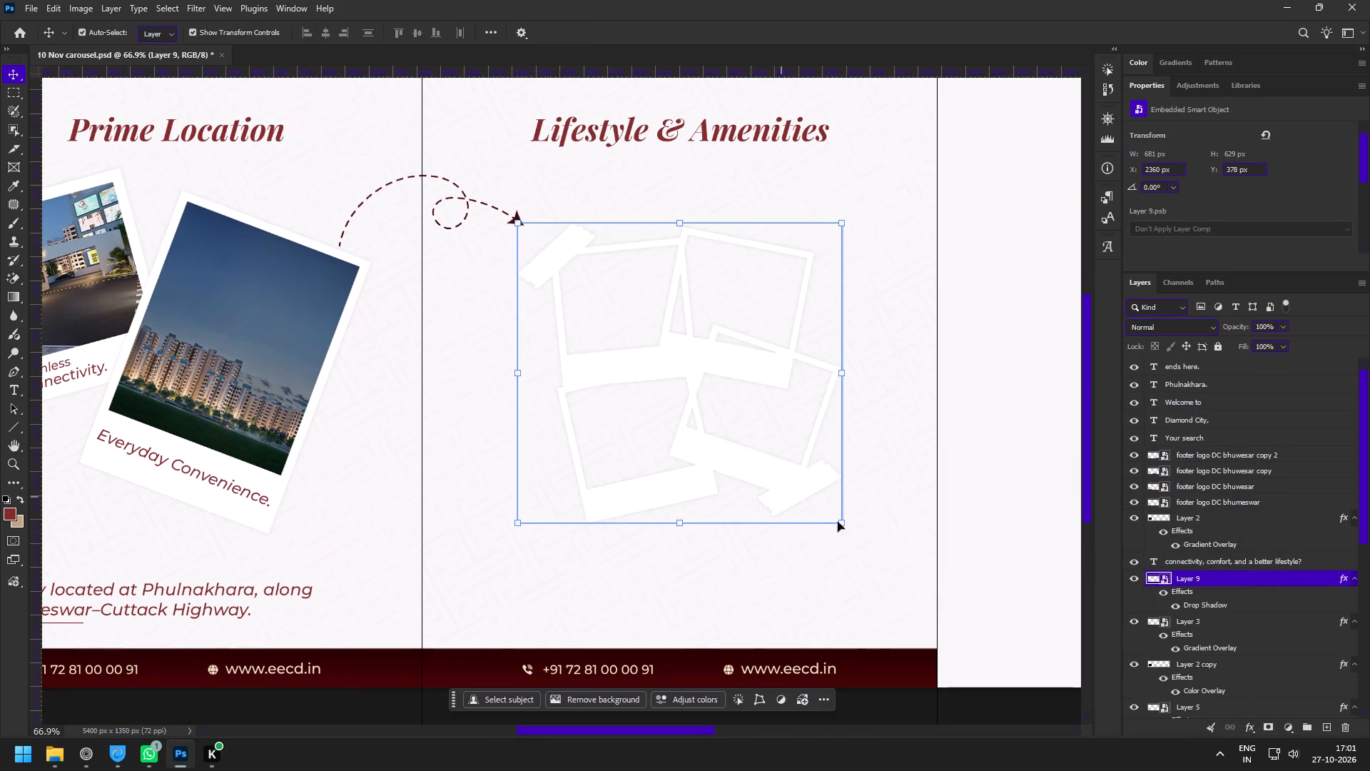
left_click_drag(844, 525, 893, 570)
left_click_drag(806, 521, 792, 493)
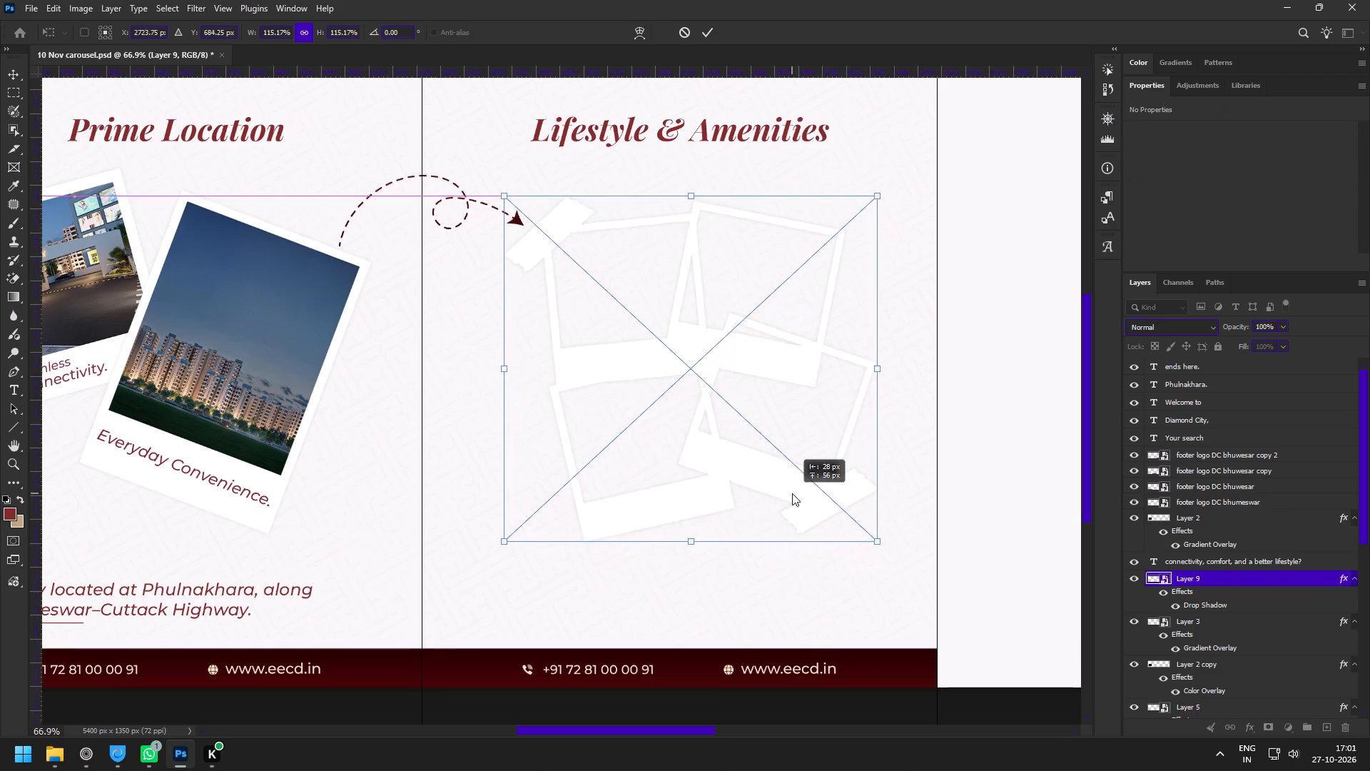
left_click_drag(792, 493, 821, 498)
left_click_drag(536, 372, 569, 368)
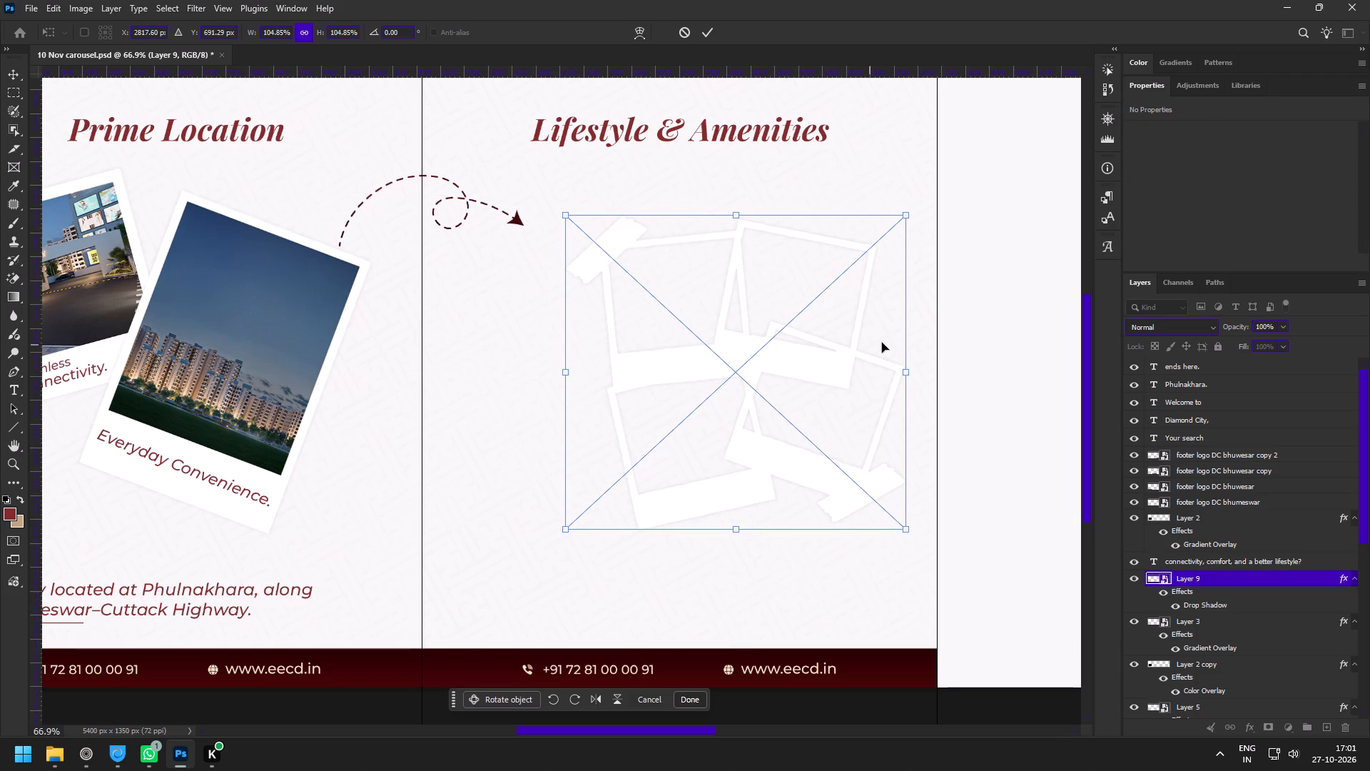
left_click(708, 31)
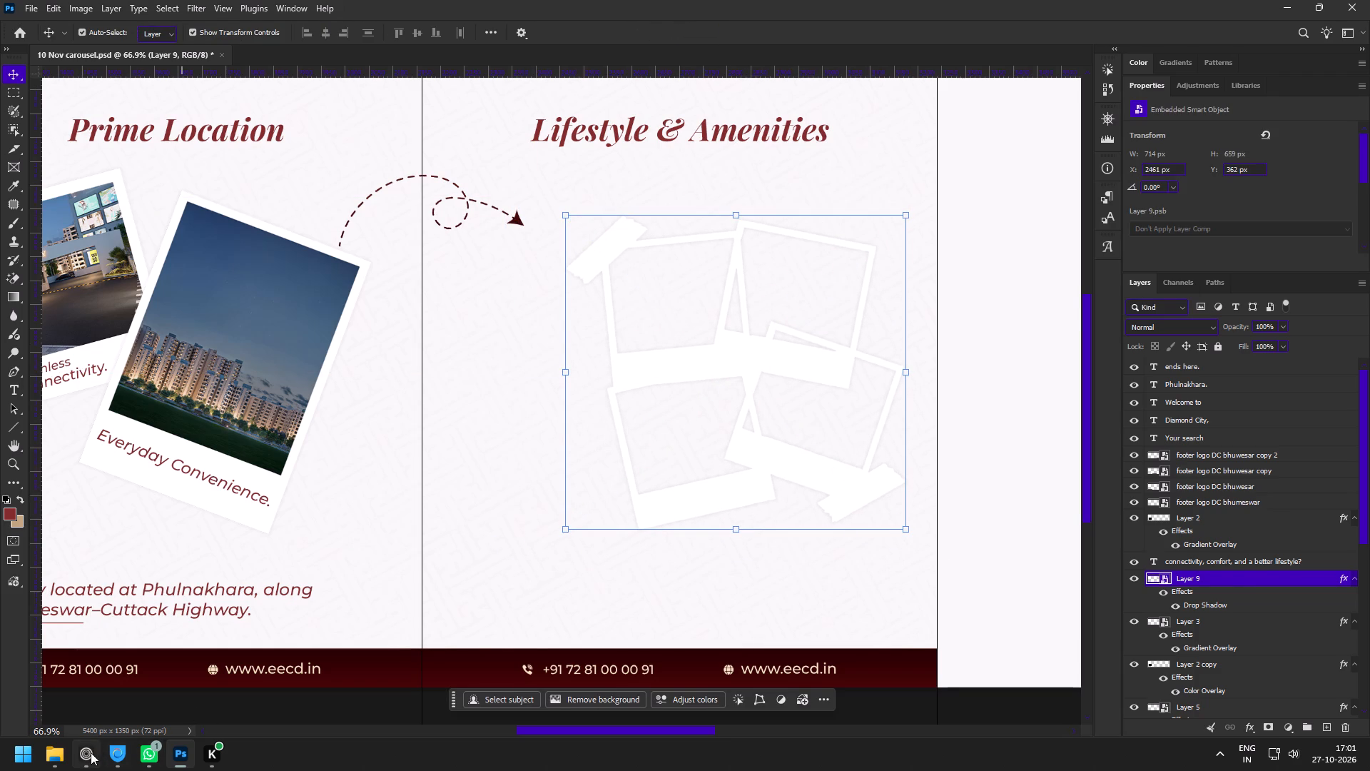
Check the photo layout of the "Premium Lifestyle Amenities" slide in the Instagram reference post in the browser, and return to Photoshop.
left_click(91, 752)
left_click(73, 262)
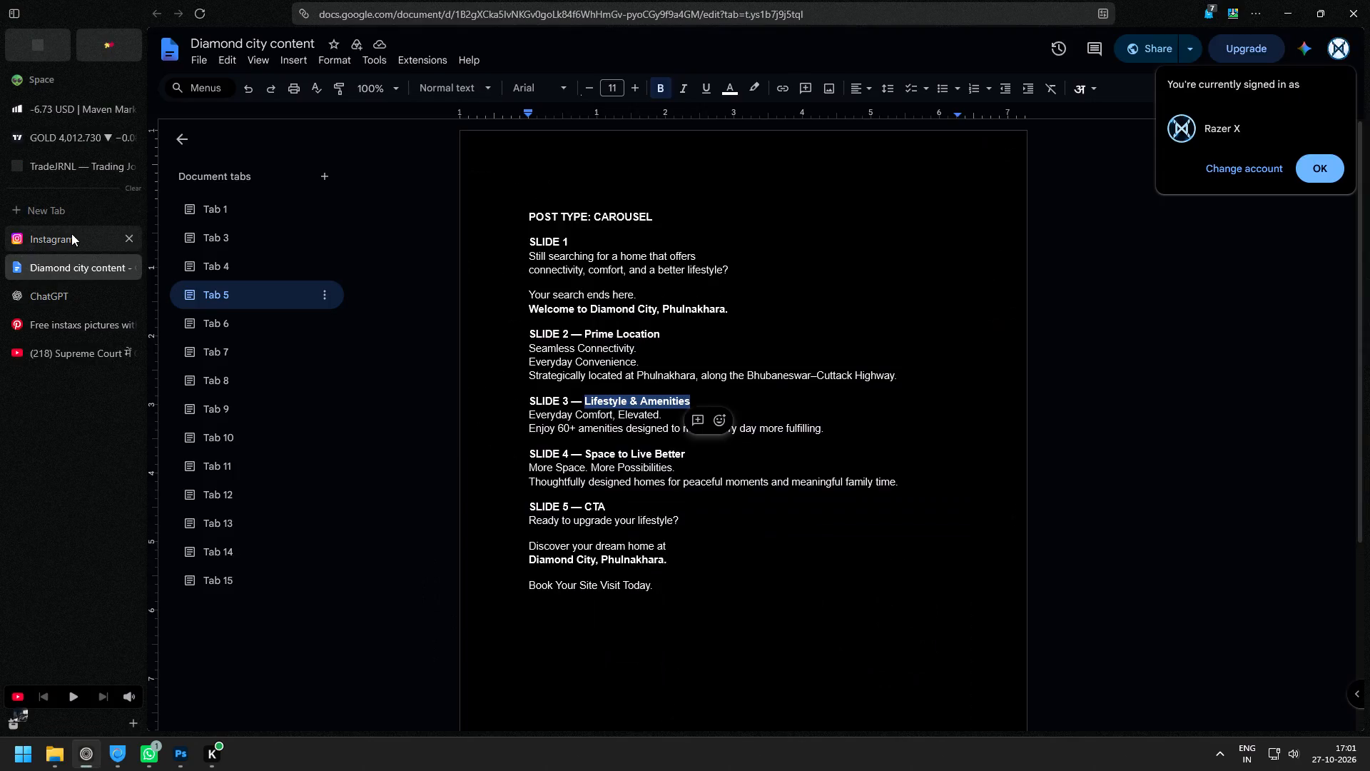
left_click(71, 233)
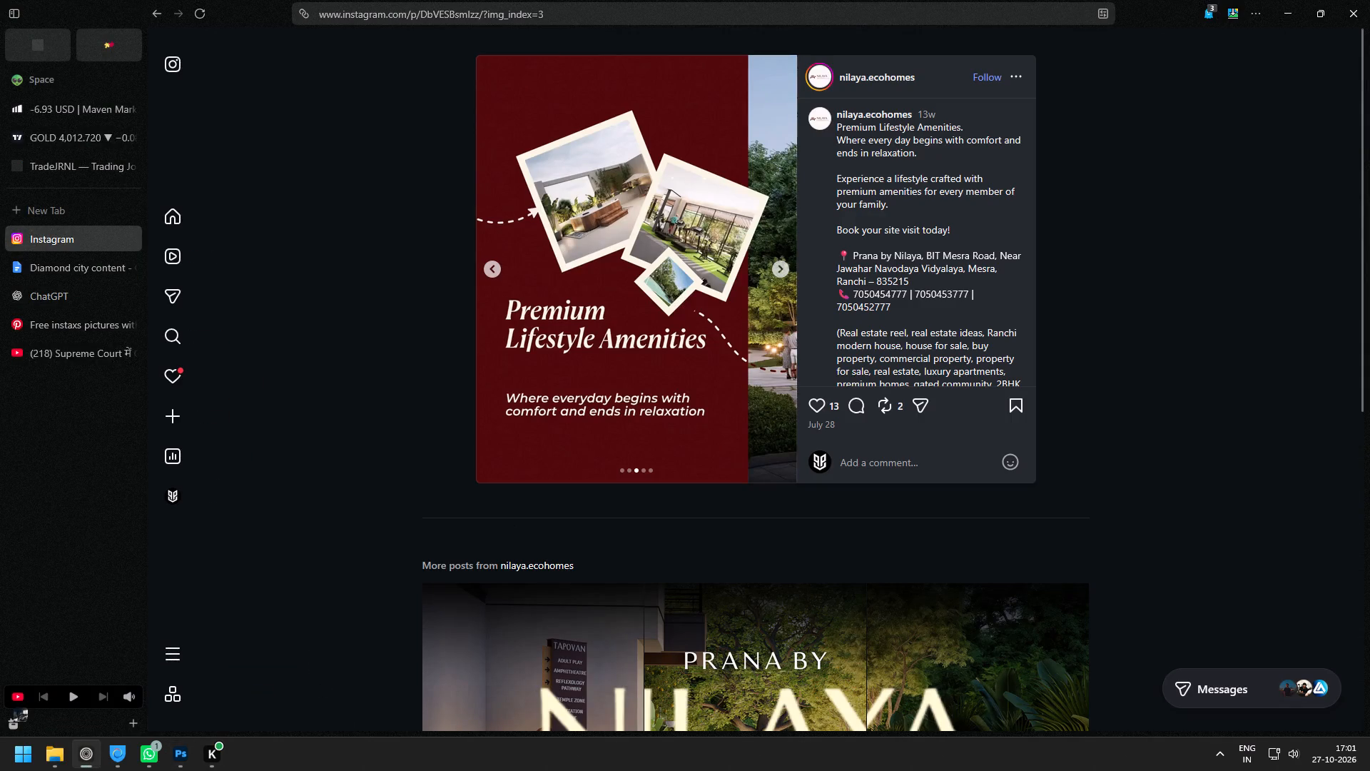
left_click(176, 765)
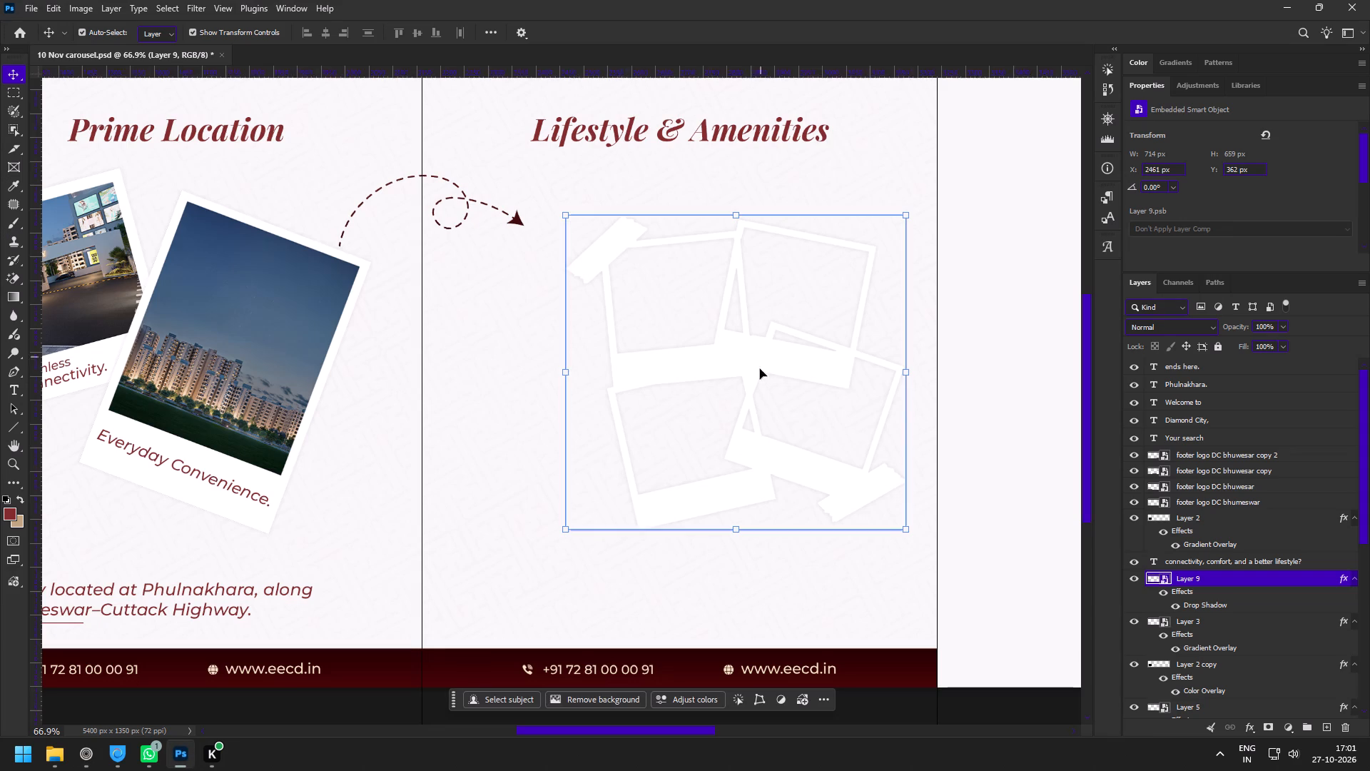
Move the polaroid frames down and against slide 3's right edge, to about X 2526 px, Y 498 px.
left_click_drag(768, 346, 807, 395)
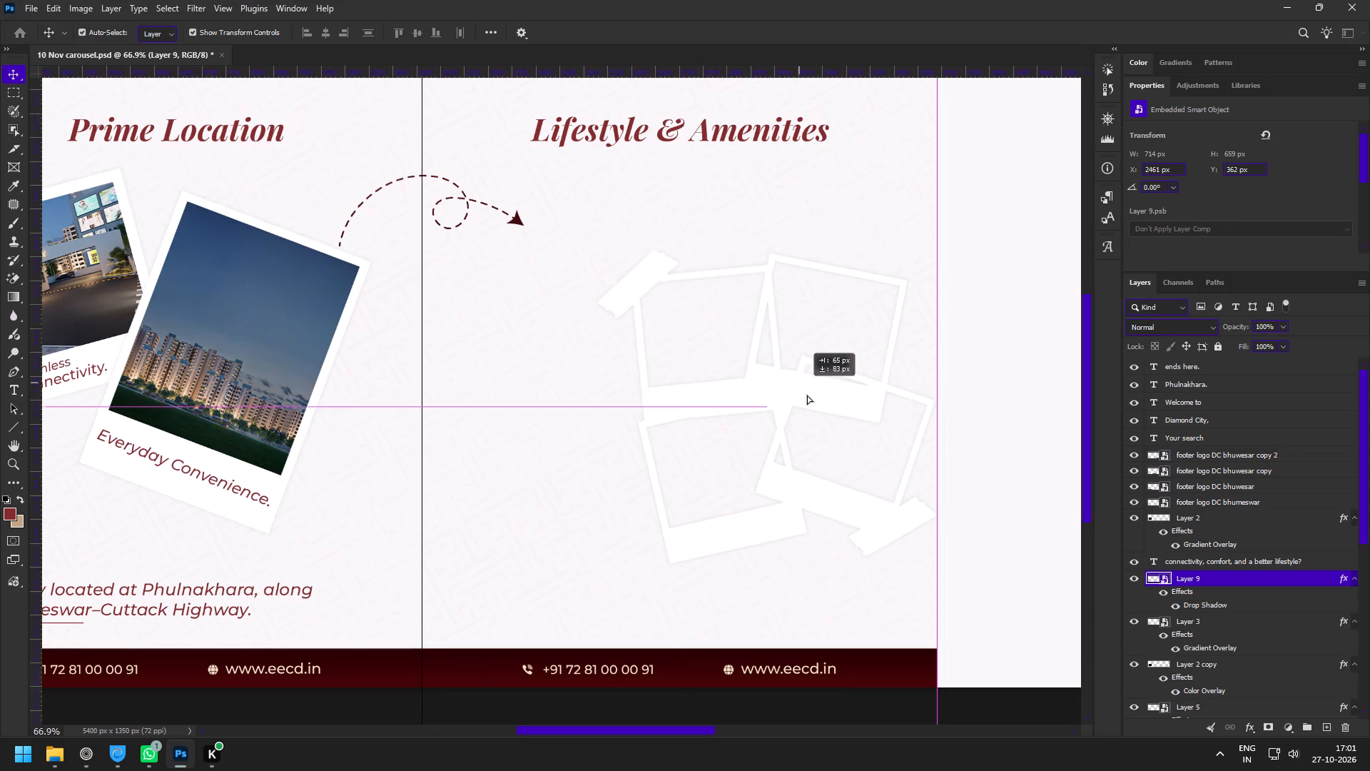
left_click_drag(807, 395, 800, 412)
Bring up the set of shape tools to choose from.
right_click(11, 430)
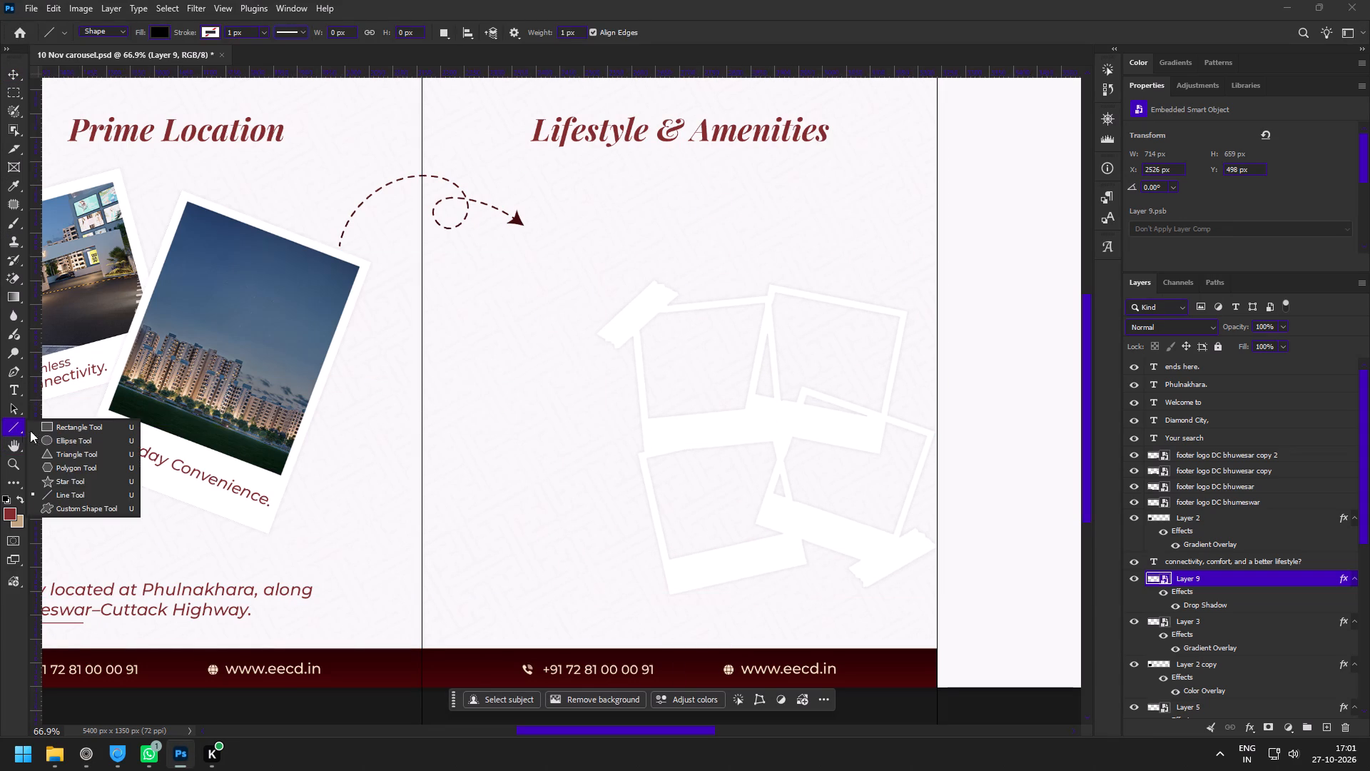
Draw a full-height rectangle about 842 px wide from the third slide's starting edge, just above its background texture layer.
left_click(56, 428)
key("z")
left_click_drag(563, 435, 541, 430)
key("v")
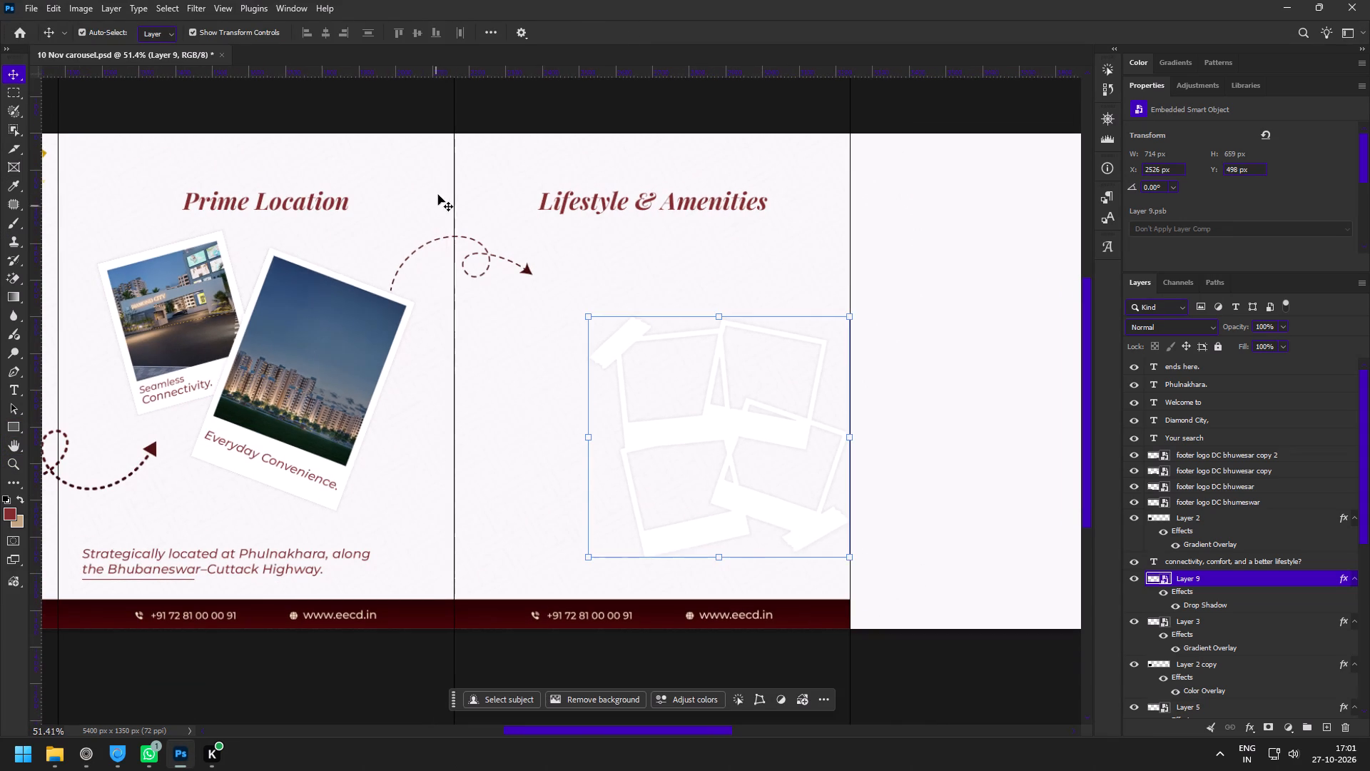
left_click(487, 185)
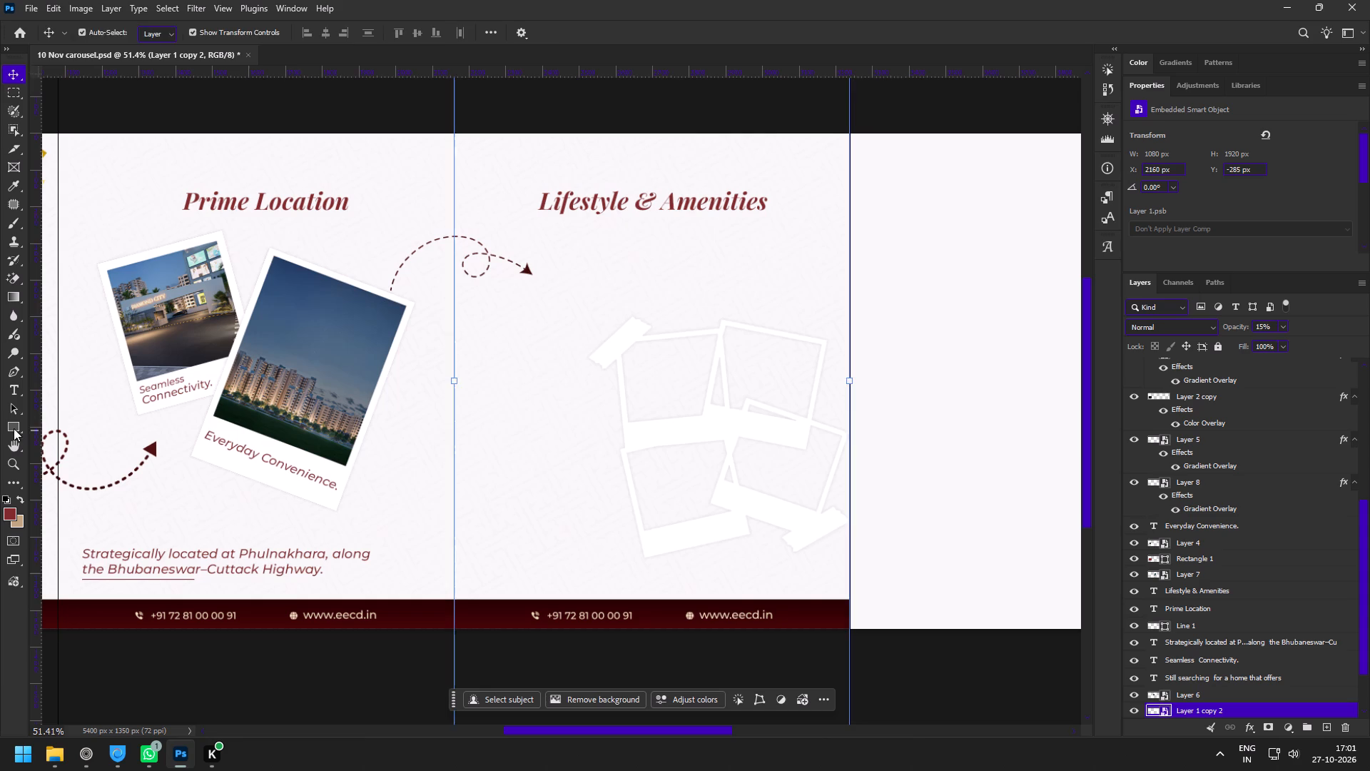
left_click(14, 428)
left_click_drag(455, 133, 640, 615)
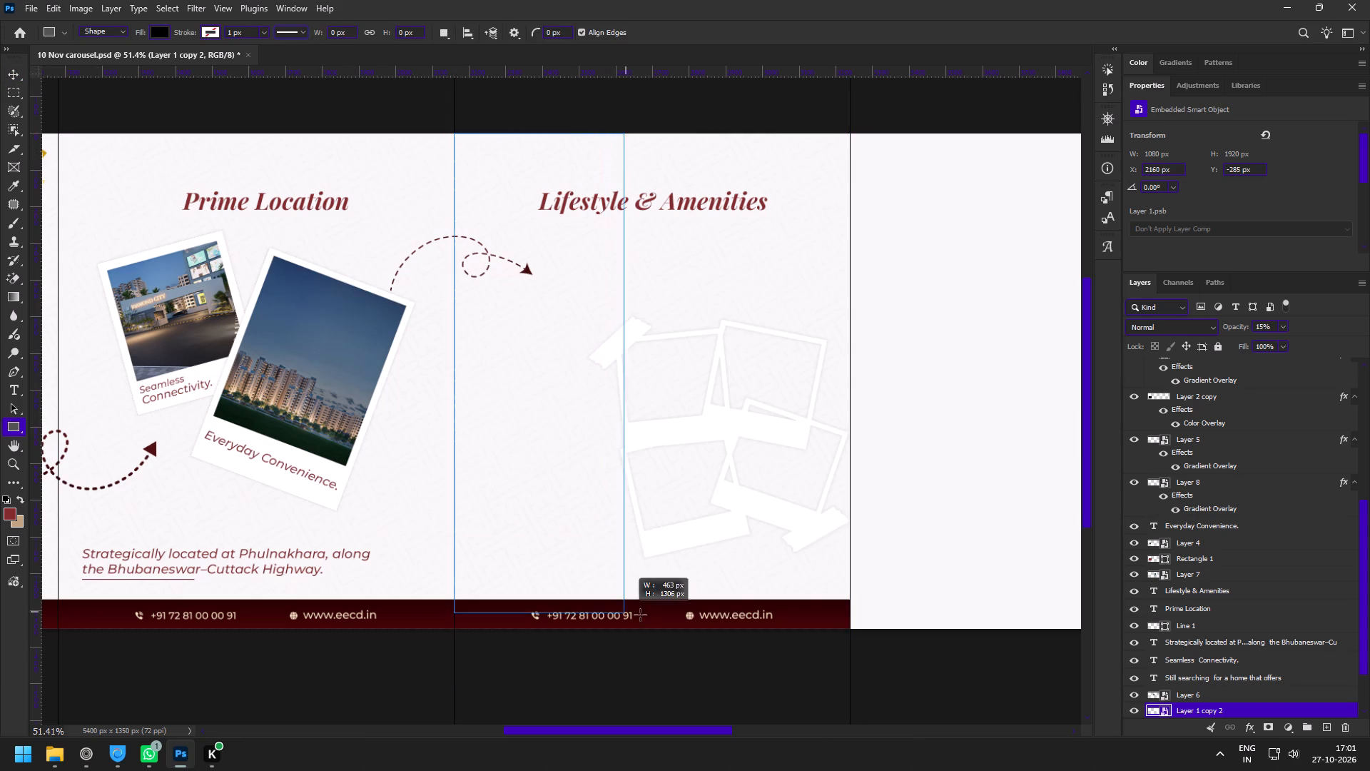
left_click_drag(640, 615, 775, 628)
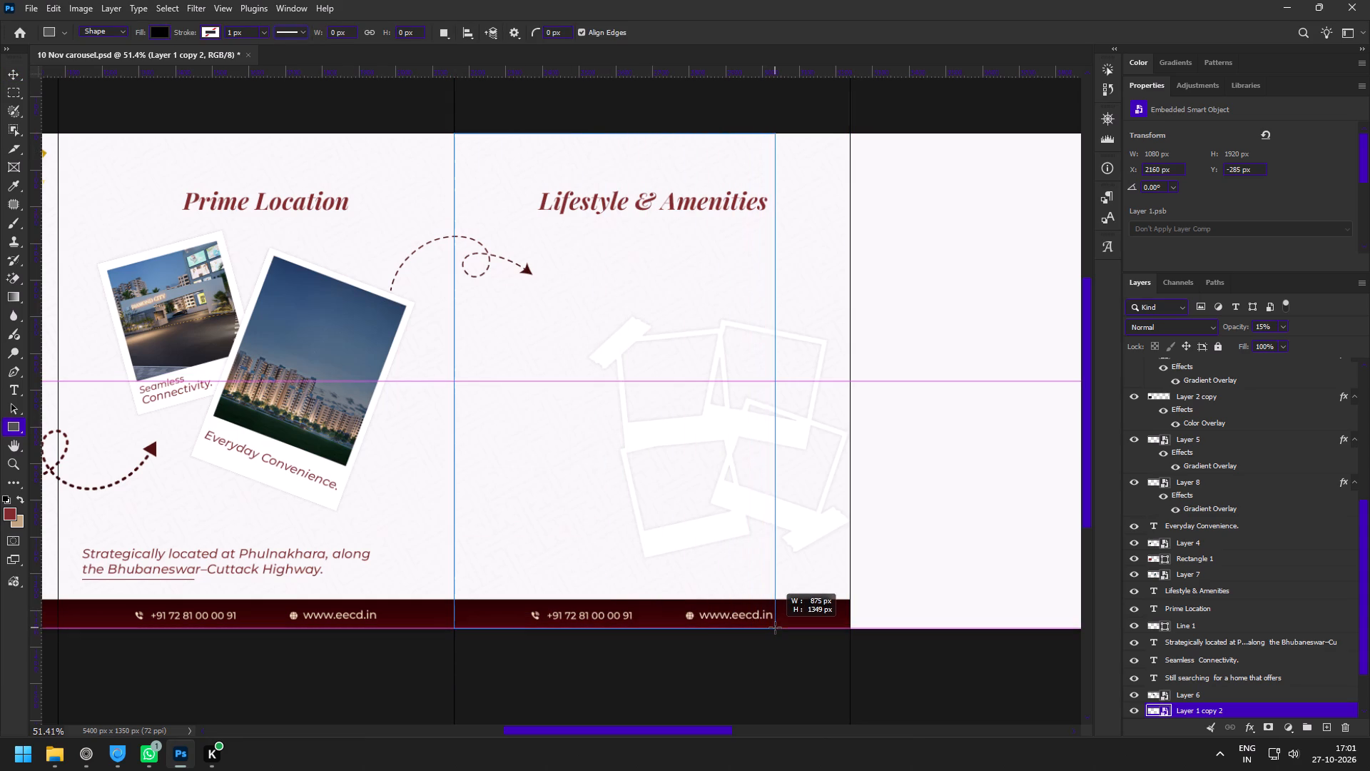
left_click_drag(775, 628, 761, 630)
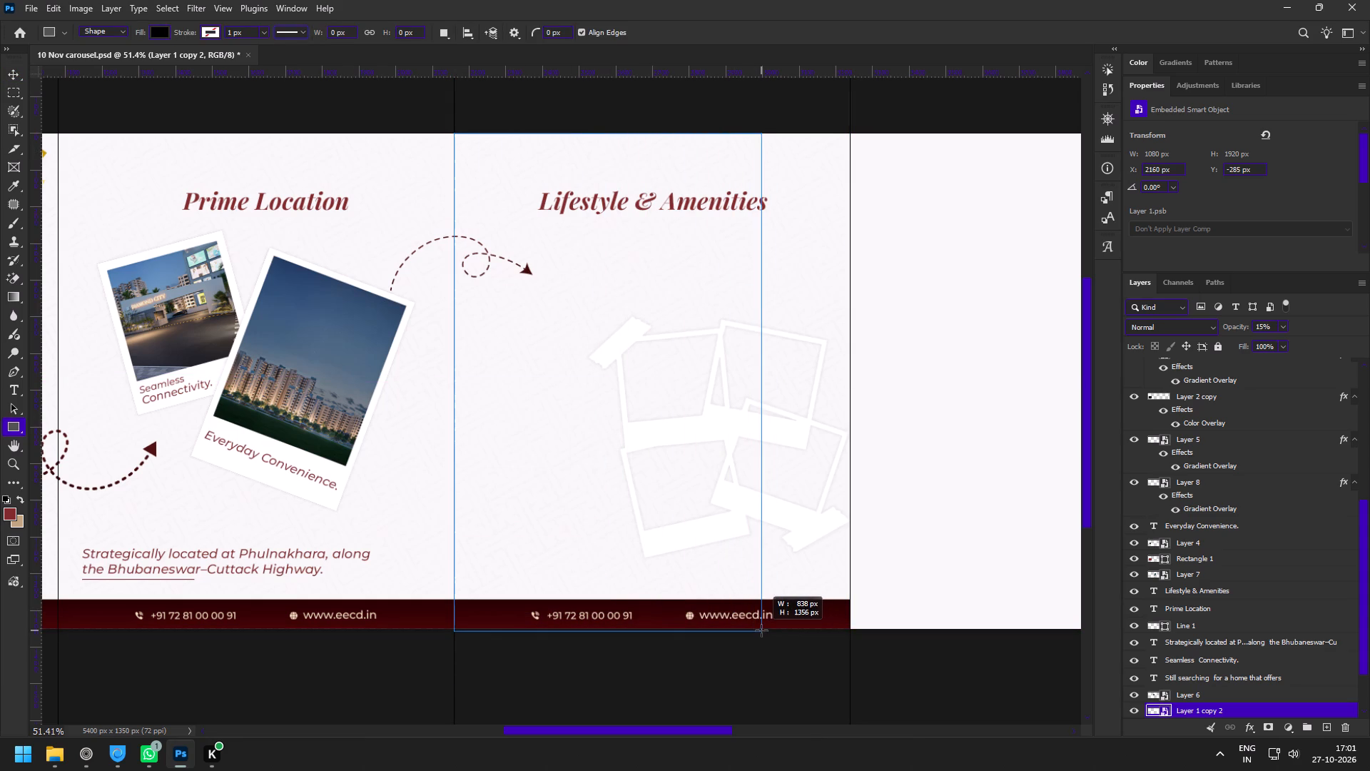
left_click_drag(761, 630, 763, 628)
key("v")
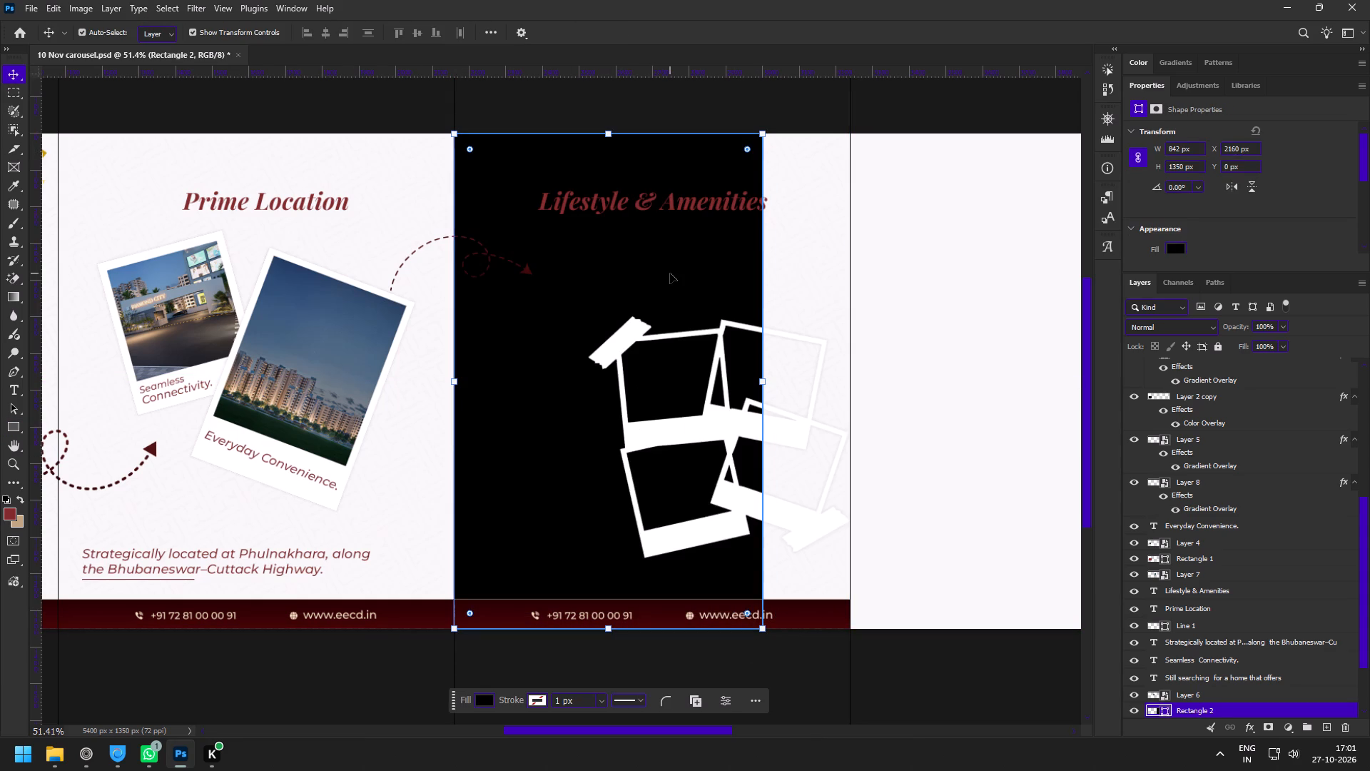
Recolour the new rectangle, sampling the footer's dark maroon and adjusting the fill to a brighter maroon red.
key("i")
left_click(493, 619)
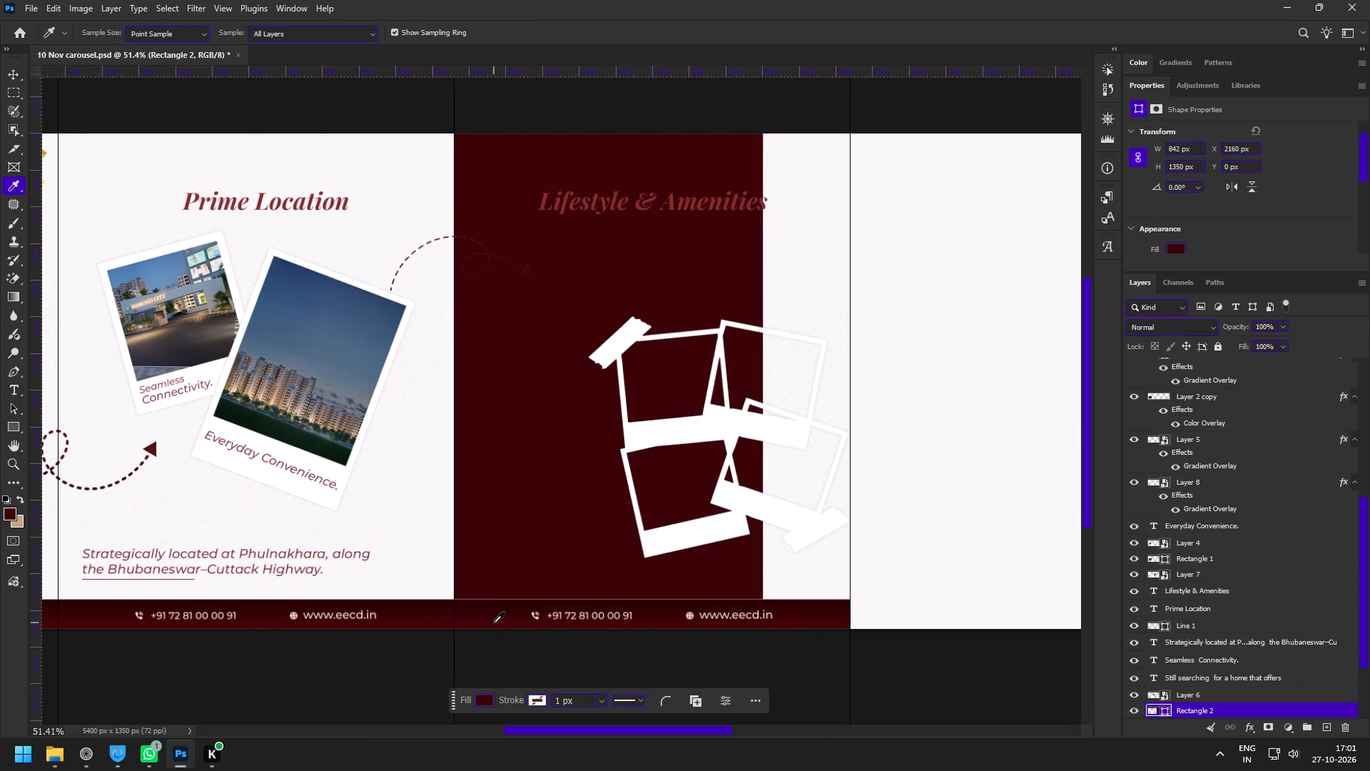
left_click(492, 624)
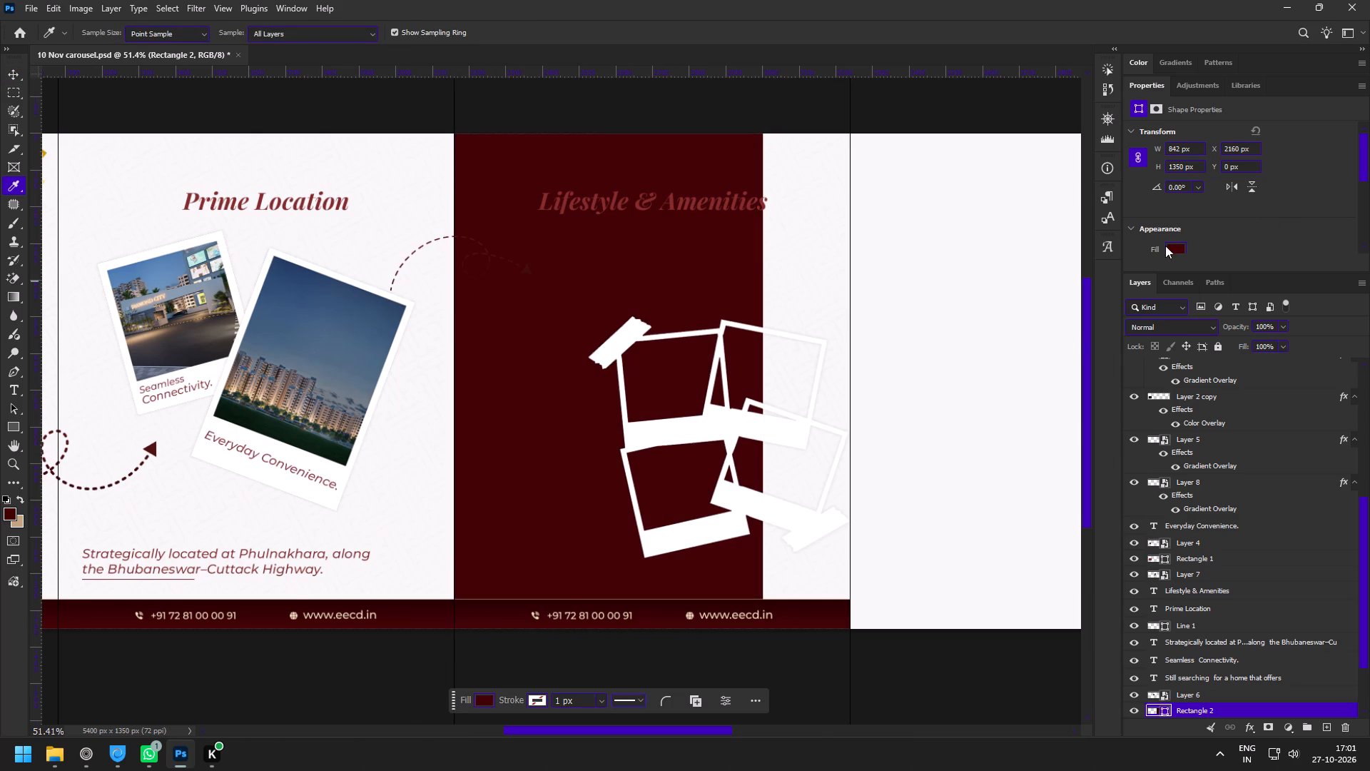
left_click(1179, 247)
left_click(1321, 323)
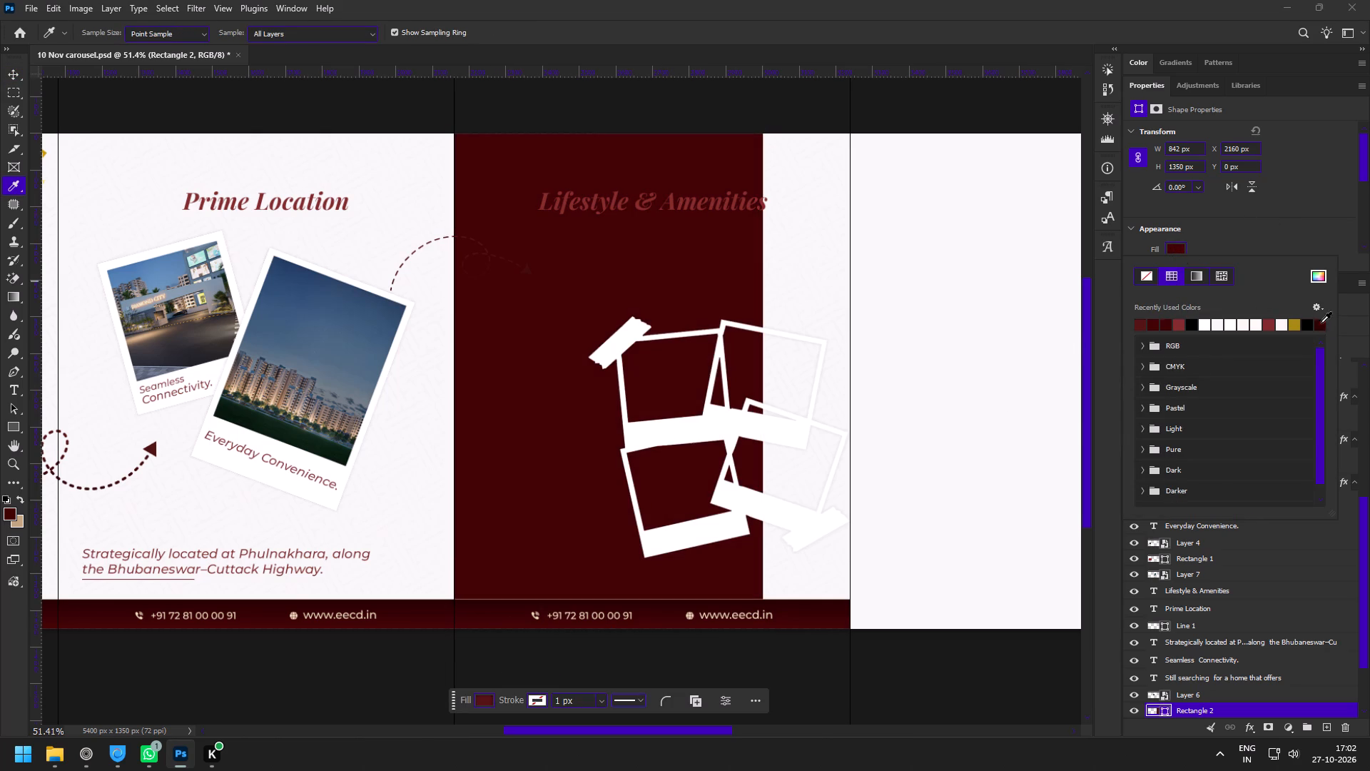
left_click(1320, 275)
left_click_drag(925, 502, 921, 485)
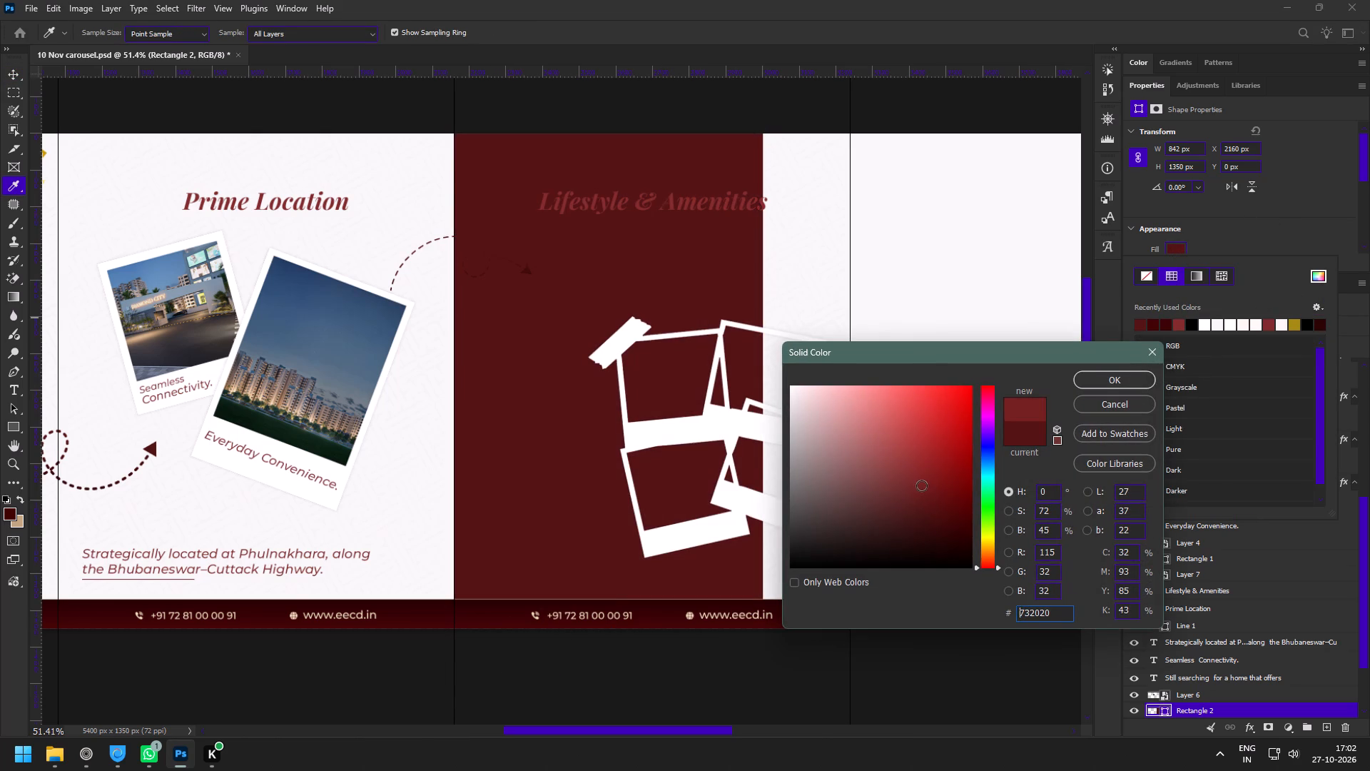
left_click_drag(925, 487, 926, 477)
left_click(1103, 380)
key("z")
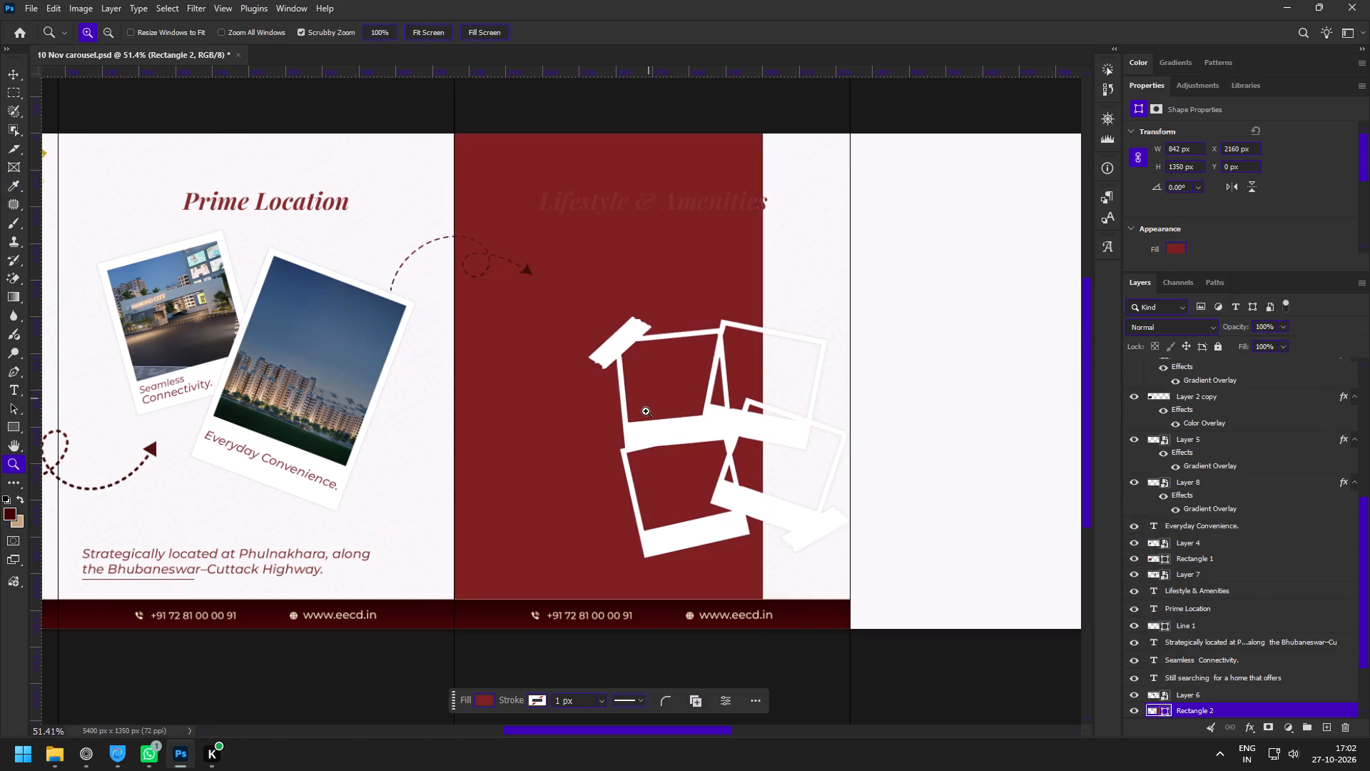
Recolour the "Lifestyle & Amenities" heading with the near-white sampled from the second slide's background.
left_click_drag(613, 306, 637, 318)
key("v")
left_click(676, 144)
left_click(676, 163)
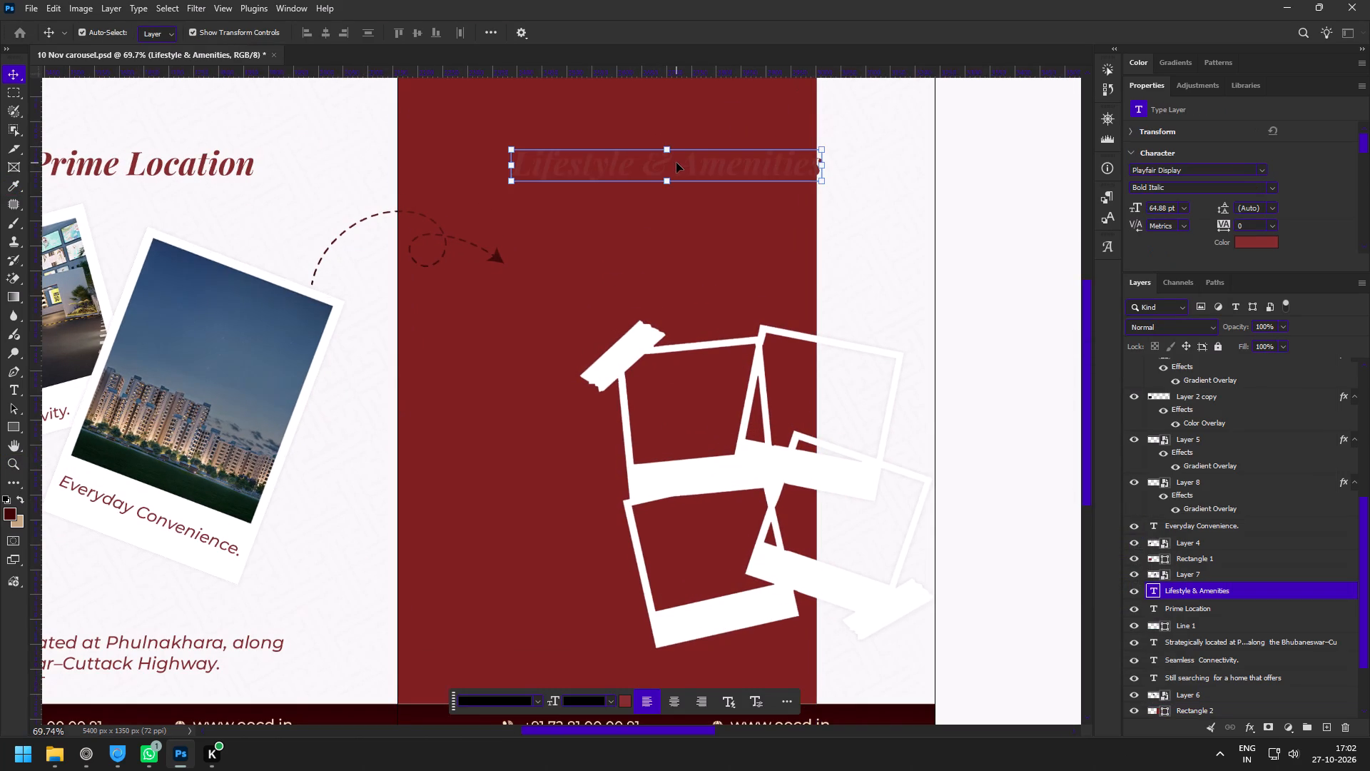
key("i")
left_click(282, 206)
key("alt+BackSpace")
Move the four-frame polaroid layer fully onto the maroon-red rectangle, beneath the "Lifestyle & Amenities" heading.
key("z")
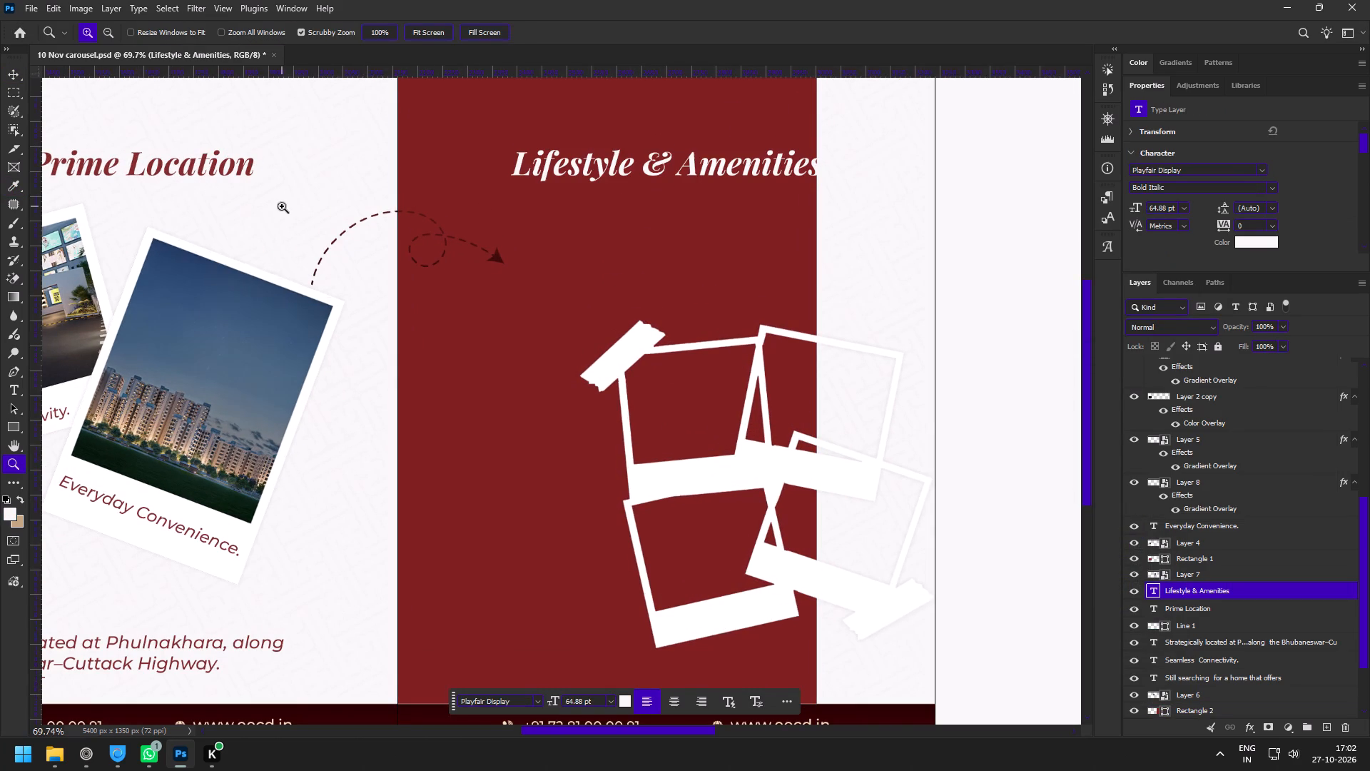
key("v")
left_click(698, 476)
left_click_drag(698, 476, 526, 453)
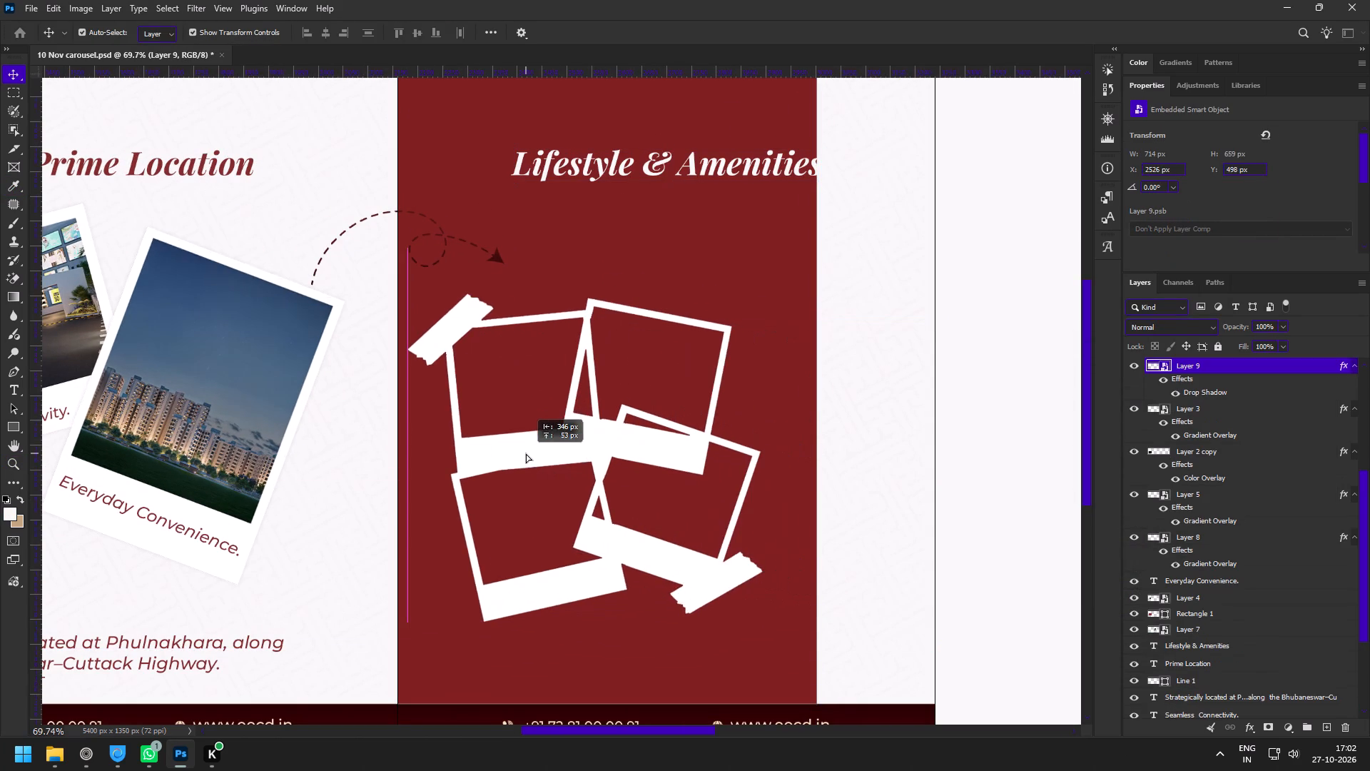
left_click_drag(526, 453, 539, 448)
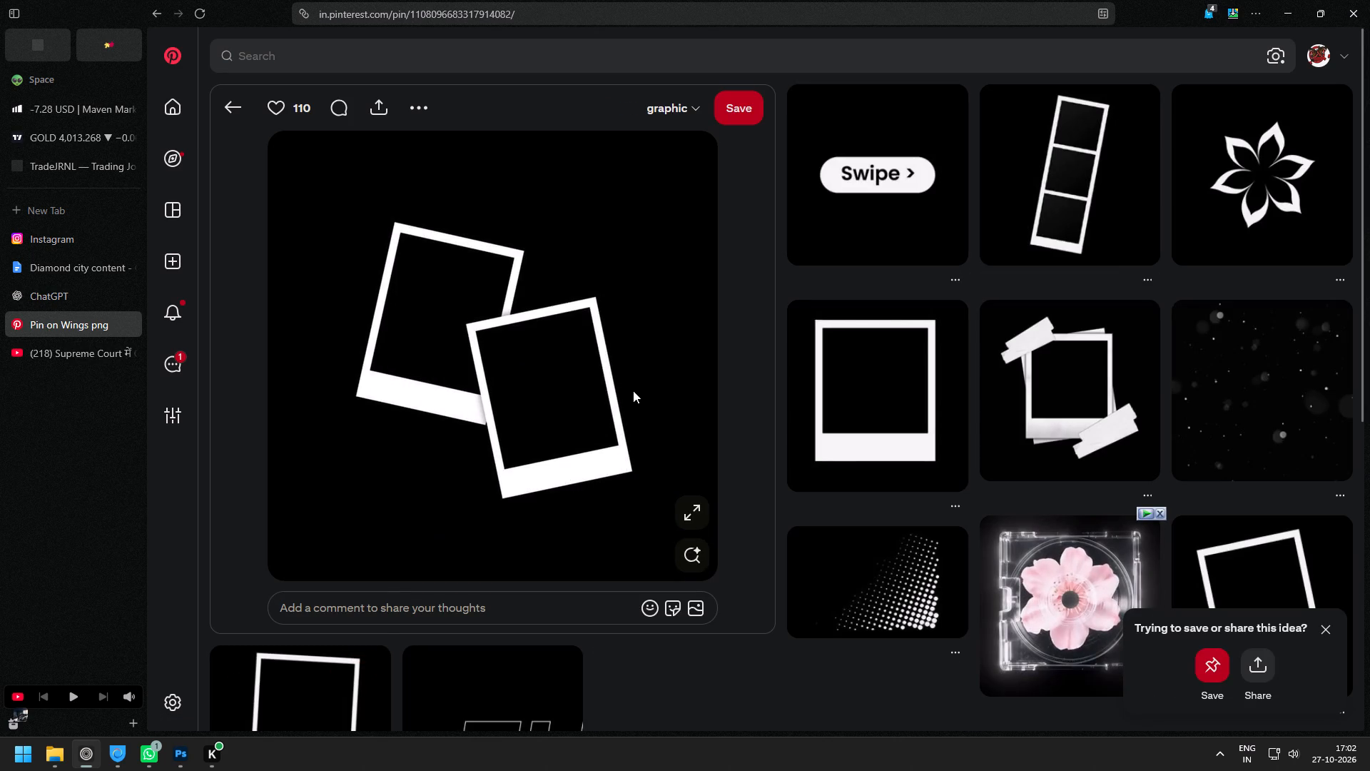
Find the slanted three-frame white photo strip among Pinterest's related pins and copy its image.
scroll(697, 457, "down", 1)
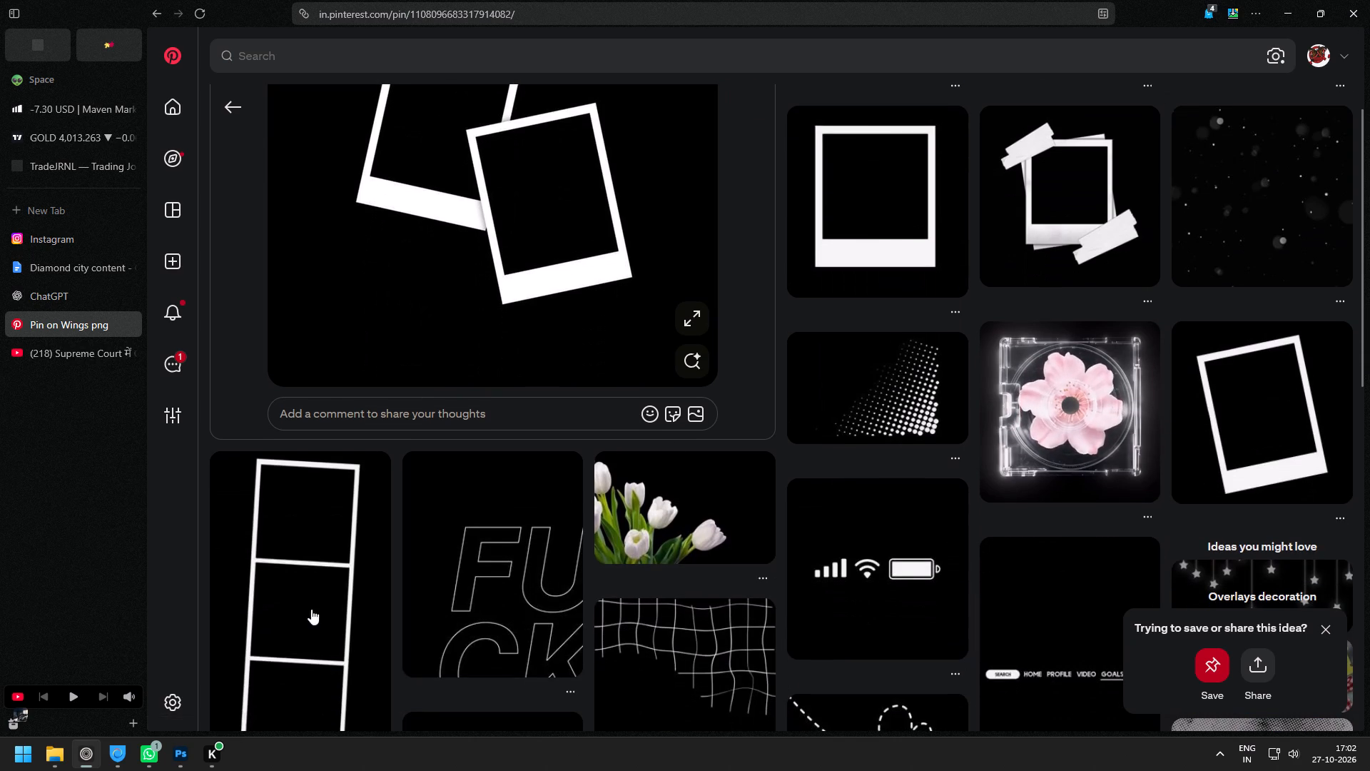
scroll(300, 584, "down", 1)
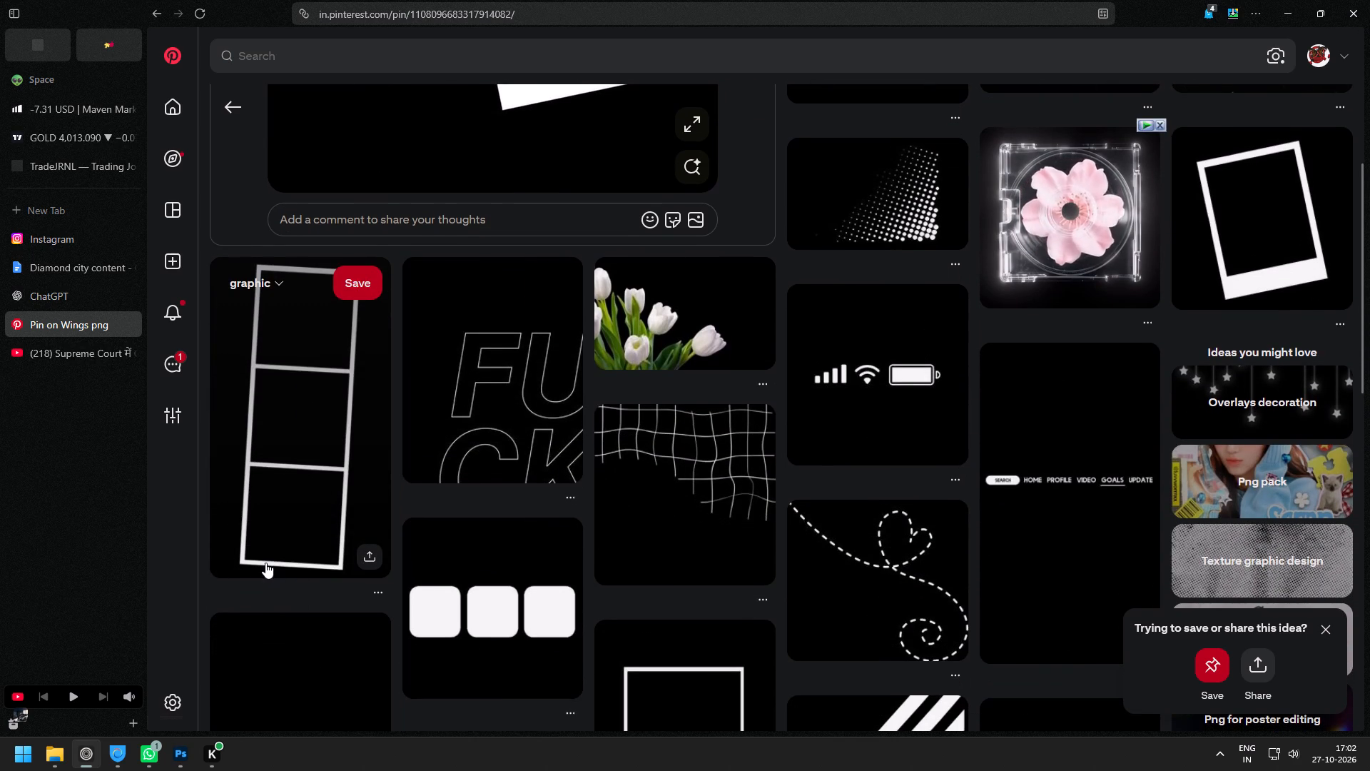
left_click(296, 452)
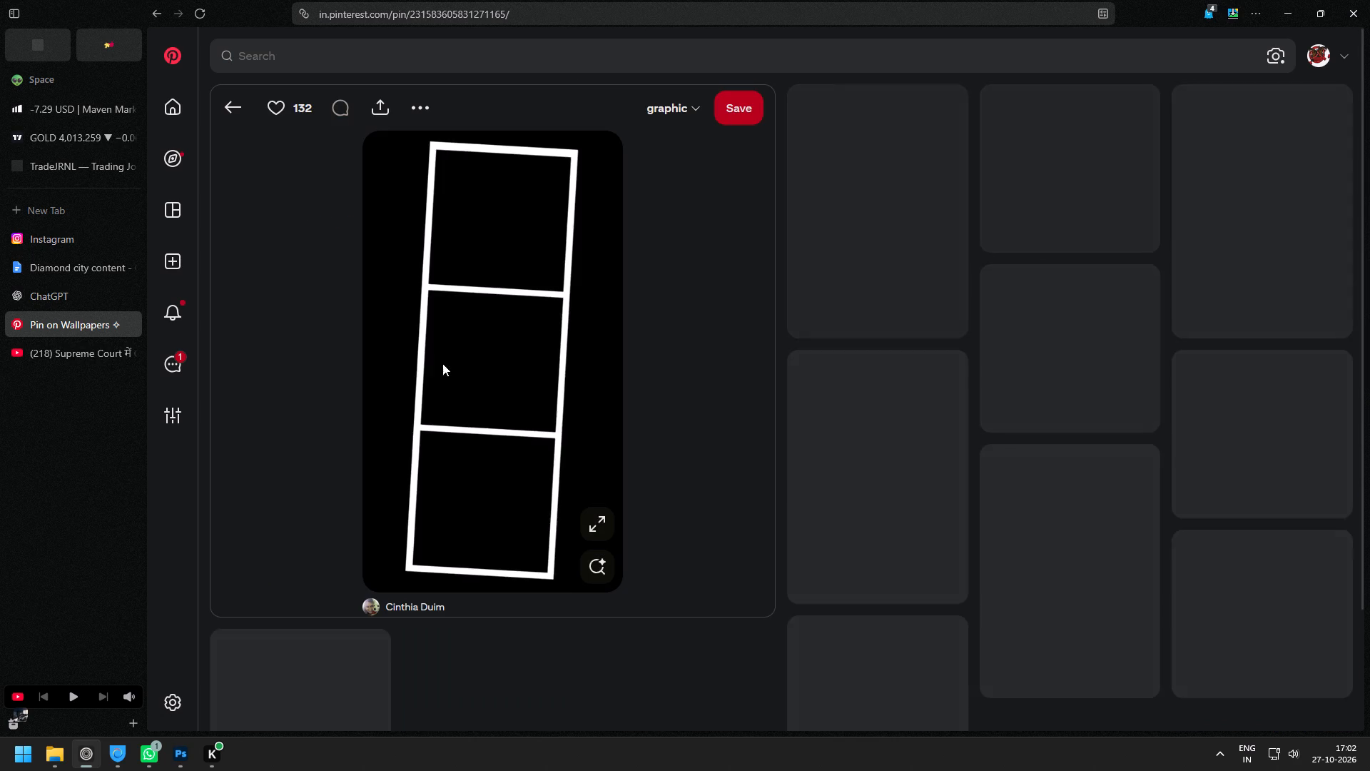
right_click(475, 281)
left_click(507, 331)
Paste the photo strip into the Photoshop carousel, erase its black background and three black openings, and convert it to a smart object.
left_click(188, 760)
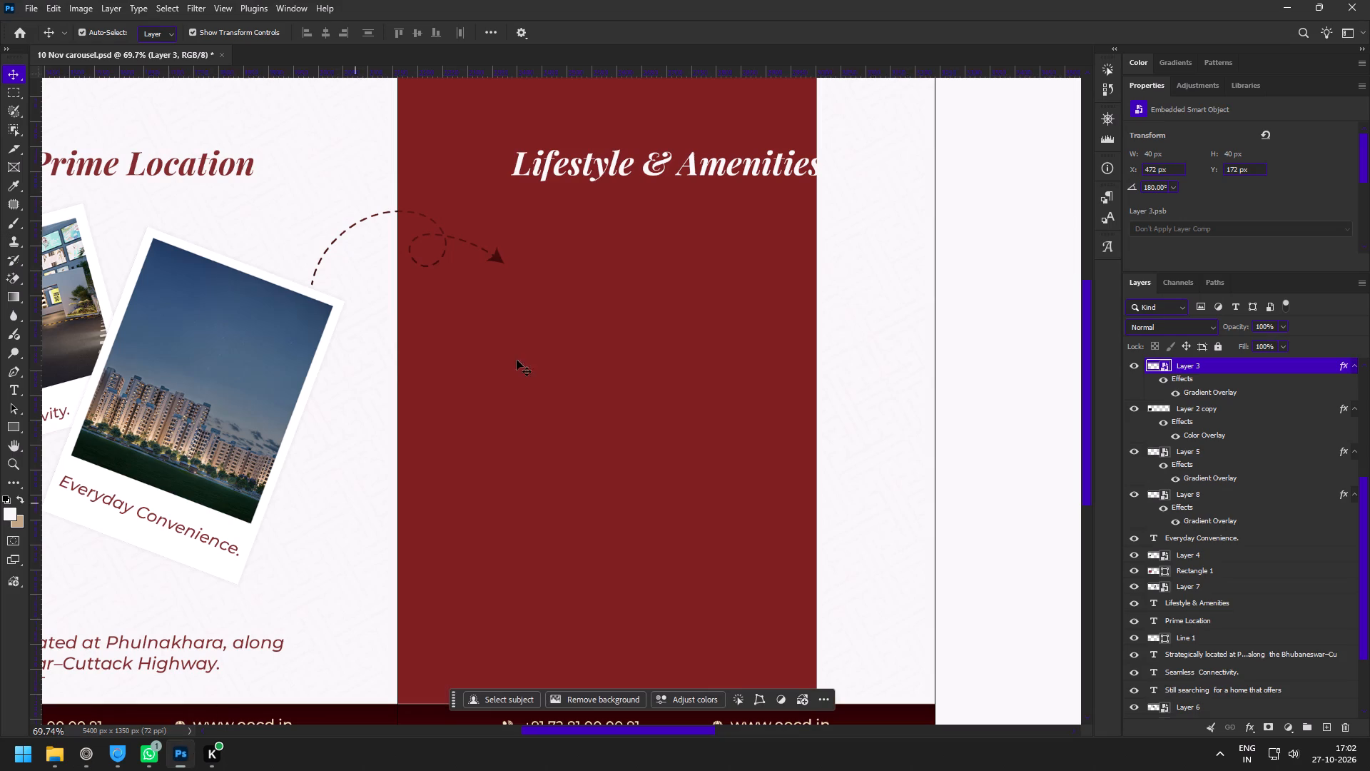
key("ctrl+v")
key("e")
left_click(677, 403)
left_click(585, 384)
left_click(589, 232)
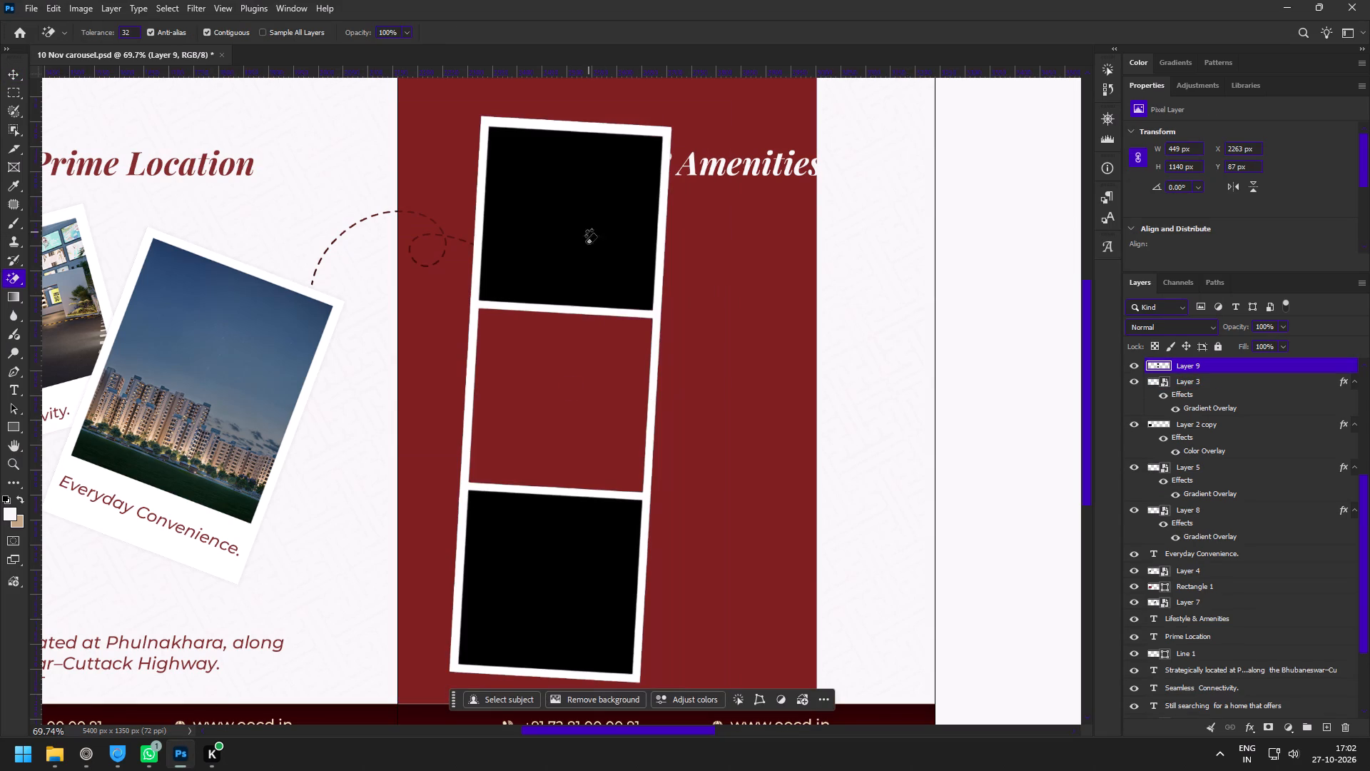
left_click(546, 572)
key("F8")
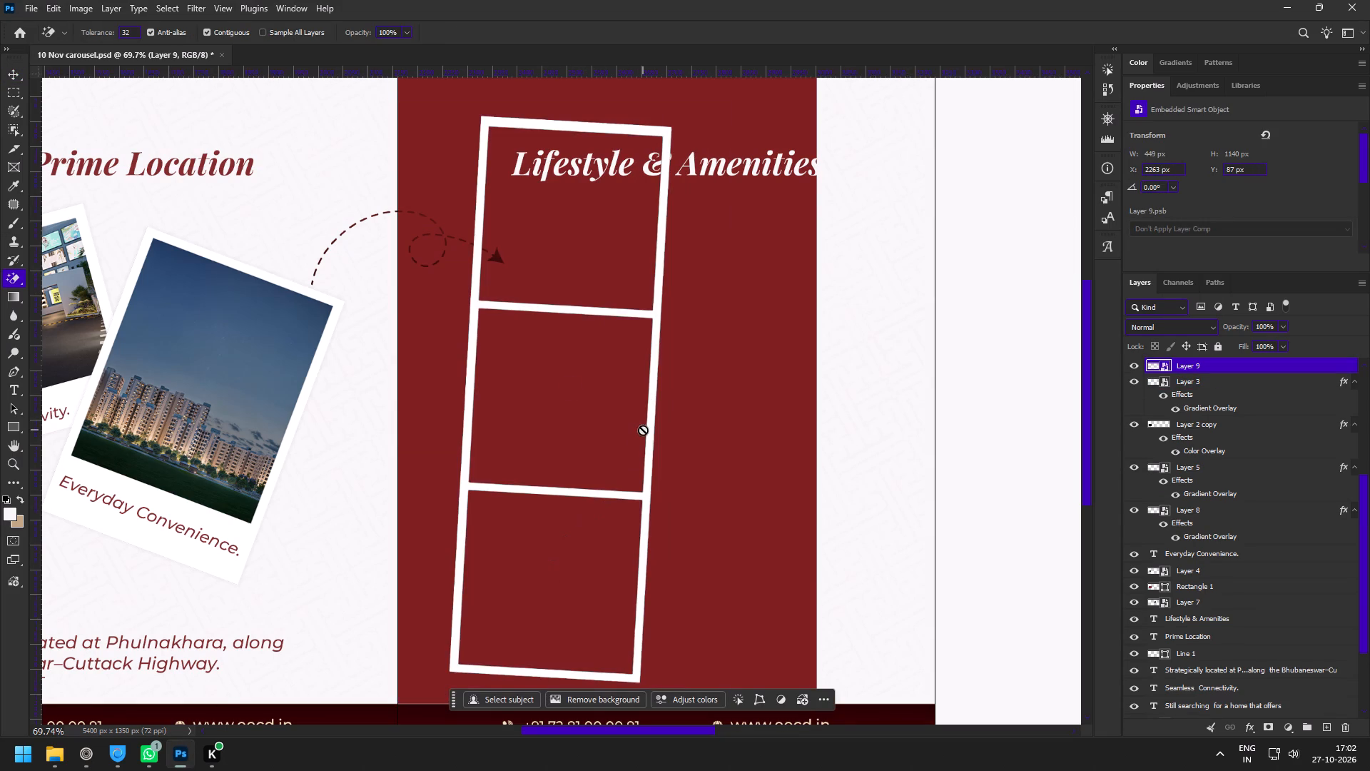
Scale the photo strip down to about 333 × 845 px and place it below the "Lifestyle & Amenities" heading.
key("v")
left_click_drag(677, 402, 619, 408)
left_click_drag(558, 395, 694, 432)
left_click(705, 34)
Return to the two-polaroid pin on Pinterest, open the related single upright polaroid frame and copy its image.
left_click(84, 754)
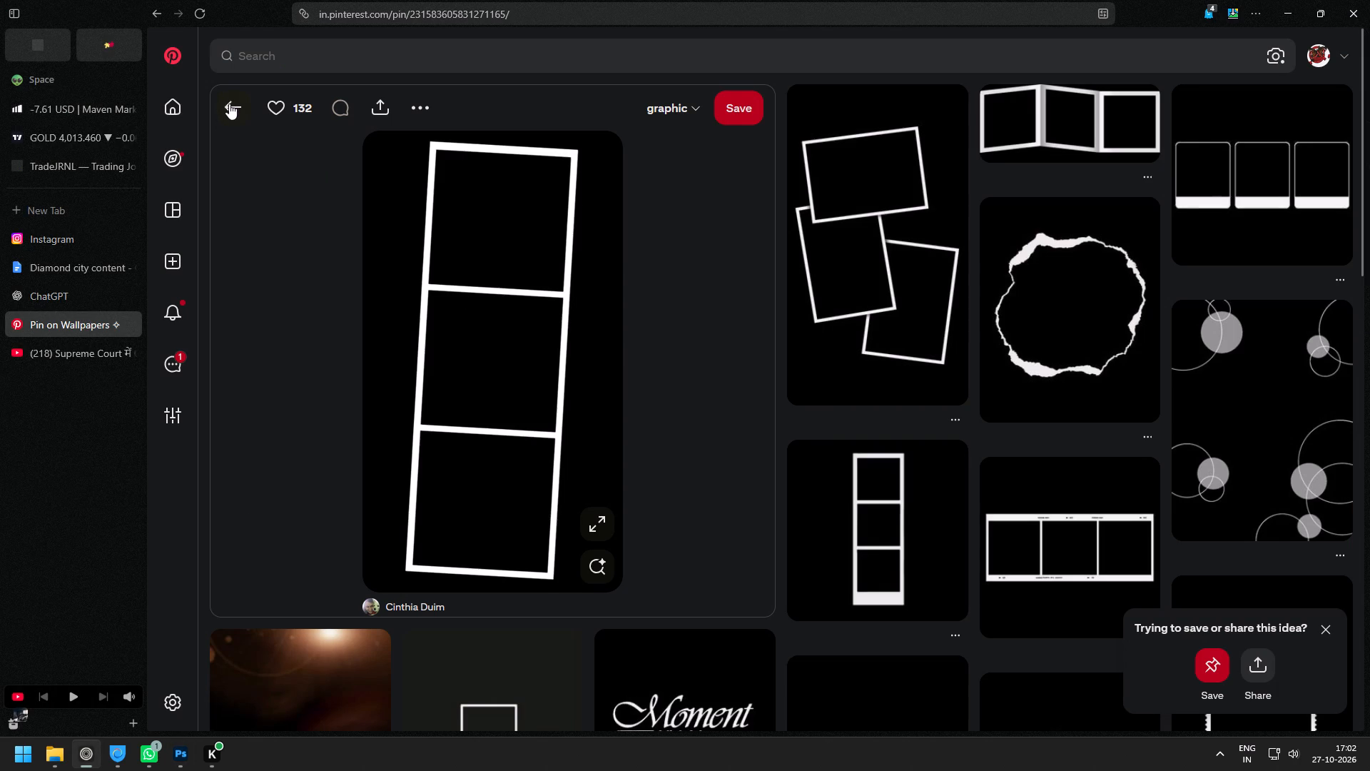
left_click(229, 104)
scroll(412, 458, "up", 7)
right_click(451, 297)
left_click(482, 354)
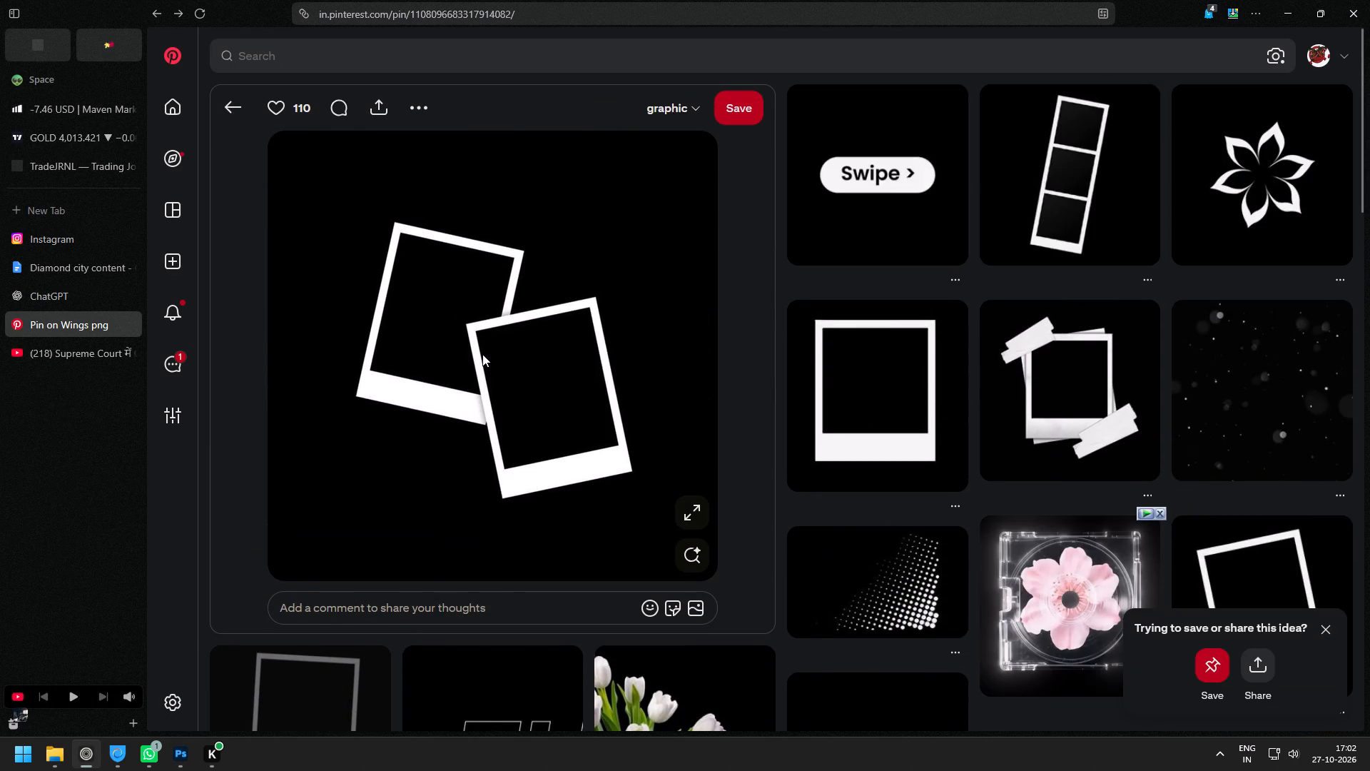
left_click(852, 408)
right_click(407, 244)
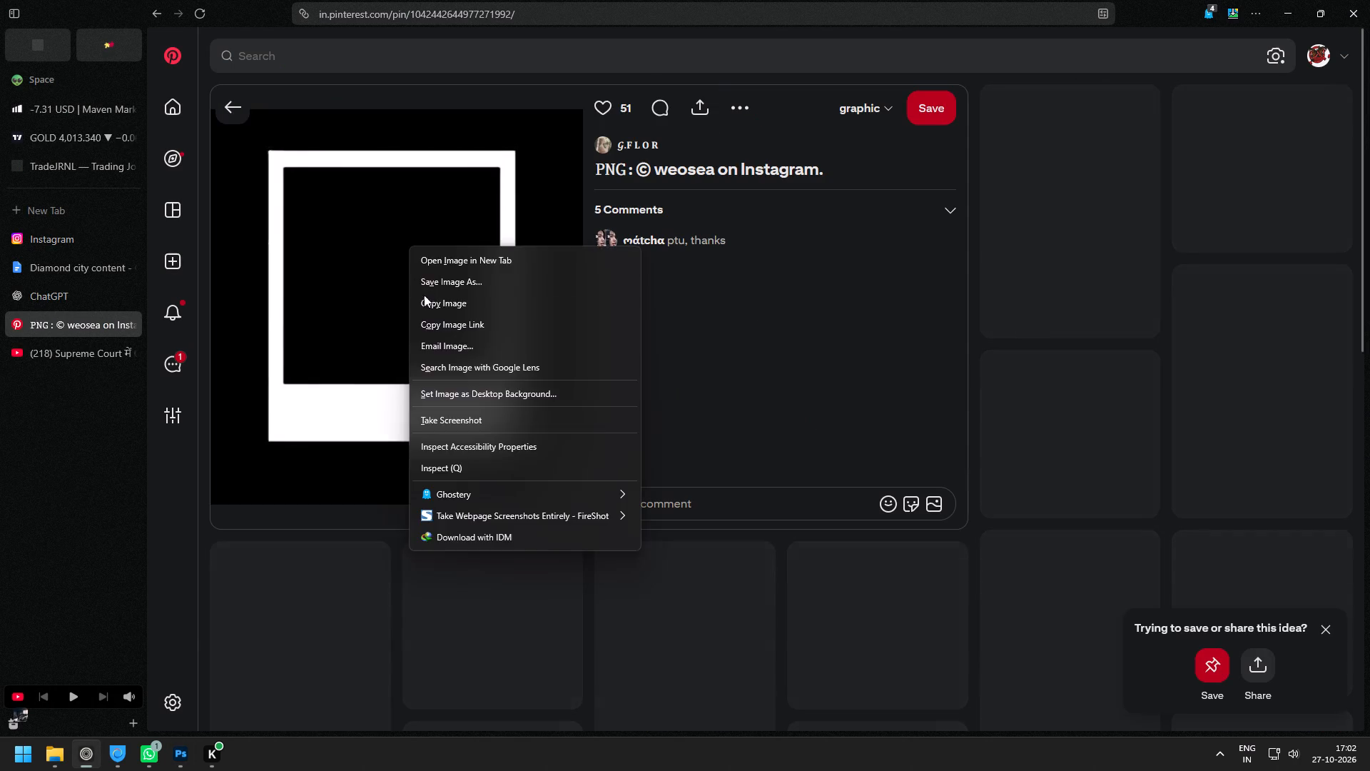
left_click(437, 302)
Paste the single polaroid into the Photoshop carousel, erase its black opening and background, and move it left of the photo strip.
left_click(177, 762)
key("ctrl+v")
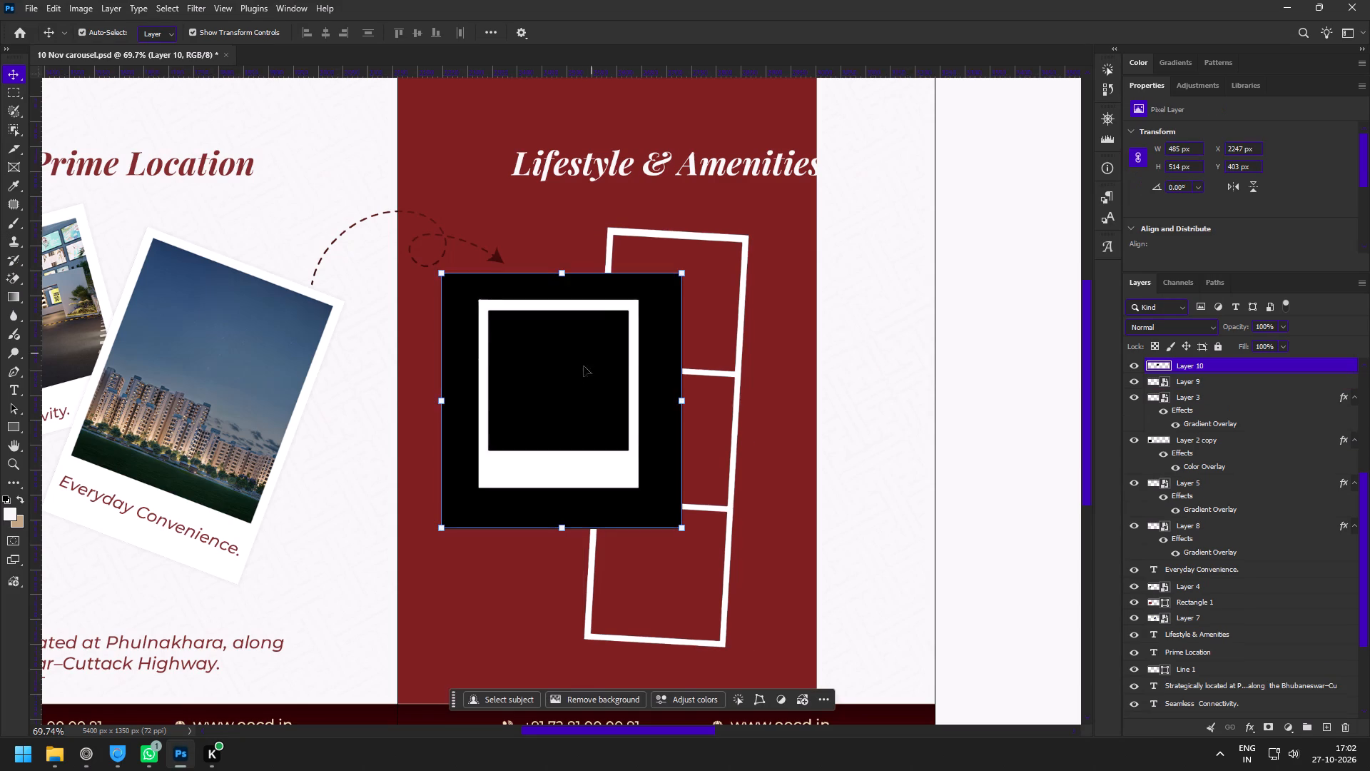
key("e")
left_click(549, 381)
left_click(661, 348)
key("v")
left_click_drag(562, 473, 520, 505)
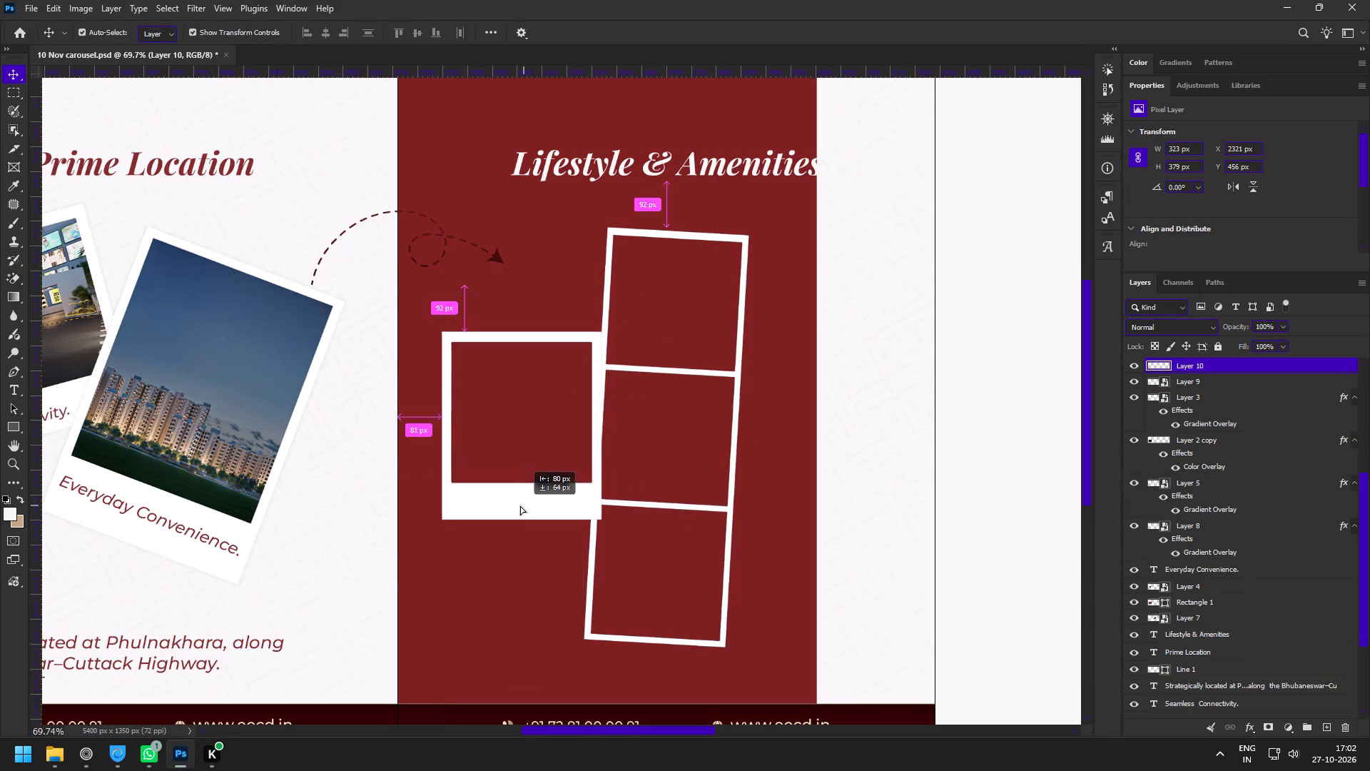
left_click_drag(520, 505, 515, 486)
Shift the three-frame photo strip slightly away from the single polaroid, to about X 2581 px.
left_click(713, 509)
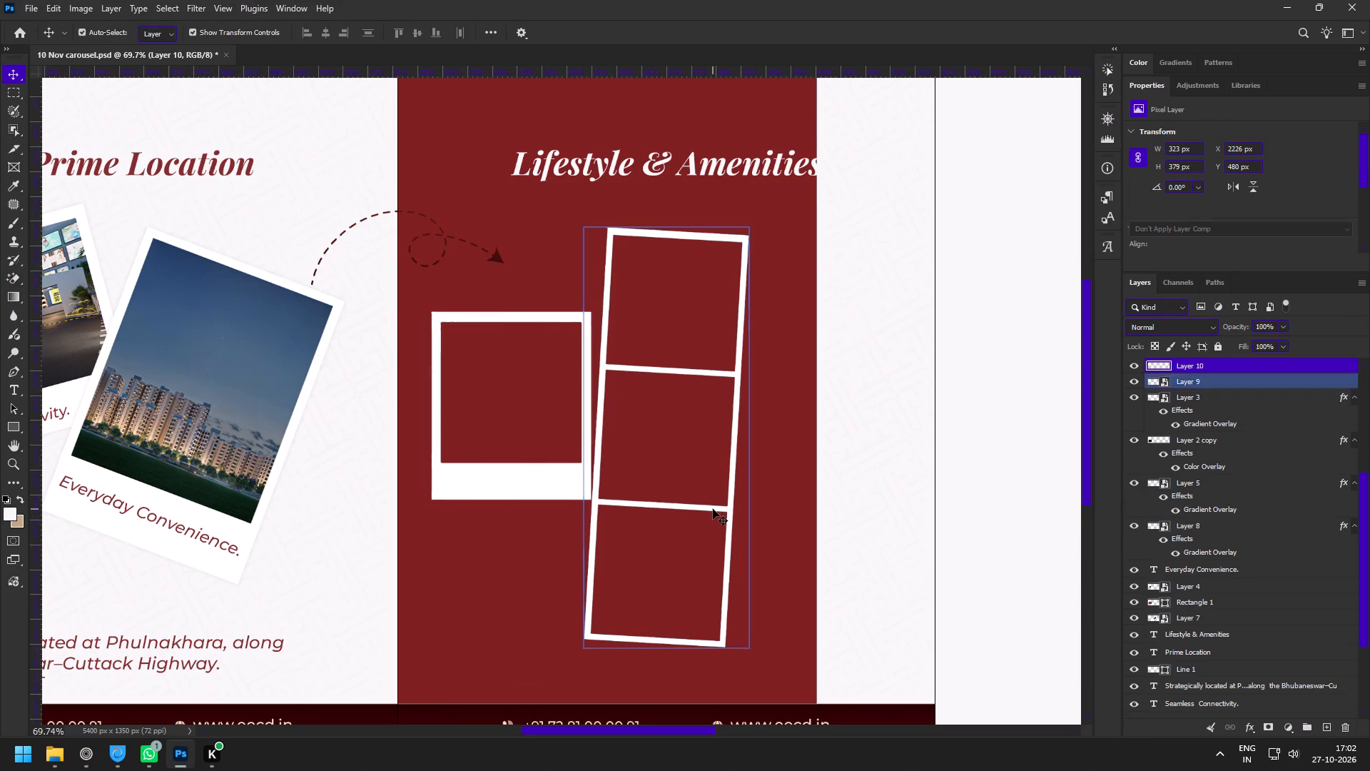
left_click_drag(709, 510, 726, 510)
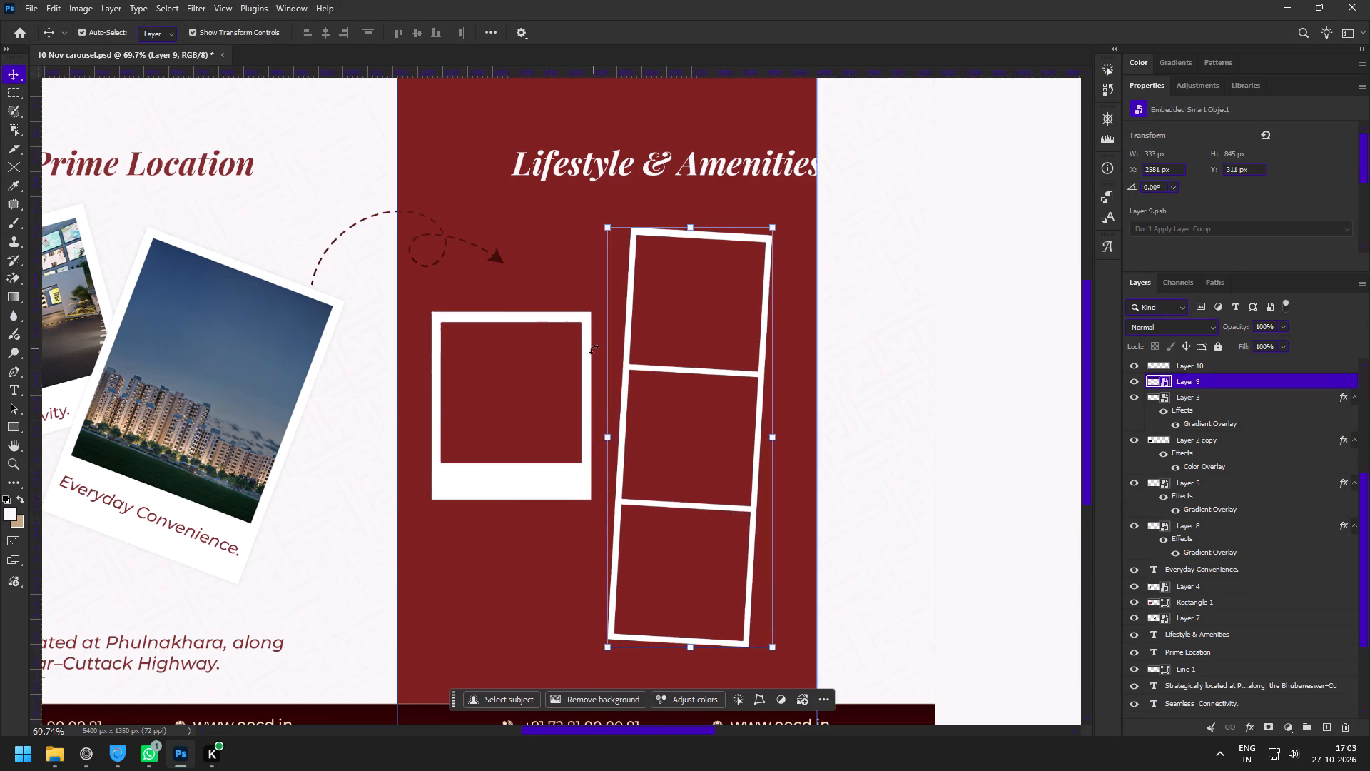
Enlarge the single polaroid to about 122%, rotate it about -17.9°, and overlap it on the photo strip.
left_click(557, 319)
left_click_drag(590, 409, 652, 398)
left_click_drag(690, 455, 706, 408)
left_click_drag(612, 470, 618, 492)
left_click_drag(652, 393, 630, 403)
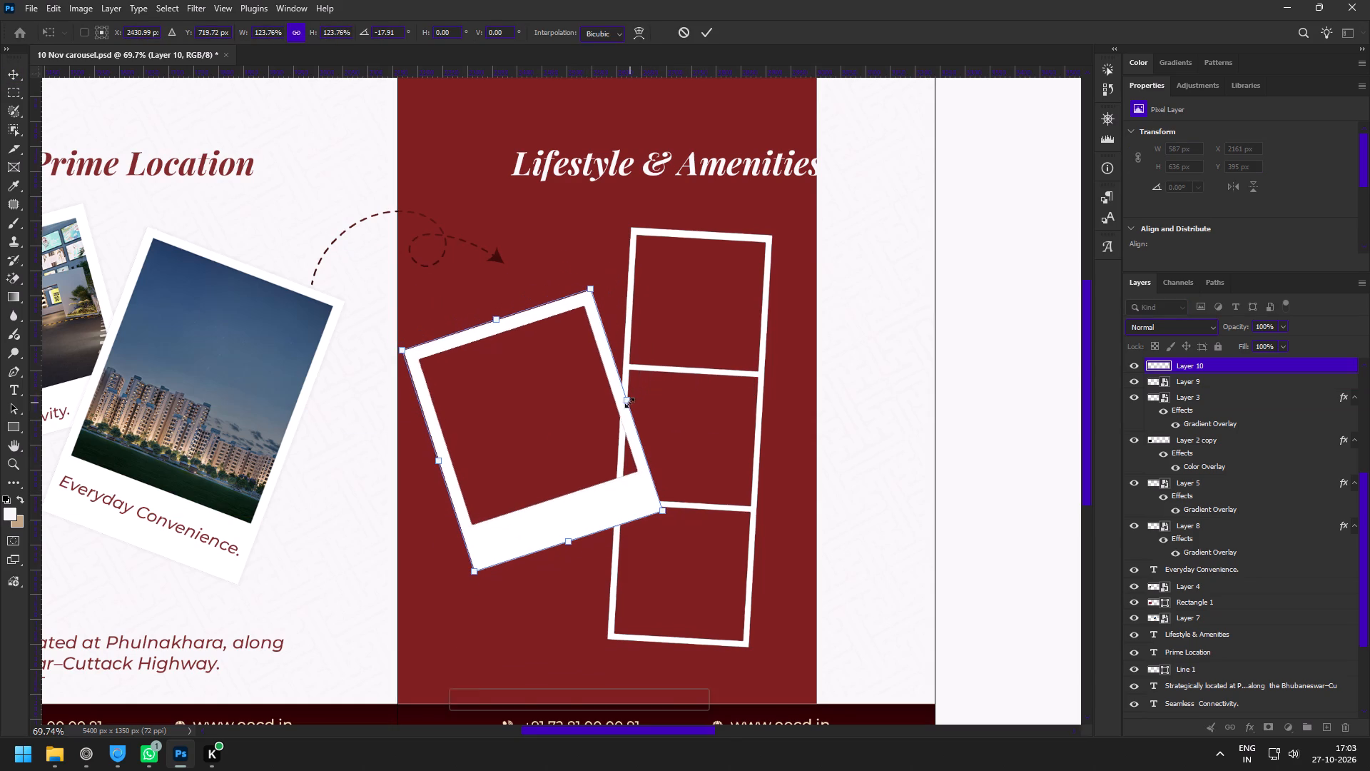
left_click_drag(537, 296, 549, 291)
left_click_drag(534, 306, 547, 302)
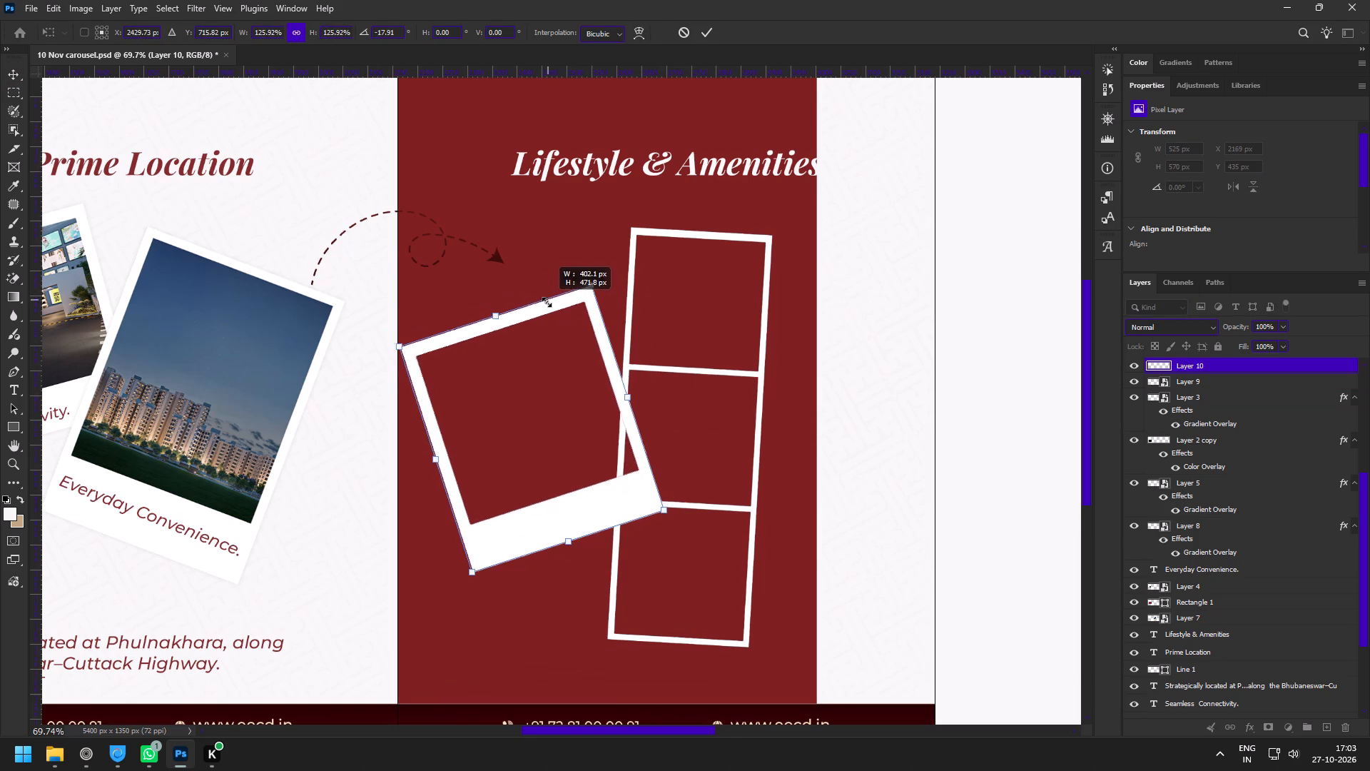
left_click_drag(547, 302, 547, 304)
left_click_drag(524, 323, 537, 298)
left_click(704, 31)
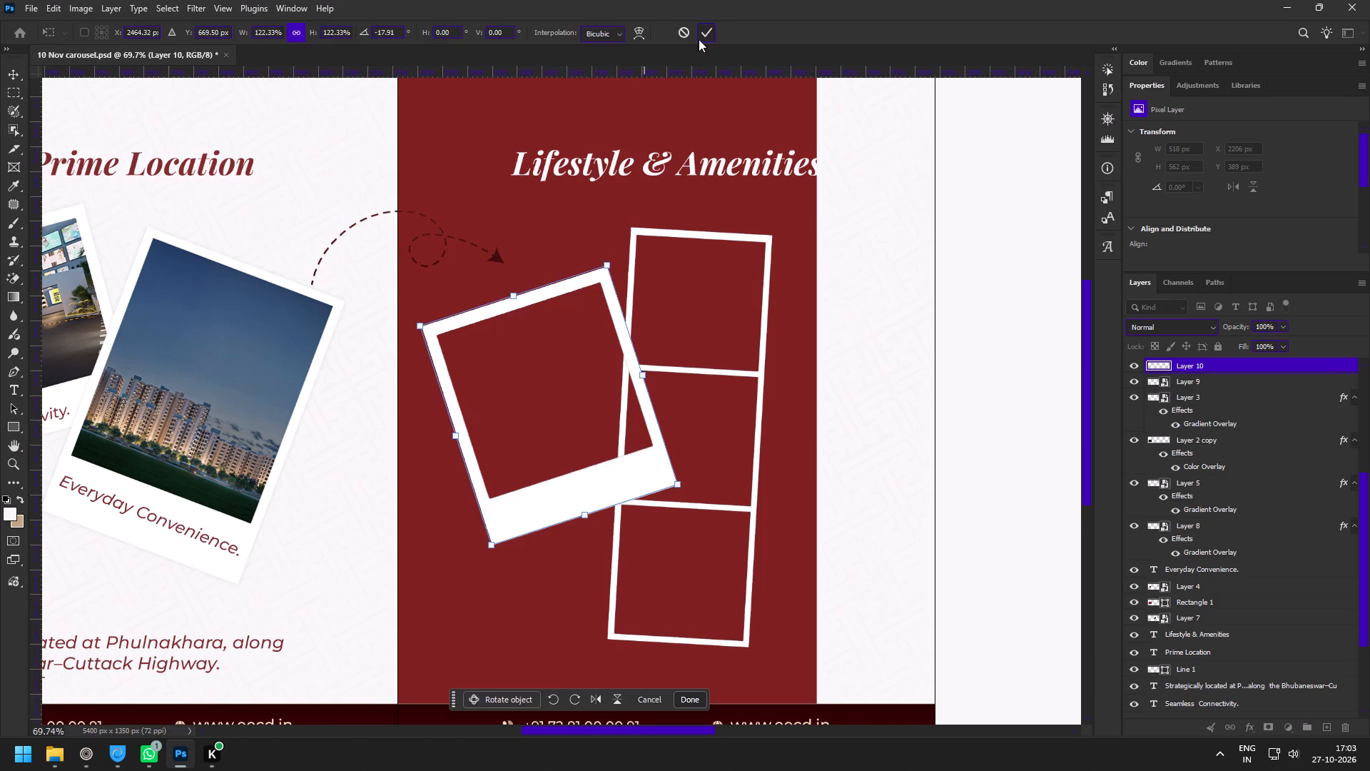
Examine the Prana reference's Prime Location and Premium Lifestyle Amenities slides on Instagram for frame and arrow styling.
left_click(91, 754)
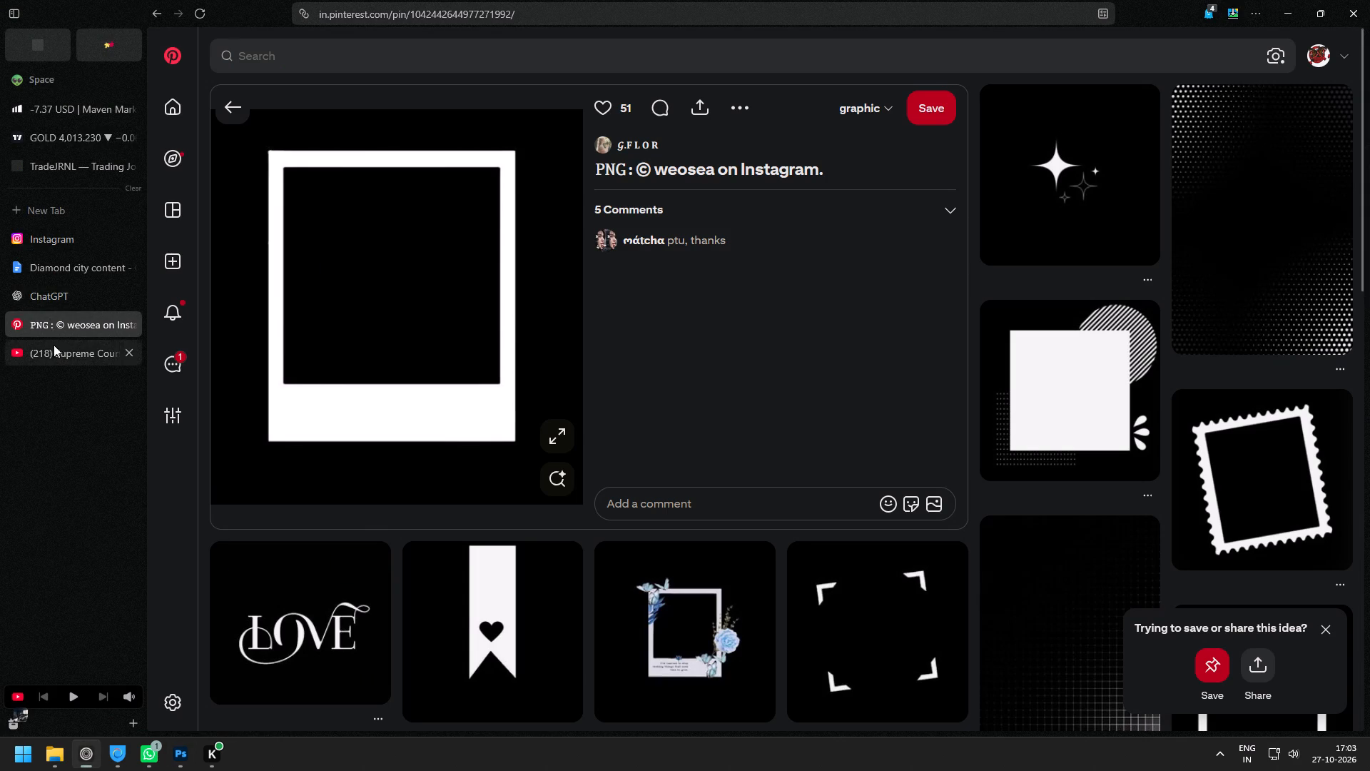
left_click(54, 346)
left_click(56, 322)
left_click(76, 241)
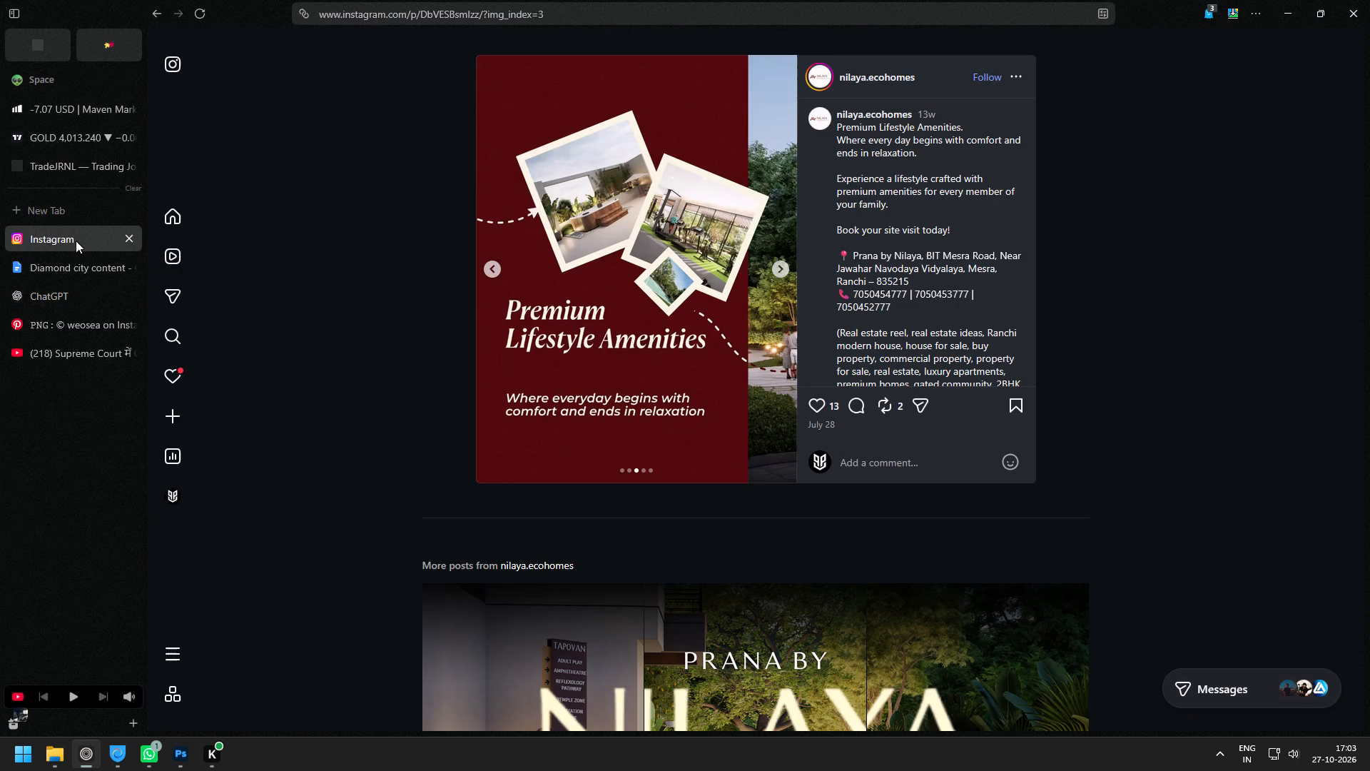
left_click(495, 271)
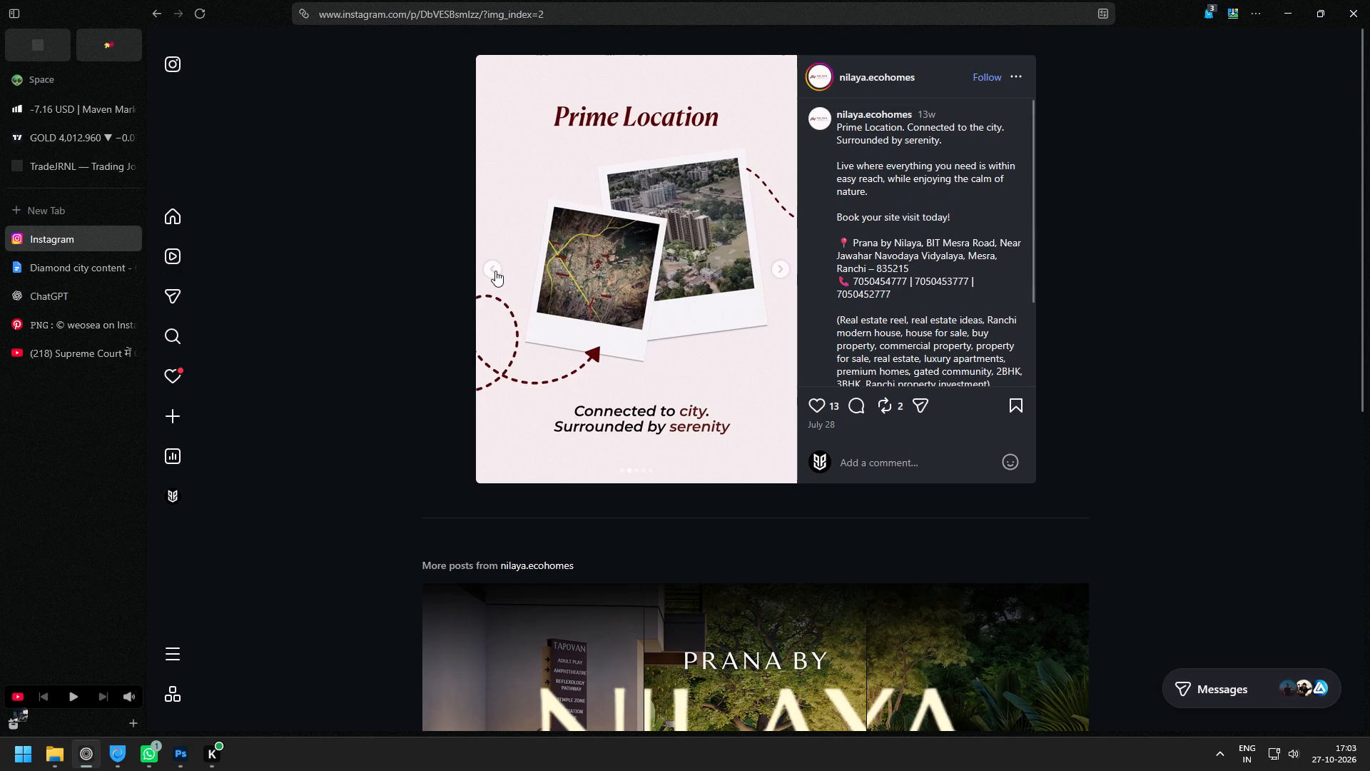
left_click(781, 273)
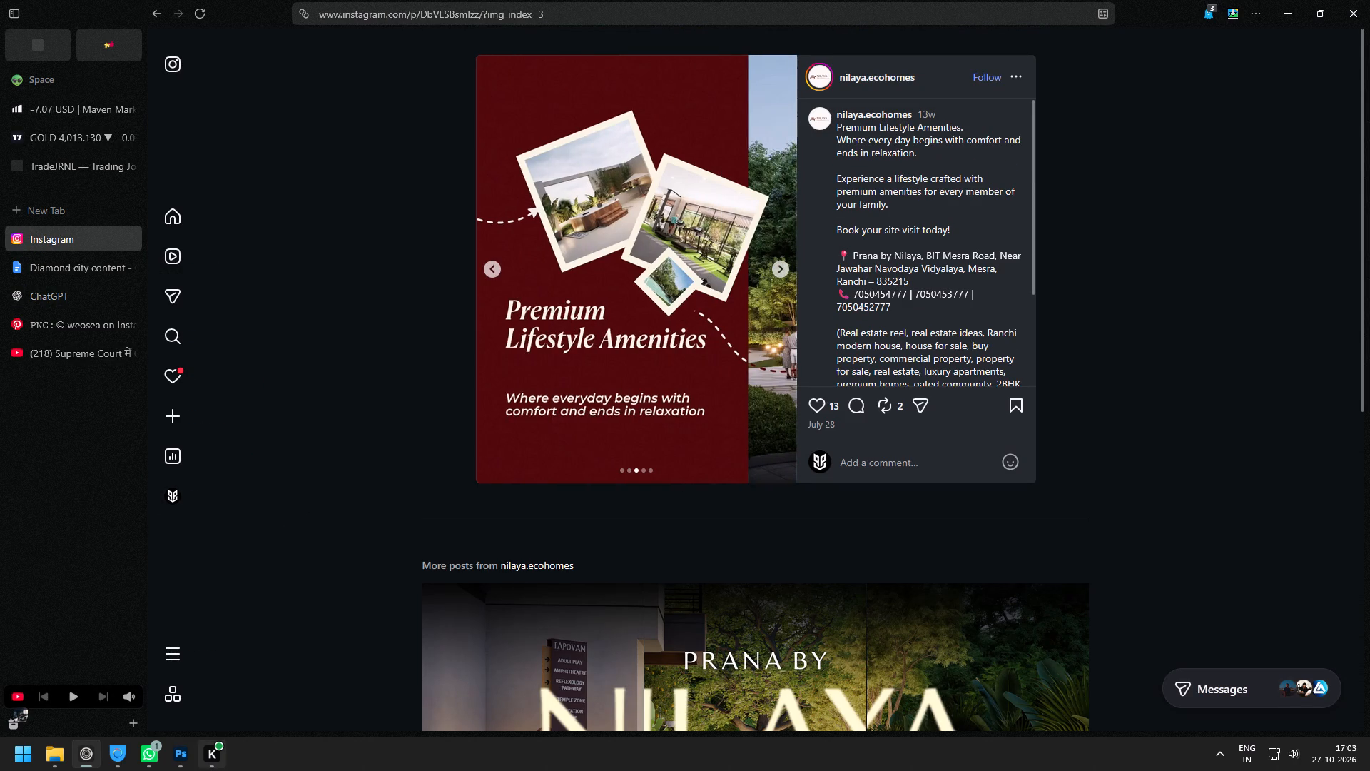
In Photoshop, select the dashed arrow's portion over the red rectangle and set its Hue/Saturation lightness to 100.
left_click(183, 766)
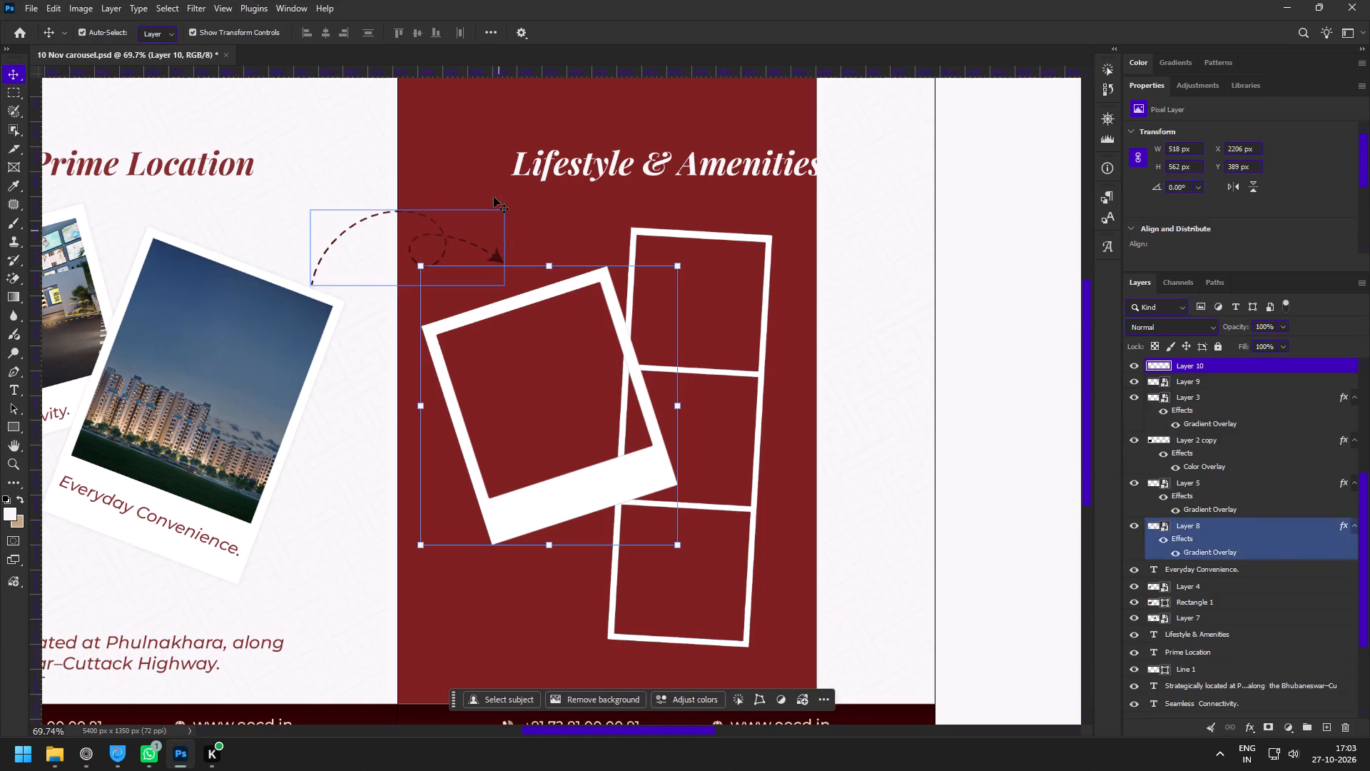
left_click(494, 197)
left_click(496, 255)
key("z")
left_click_drag(406, 155, 440, 223)
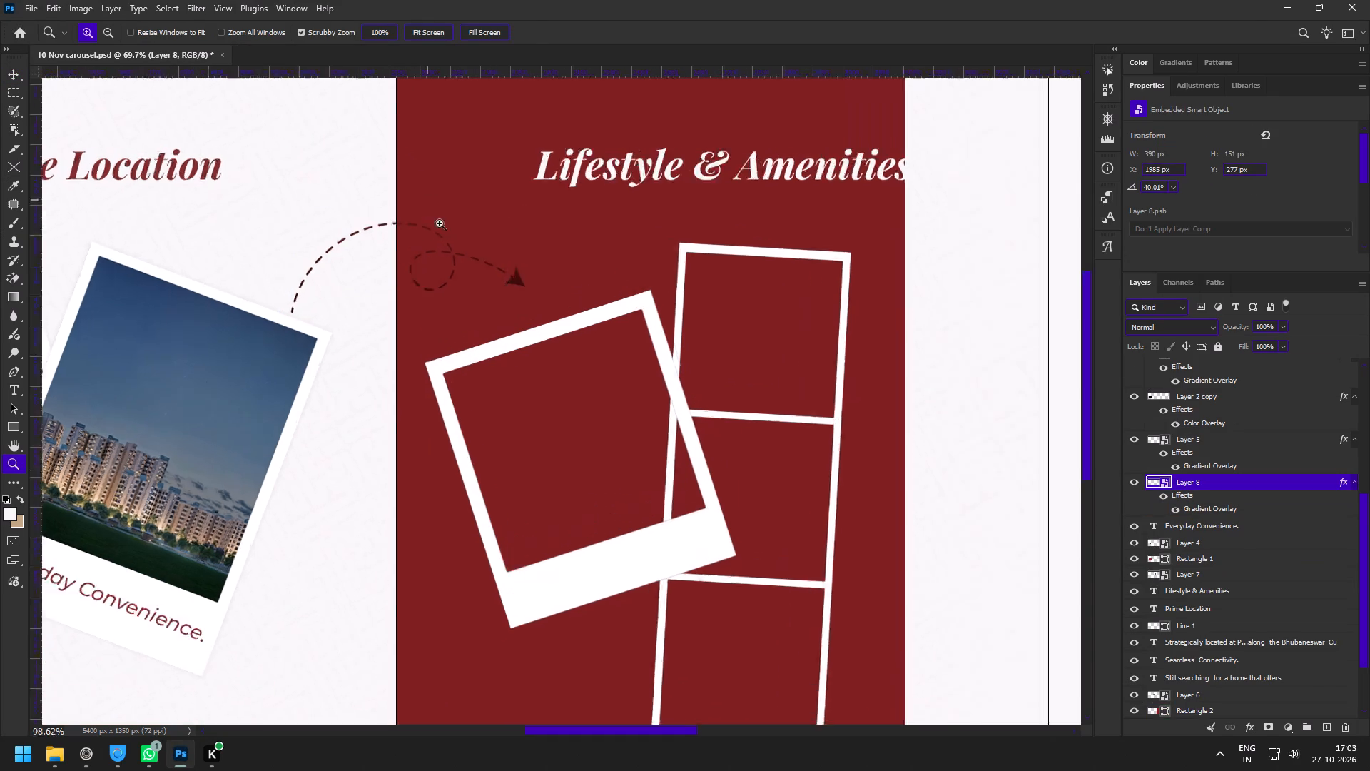
left_click_drag(440, 223, 449, 243)
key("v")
left_click(19, 96)
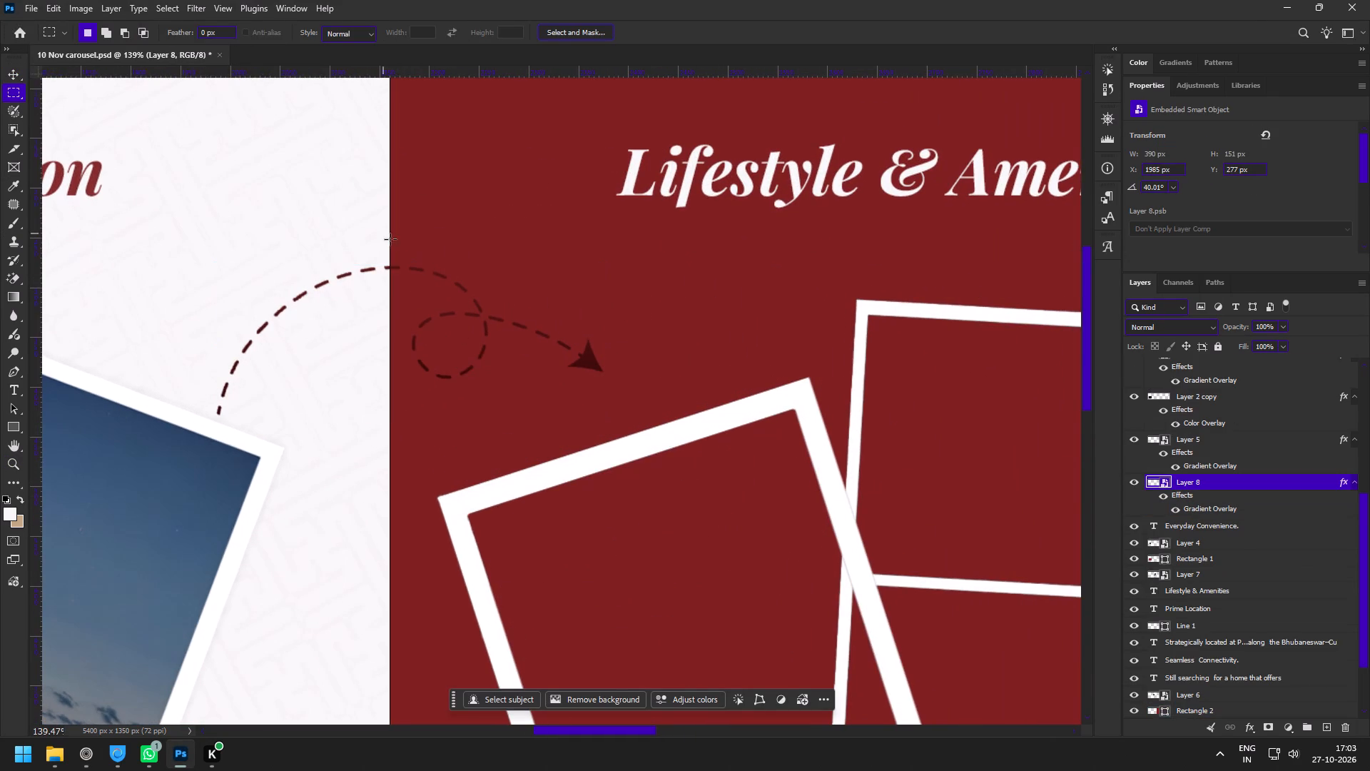
left_click_drag(389, 242, 635, 413)
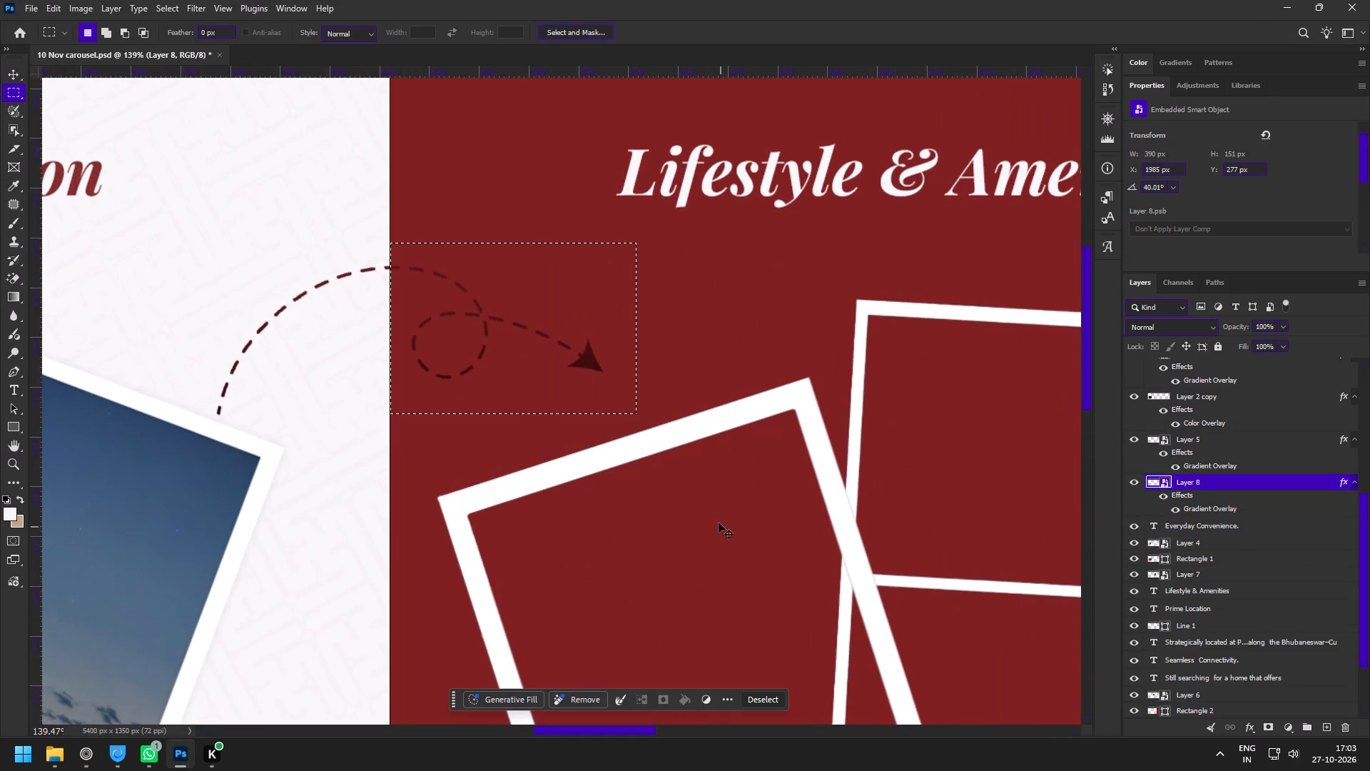
key("ctrl+u")
left_click_drag(933, 408, 1081, 411)
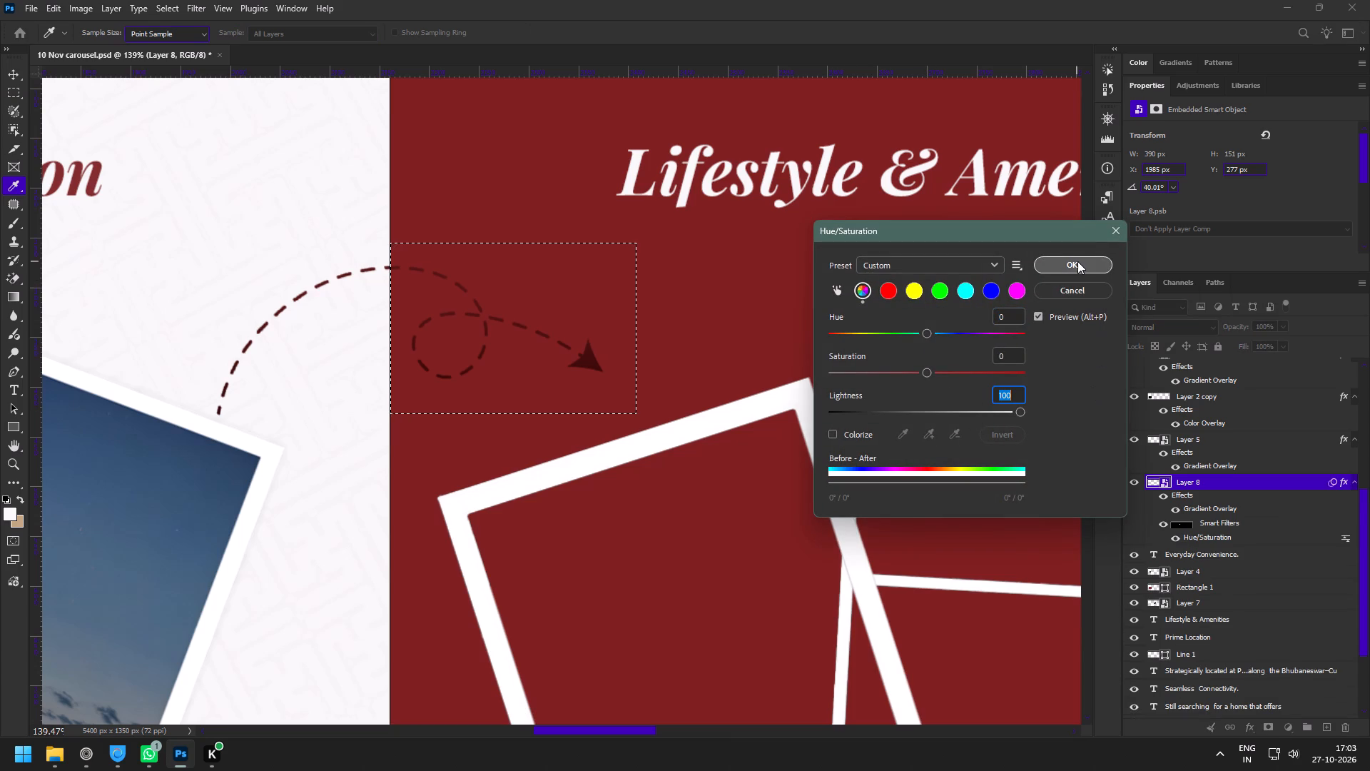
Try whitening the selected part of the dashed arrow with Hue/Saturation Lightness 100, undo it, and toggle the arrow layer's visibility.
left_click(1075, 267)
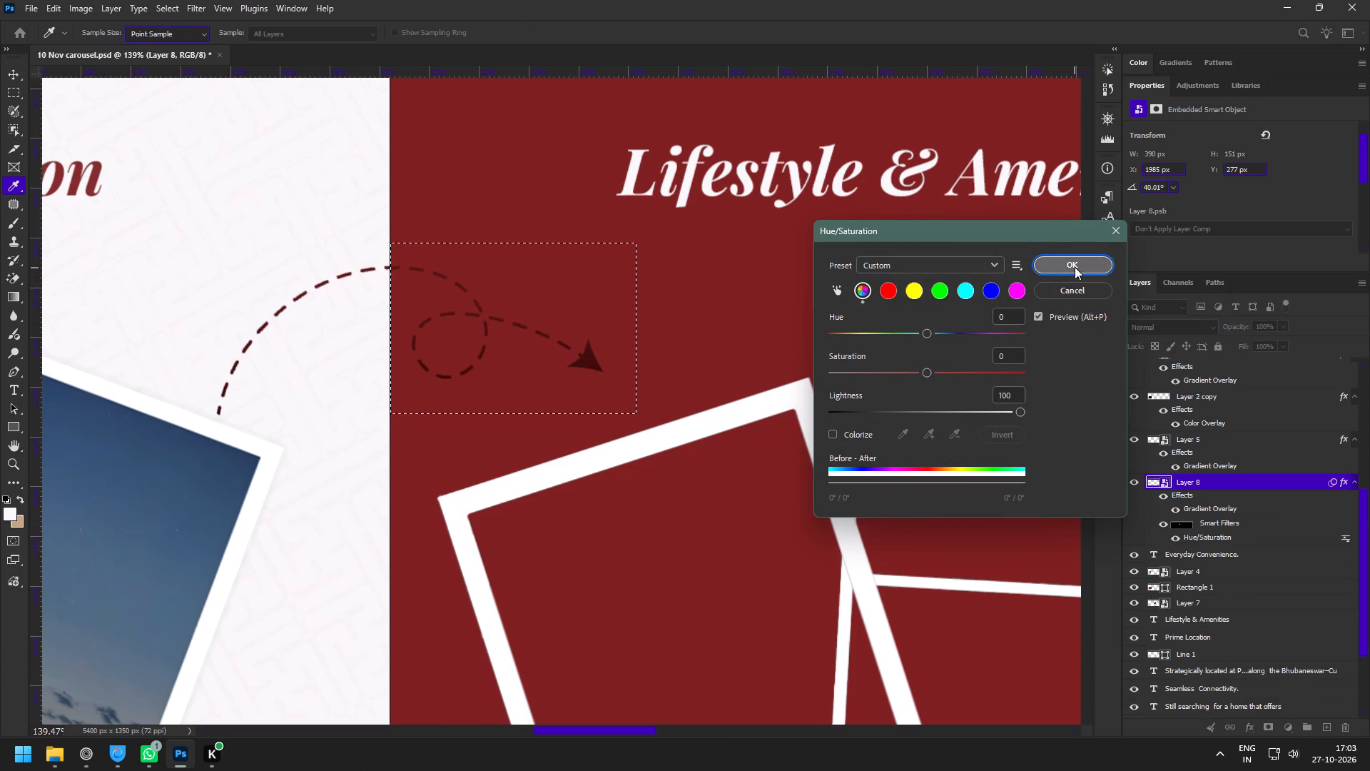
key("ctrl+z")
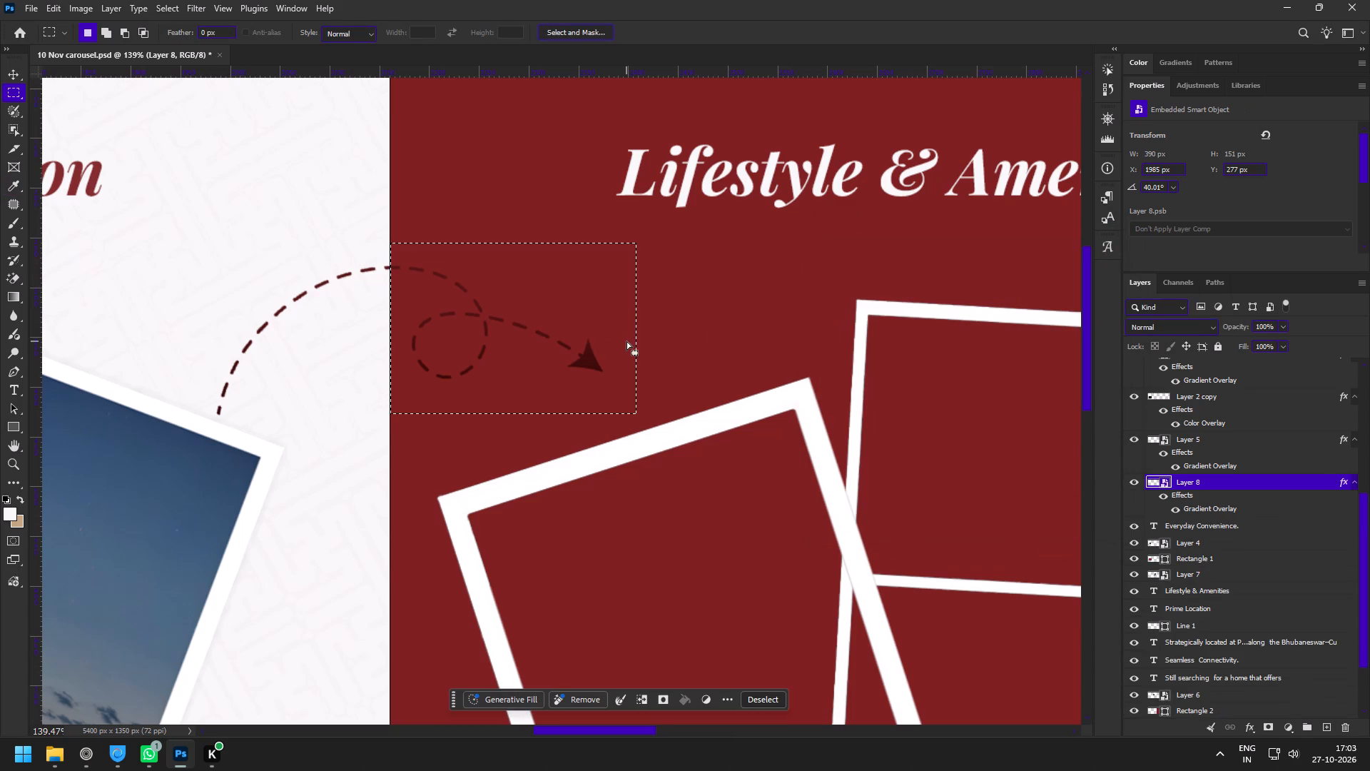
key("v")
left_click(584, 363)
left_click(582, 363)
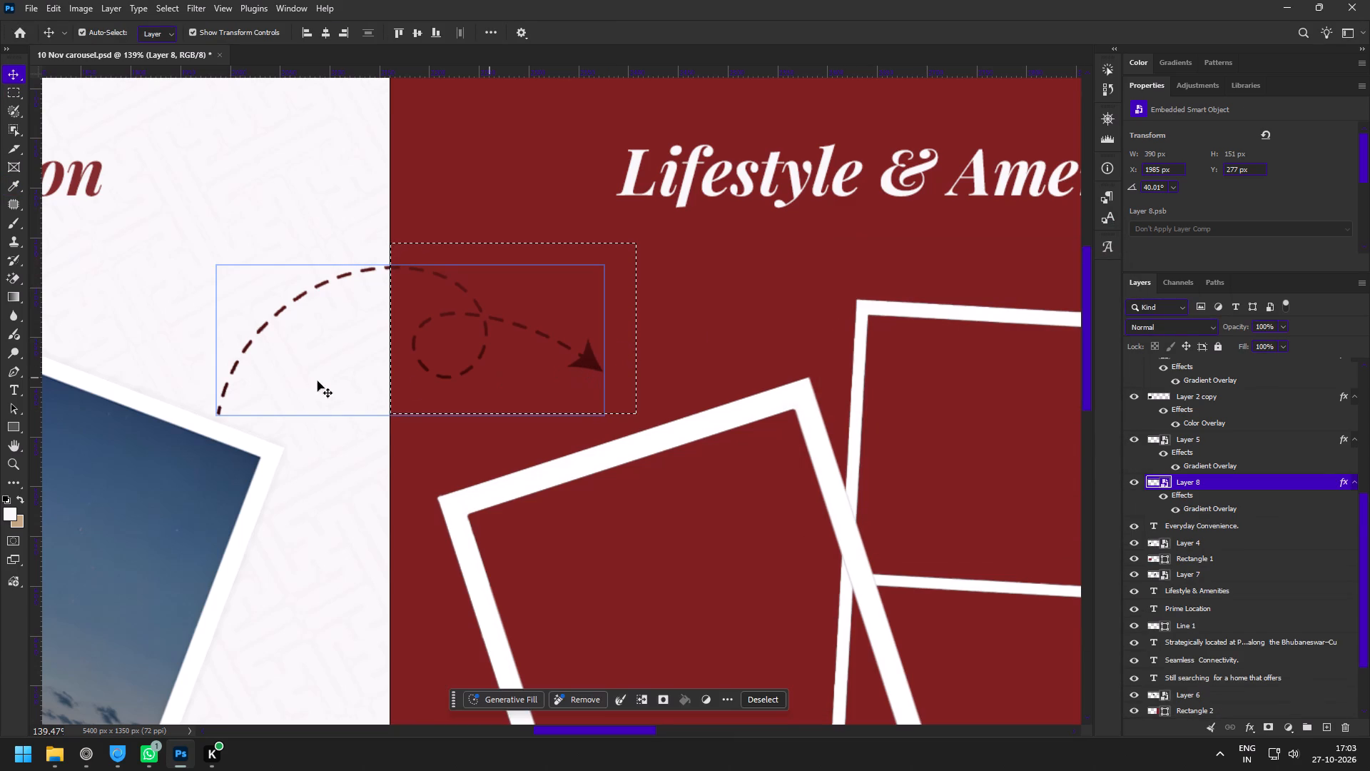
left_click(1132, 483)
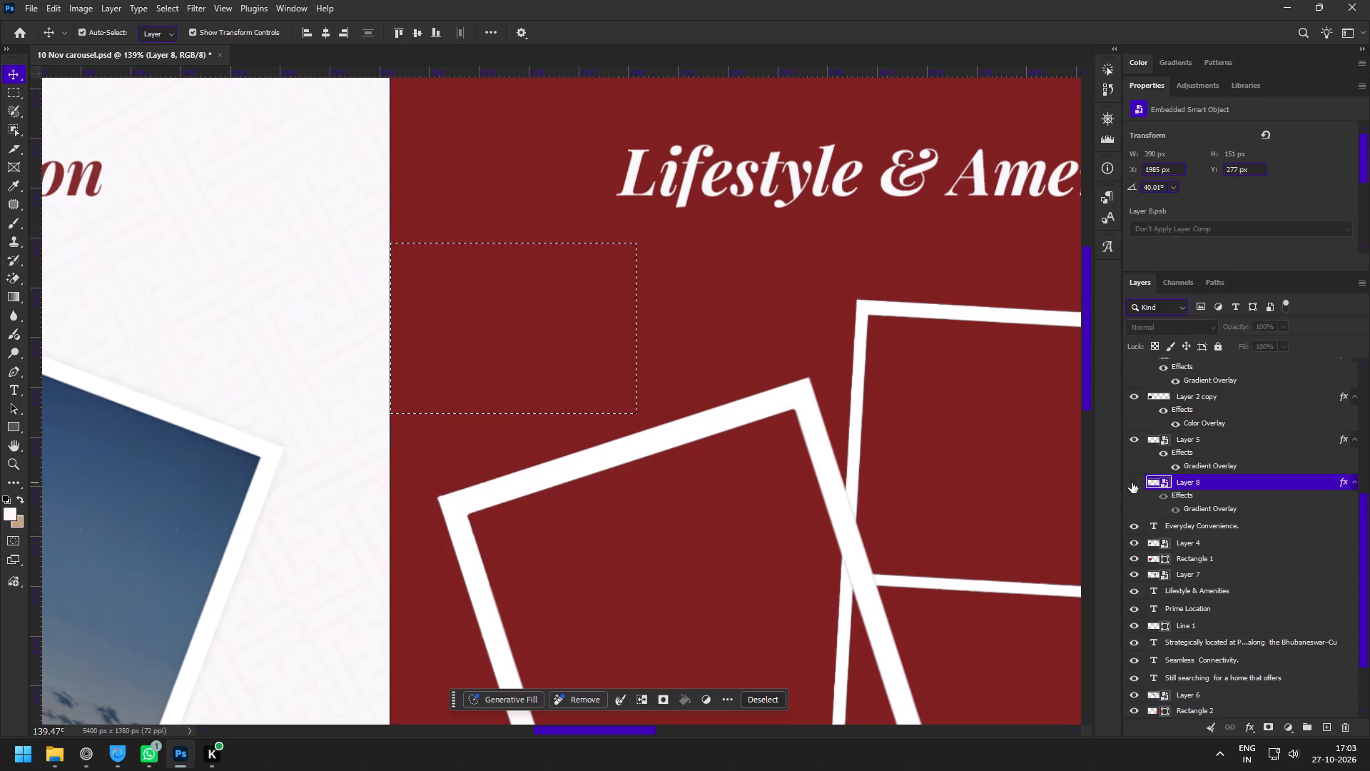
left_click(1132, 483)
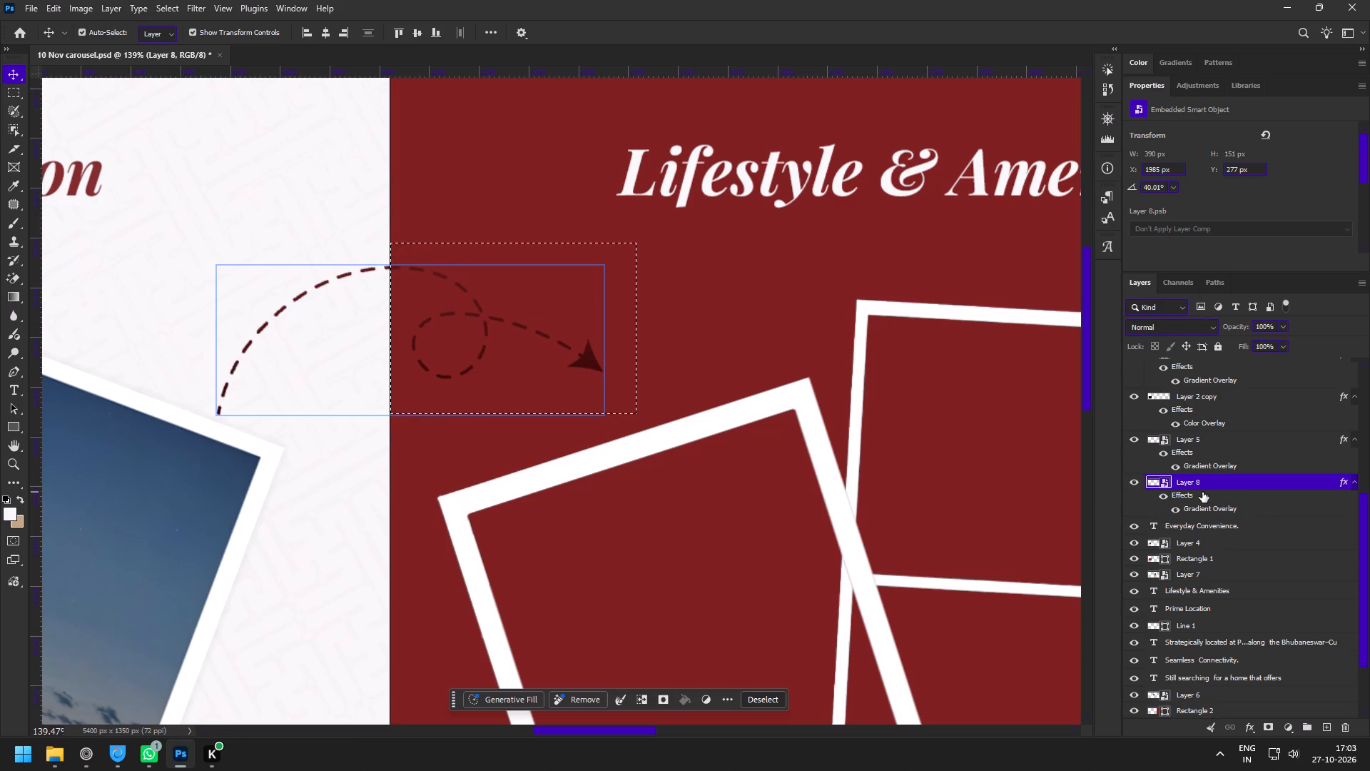
Copy the arrow part over the red rectangle to its own layer, raise its Lightness to maximum and hide its layer effects.
key("ctrl+j")
key("ctrl+u")
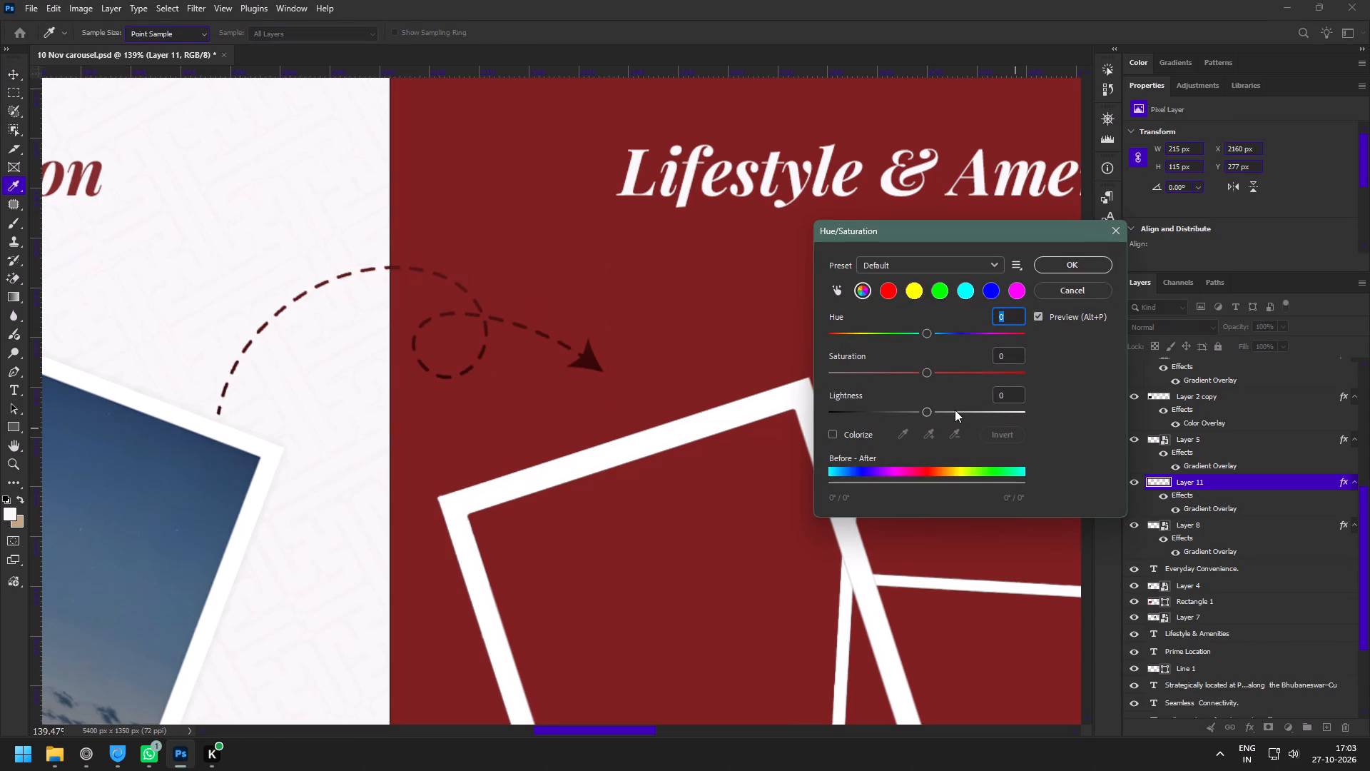
left_click_drag(955, 410, 1162, 403)
left_click(1080, 267)
left_click(1165, 495)
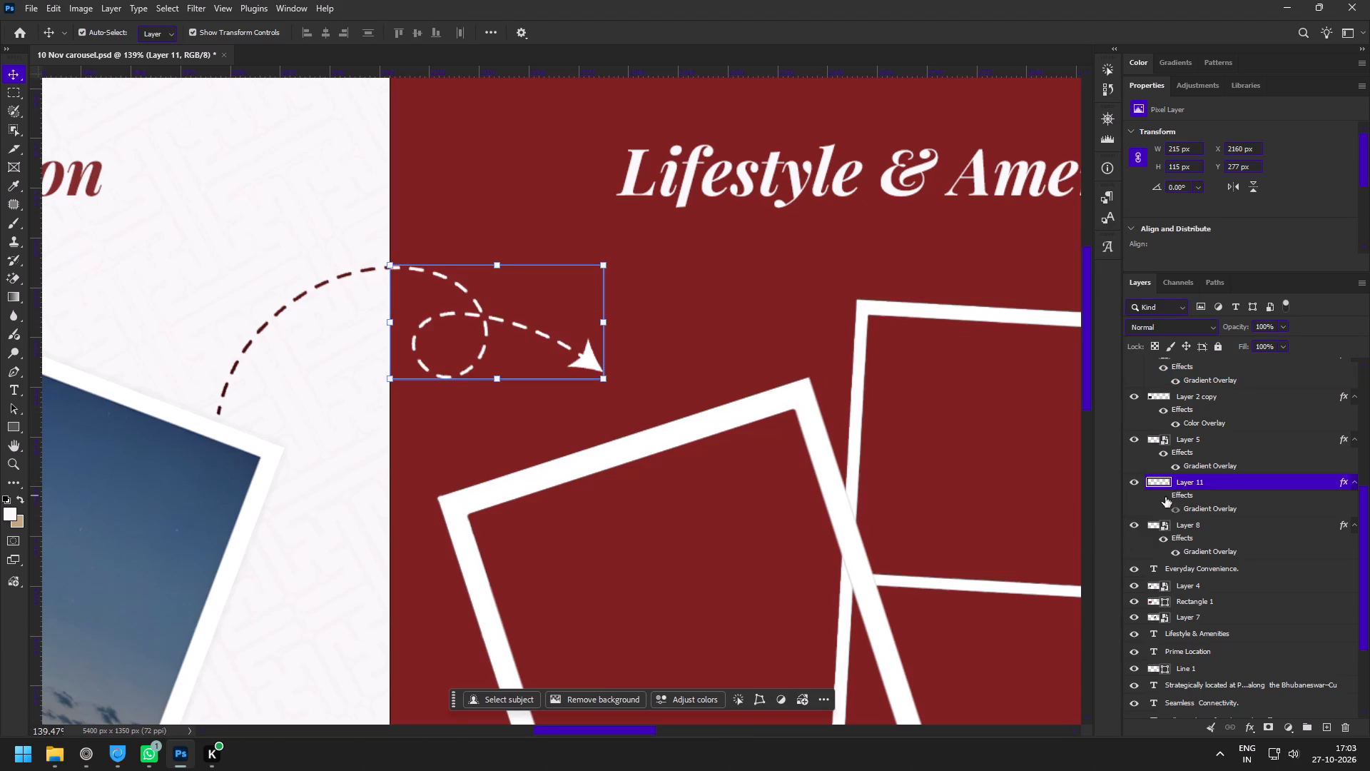
Examine the third slide's white arrow, heading and polaroid frames against the red rectangle at different zoom levels.
key("z")
left_click_drag(597, 425, 537, 393)
key("space")
key("space")
key("space")
key("space")
key("space")
key("space")
key("space")
key("space")
key("space")
key("space")
key("space")
key("space")
key("space")
left_click_drag(698, 422, 592, 385)
left_click_drag(599, 395, 609, 361)
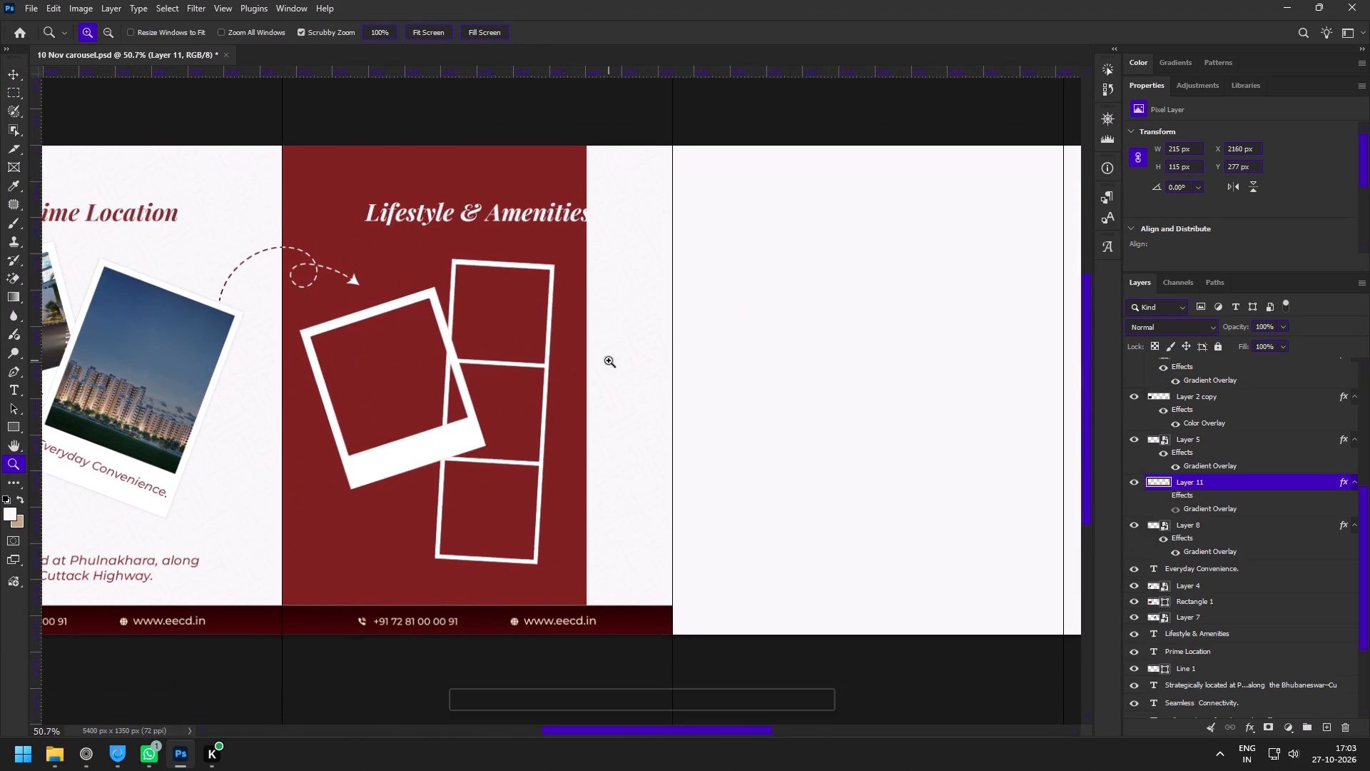
key("v")
key("z")
left_click_drag(521, 256, 539, 278)
key("space")
key("space")
key("space")
key("space")
left_click_drag(539, 286, 513, 276)
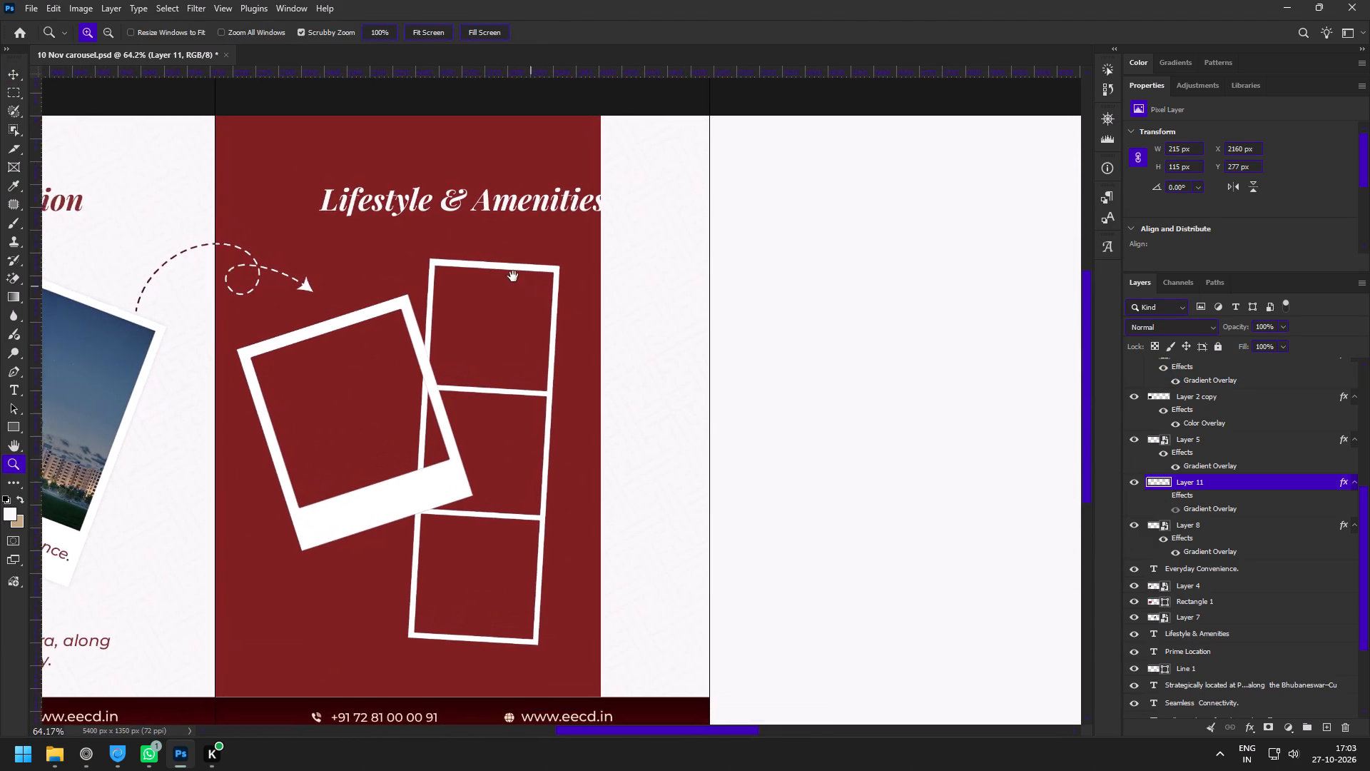
left_click_drag(513, 276, 511, 274)
left_click_drag(210, 319, 230, 328)
key("space")
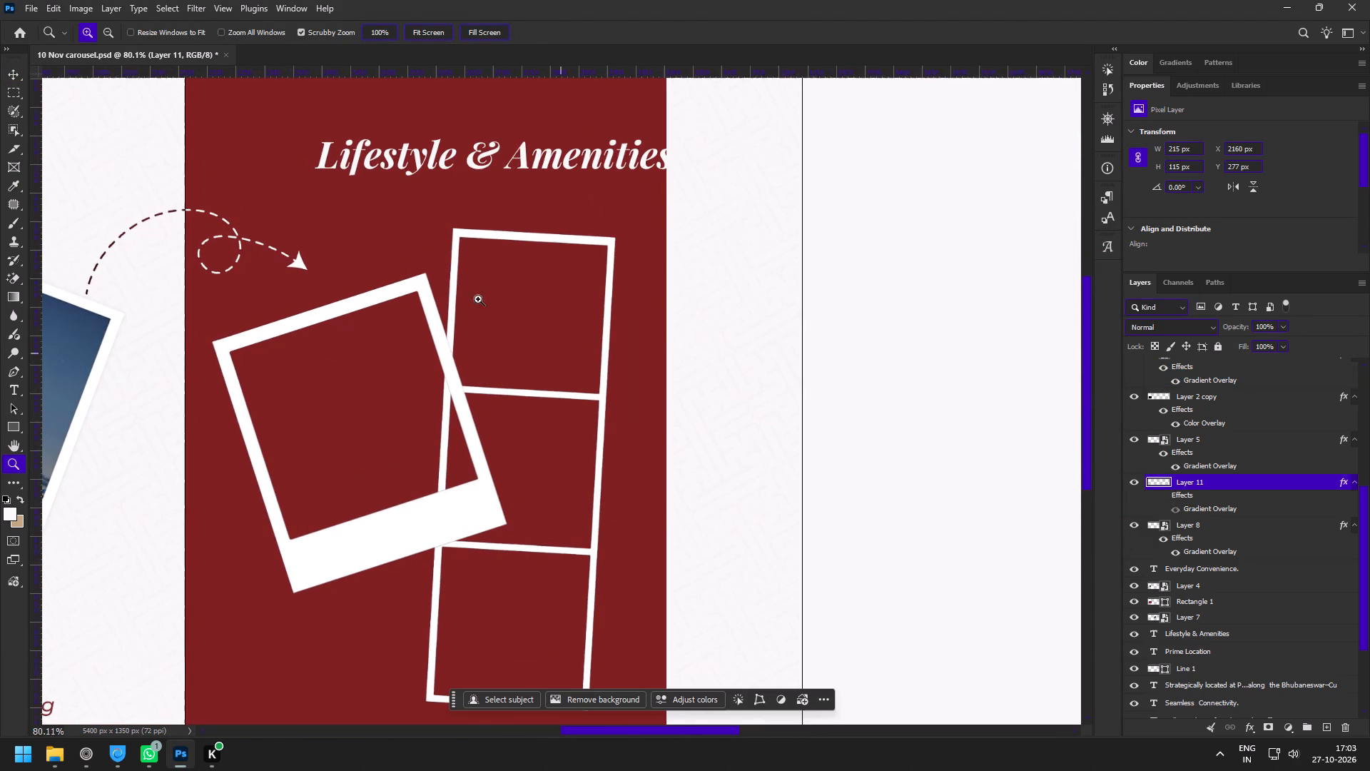
Change the fill of the rectangle behind the third slide's heading to a darker, deeper maroon.
key("v")
left_click(355, 215)
double_click(1153, 707)
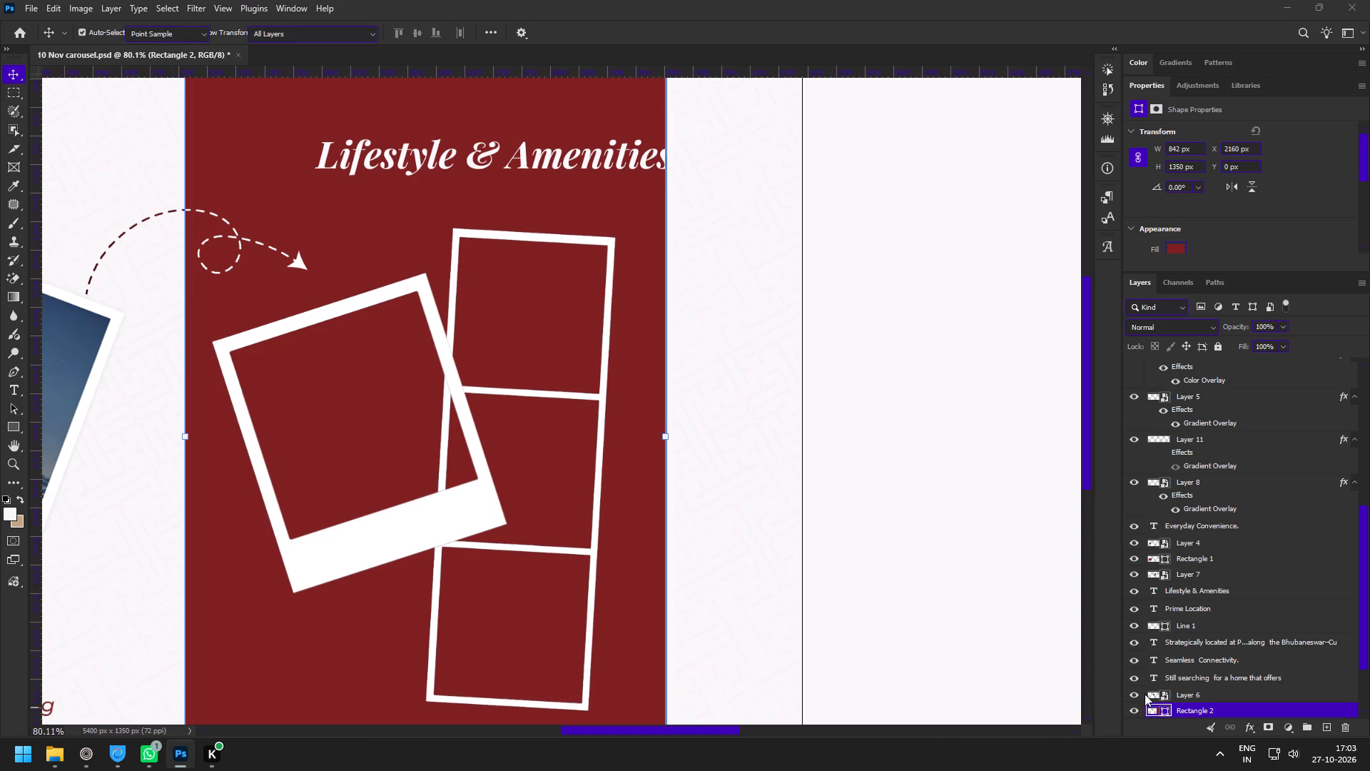
Set the fill of the rectangle behind the third slide's heading to dark maroon #631212.
left_click_drag(920, 484, 939, 497)
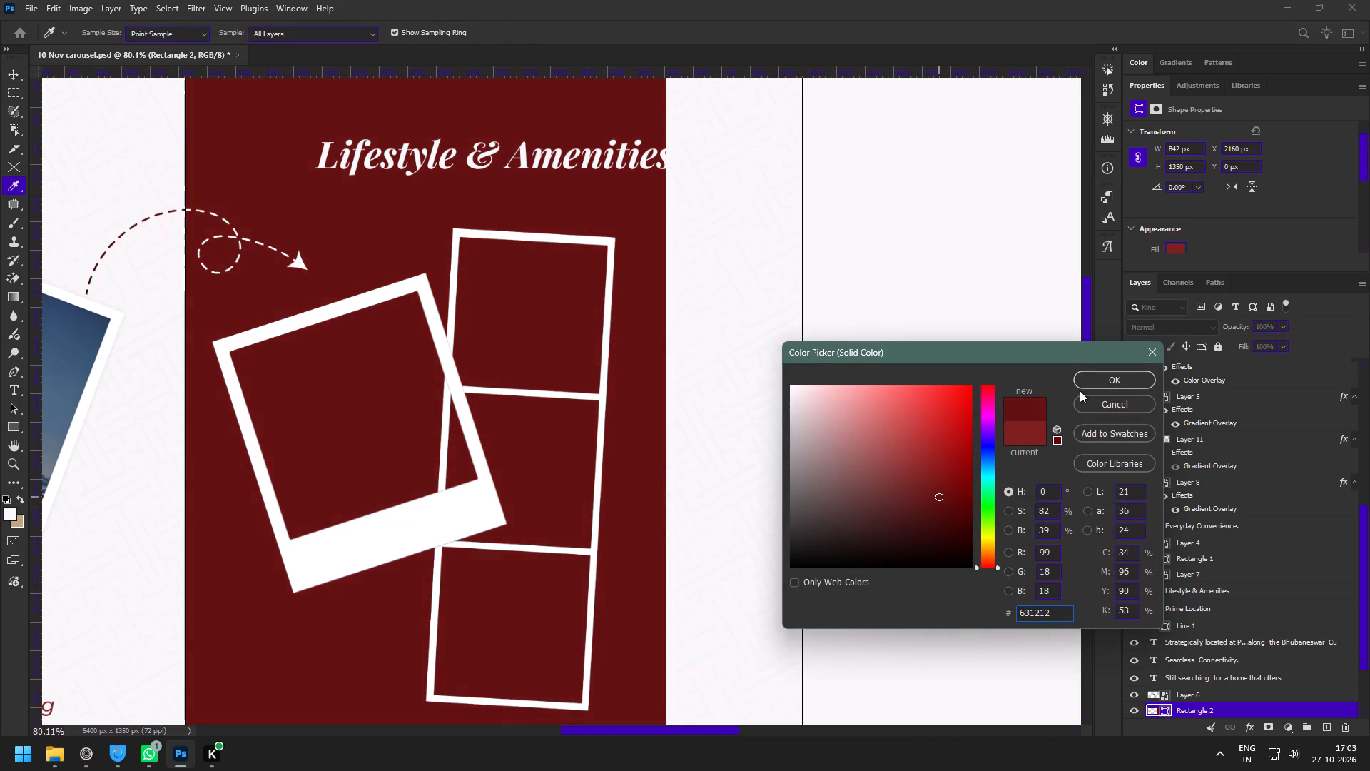
left_click(1093, 380)
Move the "Lifestyle & Amenities" heading sideways so that it sits fully inside the maroon rectangle, roughly centred.
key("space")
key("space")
left_click_drag(607, 281, 692, 362)
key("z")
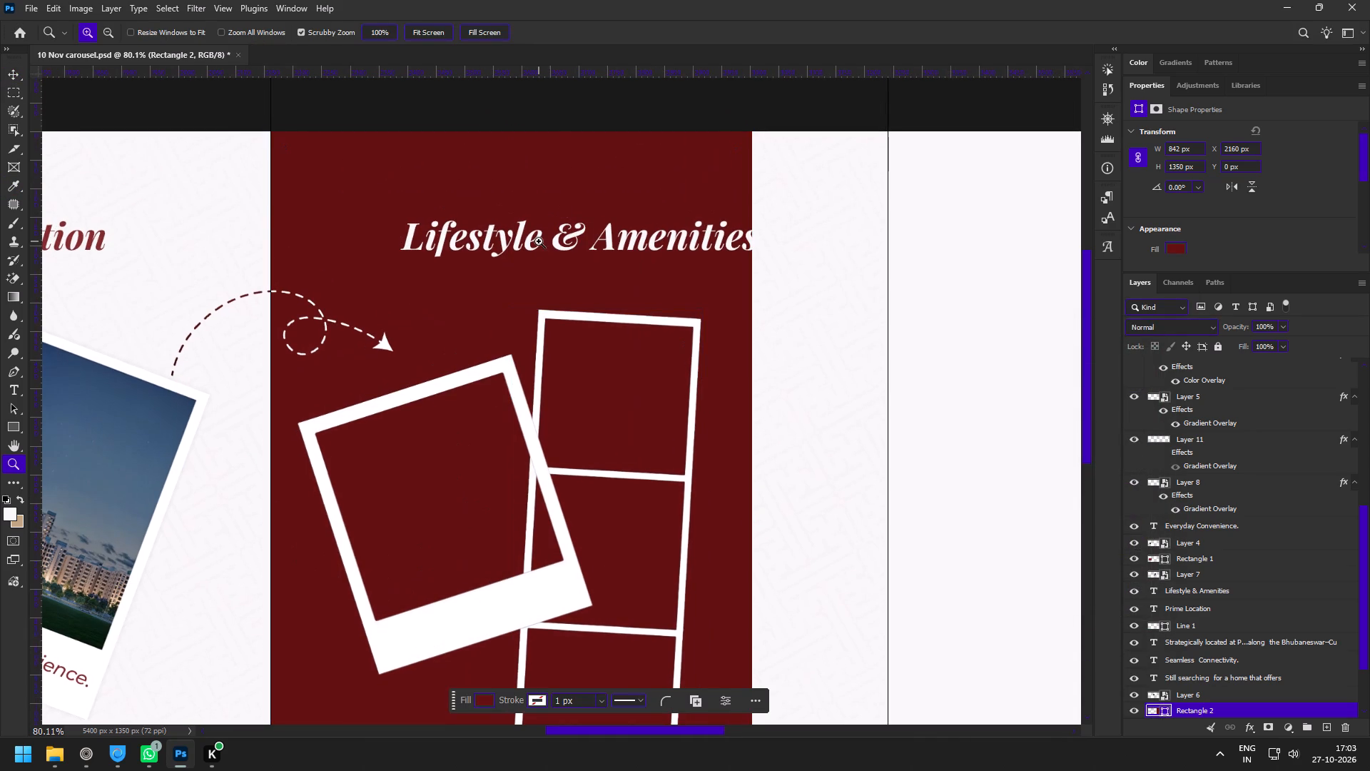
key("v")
left_click(539, 241)
left_click_drag(600, 248, 543, 249, "shift")
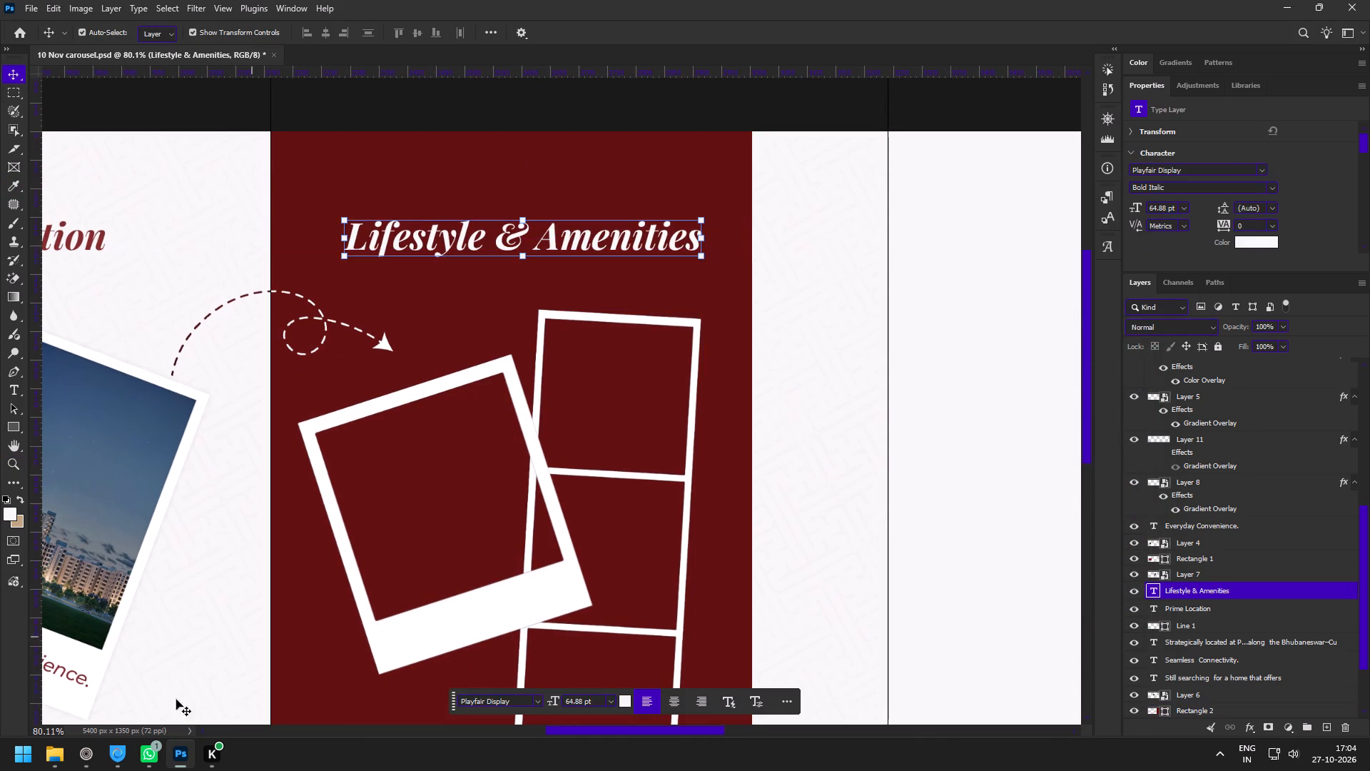
Switch between Zen and Photoshop to compare the reference's "Premium Lifestyle Amenities" slide with the third slide's heading and frame layout.
left_click(88, 750)
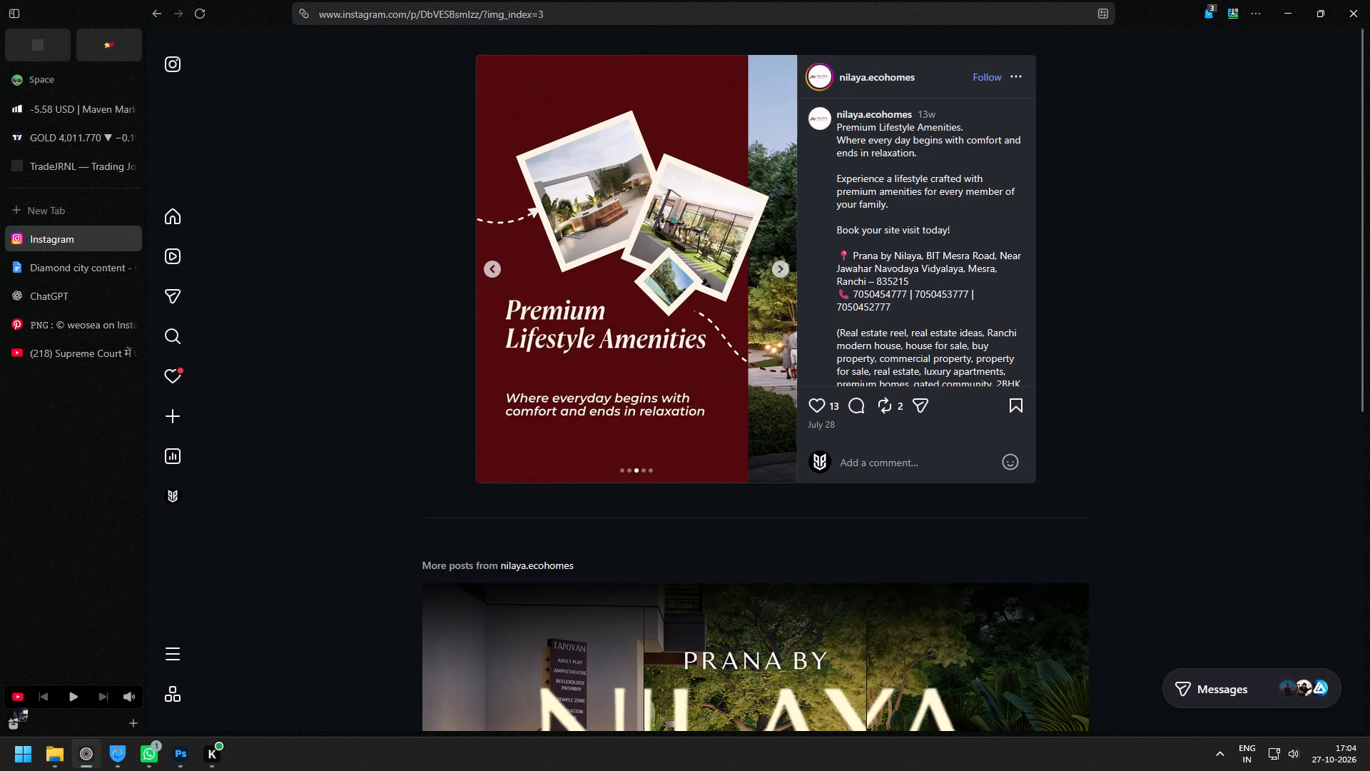
left_click(184, 758)
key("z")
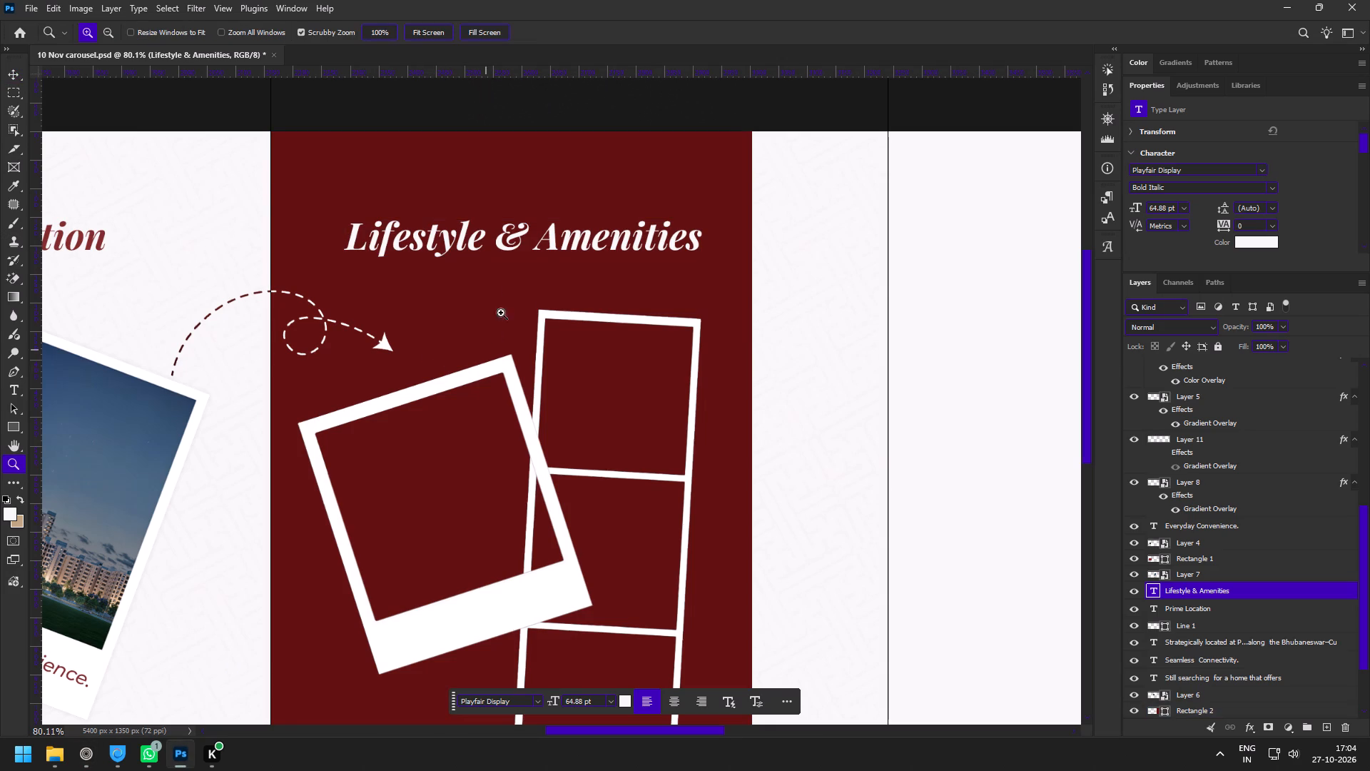
left_click_drag(494, 183, 505, 206)
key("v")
left_click(79, 765)
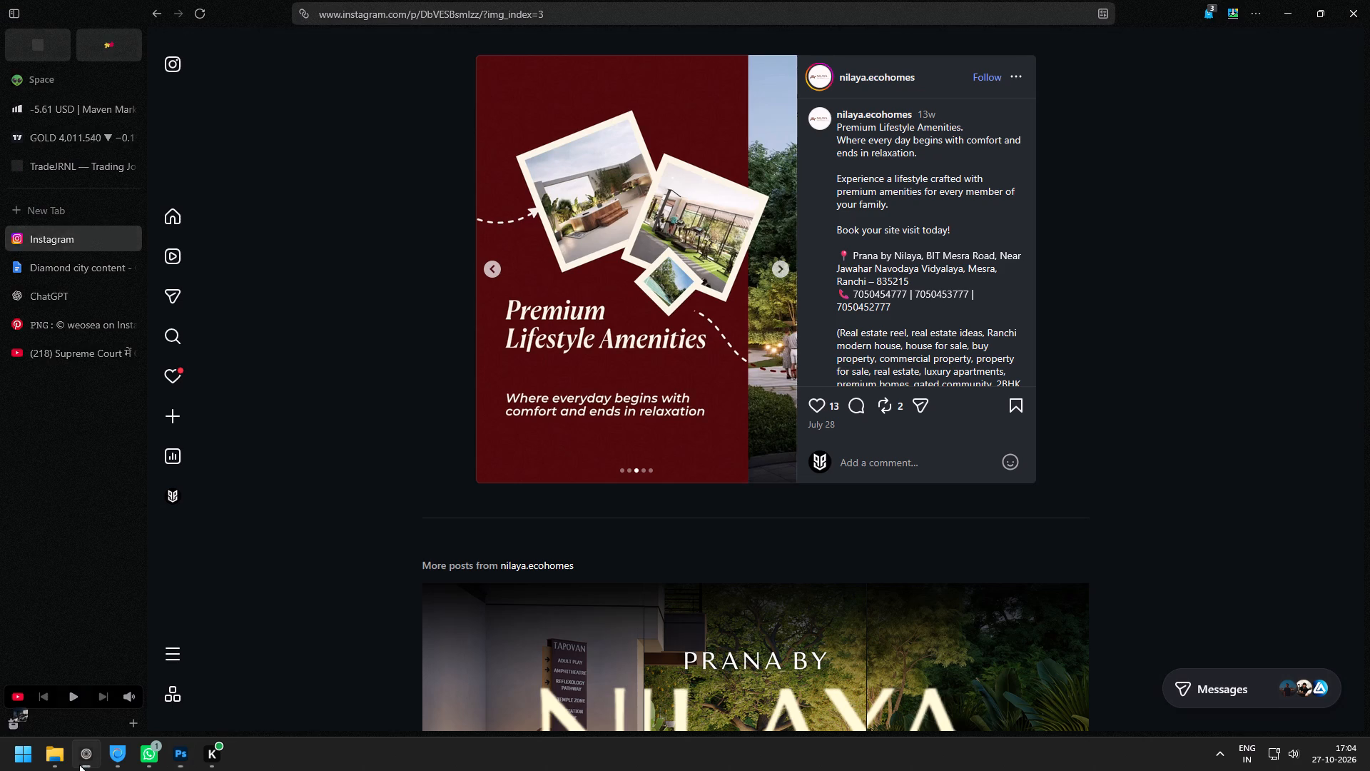
left_click(80, 765)
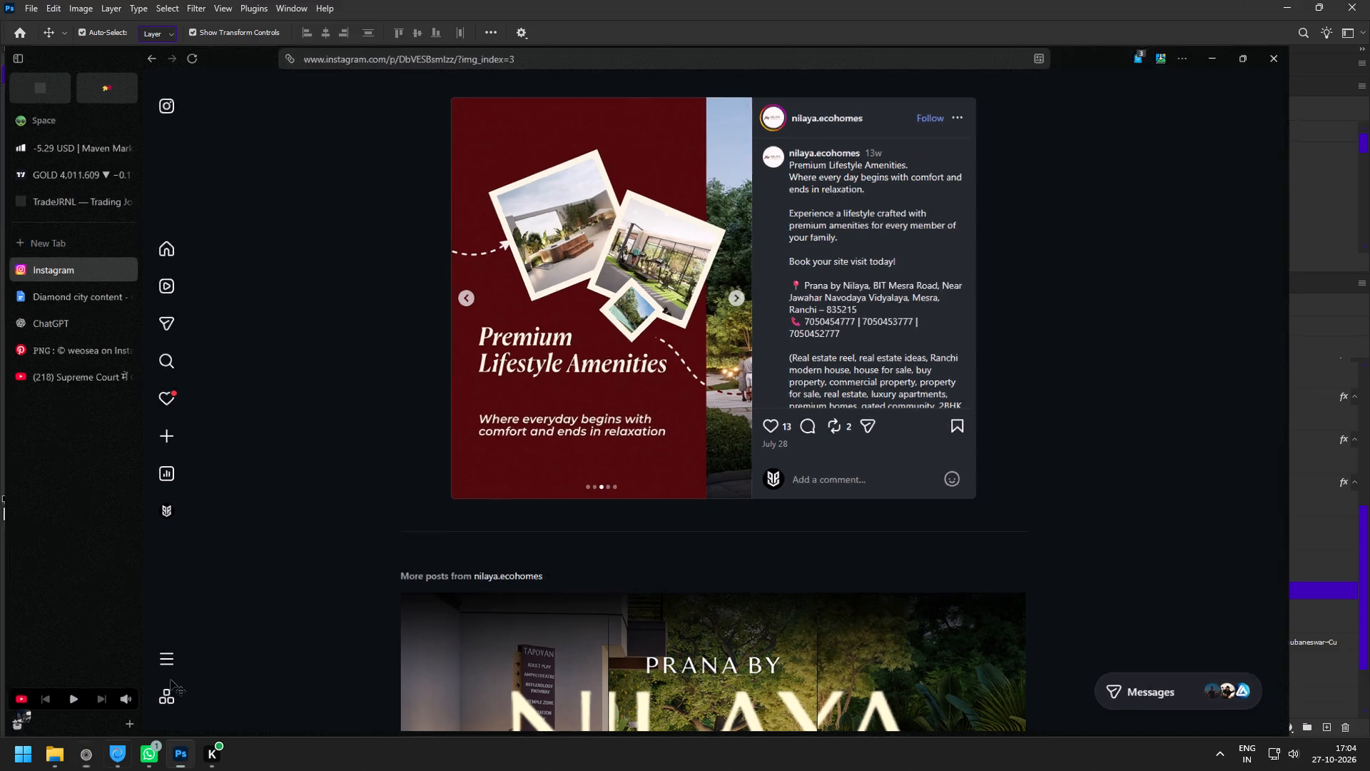
Split the third slide's heading into two text layers, "Lifestyle &" moved up and "Amenities" on a duplicate beneath it.
double_click(586, 251)
left_click_drag(538, 251, 848, 251)
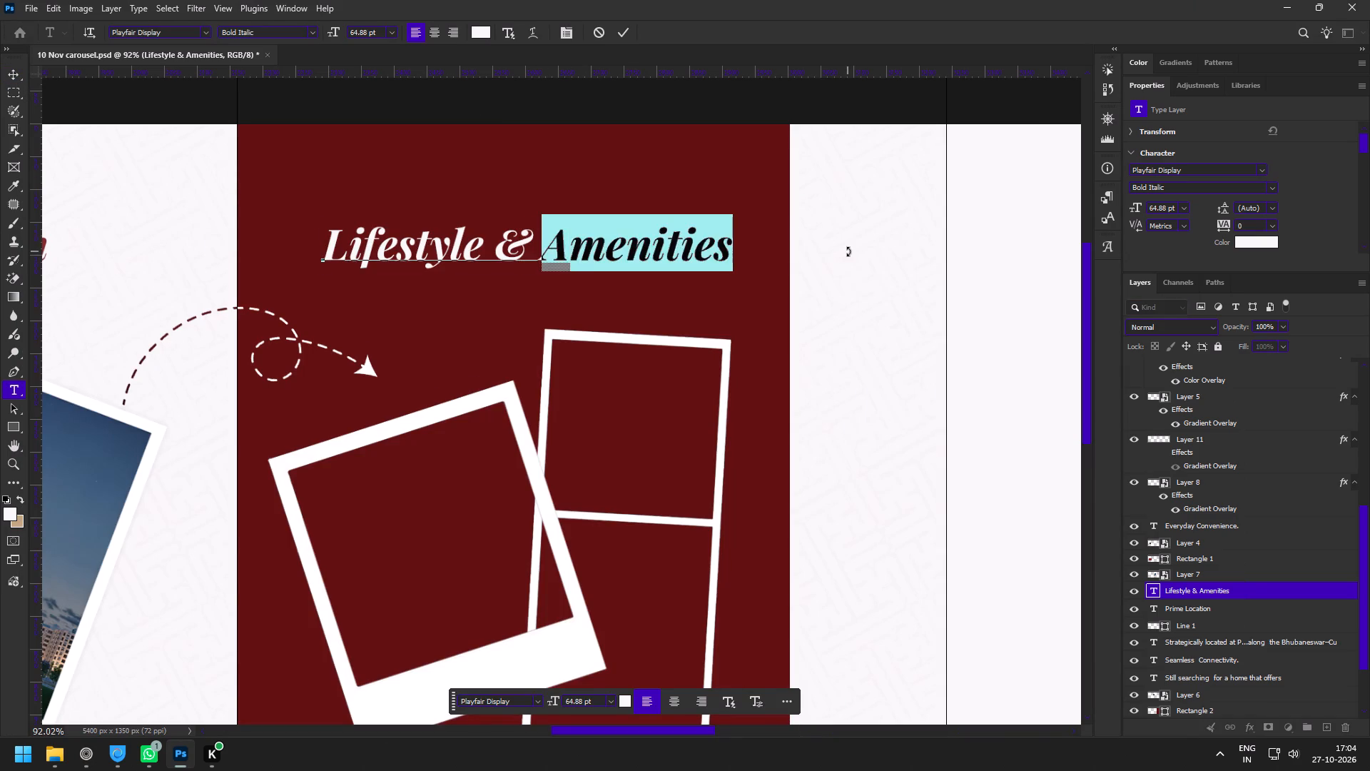
key("ctrl+x")
key("BackSpace")
key("ctrl+Return")
left_click_drag(359, 255, 360, 207)
left_click_drag(372, 201, 370, 263, "alt")
double_click(370, 263)
key("ctrl+v")
key("ctrl+Return")
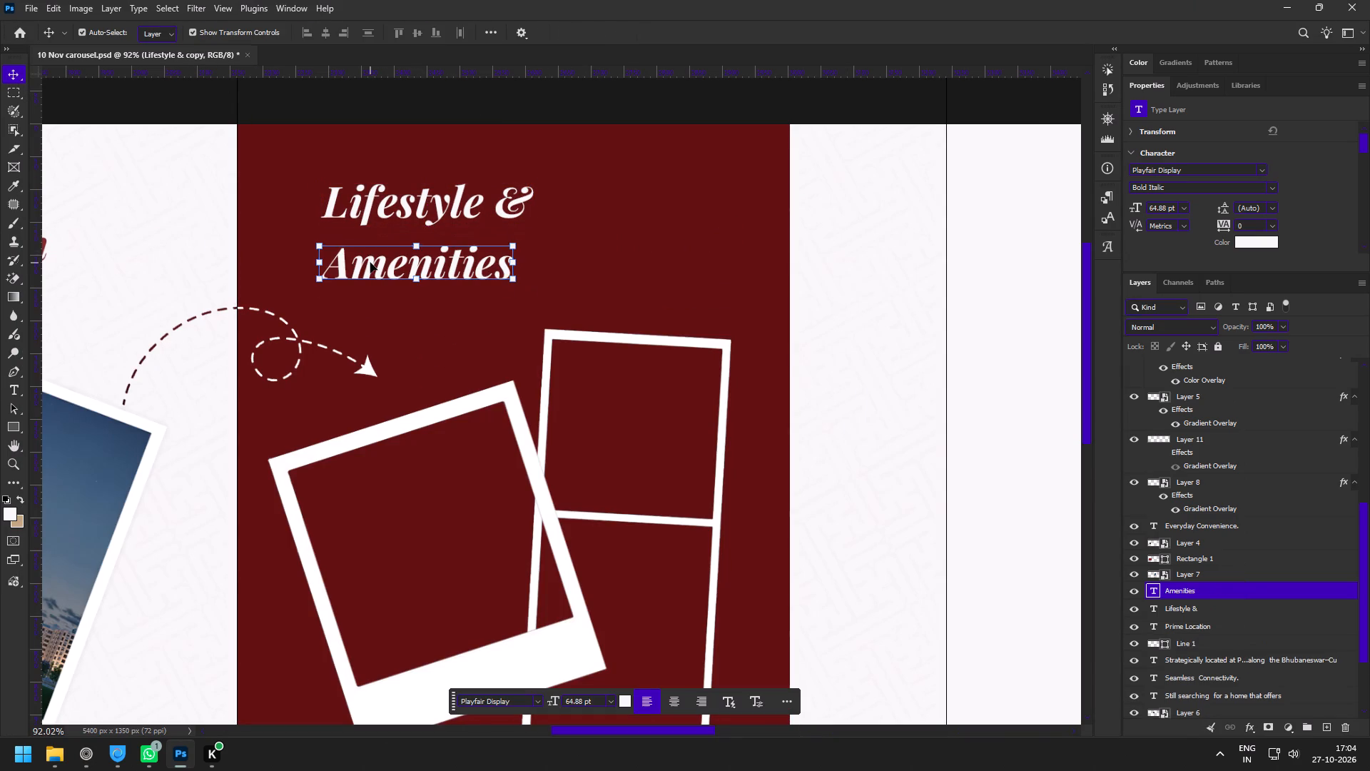
Enlarge the "Amenities" heading to about 166% and shift it slightly so it sits just under "Lifestyle &".
left_click_drag(515, 261, 644, 249)
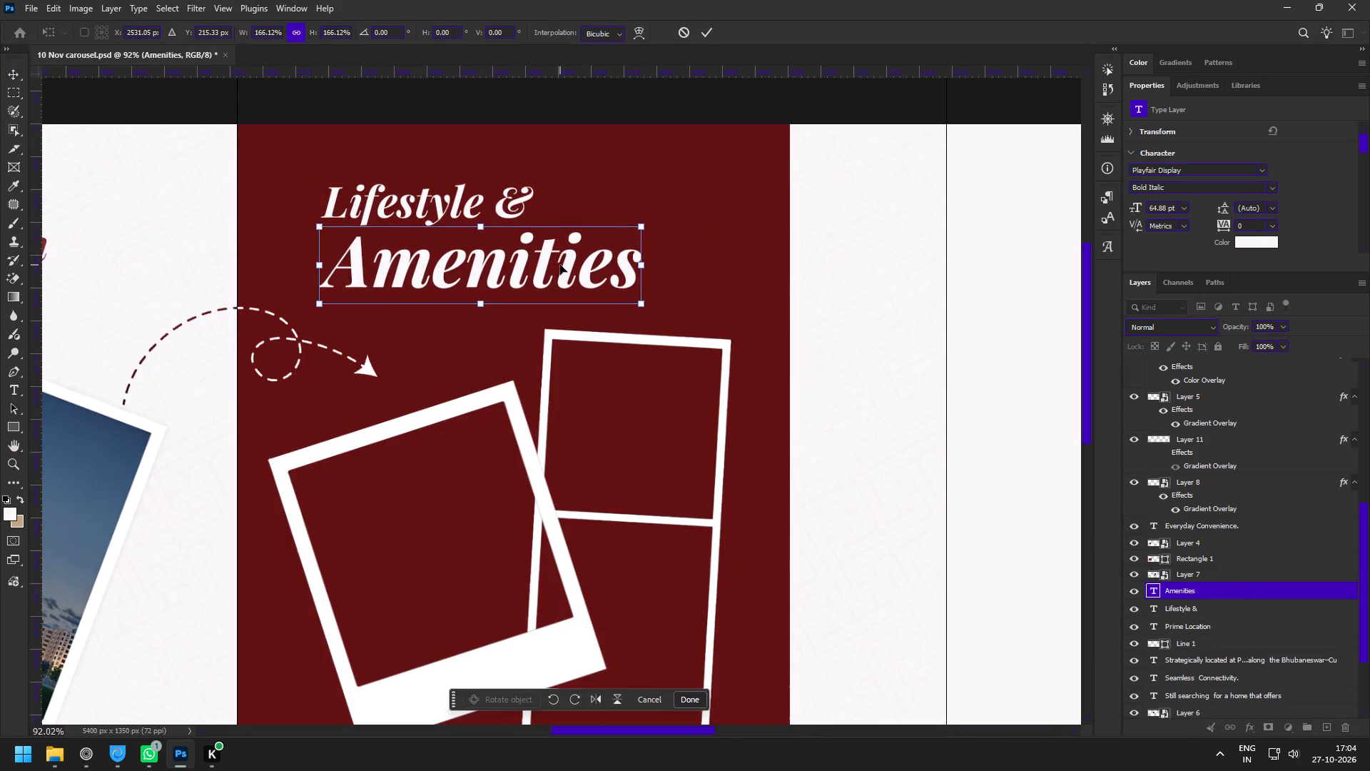
left_click_drag(560, 265, 554, 261)
left_click(557, 262)
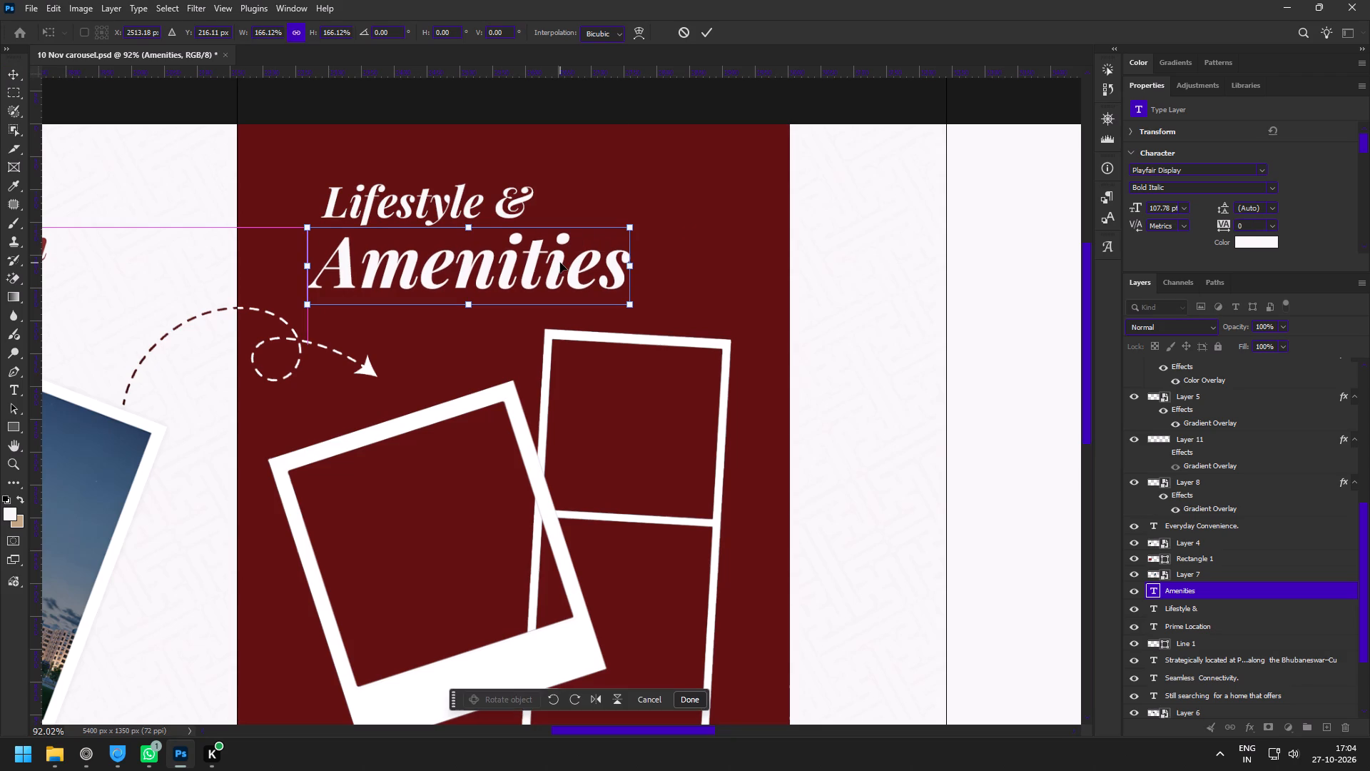
left_click(704, 33)
key("z")
left_click_drag(409, 145, 444, 183)
key("v")
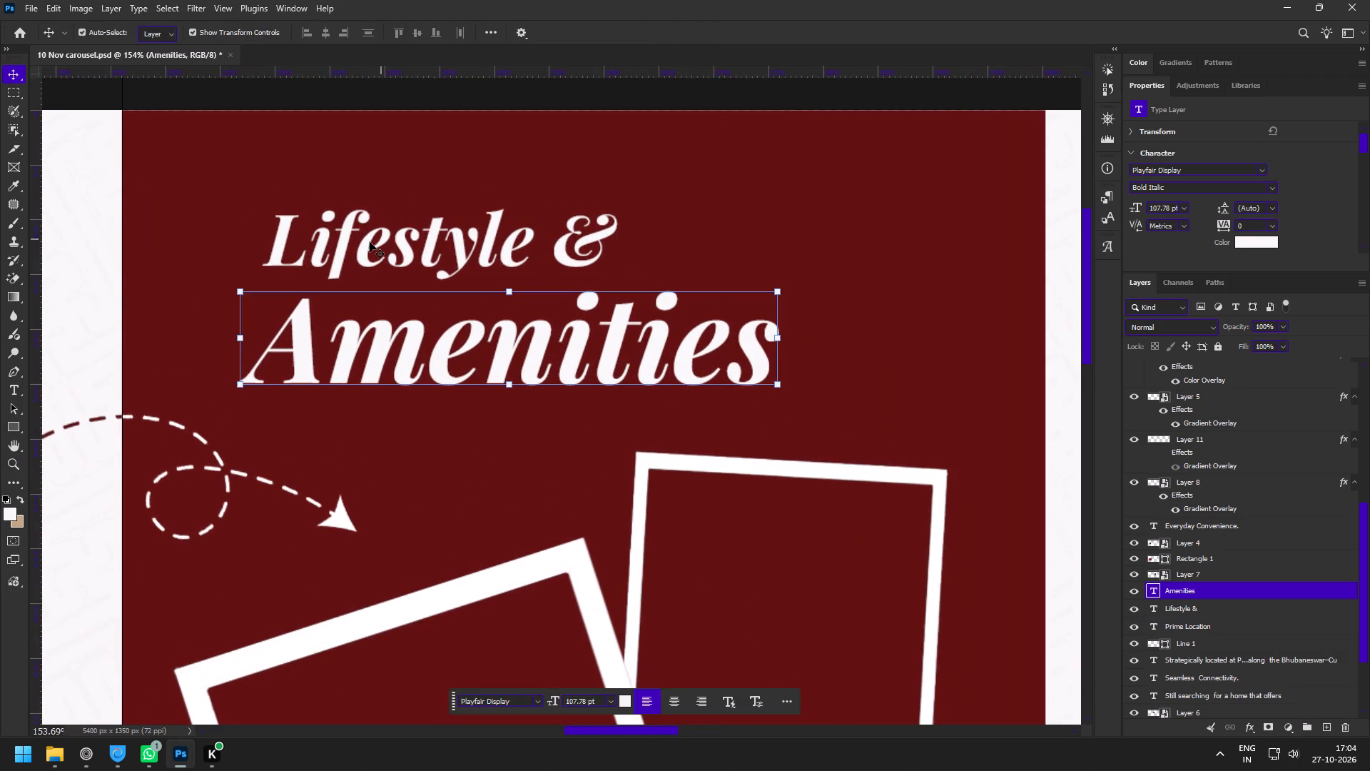
Shrink the "Lifestyle &" heading to about 71% and move it down so it sits tightly above "Amenities".
left_click(370, 242)
left_click(624, 237)
left_click_drag(624, 251, 522, 253)
left_click_drag(449, 240, 519, 252)
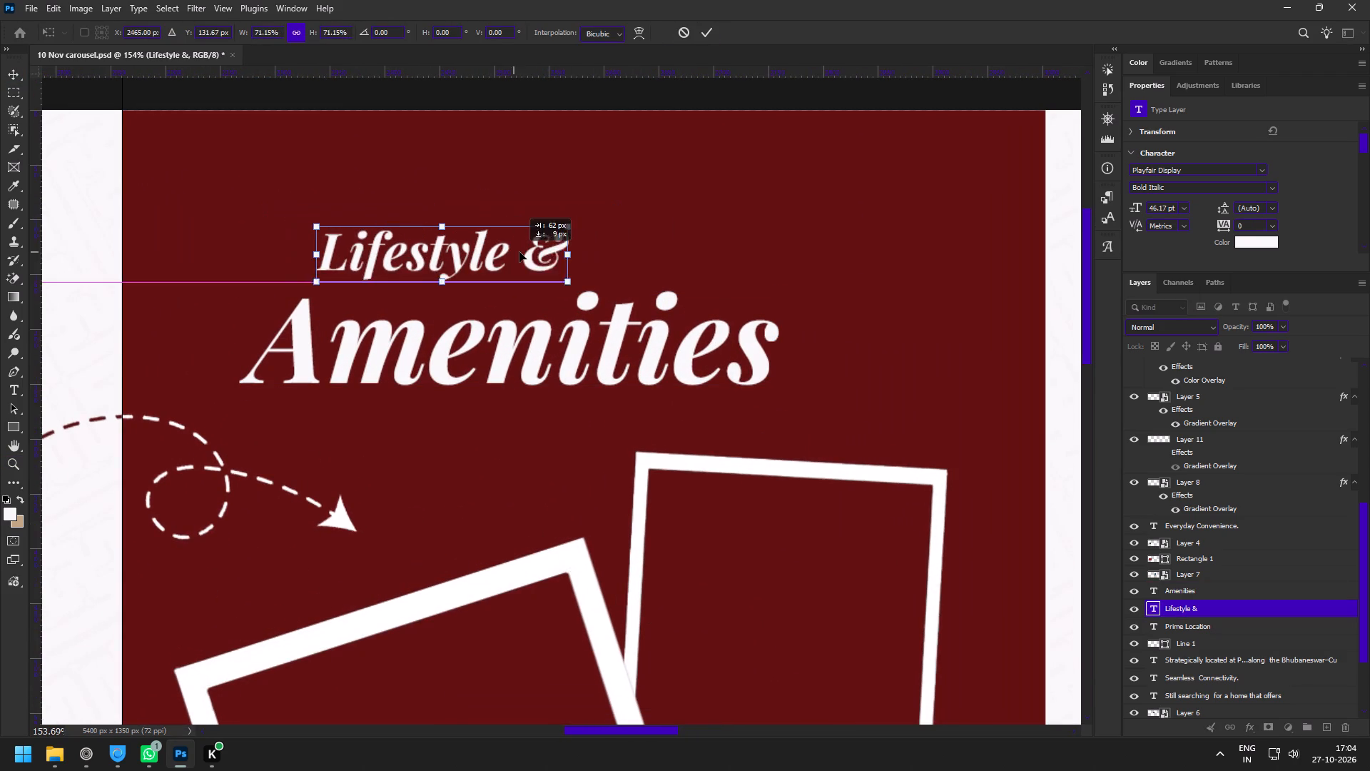
left_click_drag(519, 252, 519, 280)
left_click(700, 29)
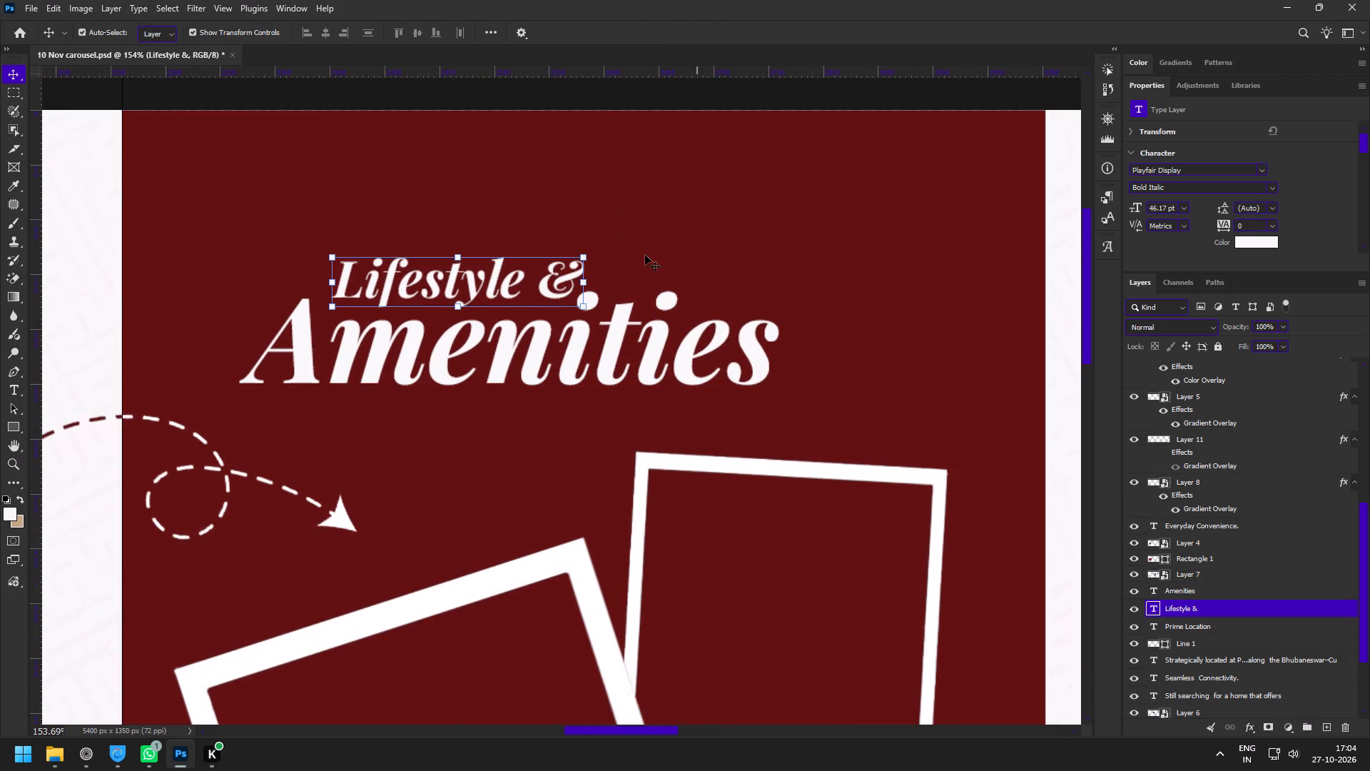
Shift the "Lifestyle &" and "Amenities" headings together slightly up and to the left.
left_click(679, 332, "shift")
left_click_drag(599, 348, 589, 337)
Copy the line "Everyday Comfort, Elevated." from Slide 3 of the Diamond city content document in the browser.
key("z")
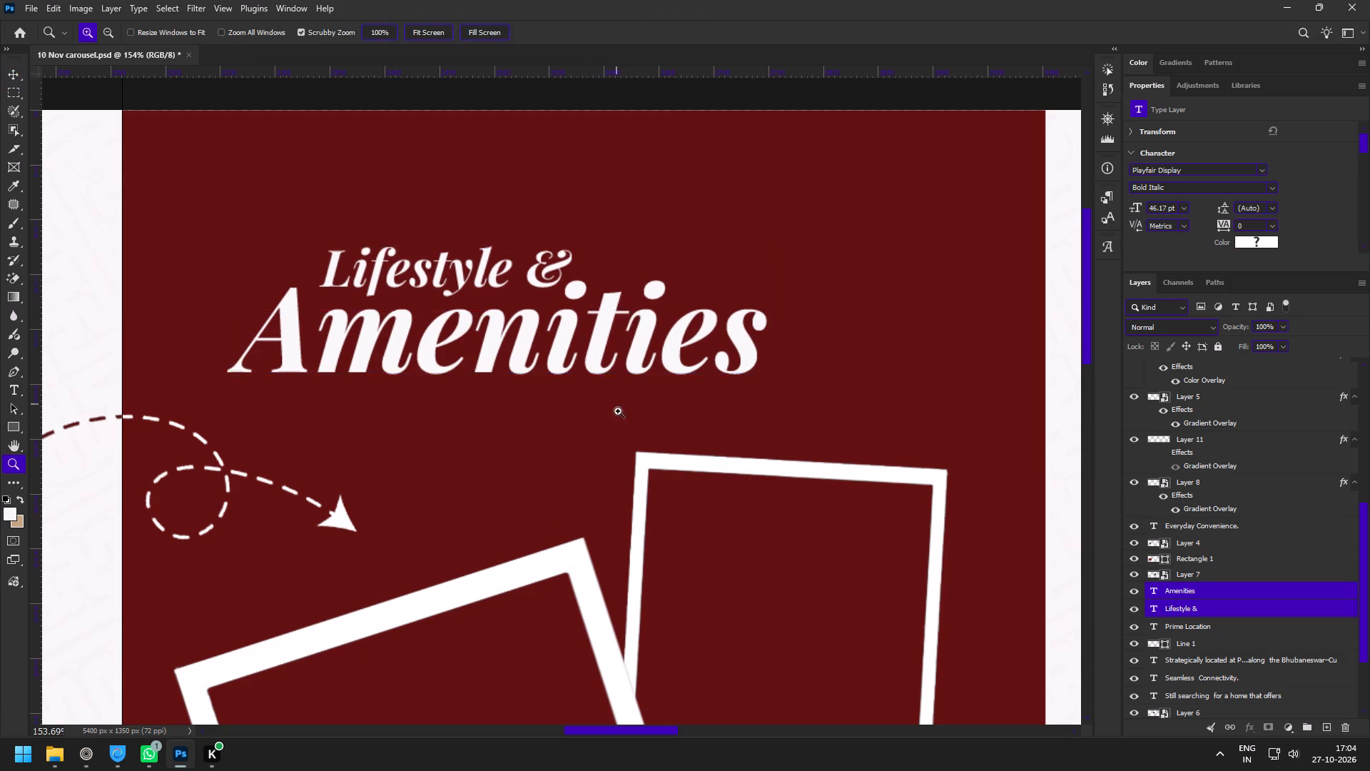
left_click_drag(618, 411, 560, 371)
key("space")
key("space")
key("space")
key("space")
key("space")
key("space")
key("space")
left_click_drag(597, 458, 551, 229)
left_click_drag(462, 408, 479, 423)
left_click(82, 764)
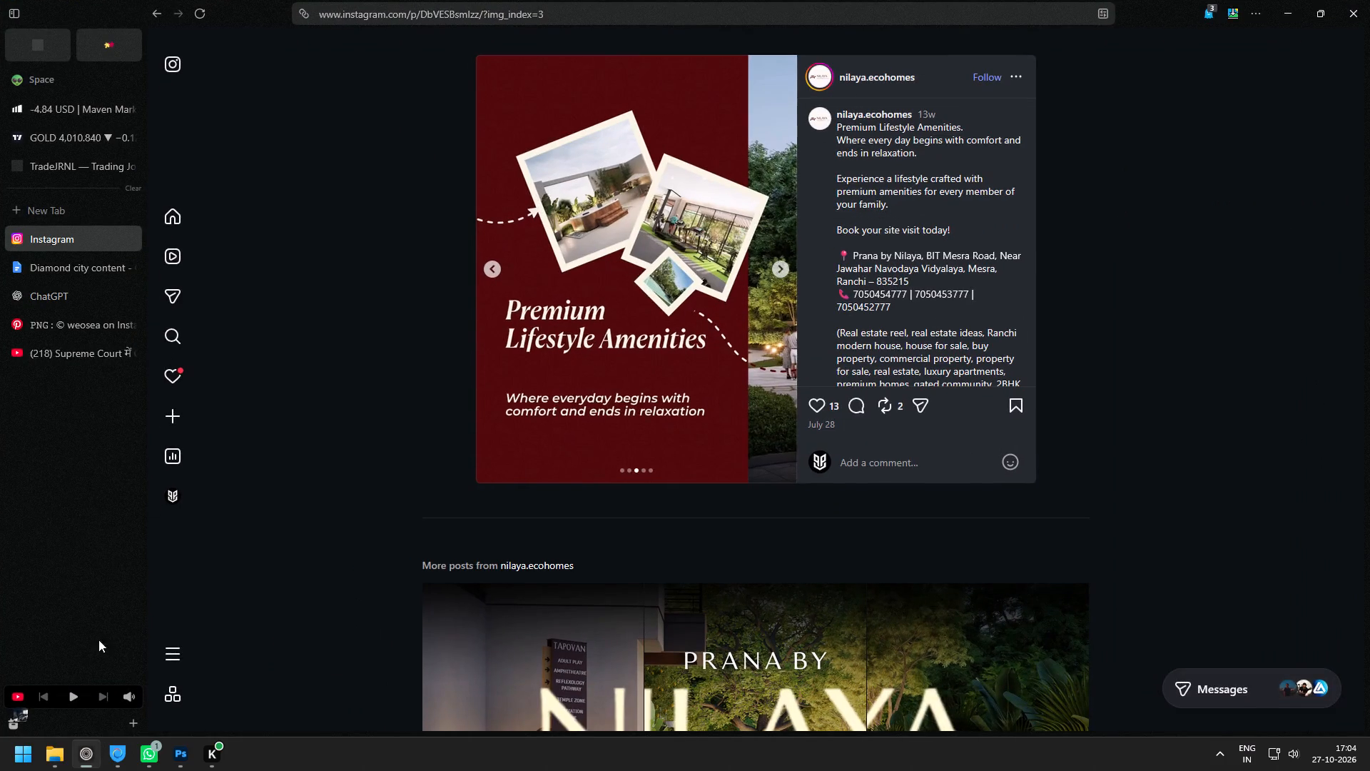
left_click(64, 271)
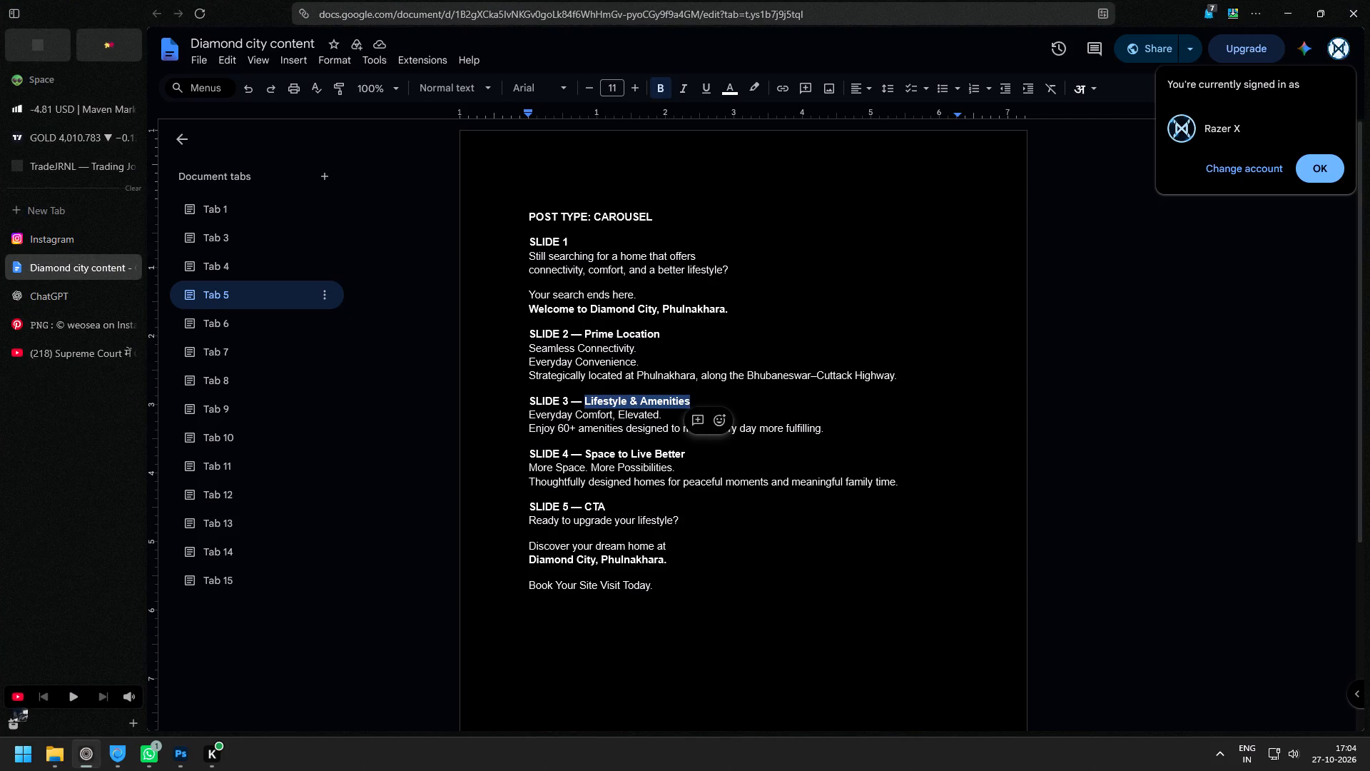
left_click_drag(522, 423, 651, 419)
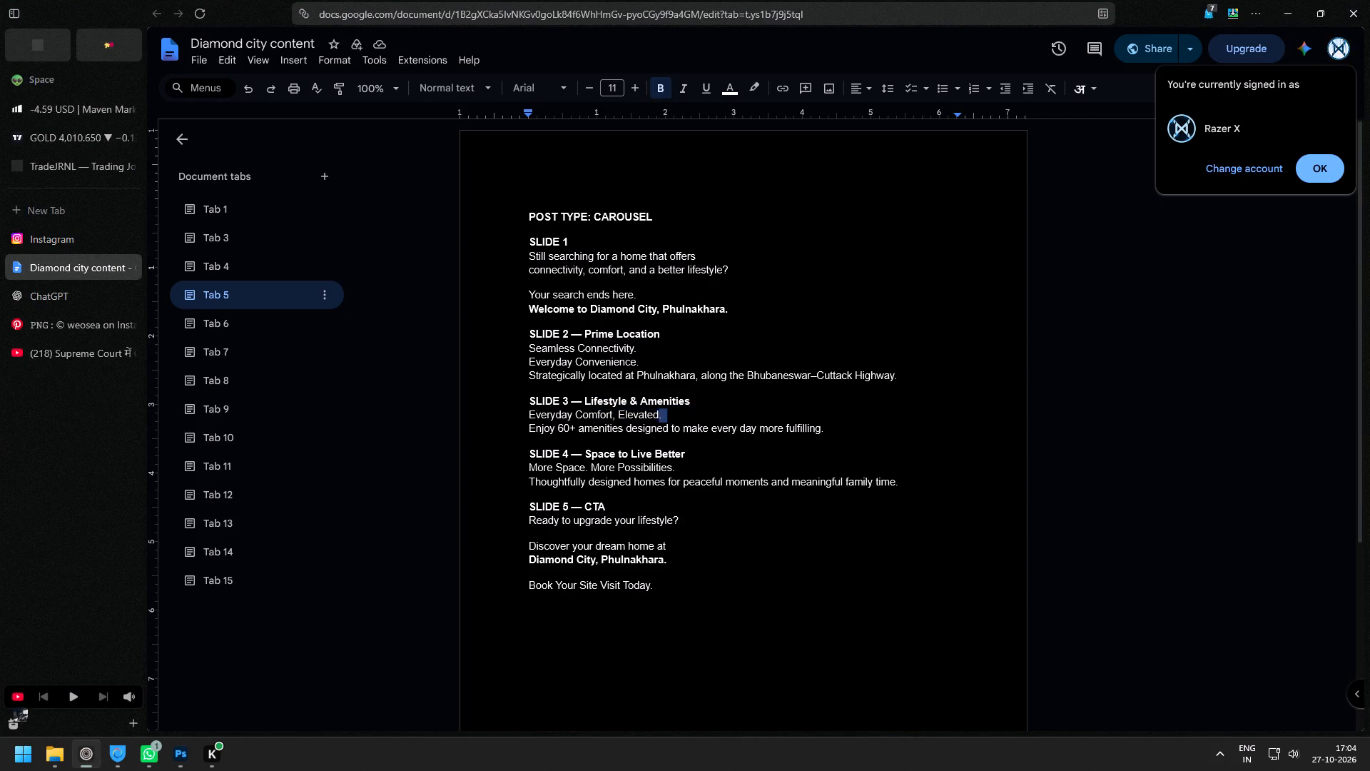
left_click_drag(651, 419, 522, 416)
key("ctrl+c")
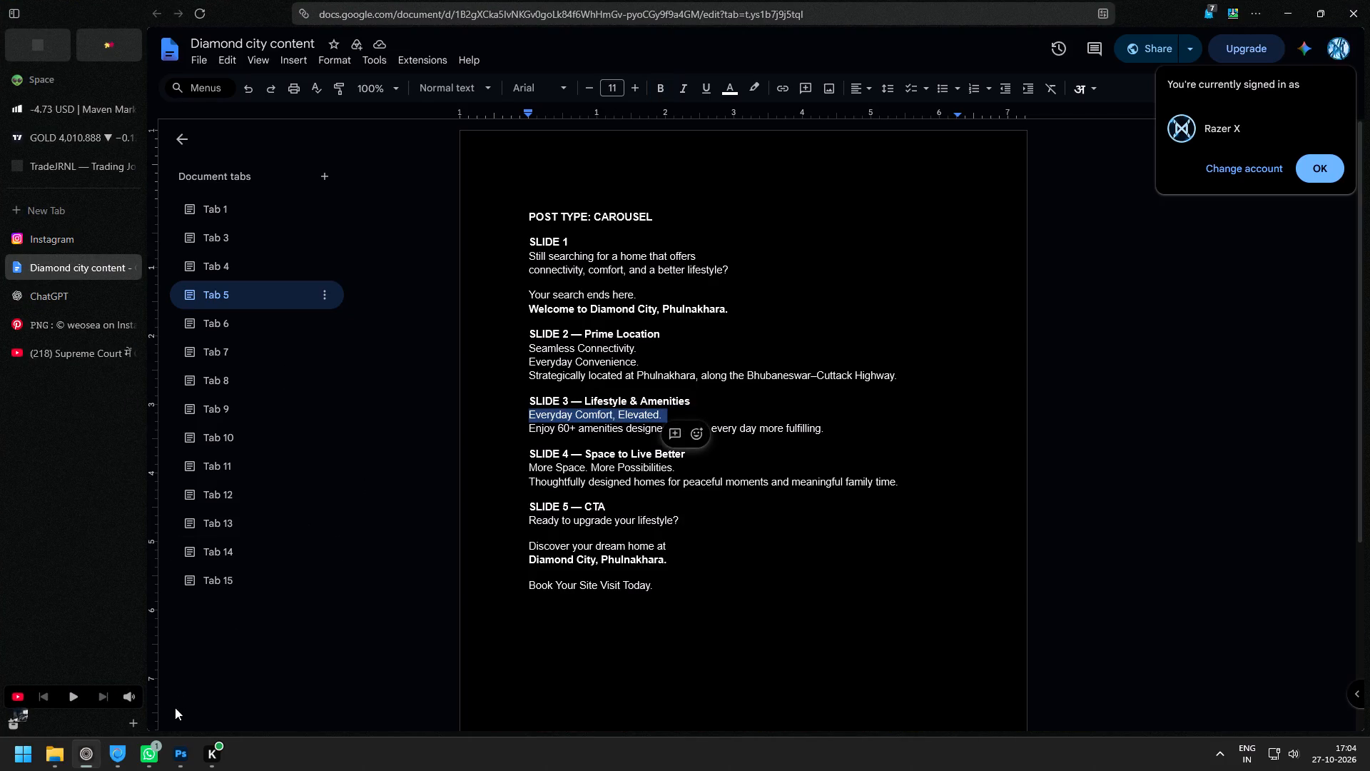
Back in Photoshop, scale slide 3's three-photo strip frame to about 56% and shift it slightly right and down.
left_click(171, 761)
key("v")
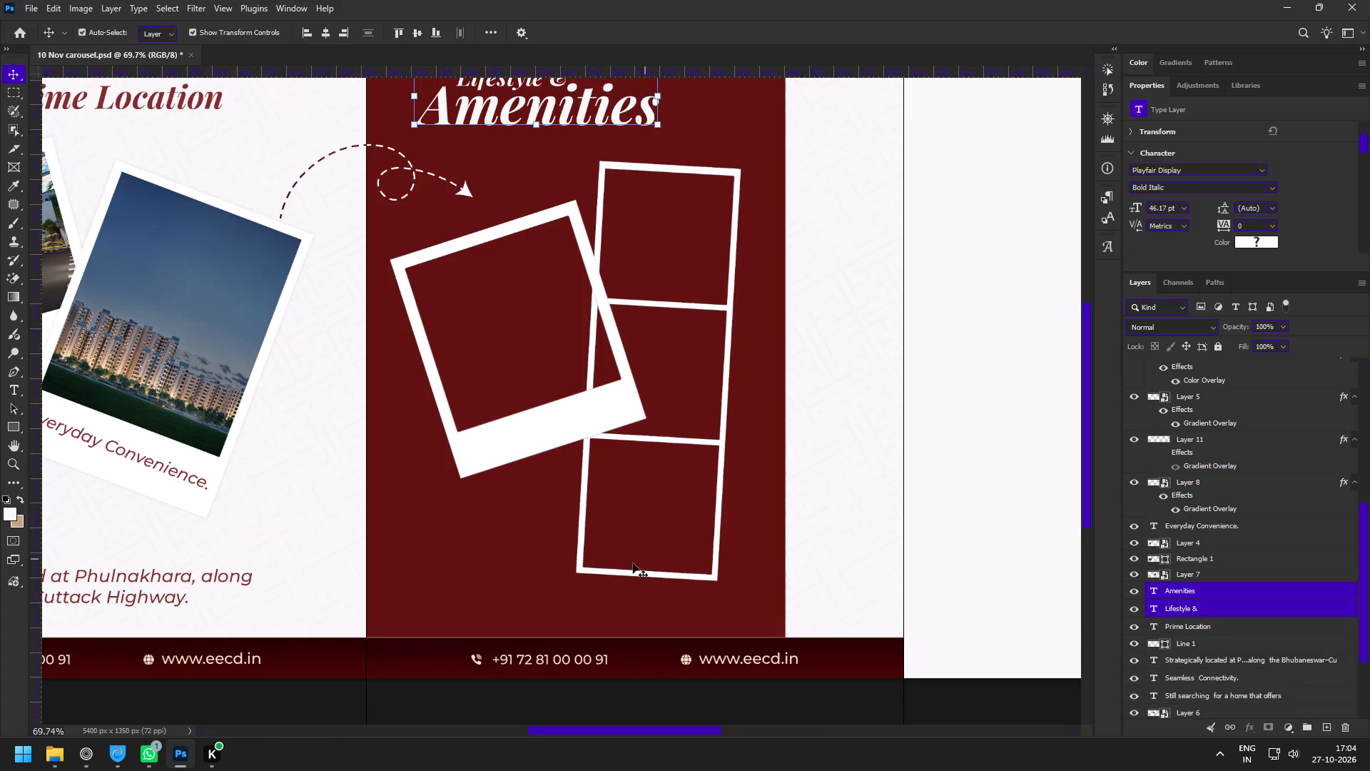
left_click(712, 576)
left_click_drag(661, 582, 661, 490)
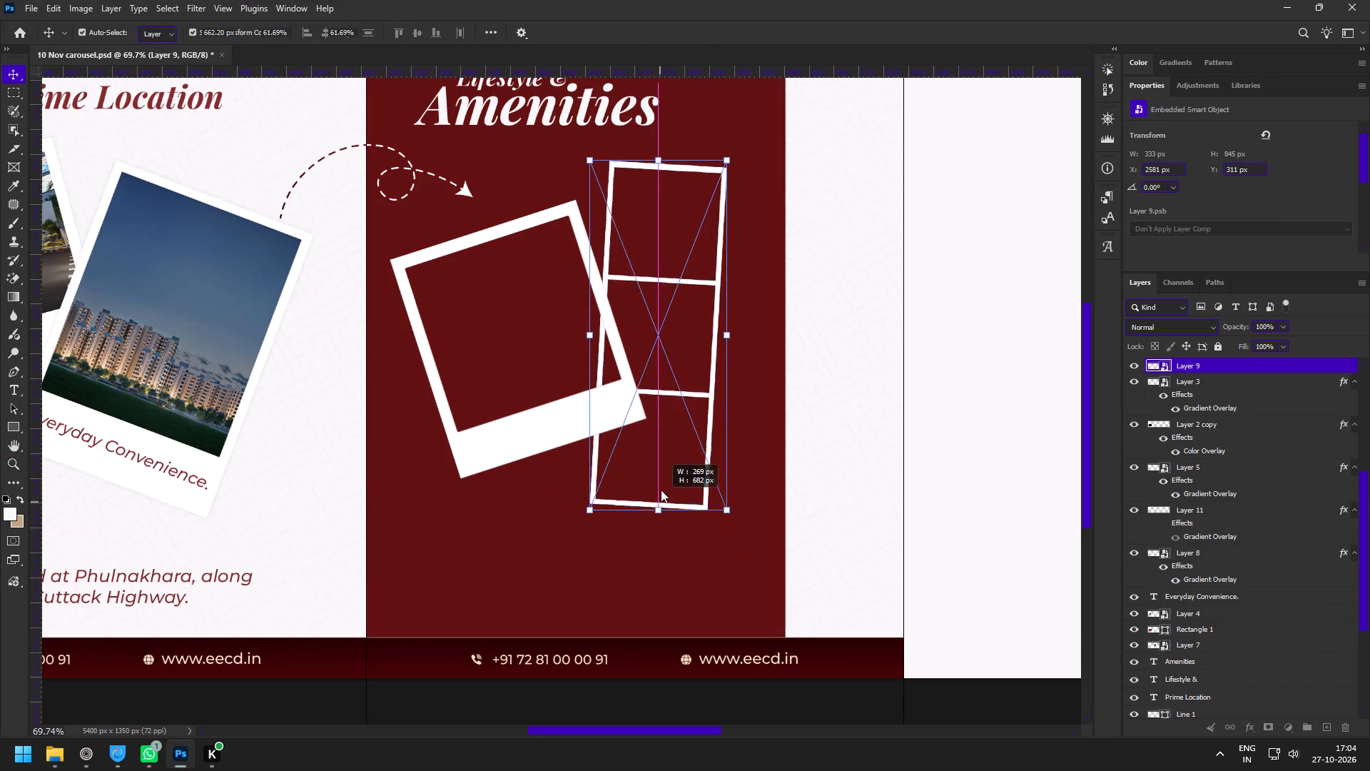
left_click_drag(661, 490, 660, 480)
left_click_drag(664, 440, 678, 450)
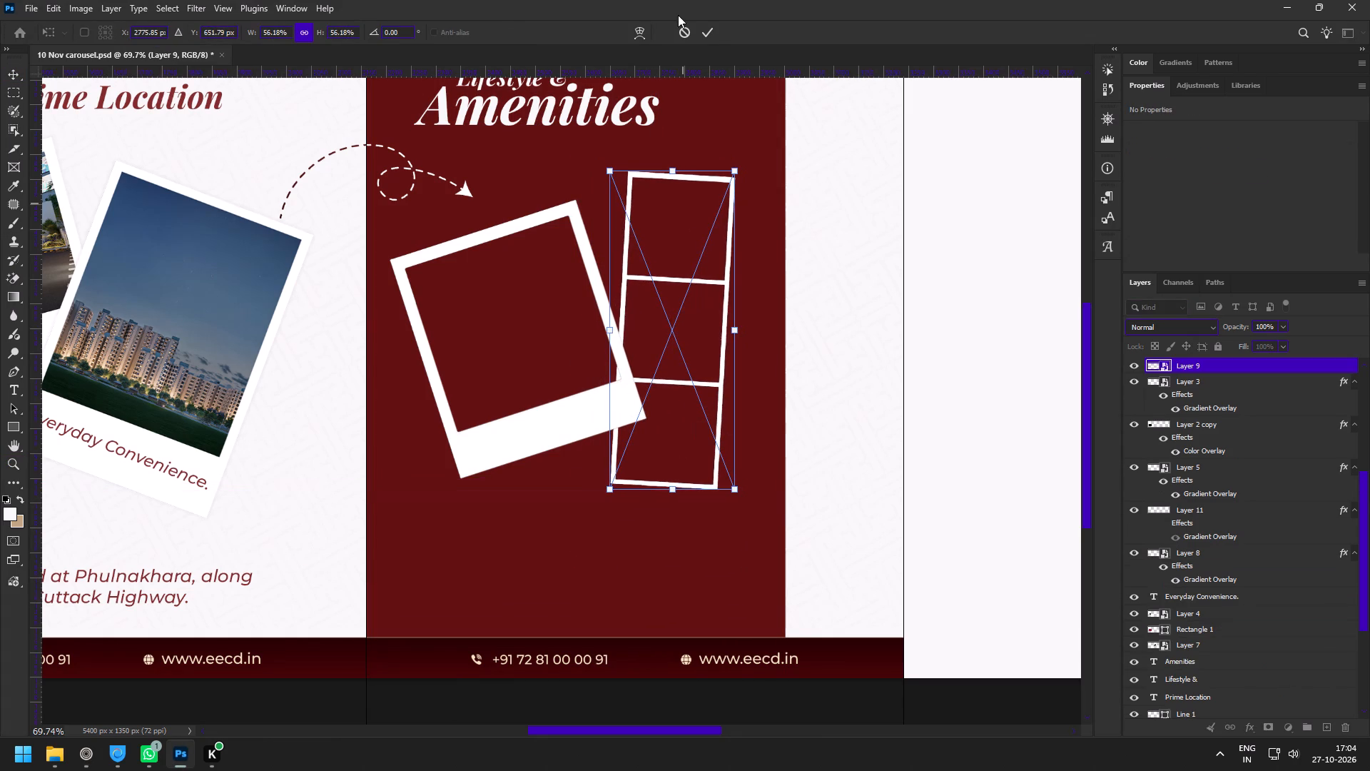
left_click(708, 29)
Move slide 3's tilted polaroid frame about 40 px to the right so it overlaps the photo strip.
left_click(562, 206)
left_click_drag(562, 206, 594, 206)
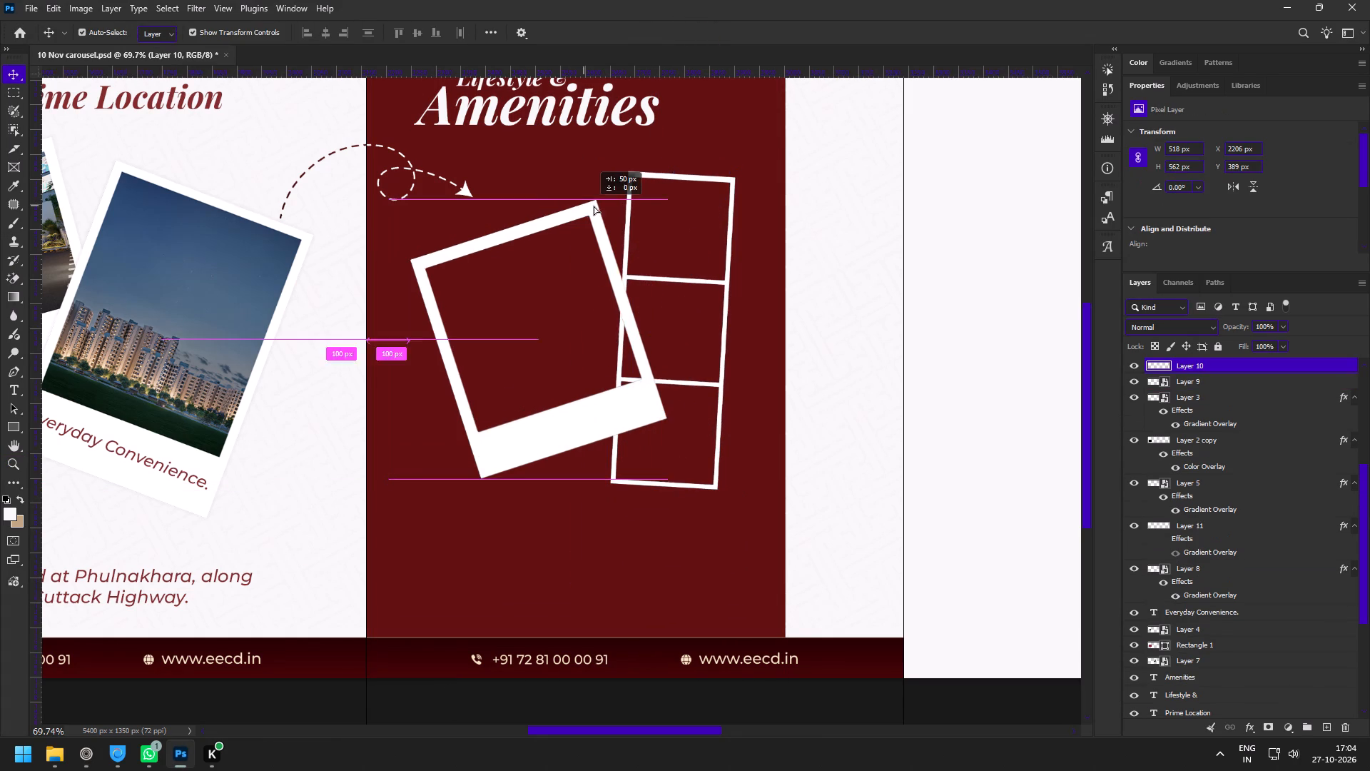
left_click_drag(594, 206, 582, 206)
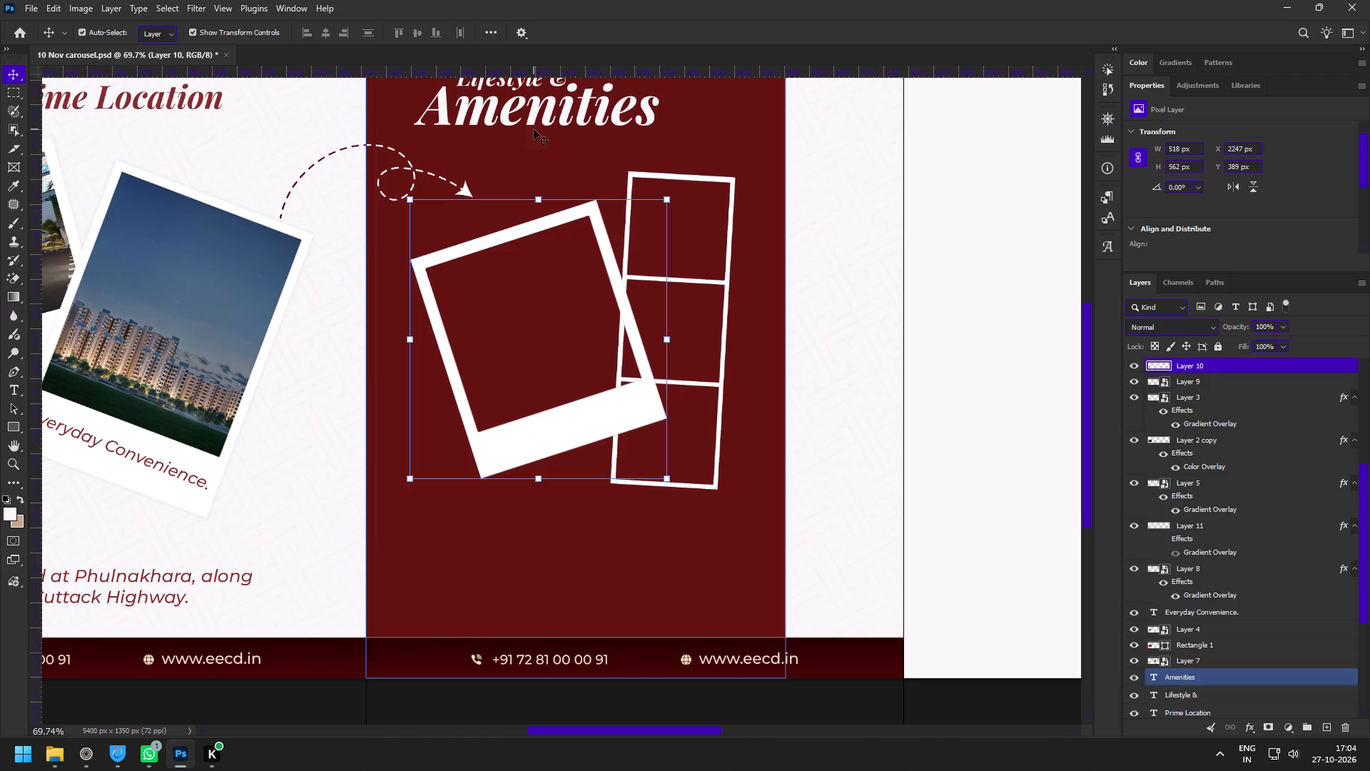
Duplicate slide 2's "Strategically located" text onto the bottom of slide 3 and recolour the copy with the off-white sampled from the background.
left_click(539, 149)
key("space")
left_click_drag(542, 179, 544, 201)
left_click(85, 605)
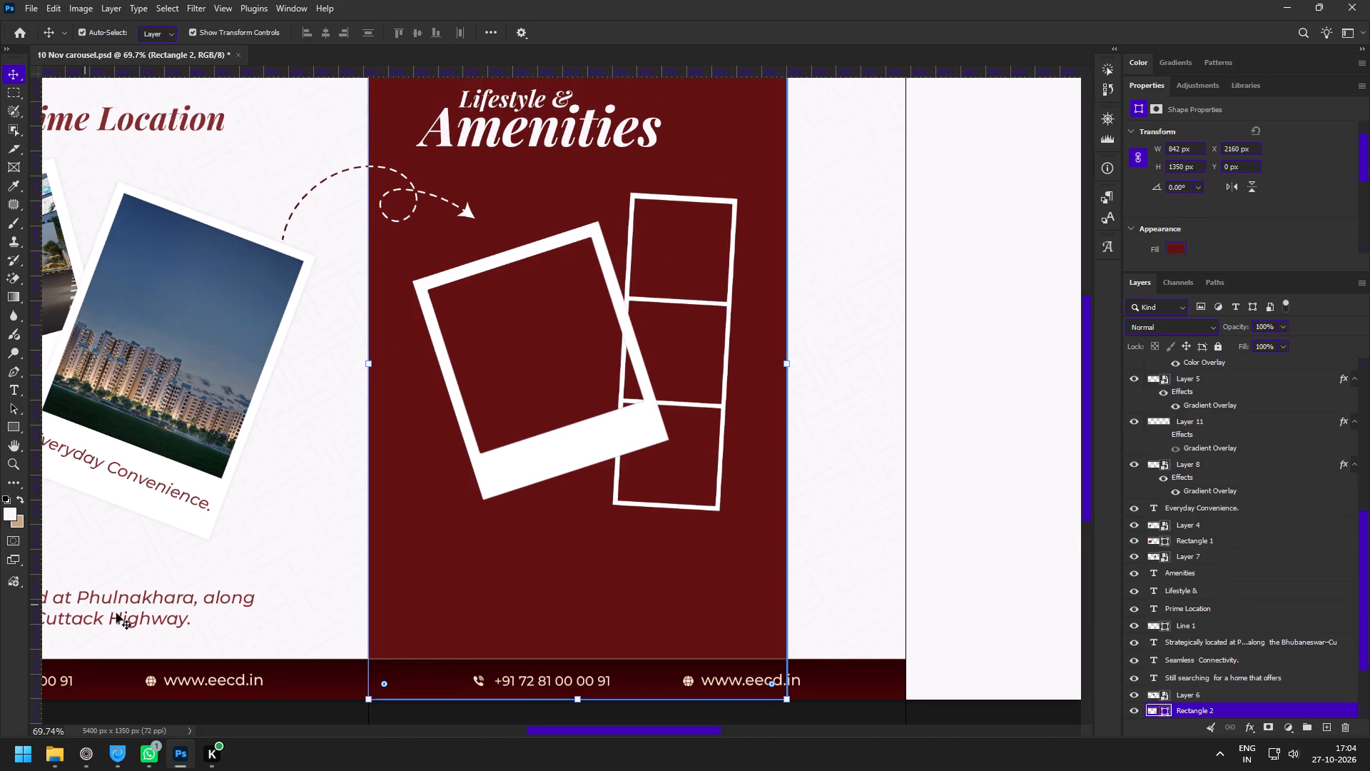
left_click_drag(96, 605, 627, 595, "alt+shift")
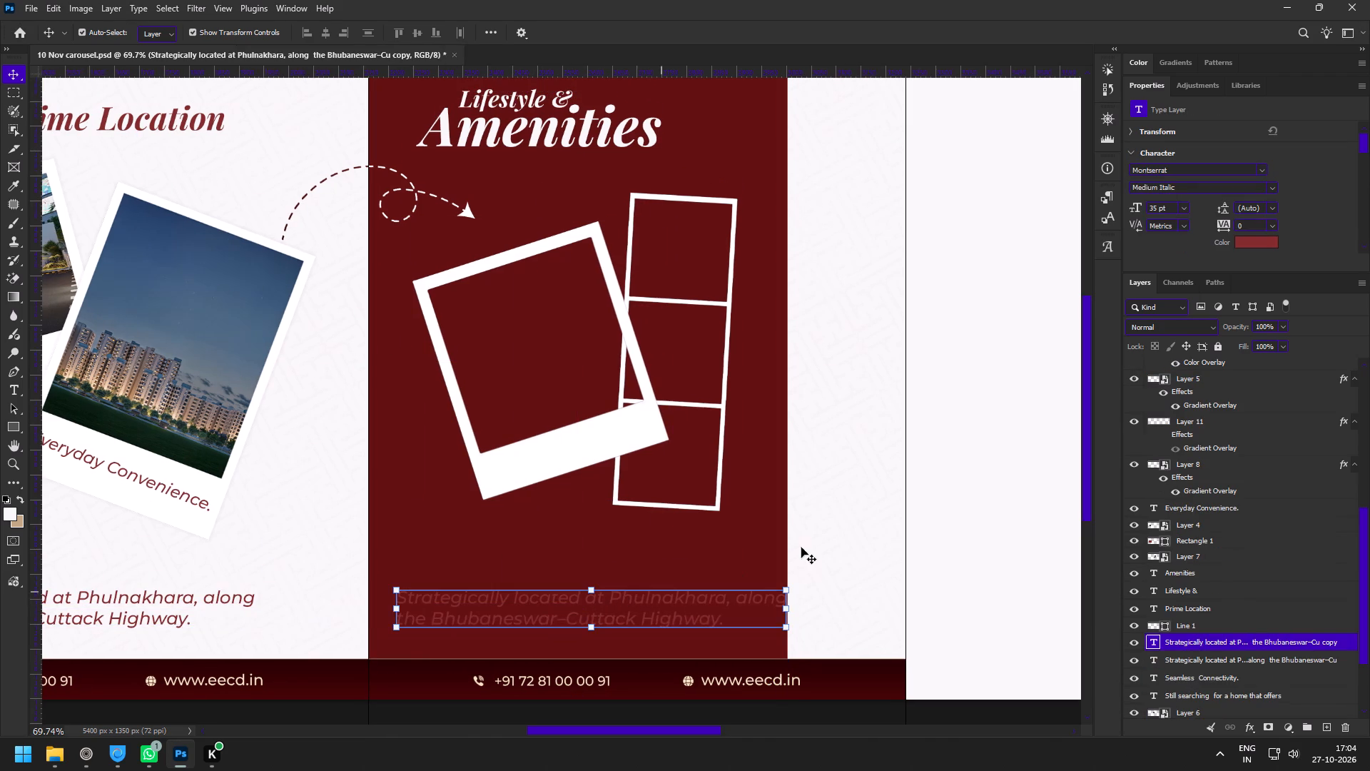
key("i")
left_click(845, 513)
key("alt+BackSpace")
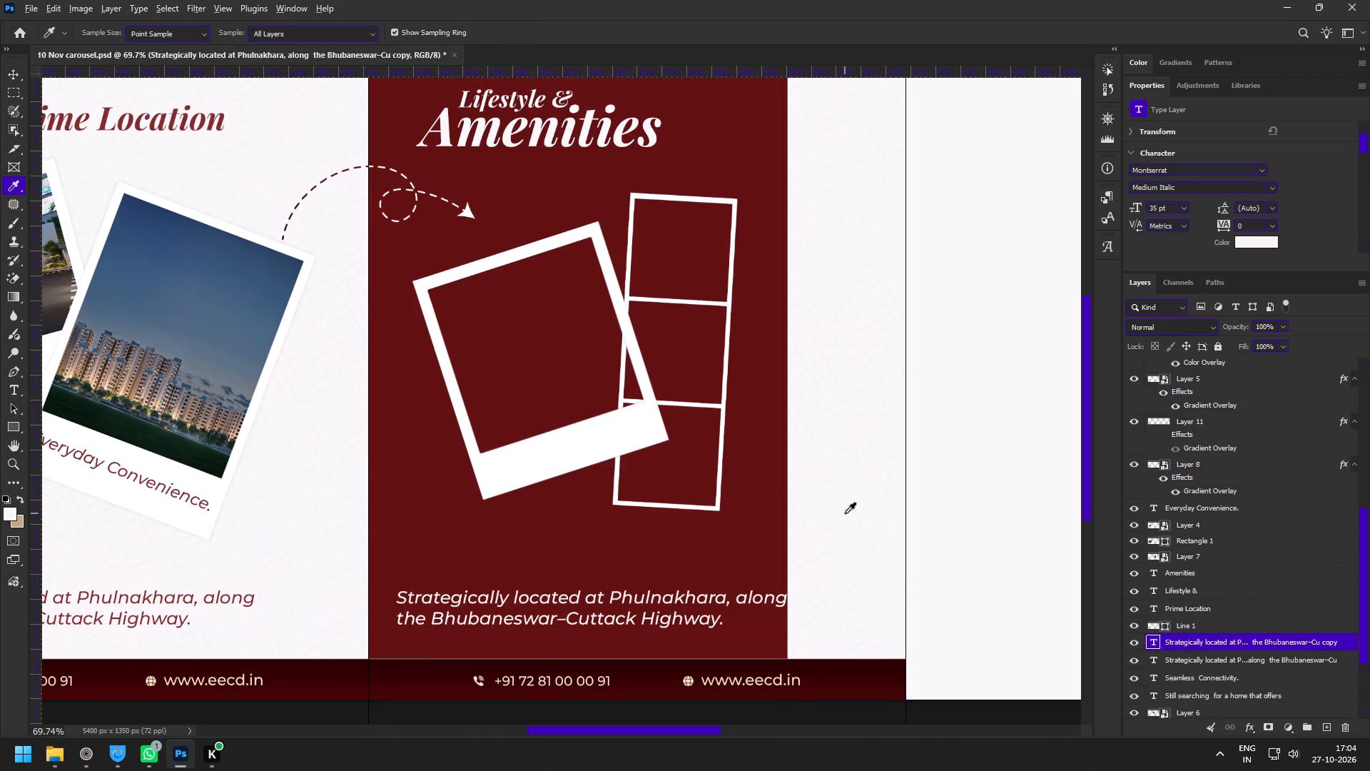
Replace the duplicated text on slide 3 with the copied line "Everyday Comfort, Elevated." without a trailing line break.
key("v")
double_click(457, 607)
key("ctrl+v")
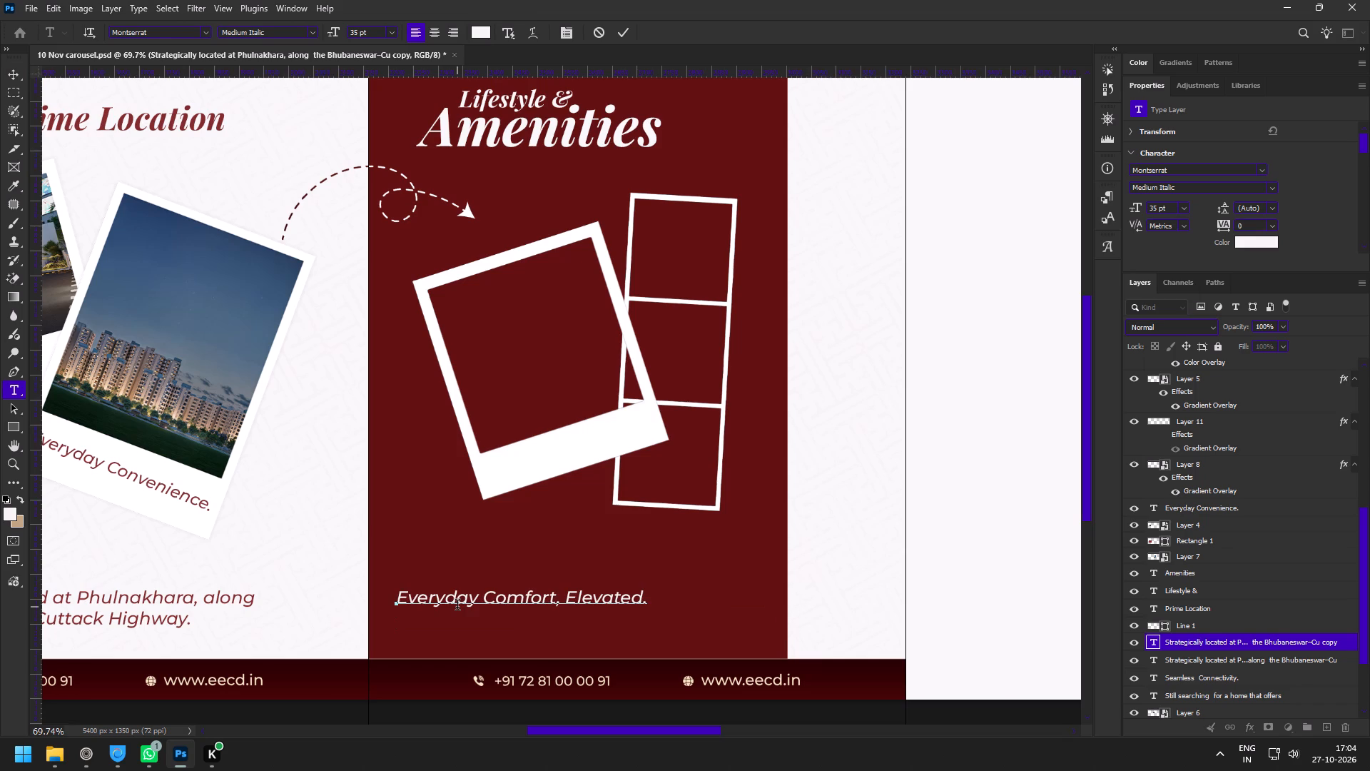
key("BackSpace")
key("ctrl+Return")
Return to the Diamond city content document in the browser.
left_click(81, 762)
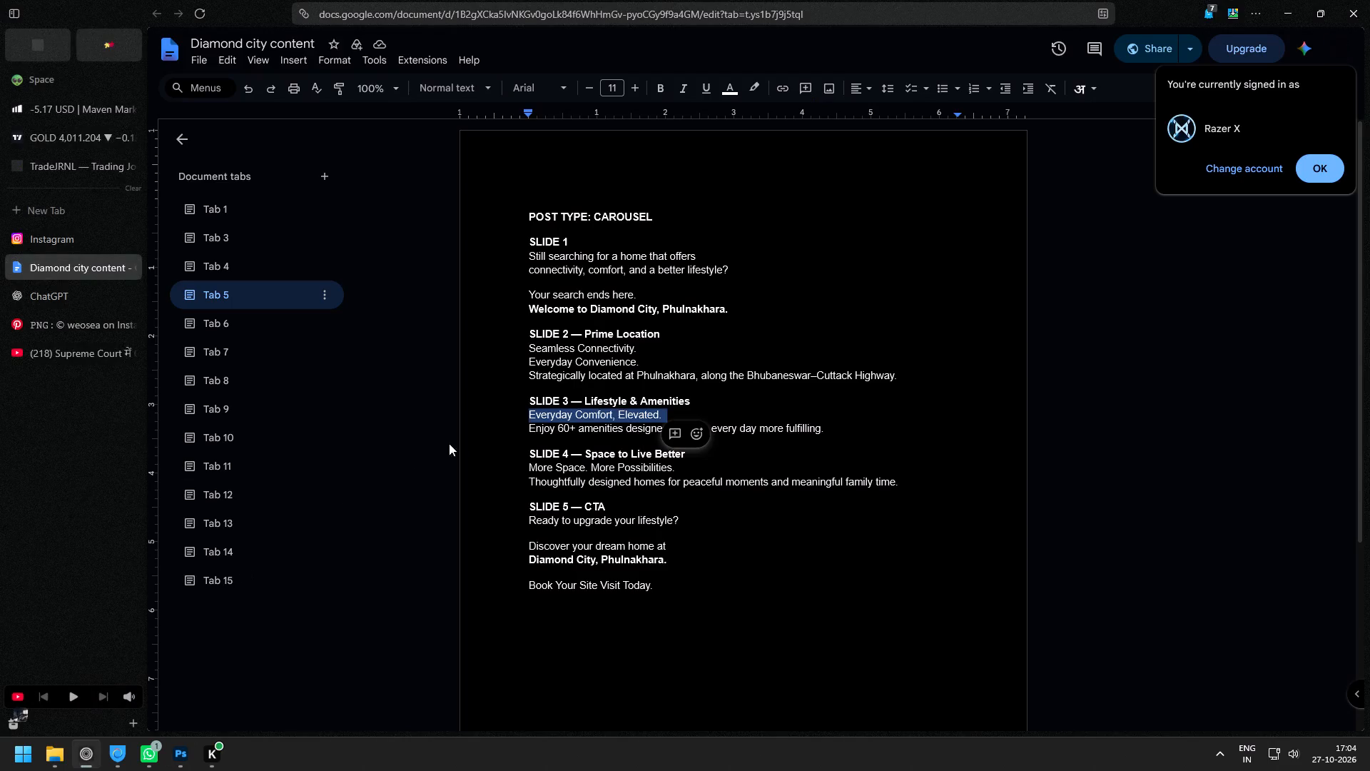
From Slide 3 of the Diamond City content document, copy "Enjoy 60+ amenities designed to make every day more fulfilling." and return to Photoshop.
left_click(514, 425)
left_click_drag(507, 428, 913, 425)
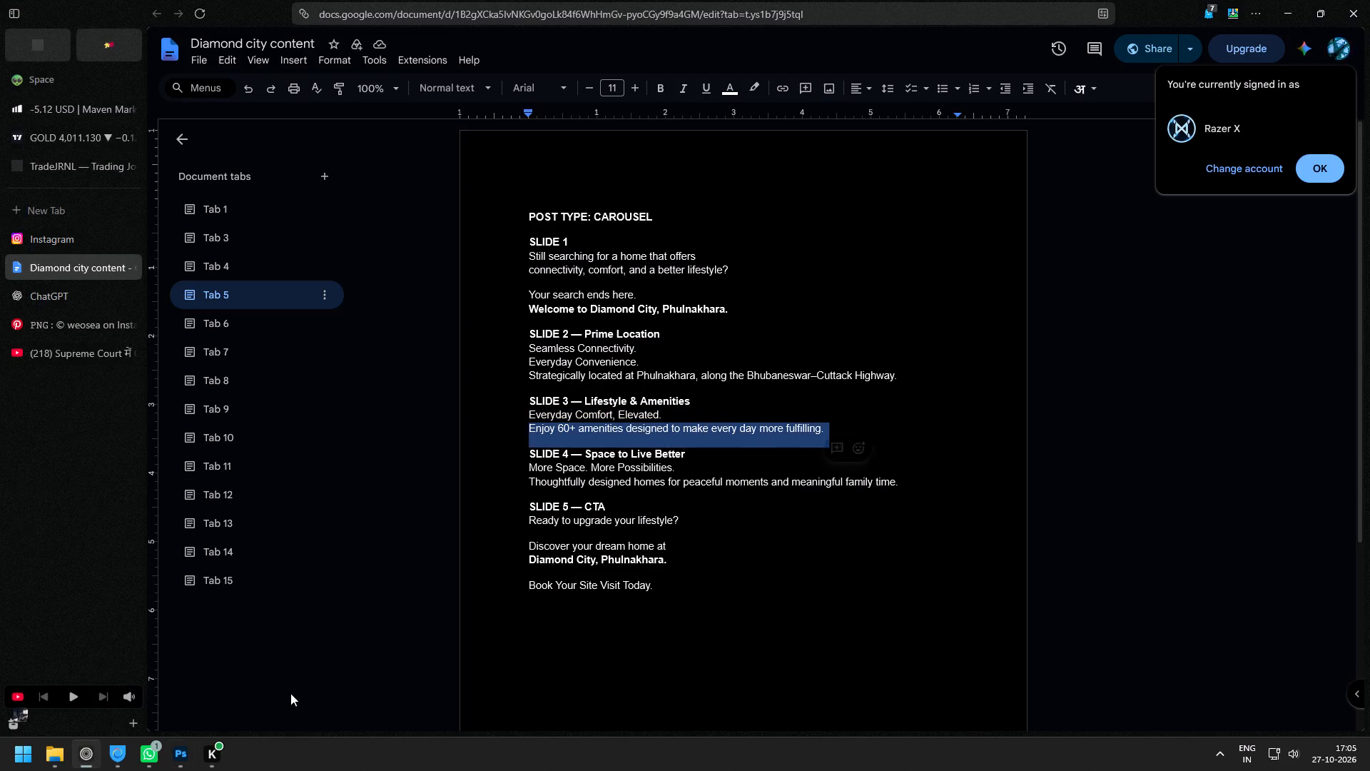
key("ctrl+c")
left_click(178, 763)
Move "Everyday Comfort, Elevated." up below the frames, duplicate it underneath and replace the copy's text with the copied amenities sentence.
key("z")
left_click_drag(470, 612, 497, 638)
key("v")
left_click_drag(426, 593, 433, 552)
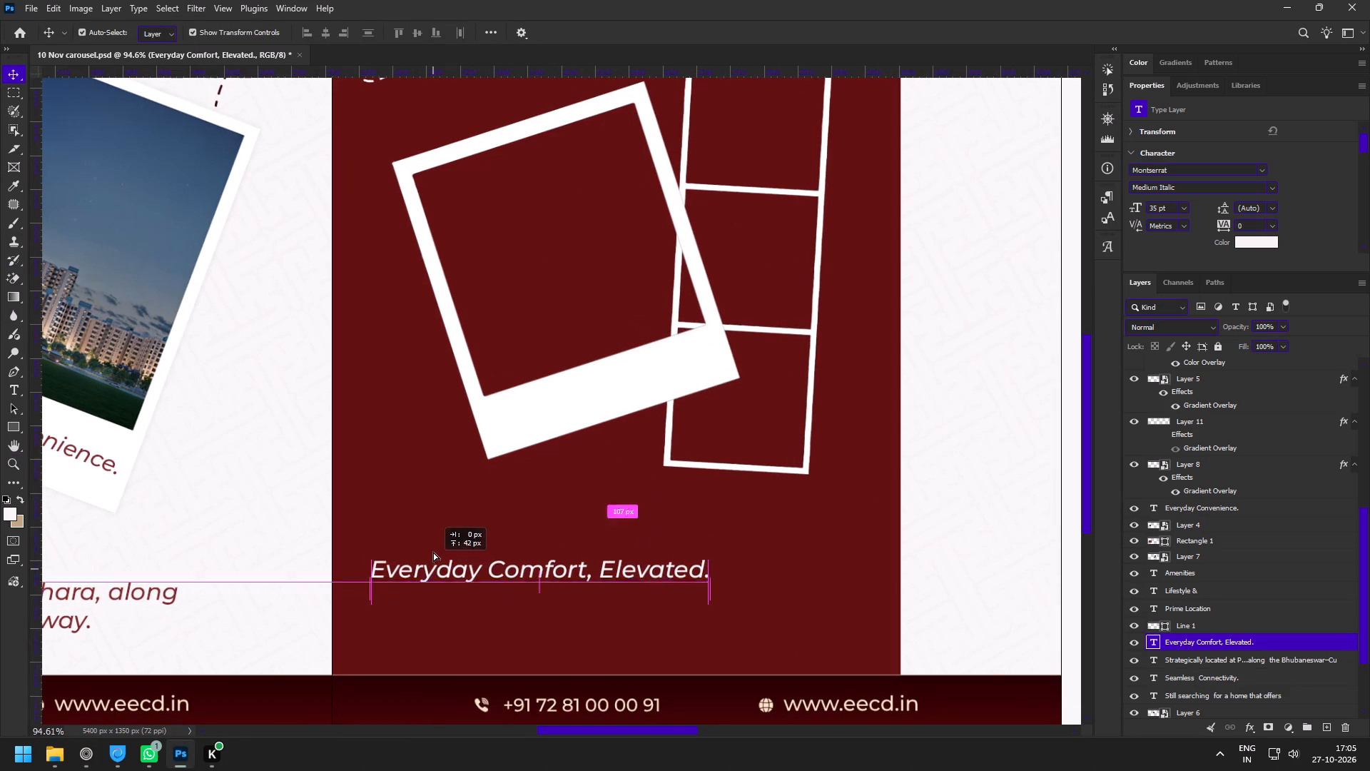
left_click_drag(433, 552, 433, 532)
left_click_drag(433, 532, 432, 578, "alt")
double_click(432, 578)
key("ctrl+v")
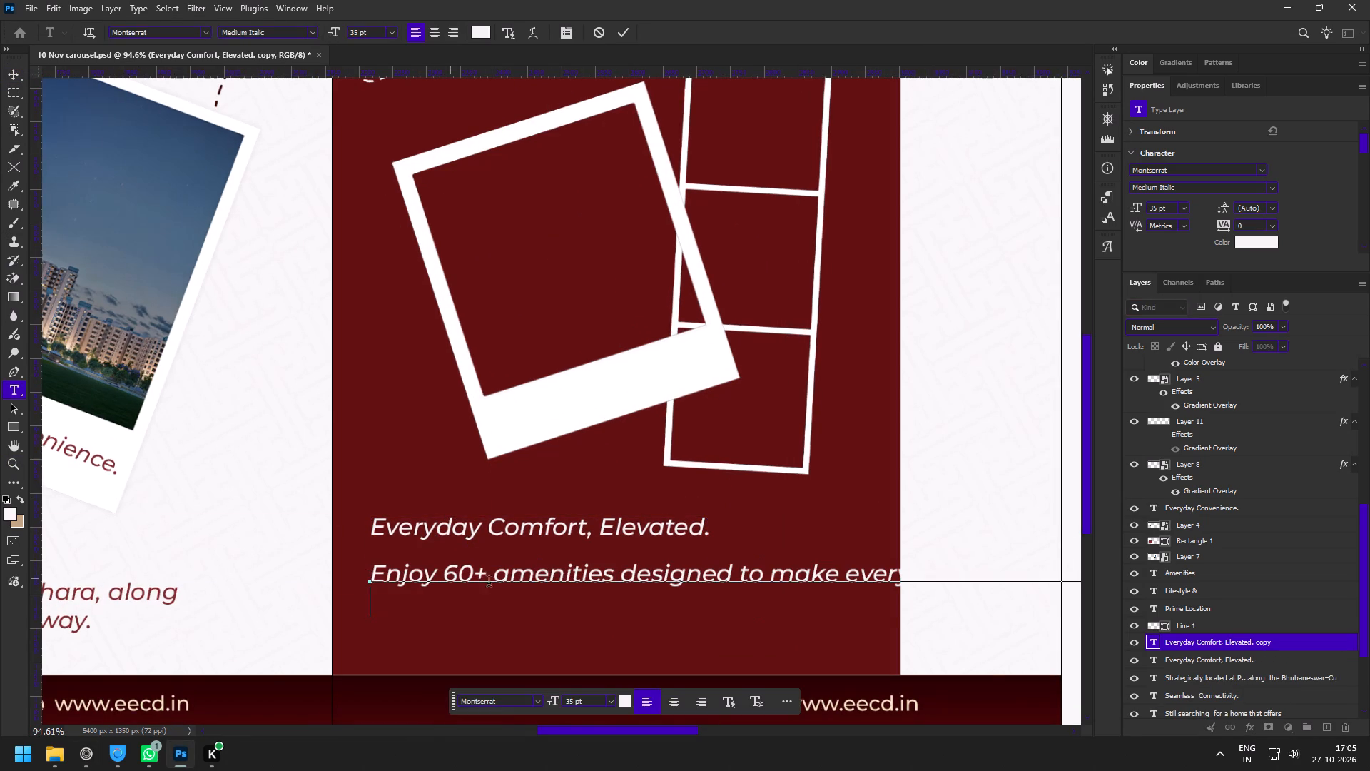
Cut everything after "Enjoy 60+ amenities" from the pasted sentence so only those words remain on the line.
left_click_drag(623, 578, 1284, 564)
key("ctrl+x")
key("BackSpace")
key("ctrl+Return")
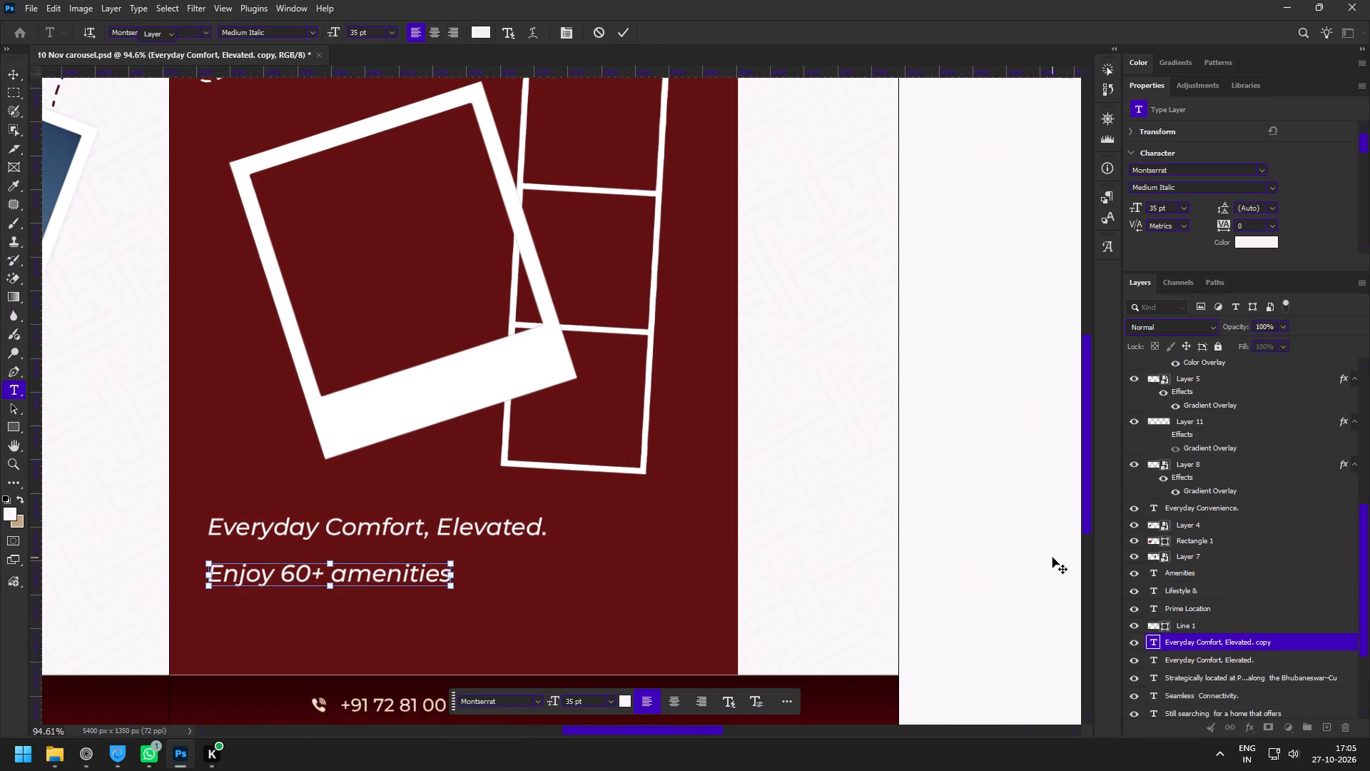
Duplicate "Enjoy 60+ amenities" directly below itself and replace the copy's text with the cut words "designed to make every day more fulfilling.".
left_click_drag(255, 575, 254, 605)
double_click(254, 605)
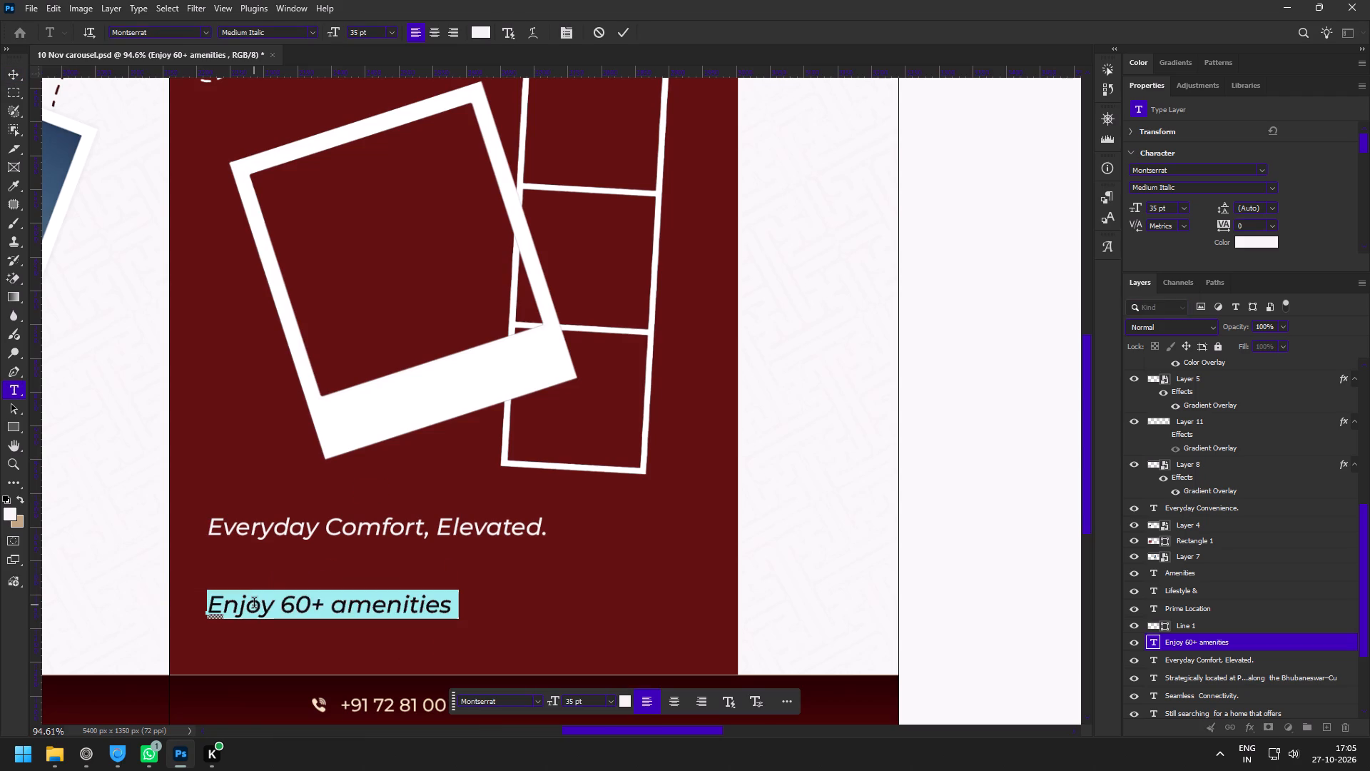
left_click(624, 33)
left_click_drag(240, 607, 240, 596)
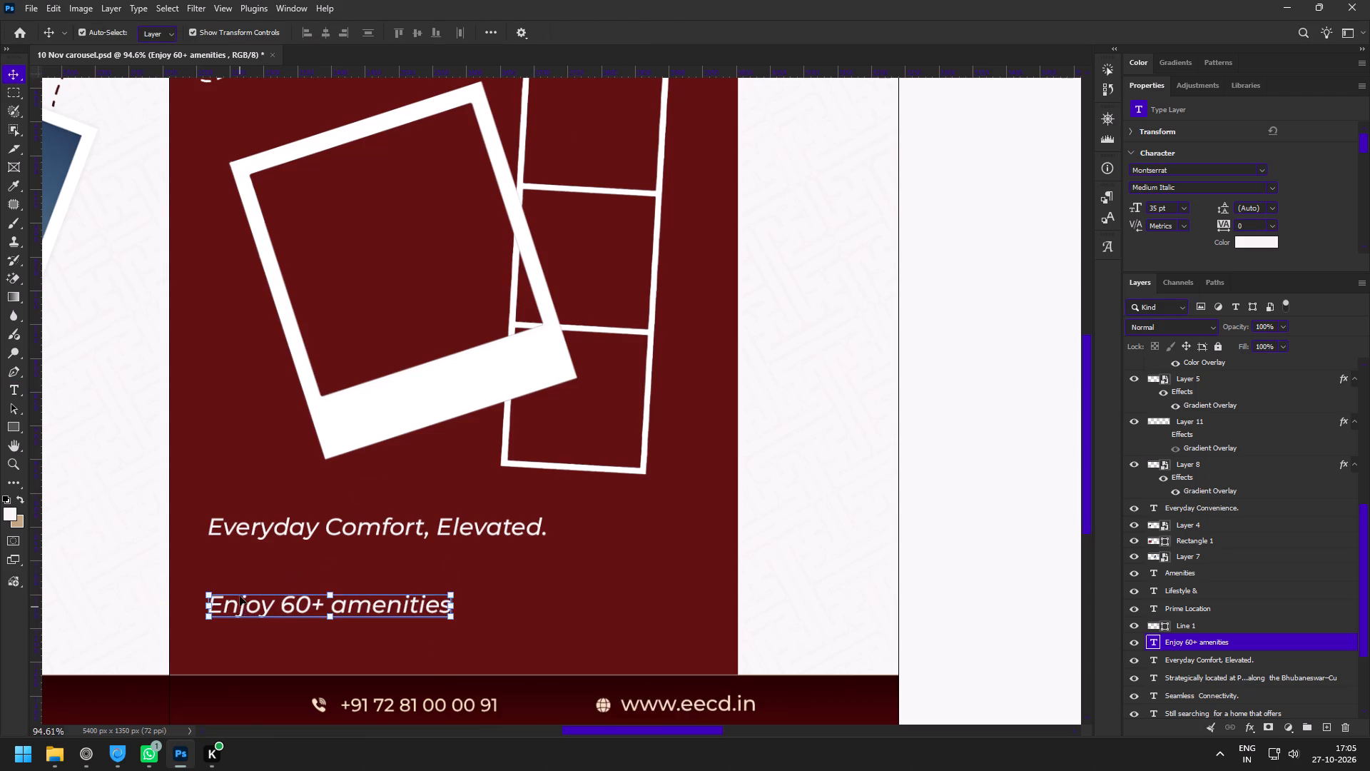
left_click_drag(240, 596, 241, 570)
left_click_drag(241, 570, 240, 608, "alt")
double_click(240, 608, "alt")
key("ctrl+v")
key("ctrl+Return")
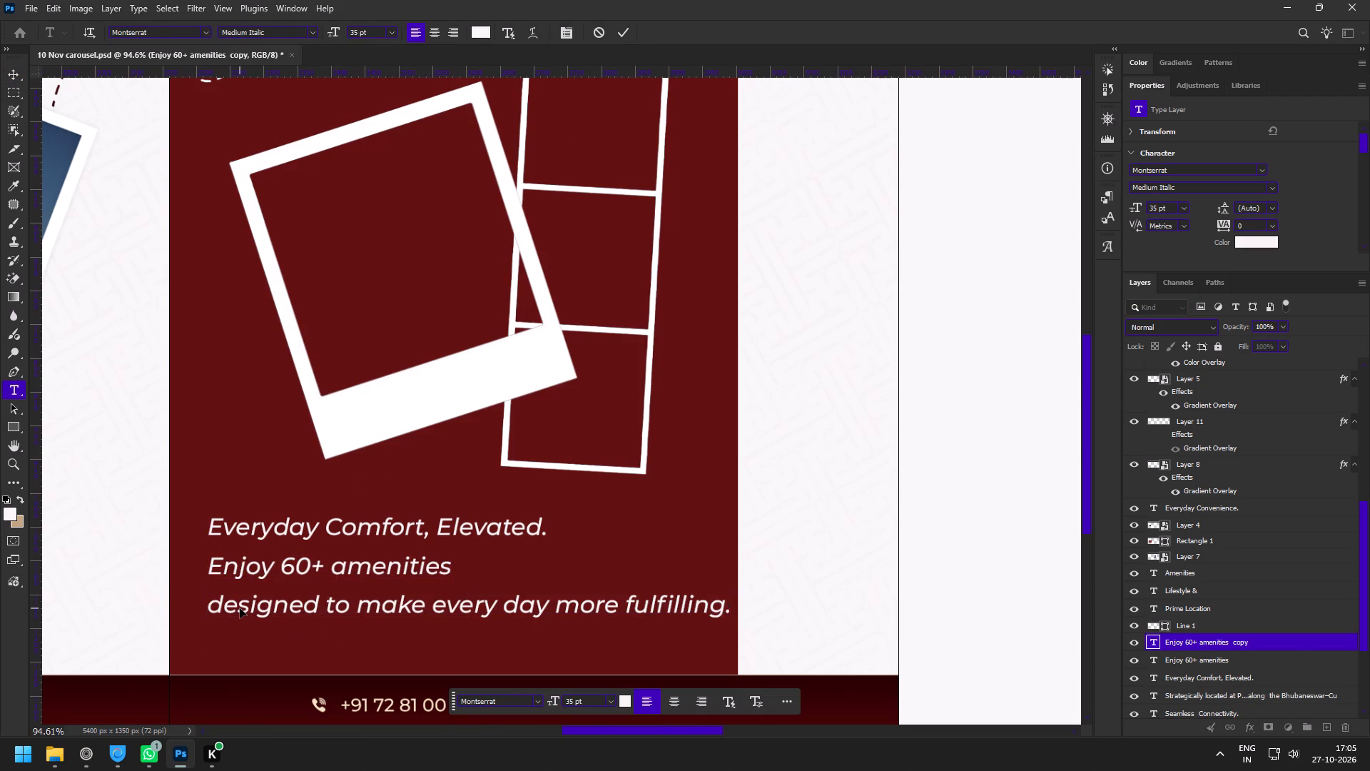
Enlarge the "Enjoy 60+ amenities" line to about 120%, keeping its left edge aligned with "Everyday Comfort, Elevated.".
key("z")
key("space")
key("space")
left_click_drag(220, 570, 301, 542)
left_click_drag(400, 567, 422, 588)
key("v")
left_click(449, 537)
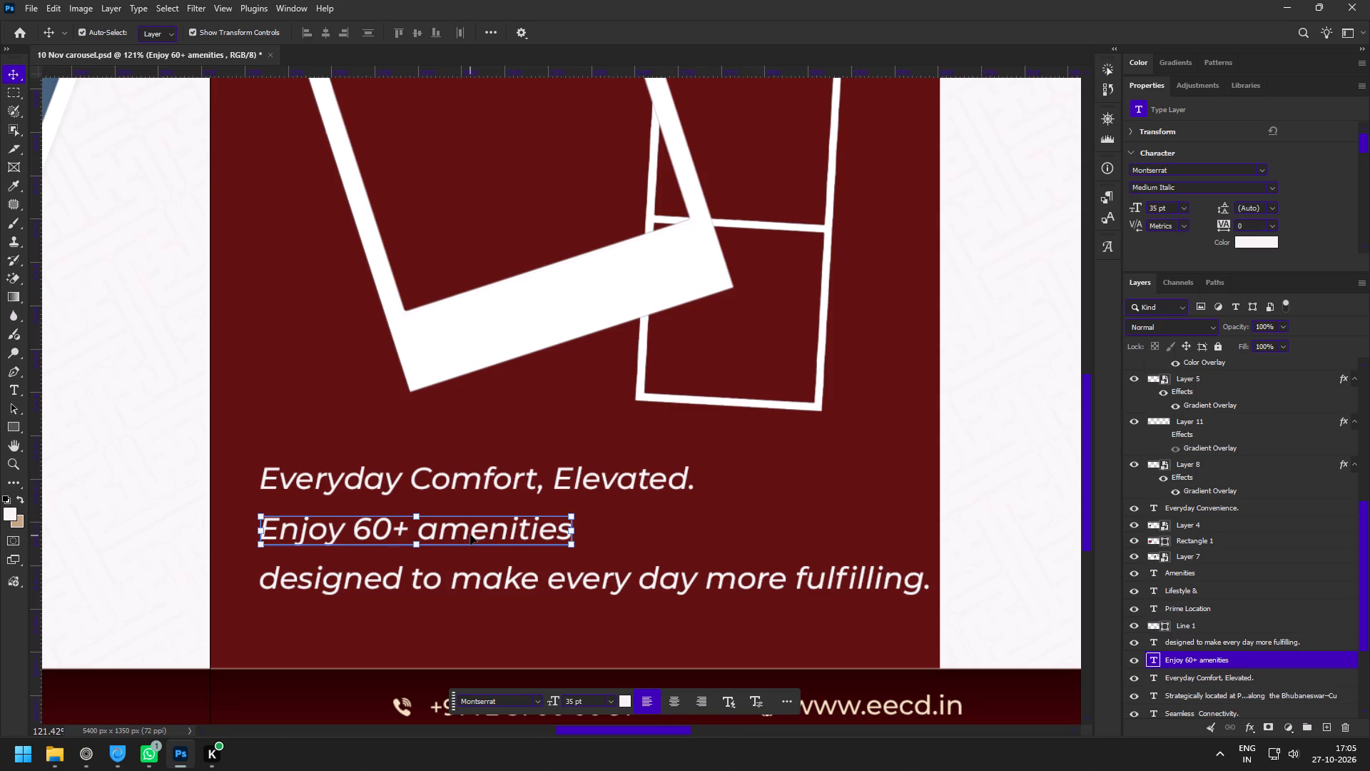
left_click(574, 531)
left_click_drag(575, 535, 670, 535)
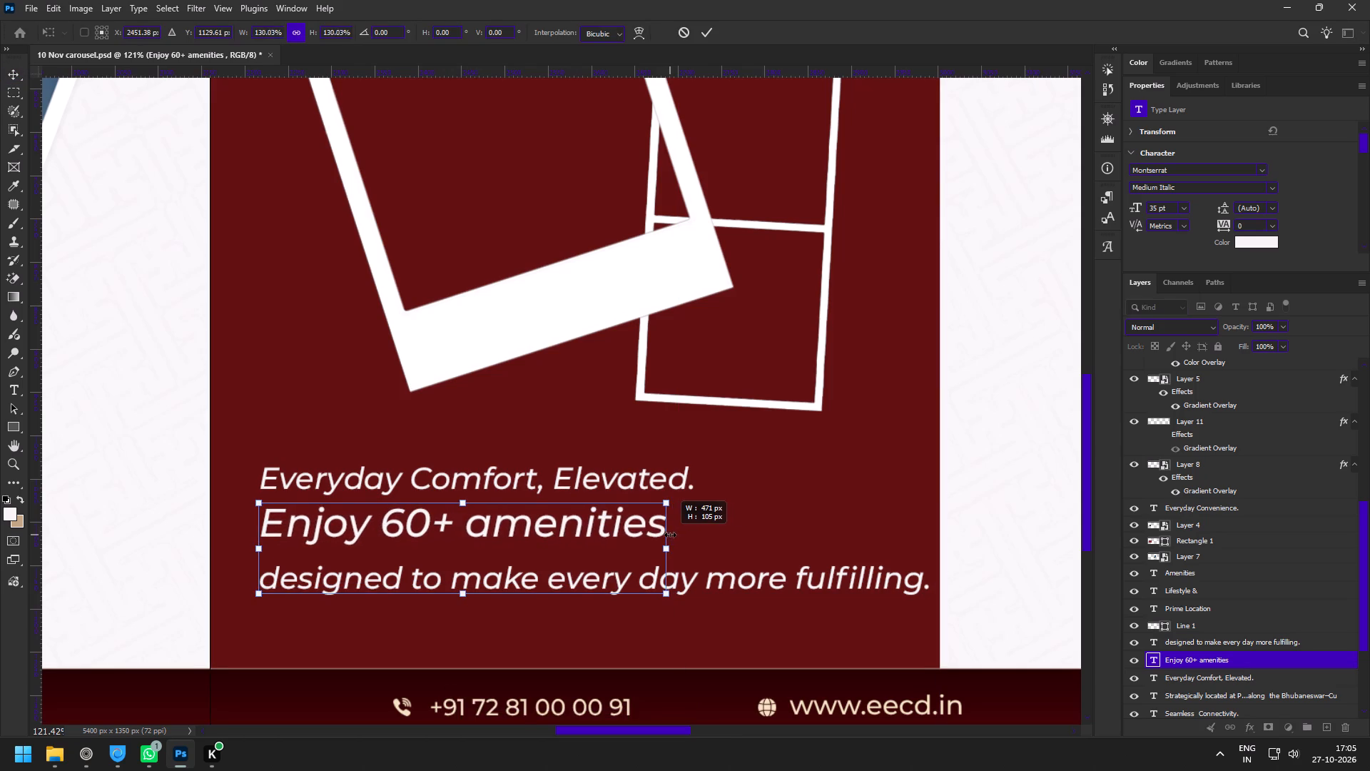
left_click_drag(670, 535, 638, 529)
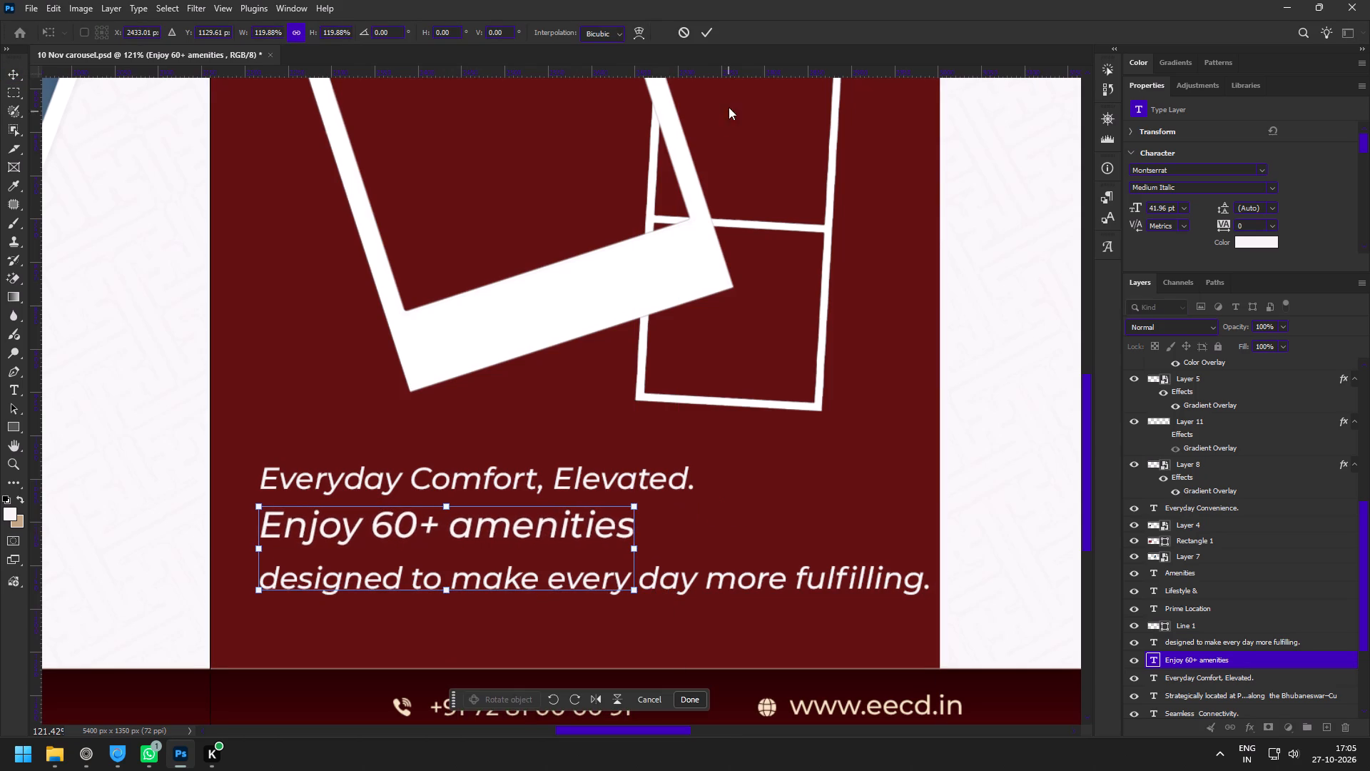
left_click(706, 34)
Move the "designed to make every day more fulfilling." line up so it sits close beneath "Enjoy 60+ amenities".
key("z")
left_click_drag(387, 522, 419, 541)
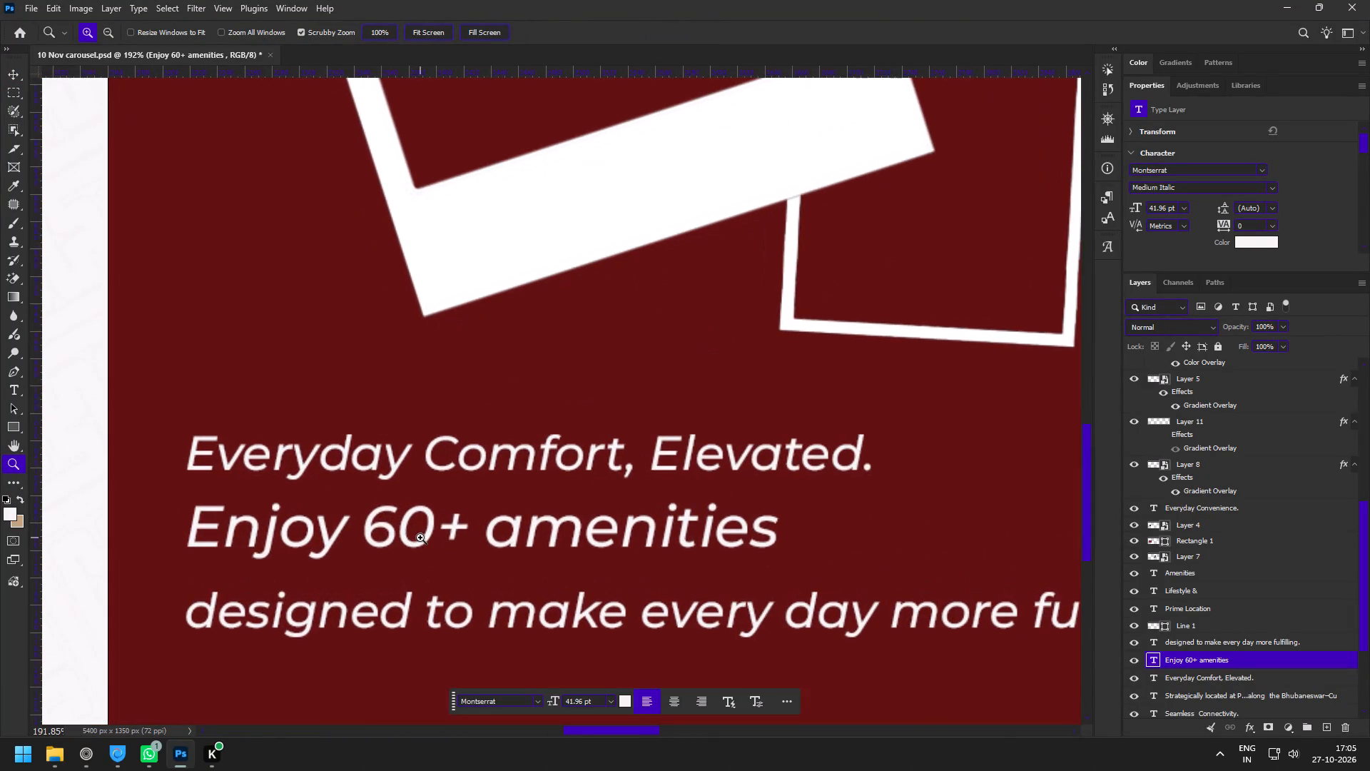
key("space")
left_click_drag(418, 555, 374, 510)
key("v")
left_click(241, 578)
left_click_drag(337, 585, 337, 565, "shift")
Break the "designed to make every day more fulfilling." text into two lines before "more fulfilling.".
key("space")
key("space")
key("space")
left_click_drag(796, 565, 702, 520)
double_click(937, 513)
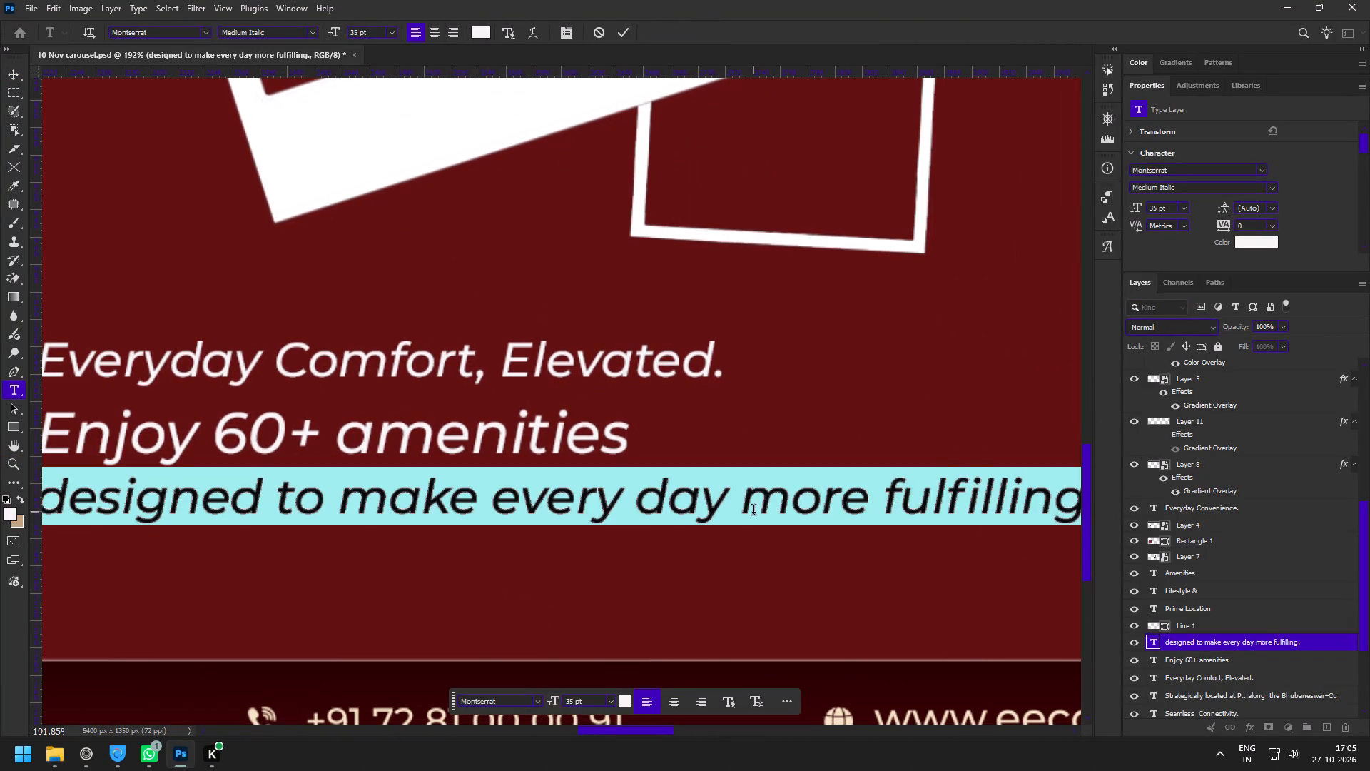
left_click(739, 510)
key("Return")
left_click(621, 29)
Scale the two-line "designed to make every day more fulfilling." text down to about 73%, tucked under "Enjoy 60+ amenities".
key("z")
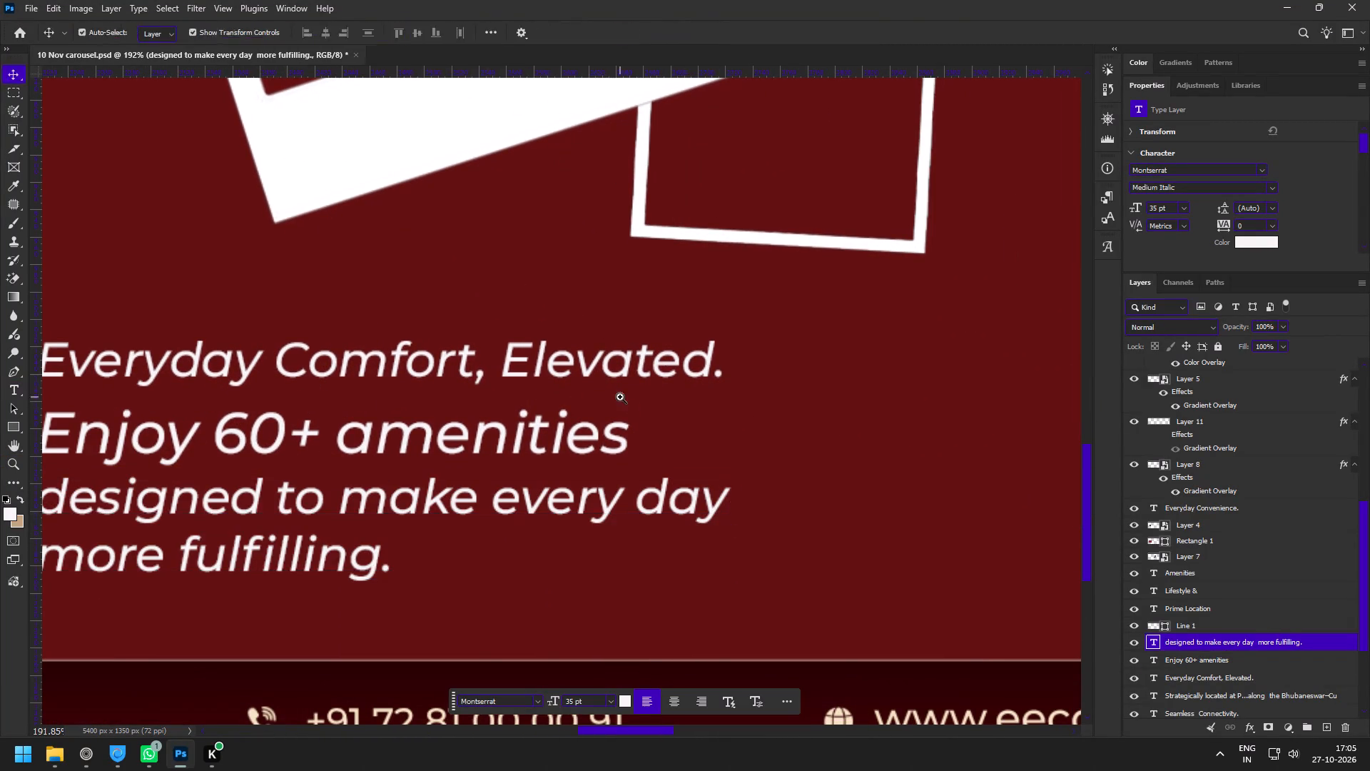
left_click_drag(620, 397, 558, 375)
key("space")
left_click_drag(577, 391, 599, 395)
left_click_drag(459, 378, 485, 418)
key("v")
left_click(803, 498)
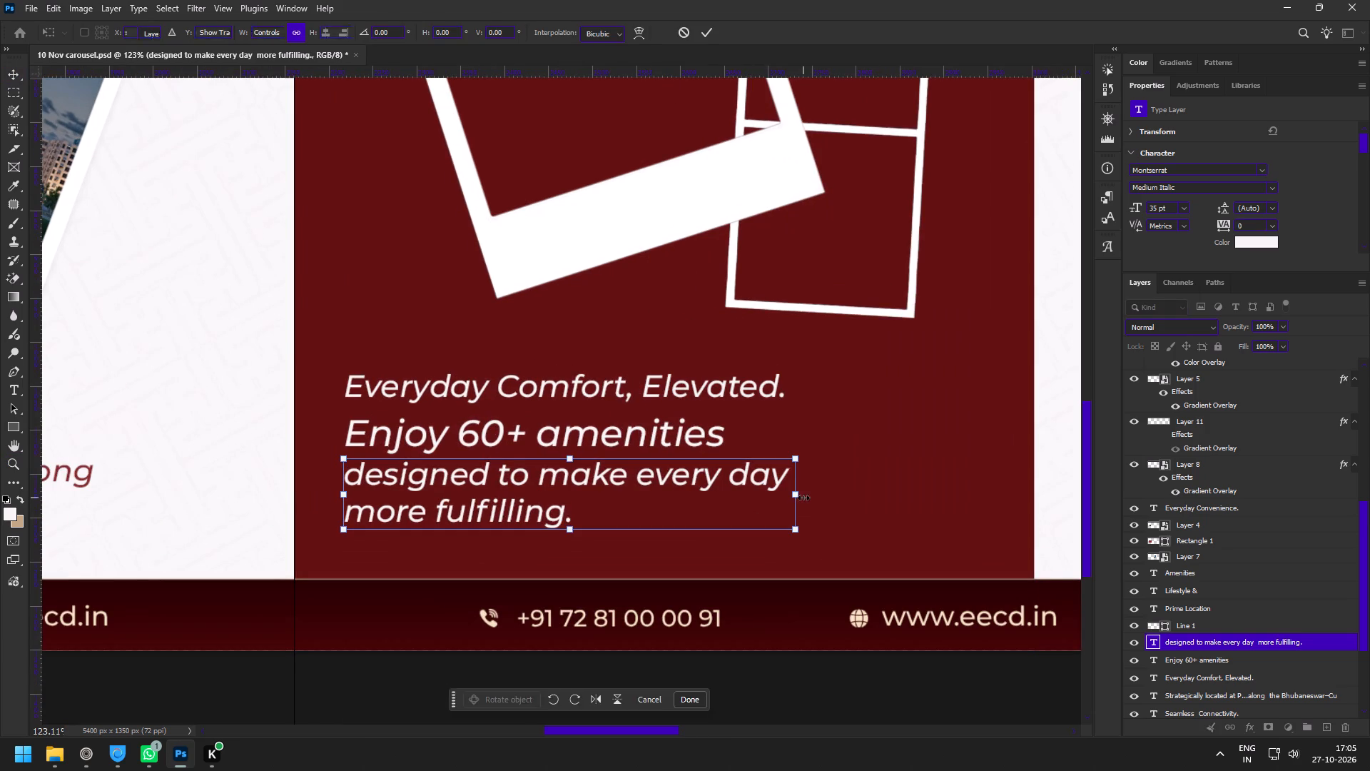
left_click_drag(800, 498, 676, 494)
left_click_drag(494, 503, 492, 495)
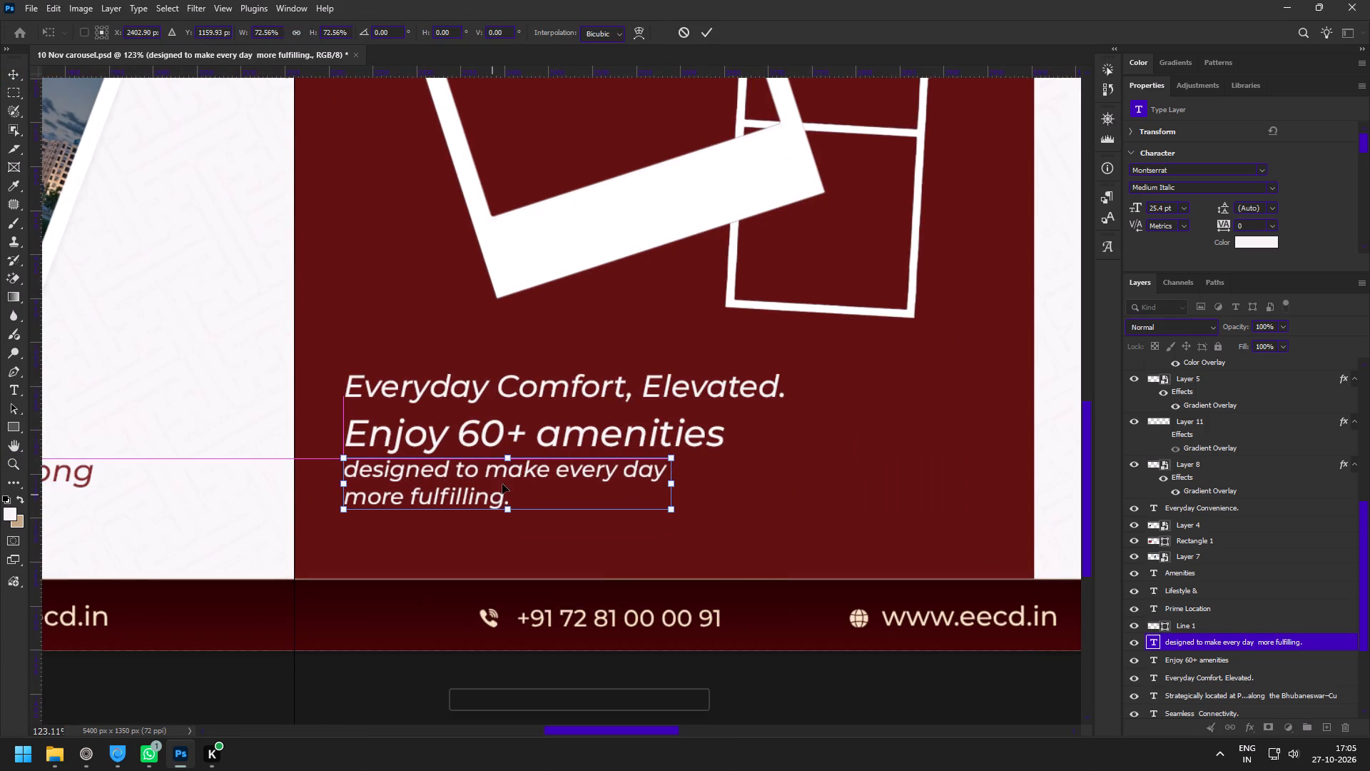
left_click(707, 28)
Shift the two amenities text layers down together towards the footer, and lower "Everyday Comfort, Elevated." to sit just above them.
left_click(402, 440, "shift")
left_click_drag(449, 443, 442, 464)
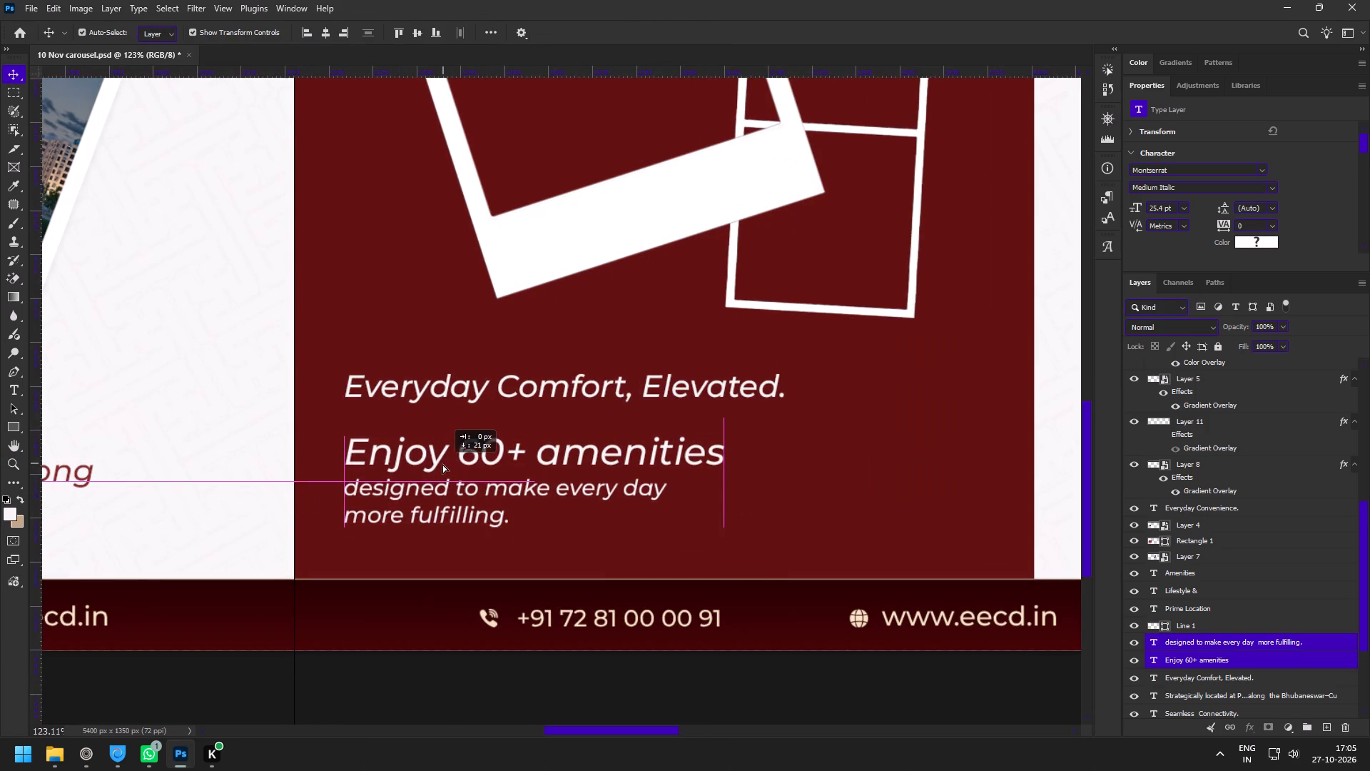
left_click_drag(442, 464, 440, 480)
left_click(448, 387)
left_click_drag(517, 382, 517, 411)
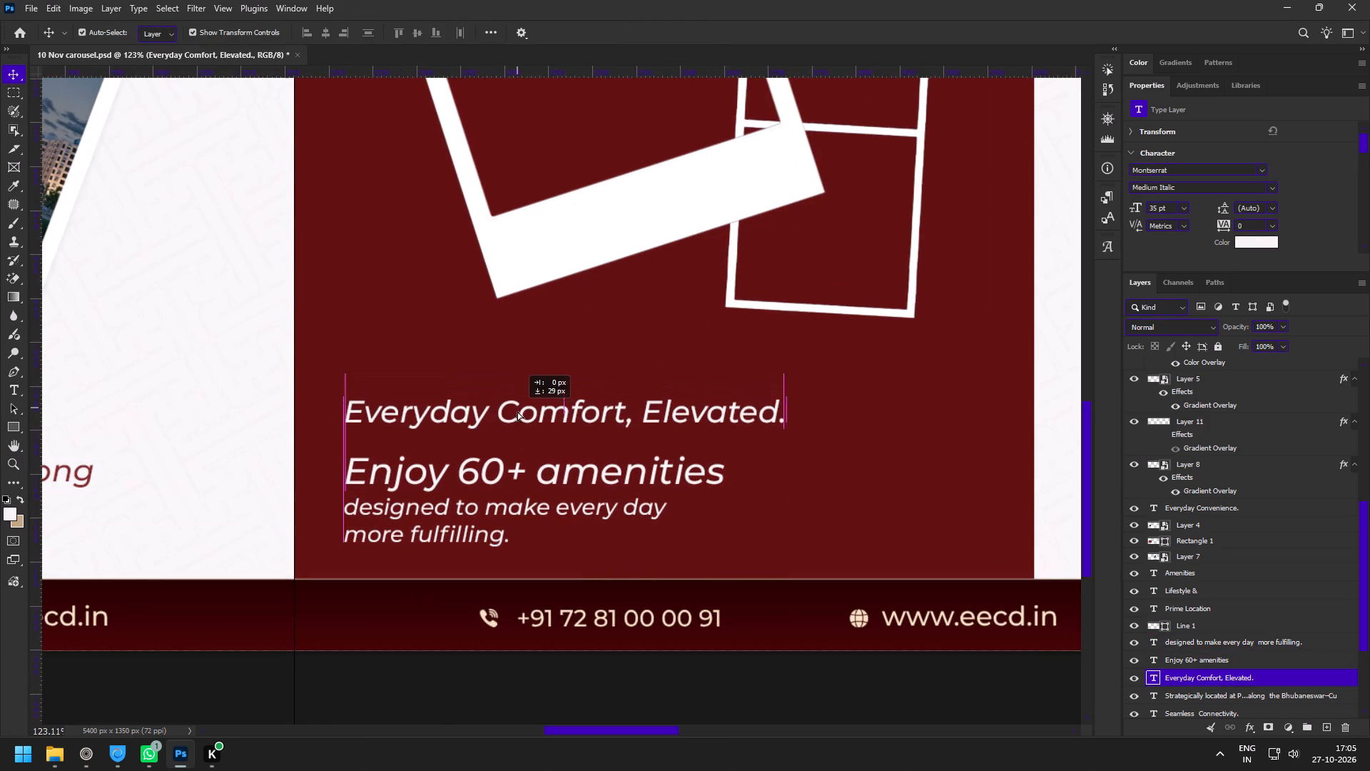
left_click_drag(517, 411, 515, 418)
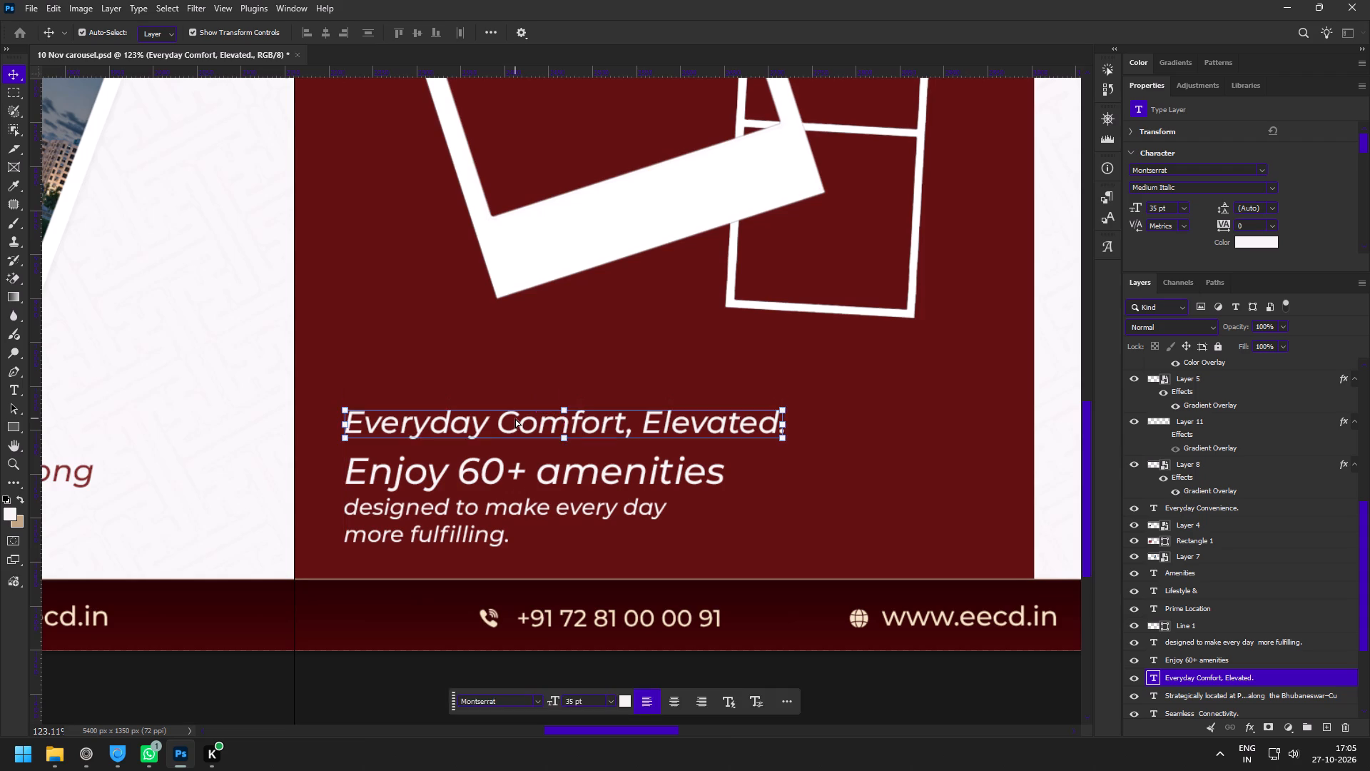
Draw a thin white vertical rectangle about 4 px by 29 px just left of "Everyday Comfort, Elevated.".
key("z")
left_click_drag(522, 473, 495, 467)
left_click_drag(325, 455, 376, 483)
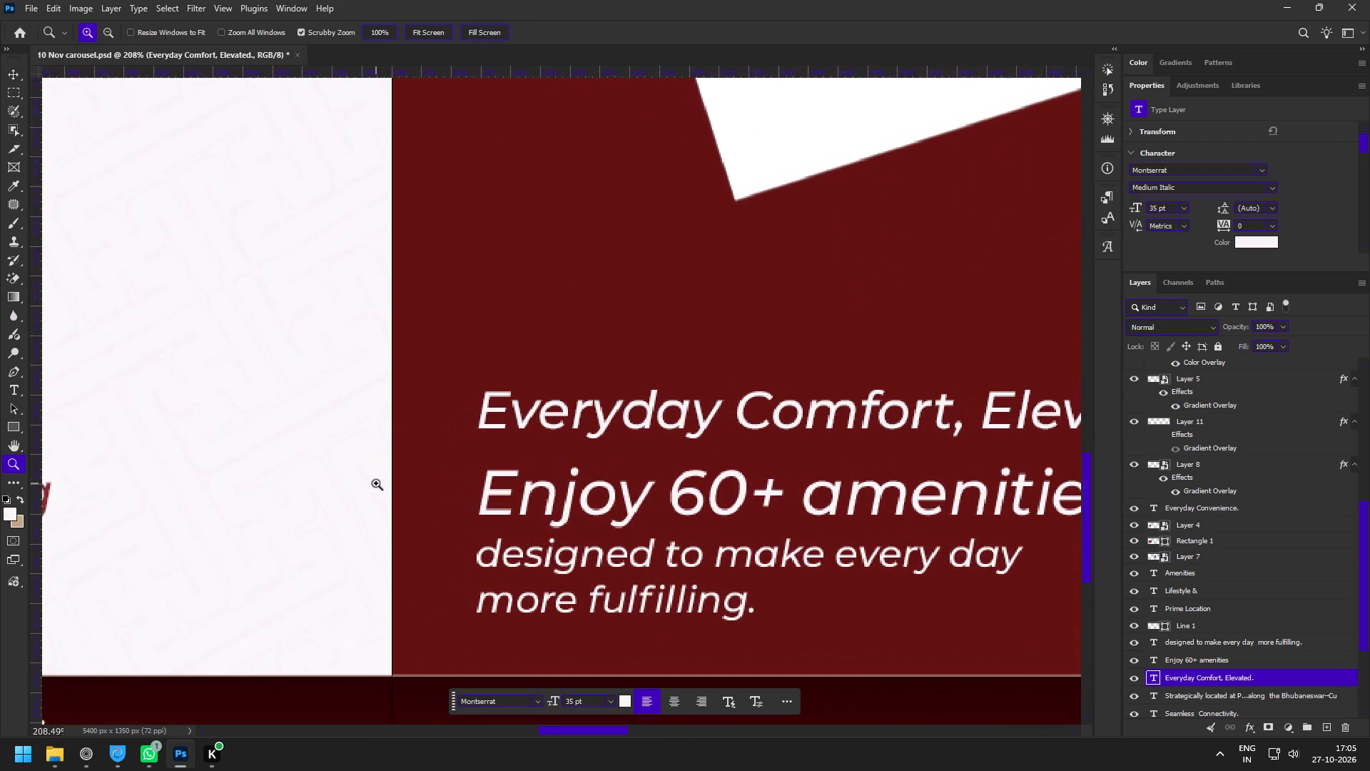
key("v")
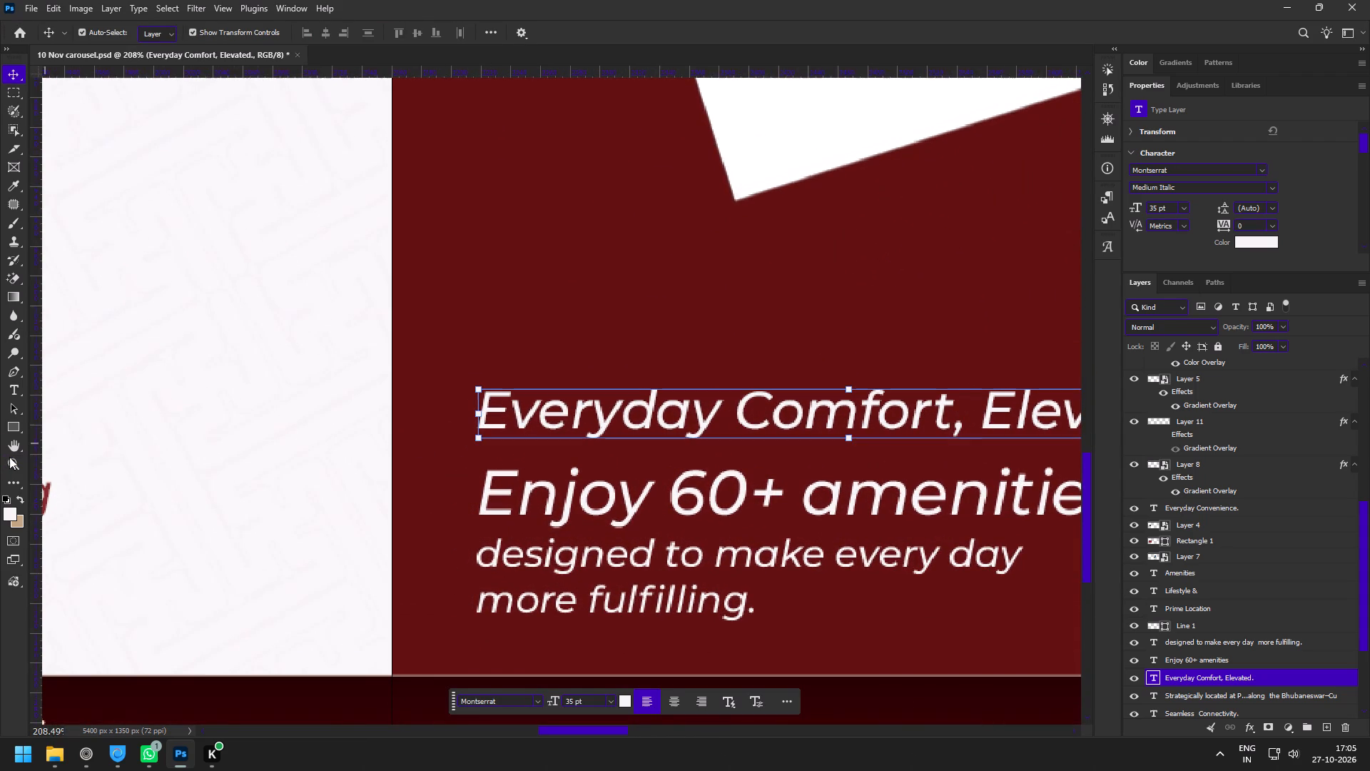
left_click(1, 433)
left_click(9, 425)
left_click_drag(451, 392, 455, 430)
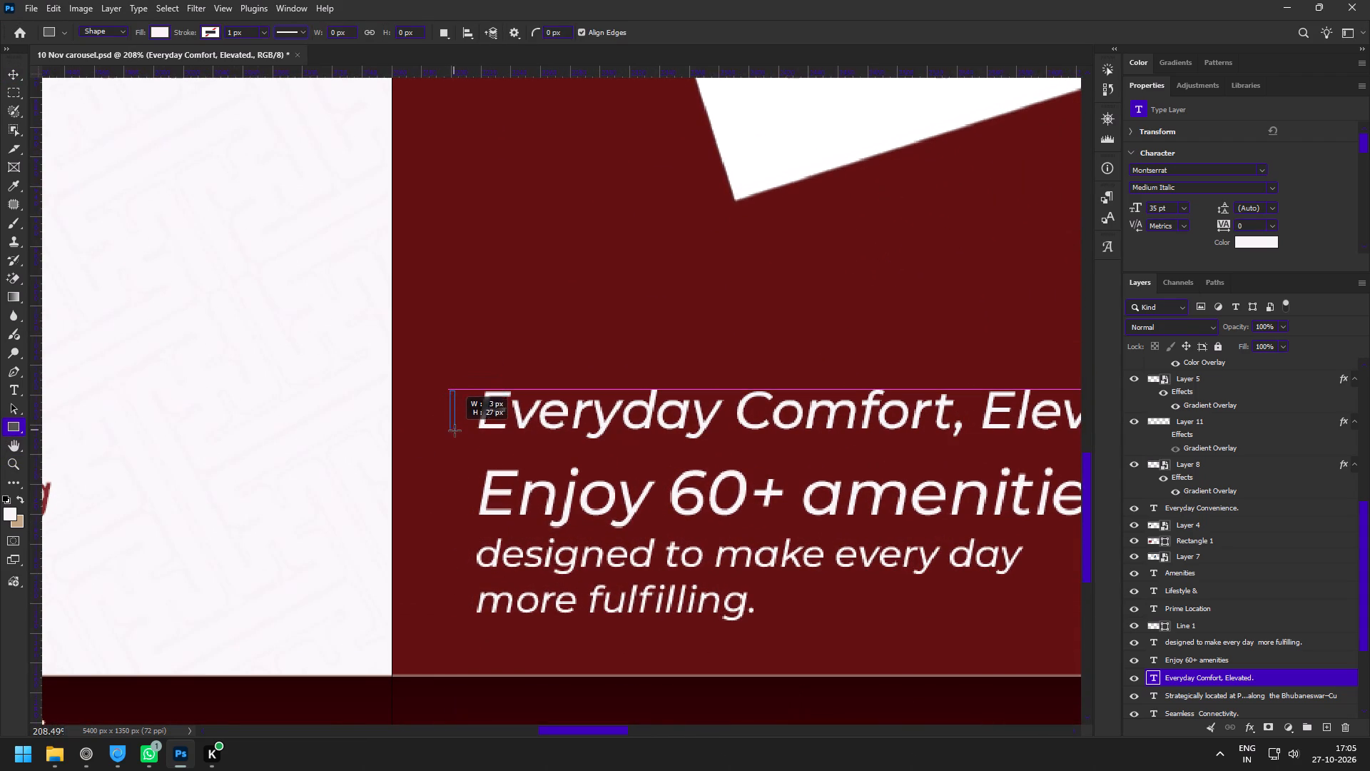
left_click_drag(455, 430, 455, 433)
Duplicate the white bar down beside "Enjoy 60+ amenities" and stretch it to about 95 px tall alongside the whole amenities text.
key("z")
left_click_drag(457, 439, 481, 460)
key("v")
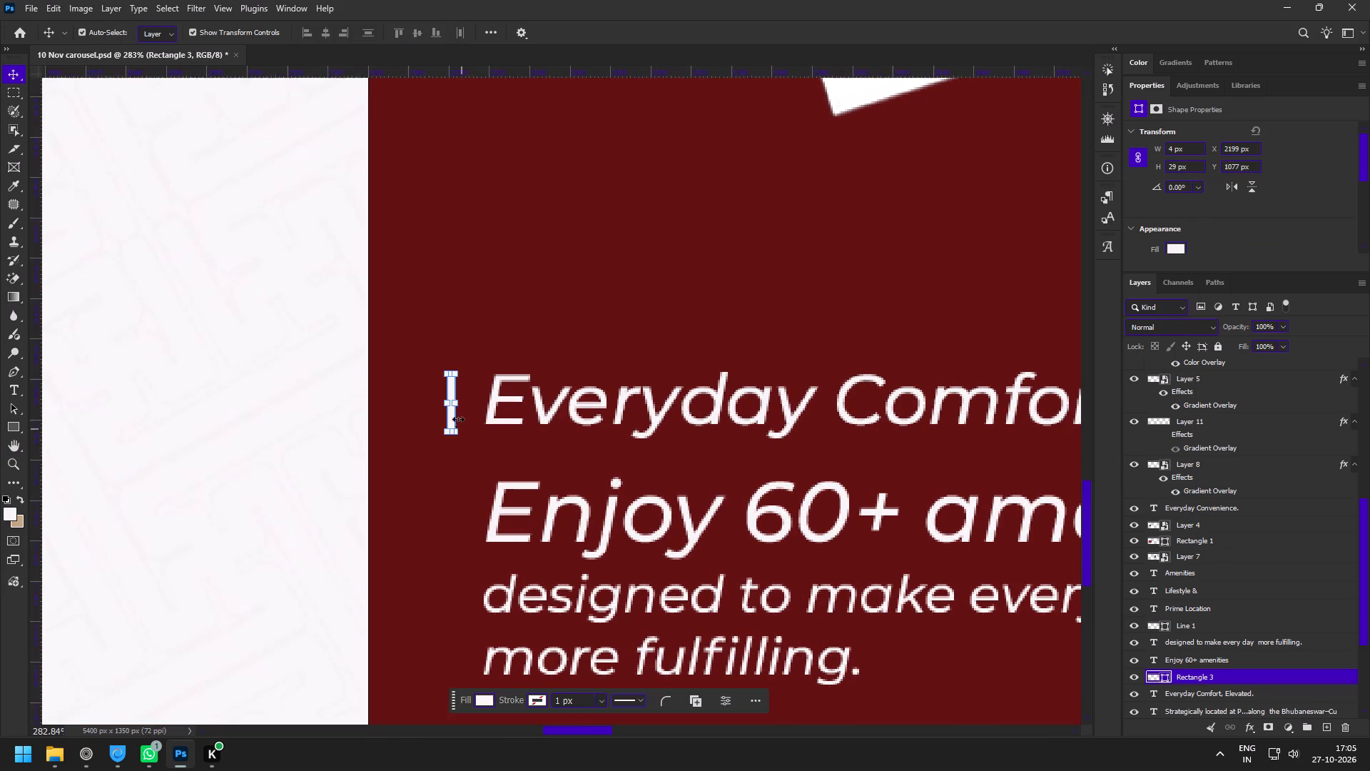
left_click(454, 422)
left_click_drag(453, 420, 455, 449, "alt+shift")
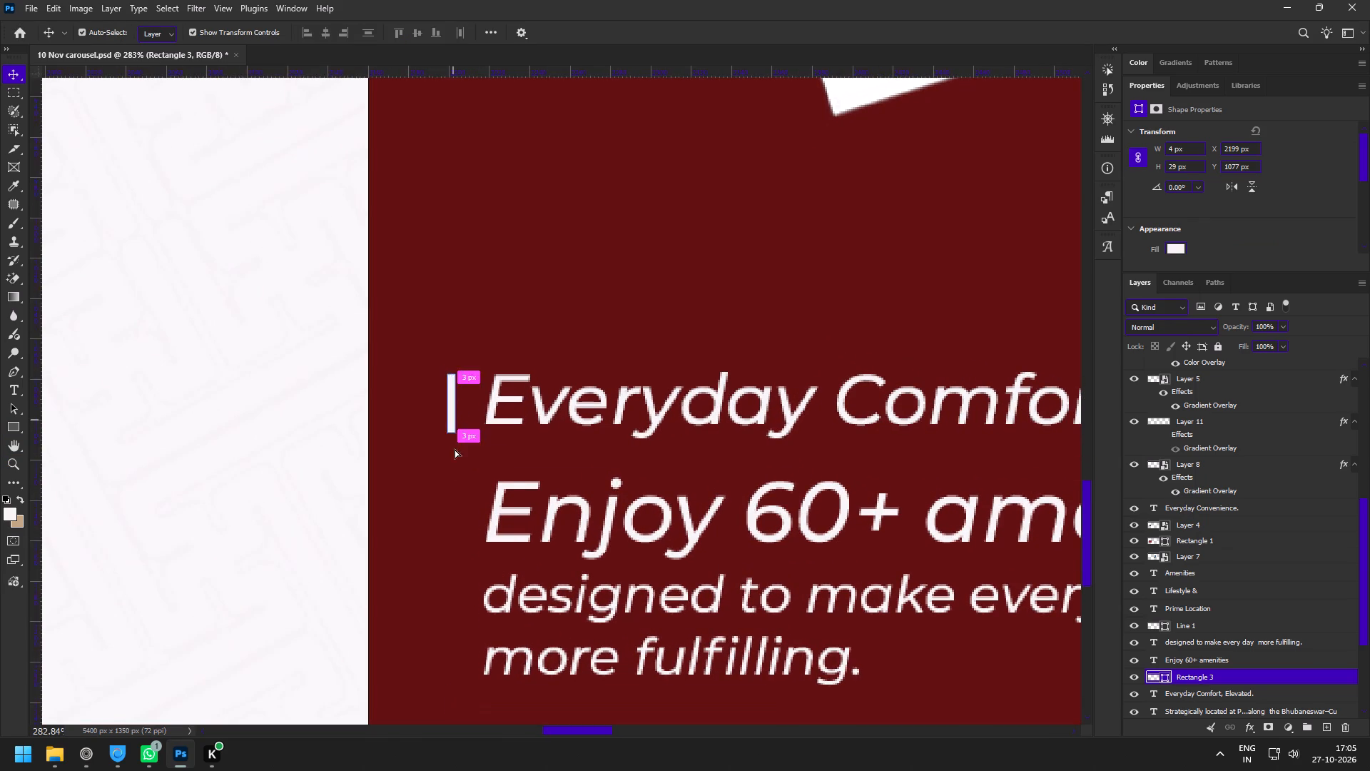
left_click_drag(455, 449, 448, 528, "alt+shift")
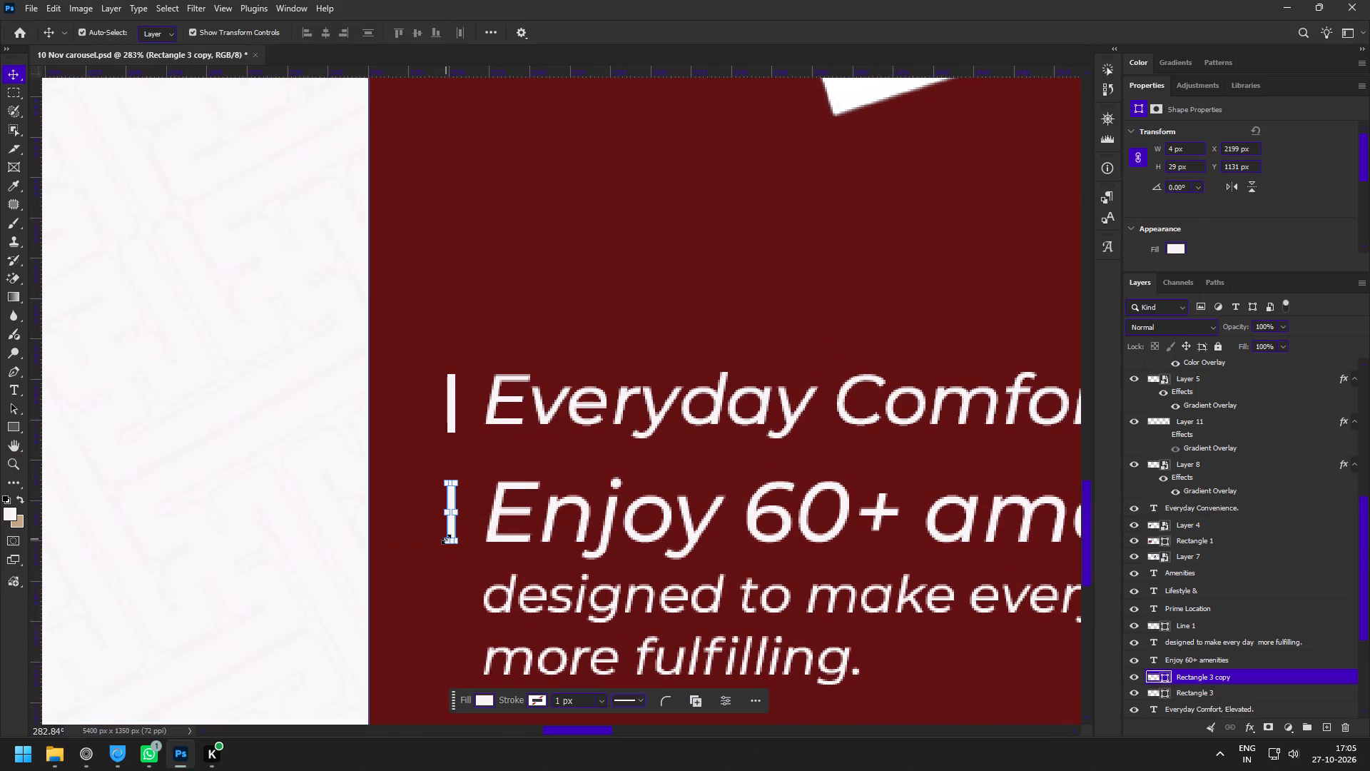
left_click_drag(450, 543, 450, 678)
left_click(705, 31)
Check slide 3's overall layout, from the amenities copy and white bars above the footer to the frames and "Lifestyle & Amenities" heading.
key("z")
left_click_drag(661, 328, 573, 298)
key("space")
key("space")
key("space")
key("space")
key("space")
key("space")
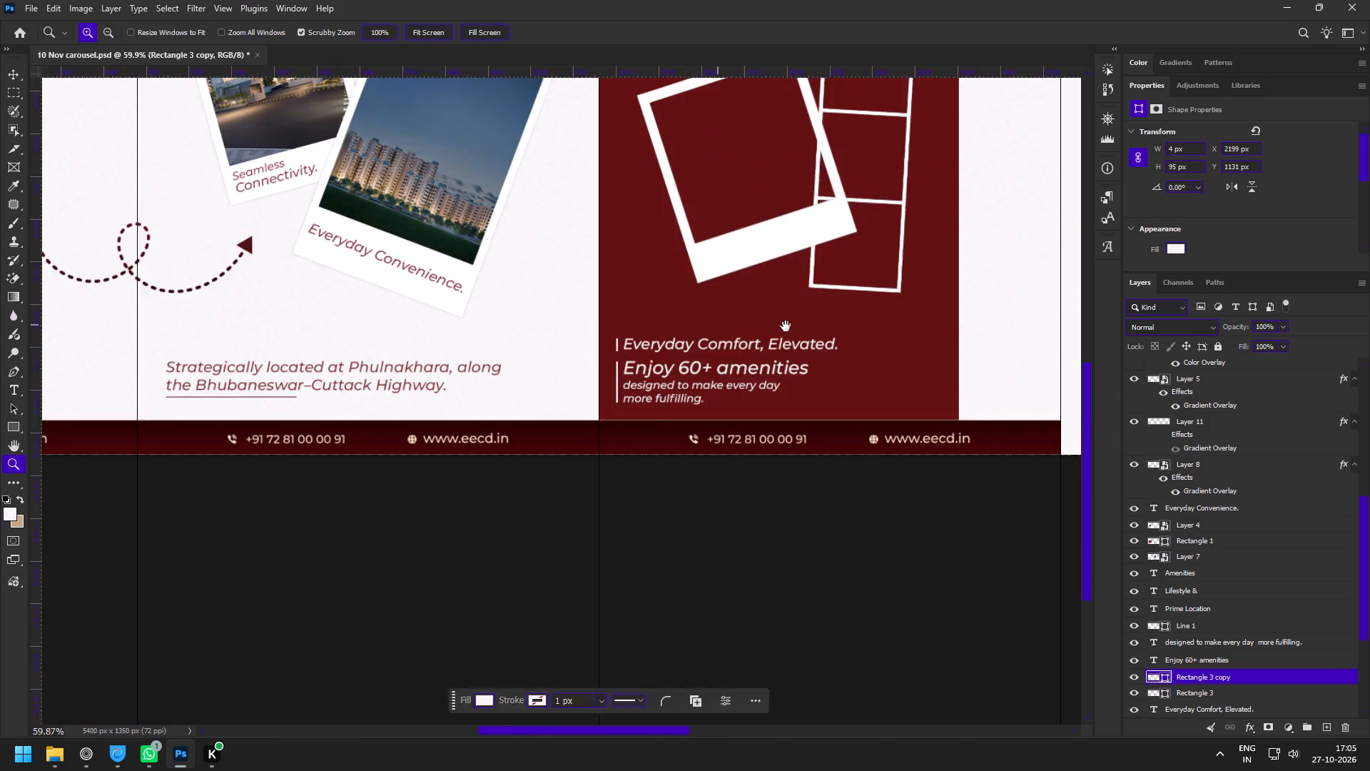
left_click_drag(773, 327, 580, 363)
left_click_drag(545, 283, 527, 361)
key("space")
left_click_drag(503, 231, 522, 253)
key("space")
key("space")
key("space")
left_click_drag(519, 279, 486, 380)
left_click_drag(440, 335, 455, 353)
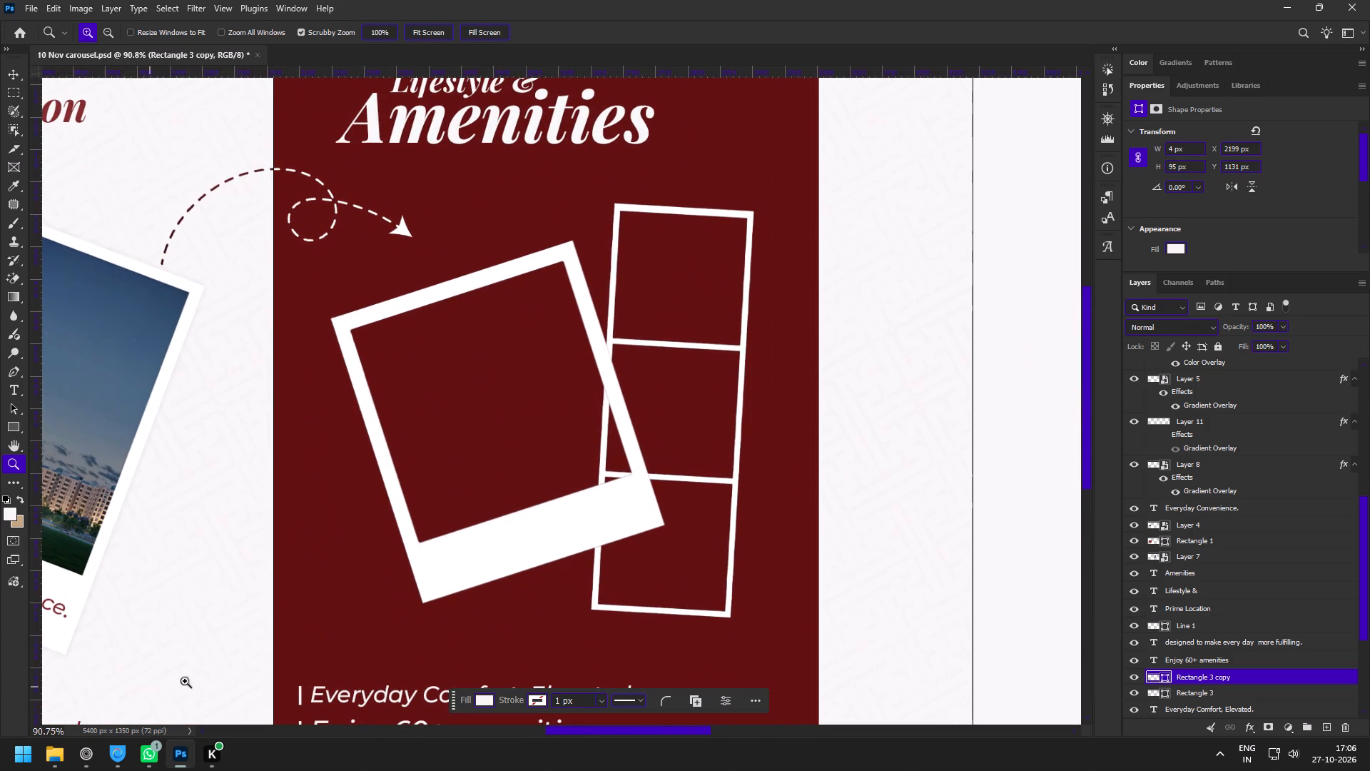
Save the carousel document.
key("ctrl+s")
Look over the blank slide area beyond slide 3 and switch to File Explorer's "Dimond City Ested state" project folder.
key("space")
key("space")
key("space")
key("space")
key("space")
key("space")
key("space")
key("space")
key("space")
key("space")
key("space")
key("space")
left_click_drag(938, 425, 660, 398)
left_click_drag(668, 410, 649, 412)
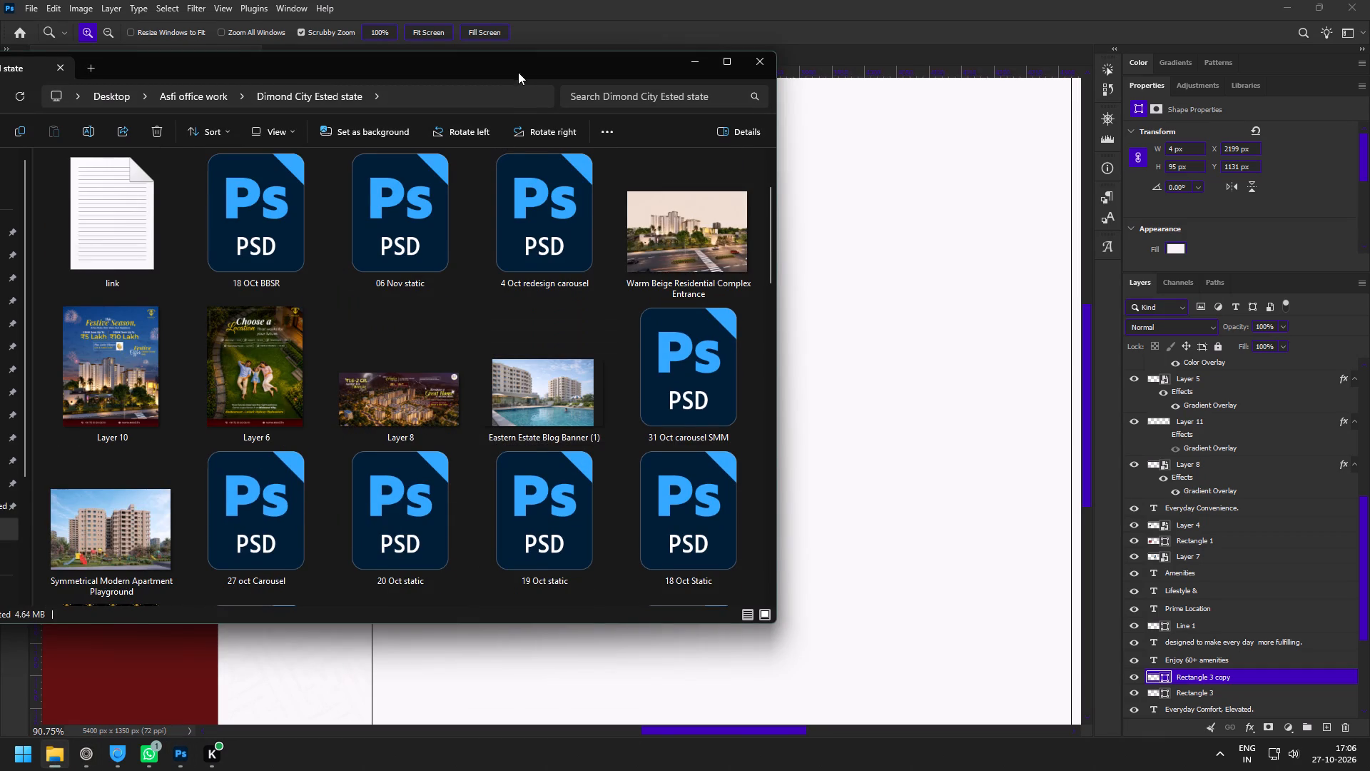
Look through the Dimond City Ested state folder in File Explorer for a project image suited to the carousel.
left_click_drag(521, 71, 636, 64)
scroll(638, 413, "down", 1)
scroll(638, 413, "up", 1)
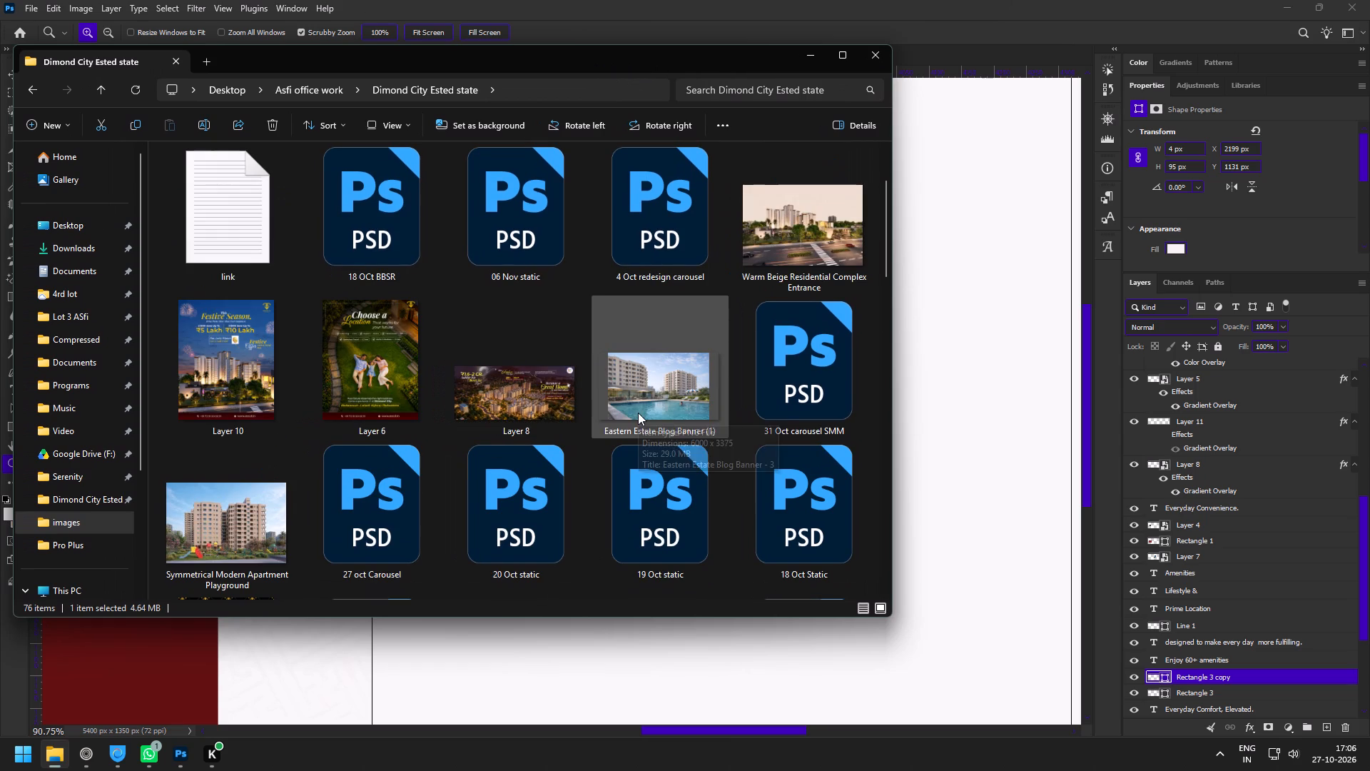
left_click(782, 231)
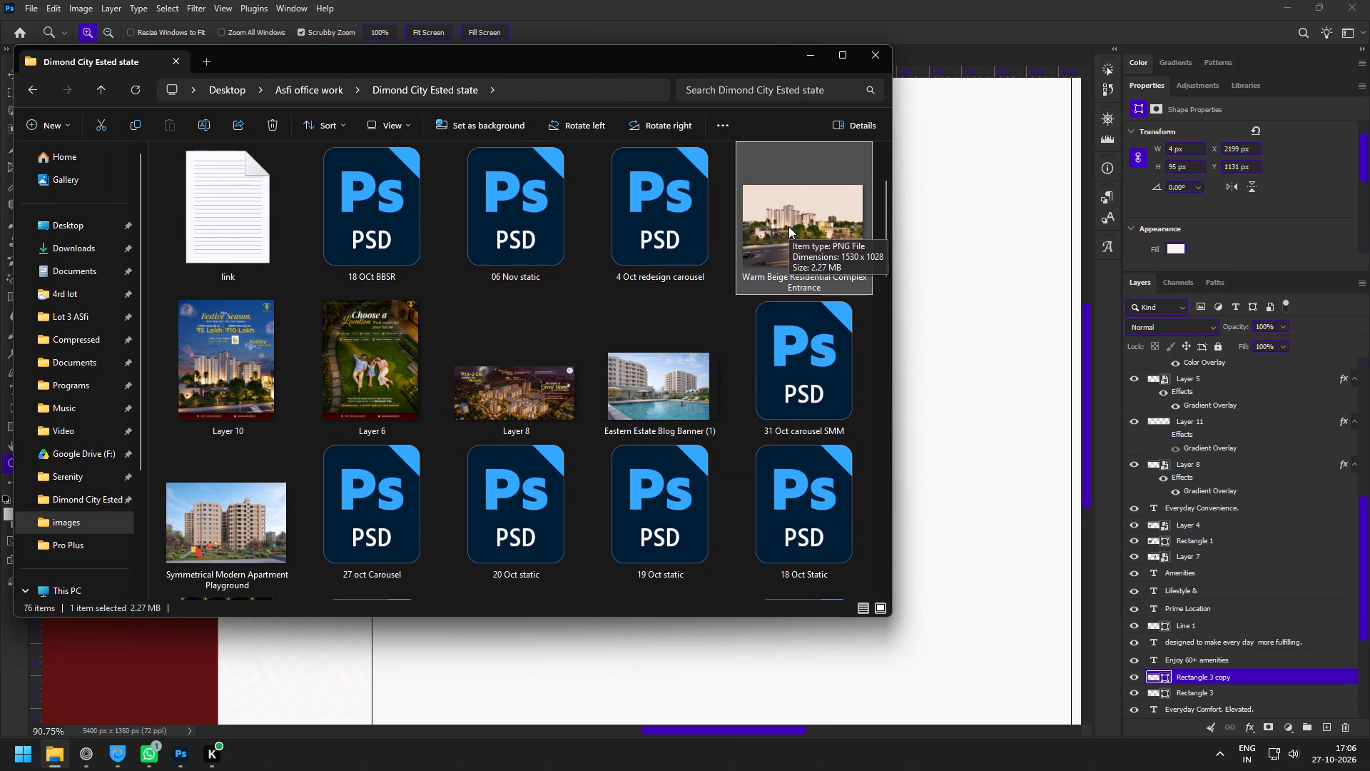
scroll(748, 395, "up", 1)
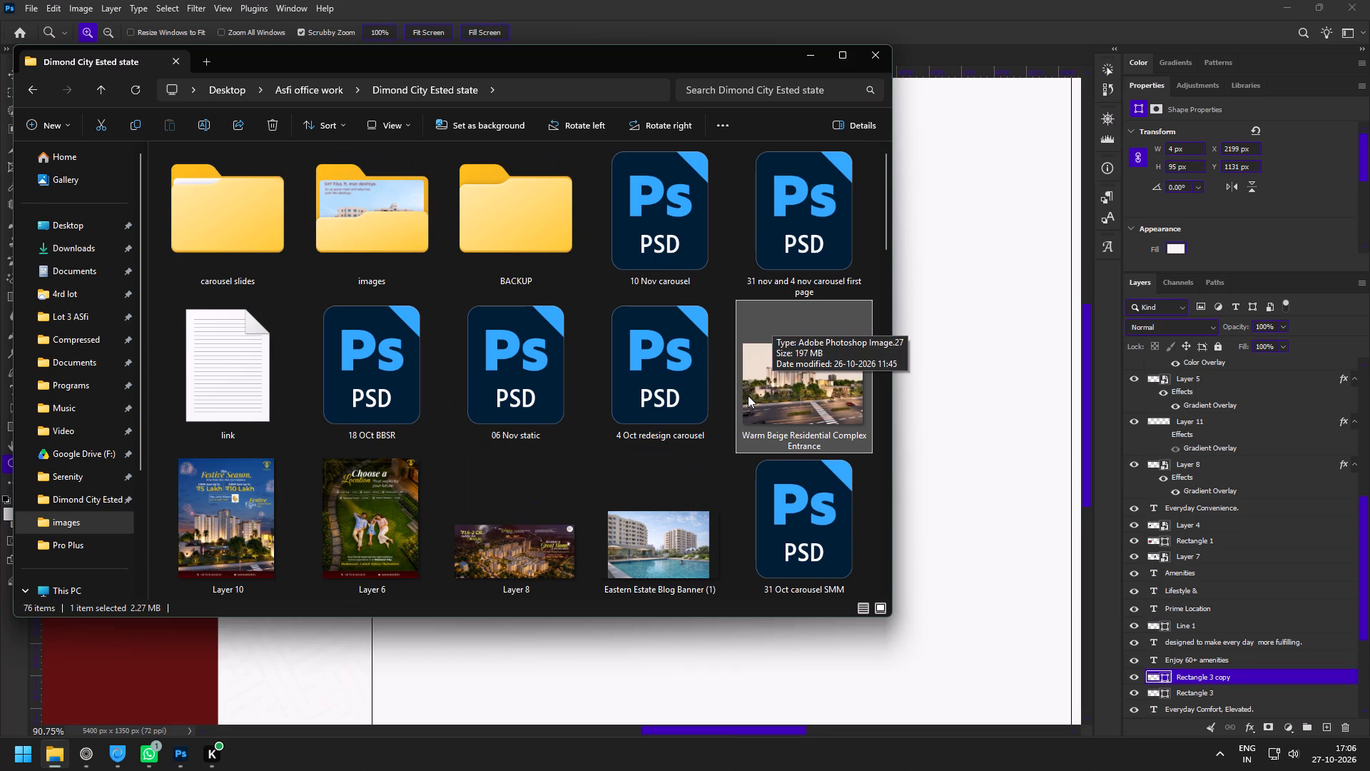
scroll(748, 395, "up", 1)
scroll(748, 395, "down", 1)
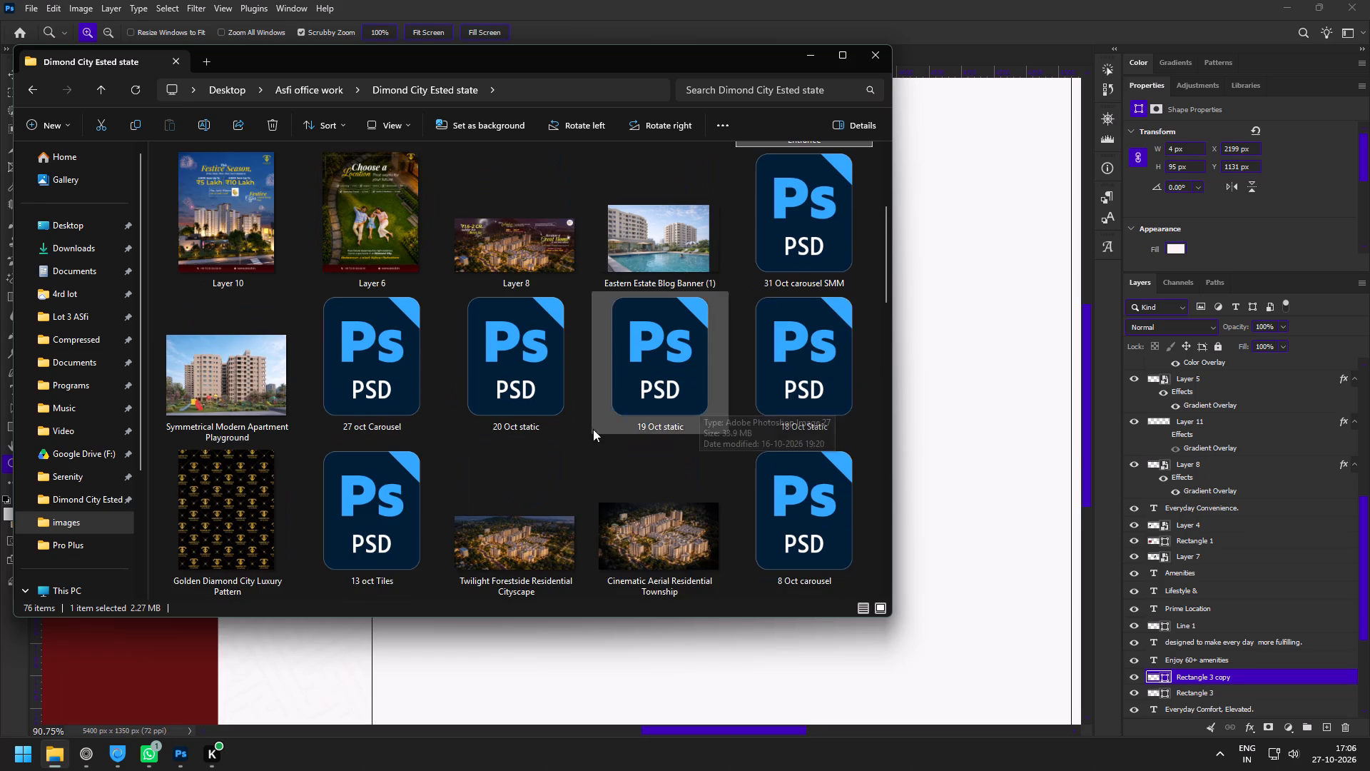
left_click(516, 530)
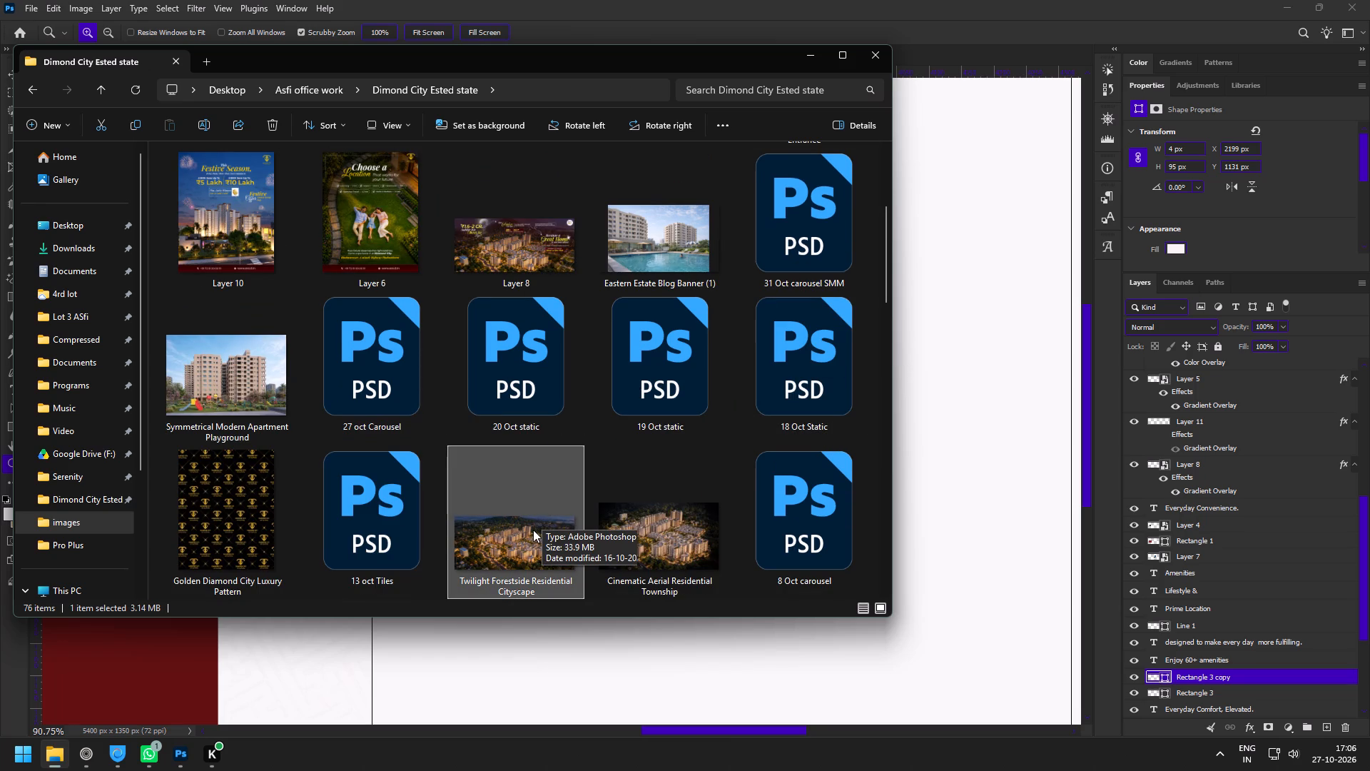
scroll(533, 530, "up", 2)
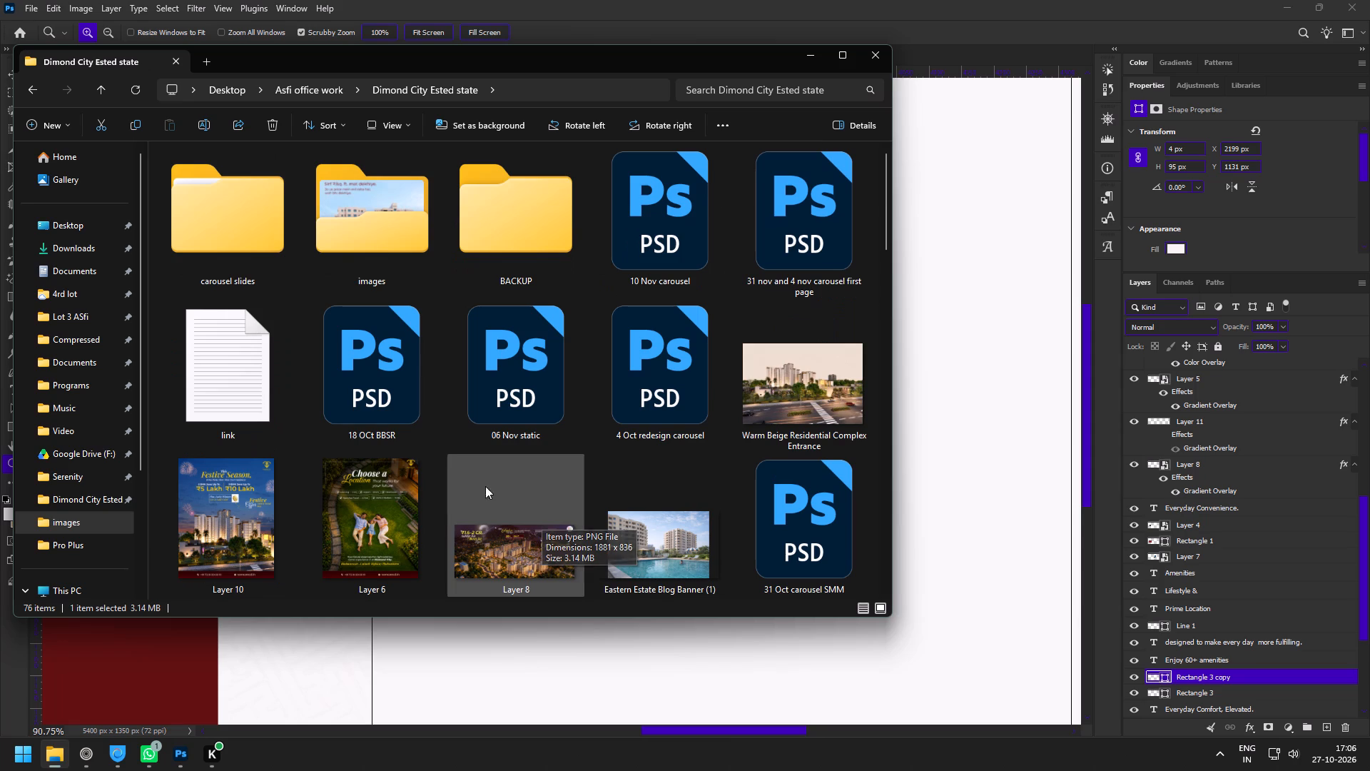
Check the BACKUP folder and preview the "Warm Beige Residential Complex Entrance" and "Cinematic Aerial Residential Township" images.
left_click(389, 226)
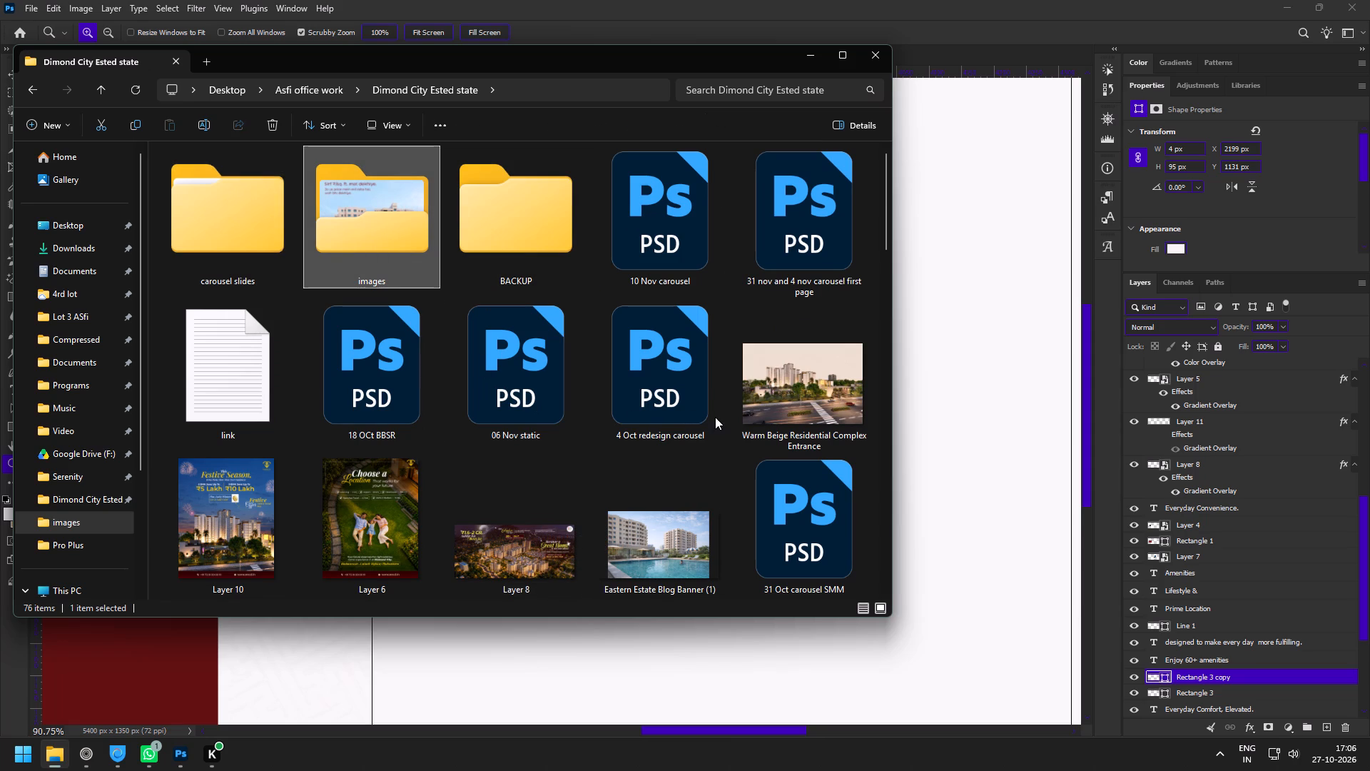
double_click(472, 192)
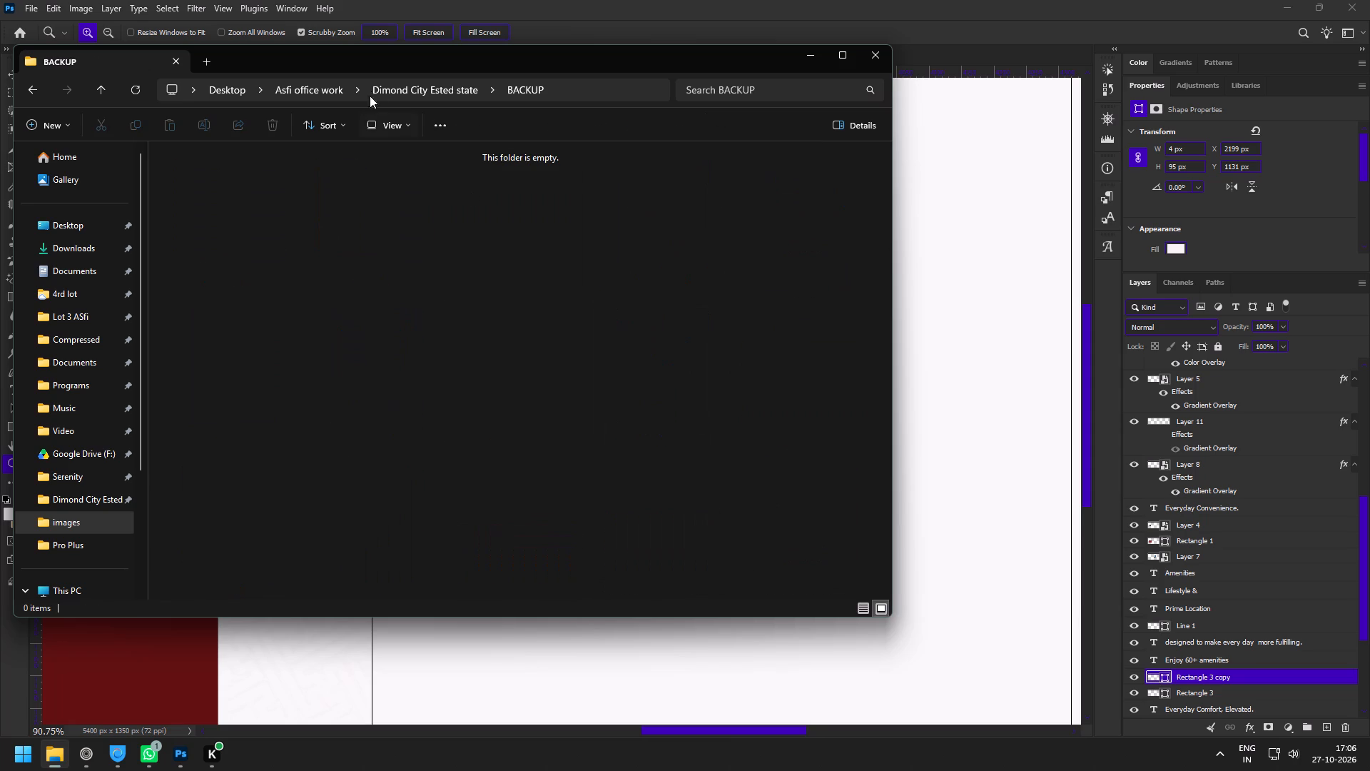
left_click(435, 84)
double_click(823, 378)
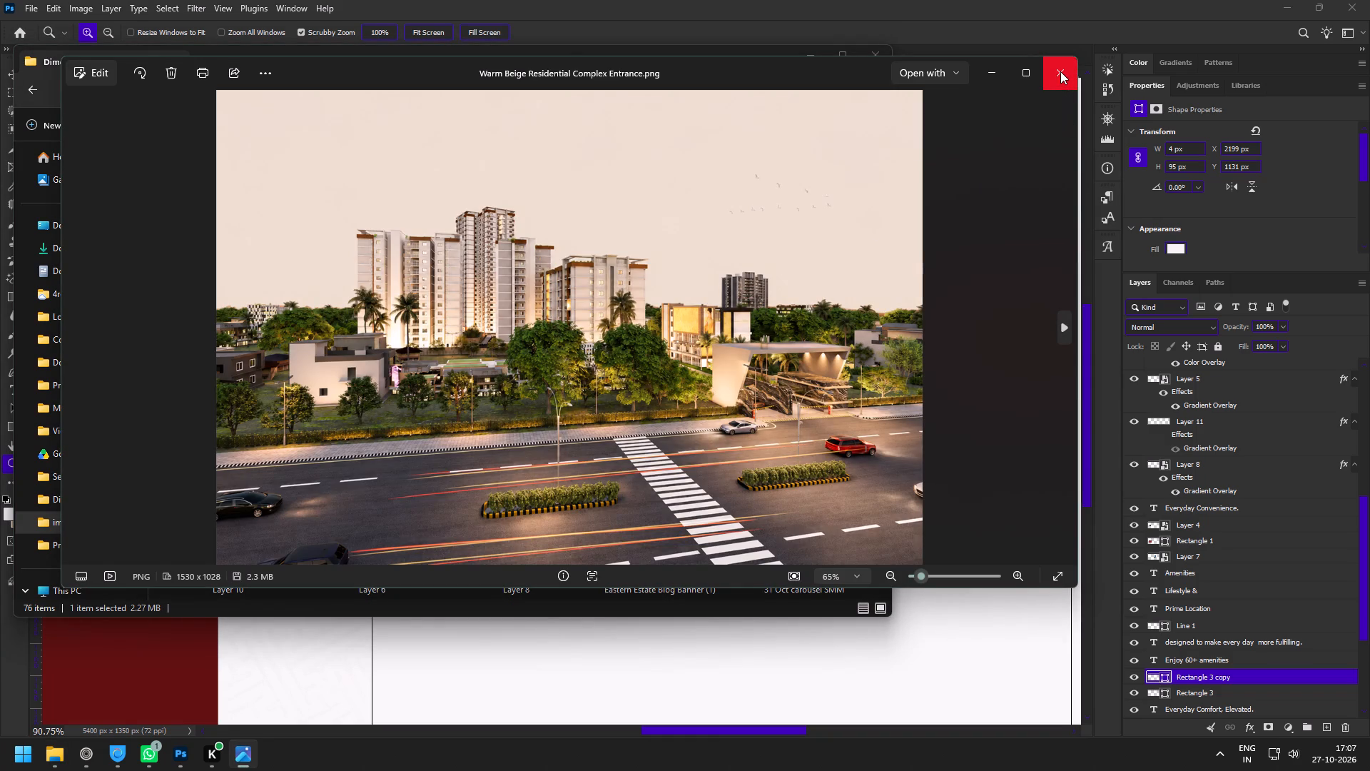
left_click(1060, 71)
left_click_drag(741, 56, 930, 59)
scroll(915, 414, "down", 1)
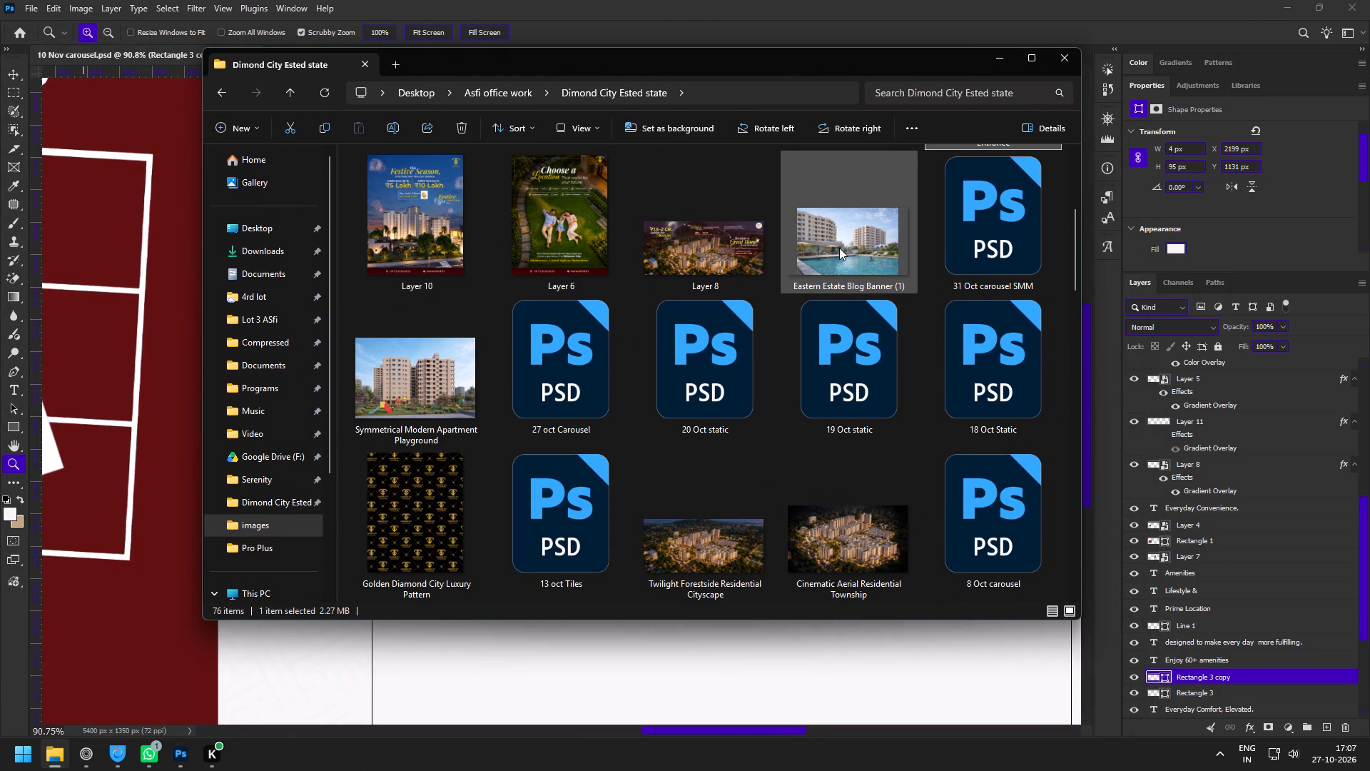
double_click(833, 535)
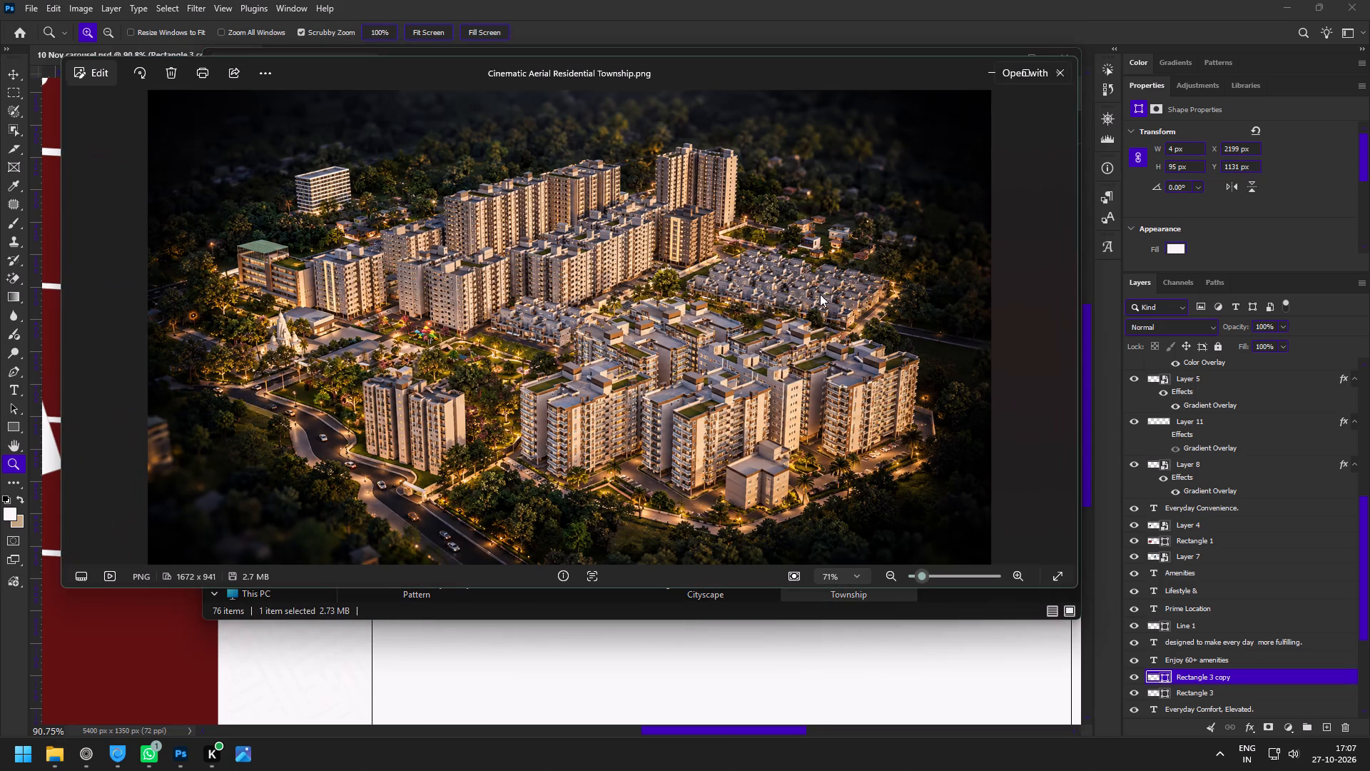
left_click(1067, 74)
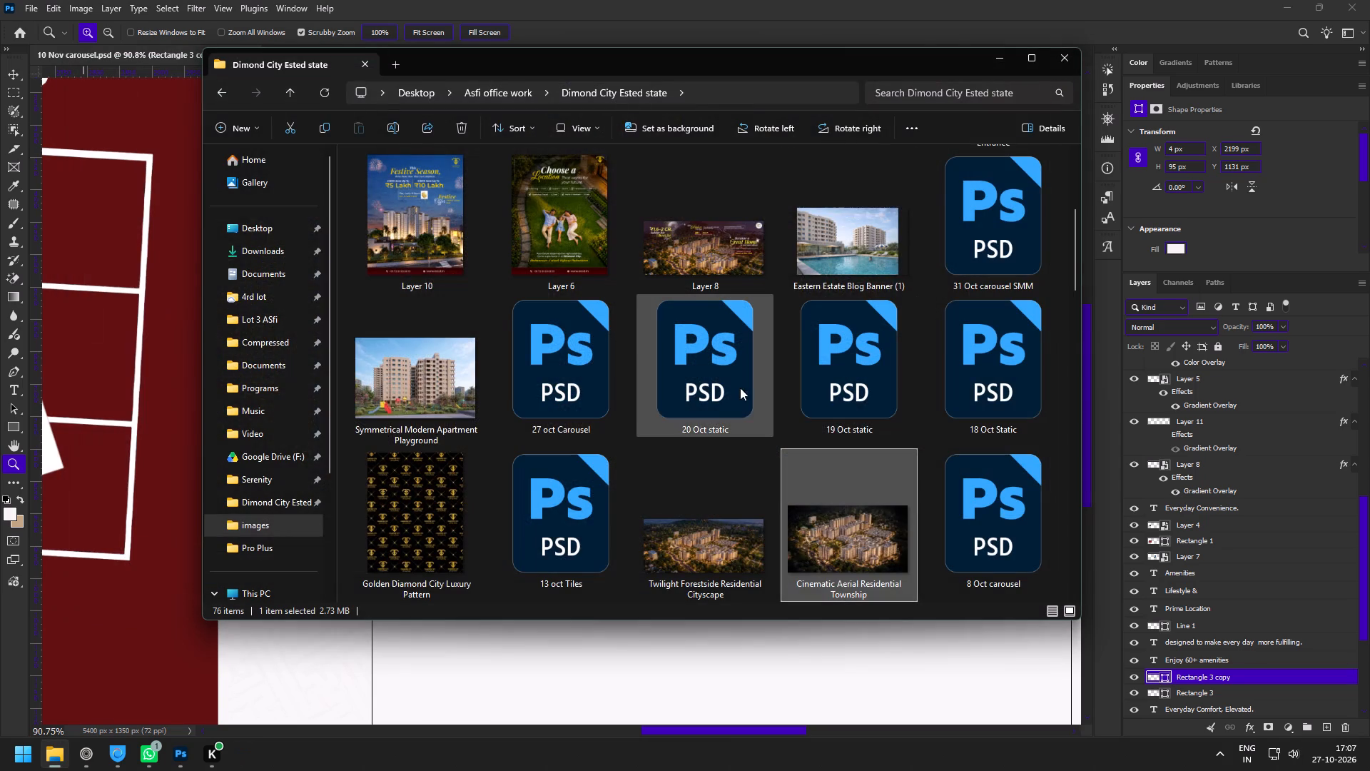
Look through the rest of the "Dimond City Ested state" folder for a source of amenity images.
scroll(689, 435, "down", 1)
scroll(689, 435, "up", 1)
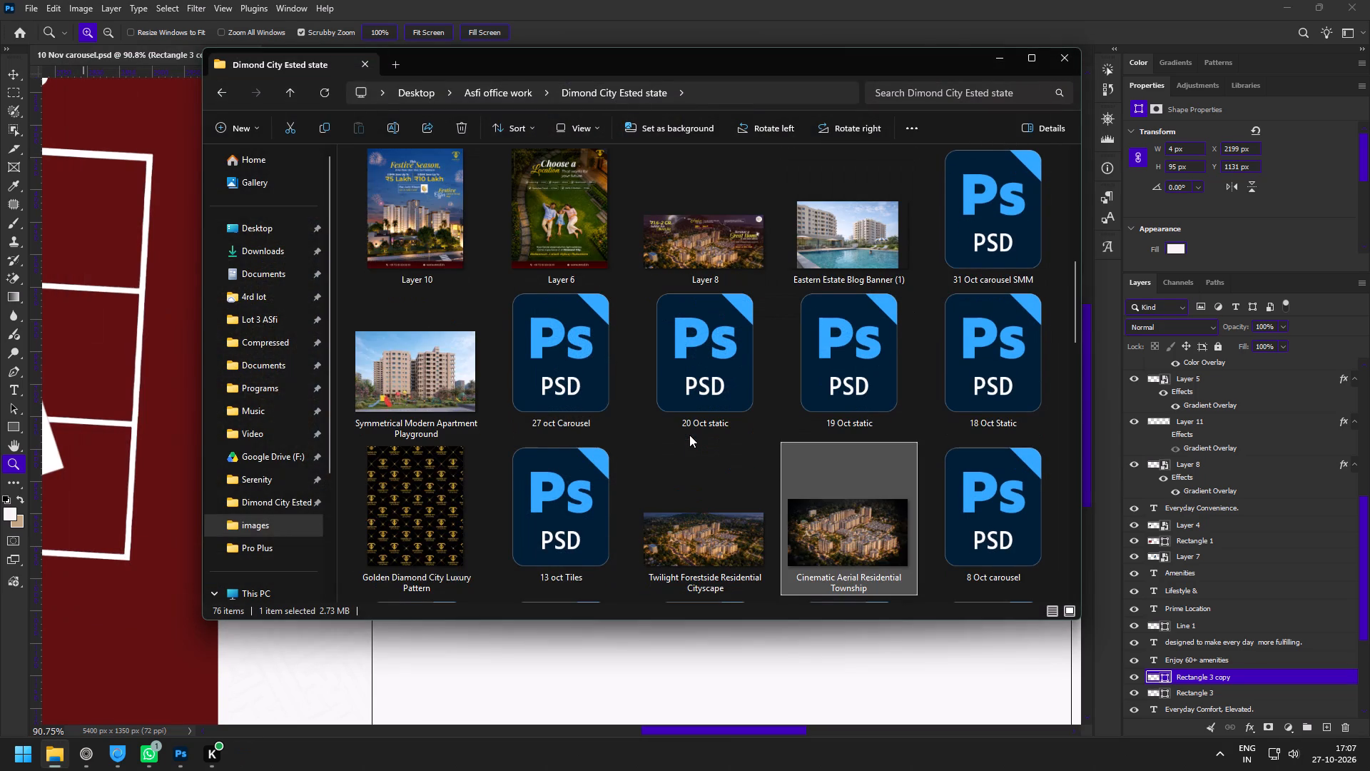
scroll(689, 435, "up", 1)
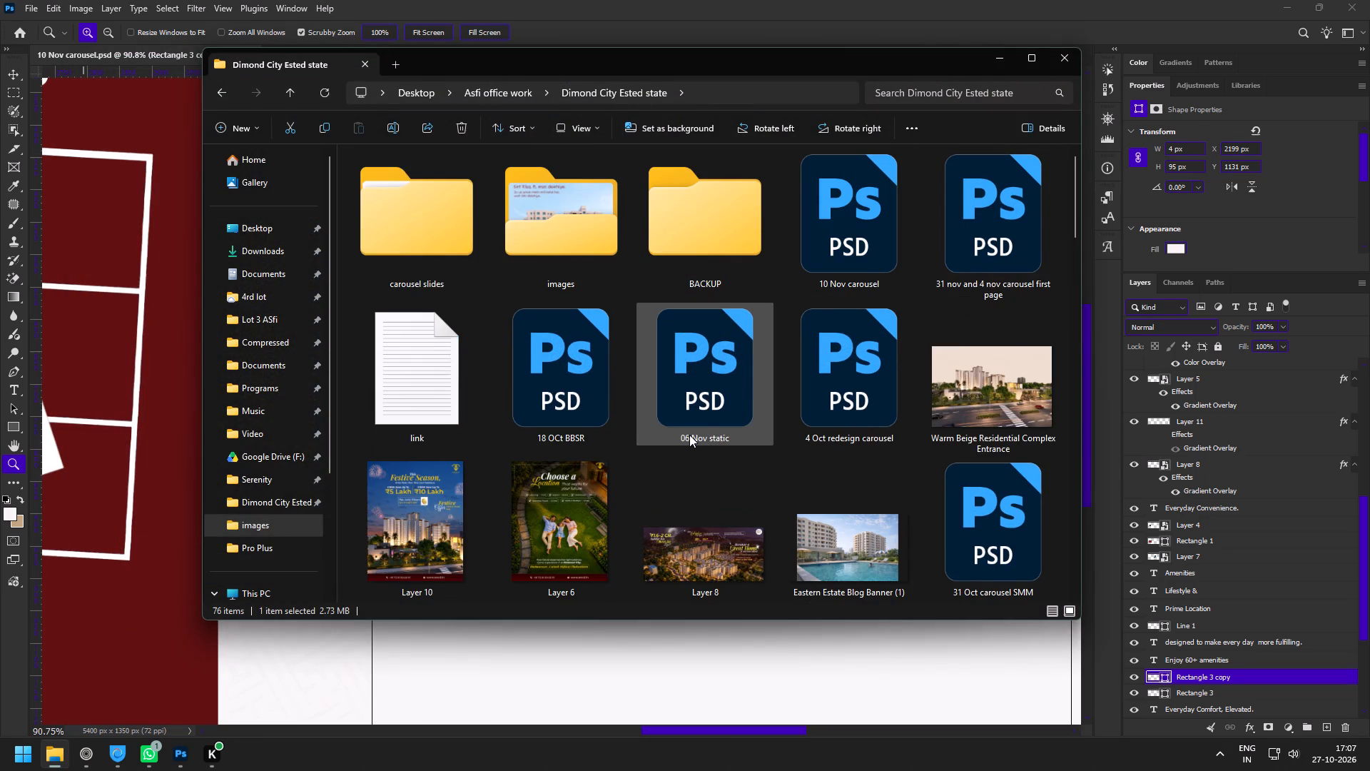
scroll(689, 435, "down", 4)
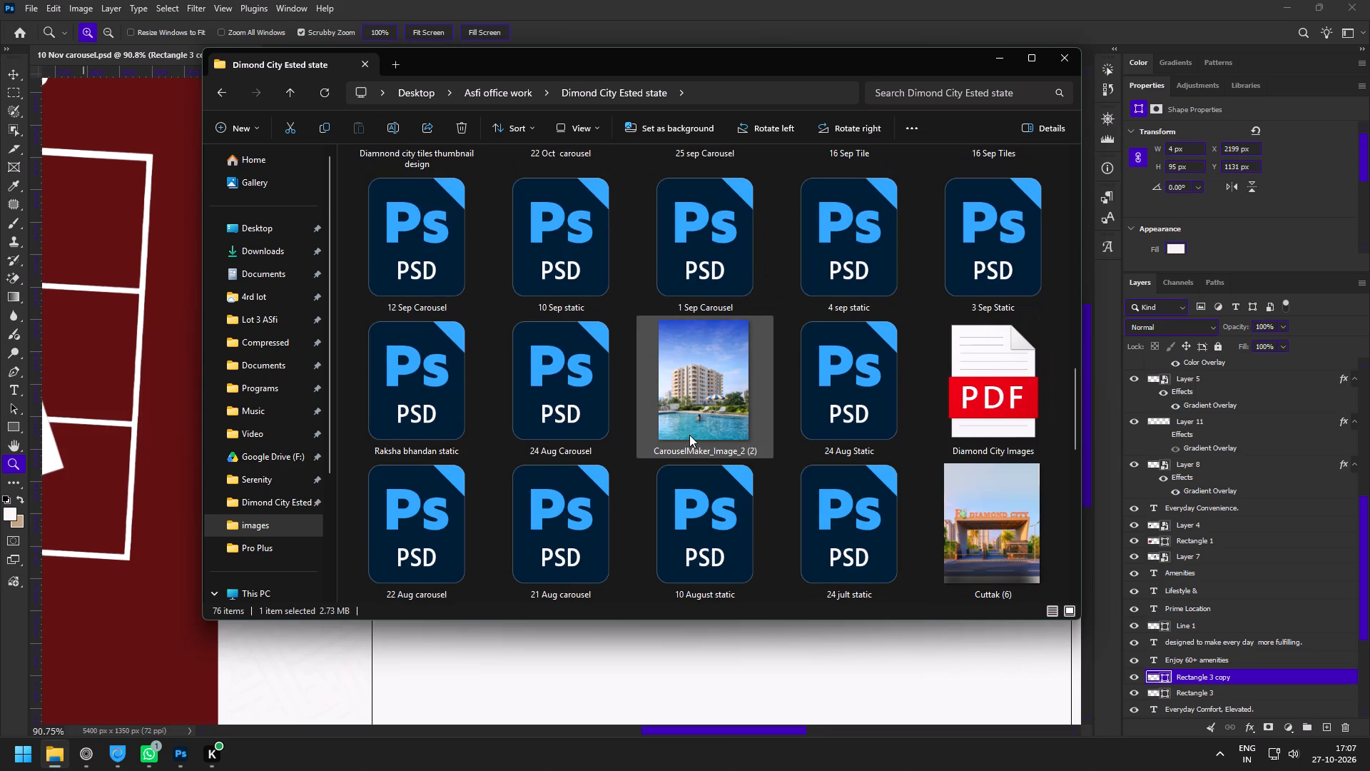
scroll(689, 435, "down", 1)
scroll(689, 435, "up", 2)
scroll(918, 493, "down", 1)
Open "Diamond City Images" PDF and examine its pages for a render suited to the Lifestyle & Amenities slide.
double_click(984, 397)
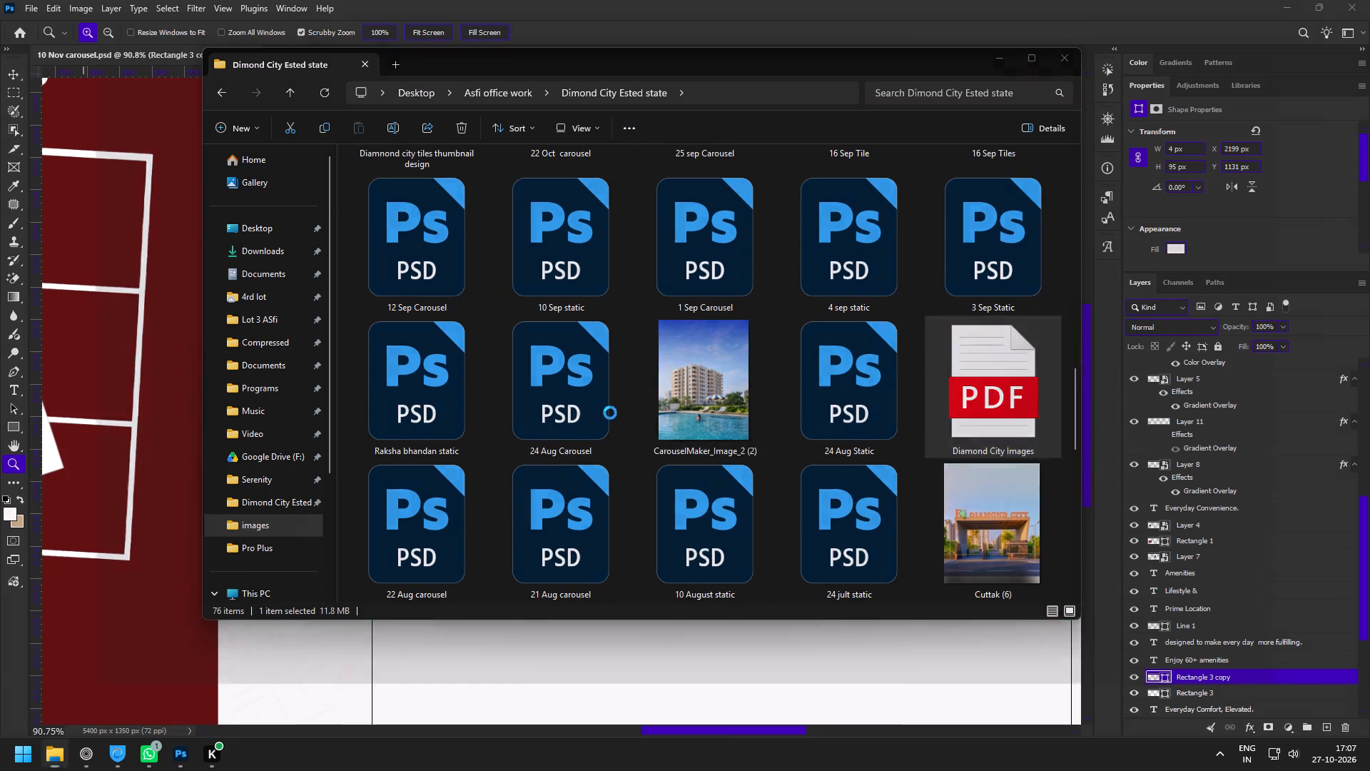
scroll(586, 403, "down", 1)
scroll(586, 403, "up", 2)
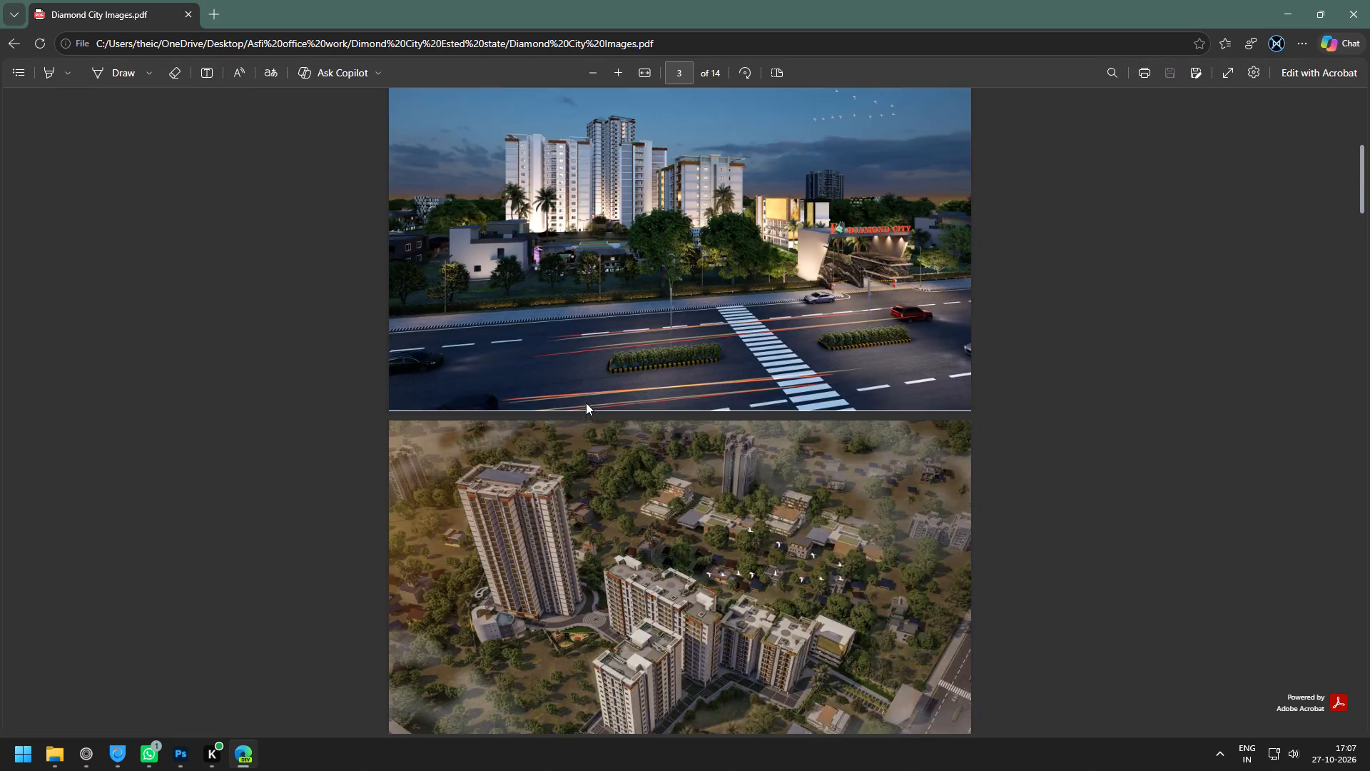
scroll(586, 403, "up", 2)
scroll(586, 403, "down", 3)
scroll(586, 403, "up", 2)
scroll(586, 403, "down", 7)
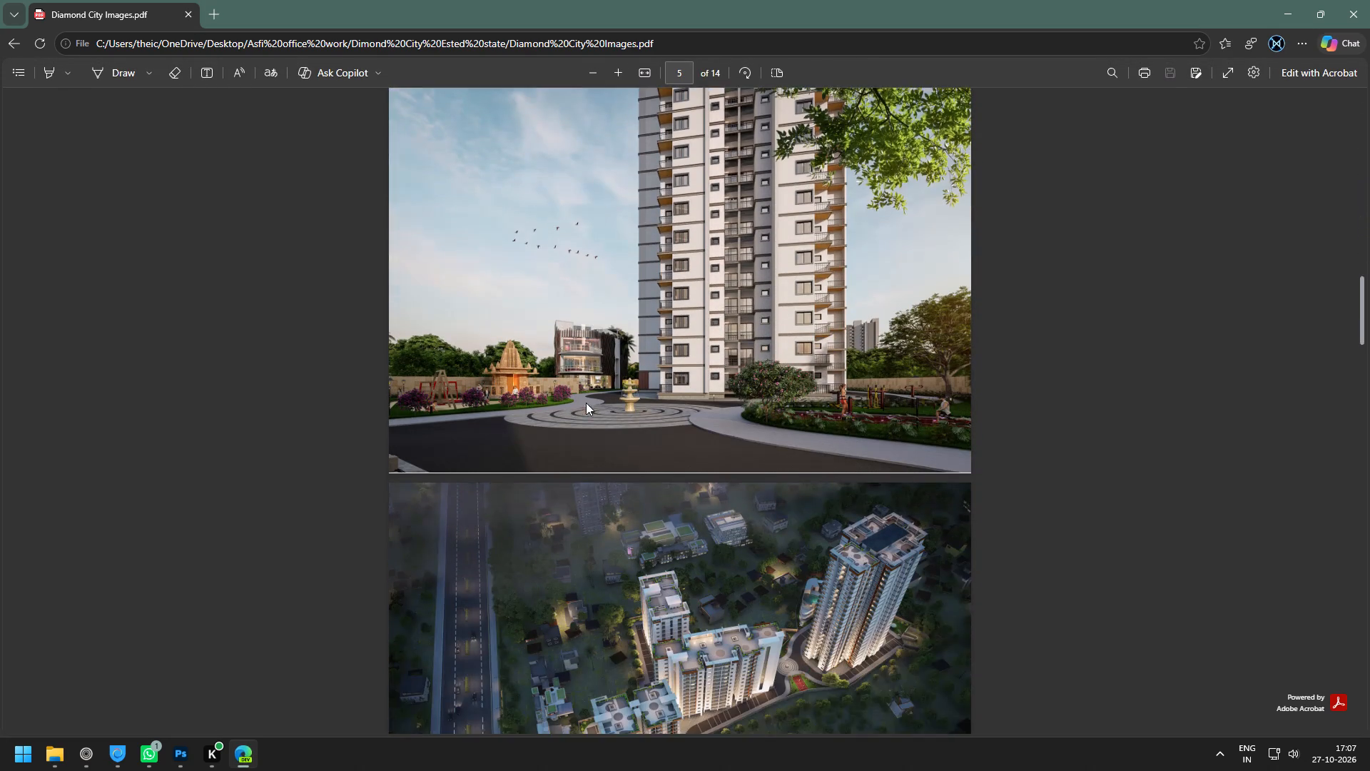
scroll(586, 403, "down", 1)
scroll(586, 403, "up", 1)
scroll(586, 403, "down", 4)
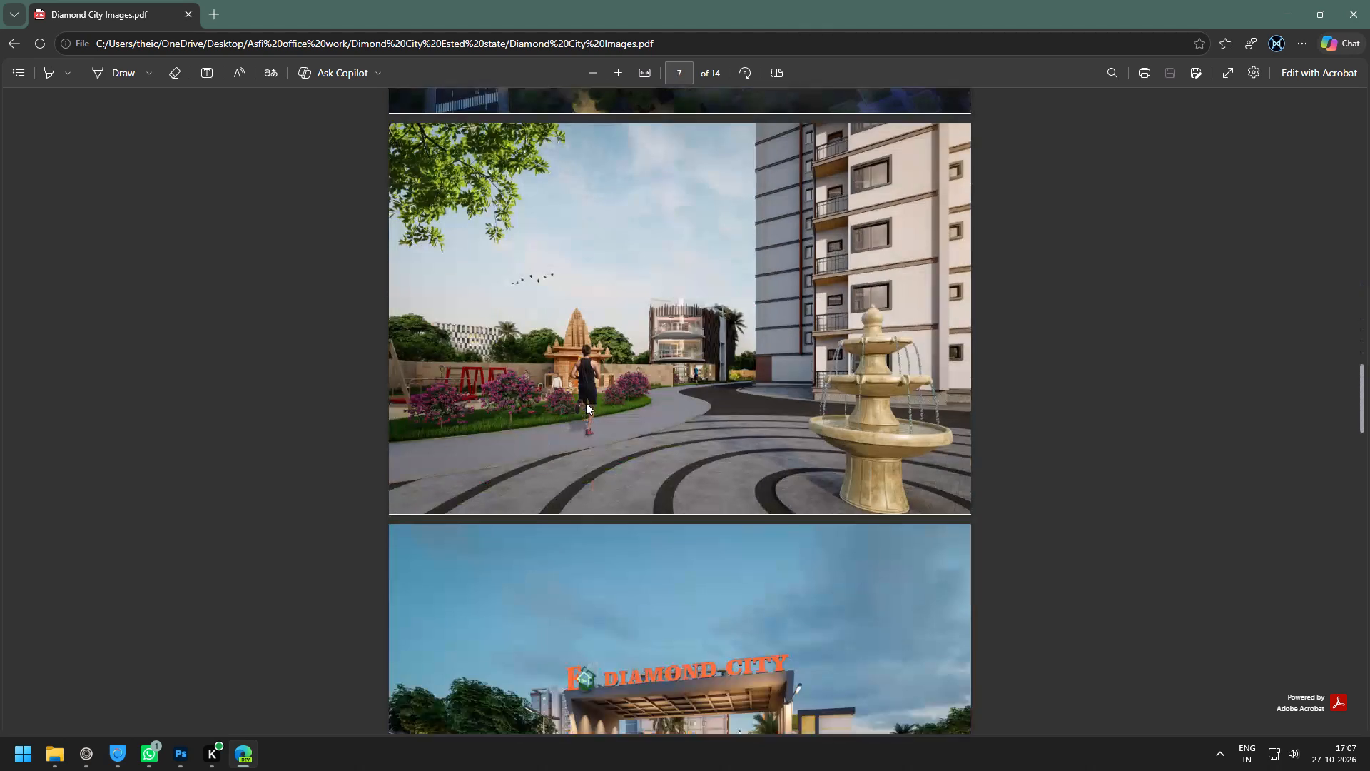
scroll(586, 403, "down", 1)
scroll(586, 403, "up", 2)
scroll(586, 403, "down", 1)
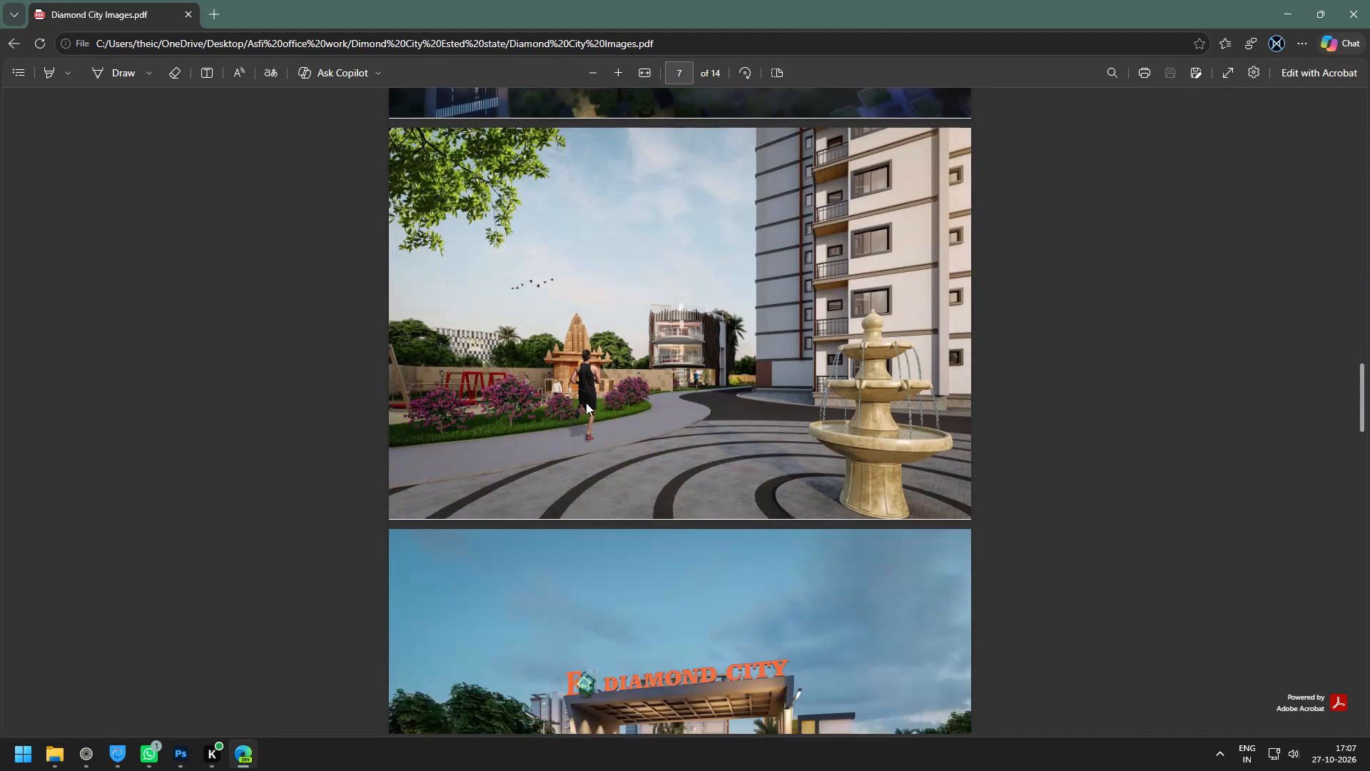
Snip the jogger, garden and temple part of PDF page 7, leaving out the fountain, and paste it into the Photoshop carousel.
key("Print")
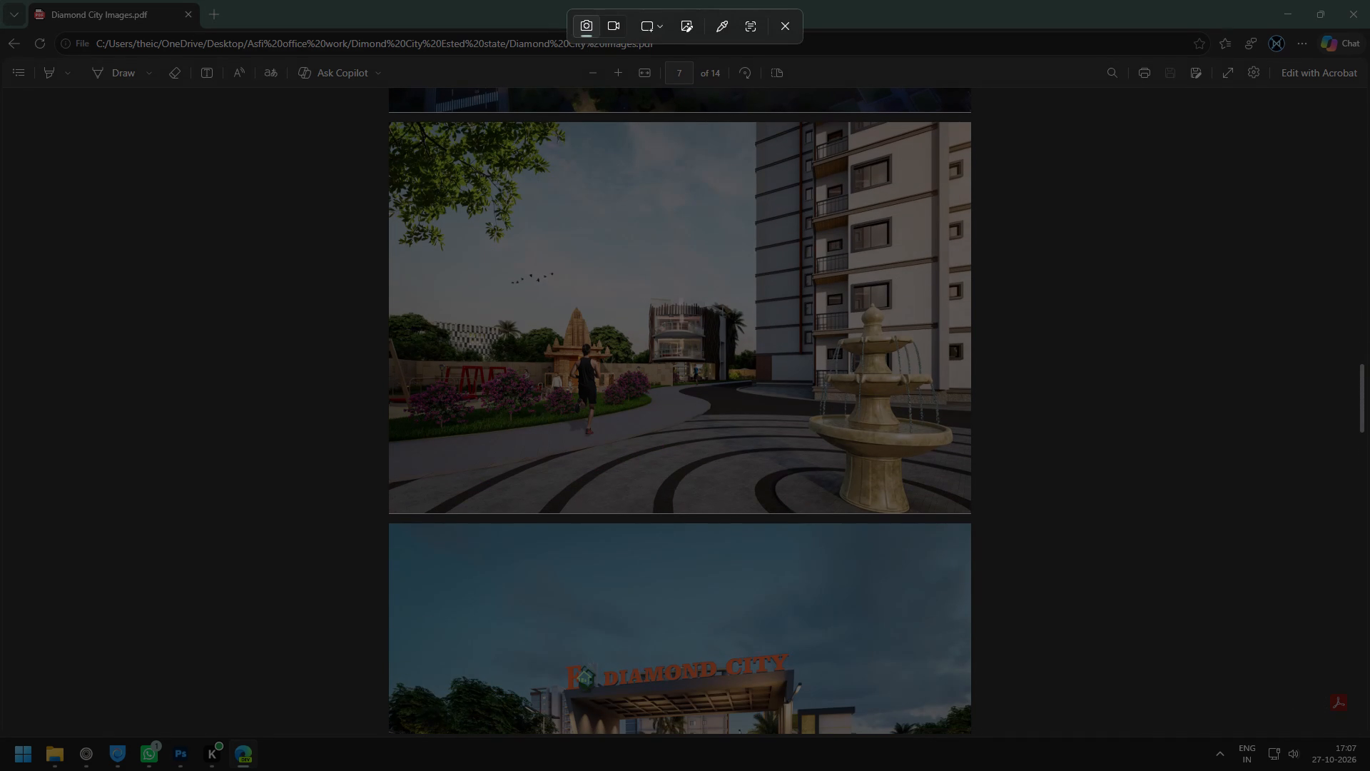
left_click_drag(387, 123, 695, 510)
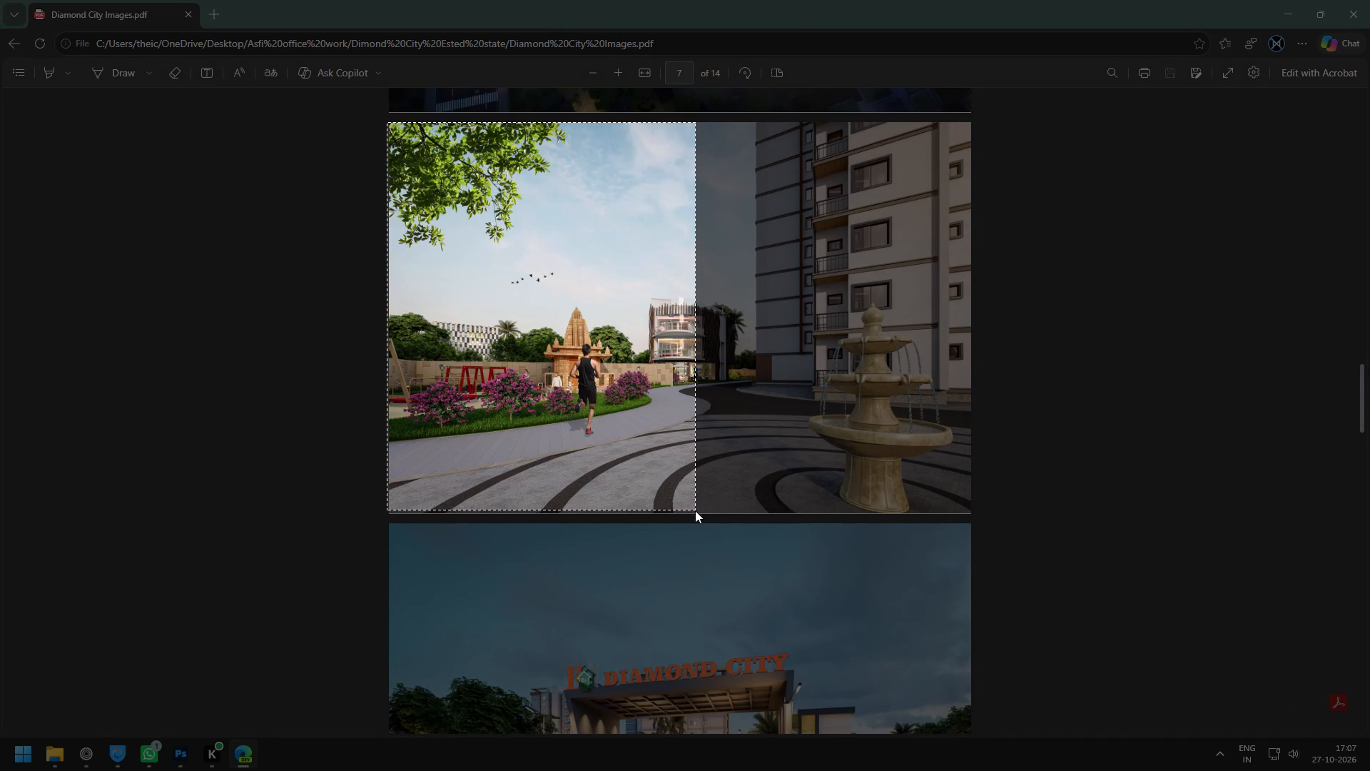
left_click_drag(695, 510, 738, 512)
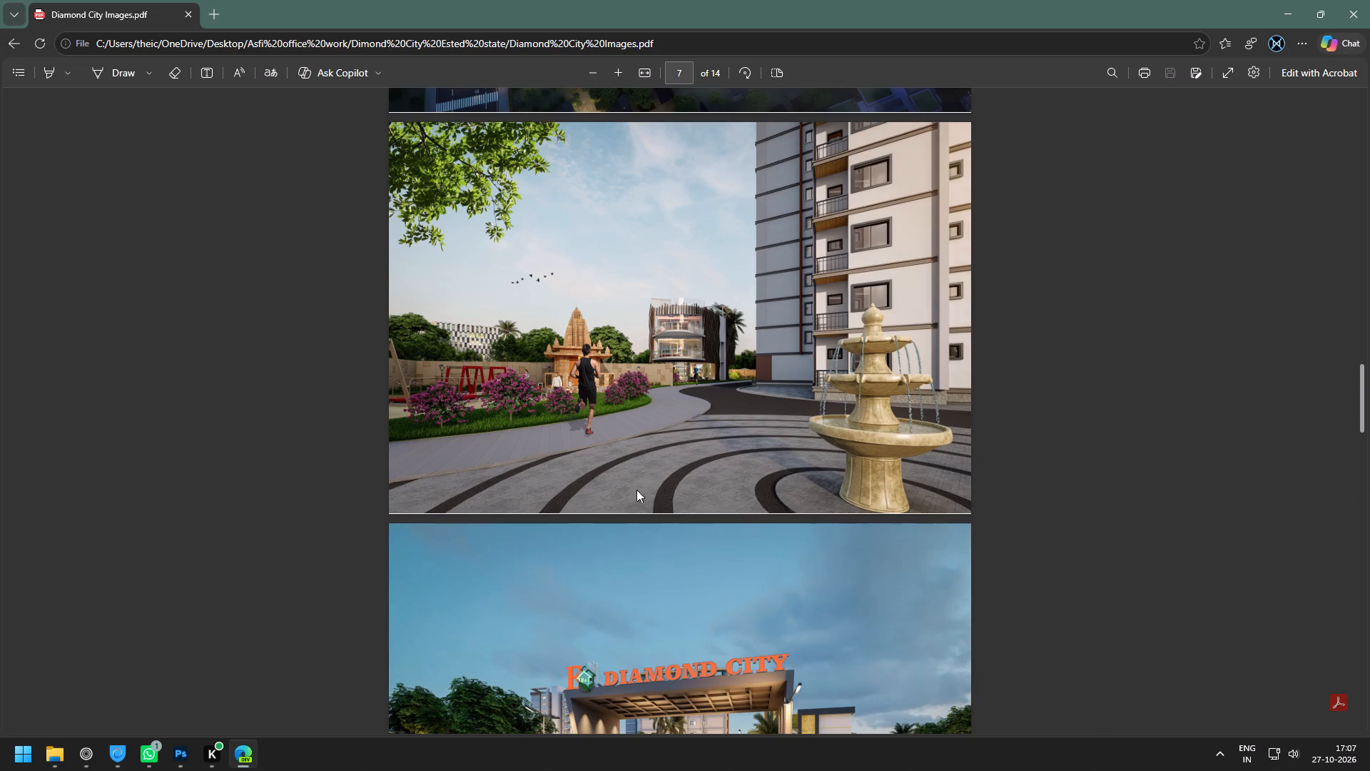
left_click(183, 758)
key("ctrl+v")
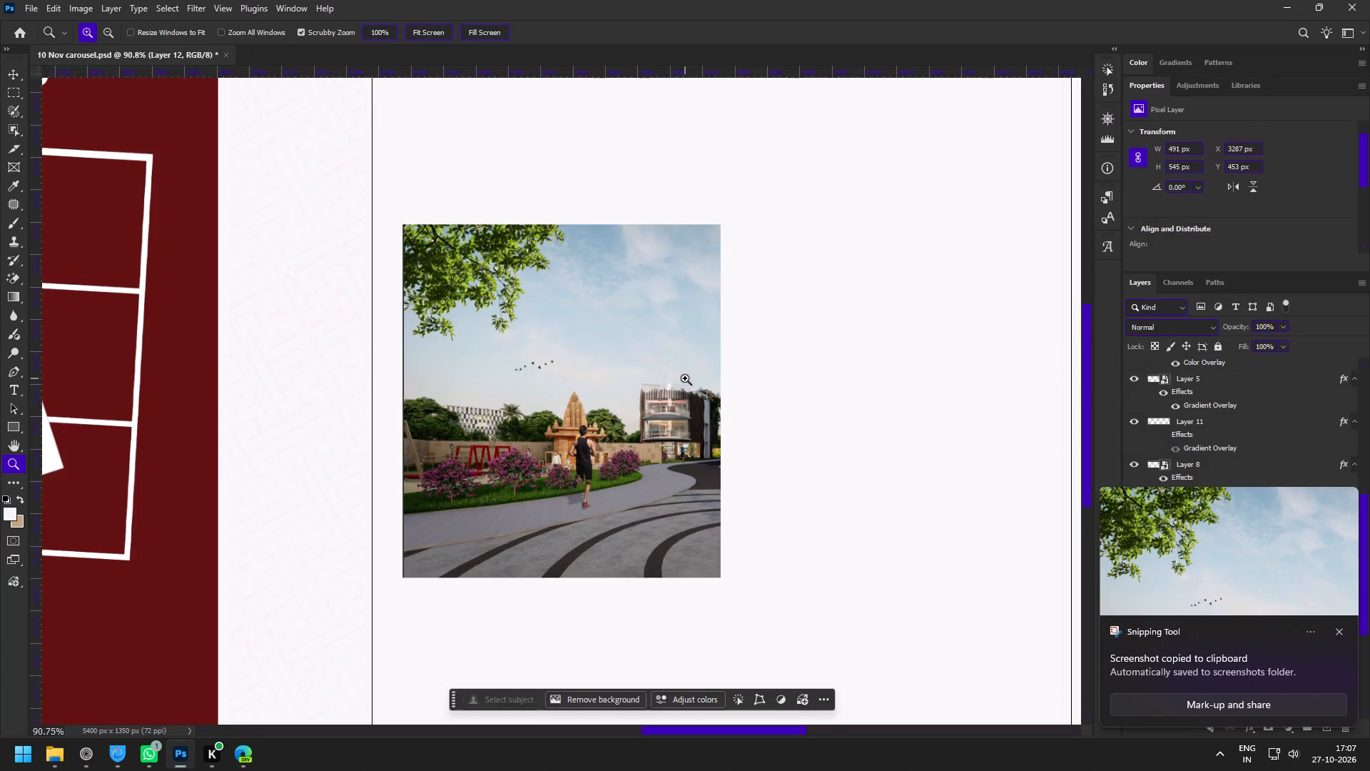
Convert the pasted garden image to a smart object and scale it to the full 1350 px slide height beside the Amenities panel.
key("z")
left_click_drag(681, 400, 644, 383)
key("v")
key("F8")
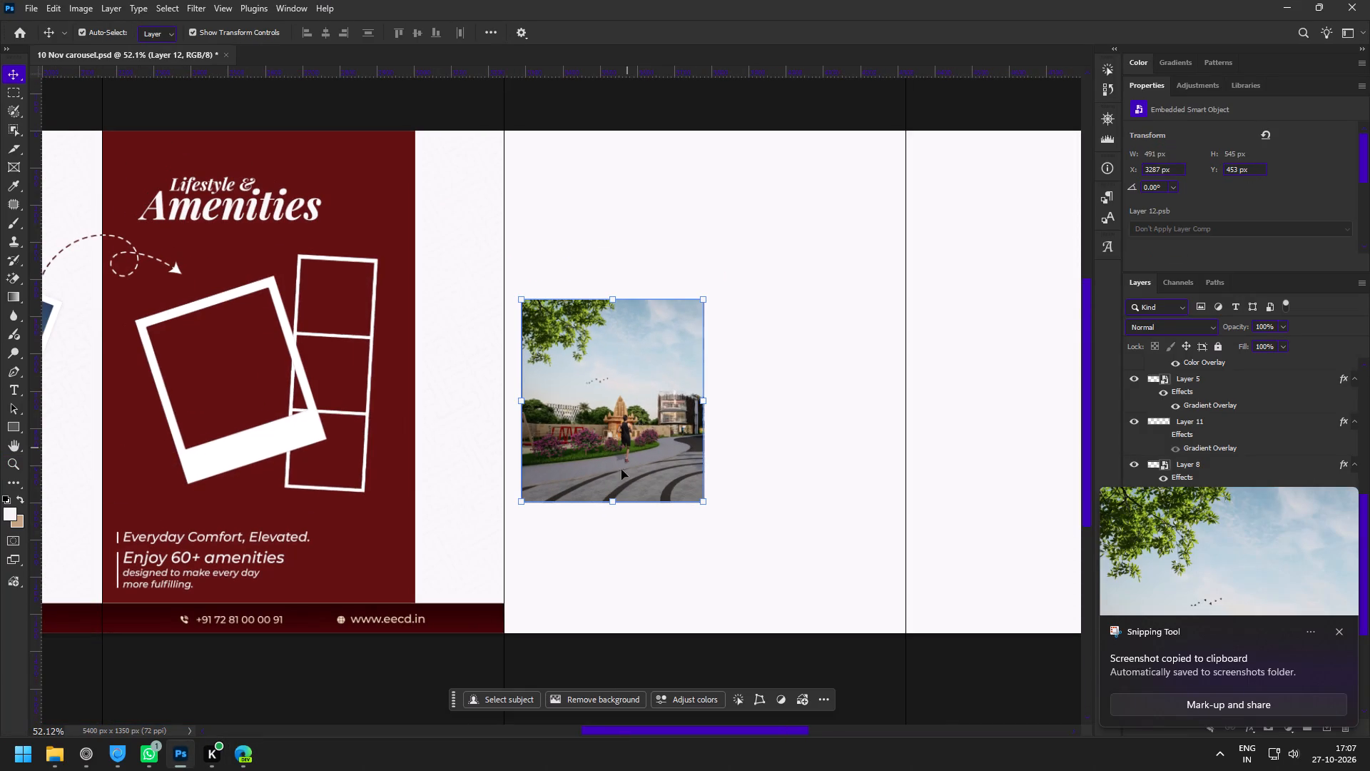
left_click_drag(612, 503, 601, 628)
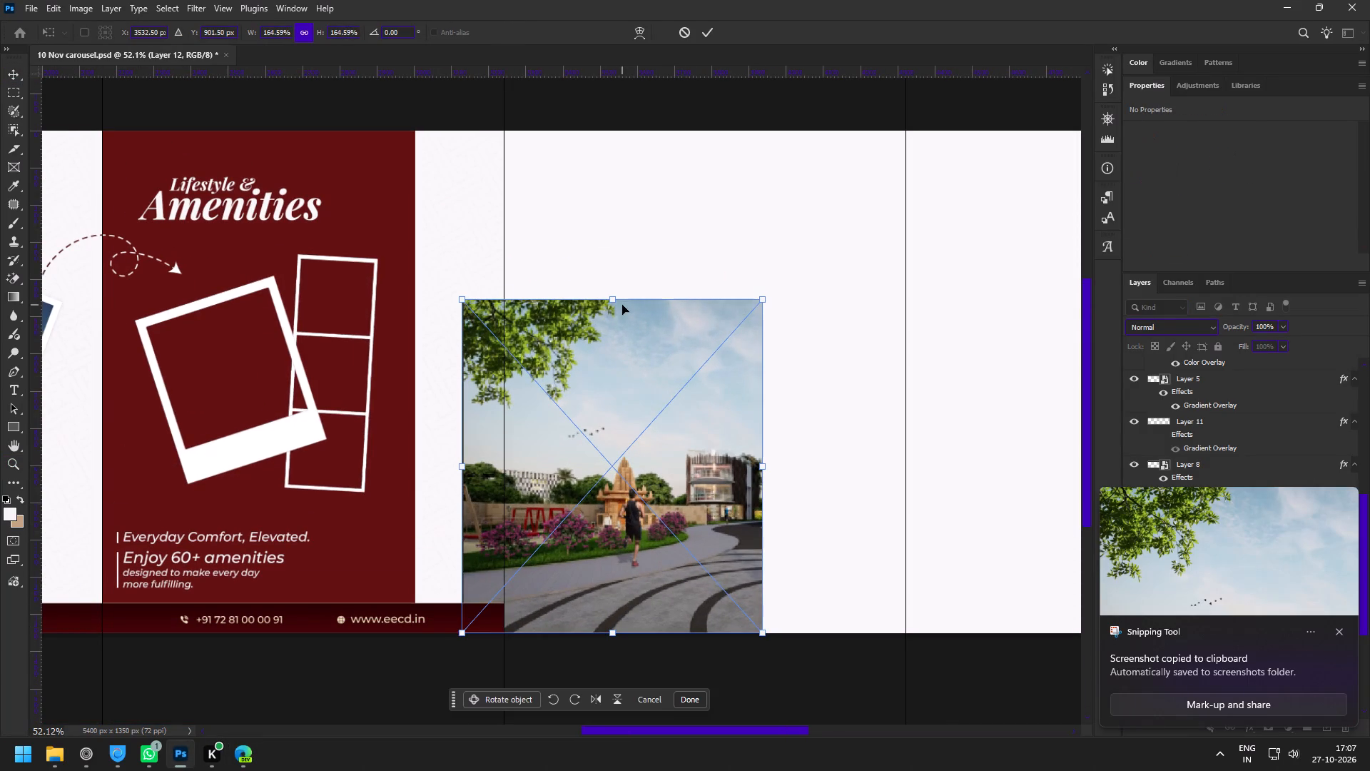
left_click_drag(616, 301, 612, 131)
left_click_drag(537, 240, 579, 243, "shift")
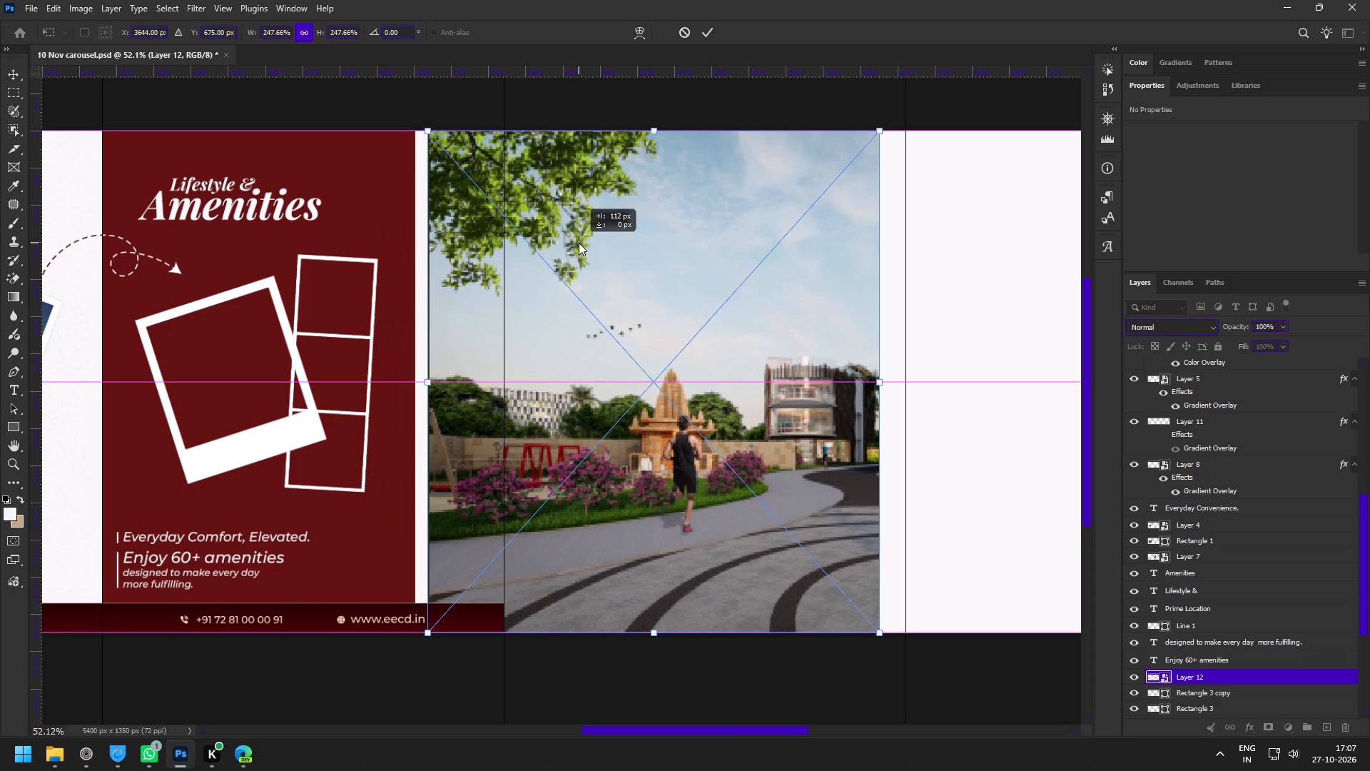
left_click_drag(579, 243, 567, 246, "shift")
left_click_drag(808, 400, 773, 399)
left_click(701, 21)
left_click(706, 36)
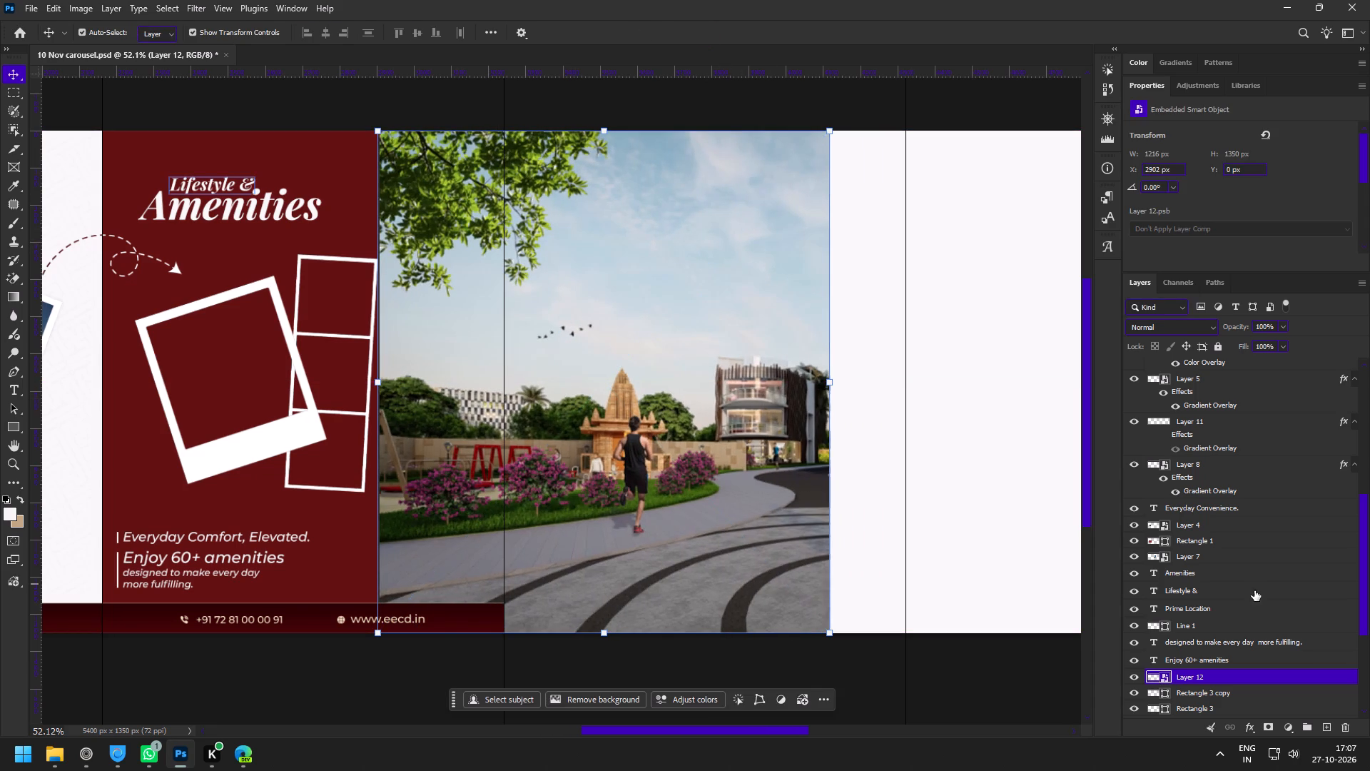
Move the garden image layer below Rectangle 2 and shift the image left to about X 2796 px, partly behind the maroon panel.
scroll(1254, 590, "down", 6)
left_click_drag(1189, 572, 1194, 612)
scroll(1197, 618, "down", 3)
left_click_drag(1191, 545, 1190, 655)
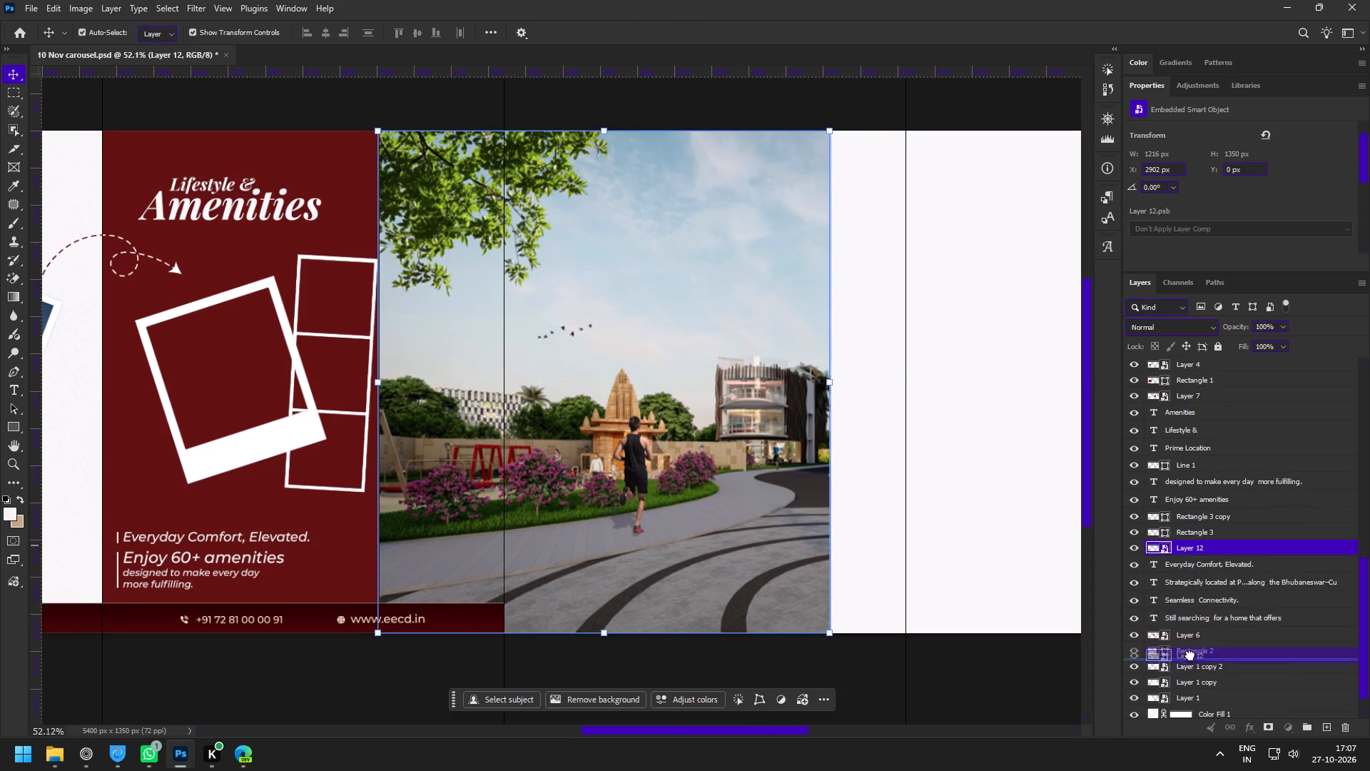
left_click_drag(1190, 655, 1189, 657)
left_click_drag(612, 411, 549, 403)
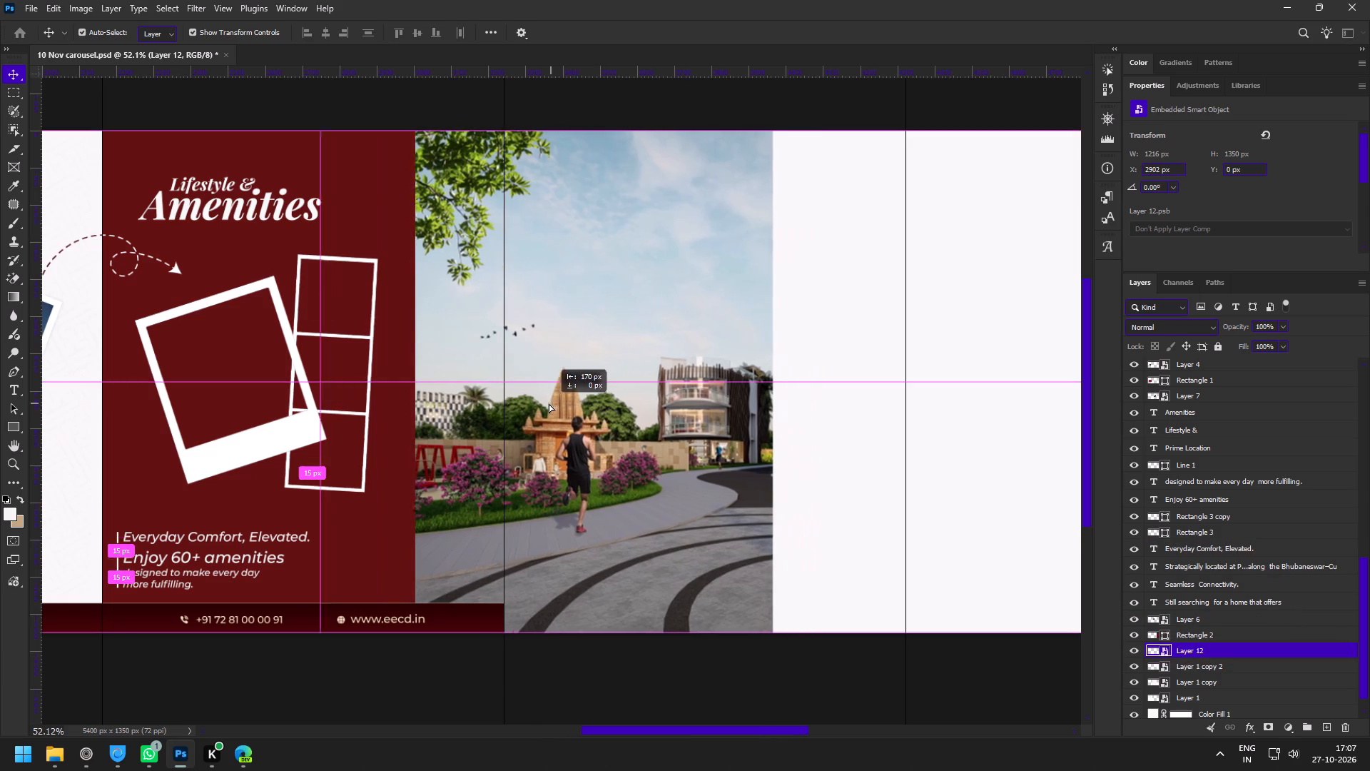
left_click_drag(549, 403, 573, 405)
Duplicate the contact footer onto the fourth slide, aligned with its left guide at X 3240 px.
key("z")
left_click_drag(597, 387, 630, 439)
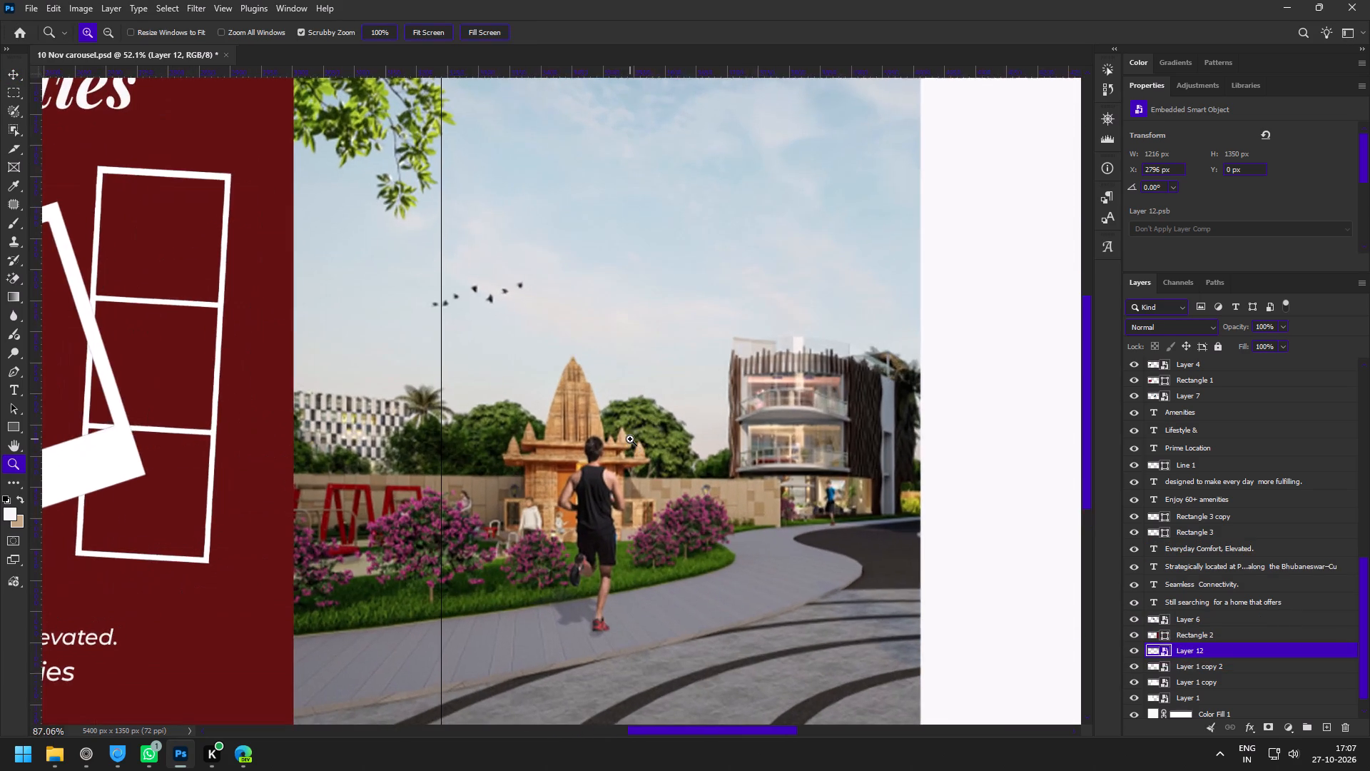
left_click_drag(630, 439, 604, 427)
key("v")
left_click(426, 613)
left_click_drag(410, 618, 760, 618, "alt")
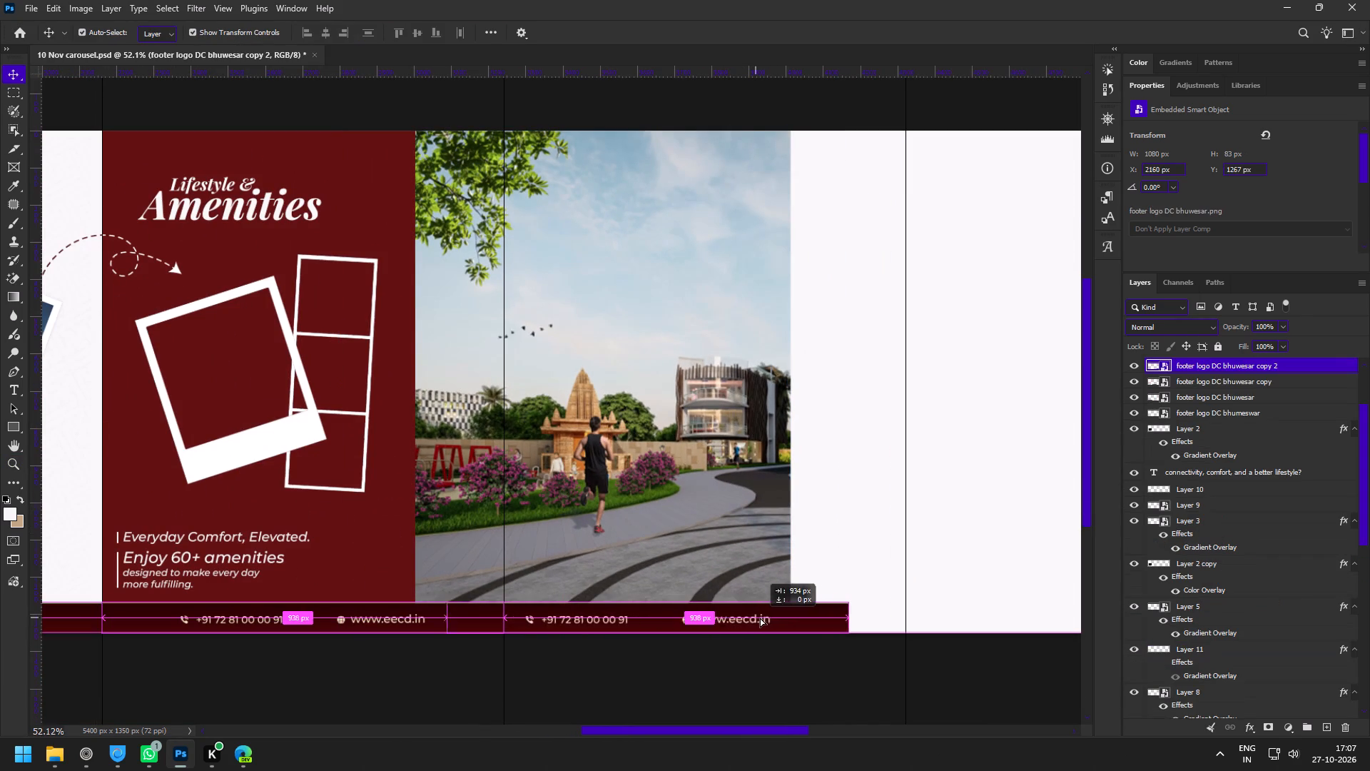
left_click_drag(760, 618, 806, 618, "alt")
Recheck the render in the PDF, then import page 7 of "Diamond City Images" from the project folder into Photoshop as a separate document.
key("z")
left_click(84, 762)
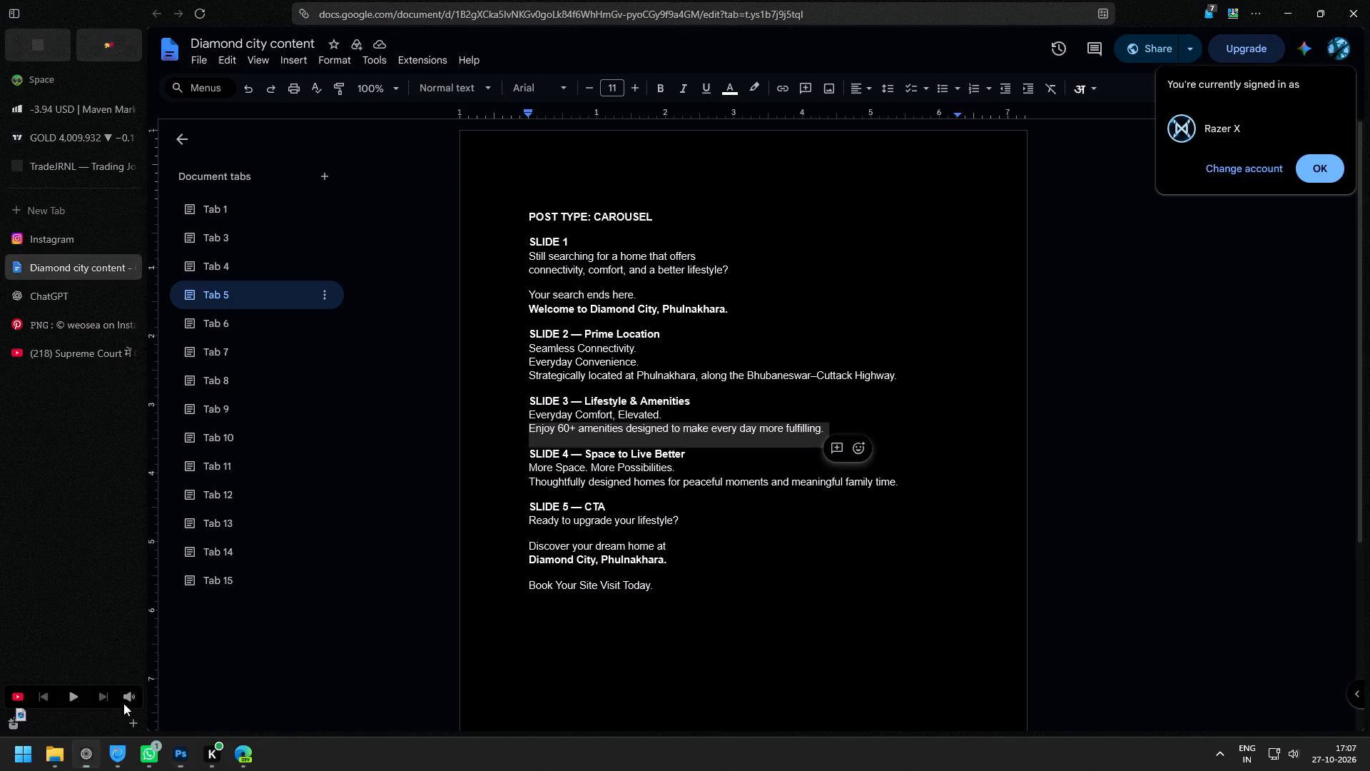
left_click(242, 756)
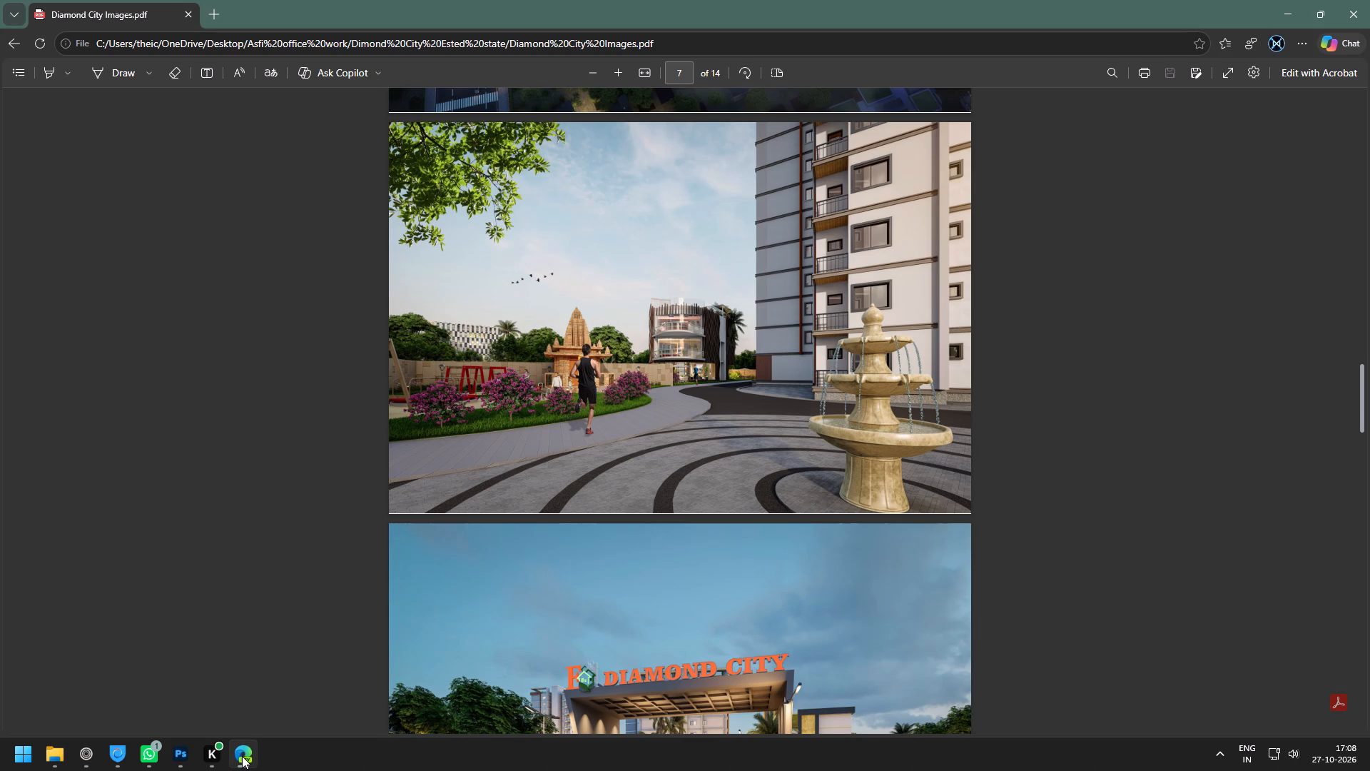
scroll(542, 404, "up", 3)
scroll(587, 615, "up", 1, "ctrl")
scroll(527, 625, "down", 2)
left_click(51, 765)
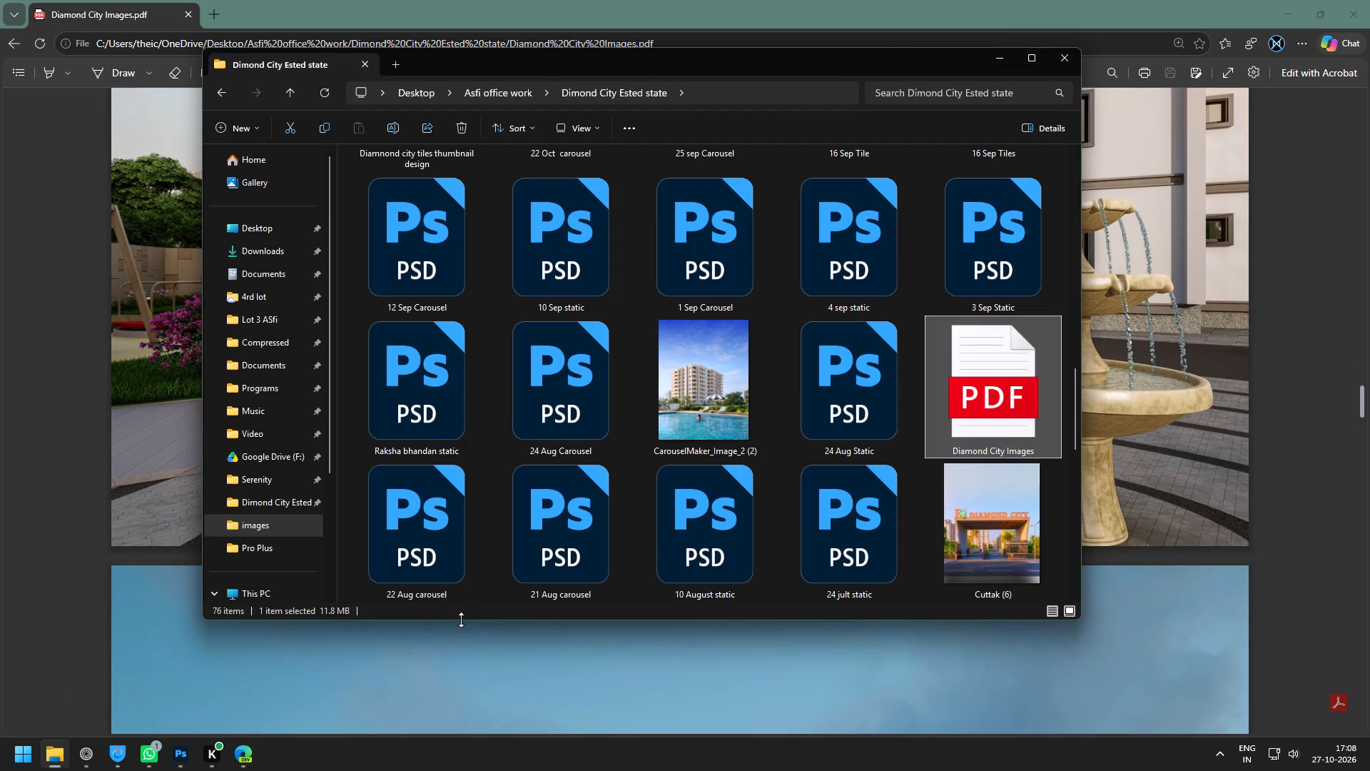
left_click_drag(957, 420, 561, 103)
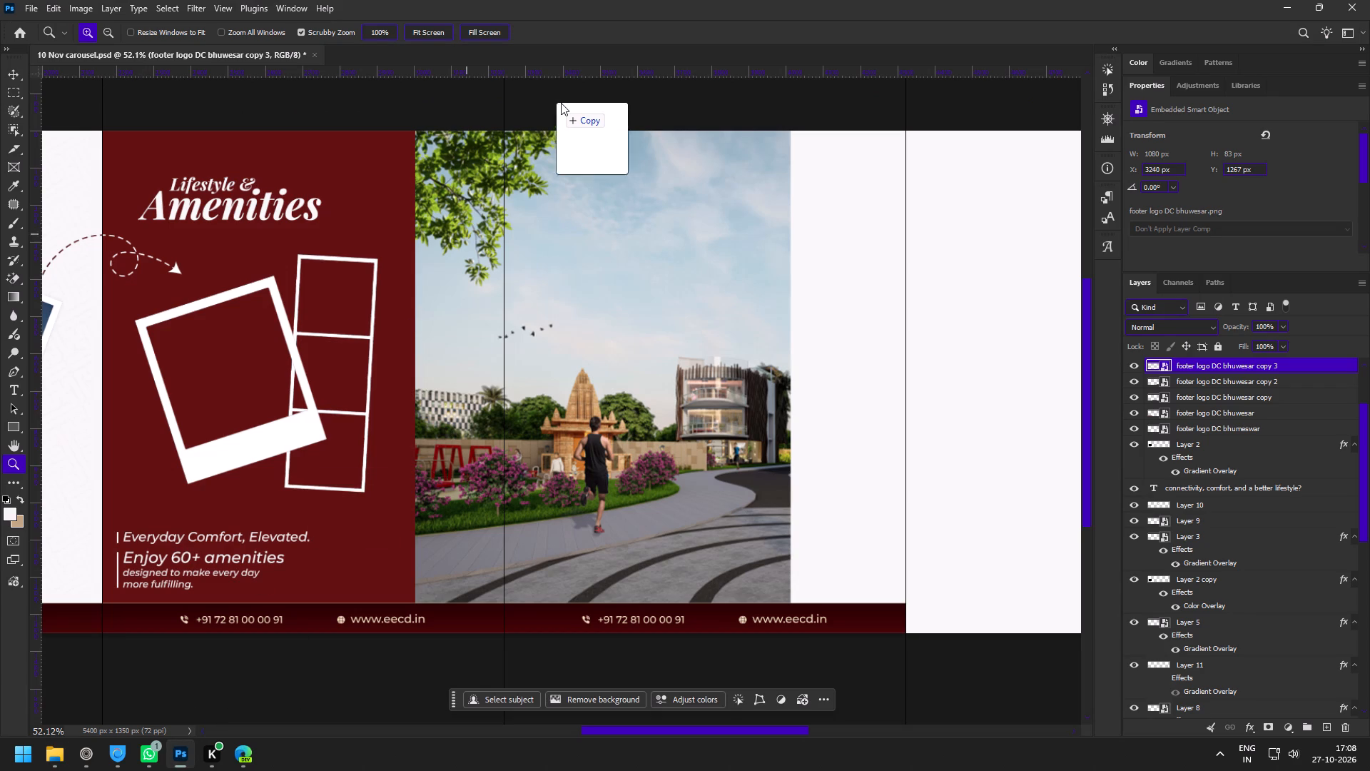
left_click_drag(561, 103, 536, 61)
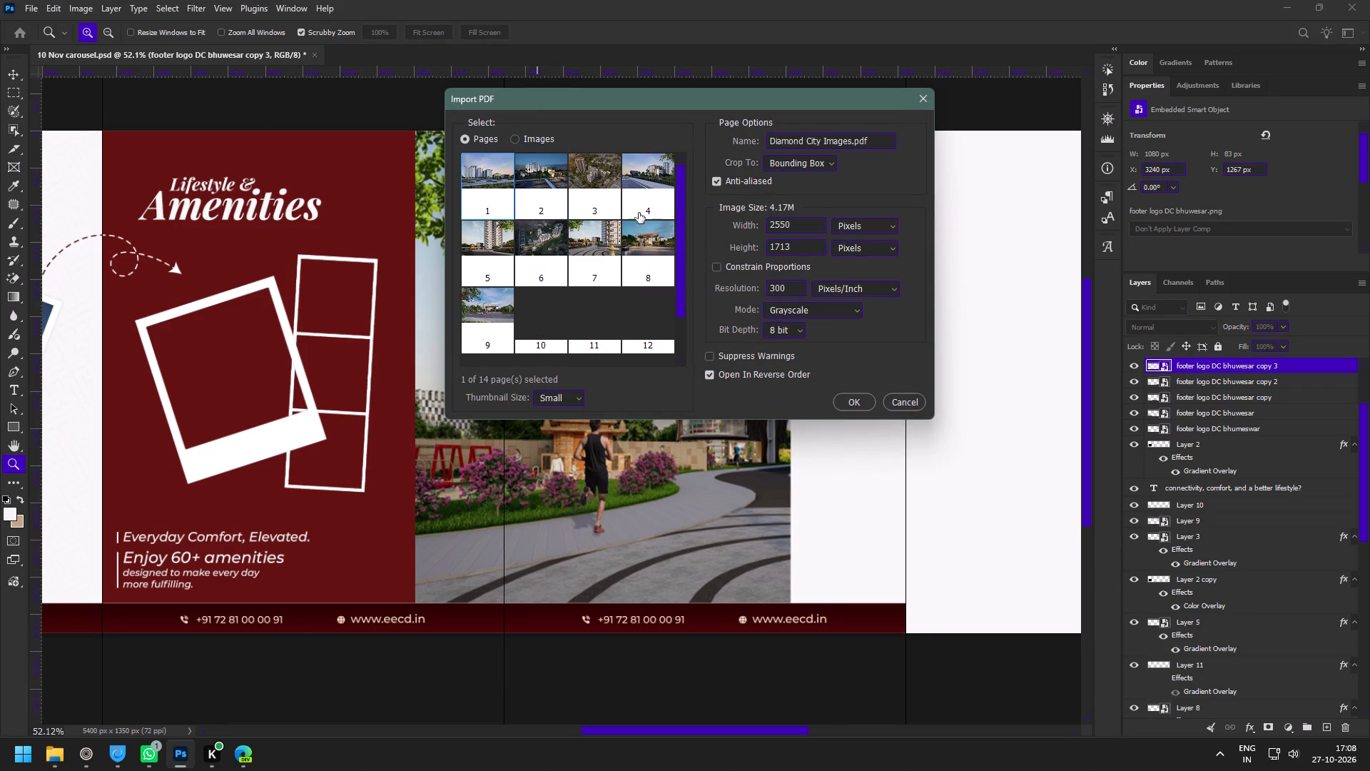
left_click(537, 311)
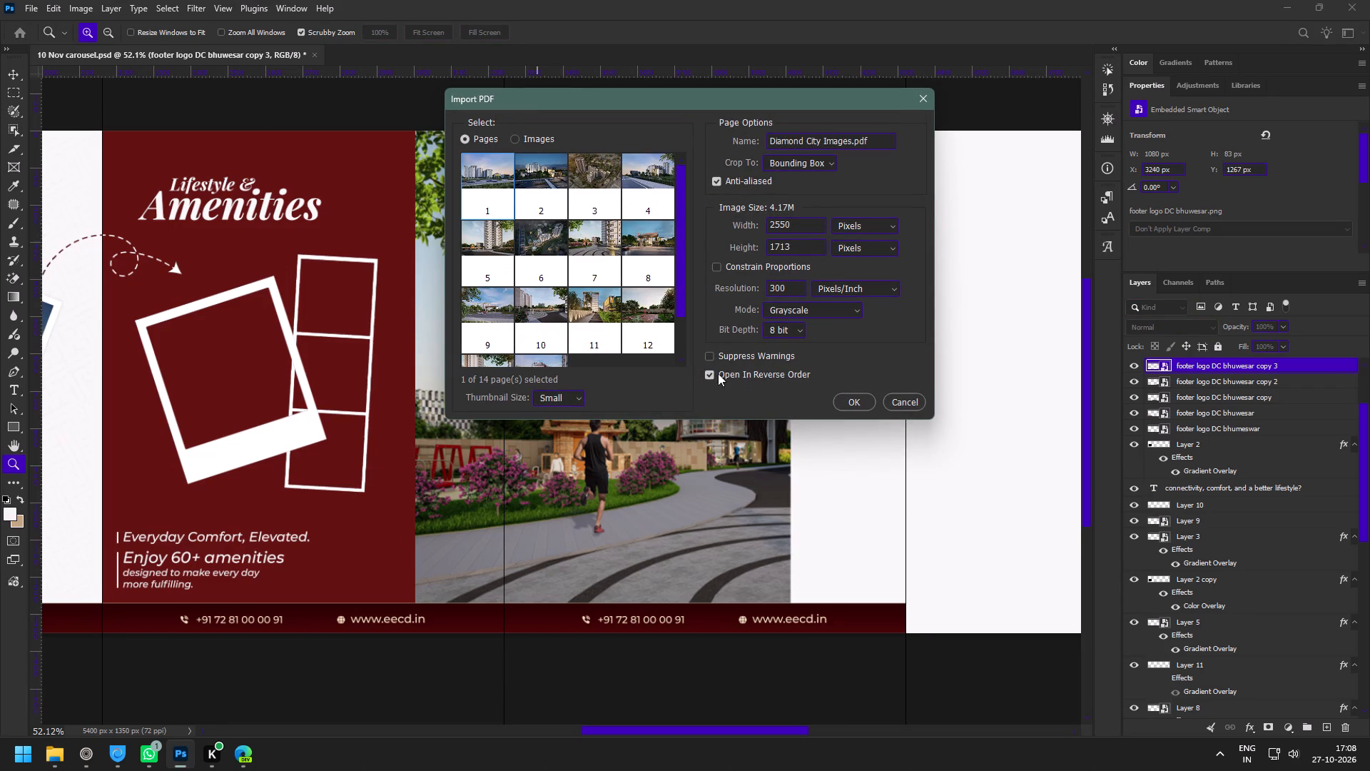
scroll(629, 335, "down", 1)
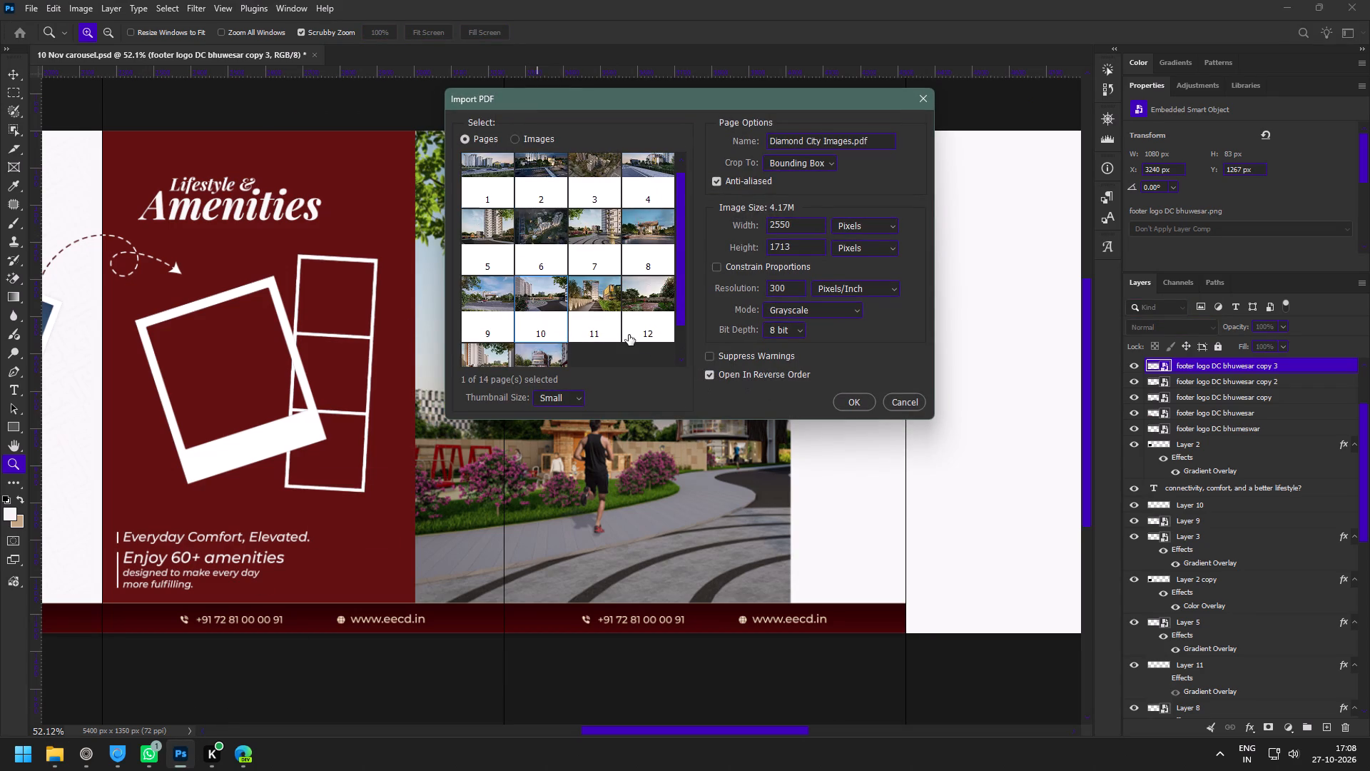
scroll(629, 335, "up", 1)
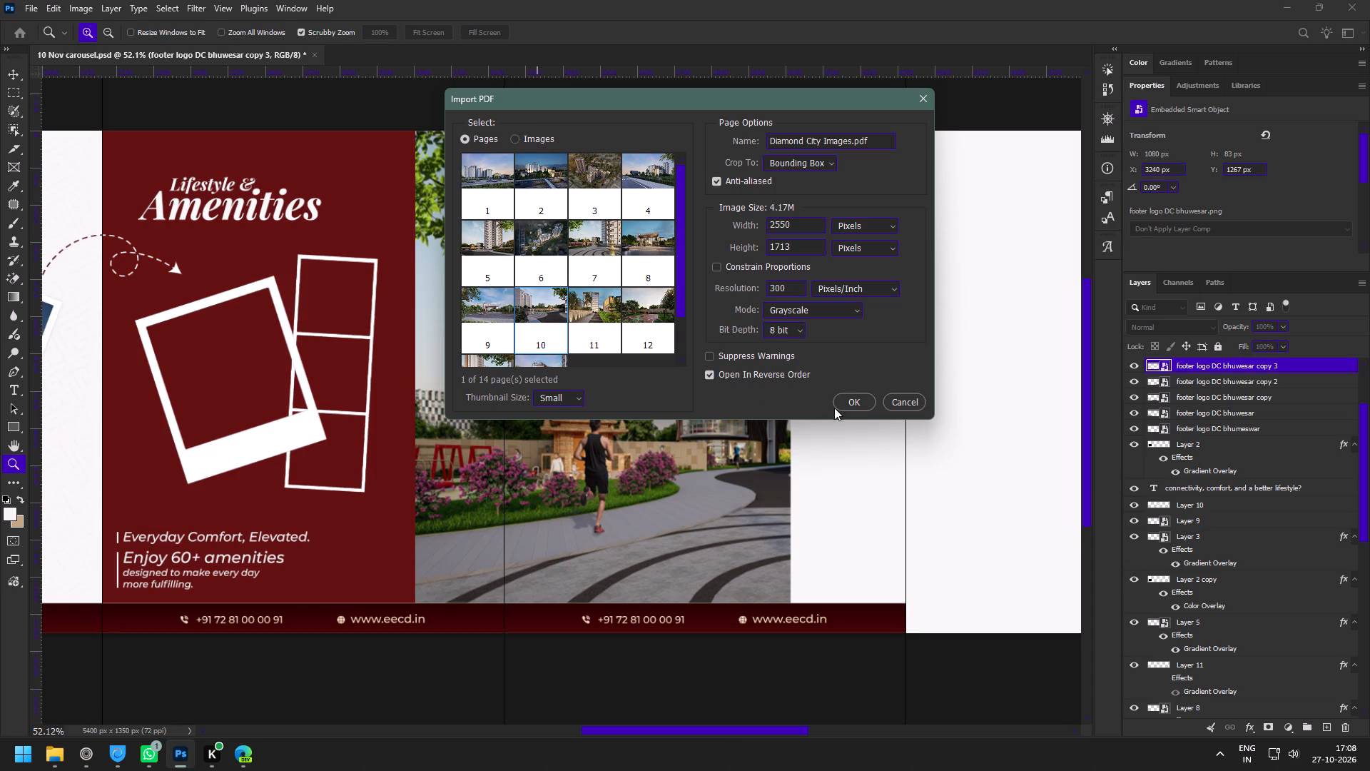
left_click(598, 243)
left_click(847, 400)
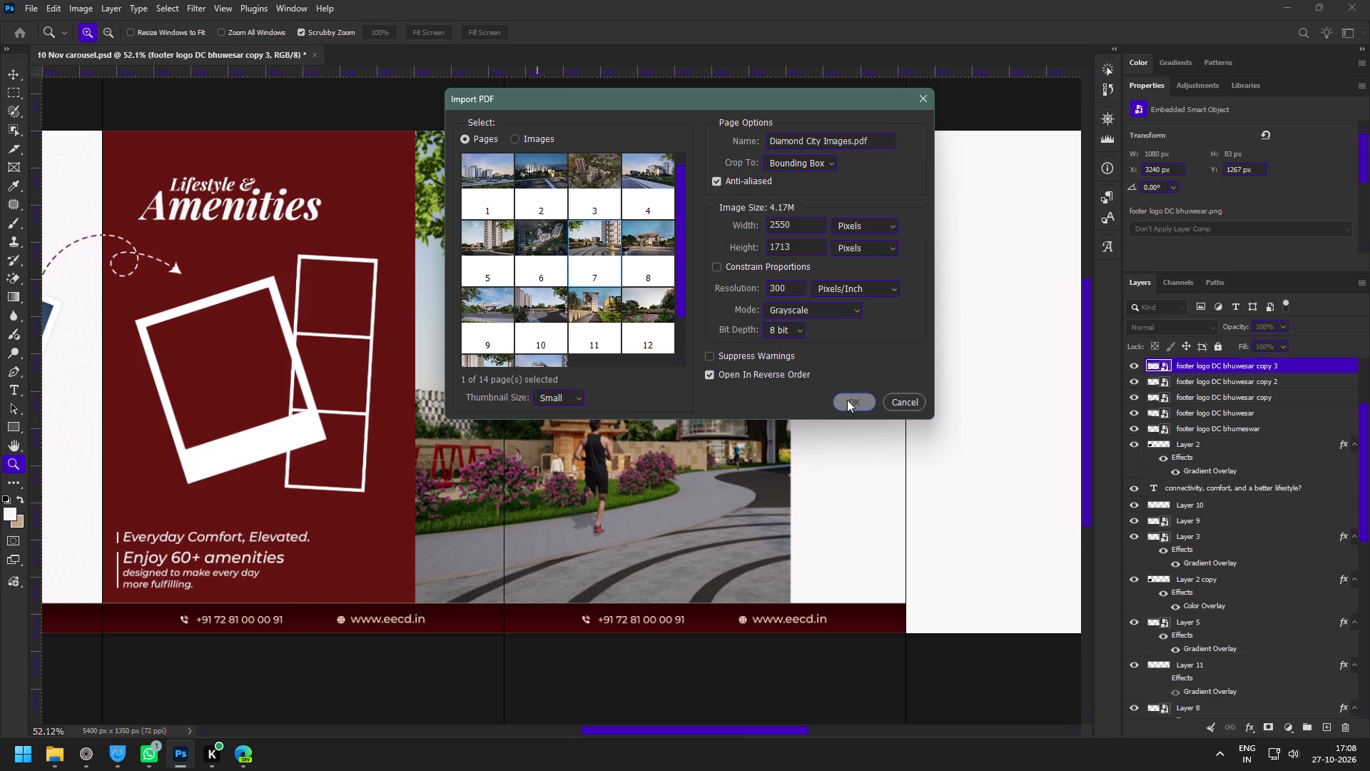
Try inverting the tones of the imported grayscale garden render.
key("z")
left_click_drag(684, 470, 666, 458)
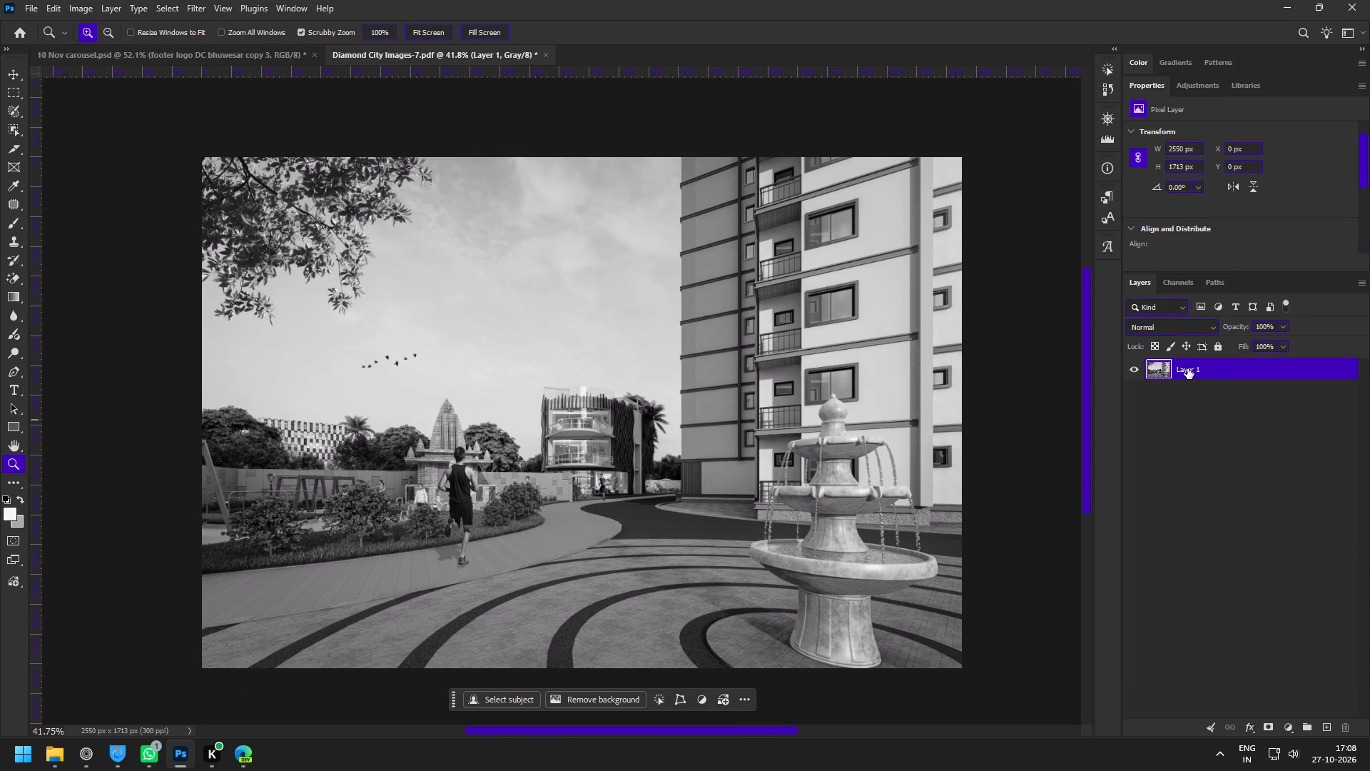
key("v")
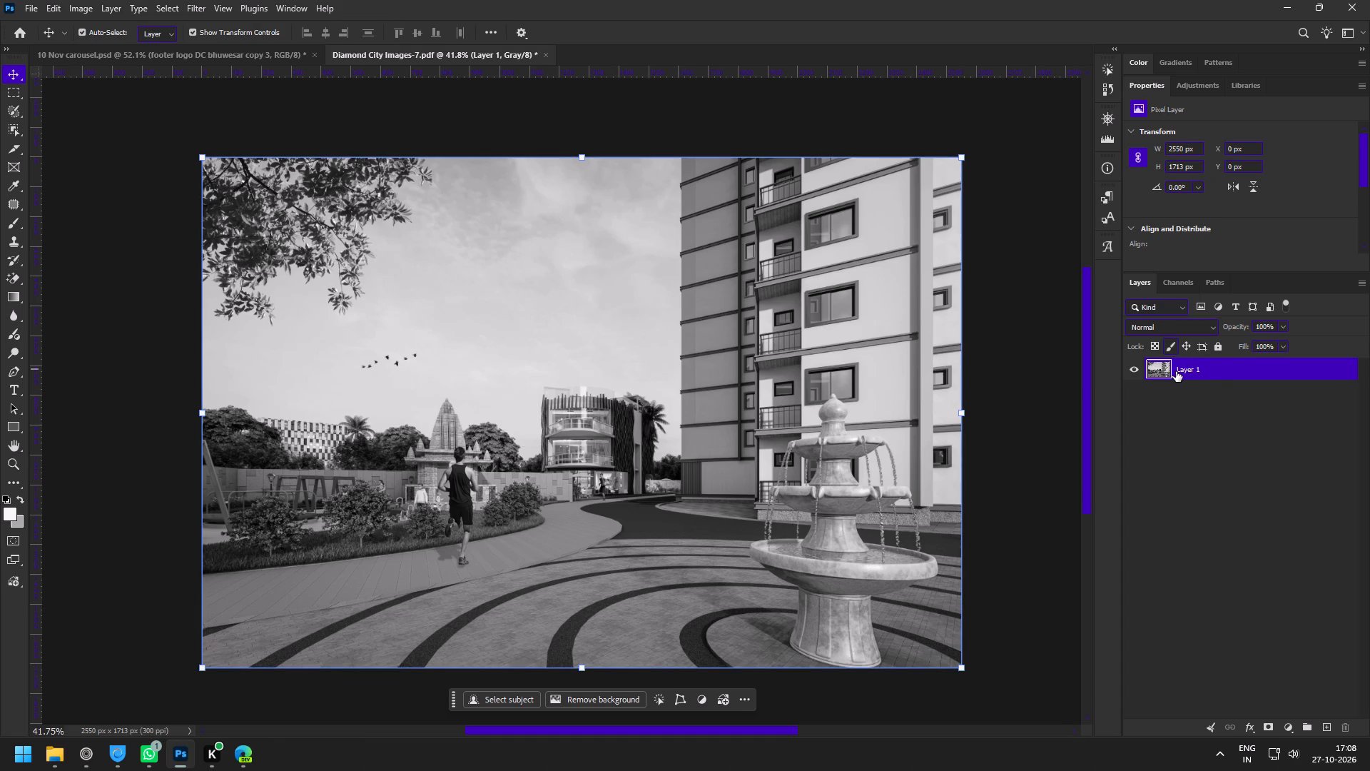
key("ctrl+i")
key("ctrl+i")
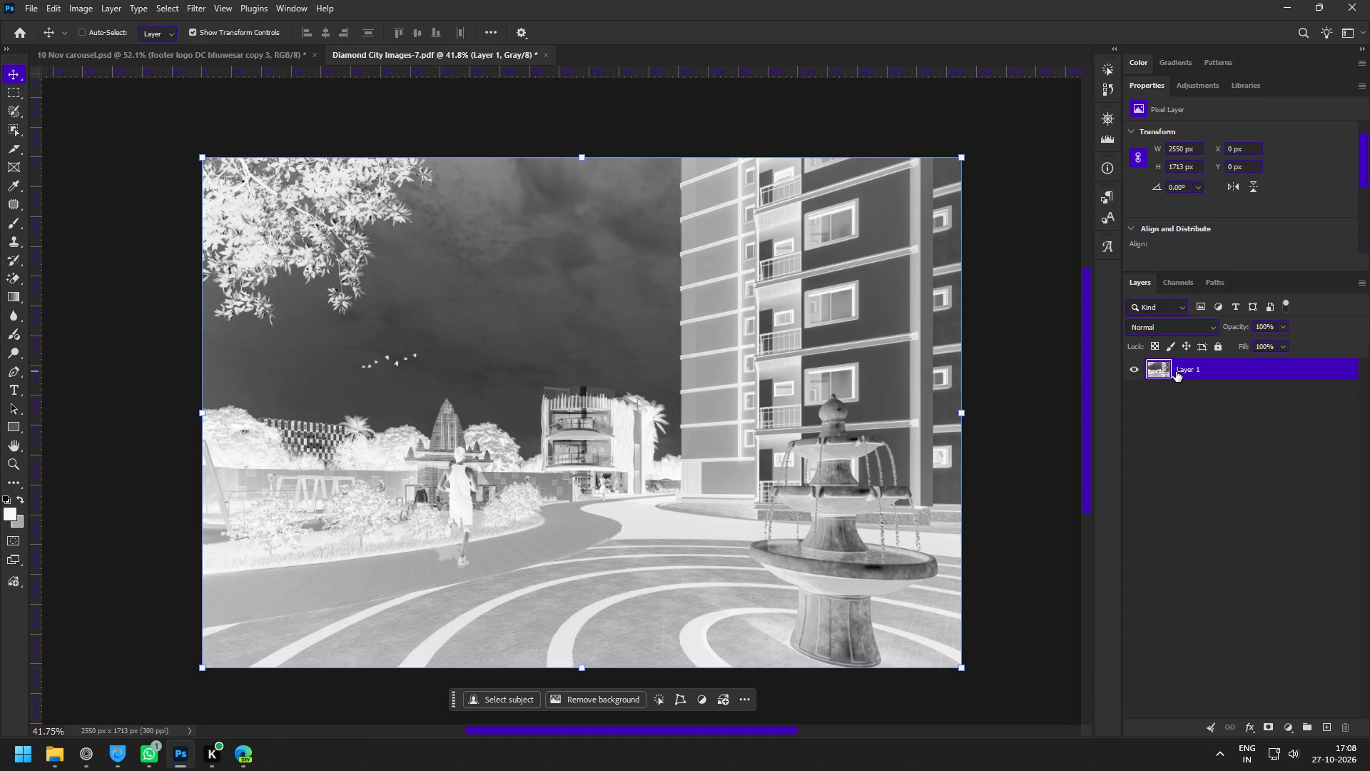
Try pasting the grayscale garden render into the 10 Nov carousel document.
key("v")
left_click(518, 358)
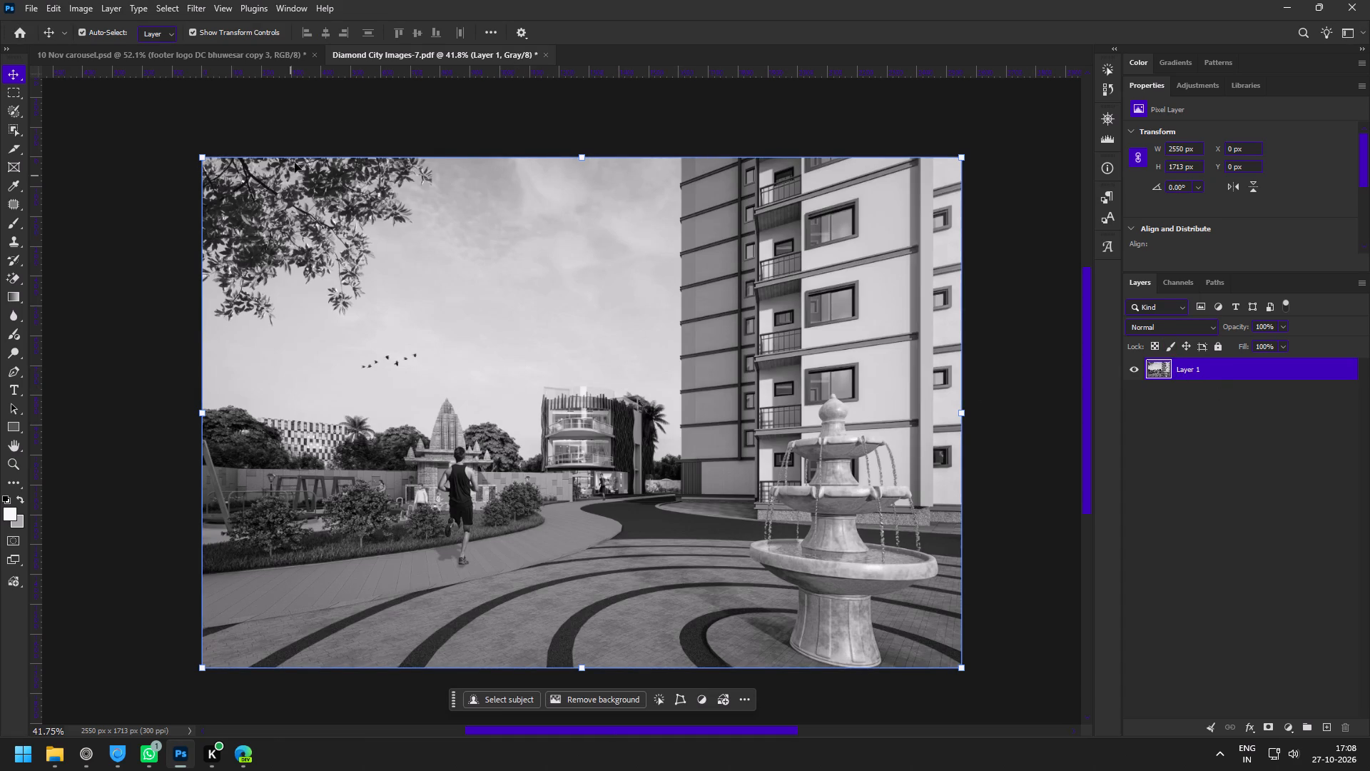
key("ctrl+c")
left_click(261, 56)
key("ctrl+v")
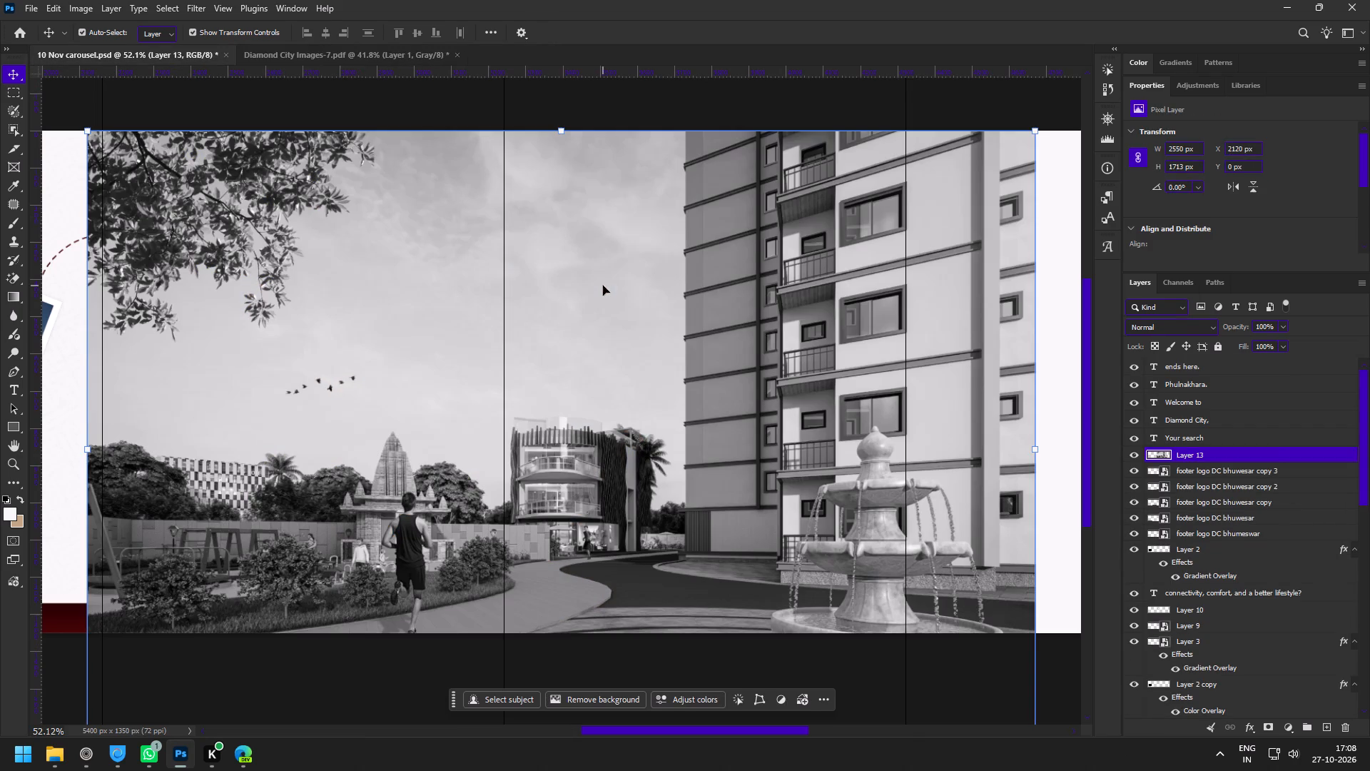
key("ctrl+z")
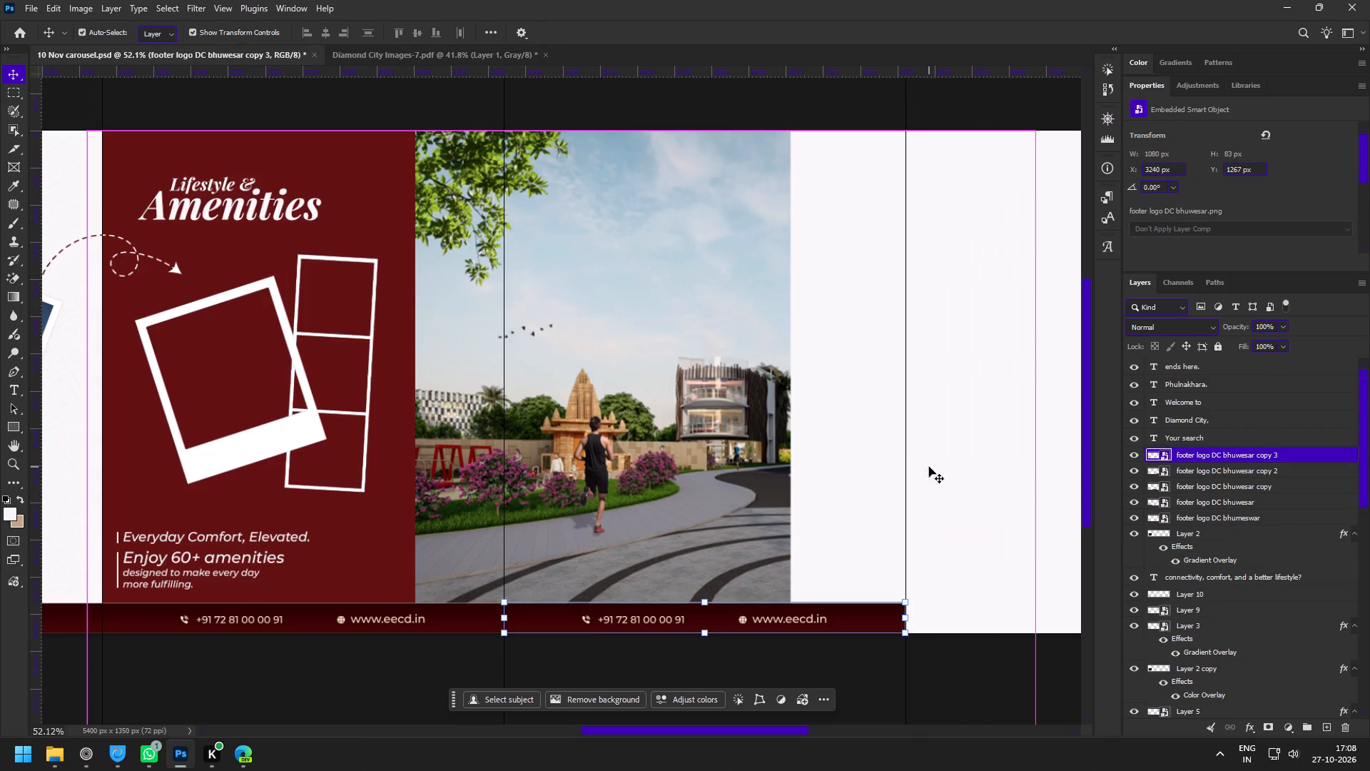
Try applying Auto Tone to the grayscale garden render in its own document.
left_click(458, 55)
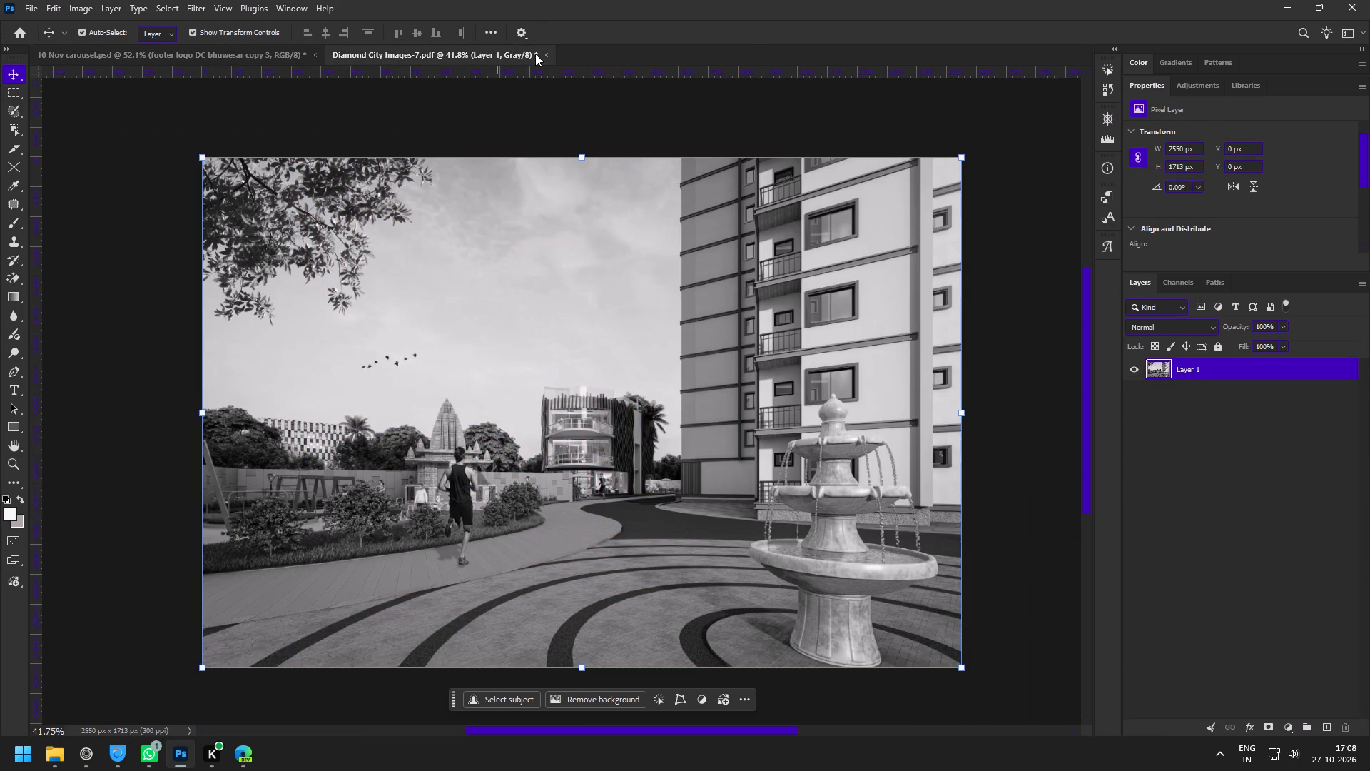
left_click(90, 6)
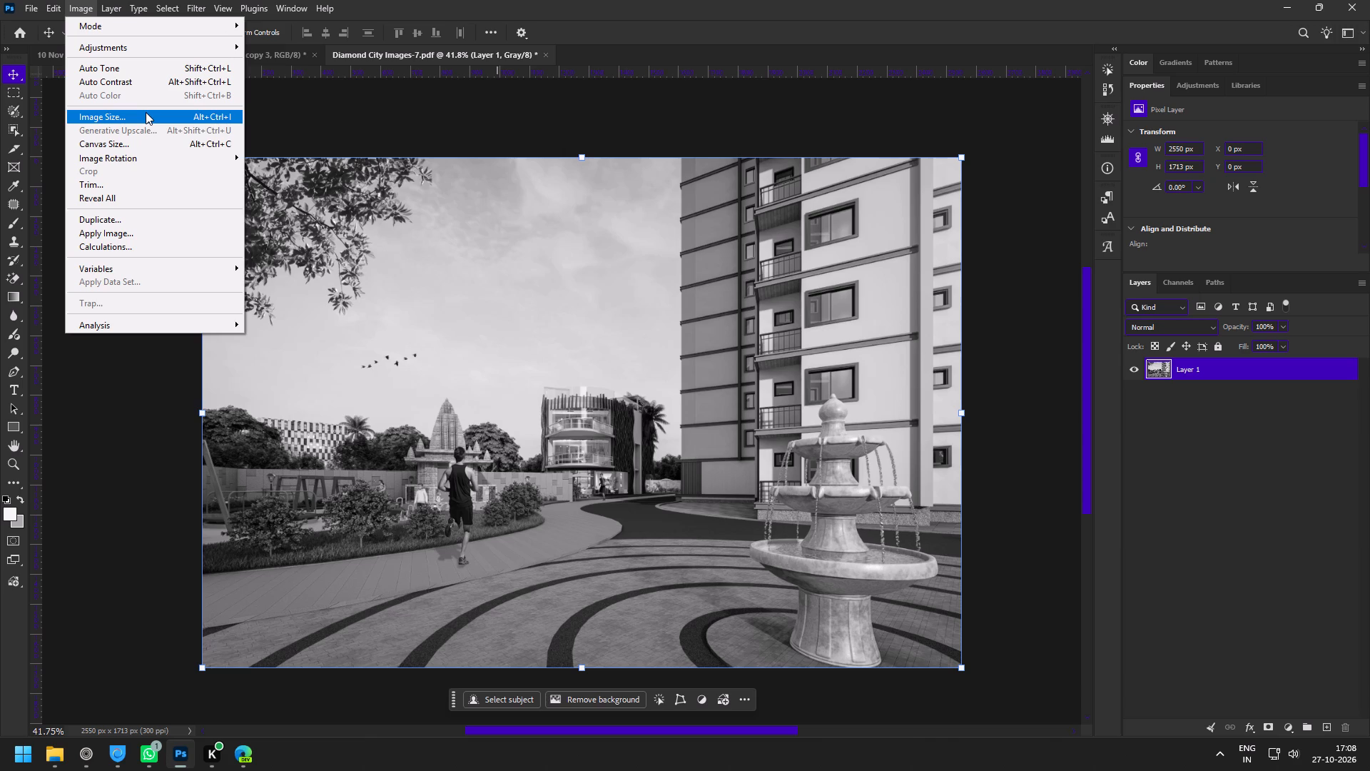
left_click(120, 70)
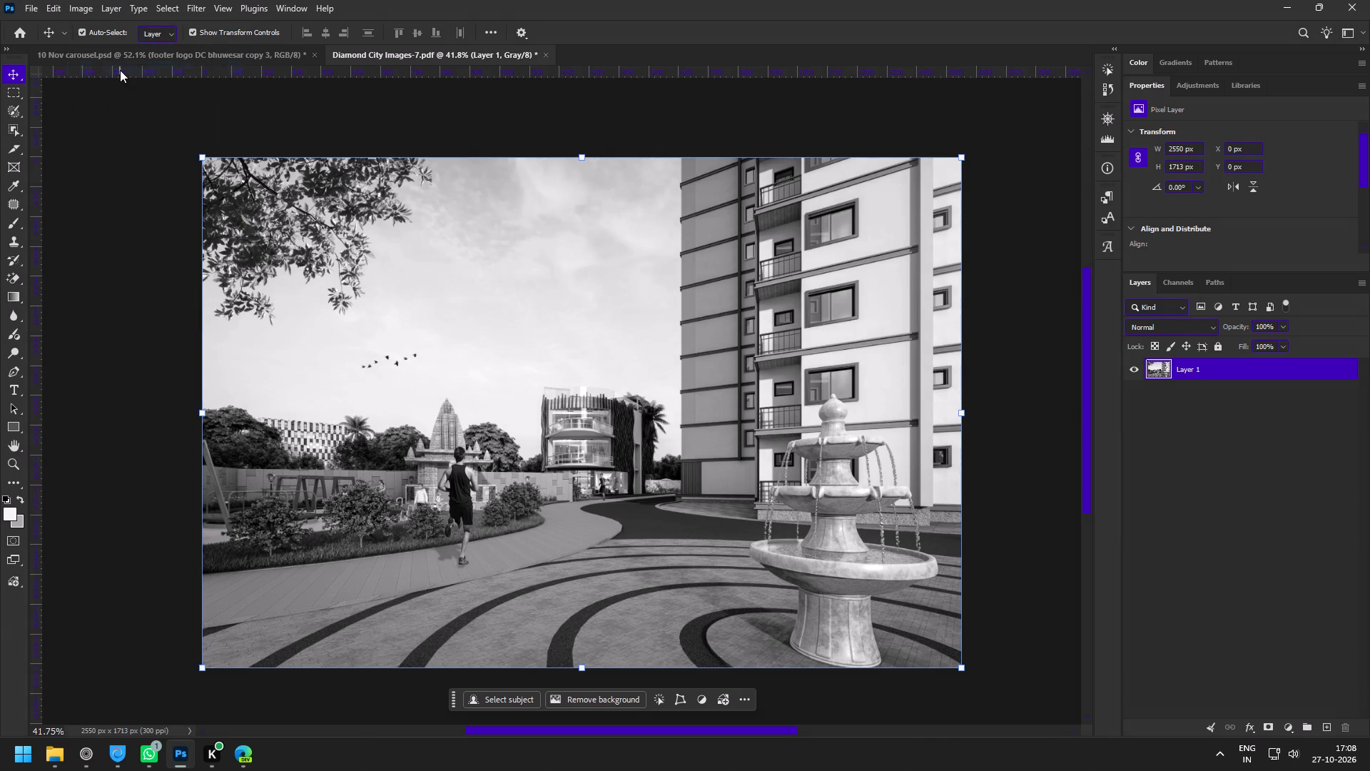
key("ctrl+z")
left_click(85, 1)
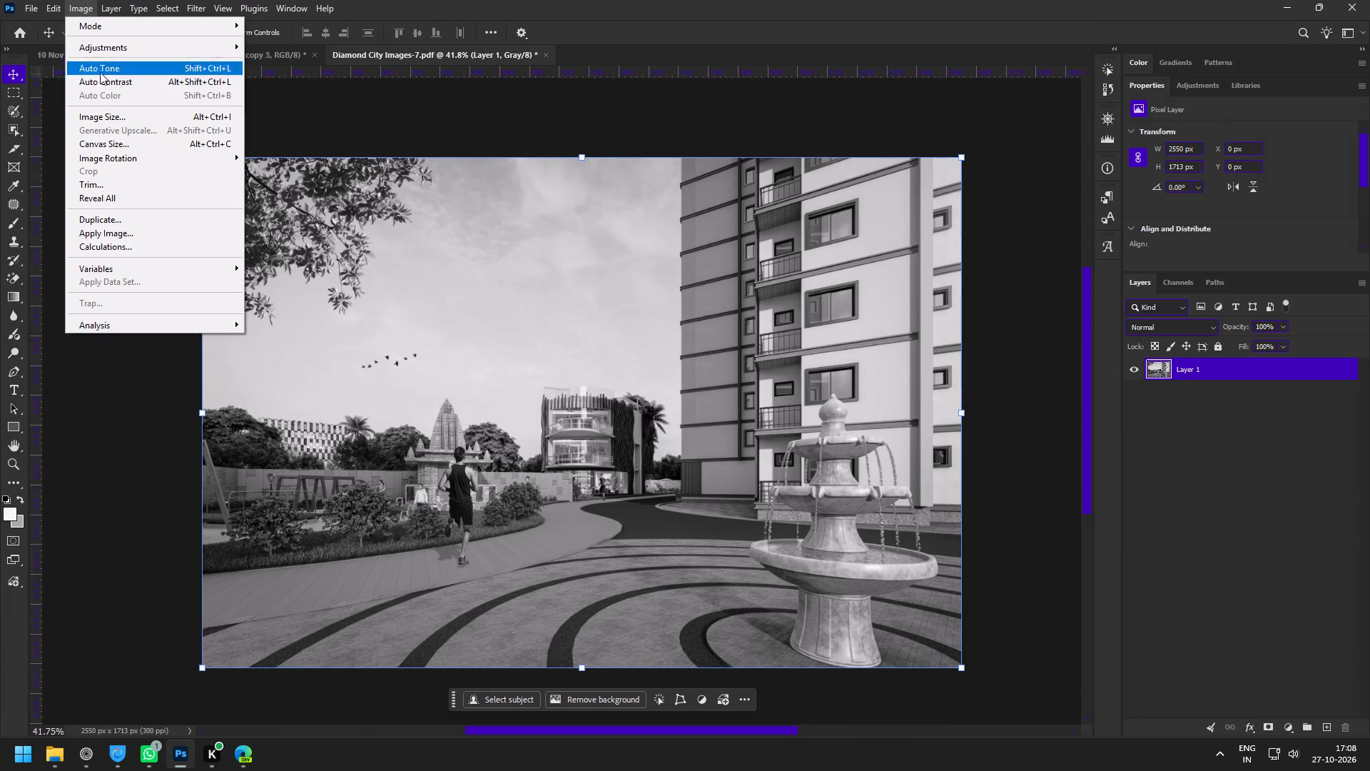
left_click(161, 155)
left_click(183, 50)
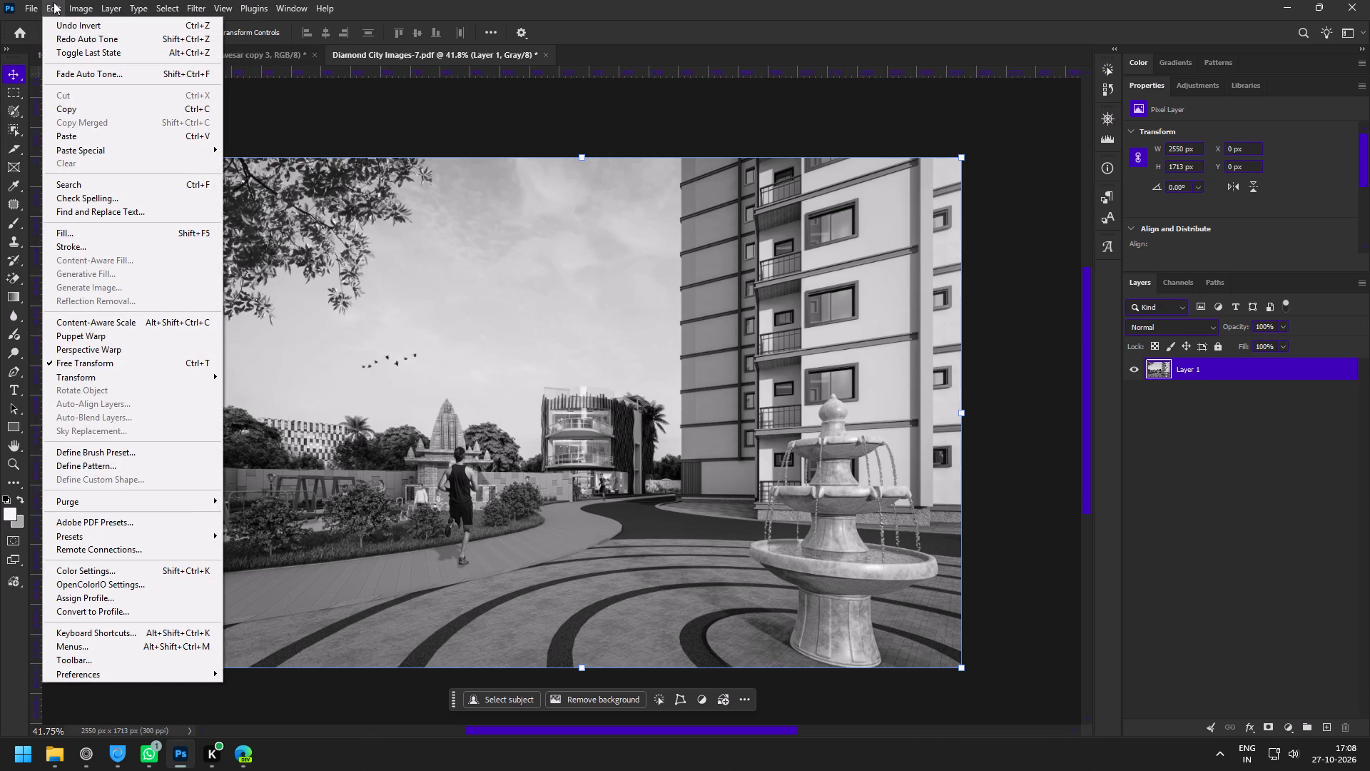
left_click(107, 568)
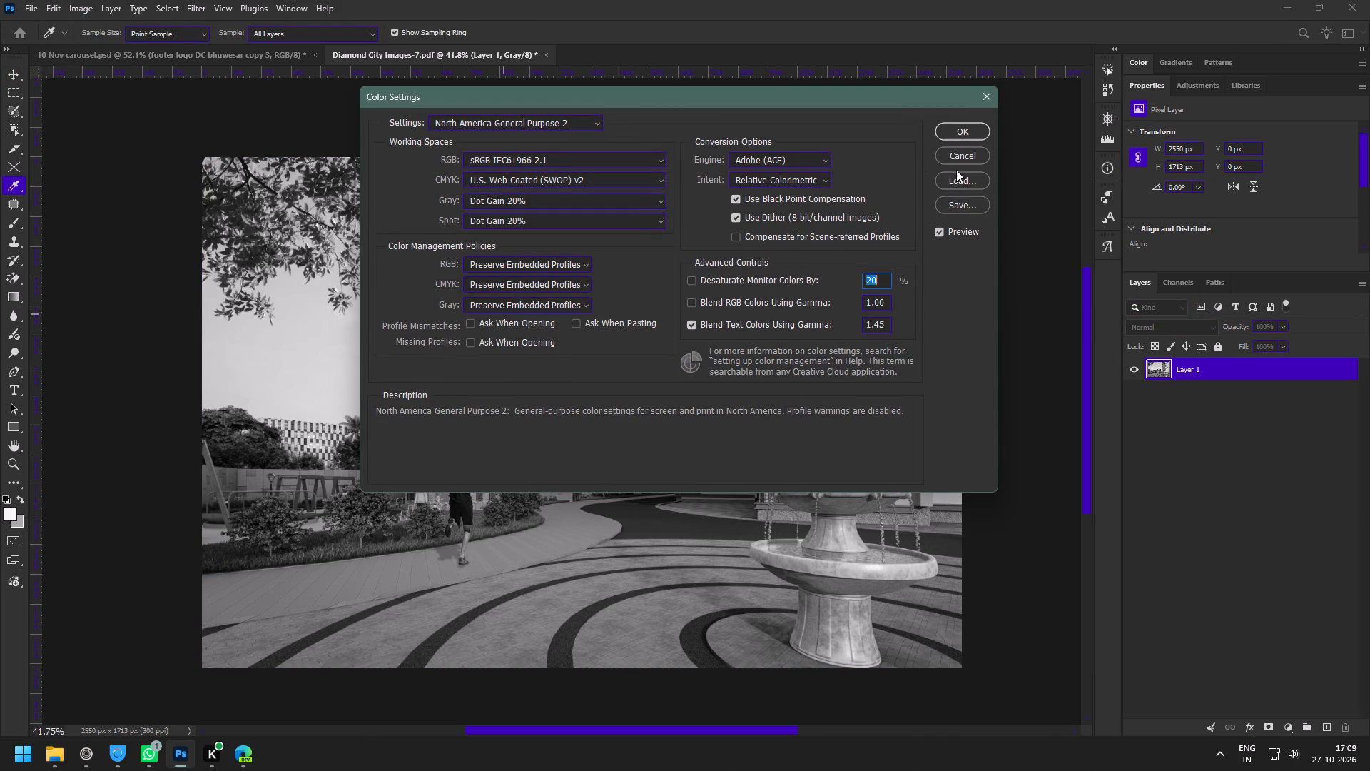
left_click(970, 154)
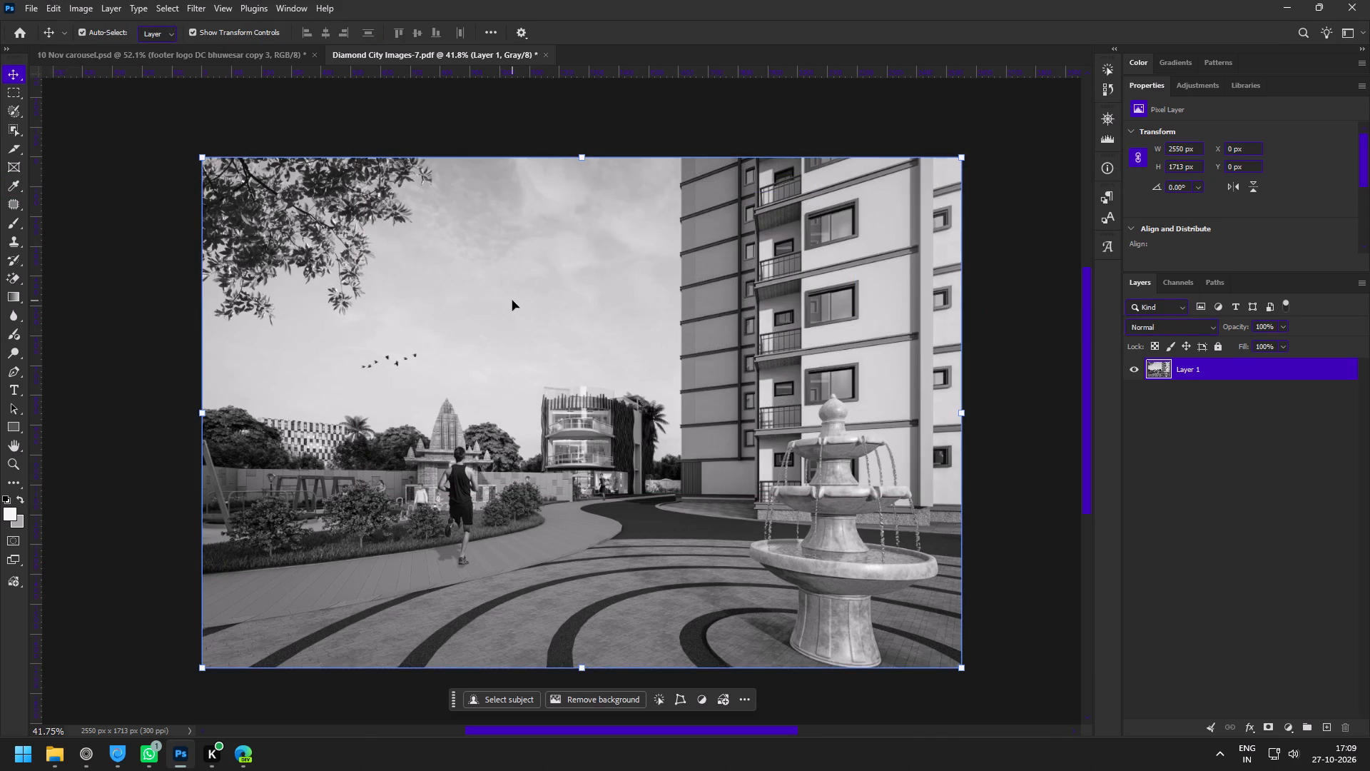
Close the grayscale Diamond City Images-7 document without saving it.
left_click(512, 301)
left_click(544, 54)
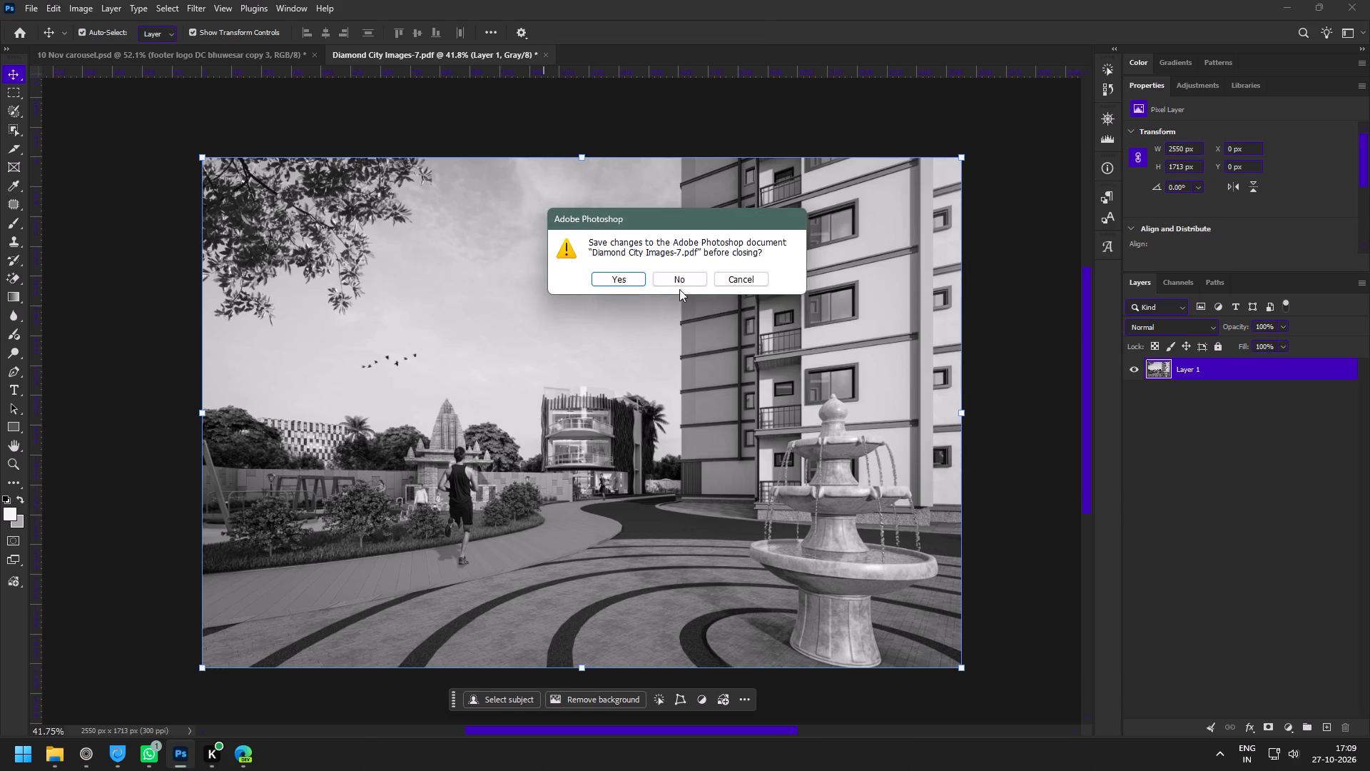
left_click(691, 281)
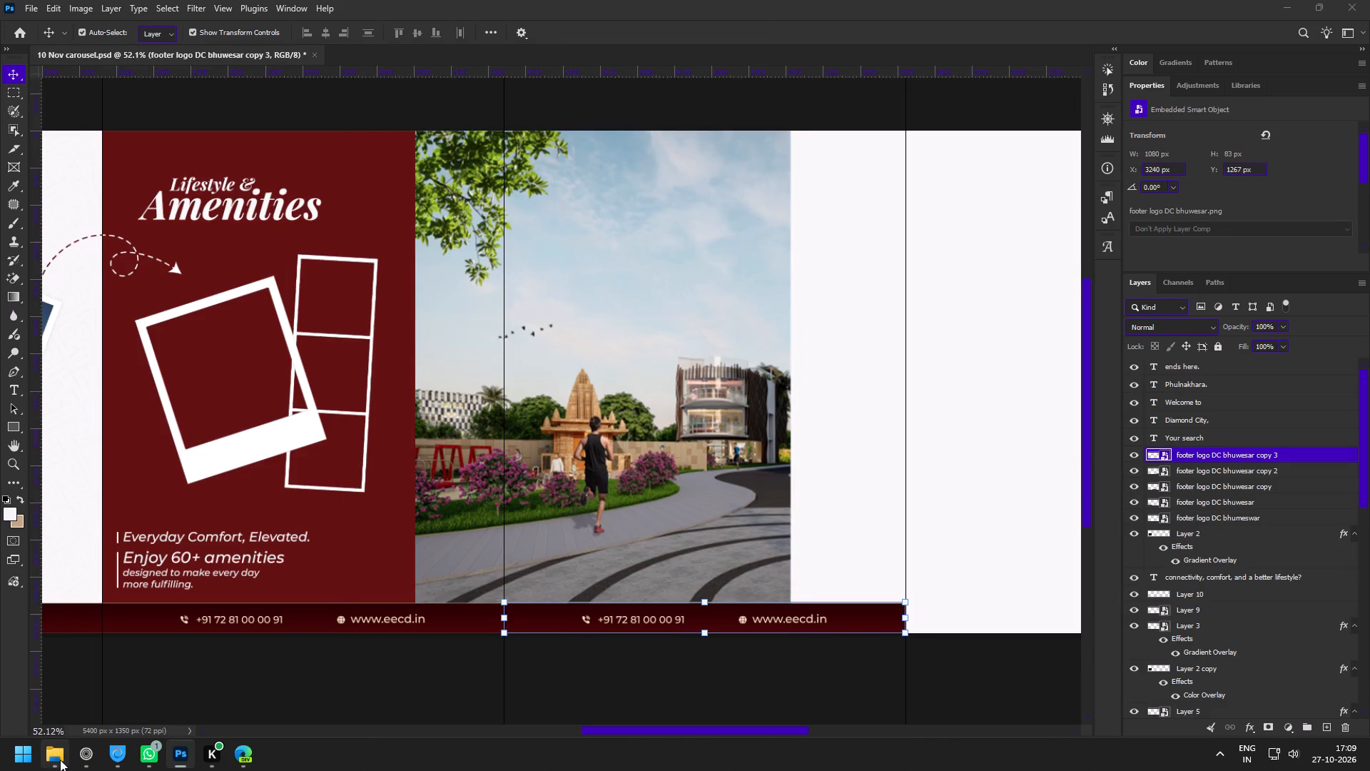
Import page 7 of the Diamond City Images PDF again from the project folder, with the mode set to RGB Color.
left_click(60, 760)
left_click_drag(1005, 401, 595, 21)
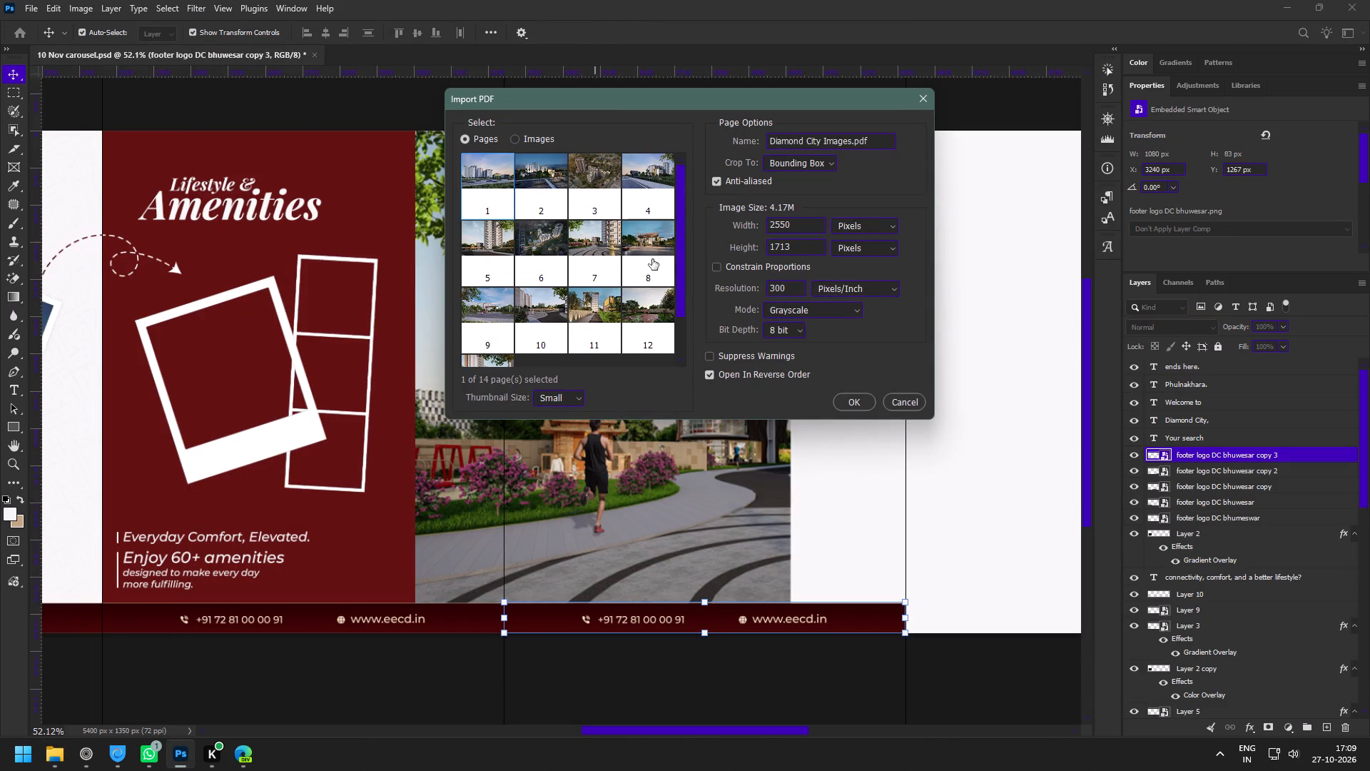
left_click(841, 314)
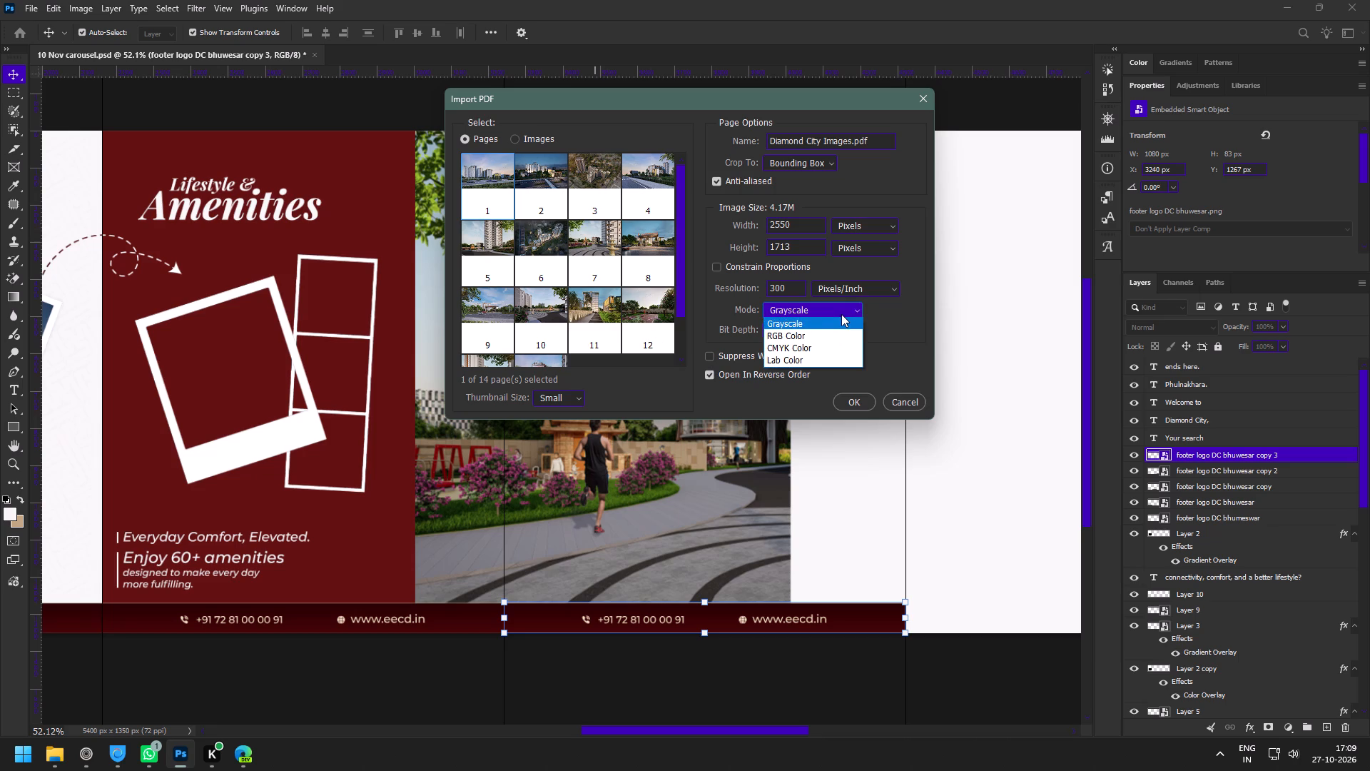
left_click(795, 334)
left_click(599, 318)
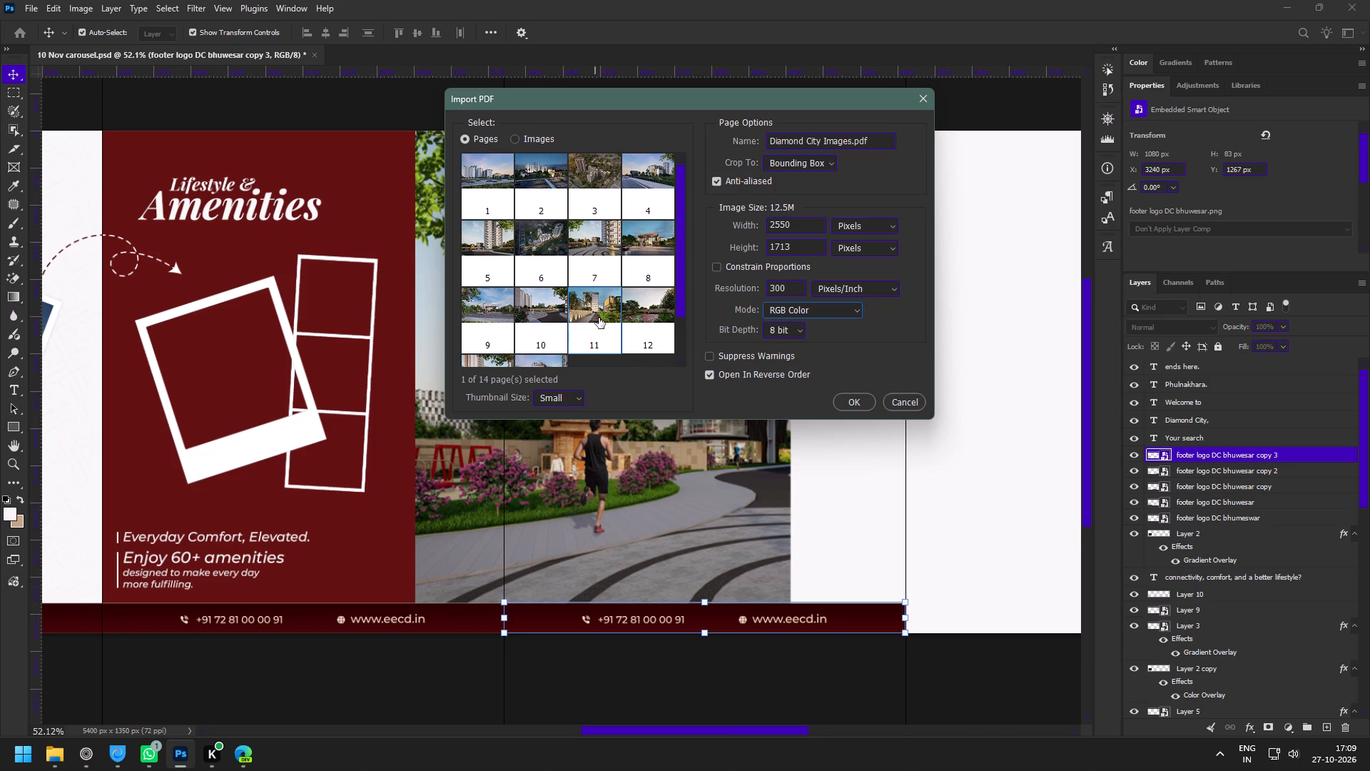
left_click(537, 303)
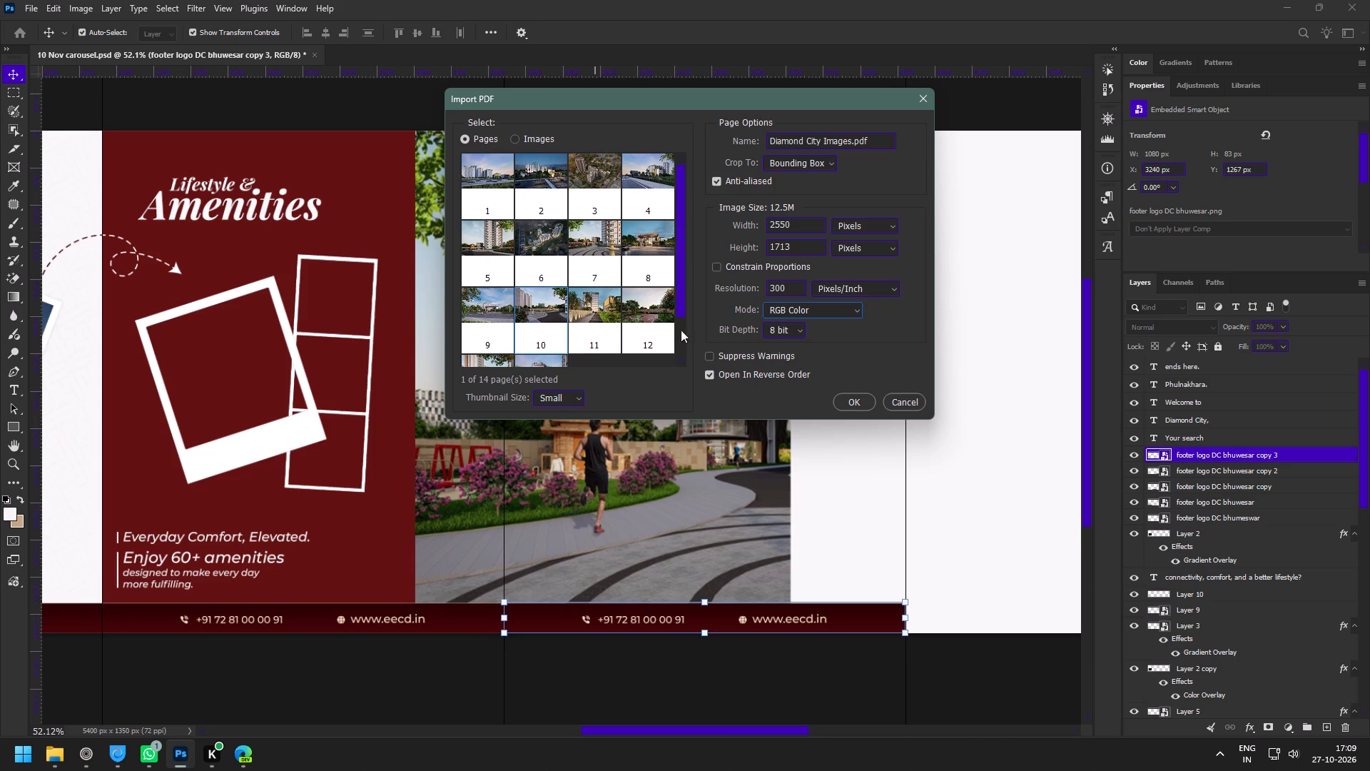
left_click(611, 258)
left_click(859, 402)
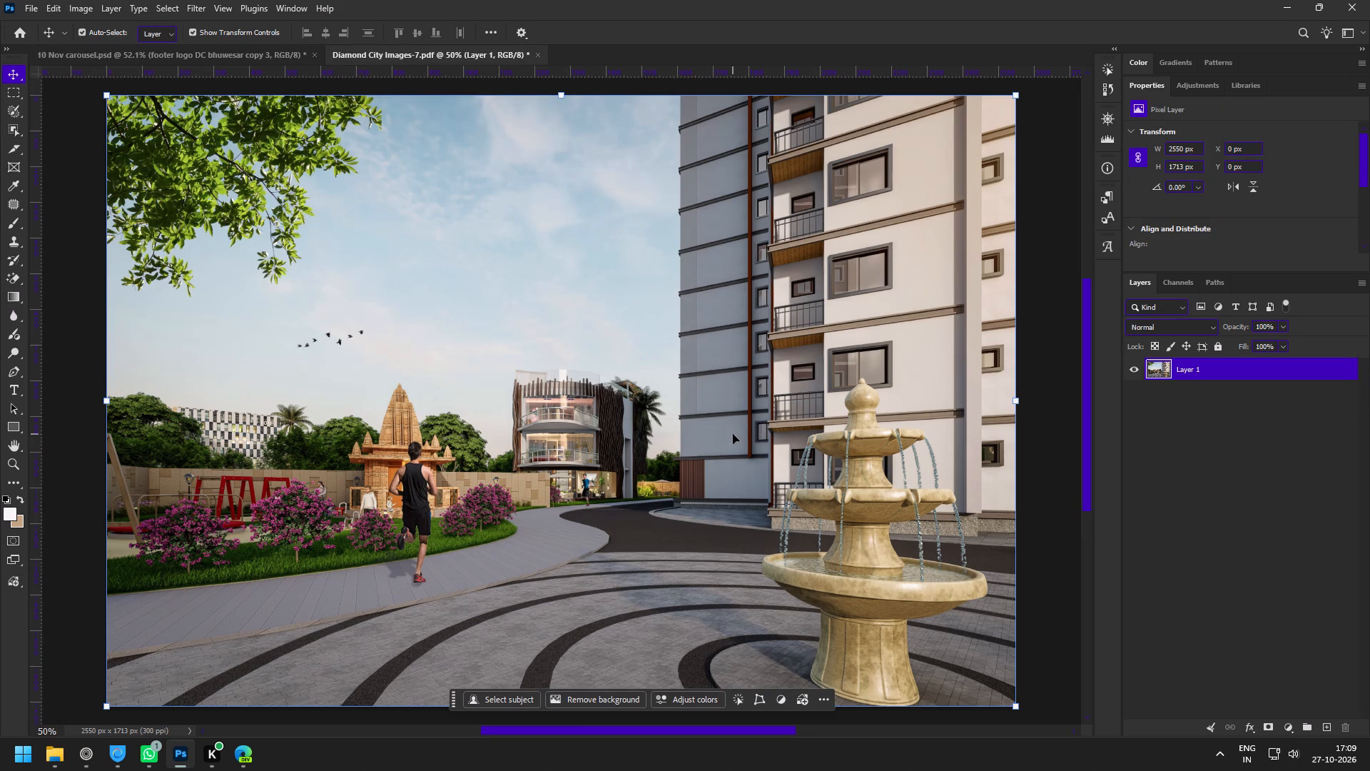
Copy the RGB garden render and paste it into the 10 Nov carousel in place of the deleted existing garden image.
left_click(508, 331)
key("ctrl+c")
left_click(249, 43)
left_click(251, 53)
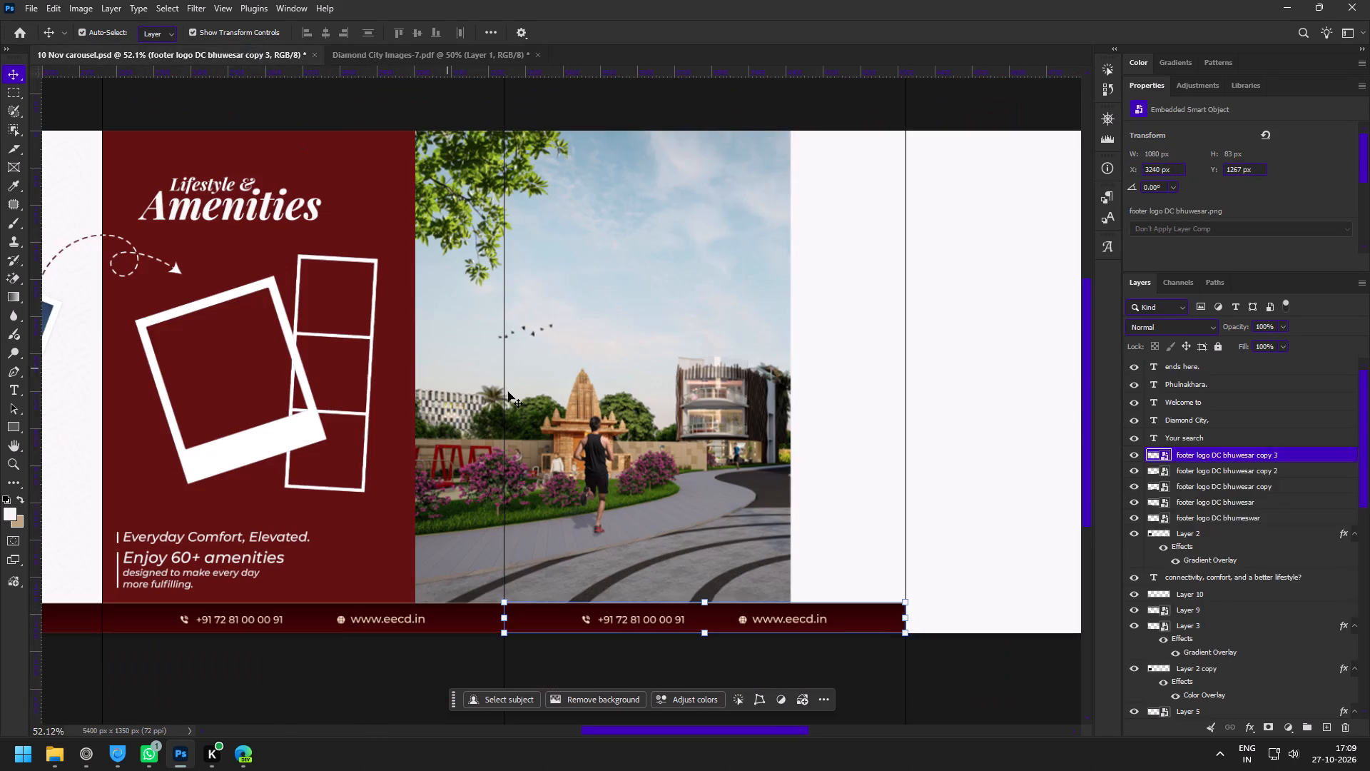
left_click(659, 376)
key("Delete")
key("ctrl+v")
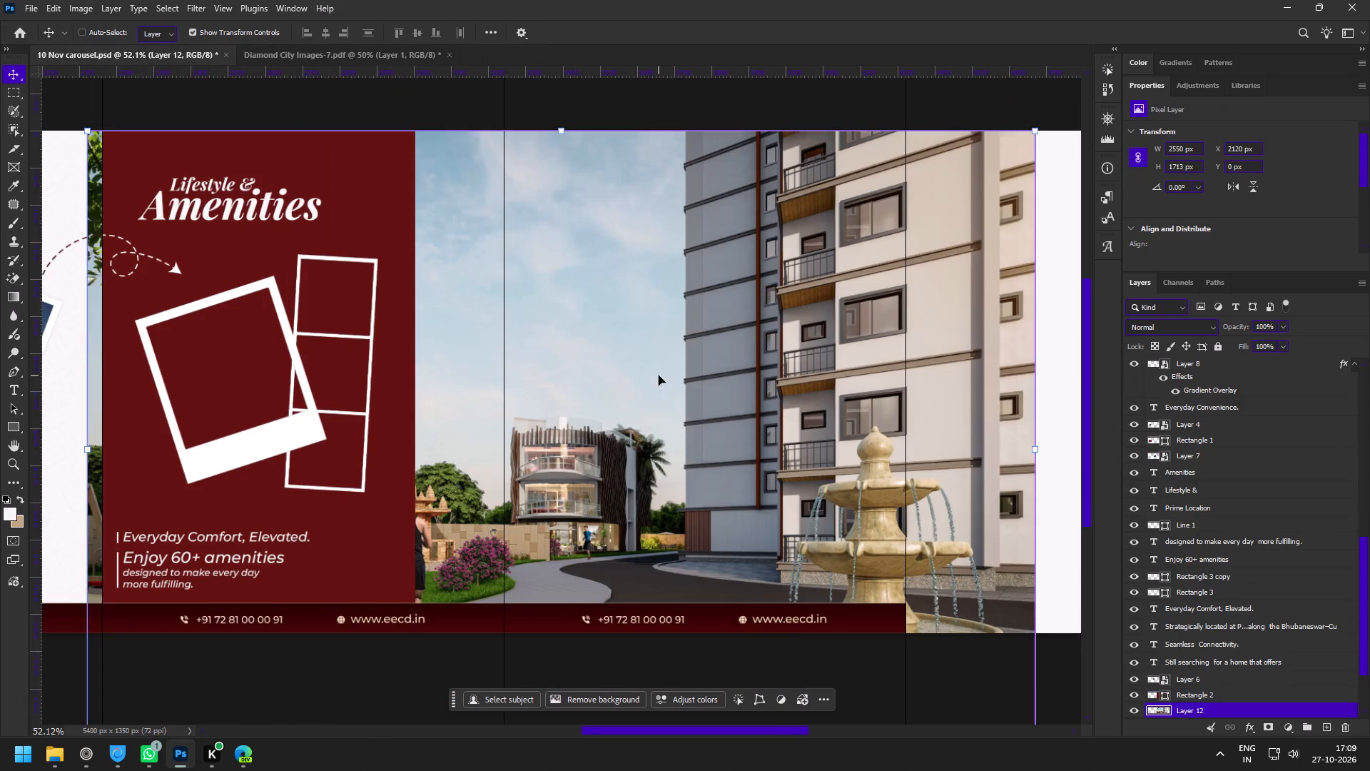
Scale the pasted render to 74.20% so it spans slide top to footer, and place it at X 2834 px, Y 0, behind the maroon panel.
scroll(671, 504, "down", 12)
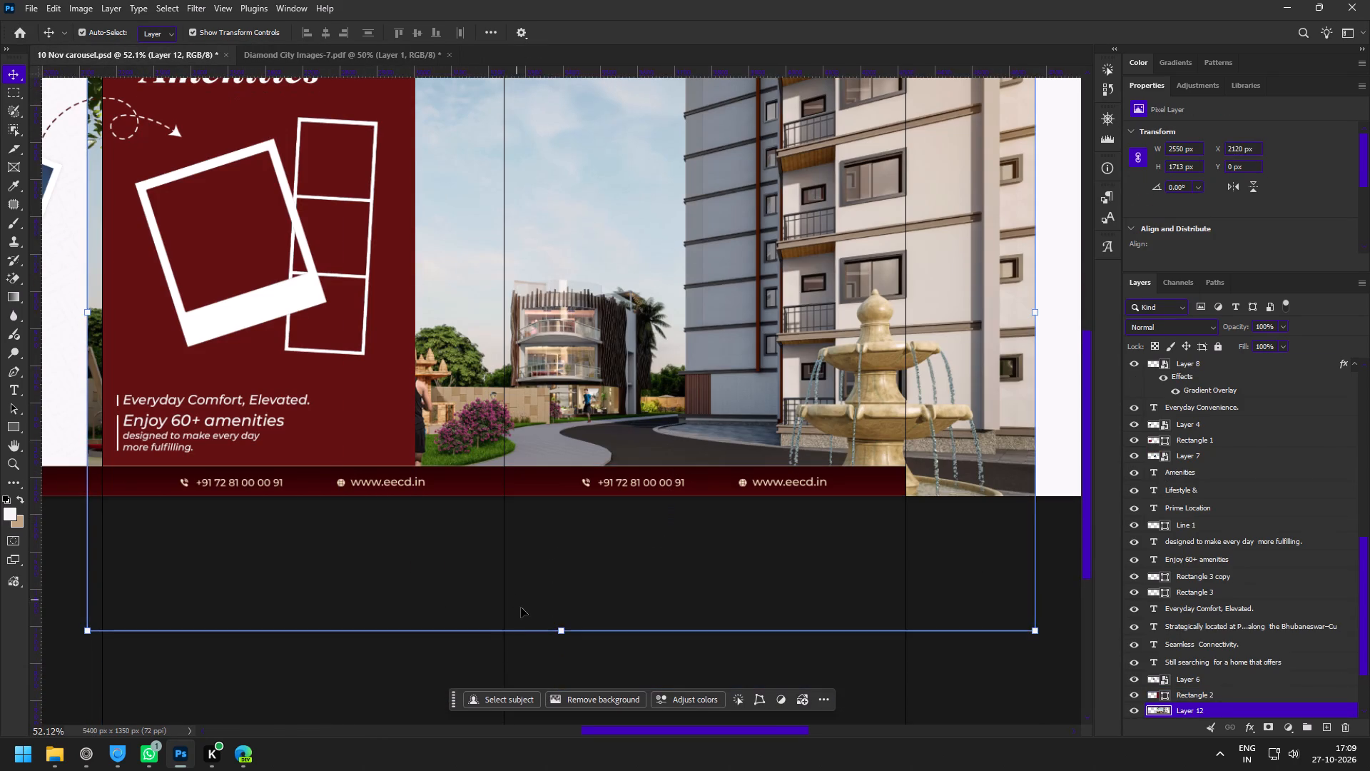
left_click_drag(561, 632, 563, 425)
left_click_drag(627, 361, 695, 403)
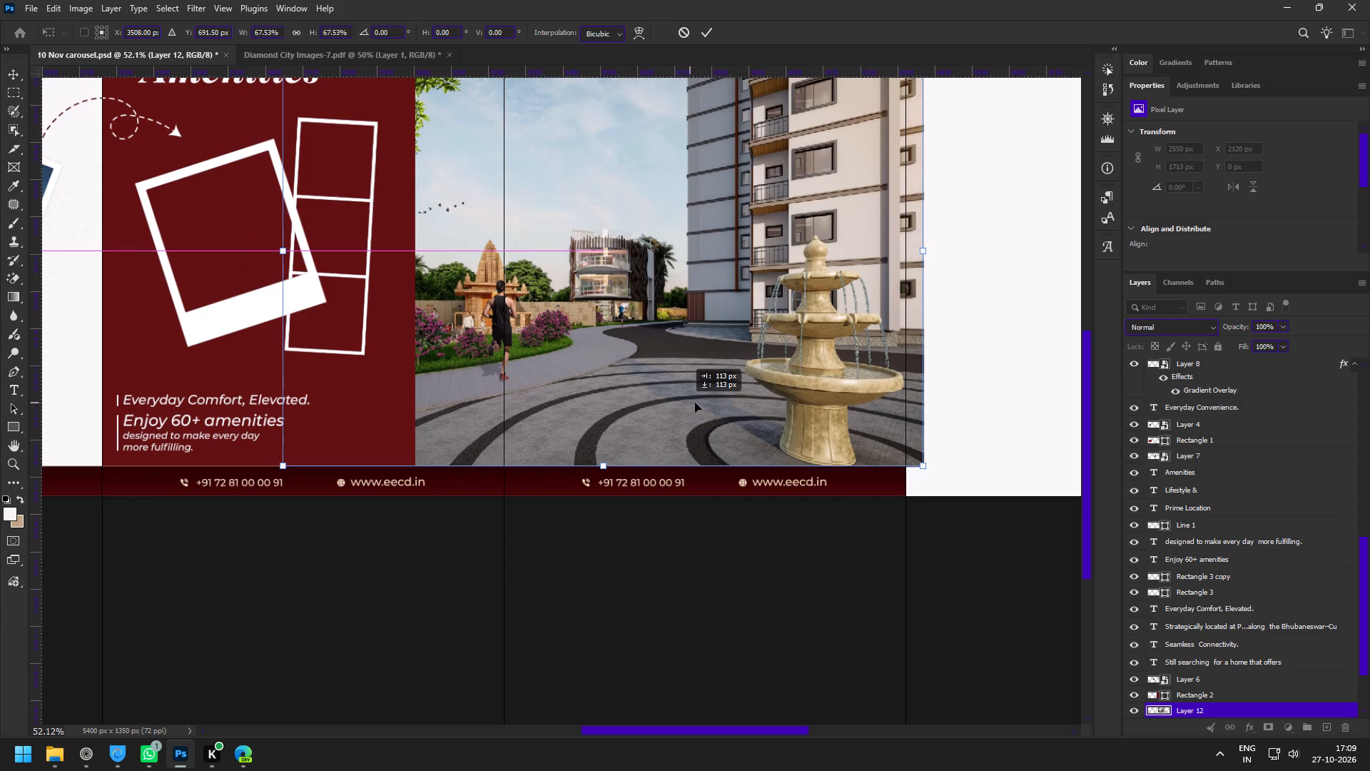
left_click_drag(695, 403, 704, 403)
key("space")
left_click_drag(690, 414, 696, 575)
left_click_drag(629, 509, 664, 513)
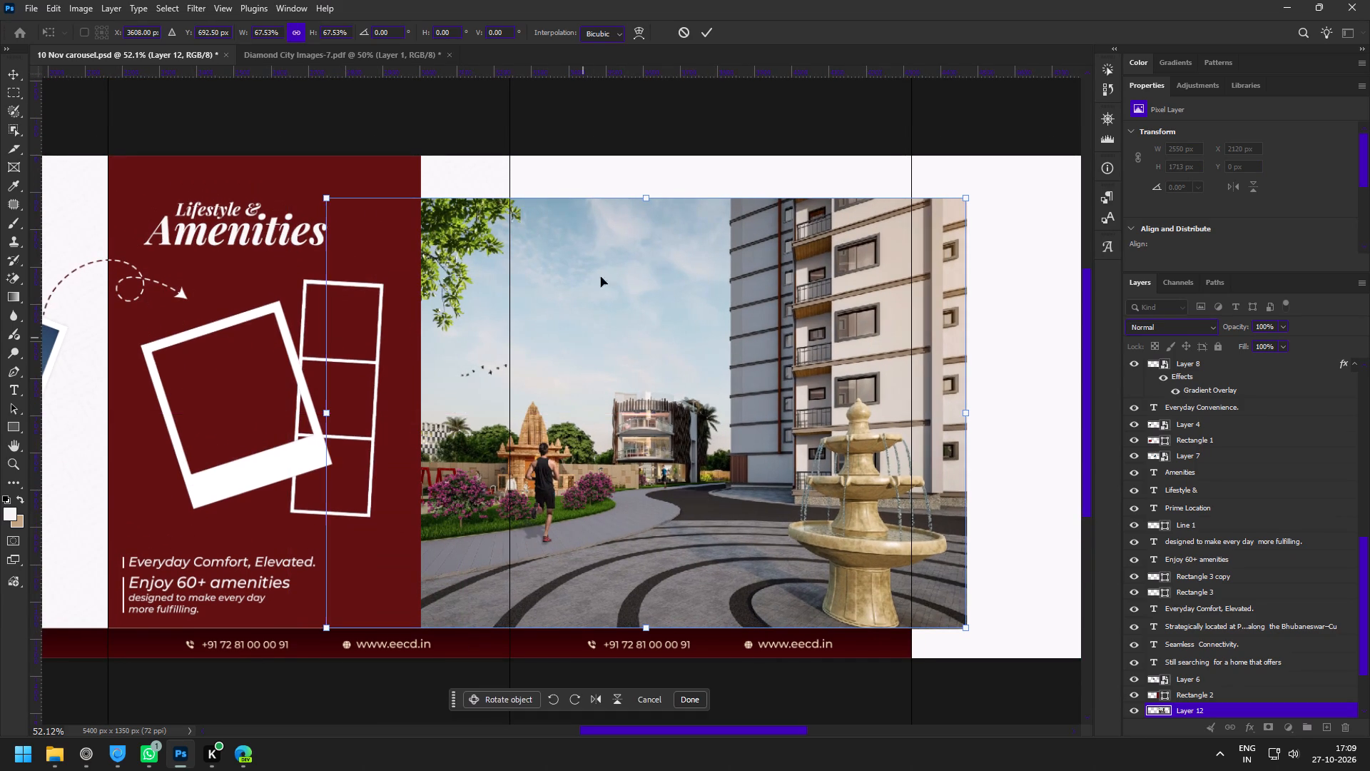
left_click_drag(653, 201, 646, 159)
left_click_drag(621, 274, 667, 274, "shift")
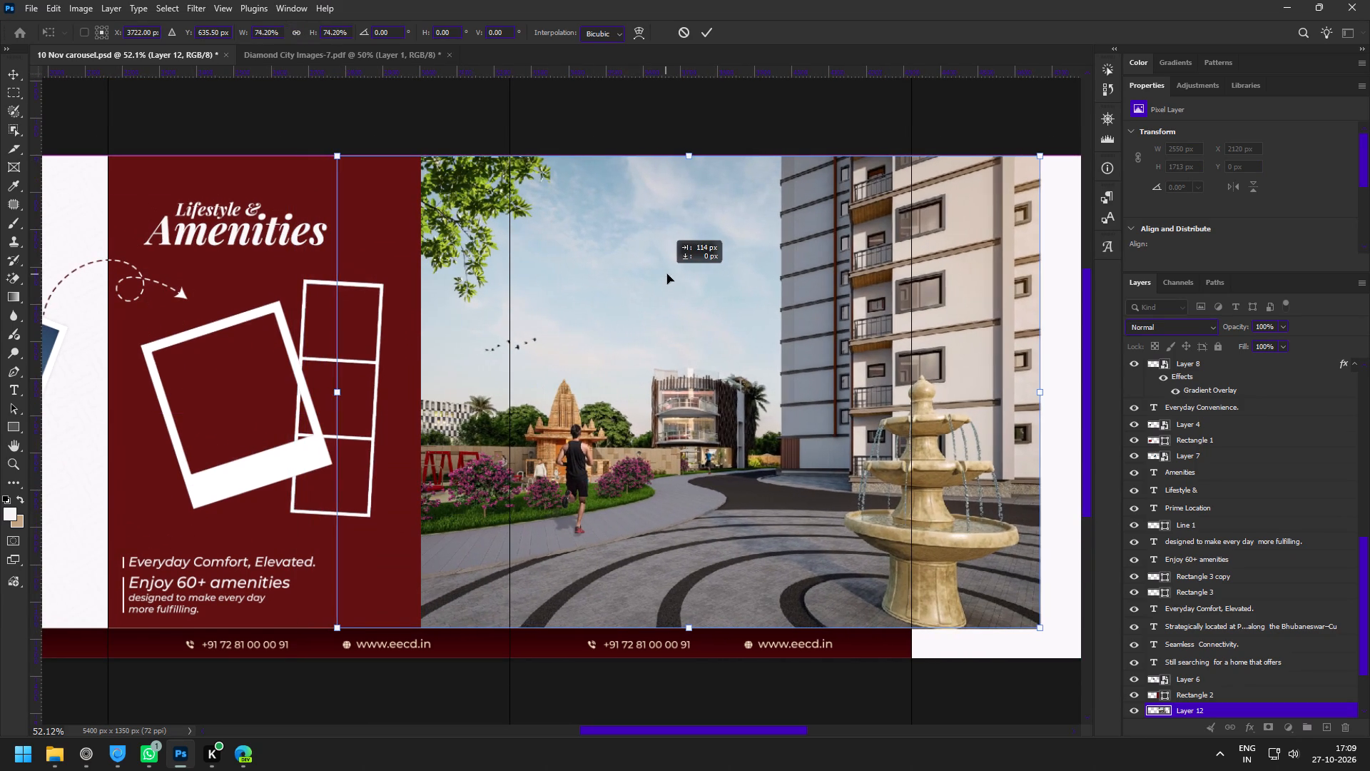
left_click_drag(667, 274, 680, 274, "shift")
key("space")
key("space")
key("space")
key("space")
left_click_drag(803, 362, 686, 358)
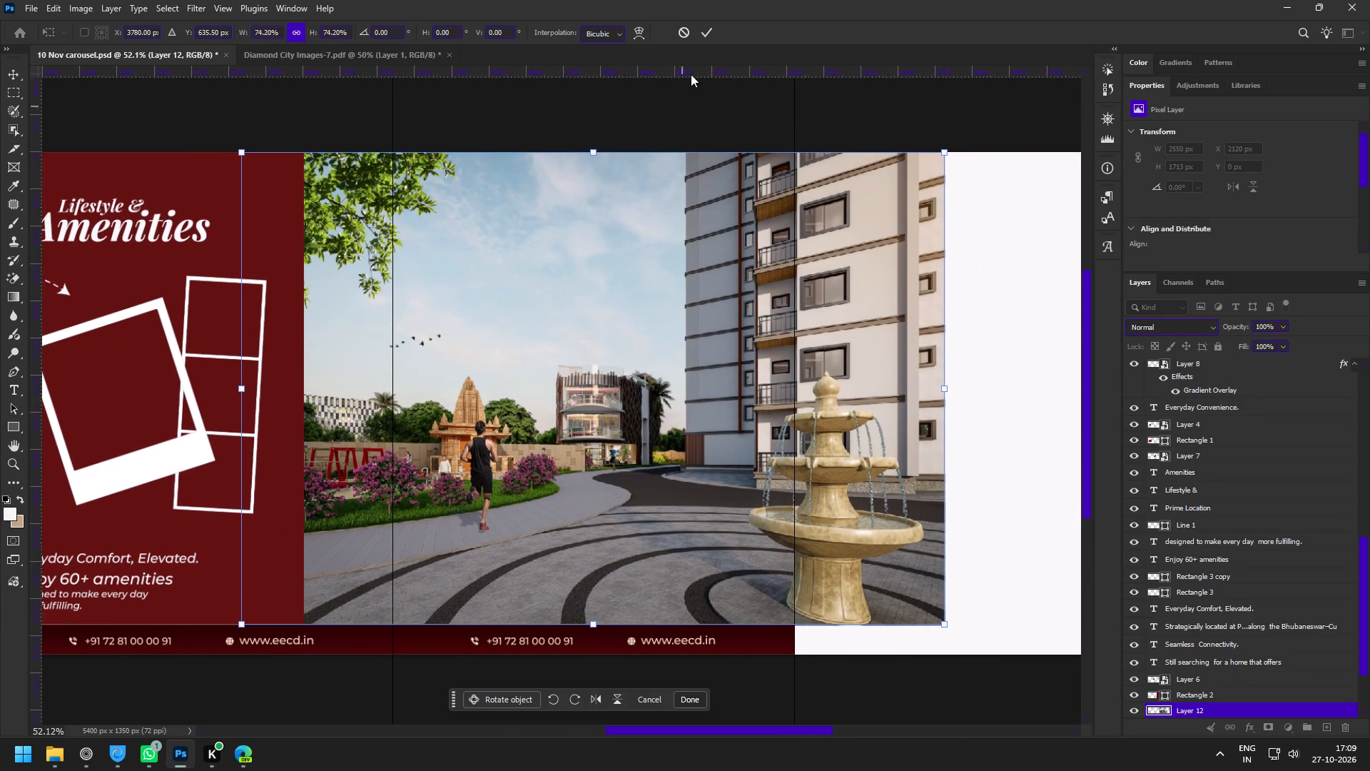
left_click(708, 31)
Check the slide copy in the Diamond city content document in the browser, and return to Photoshop.
key("z")
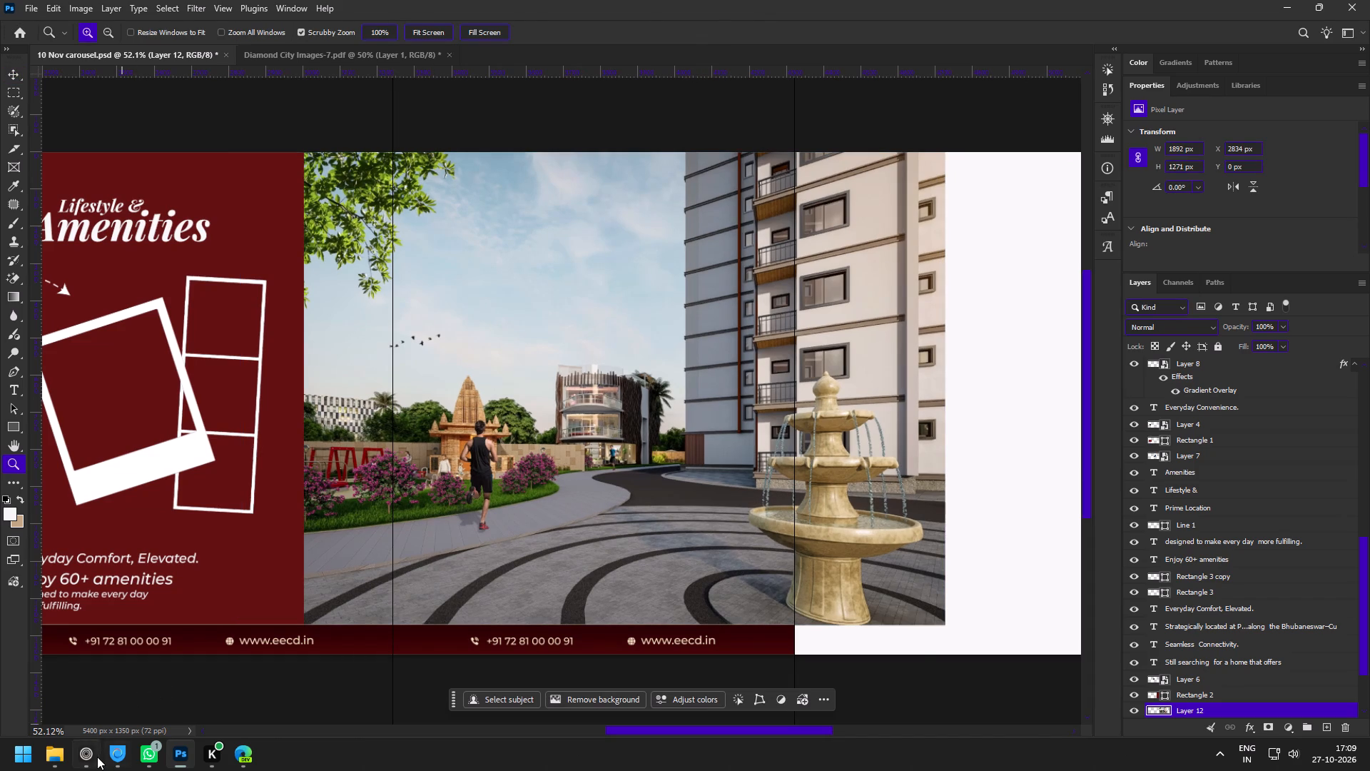
left_click(97, 757)
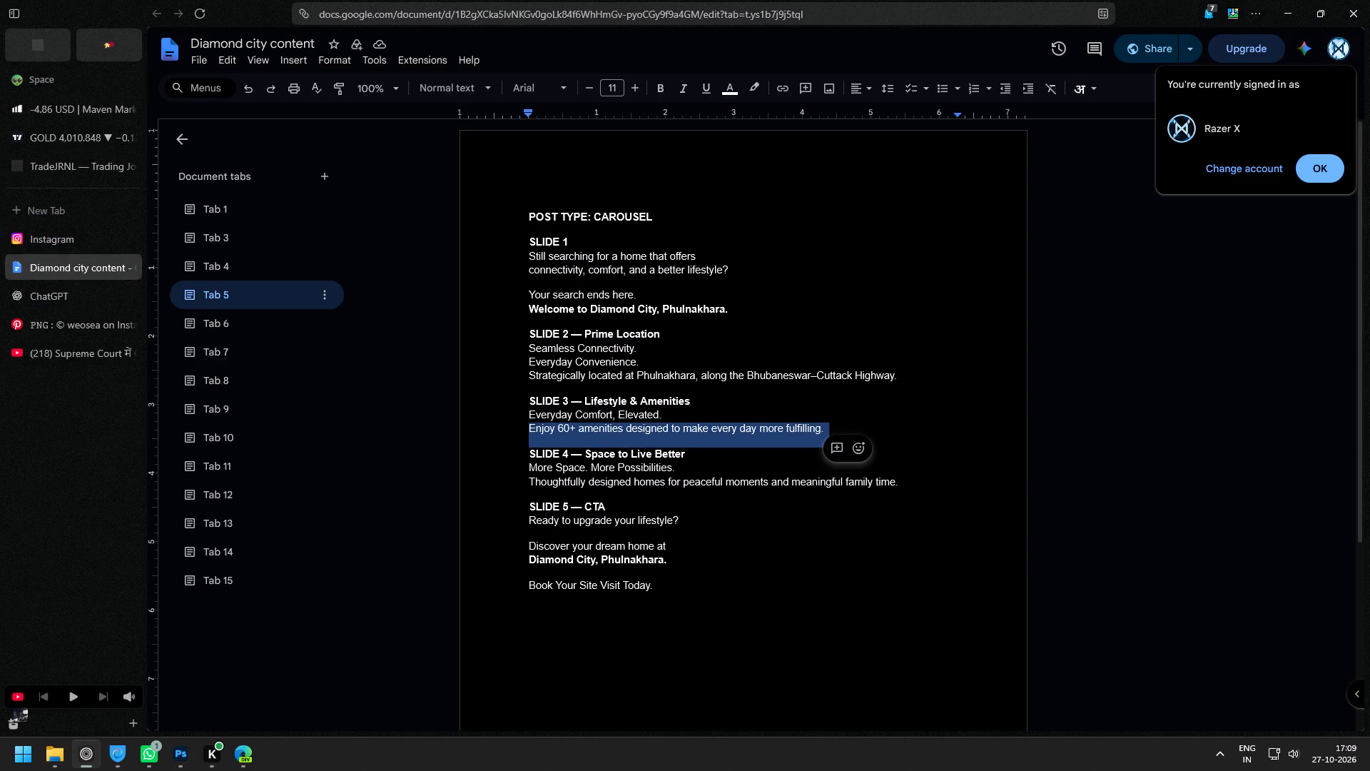
left_click(171, 756)
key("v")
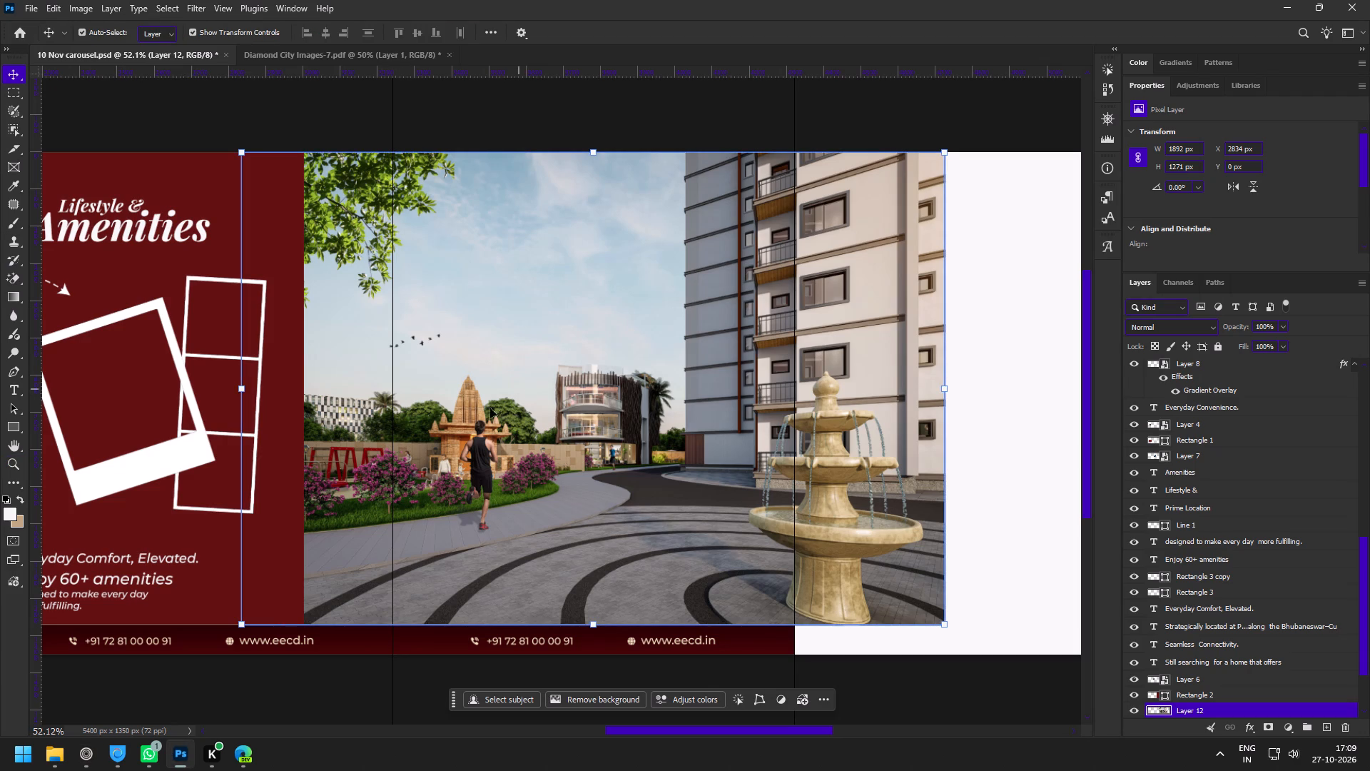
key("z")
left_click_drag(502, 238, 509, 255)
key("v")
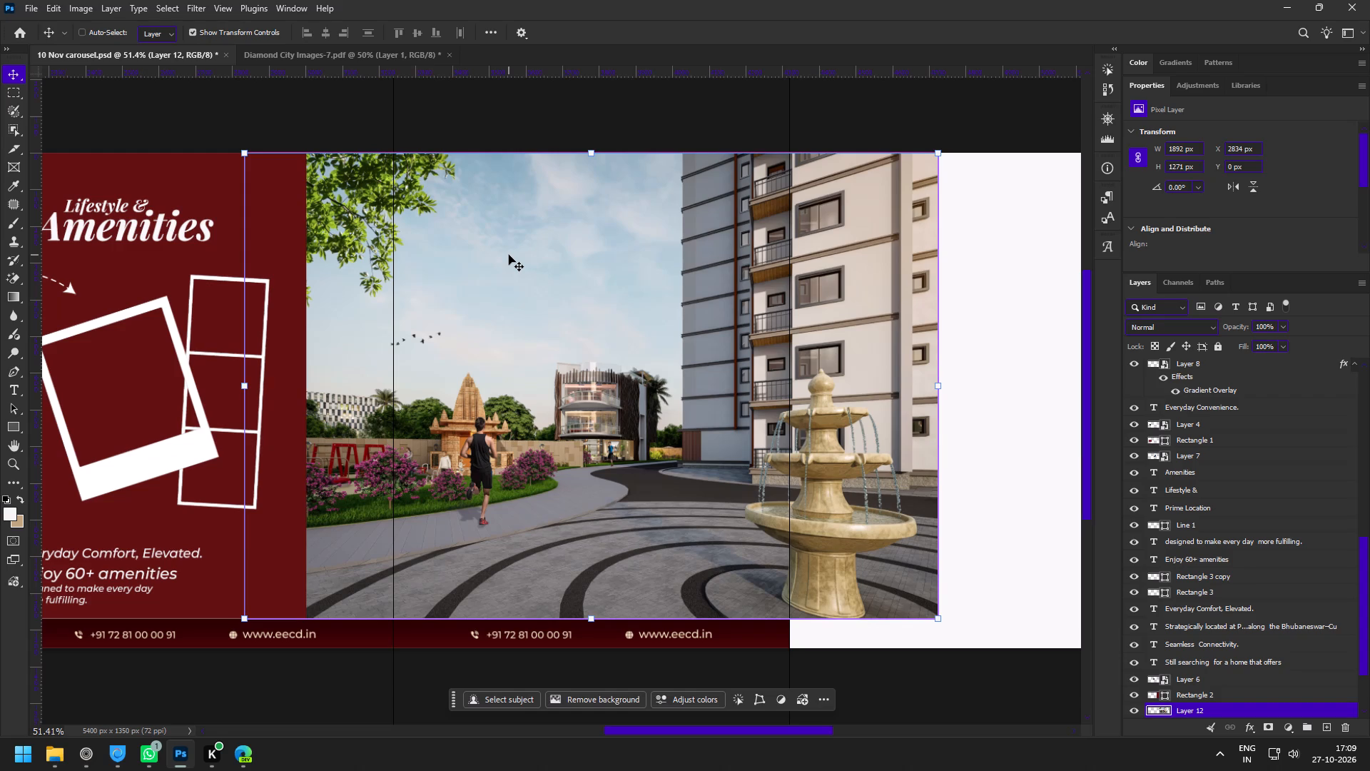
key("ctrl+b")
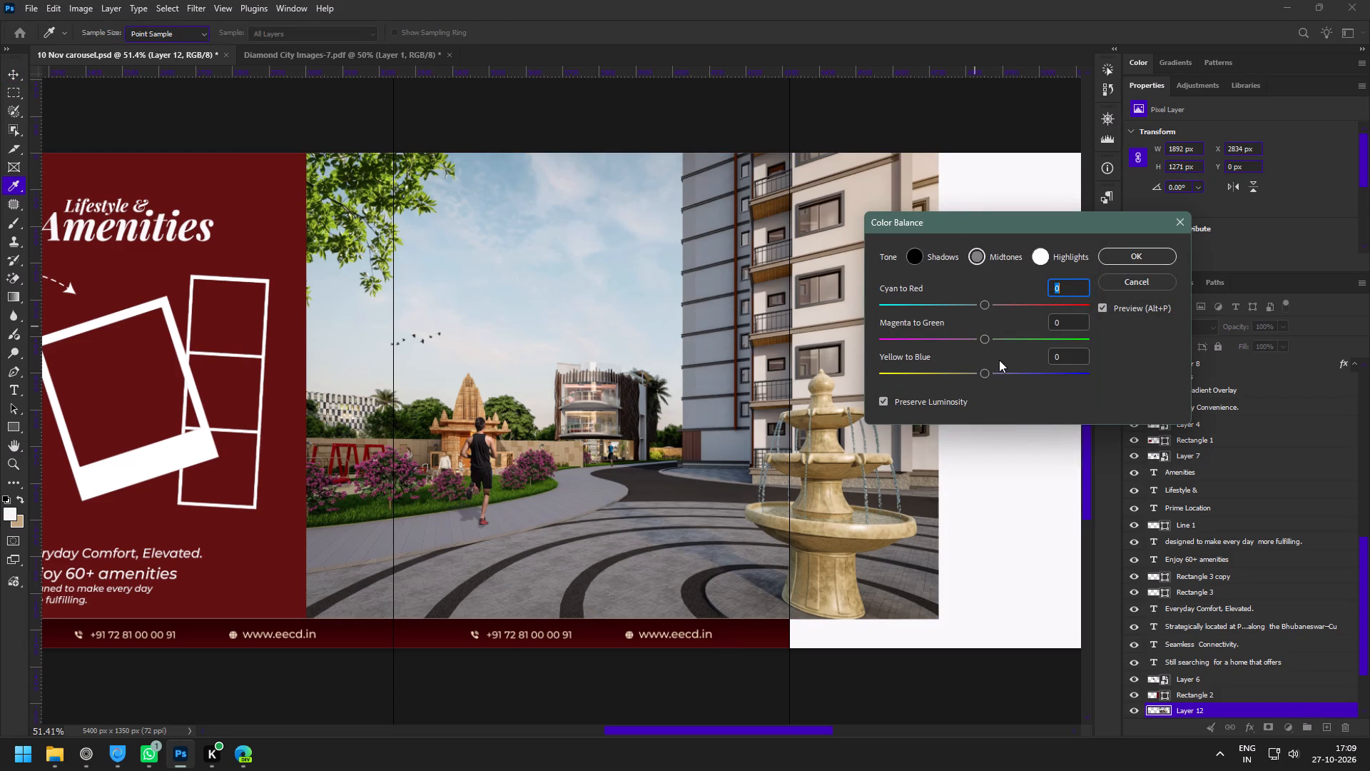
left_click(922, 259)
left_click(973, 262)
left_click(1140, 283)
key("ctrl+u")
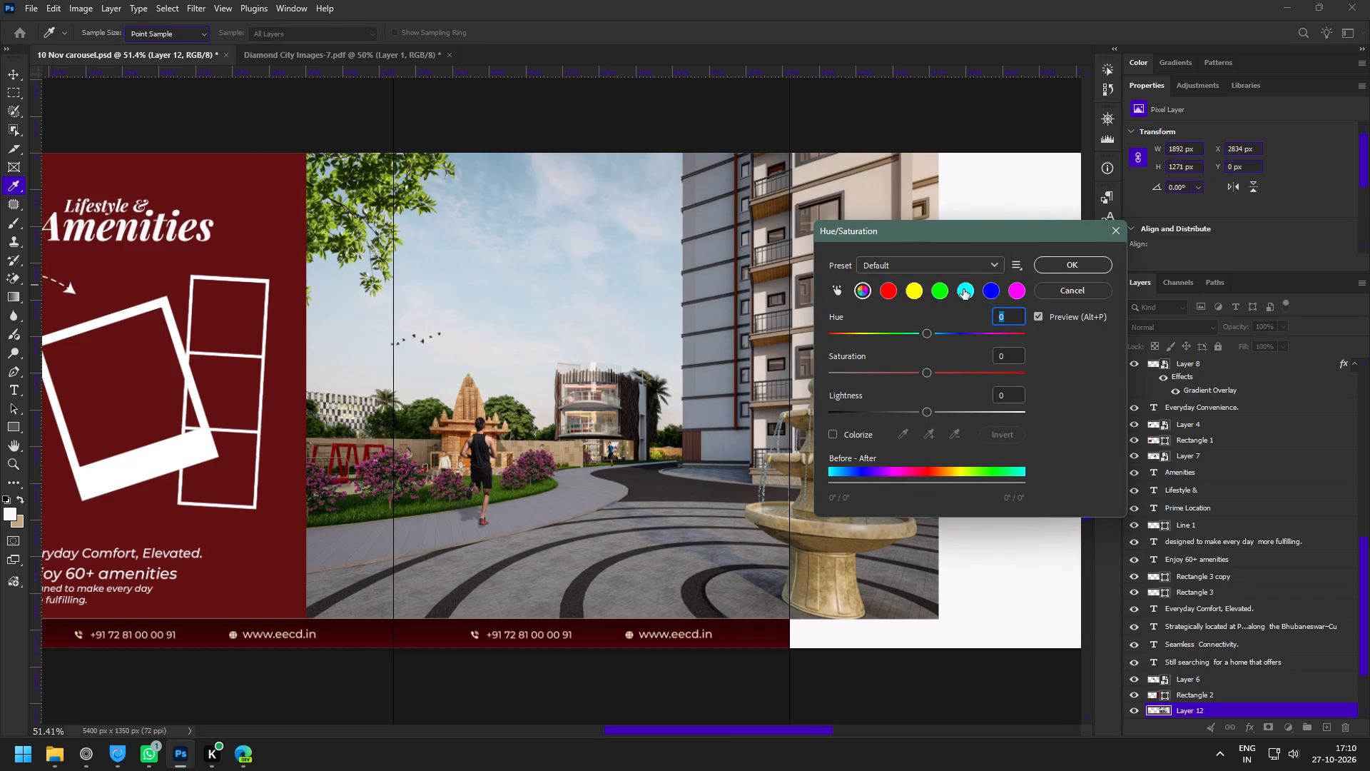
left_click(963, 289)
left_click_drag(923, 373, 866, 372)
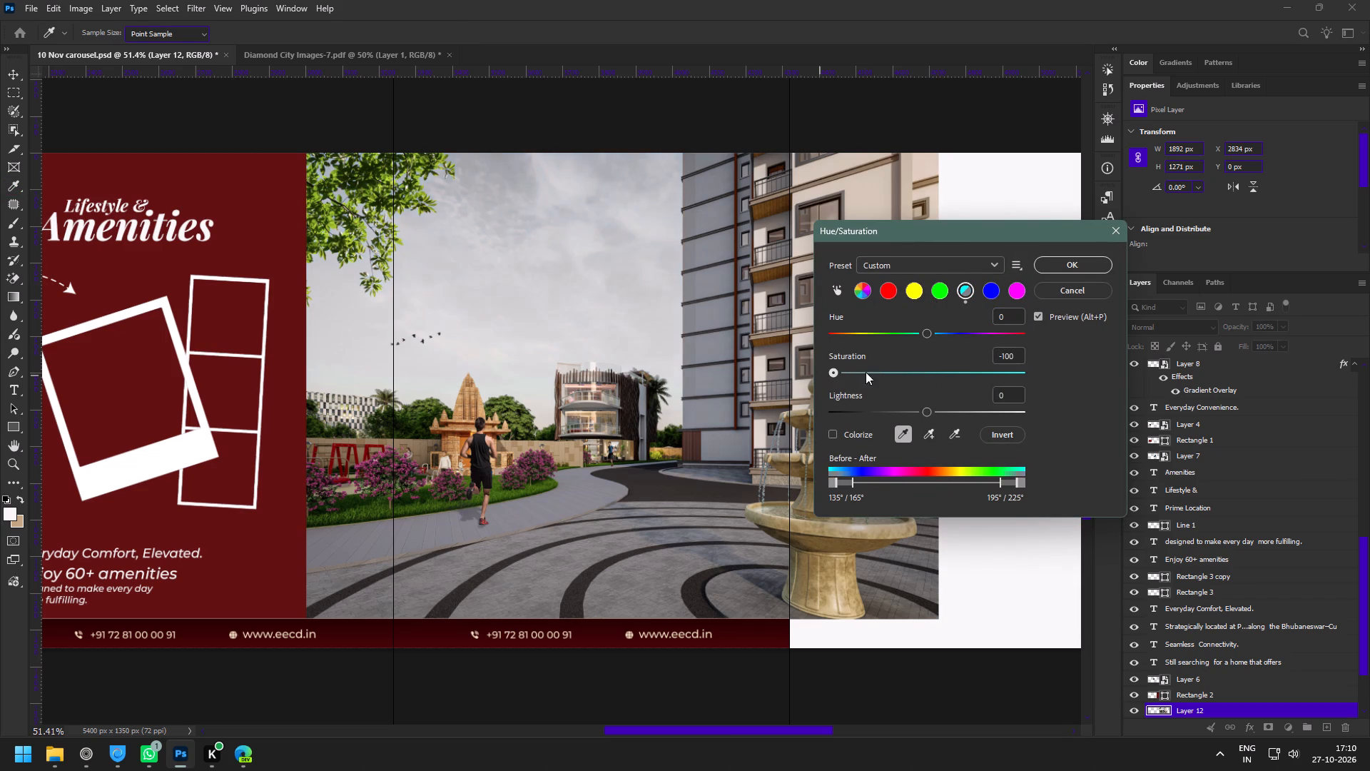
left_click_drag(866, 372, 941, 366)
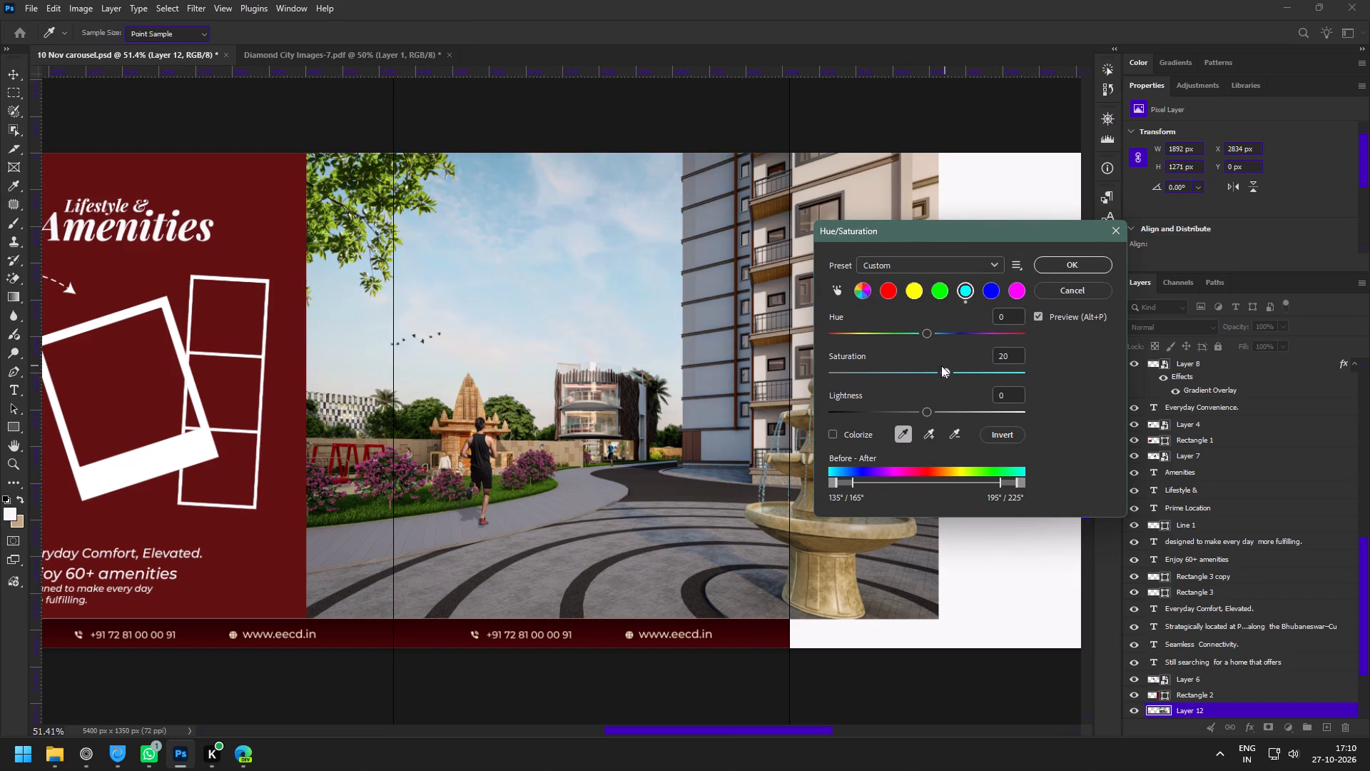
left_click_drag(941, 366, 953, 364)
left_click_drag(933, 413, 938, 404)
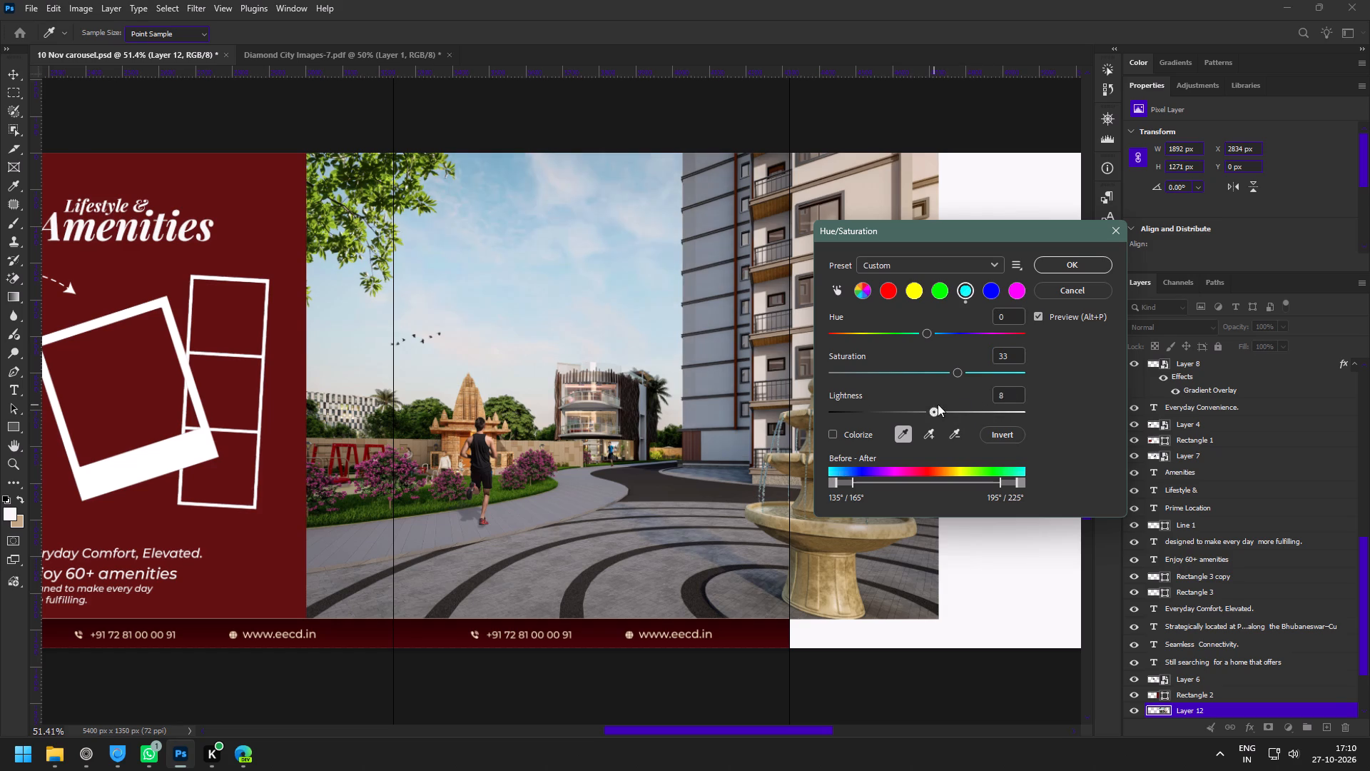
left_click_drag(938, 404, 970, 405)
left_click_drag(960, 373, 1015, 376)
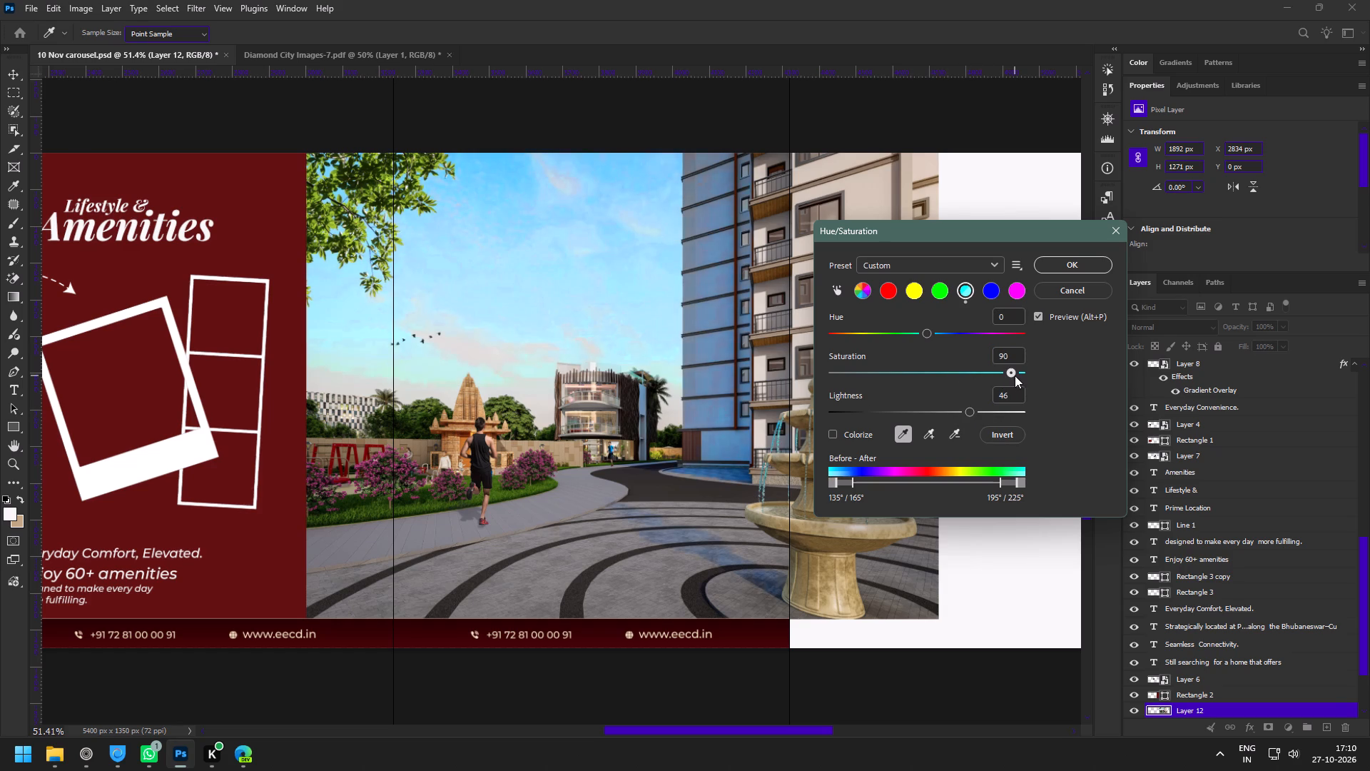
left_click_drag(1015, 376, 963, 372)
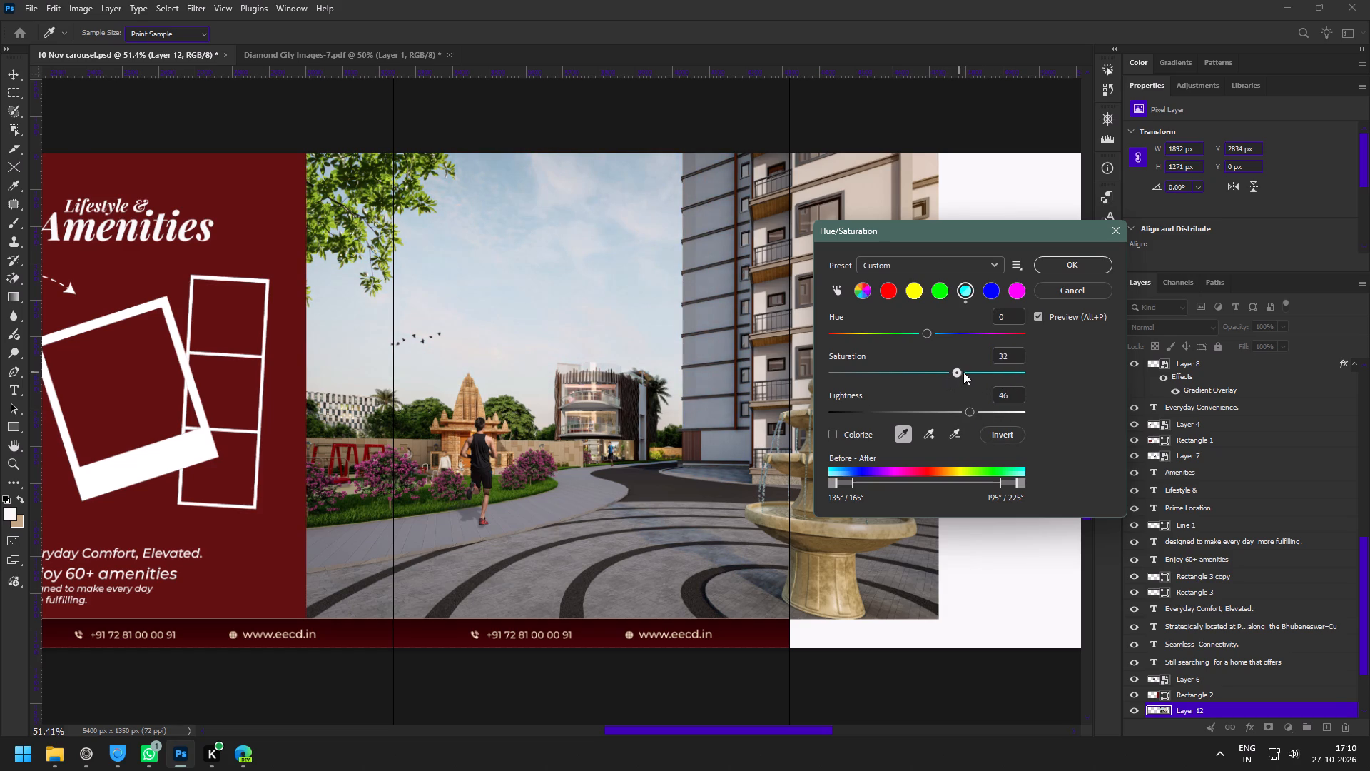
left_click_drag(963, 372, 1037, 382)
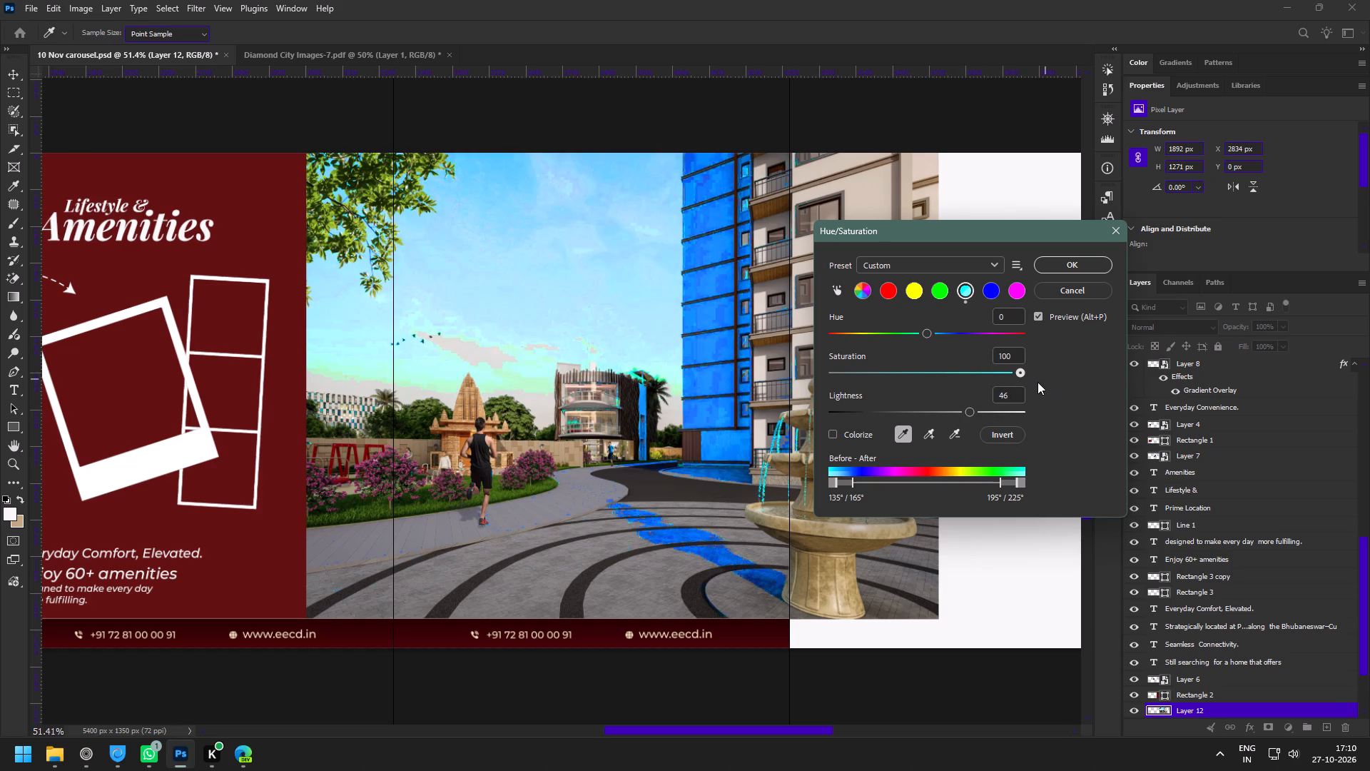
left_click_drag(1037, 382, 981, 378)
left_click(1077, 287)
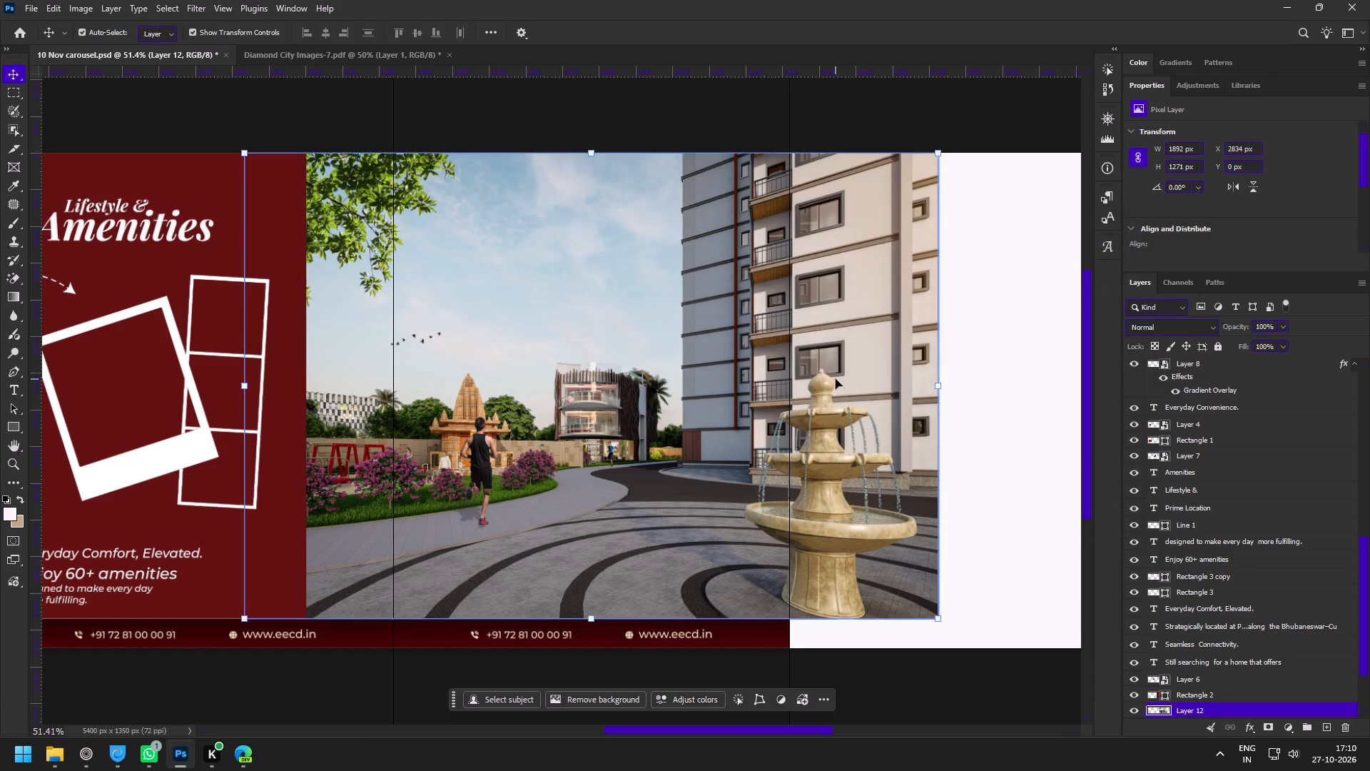
Boost the garden render's overall saturation moderately with Hue/Saturation on the master range.
key("ctrl+u")
left_click_drag(928, 371, 993, 370)
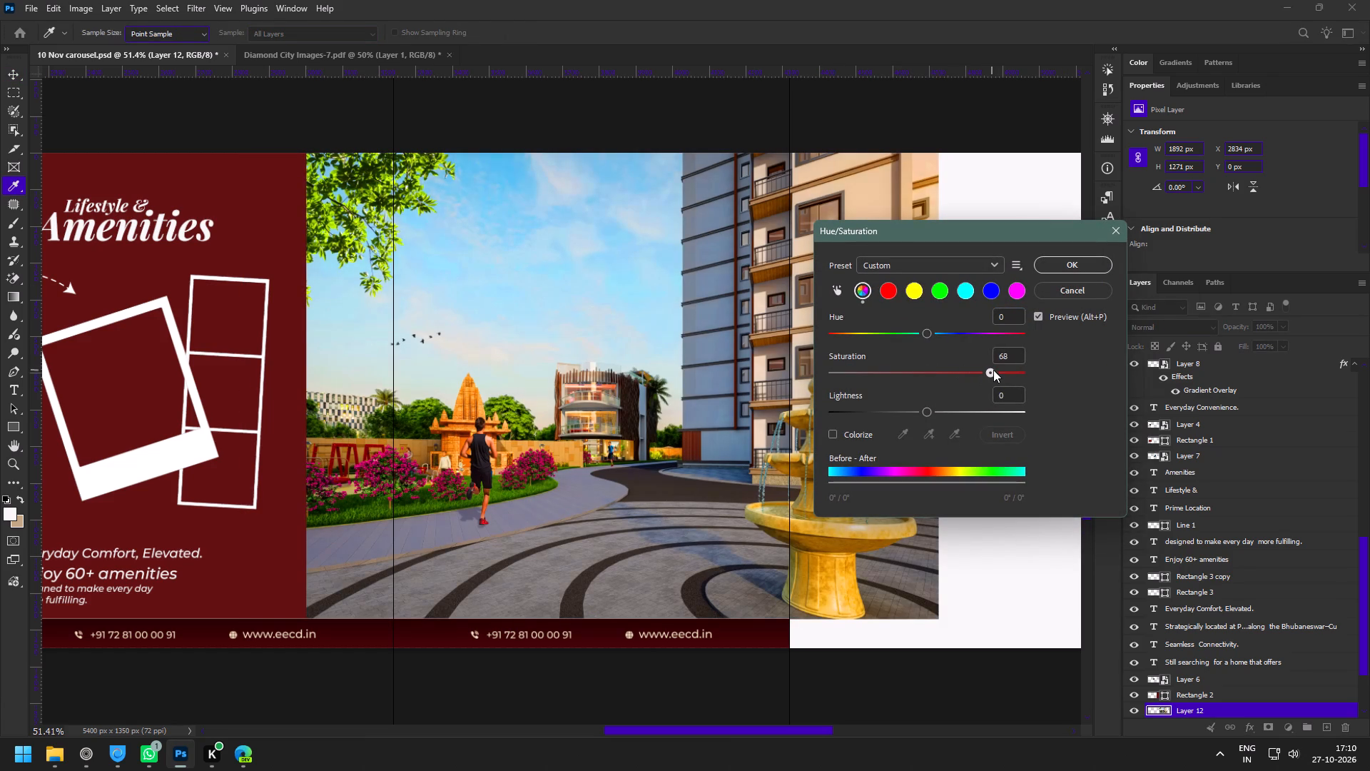
left_click_drag(993, 370, 965, 377)
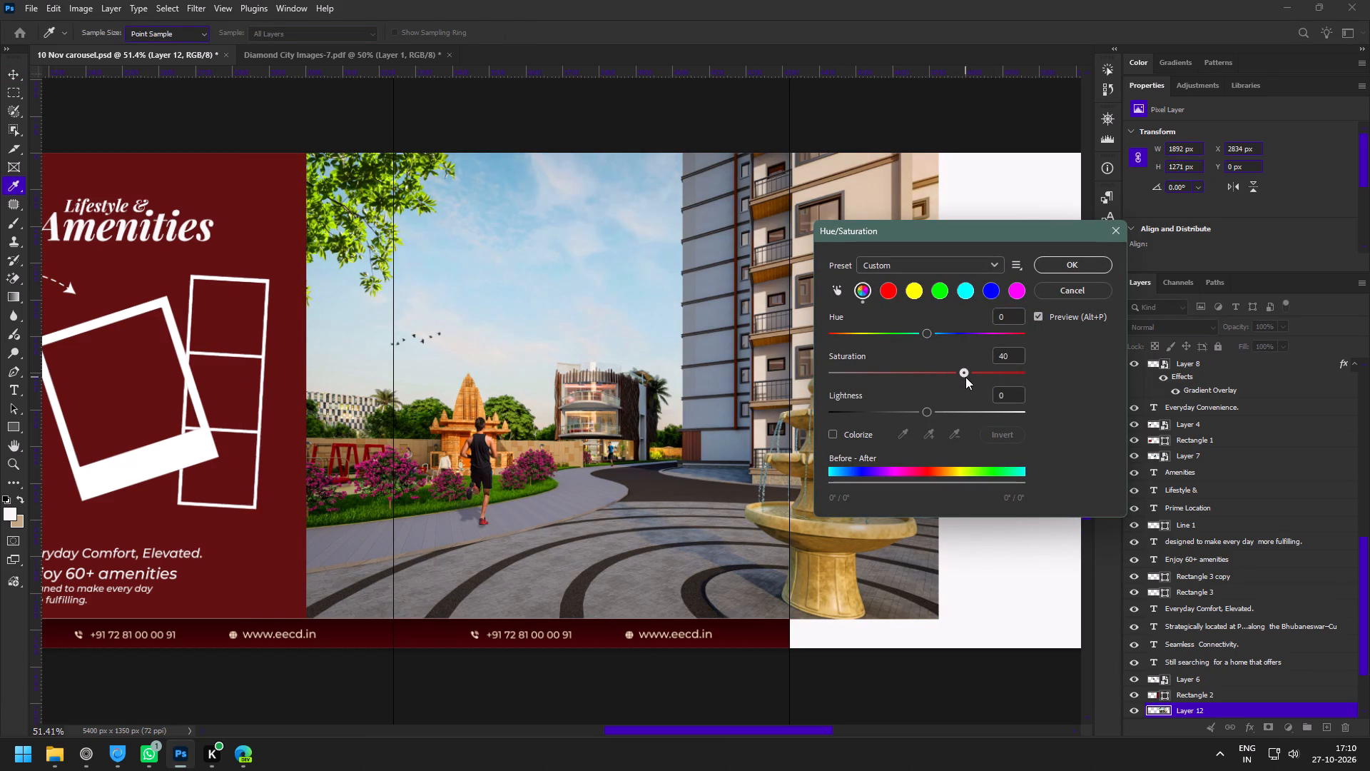
left_click_drag(965, 377, 959, 378)
left_click(1063, 269)
Save the 10 Nov carousel document.
key("z")
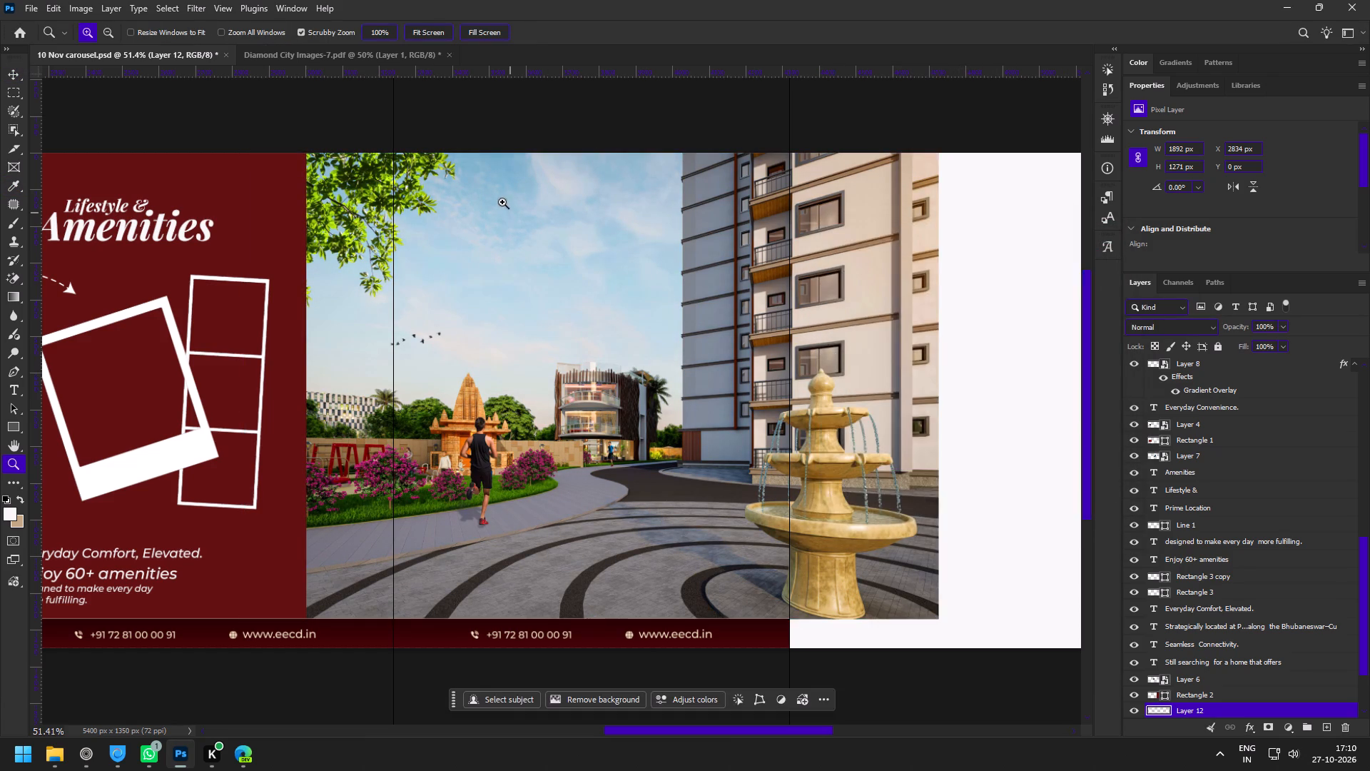
left_click_drag(502, 202, 527, 223)
left_click_drag(482, 264, 501, 279)
key("y")
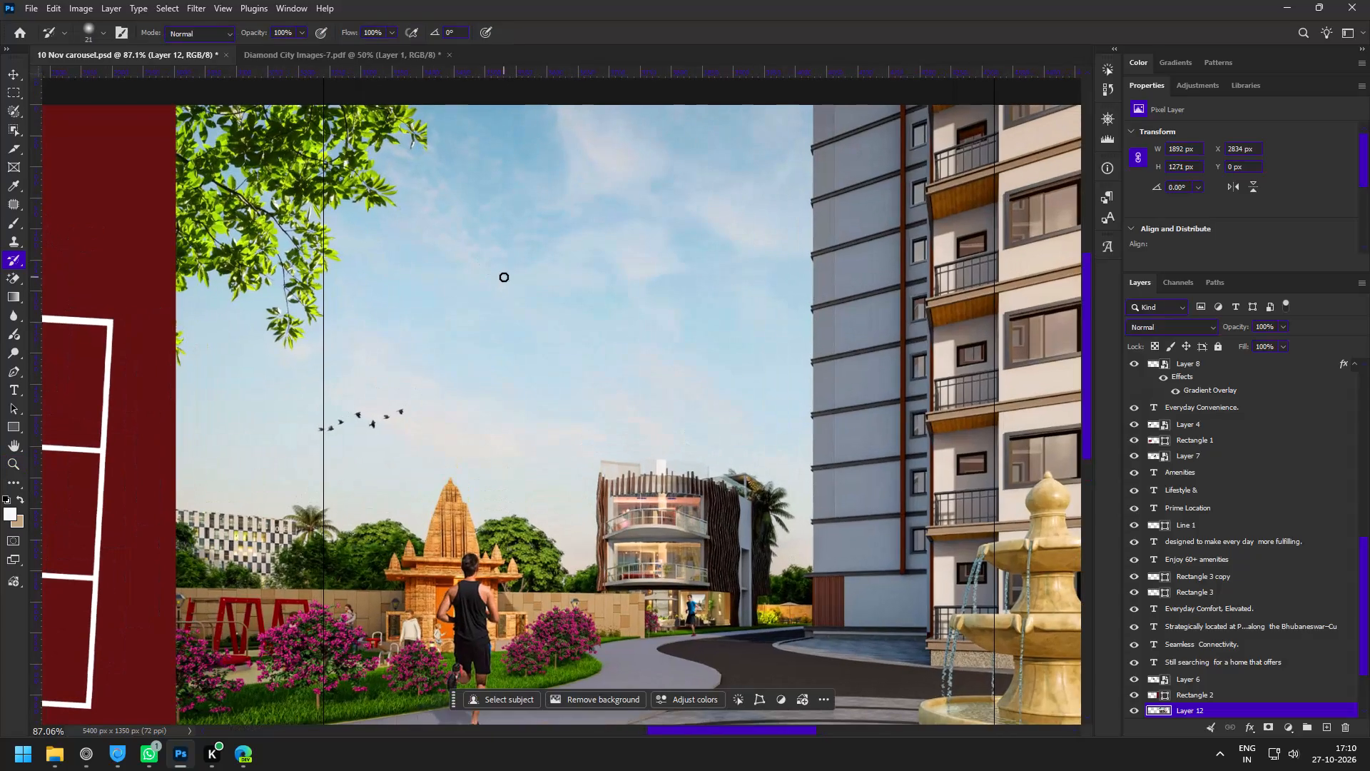
key("t")
key("ctrl+s")
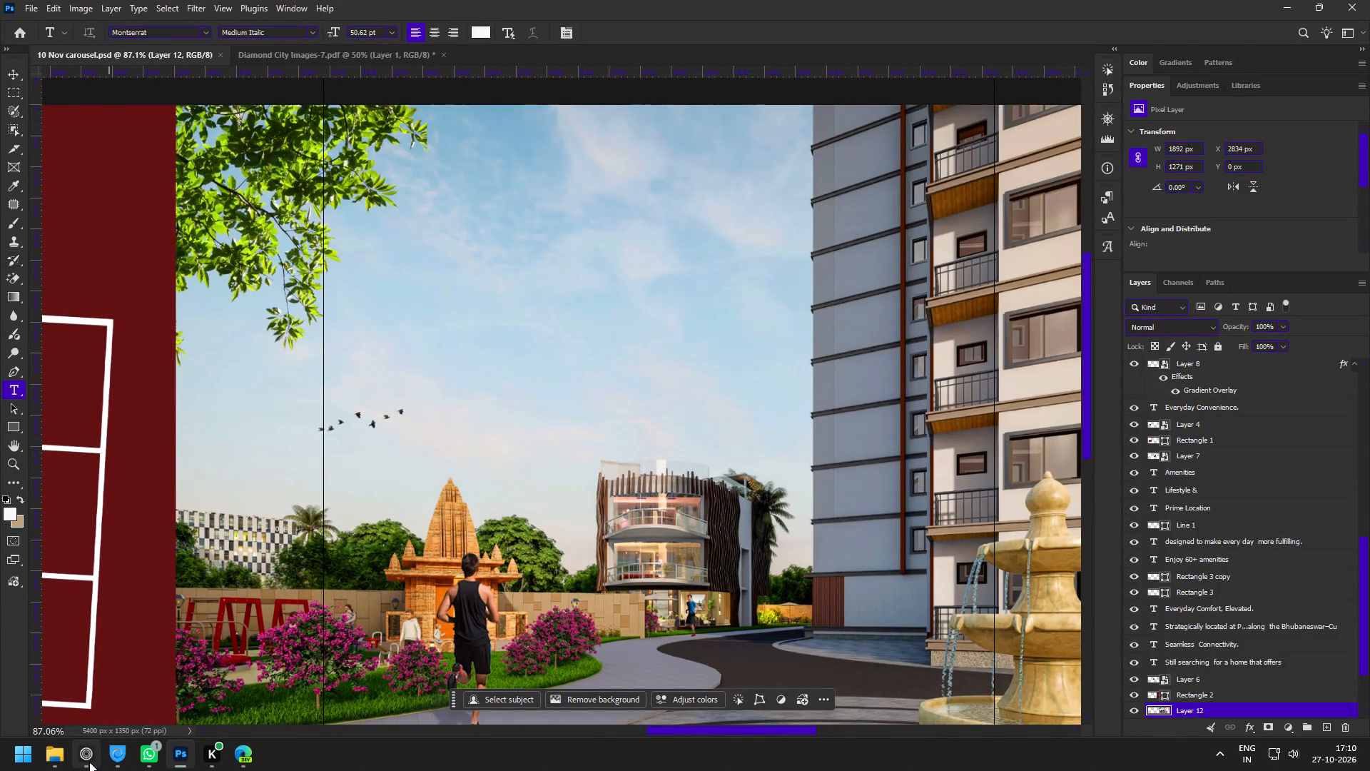
Copy the slide 4 title "Space to Live Better" from the Diamond city content document in the browser and return to Photoshop.
left_click(89, 762)
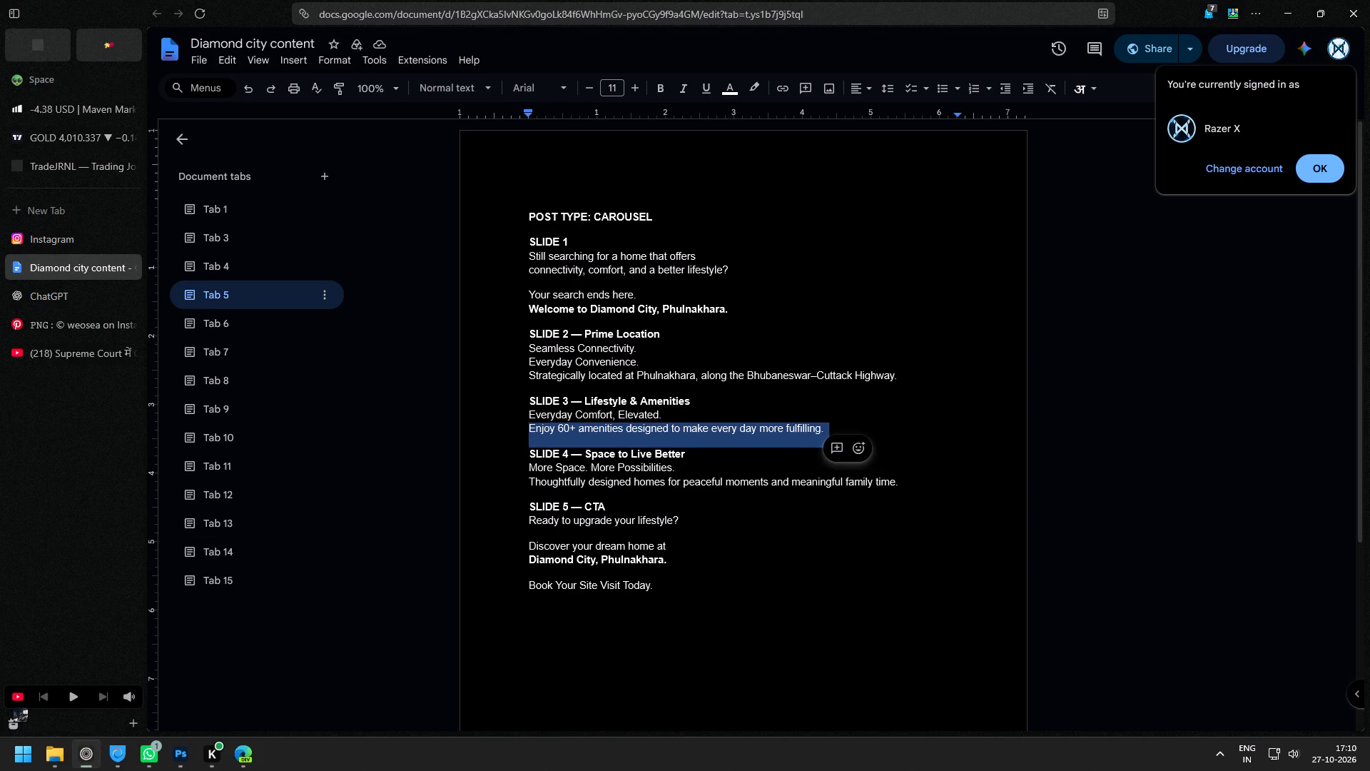
left_click_drag(703, 454, 587, 457)
key("ctrl+c")
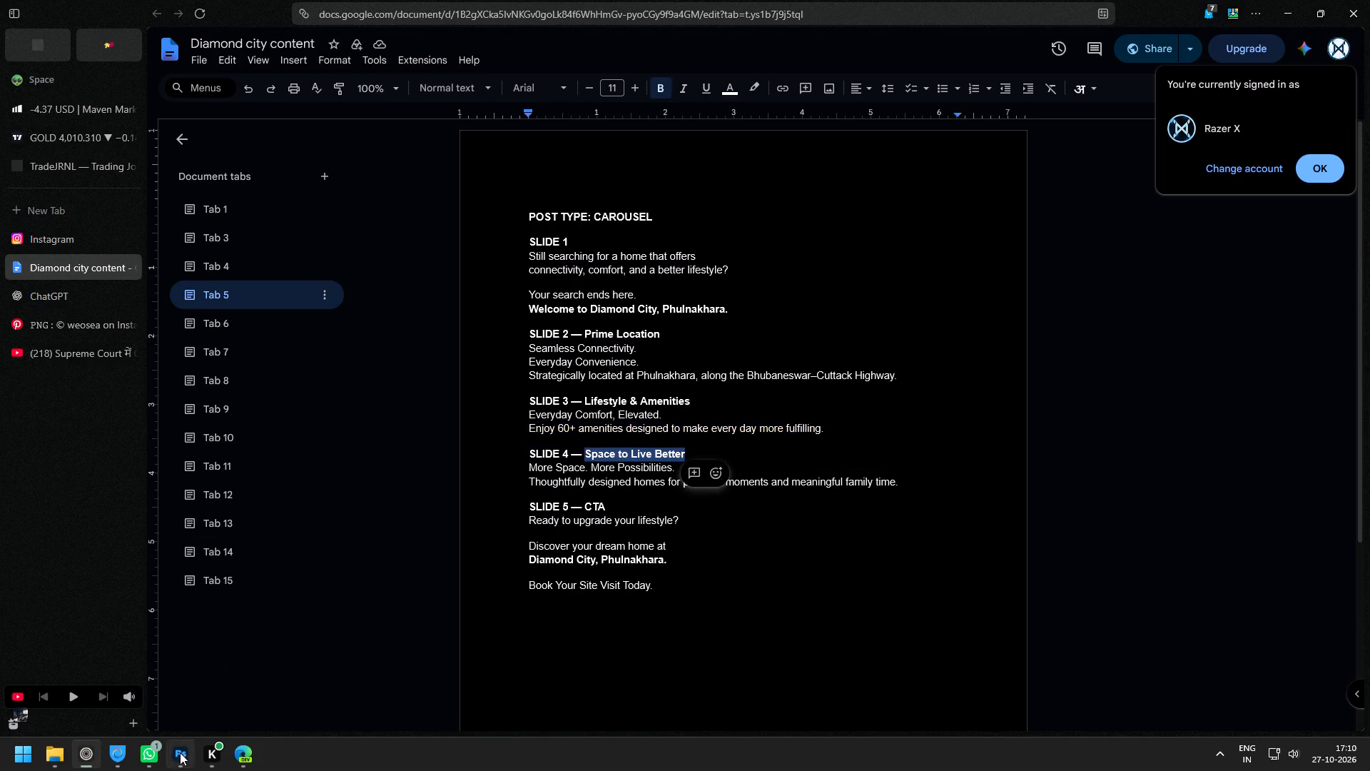
left_click(179, 754)
Duplicate the "Lifestyle &" heading text and place the copy on the sky of the garden render.
key("v")
key("space")
key("space")
key("space")
key("space")
left_click_drag(373, 325, 567, 318)
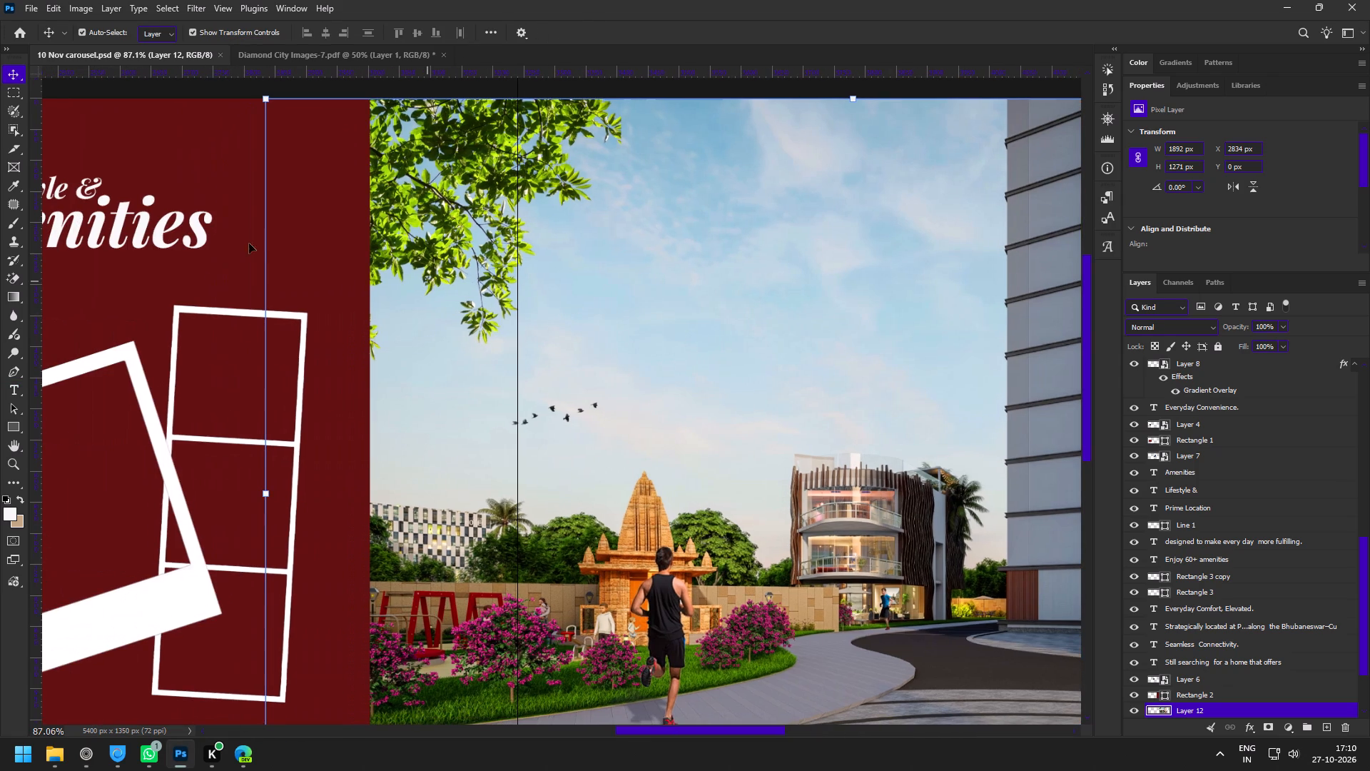
left_click(143, 222)
left_click(117, 148)
left_click(82, 186)
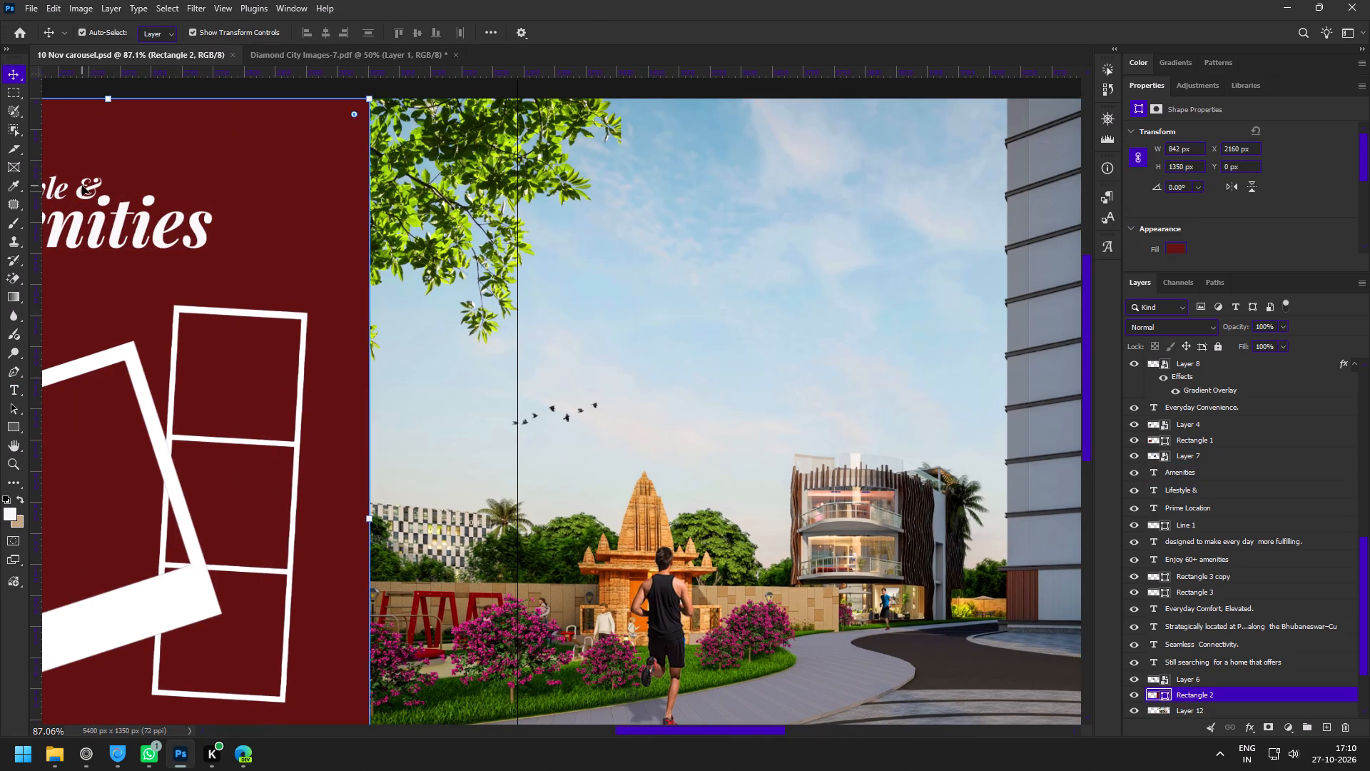
left_click_drag(65, 187, 791, 233, "alt")
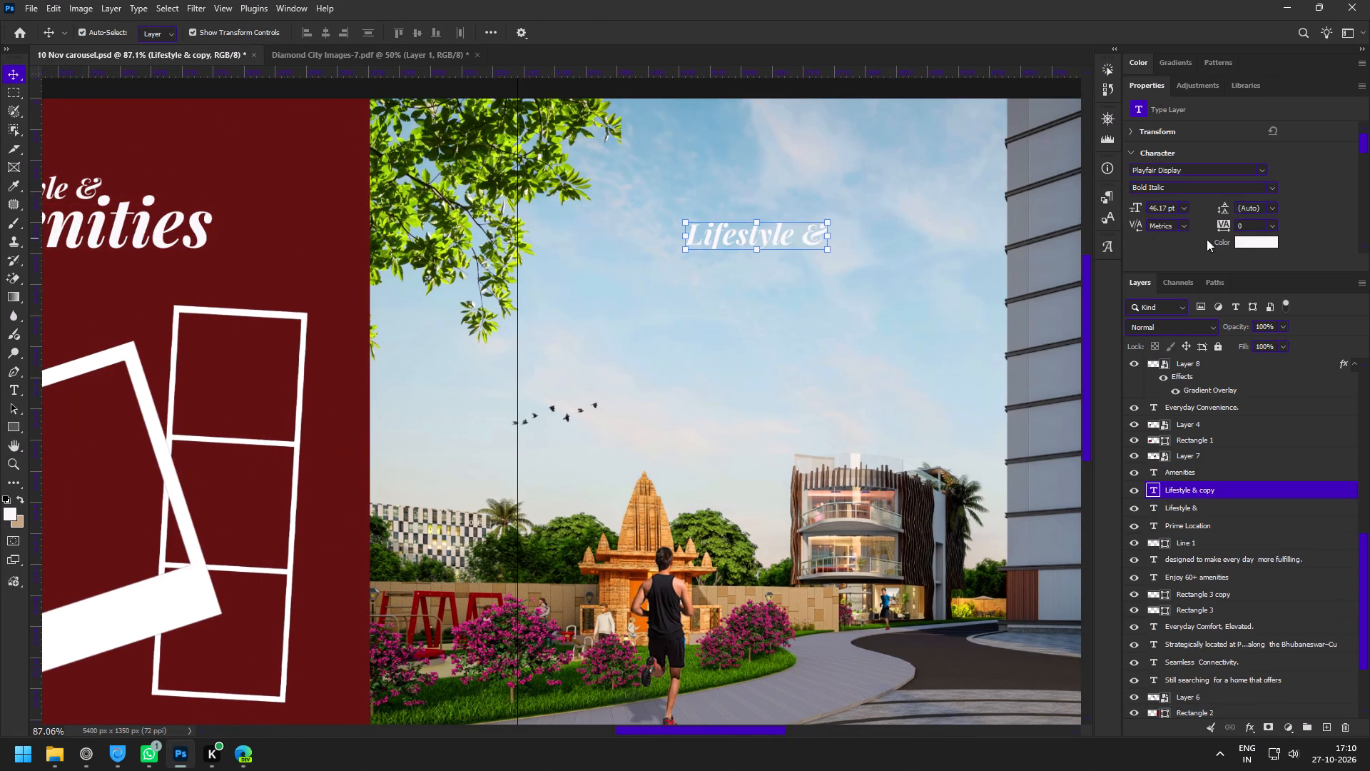
Change the copied heading's text color to the red #a02d2d.
left_click(1244, 239)
left_click(257, 218)
left_click_drag(944, 512, 914, 458)
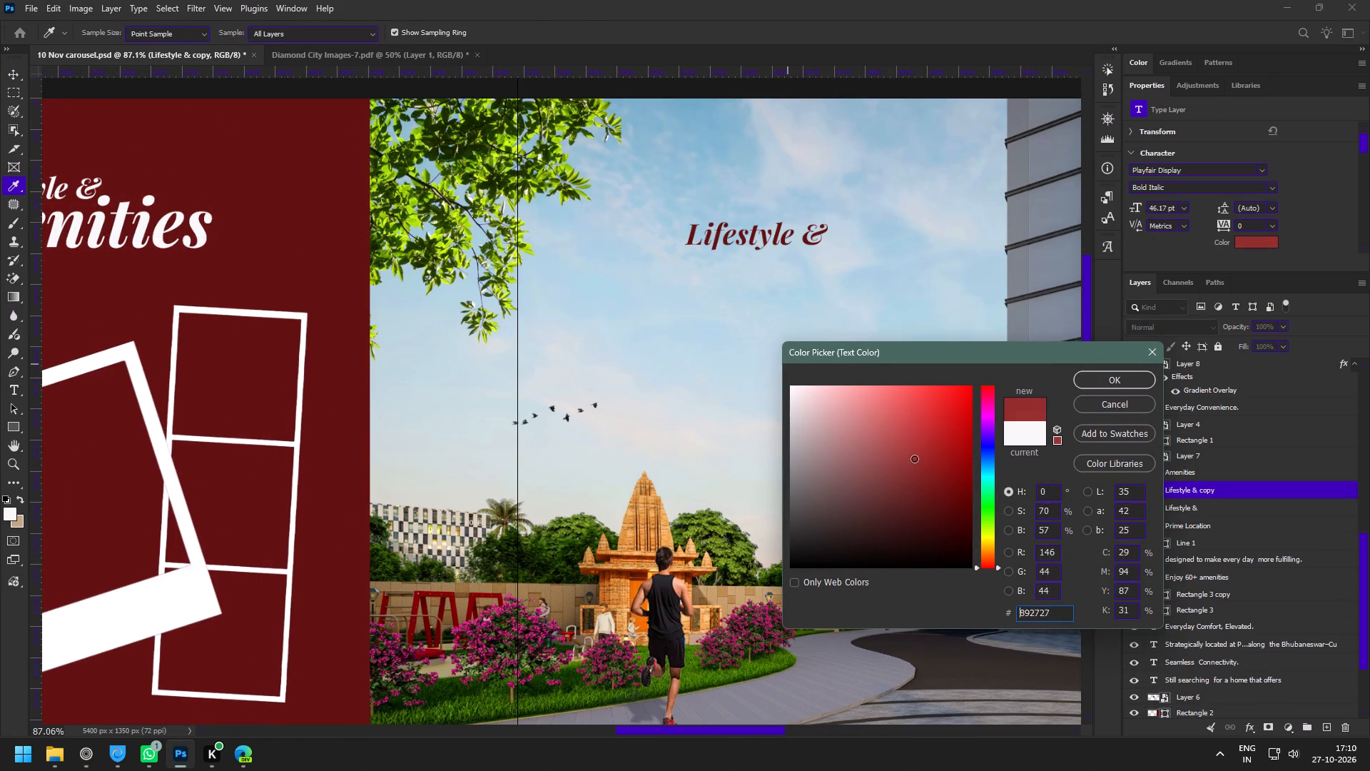
left_click_drag(914, 458, 913, 458)
left_click_drag(900, 461, 900, 428)
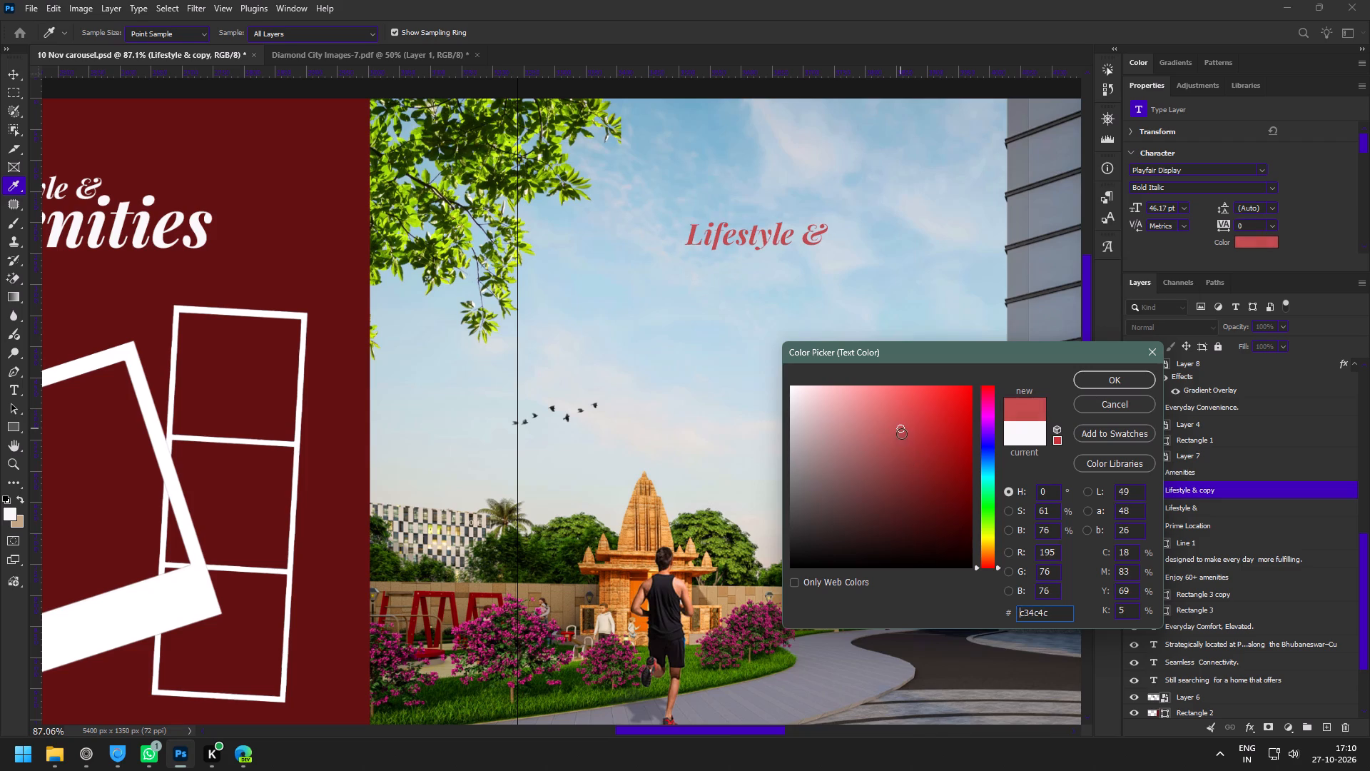
left_click_drag(917, 443, 920, 453)
left_click(1106, 381)
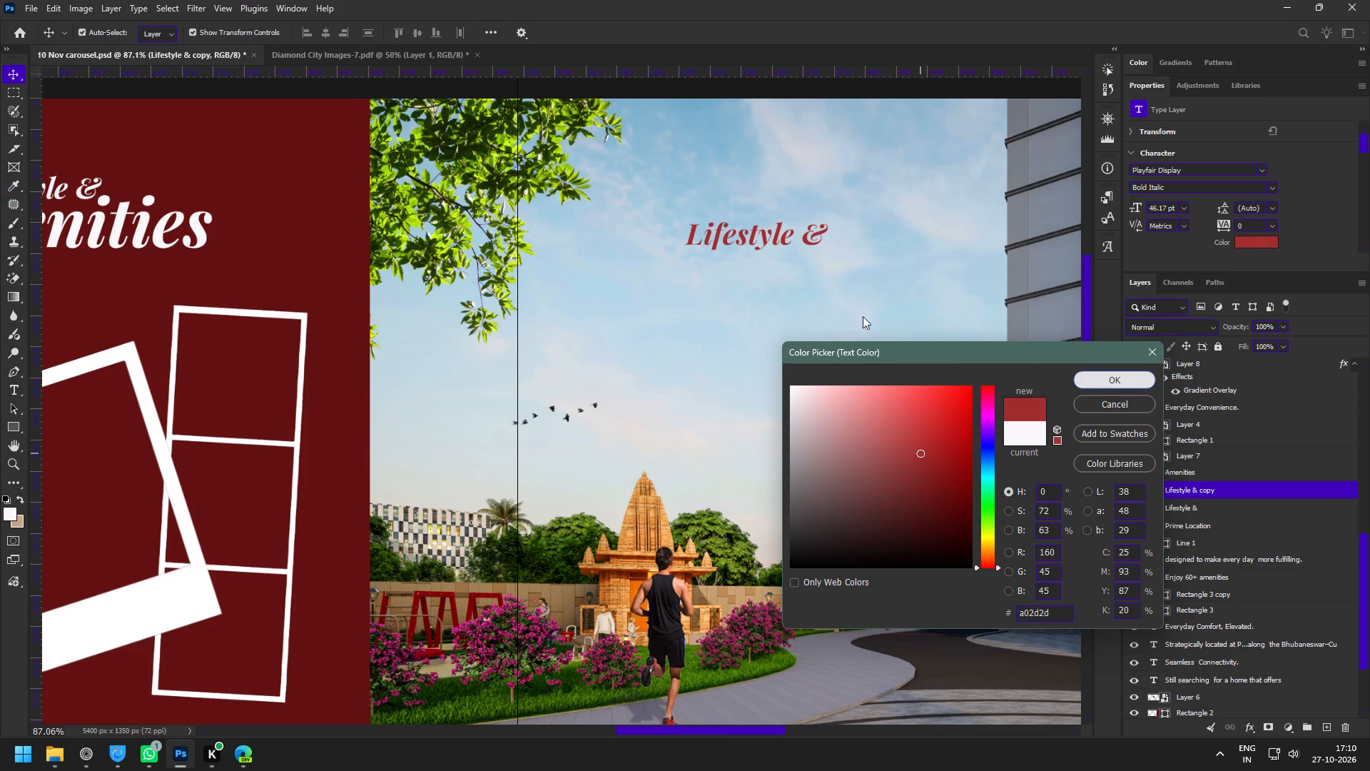
Replace the copied heading's text with the pasted "Space to Live Better" and shift it slightly up and left in the sky.
key("space")
key("space")
key("space")
left_click_drag(803, 310, 562, 303)
left_click(493, 228)
double_click(464, 230)
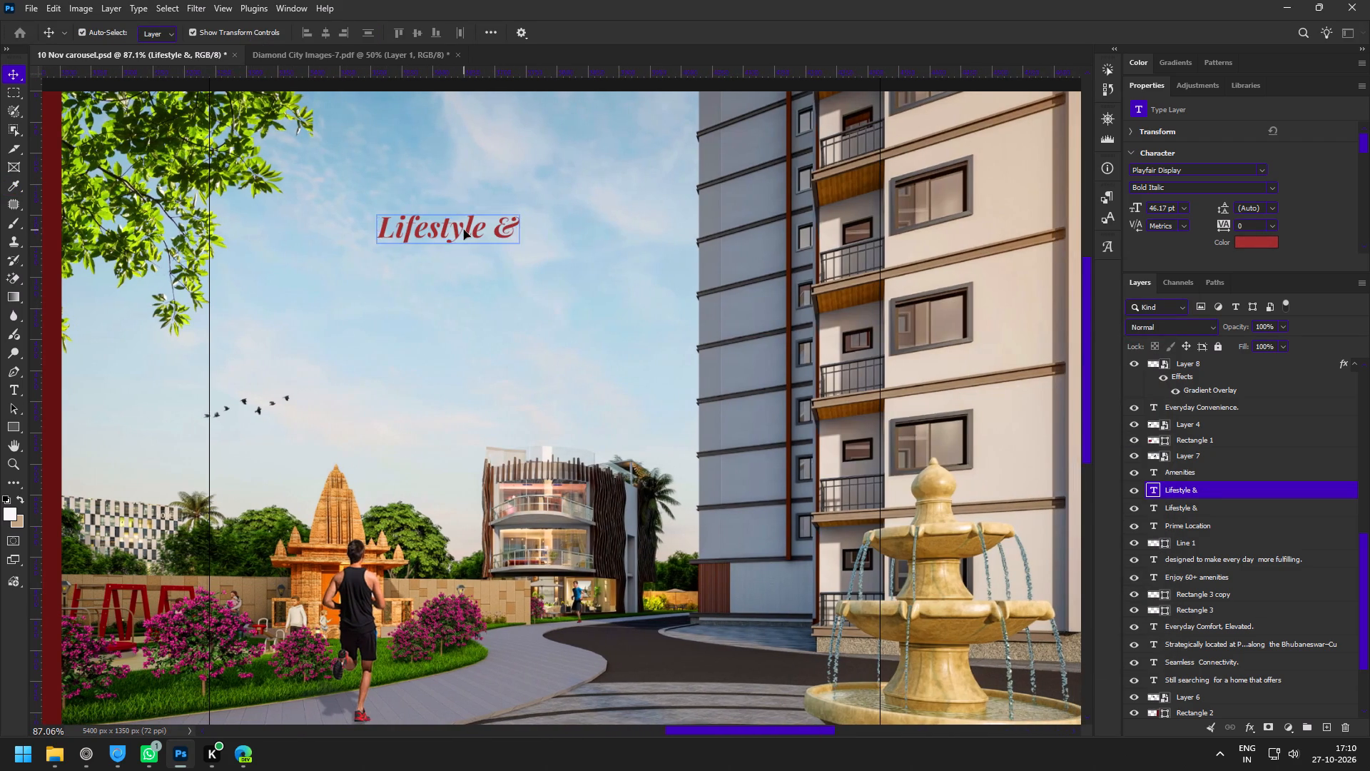
key("ctrl+v")
key("ctrl+Return")
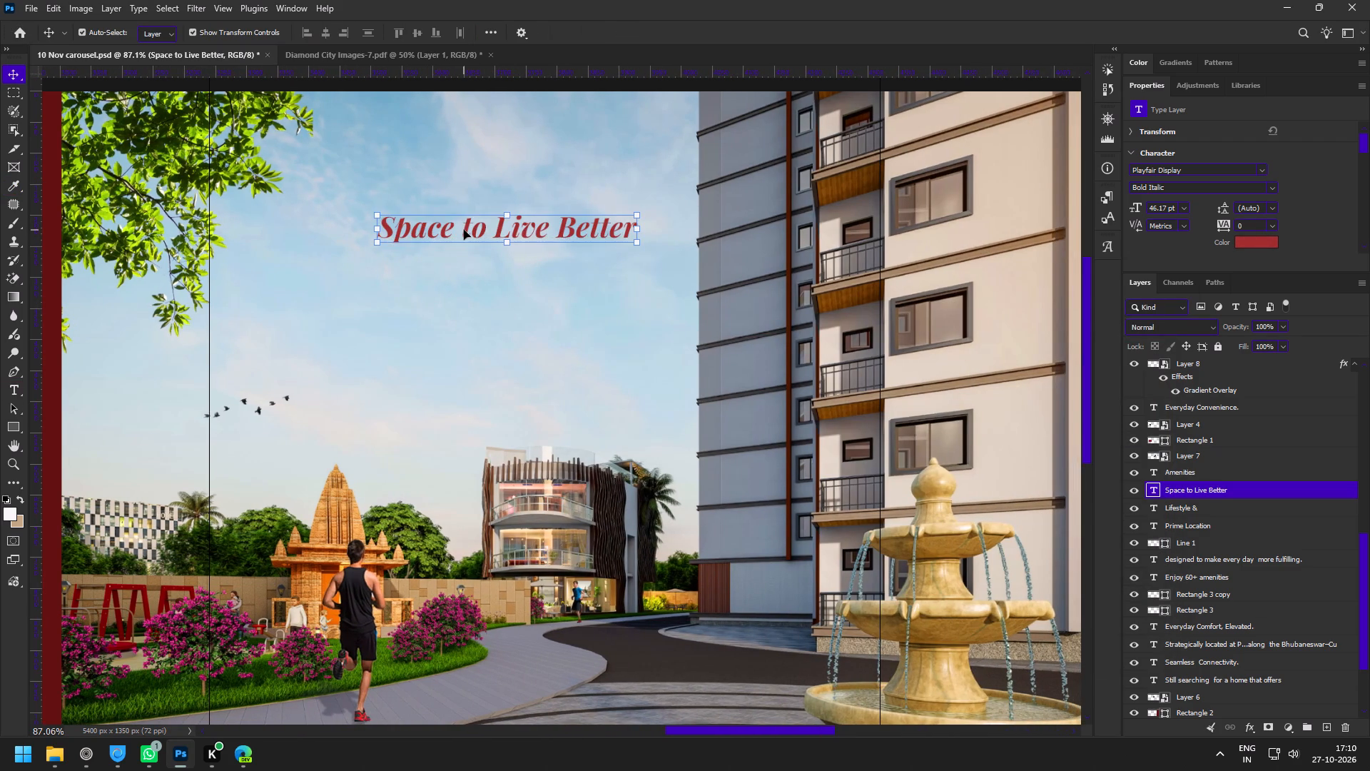
left_click_drag(464, 230, 417, 203)
Cut "Live Better" out of the red heading so the line reads only "Space to".
left_click(81, 761)
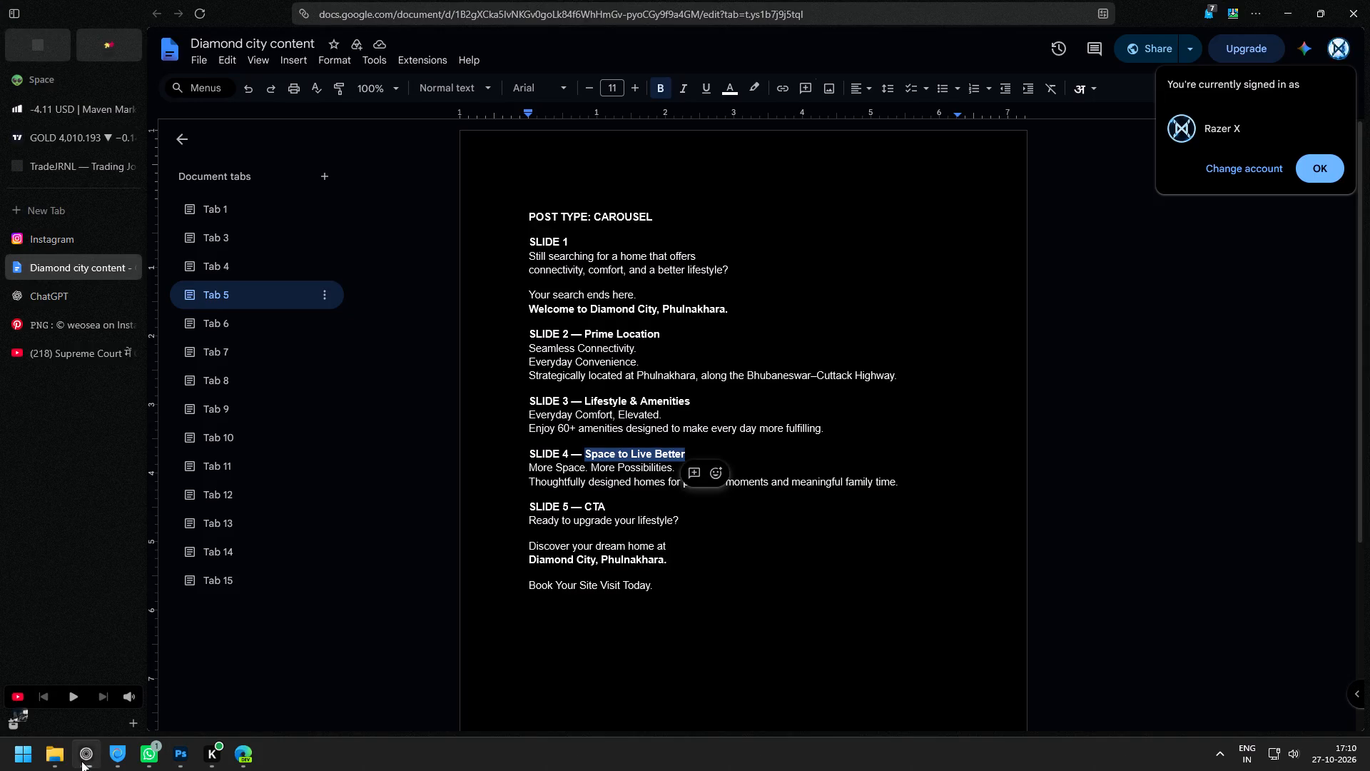
left_click(81, 761)
double_click(514, 202)
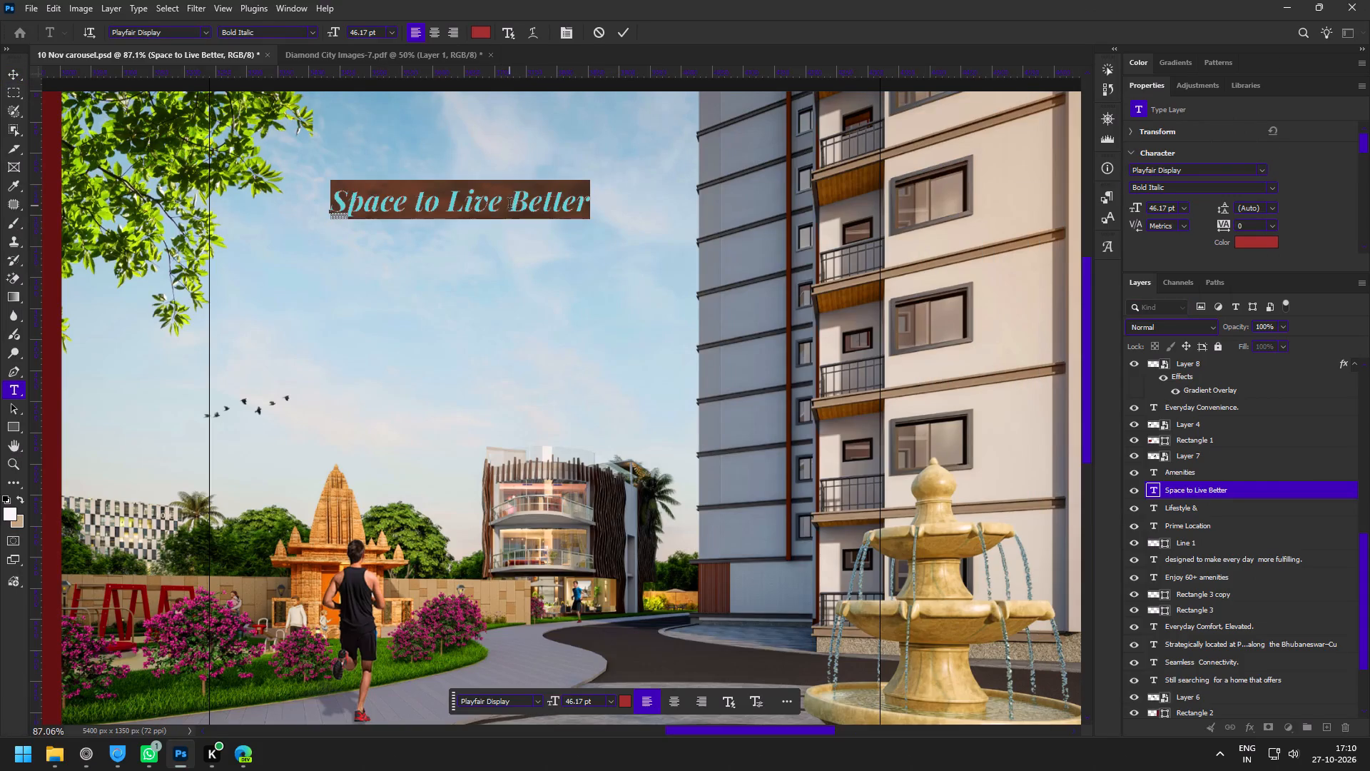
left_click_drag(506, 206, 705, 209)
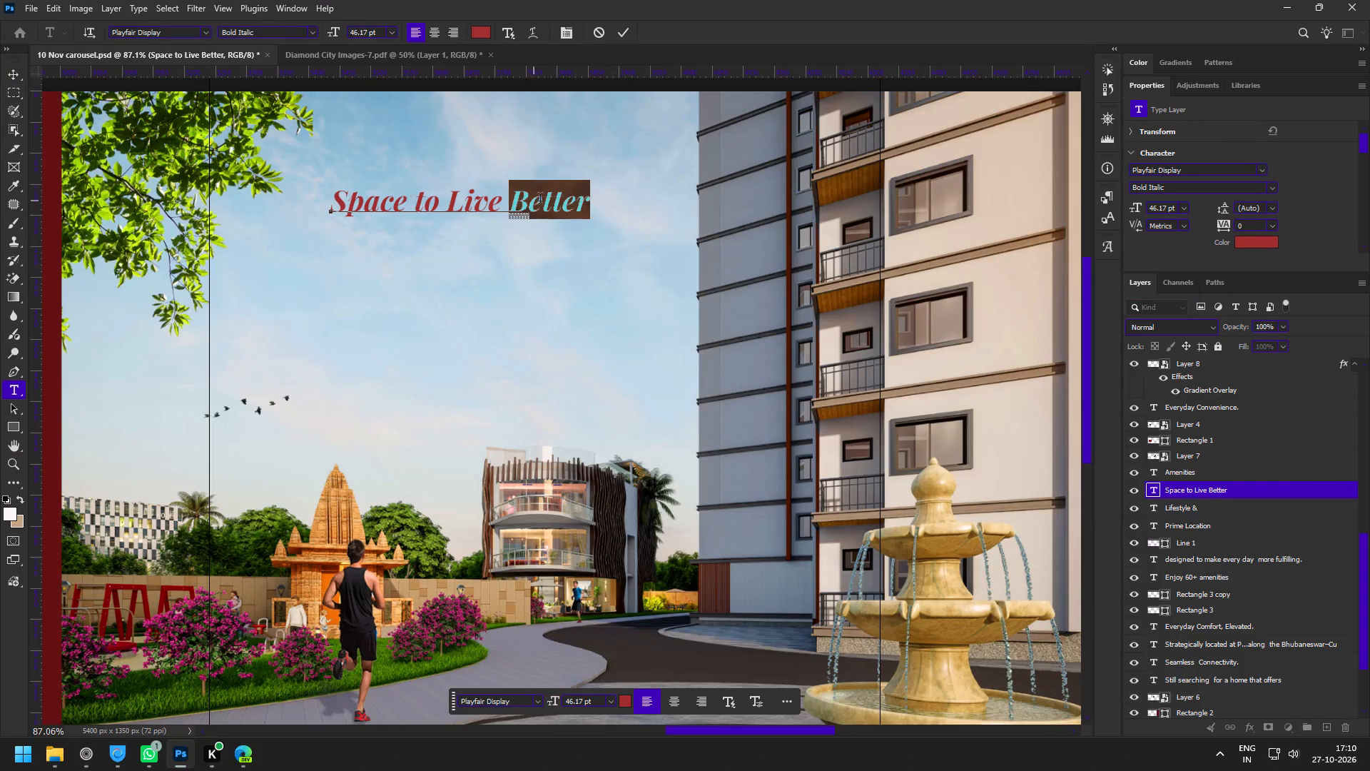
left_click_drag(449, 206, 701, 204)
key("ctrl+x")
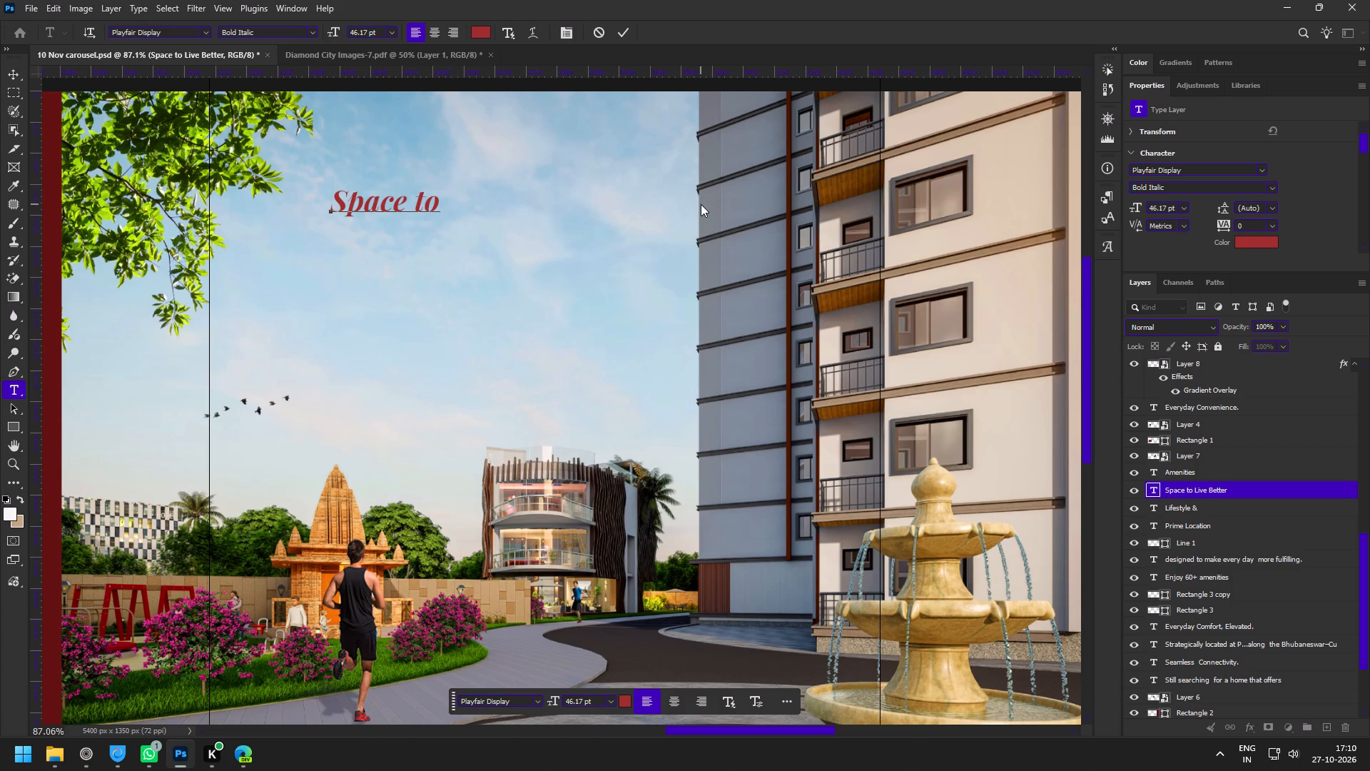
key("BackSpace")
key("ctrl+Return")
Duplicate "Space to" directly beneath itself and replace the copy's text with the cut words "Live Better".
left_click_drag(386, 204, 386, 251, "alt+shift")
double_click(386, 251)
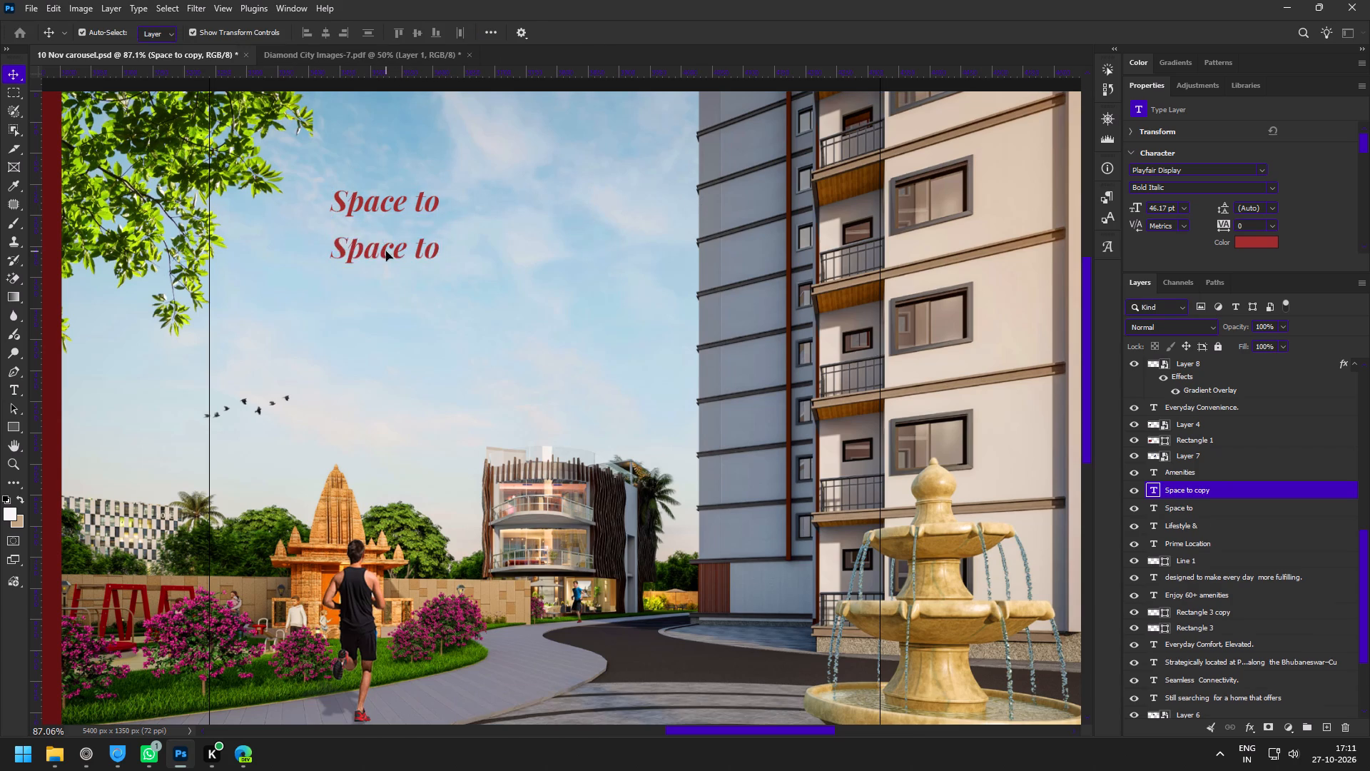
key("ctrl+v")
key("ctrl+Return")
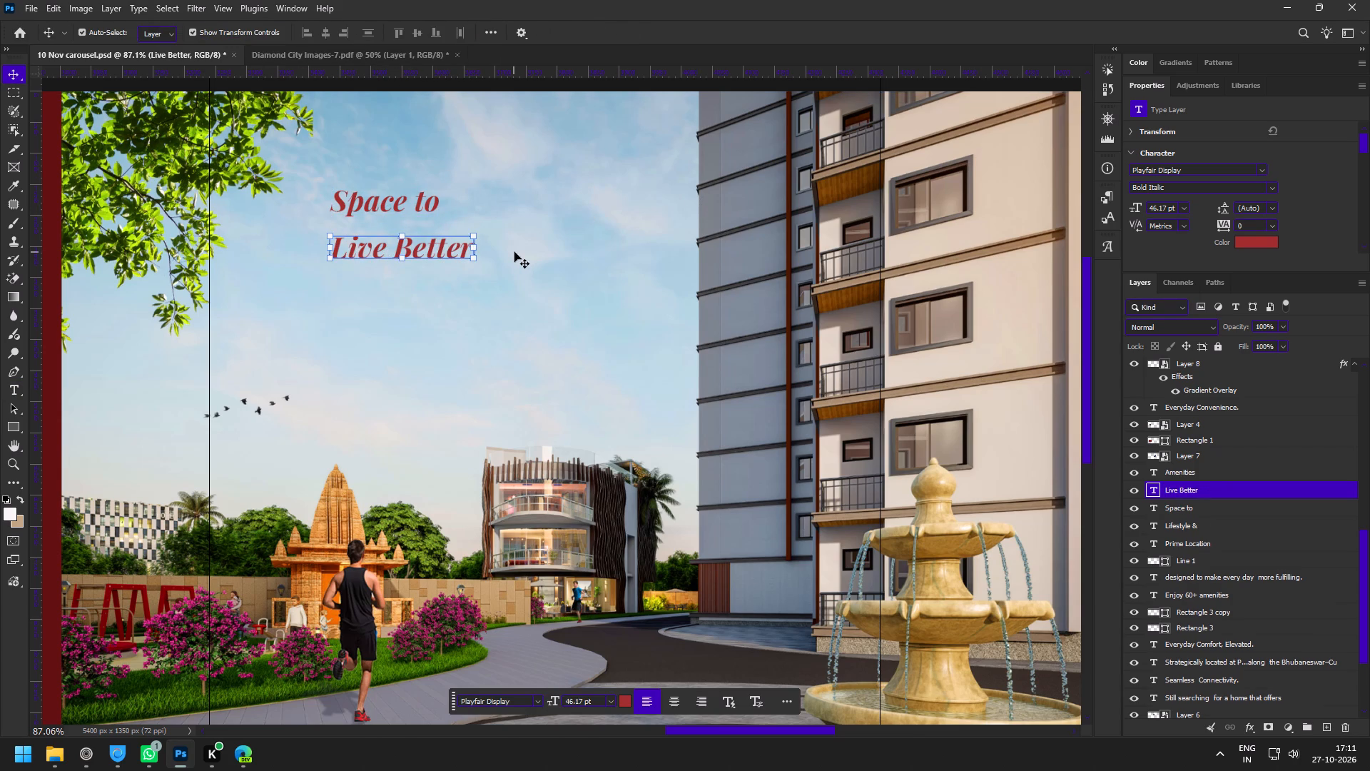
Scale the "Live Better" line proportionally to 220.95%, giving a 102 pt text size.
left_click_drag(478, 248, 653, 242)
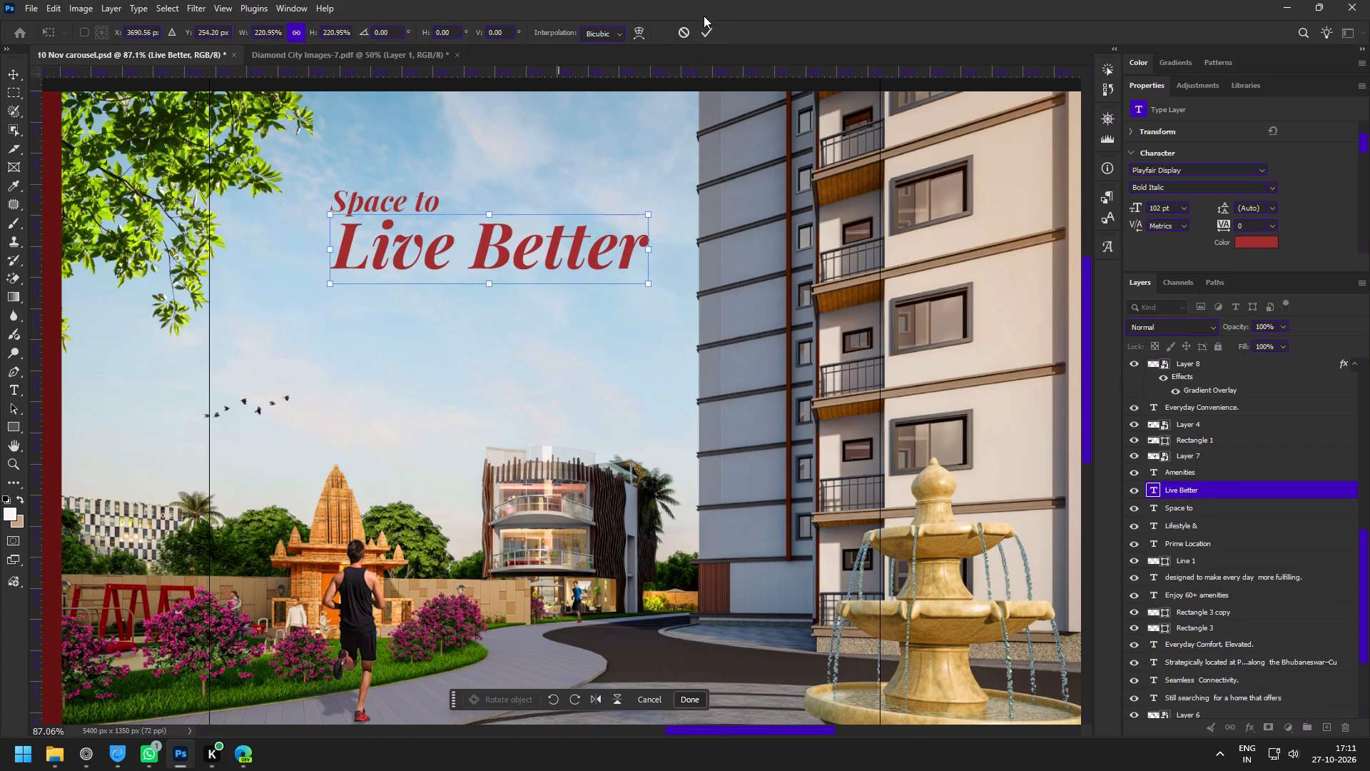
left_click(708, 27)
Move "Space to" right and slightly down so it nests close above the middle of "Live Better".
key("z")
left_click_drag(380, 144, 406, 185)
key("v")
left_click(411, 223)
left_click_drag(405, 223, 491, 233)
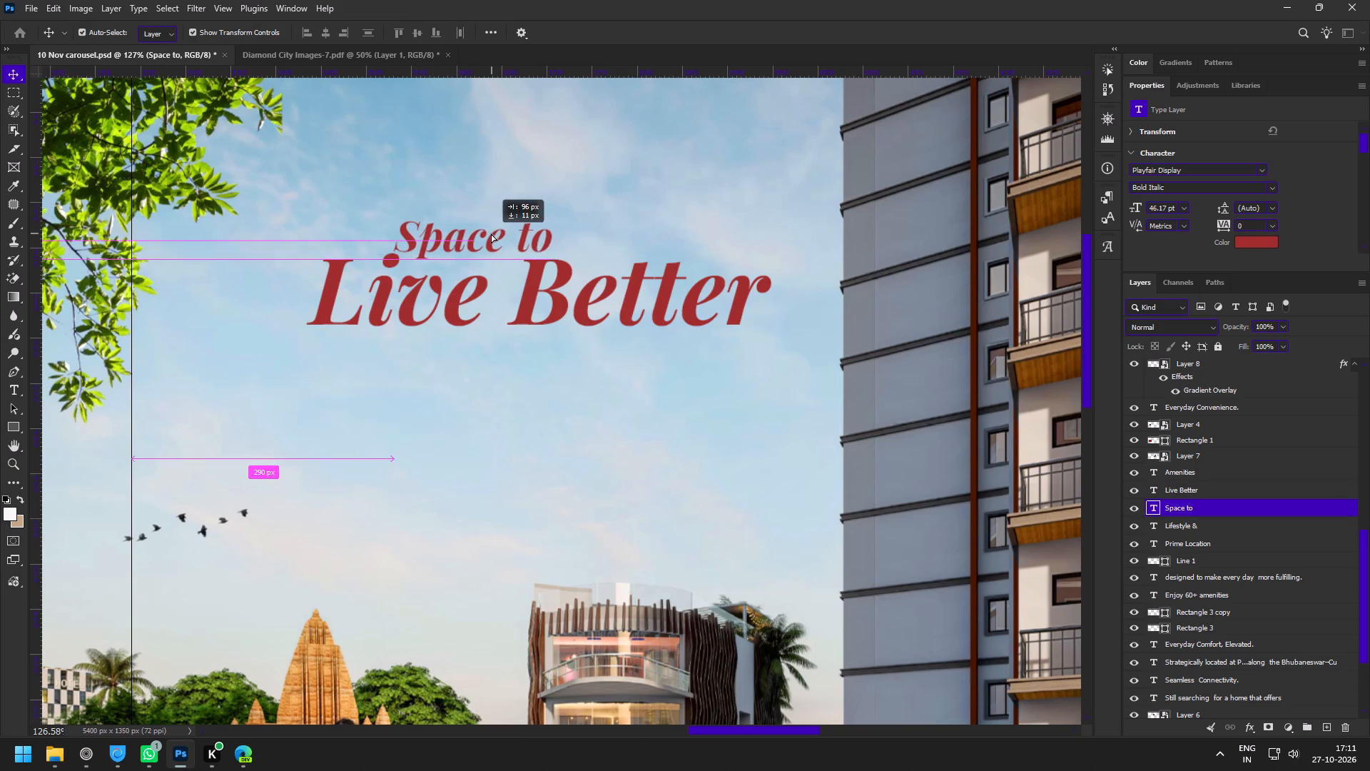
left_click_drag(491, 233, 497, 231)
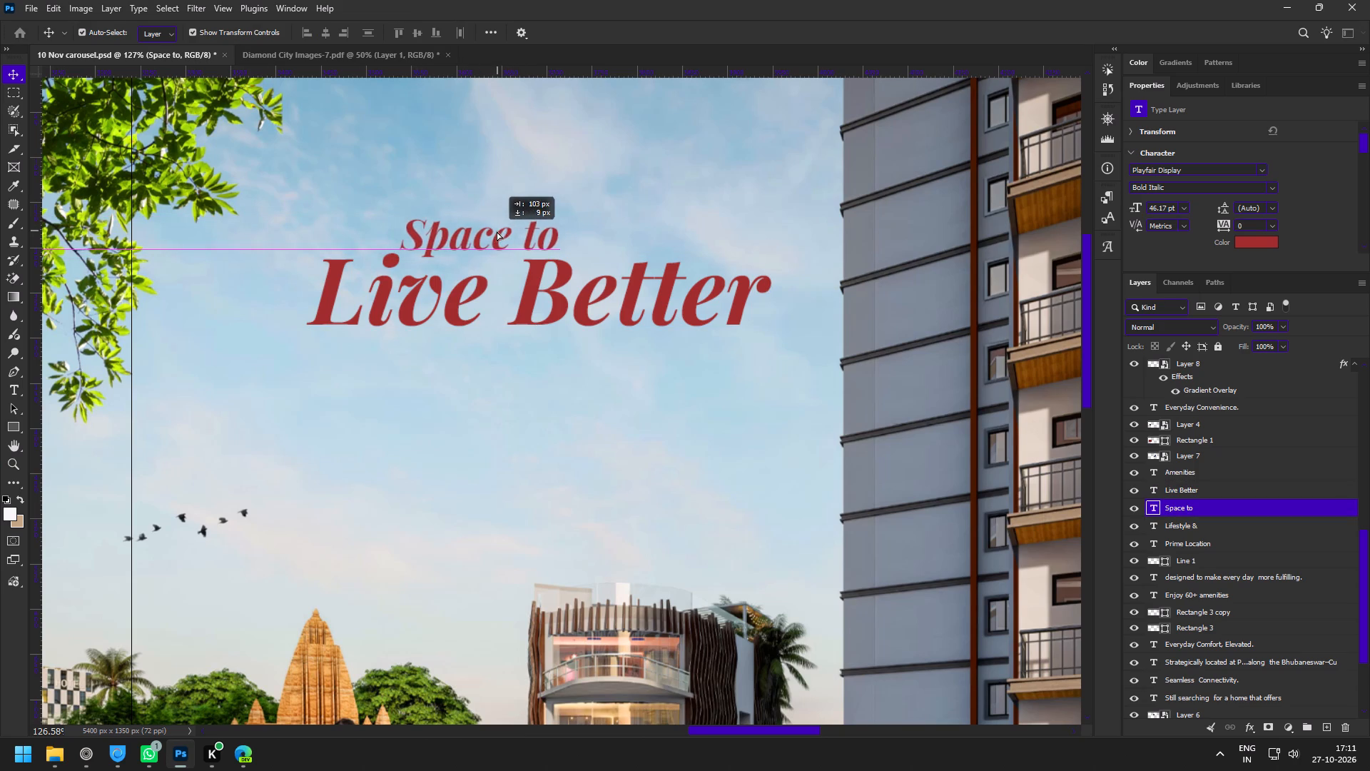
left_click_drag(497, 231, 503, 236)
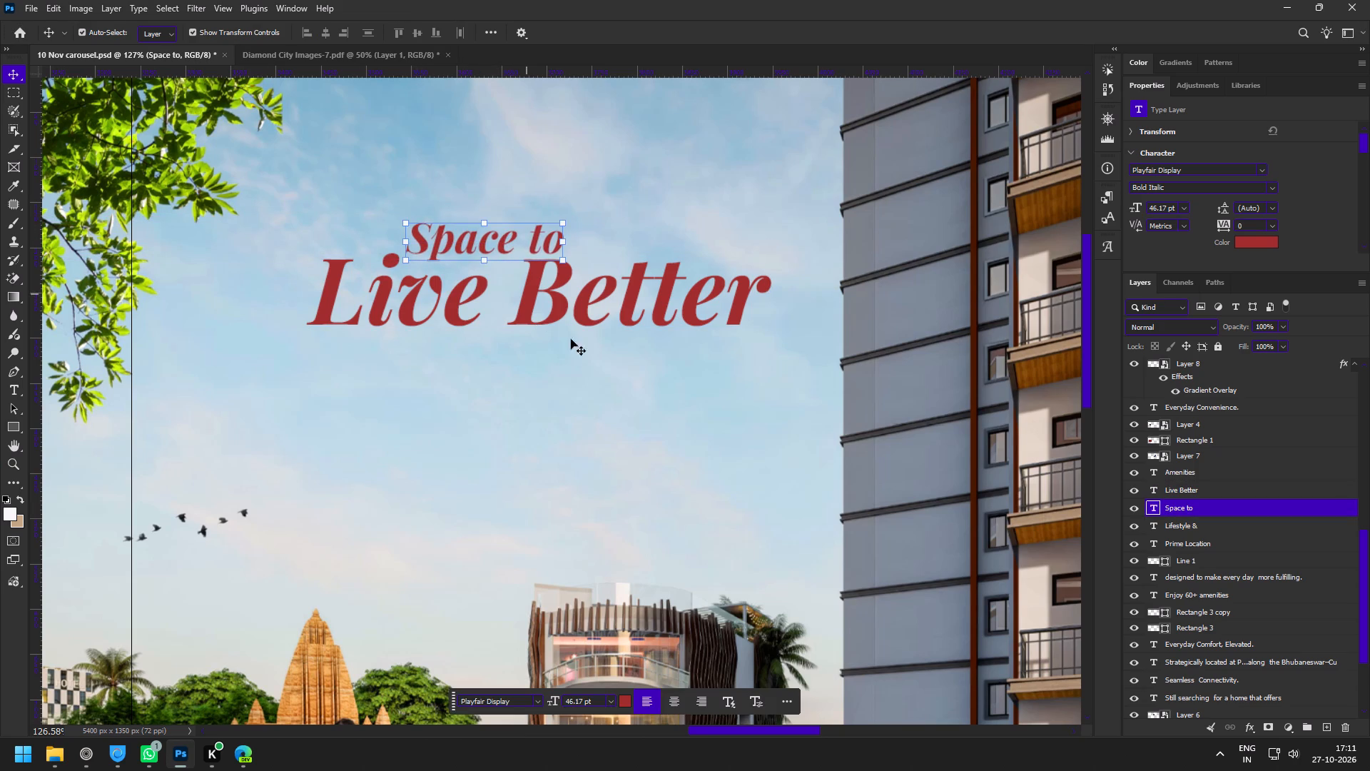
Add a drop shadow to the "Live Better" text and set its opacity to 11%.
key("z")
key("v")
left_click(749, 289)
double_click(1302, 494)
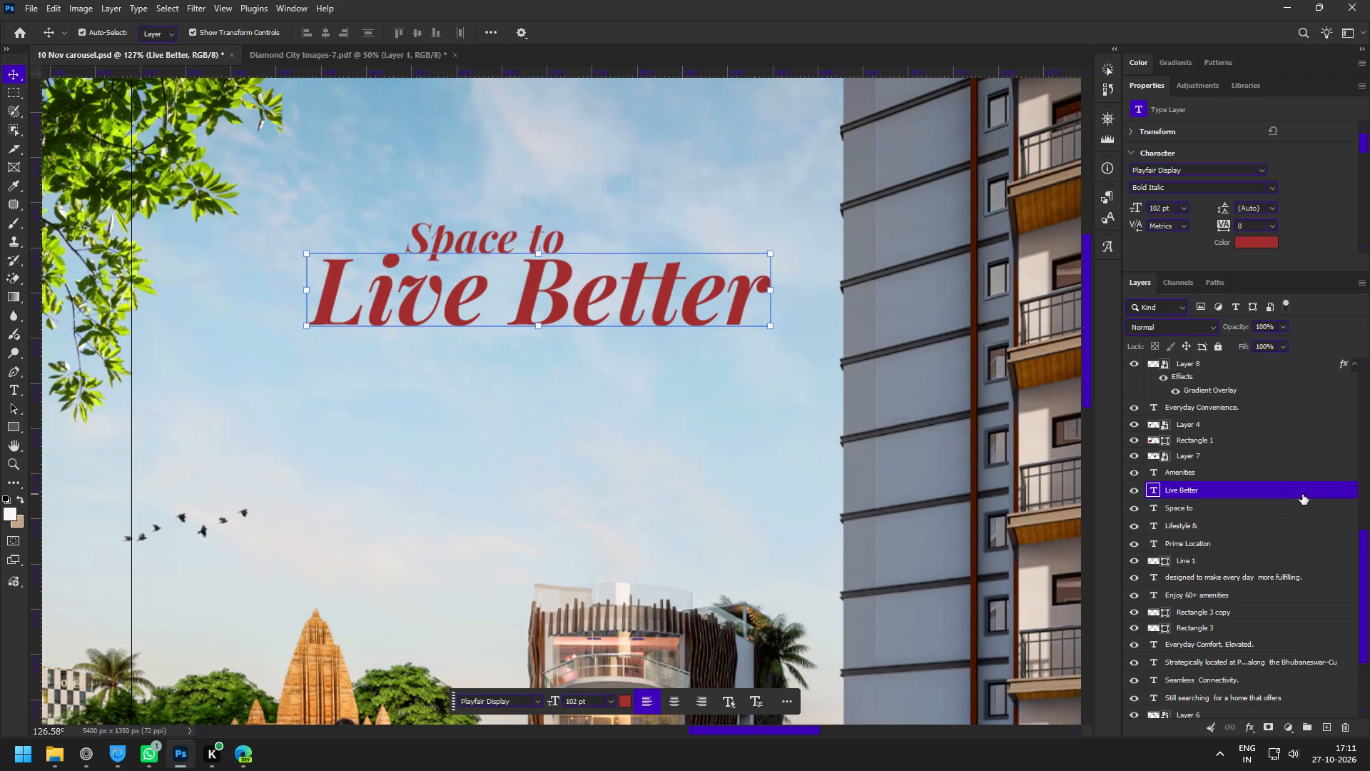
left_click(771, 646)
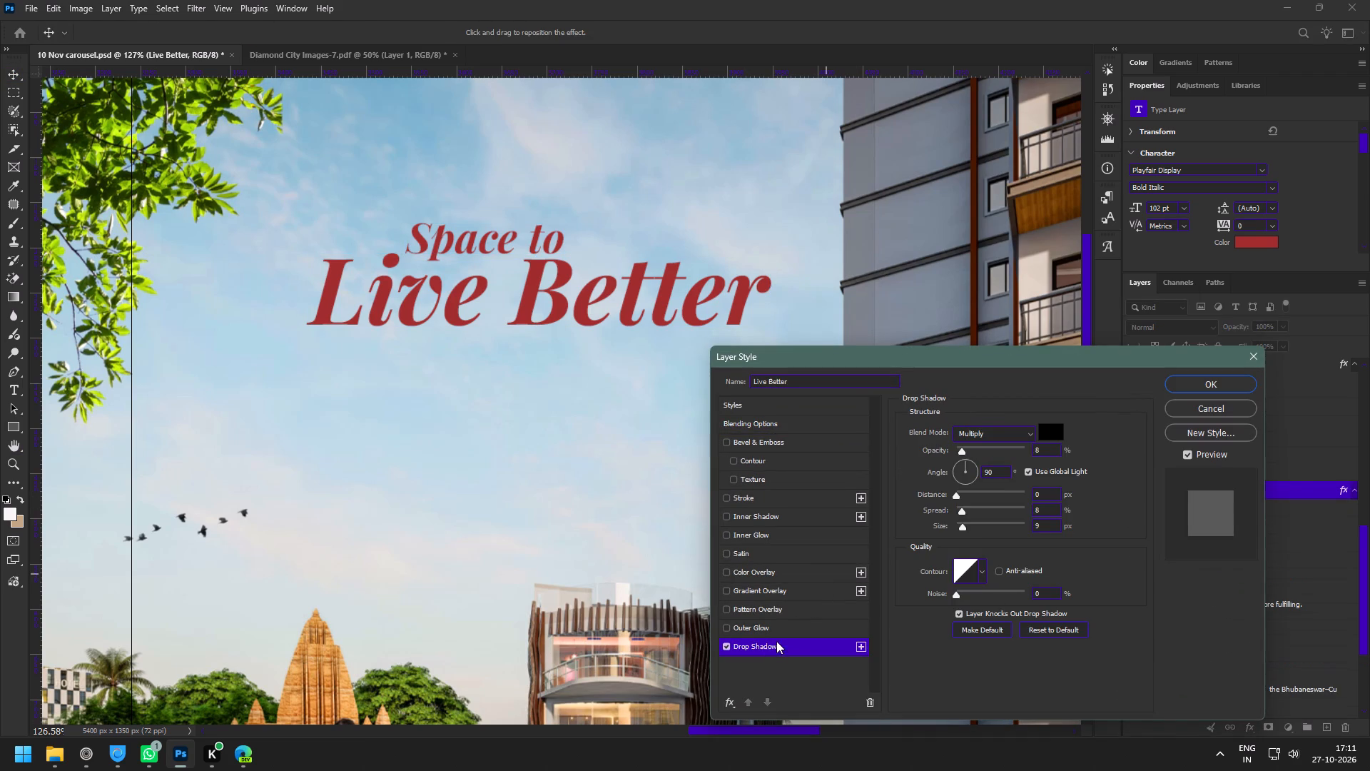
left_click_drag(962, 451, 1015, 445)
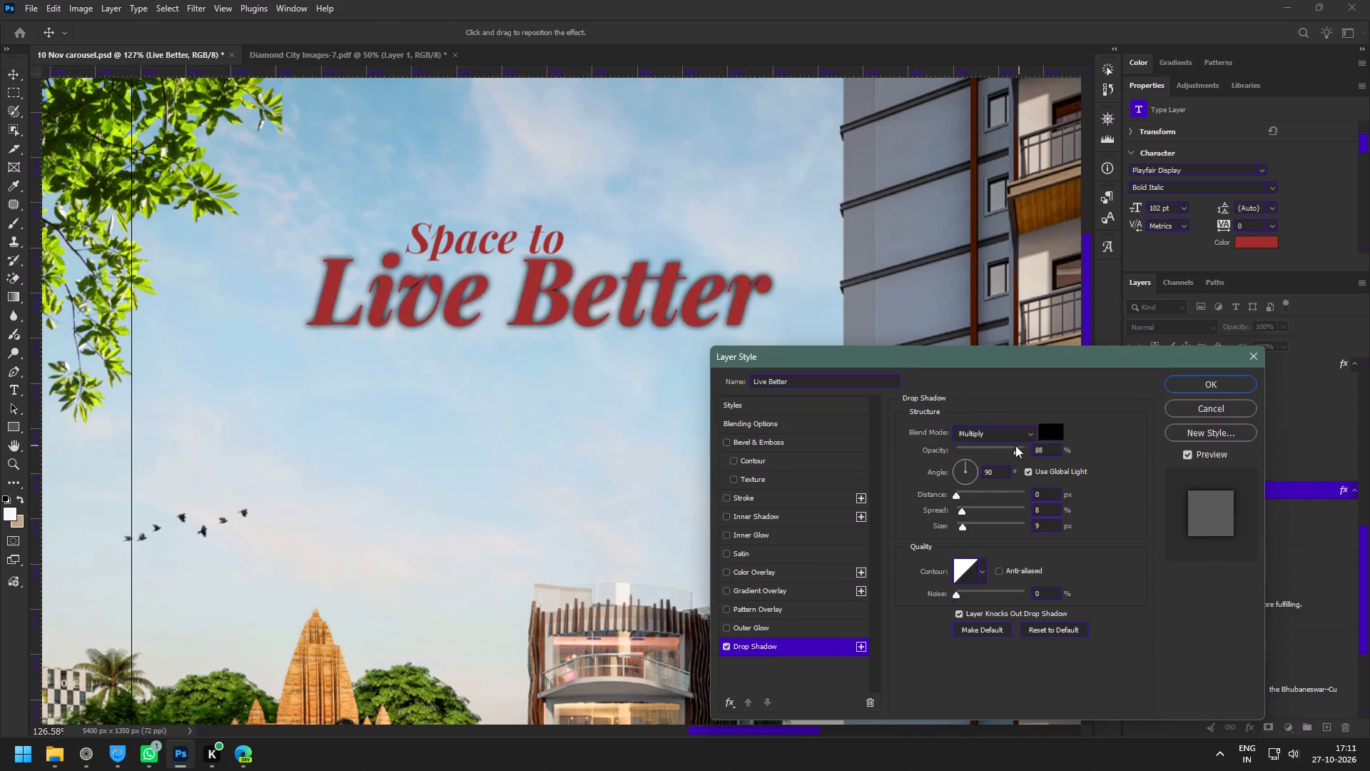
left_click_drag(1015, 445, 965, 444)
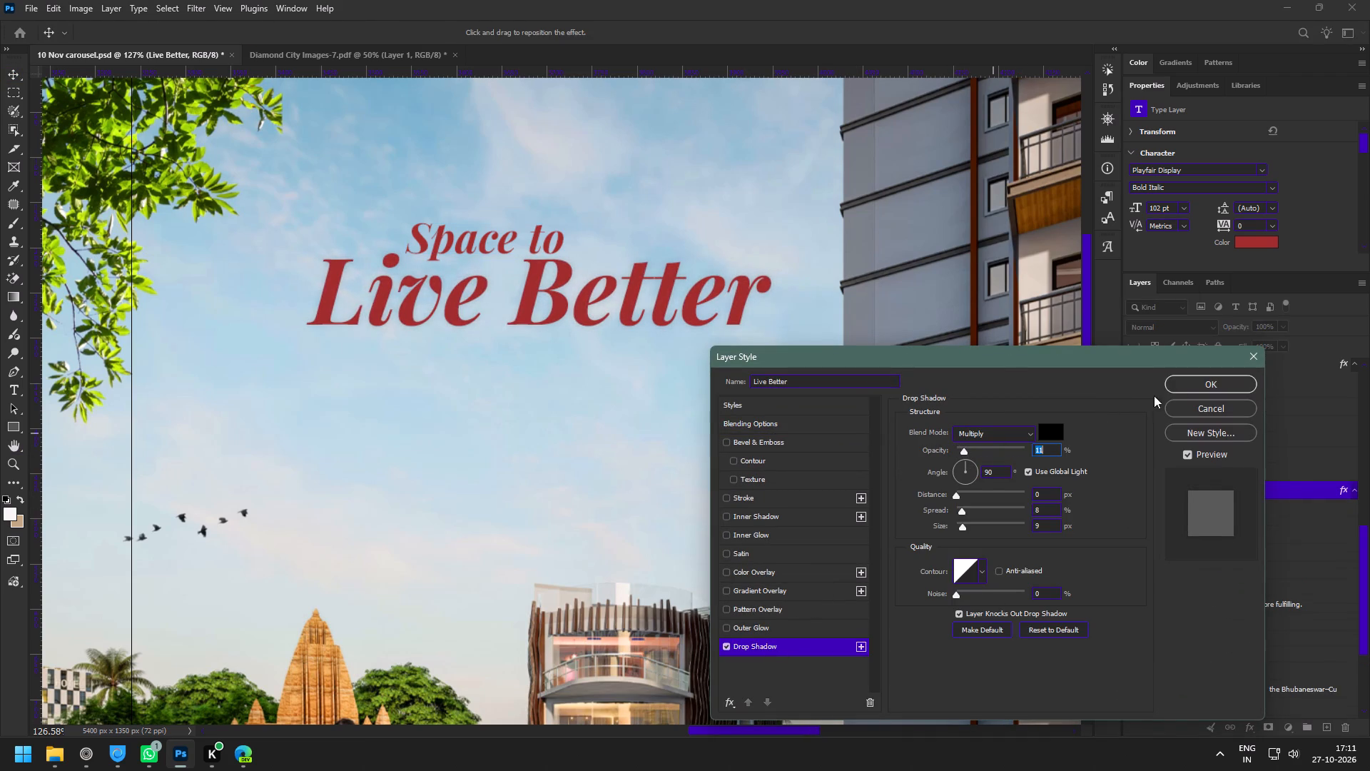
left_click(1195, 380)
Copy the drop shadow effect from the "Live Better" layer onto the "Space to" layer.
left_click_drag(1183, 506, 1198, 475, "alt")
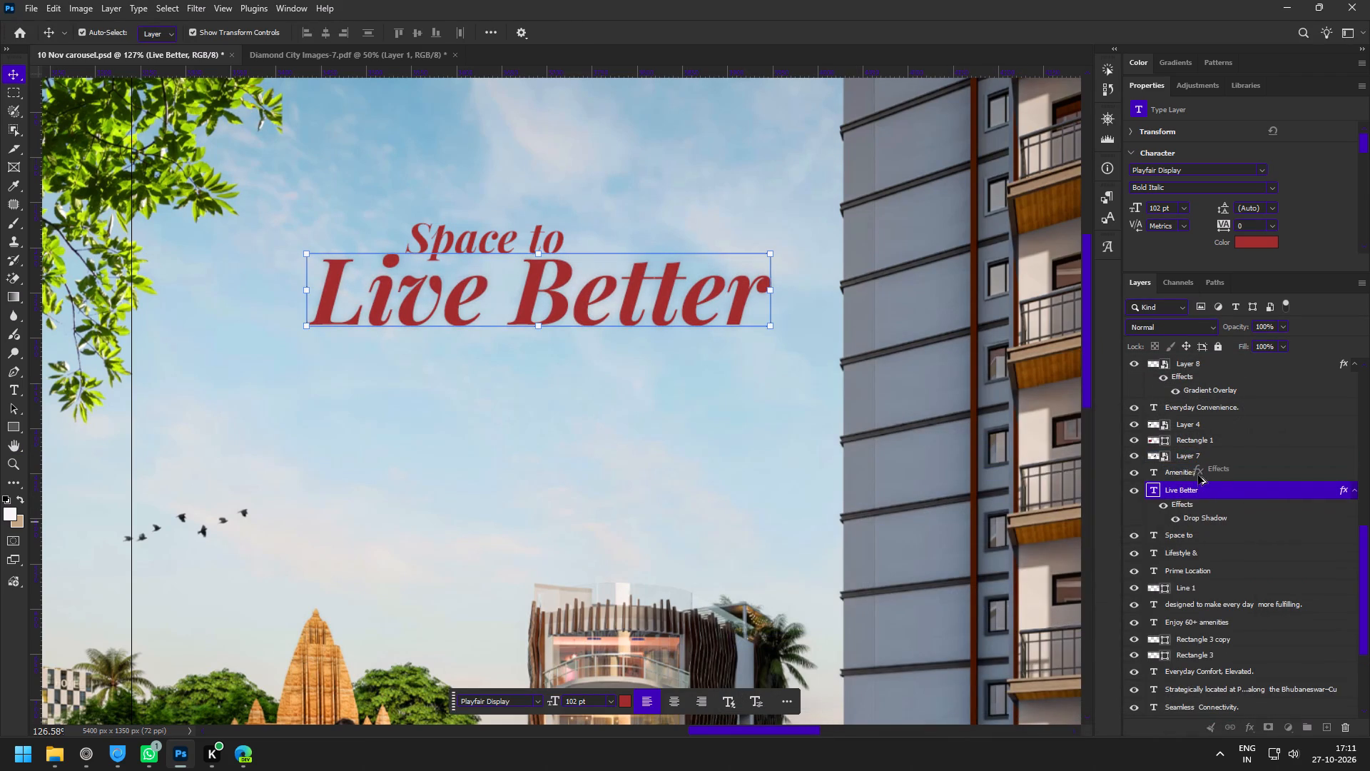
left_click_drag(1198, 475, 1189, 533, "alt")
left_click_drag(1189, 533, 1191, 536, "alt")
Convert the garden render on Layer 12 into a smart object.
key("z")
left_click_drag(569, 422, 528, 394)
key("space")
key("space")
key("space")
key("space")
left_click_drag(561, 410, 489, 288)
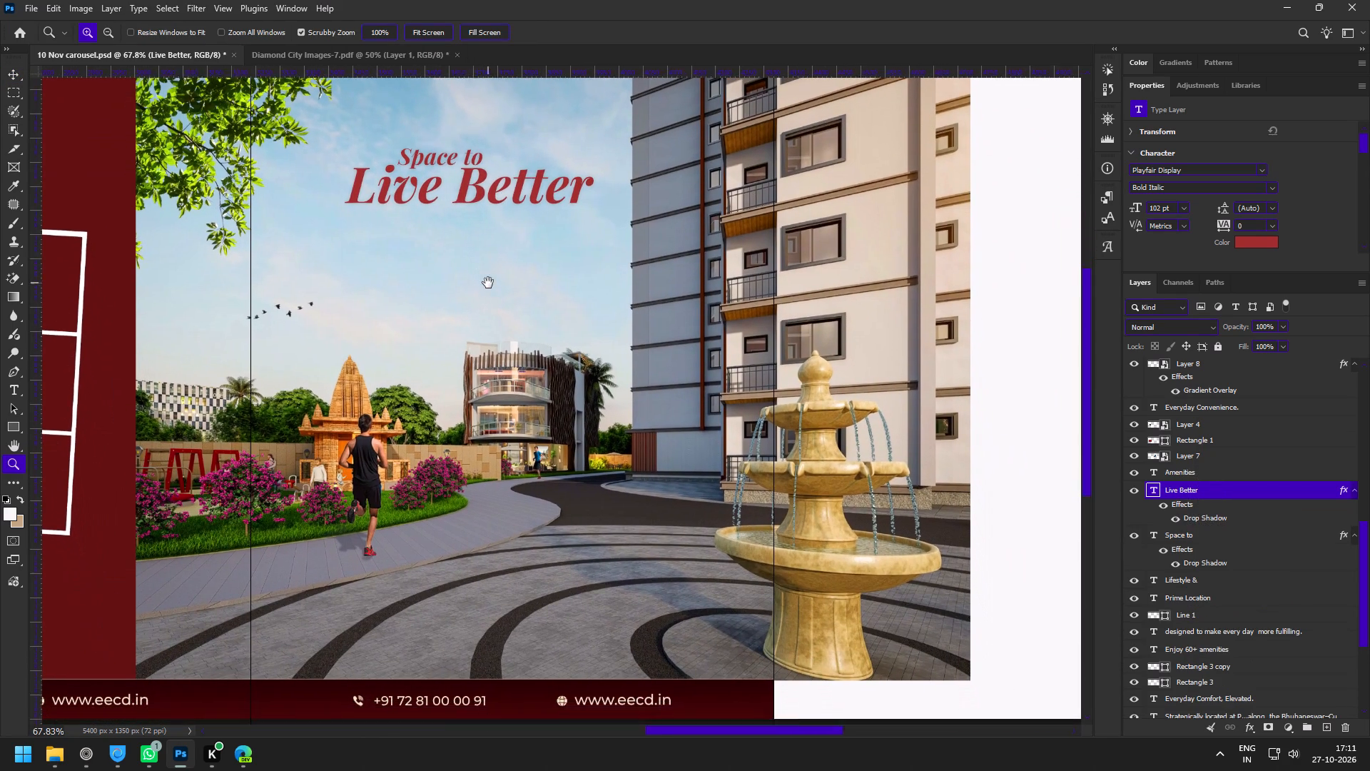
left_click_drag(503, 287, 489, 280)
left_click_drag(420, 209, 438, 231)
key("v")
left_click(449, 266)
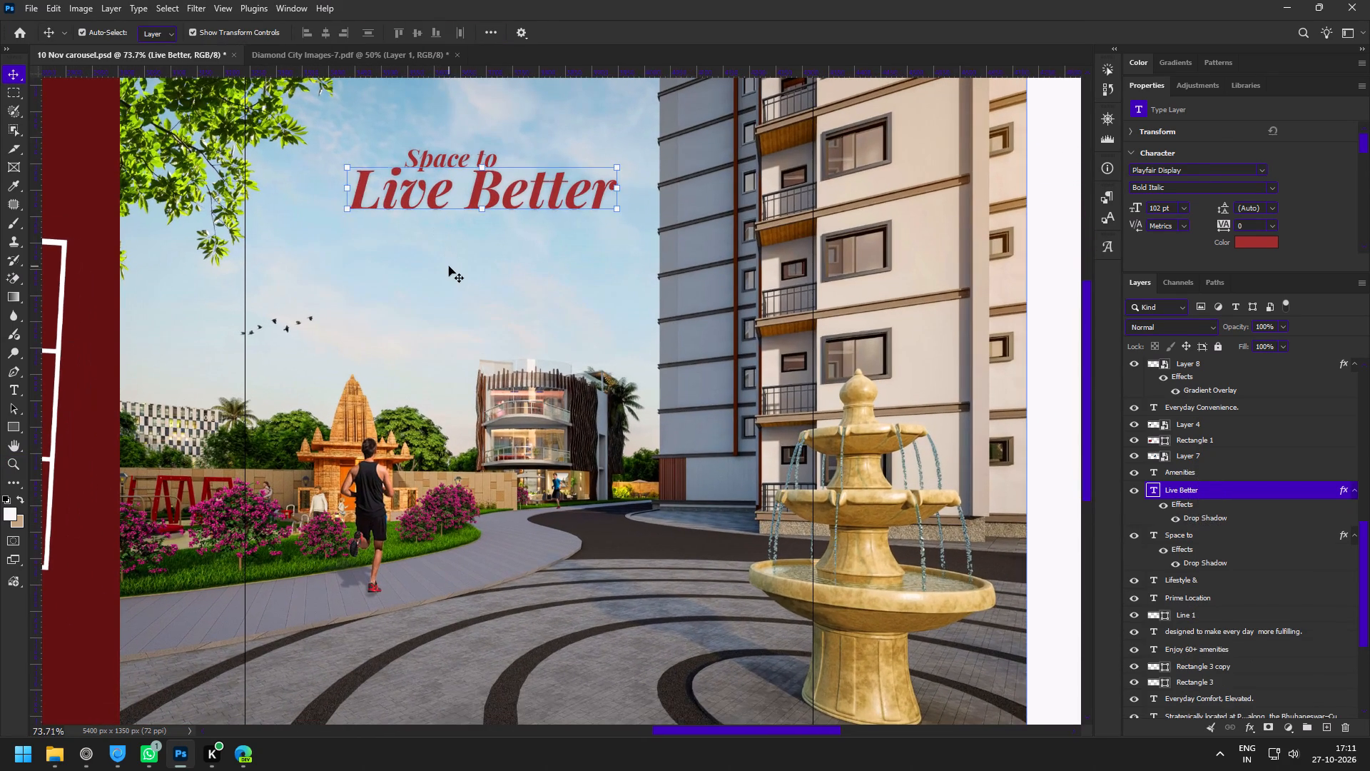
scroll(1242, 682, "down", 3)
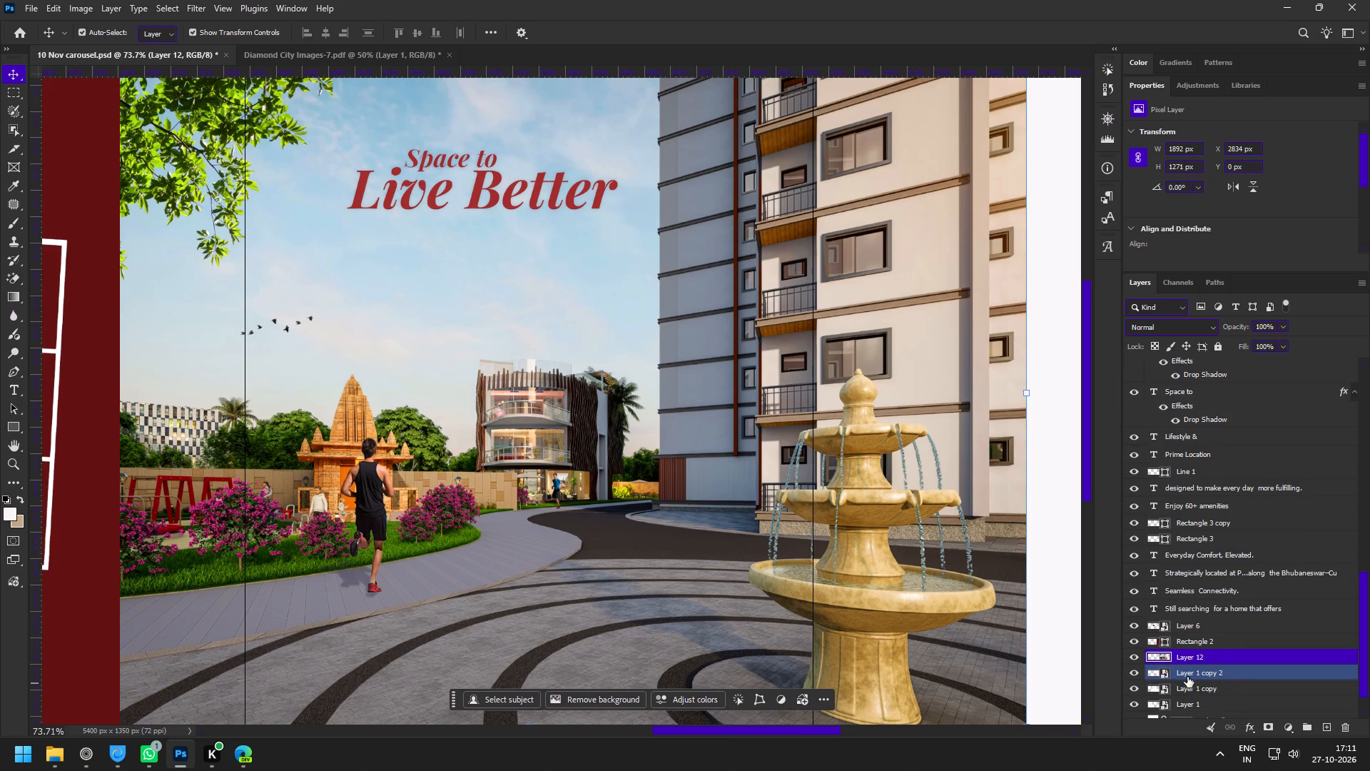
key("F8")
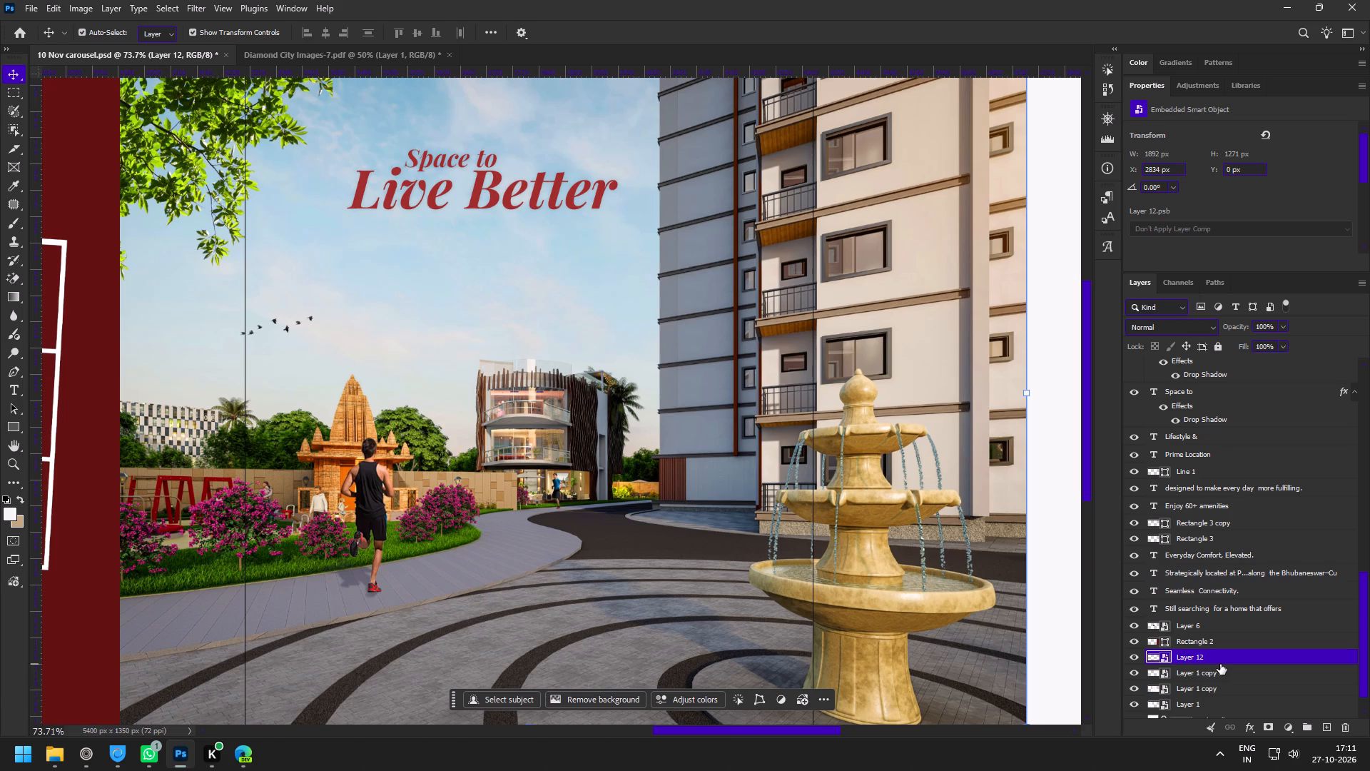
Review the carousel layout from slide 1 across to the empty fifth slide.
key("z")
left_click_drag(699, 458, 646, 426)
key("space")
key("space")
key("space")
key("space")
key("space")
key("space")
key("space")
key("space")
key("space")
key("space")
key("space")
key("space")
key("space")
key("space")
key("space")
key("space")
key("space")
key("space")
key("space")
key("space")
left_click_drag(645, 470, 854, 473)
left_click_drag(712, 467, 742, 468)
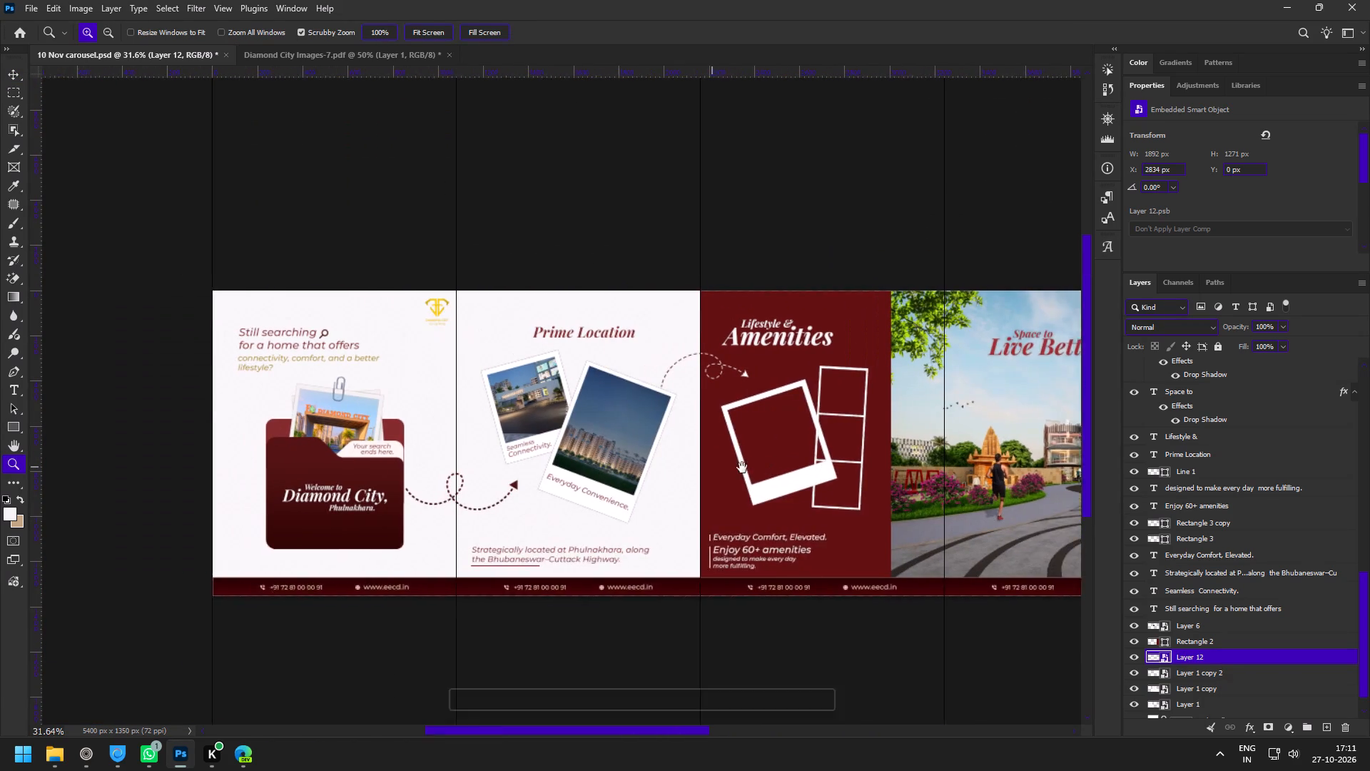
left_click_drag(742, 468, 782, 469)
left_click_drag(328, 358, 360, 387)
key("space")
key("space")
left_click_drag(430, 441, 523, 393)
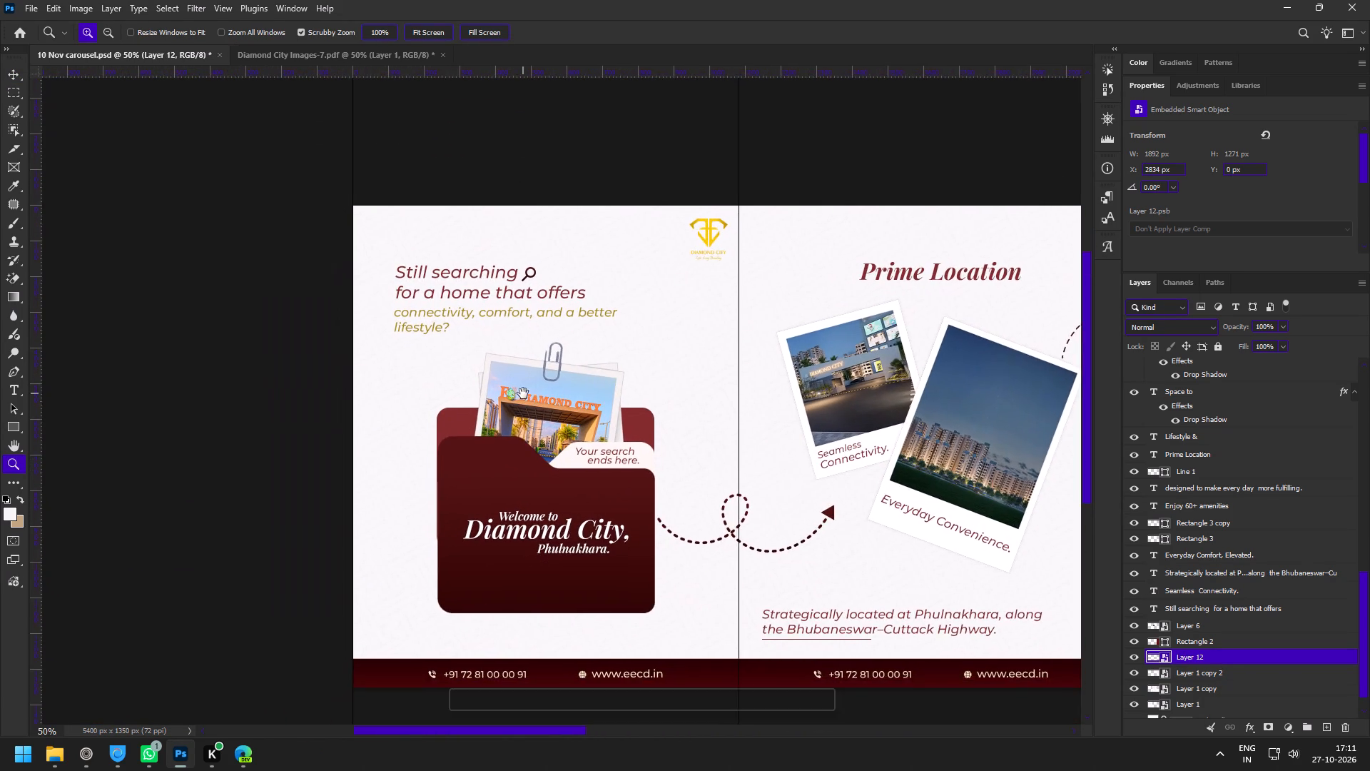
left_click_drag(499, 411, 515, 432)
key("space")
key("space")
key("space")
key("space")
key("space")
key("space")
key("space")
key("space")
key("space")
key("space")
key("space")
key("space")
key("space")
key("space")
key("space")
key("space")
key("space")
key("space")
key("space")
key("space")
left_click_drag(811, 432, 677, 416)
left_click_drag(749, 416, 606, 407)
left_click_drag(679, 395, 573, 395)
left_click_drag(542, 390, 449, 391)
left_click_drag(644, 390, 523, 388)
left_click_drag(542, 388, 572, 388)
left_click_drag(833, 393, 656, 385)
Duplicate slide 4's contact footer strip and place the copy along the bottom edge of slide 5.
key("v")
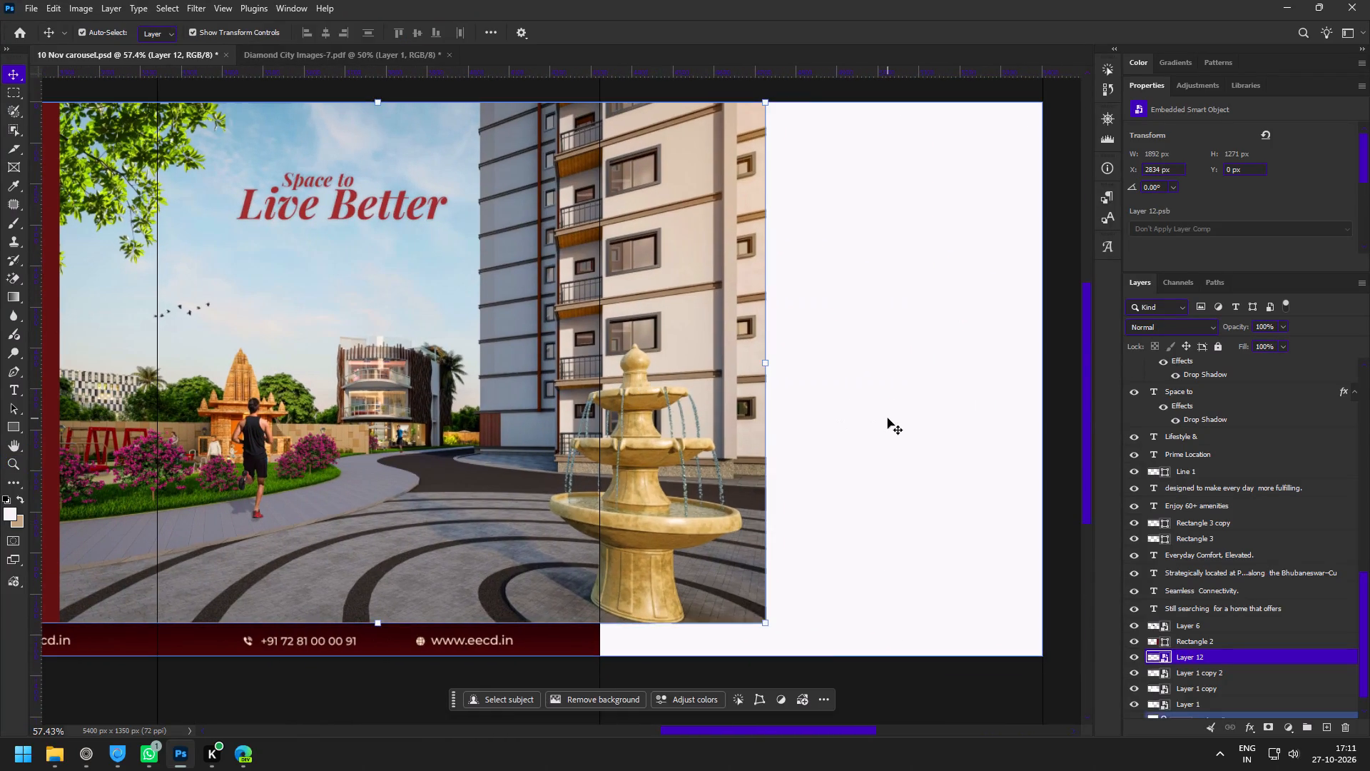
left_click(888, 418)
left_click(651, 413)
left_click(445, 641)
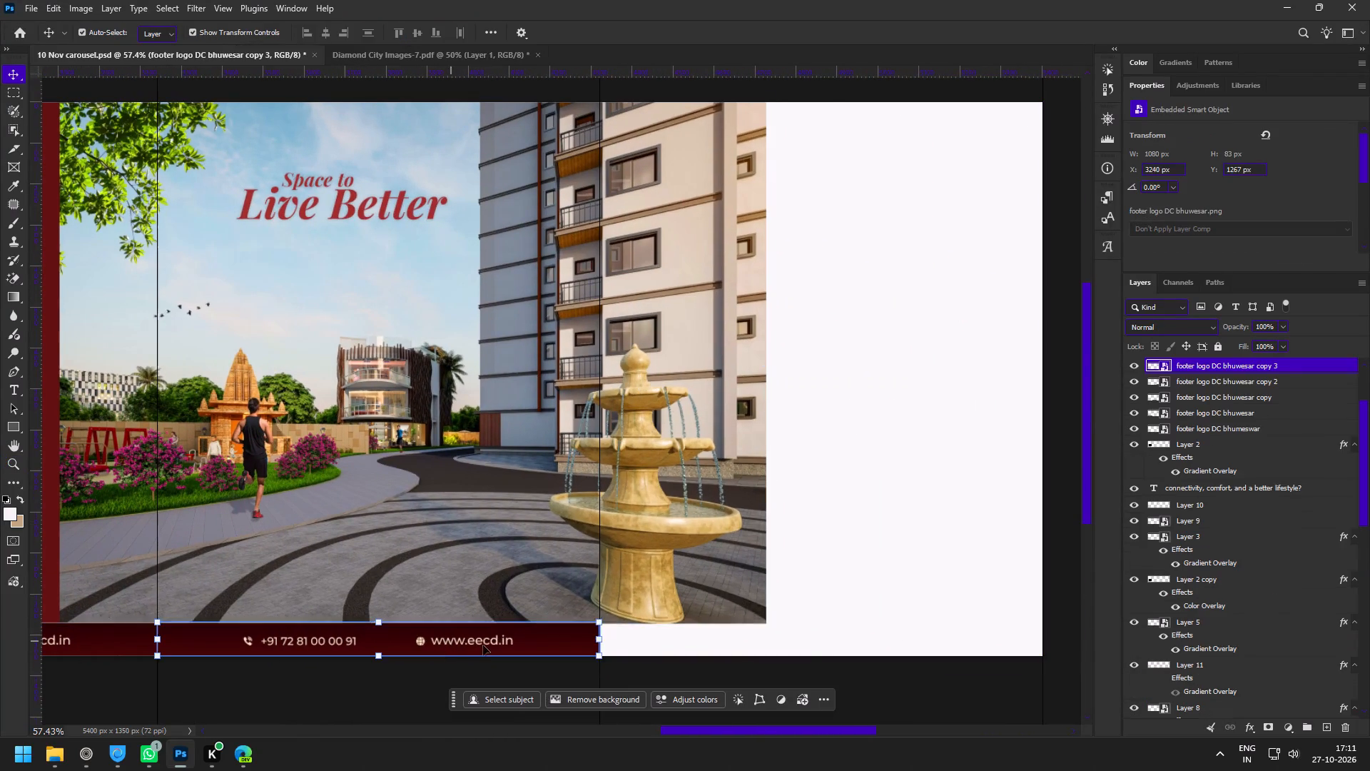
left_click_drag(460, 642, 901, 628, "alt")
left_click(746, 410)
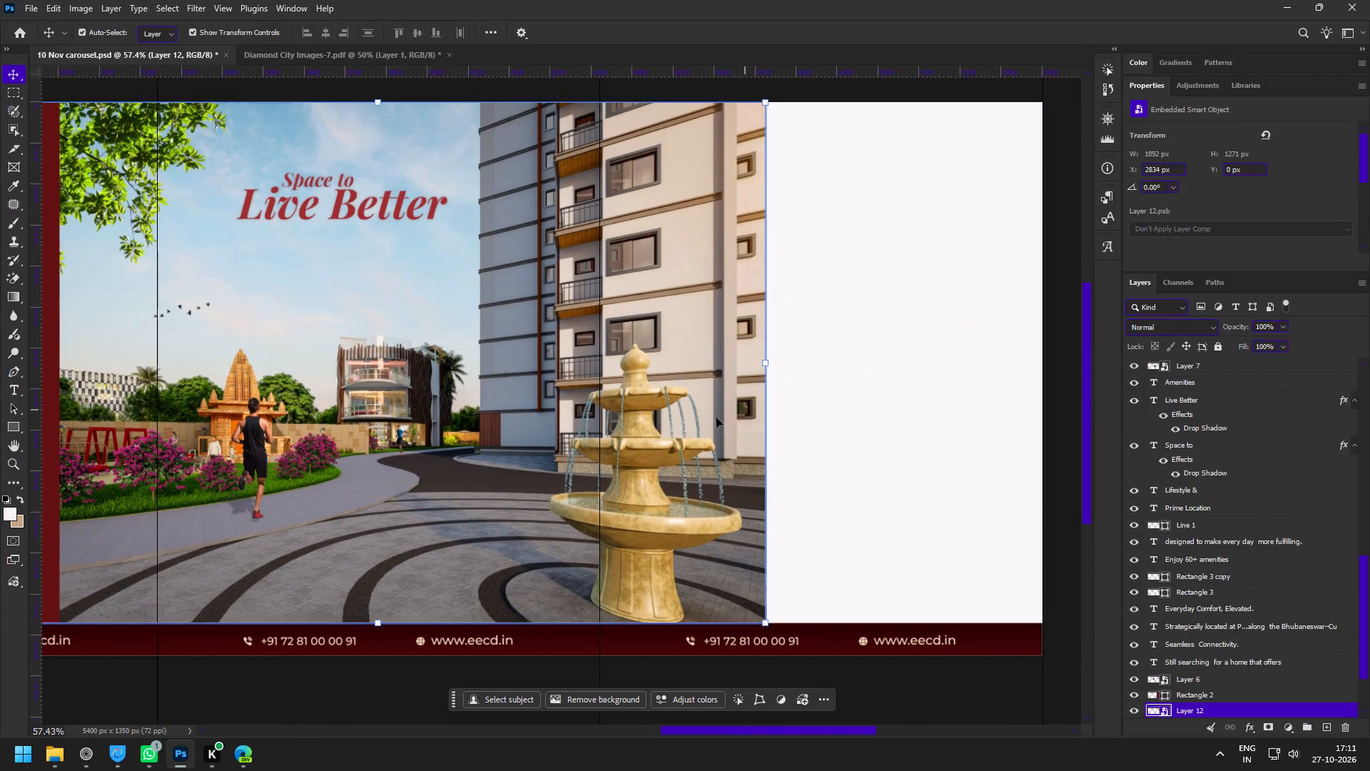
Check the slide 5 copy in the Zen content document, and copy the f7f7f7 hex colour of Photoshop's Color Fill 1 layer.
left_click(85, 755)
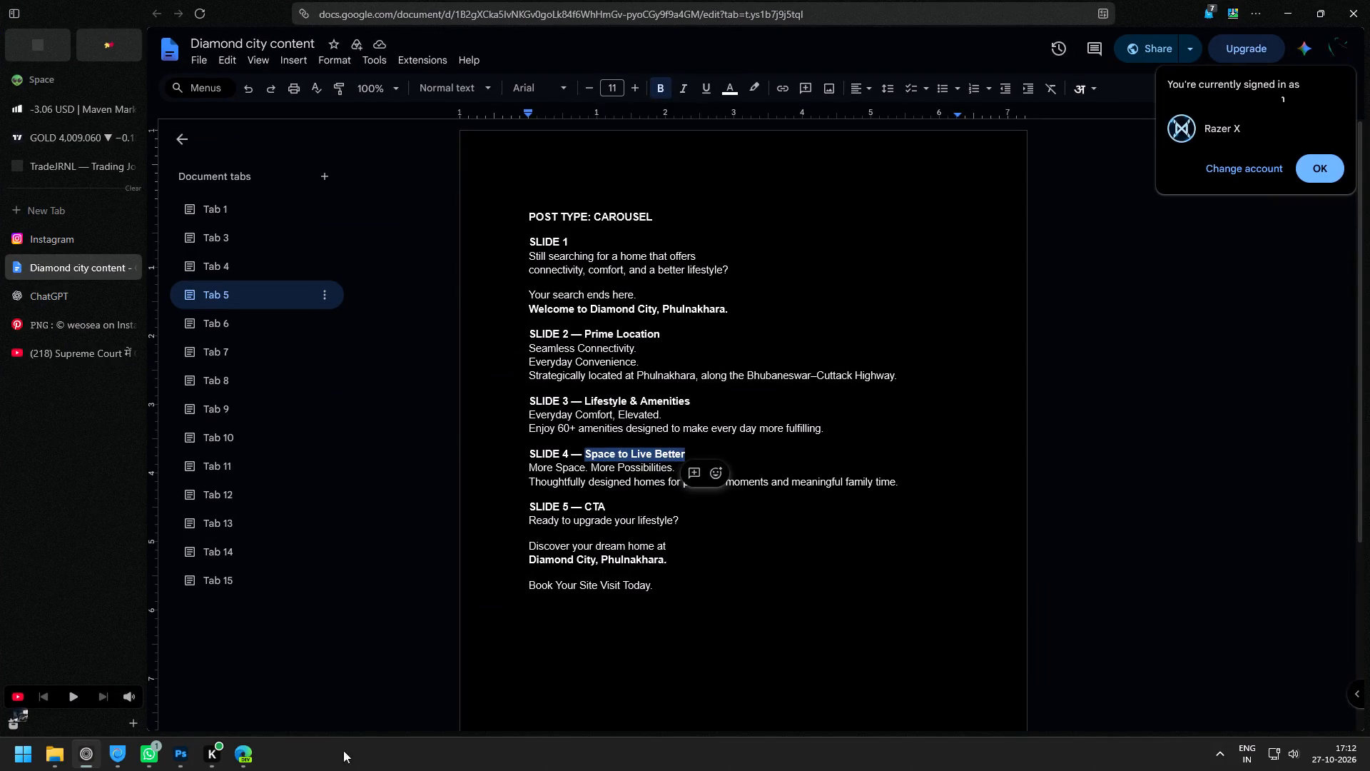
left_click(181, 757)
key("space")
key("space")
key("space")
key("space")
key("space")
key("space")
key("space")
key("space")
key("space")
key("space")
key("space")
key("space")
key("space")
key("space")
key("space")
left_click_drag(849, 468, 565, 411)
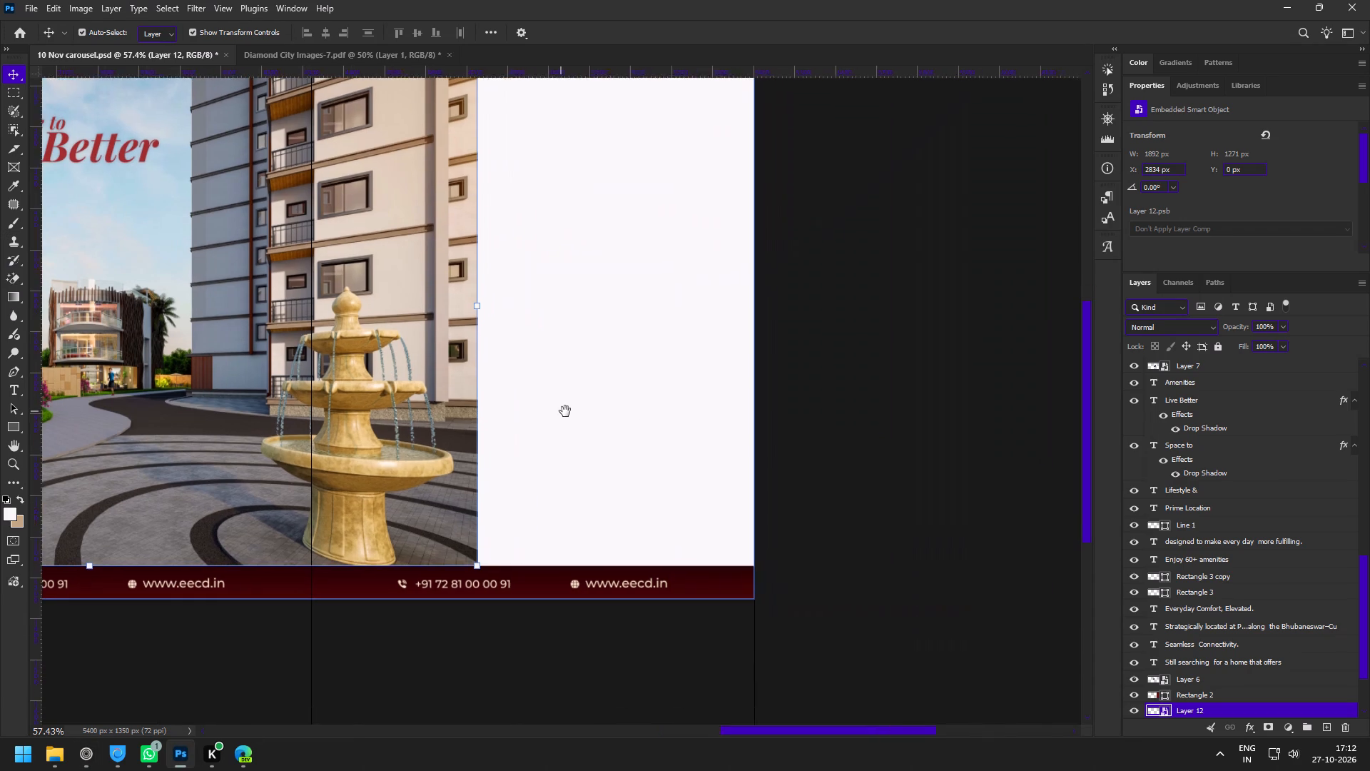
left_click_drag(565, 411, 621, 420)
scroll(1222, 527, "down", 10)
scroll(1239, 645, "down", 4)
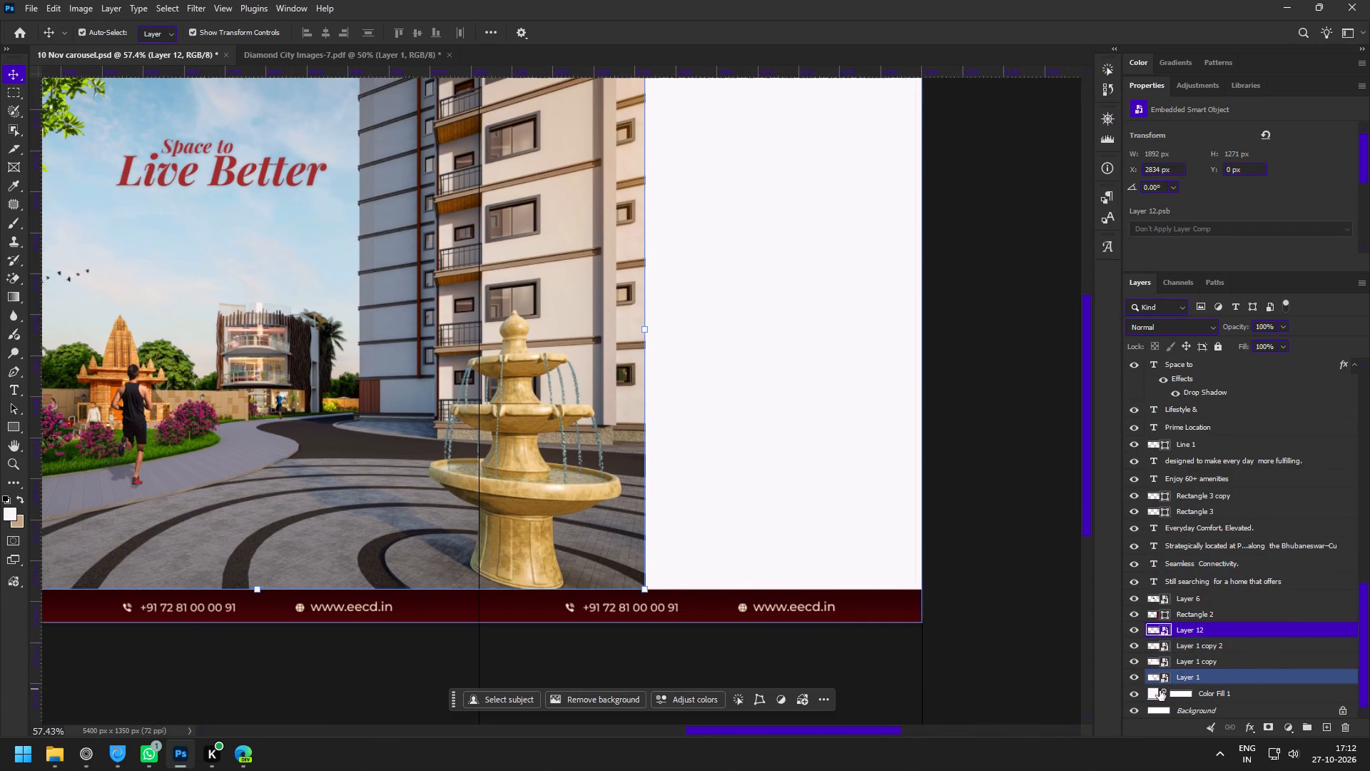
left_click(1153, 692)
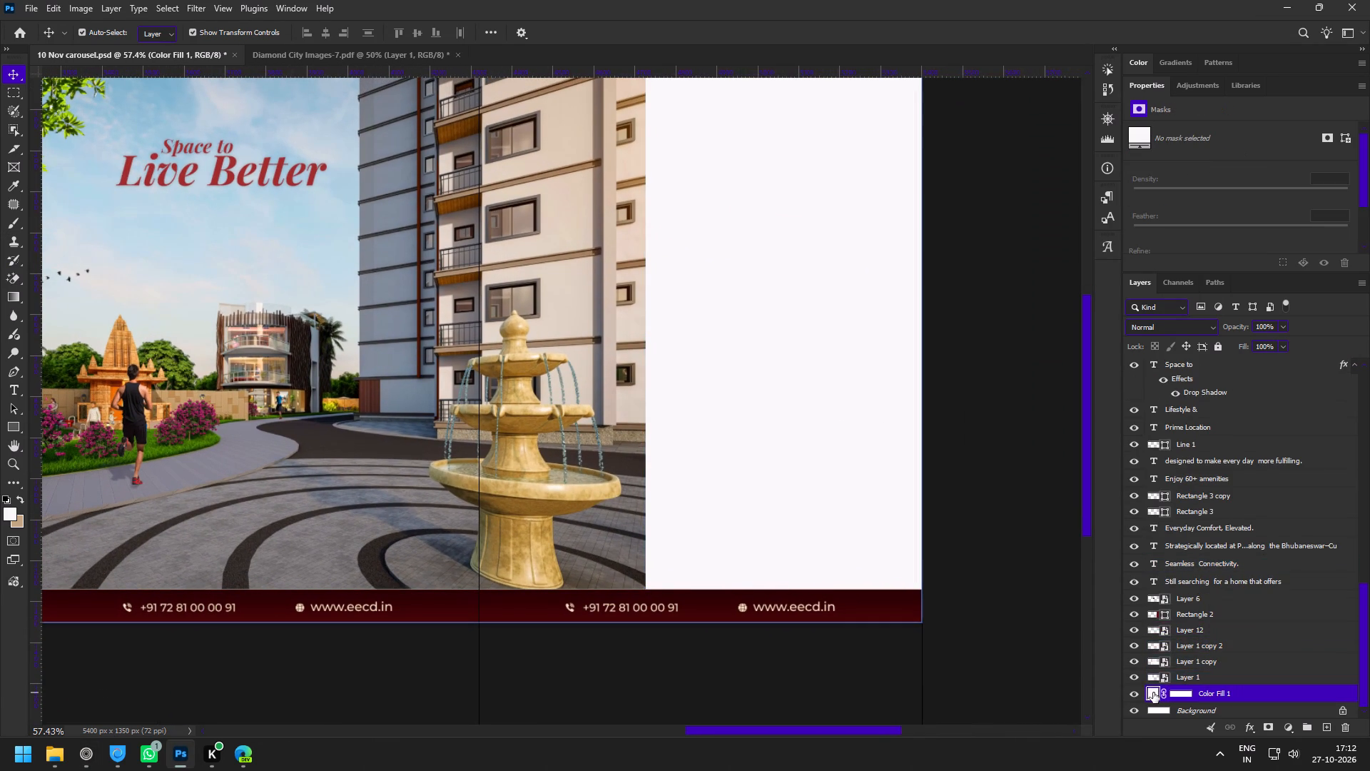
key("i")
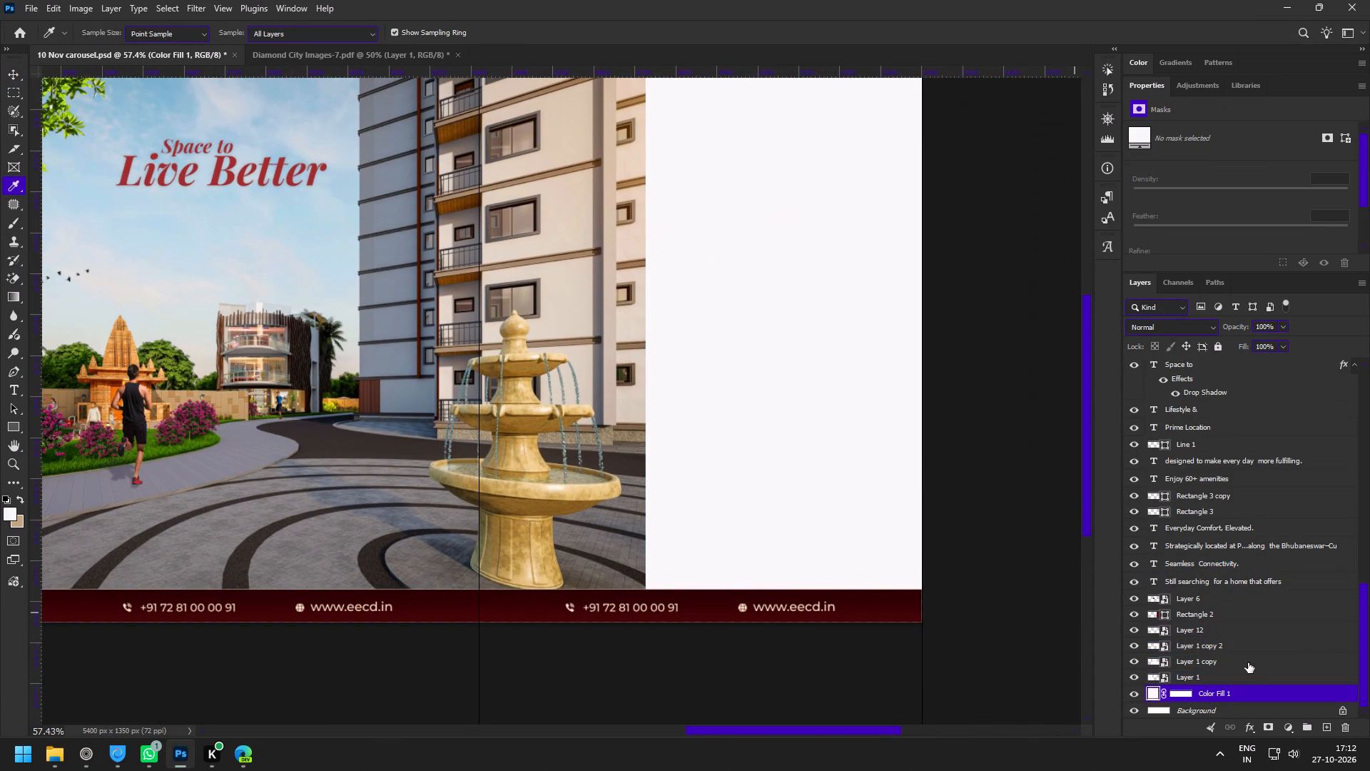
double_click(1155, 694)
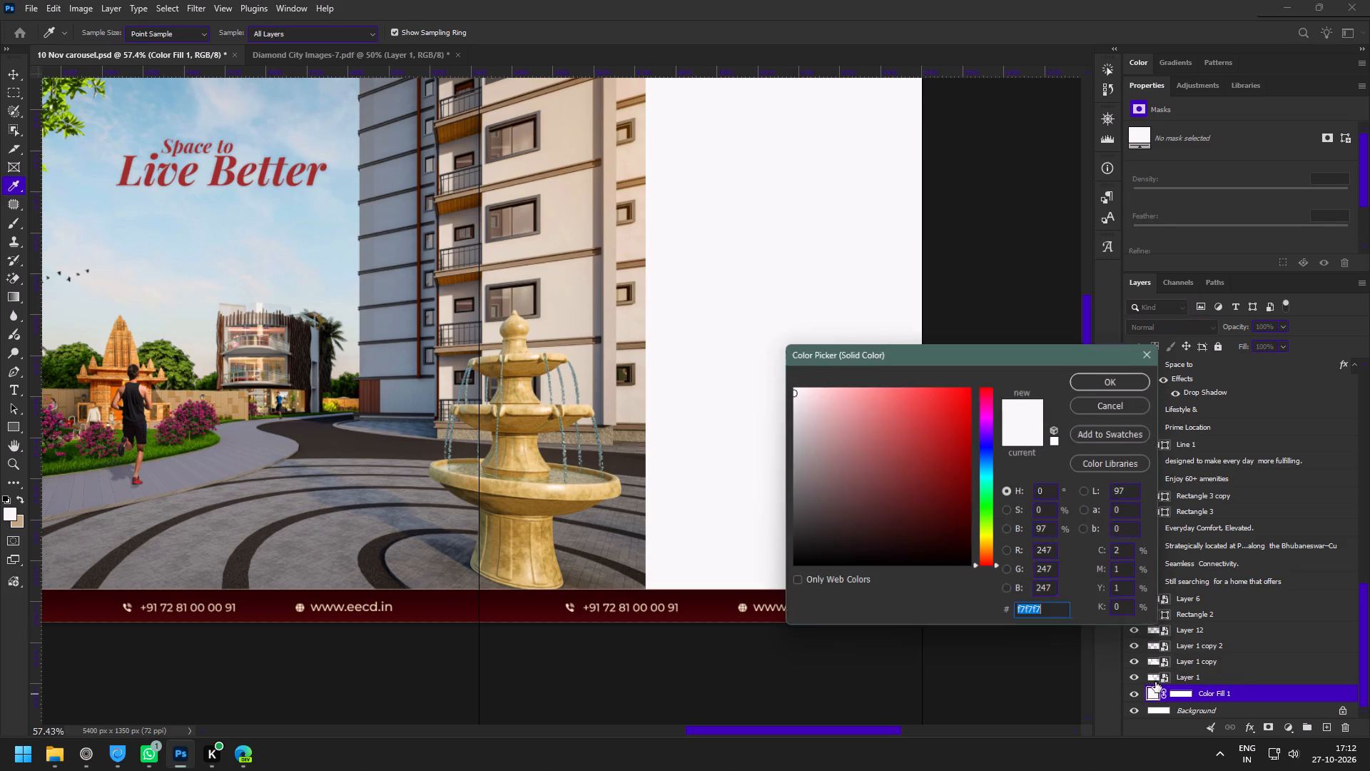
key("ctrl+c")
left_click(1121, 407)
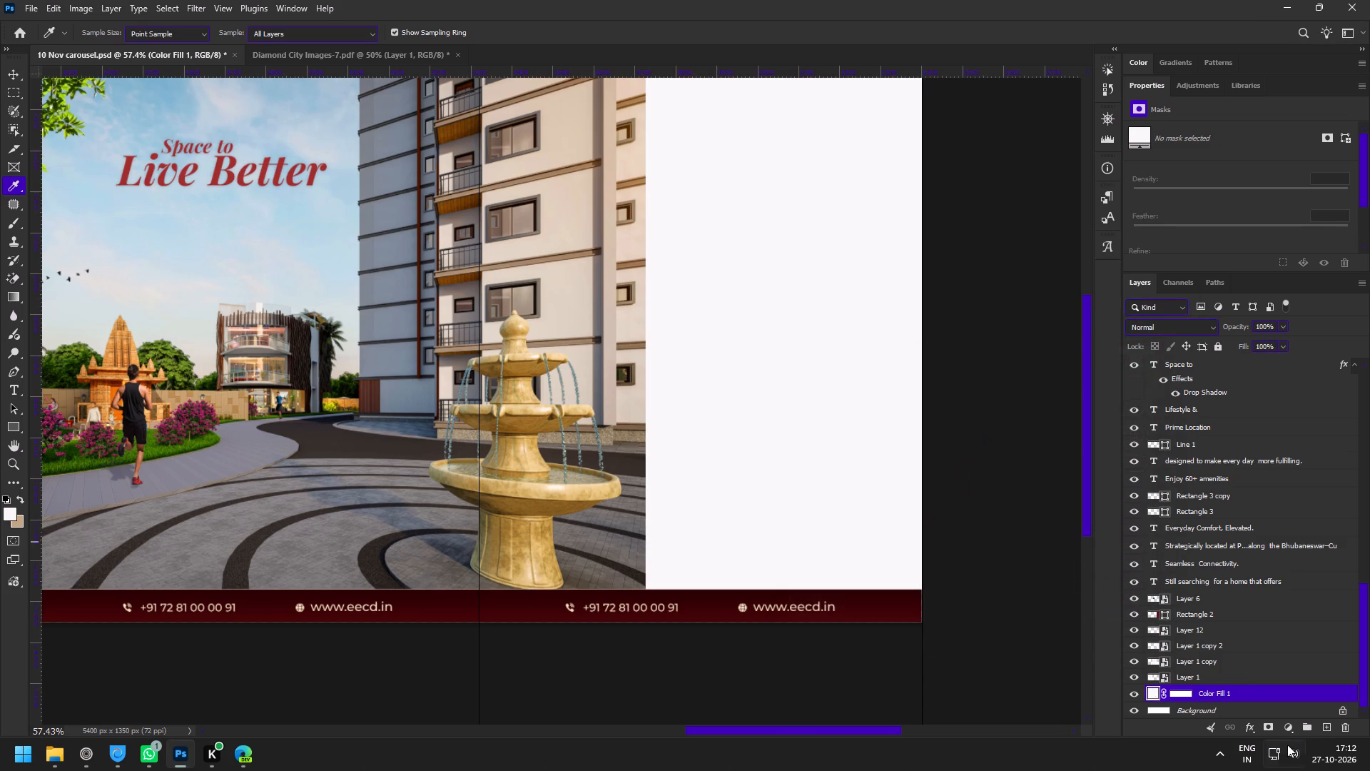
Draw a 1080 × 1350 px rectangle exactly covering slide 5 and move its layer above Layer 6, over the render's overflow.
left_click(1, 430)
left_click(12, 425)
key("v")
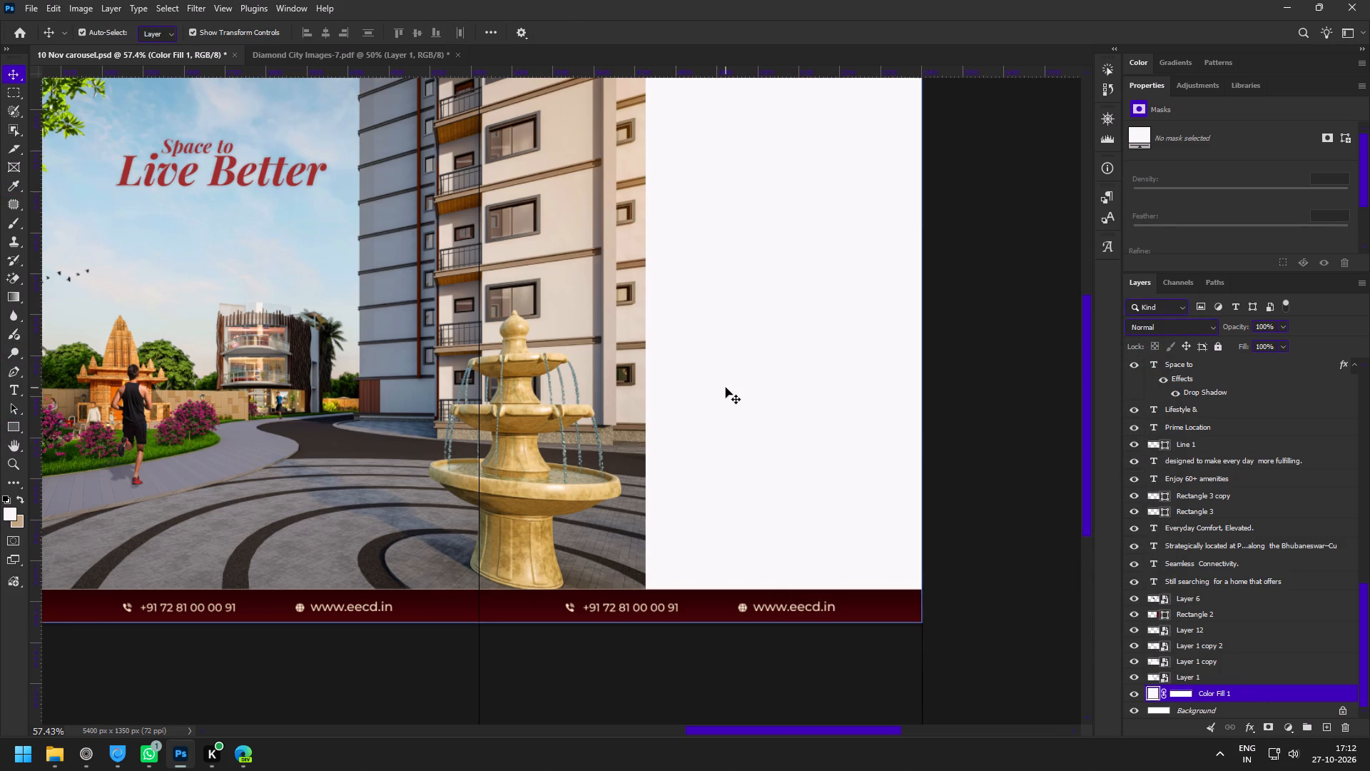
key("space")
key("space")
left_click_drag(465, 213, 469, 272)
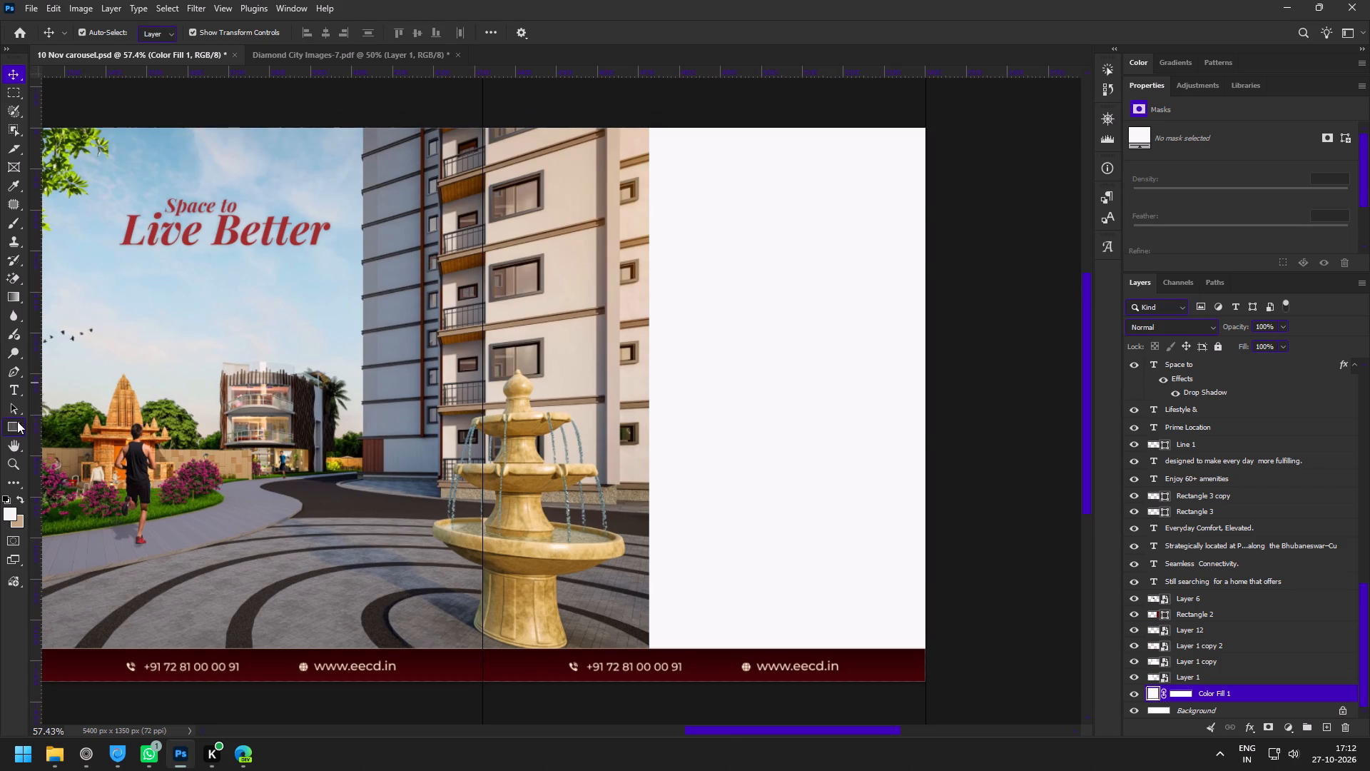
left_click(17, 421)
left_click_drag(485, 126, 497, 143)
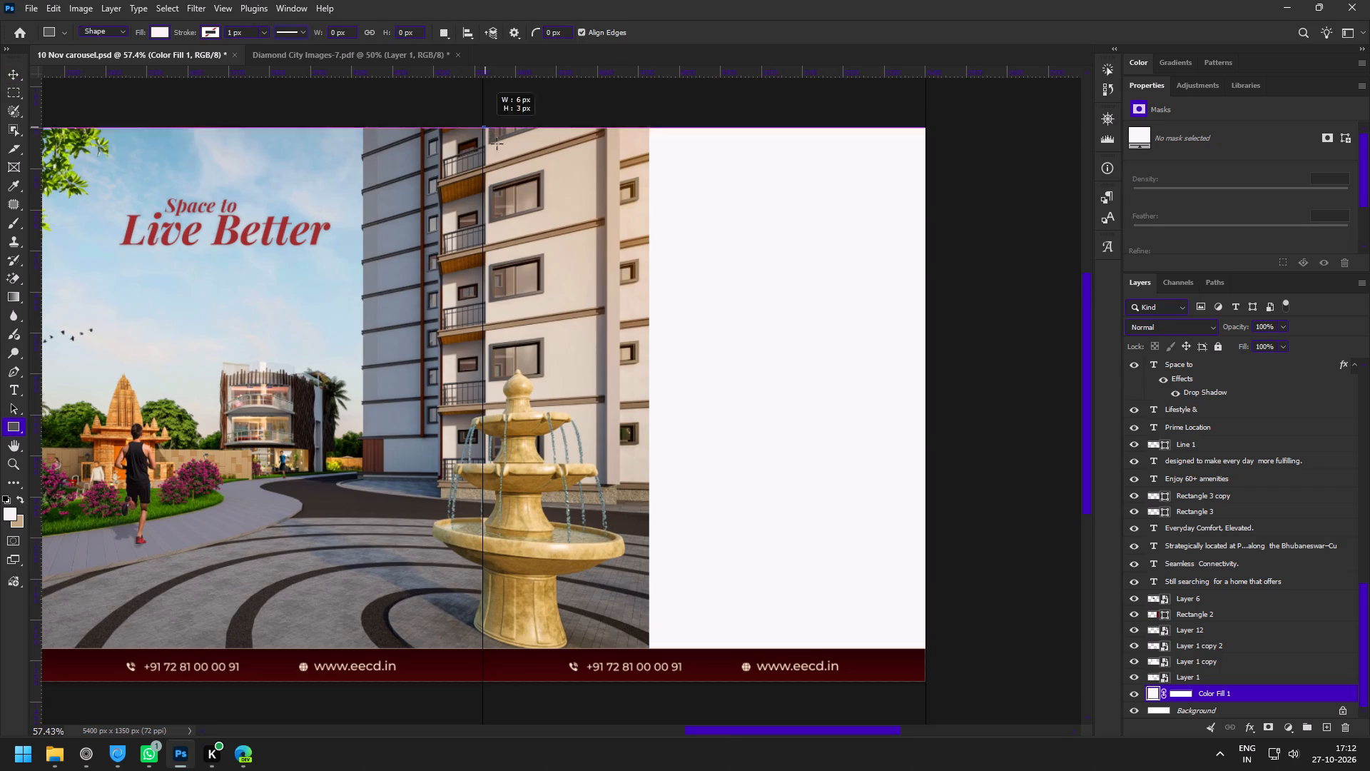
left_click_drag(497, 143, 925, 684)
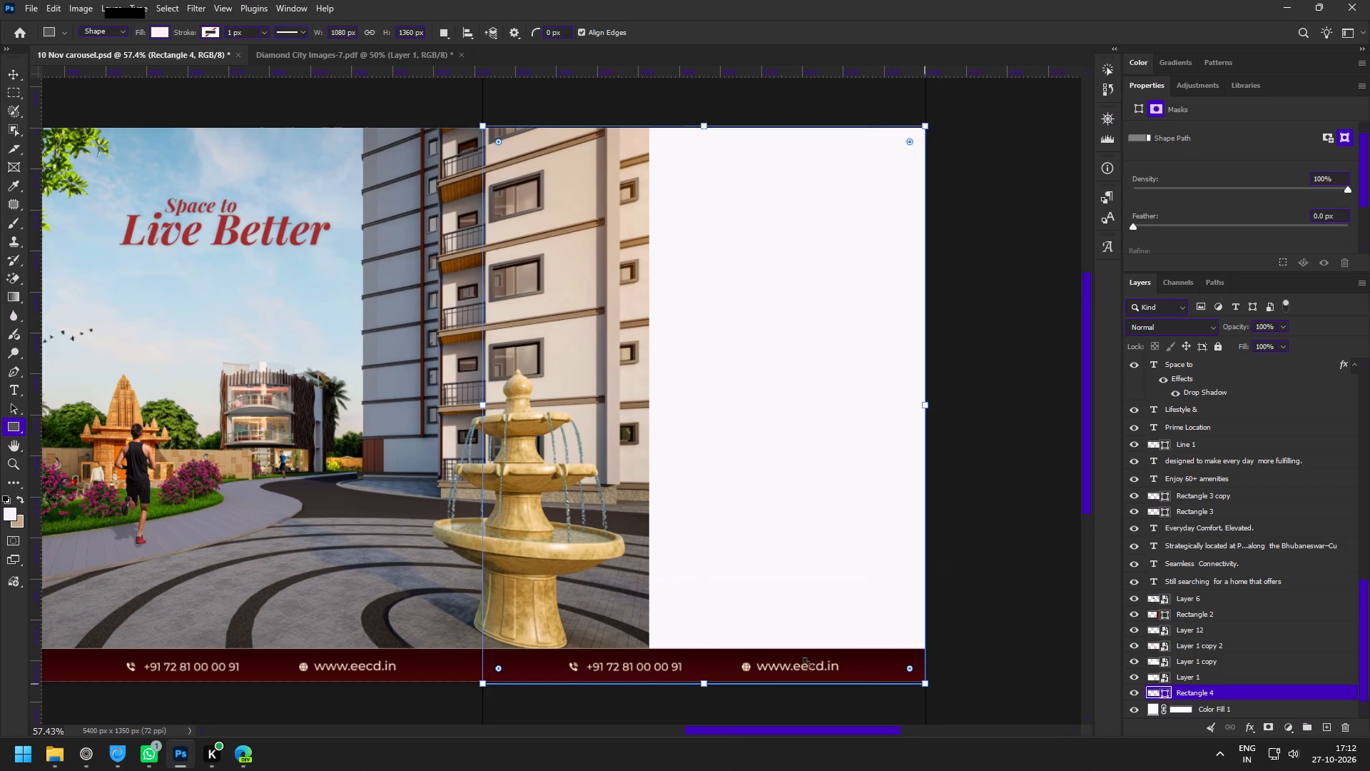
key("v")
left_click(706, 128)
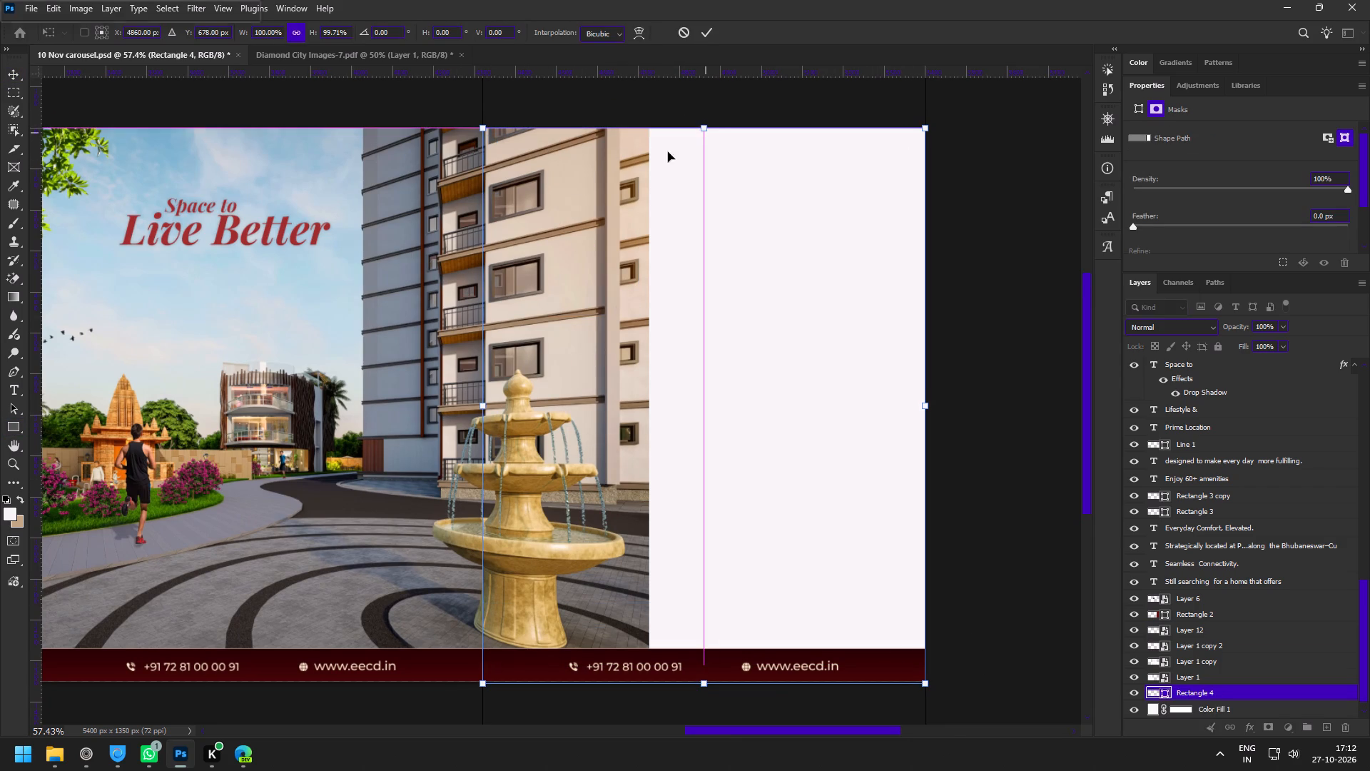
left_click(704, 682)
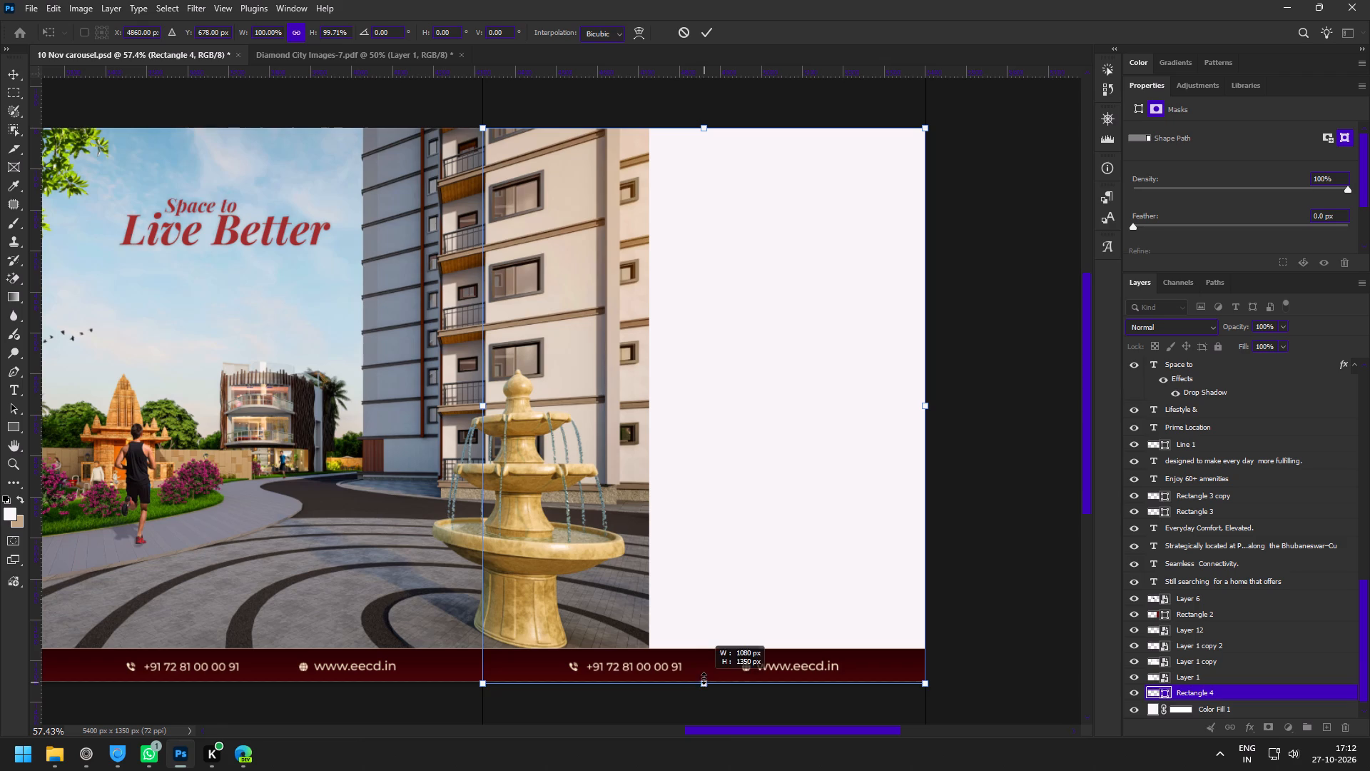
left_click(699, 26)
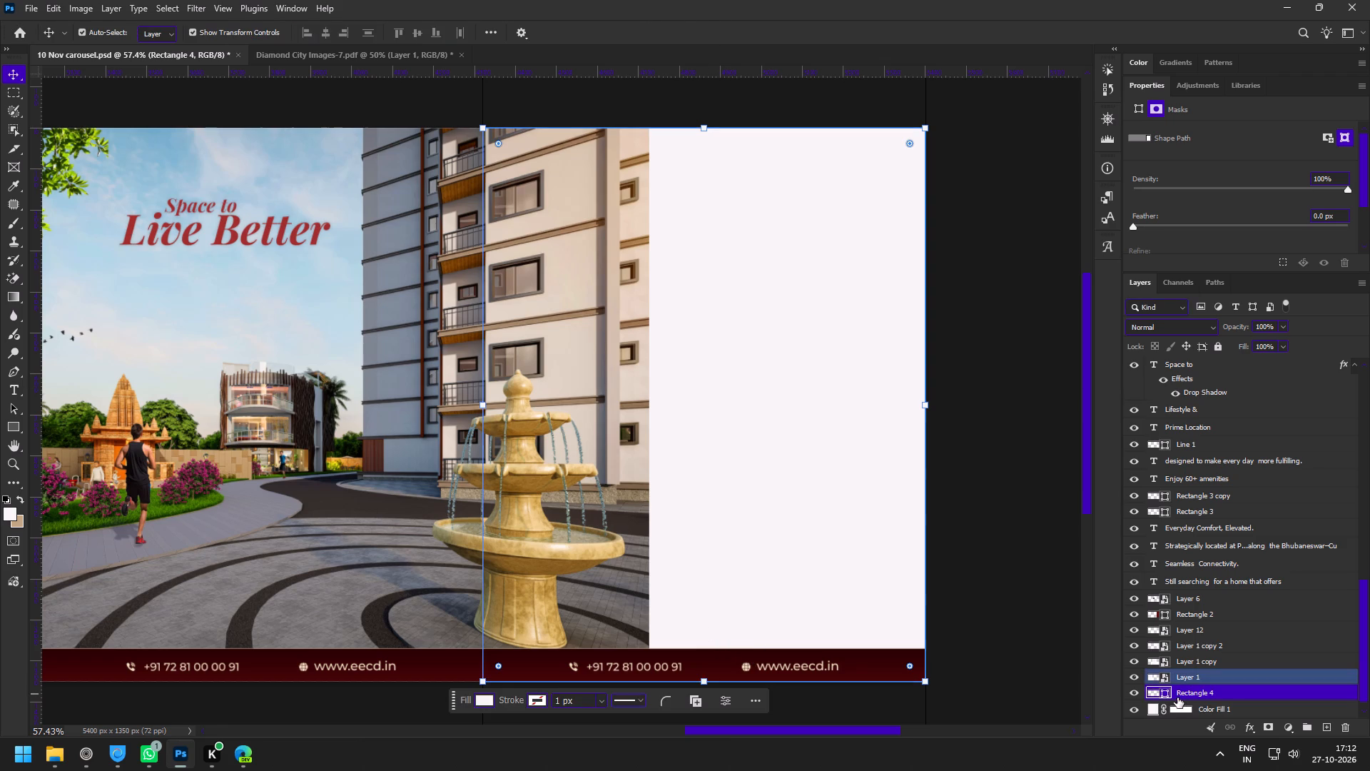
left_click_drag(1177, 697, 1187, 589)
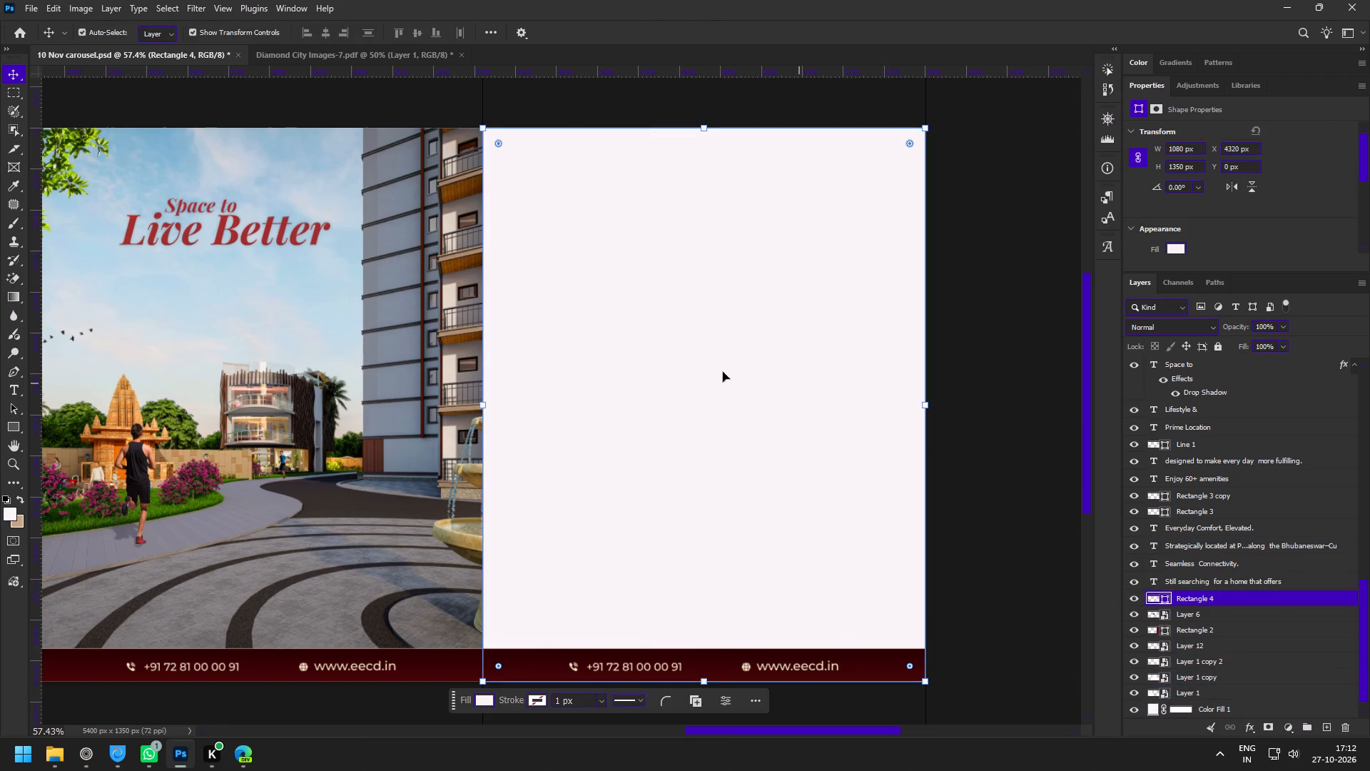
Set the slide 5 rectangle's fill to the copied background colour f7f7f7.
left_click(684, 363)
double_click(1178, 246)
left_click(1178, 246)
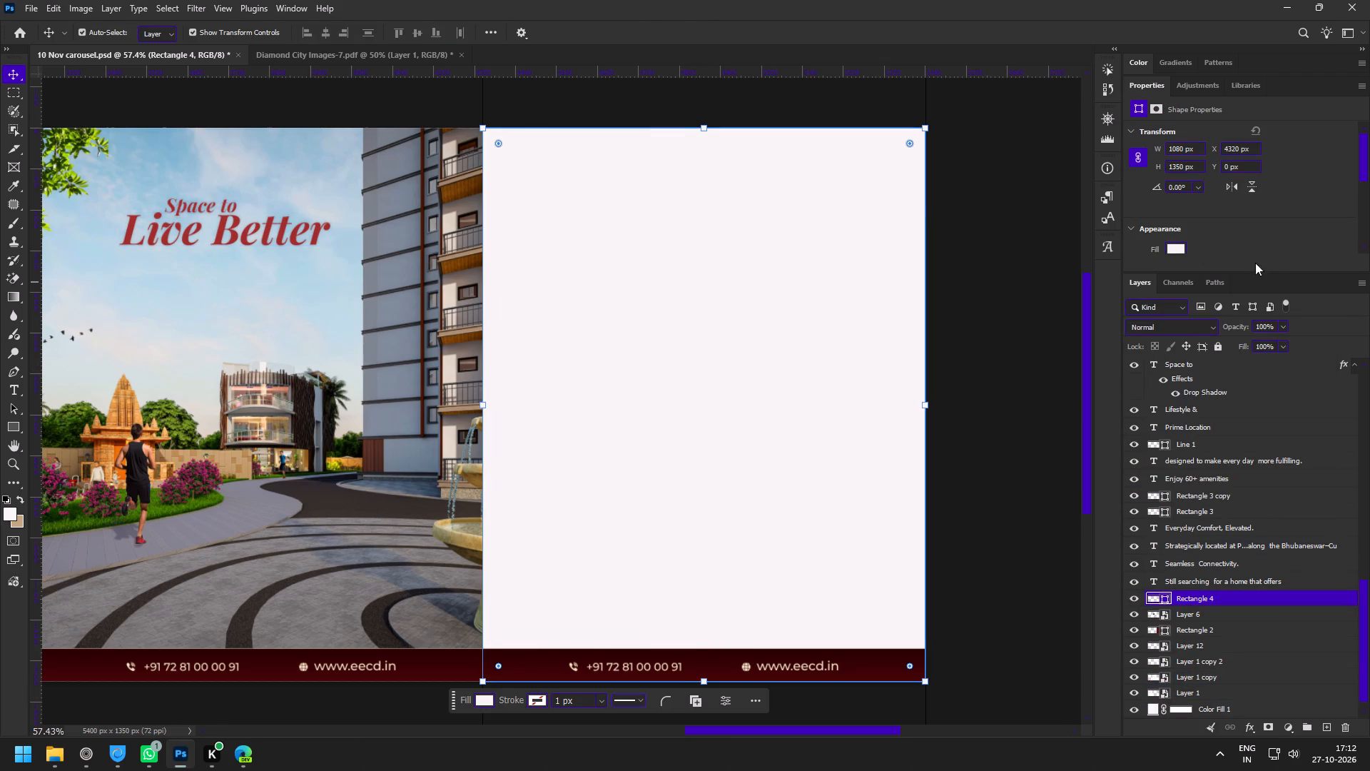
left_click(1179, 241)
left_click(1177, 244)
left_click(1327, 274)
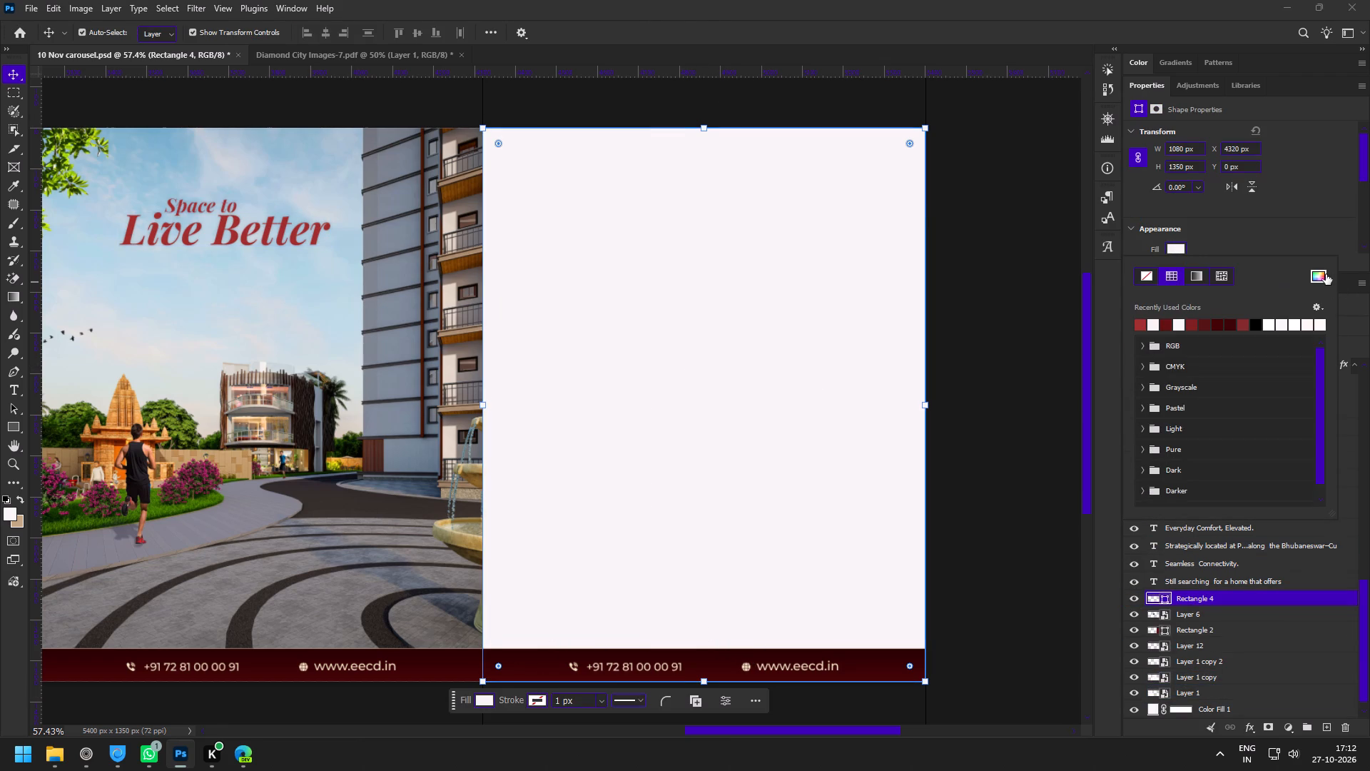
left_click(1318, 276)
key("ctrl+v")
left_click(1124, 377)
key("z")
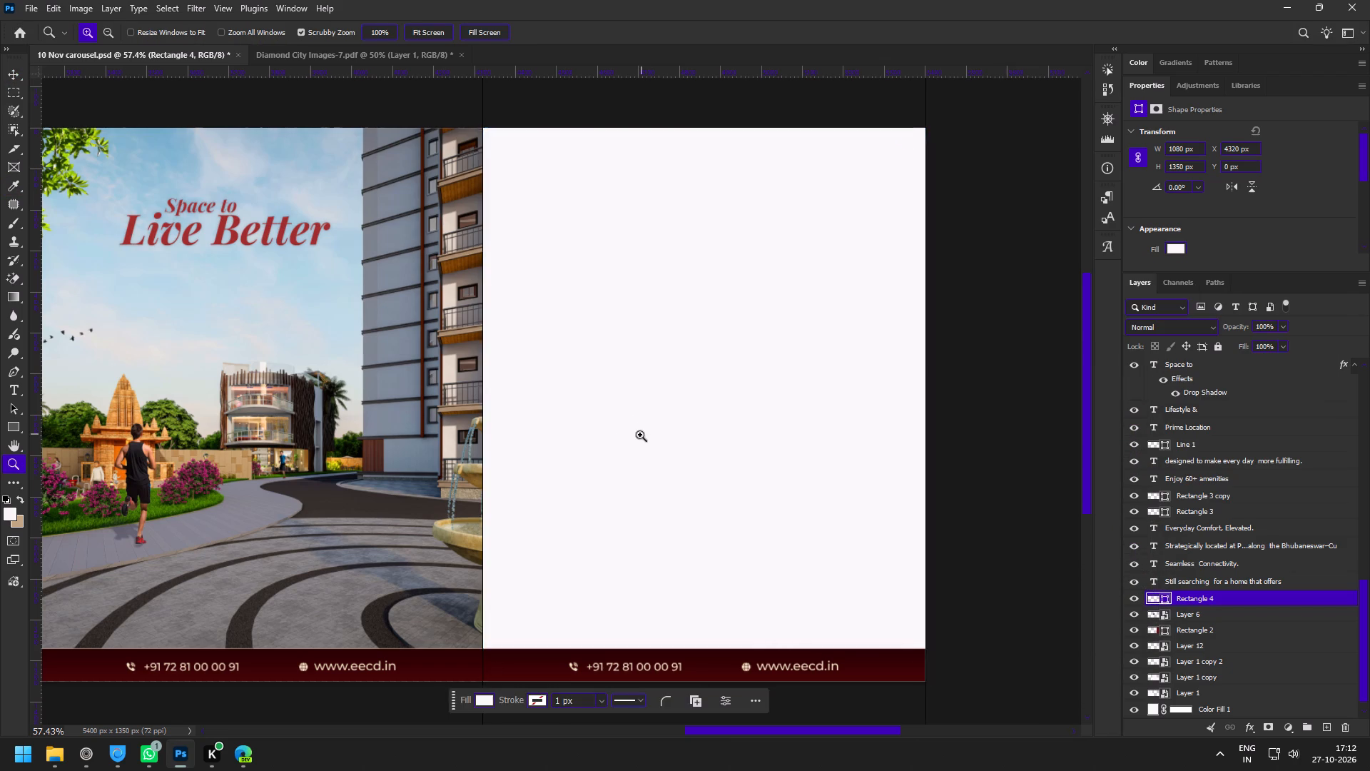
Duplicate slide 2's faint background pattern layer, Layer 1 copy, and place the copy exactly over slide 5.
left_click_drag(641, 435, 598, 420)
key("space")
key("space")
key("space")
key("space")
key("space")
key("space")
key("space")
key("space")
key("space")
key("space")
key("space")
key("space")
key("space")
left_click_drag(369, 438, 532, 433)
left_click(479, 438)
key("v")
left_click(504, 303)
key("space")
key("space")
key("space")
key("space")
key("space")
key("space")
key("space")
key("space")
key("space")
key("space")
left_click_drag(610, 317, 584, 319)
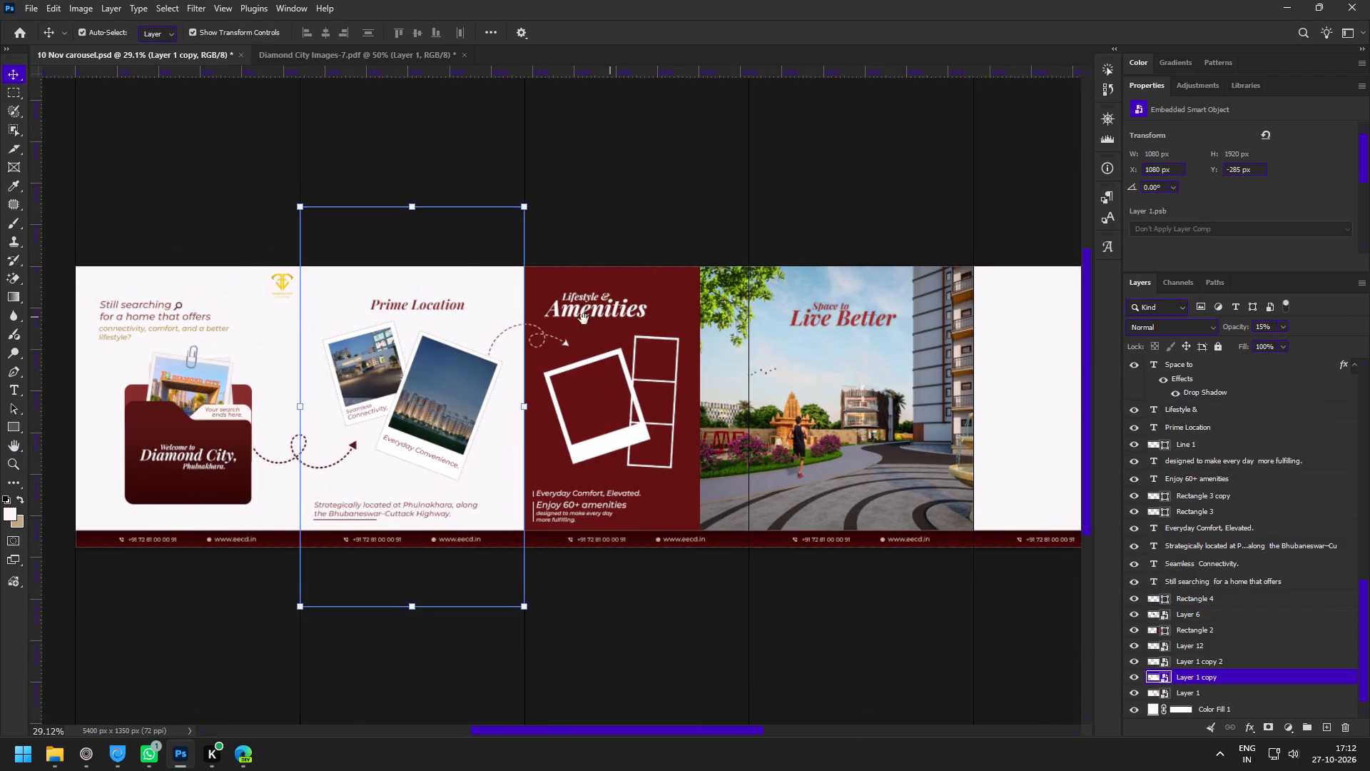
left_click_drag(584, 319, 439, 303)
left_click_drag(338, 280, 1010, 307, "alt")
key("z")
left_click_drag(996, 358, 1036, 418)
left_click_drag(888, 383, 897, 393)
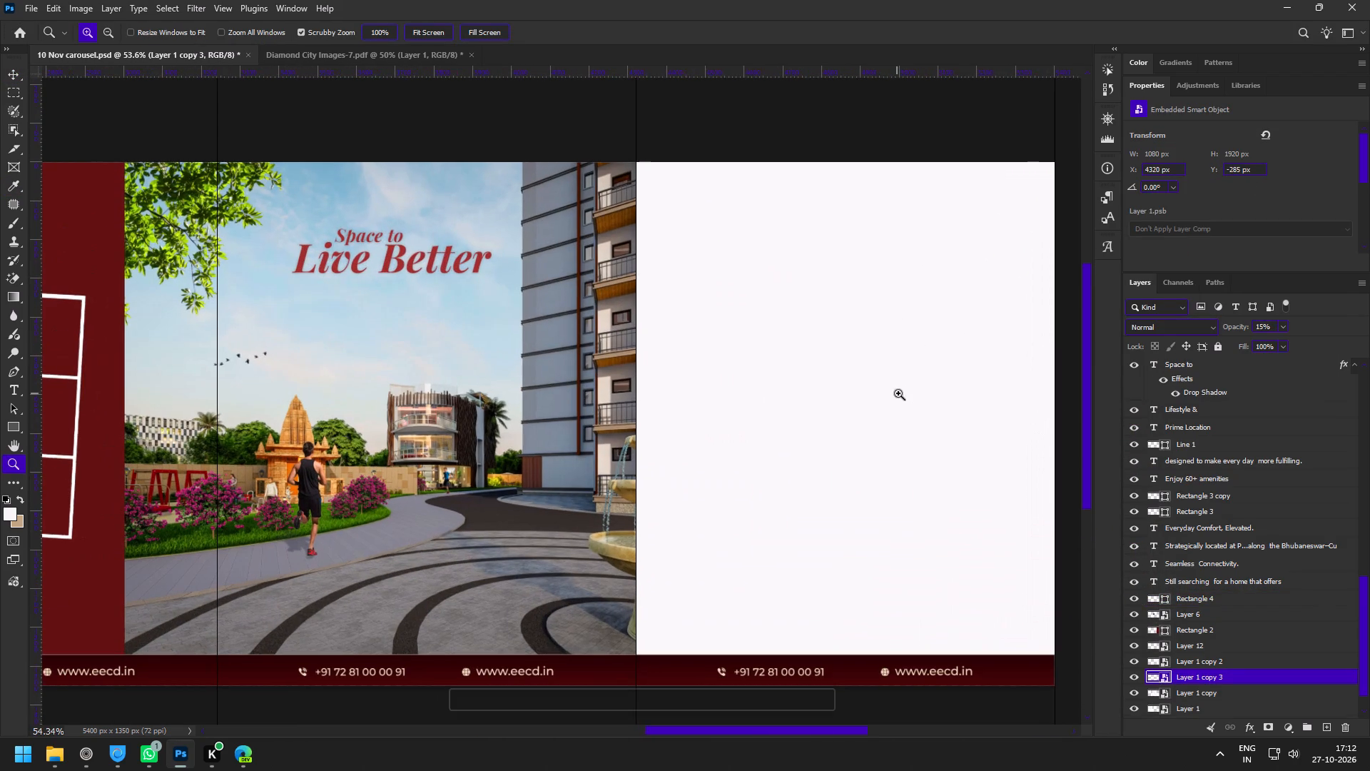
Move slide 5's pattern copy up the layer stack, above the Rectangle 4 background and directly below Rectangle 3.
key("v")
left_click_drag(1197, 673, 1200, 608)
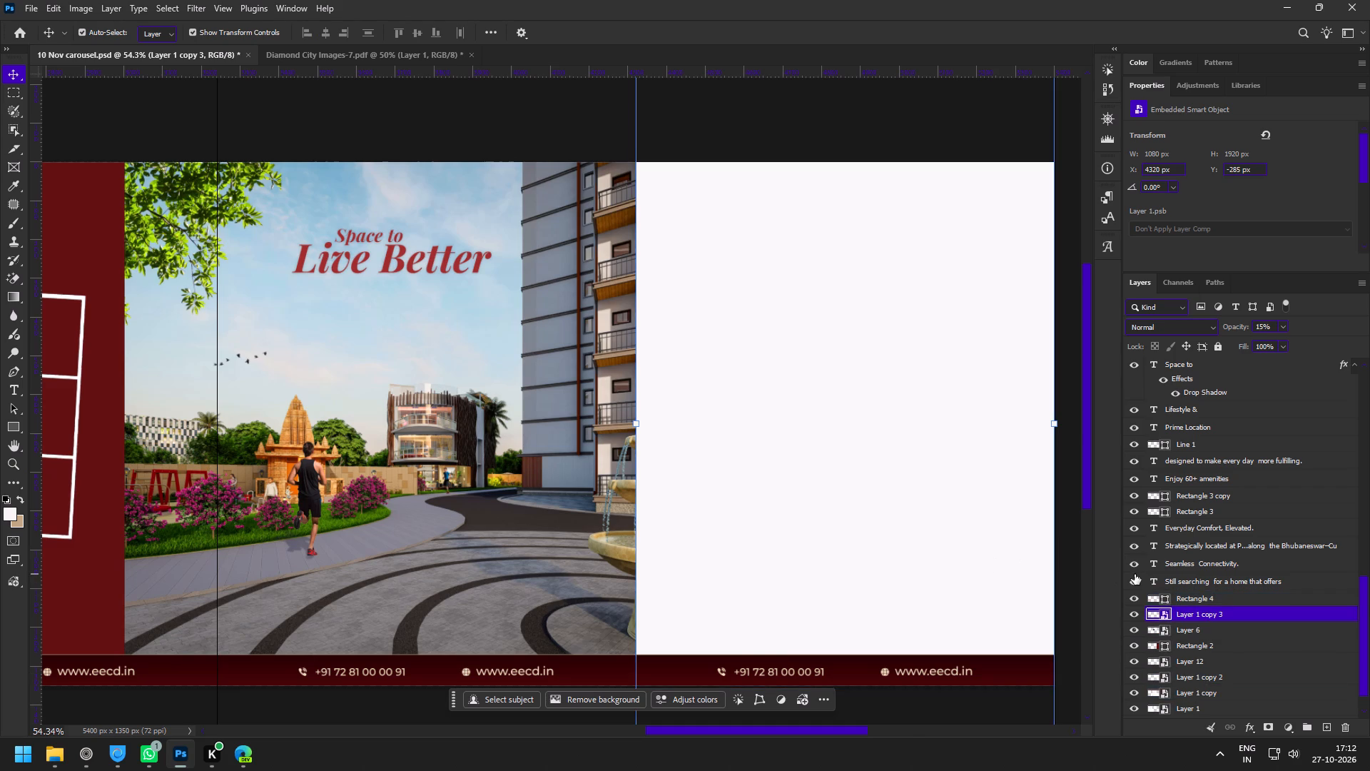
key("space")
key("space")
key("space")
left_click_drag(938, 534, 758, 470)
key("z")
left_click_drag(653, 463, 701, 512)
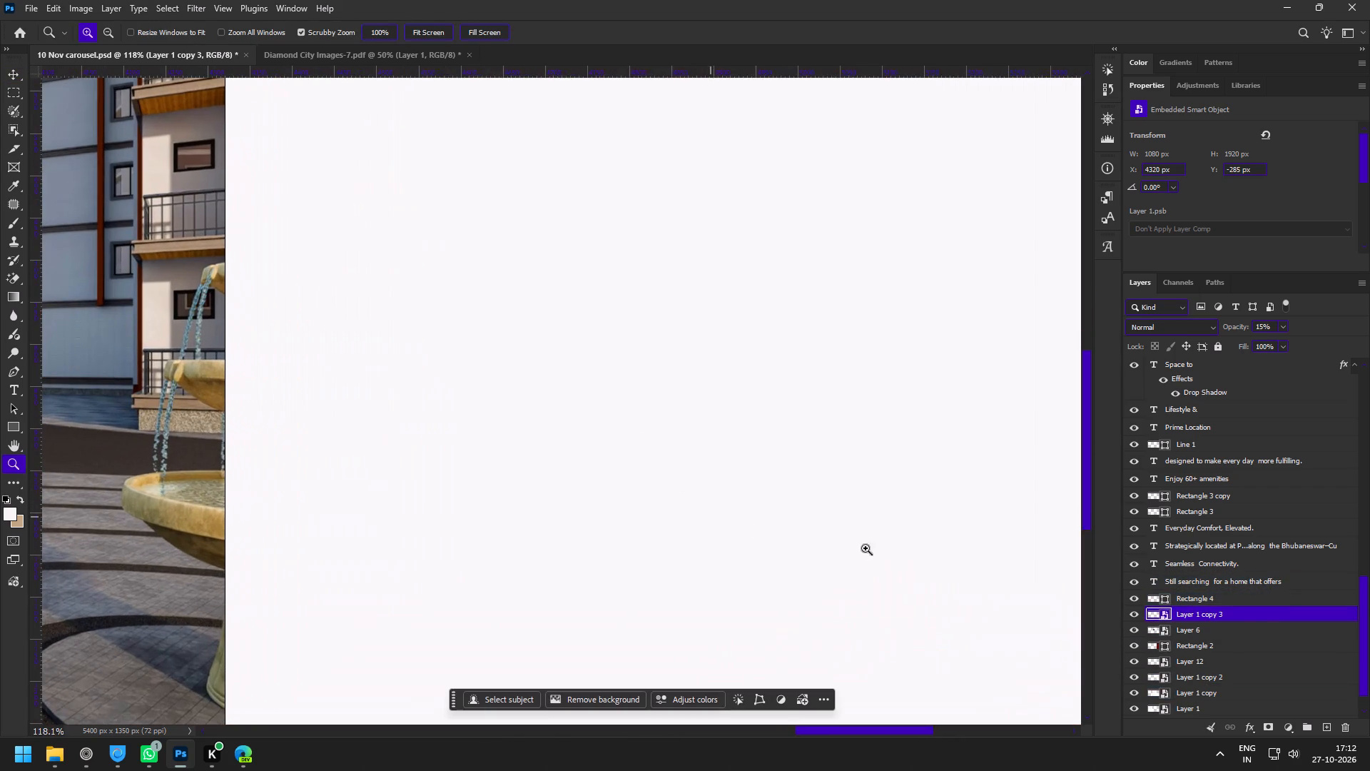
left_click_drag(1204, 618, 1184, 525)
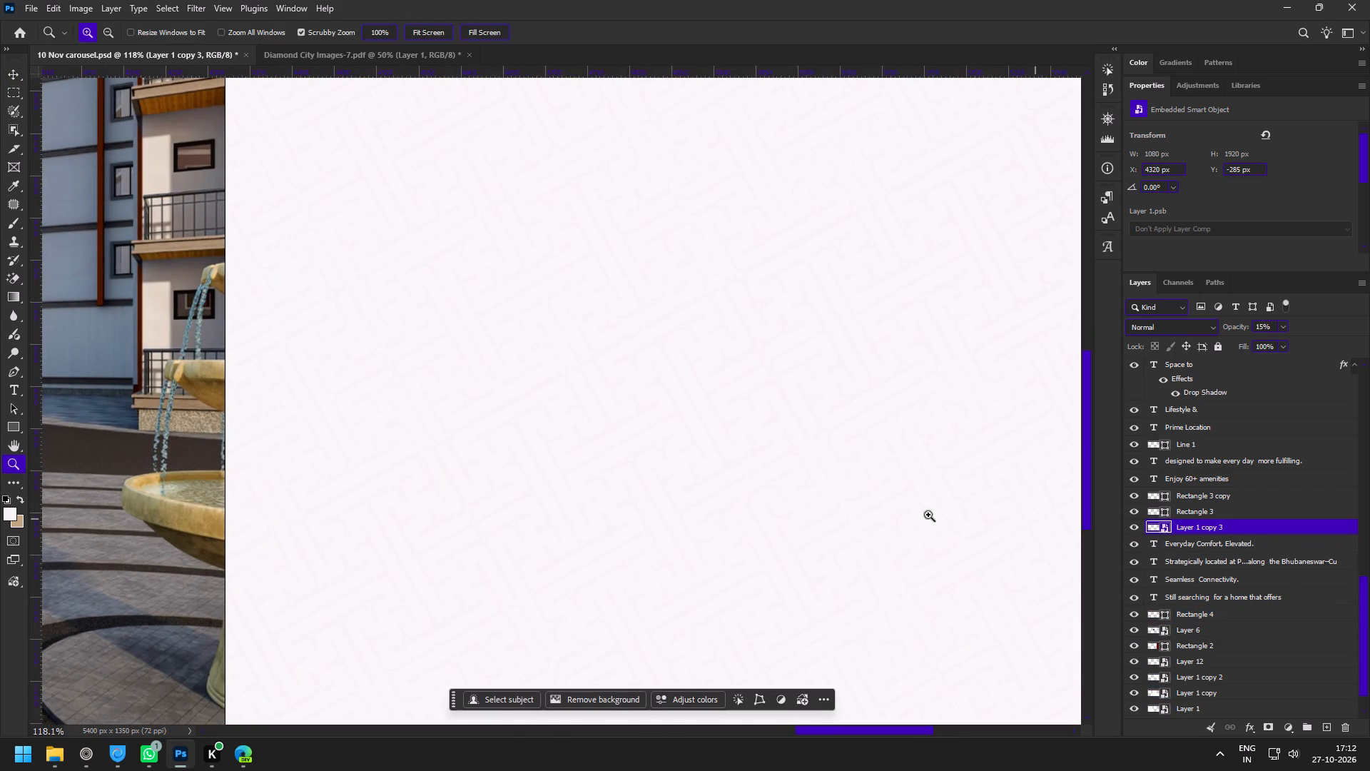
key("z")
left_click_drag(828, 537, 771, 506)
key("space")
left_click_drag(753, 518, 760, 495)
Duplicate slide 4's "Space to" heading text and place the copy in the upper part of slide 5.
left_click_drag(375, 243, 398, 264)
key("v")
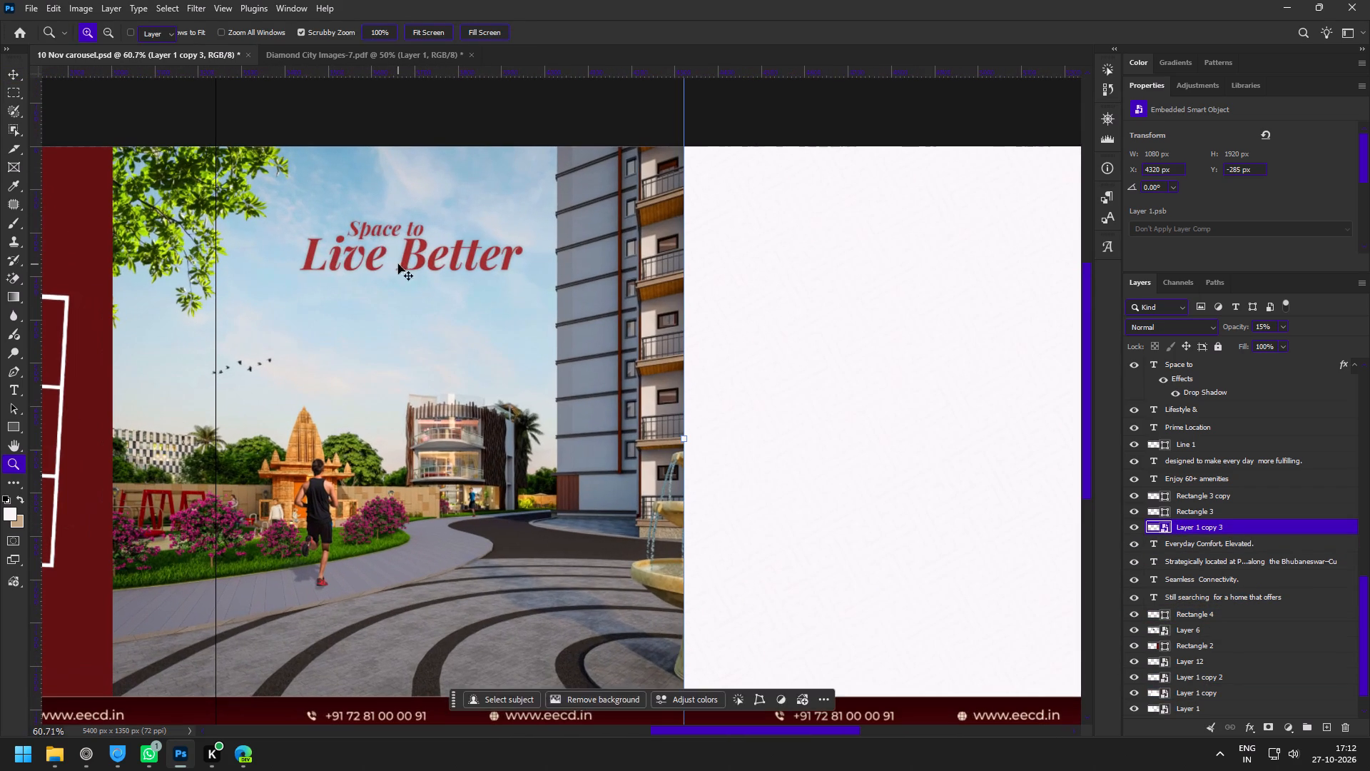
left_click(379, 225)
left_click_drag(392, 228, 925, 308, "alt")
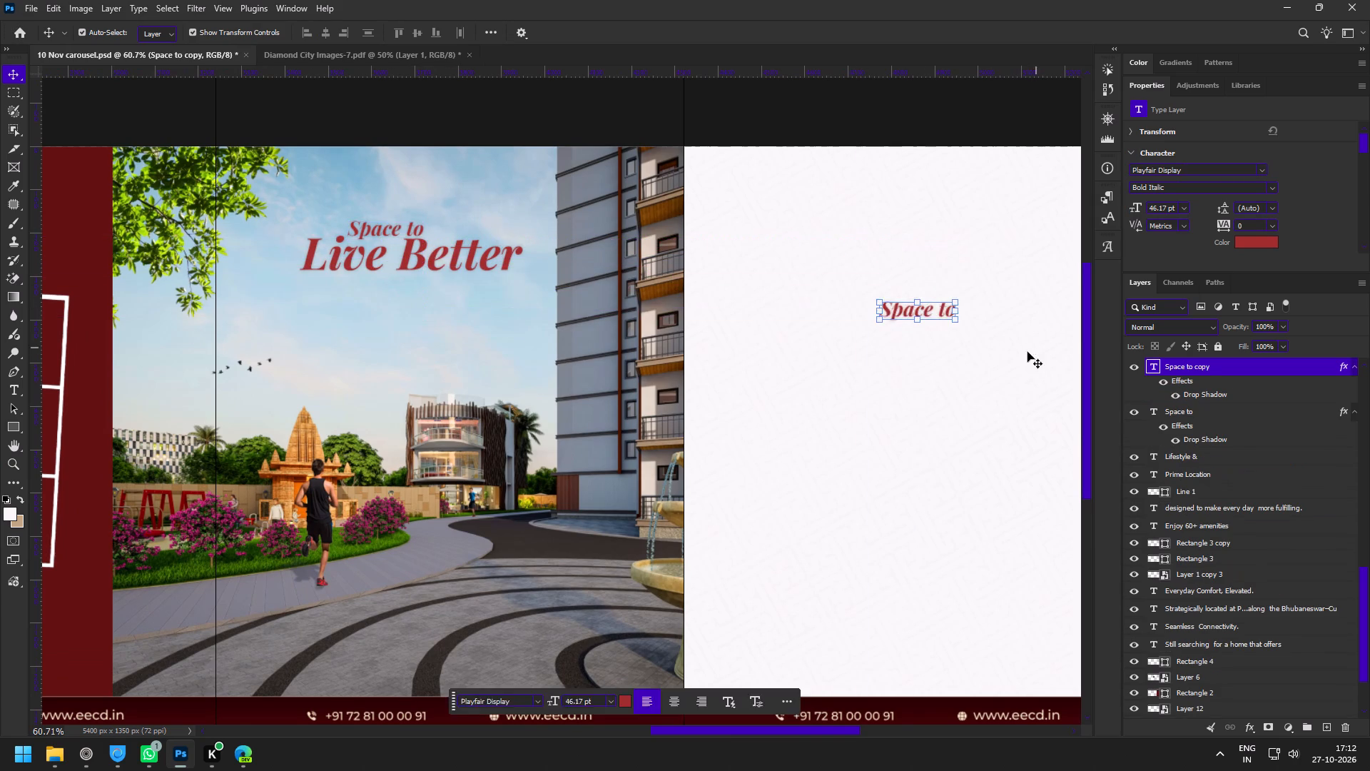
key("space")
key("space")
key("space")
key("space")
left_click_drag(1013, 353, 825, 337)
Replace slide 5's "Space to" copy with "Ready to upgrade" from the Zen content document, and shift it toward the slide's upper left.
left_click(91, 755)
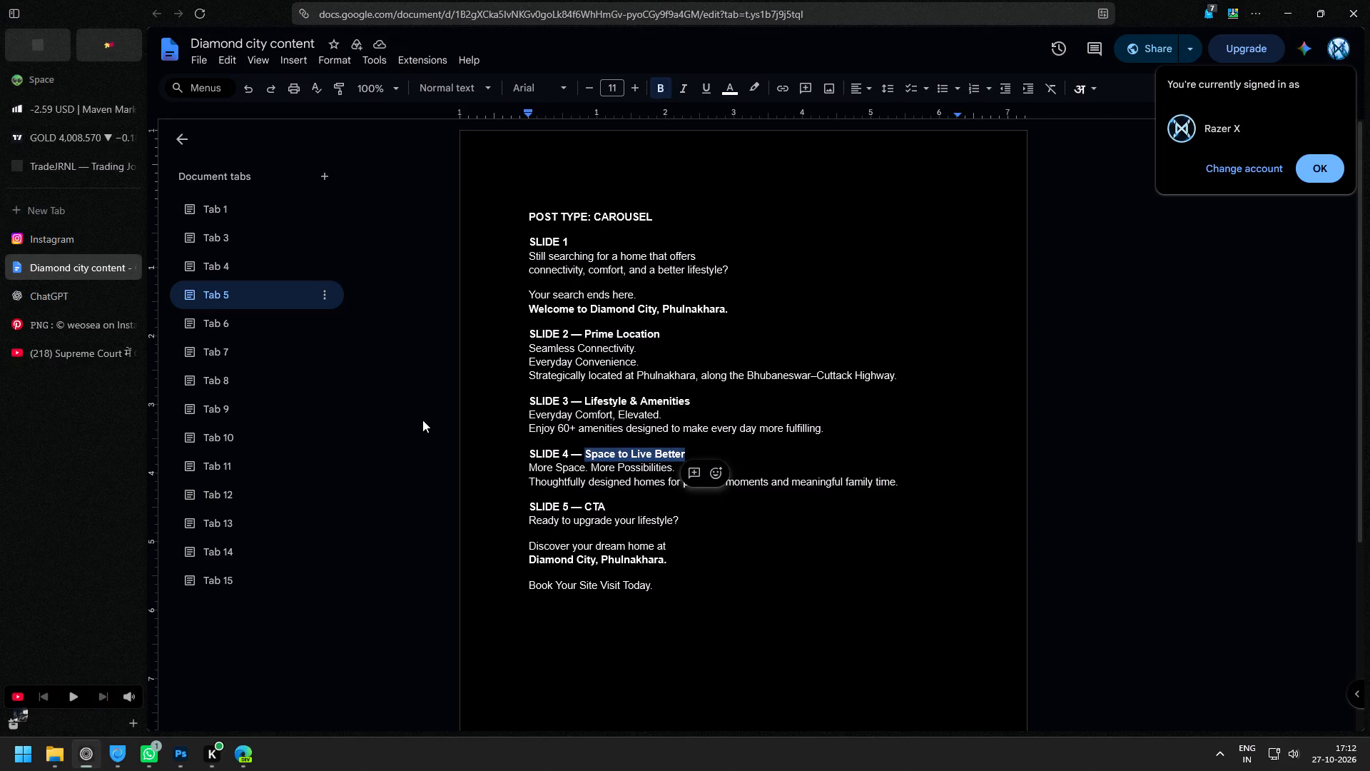
left_click_drag(514, 520, 636, 518)
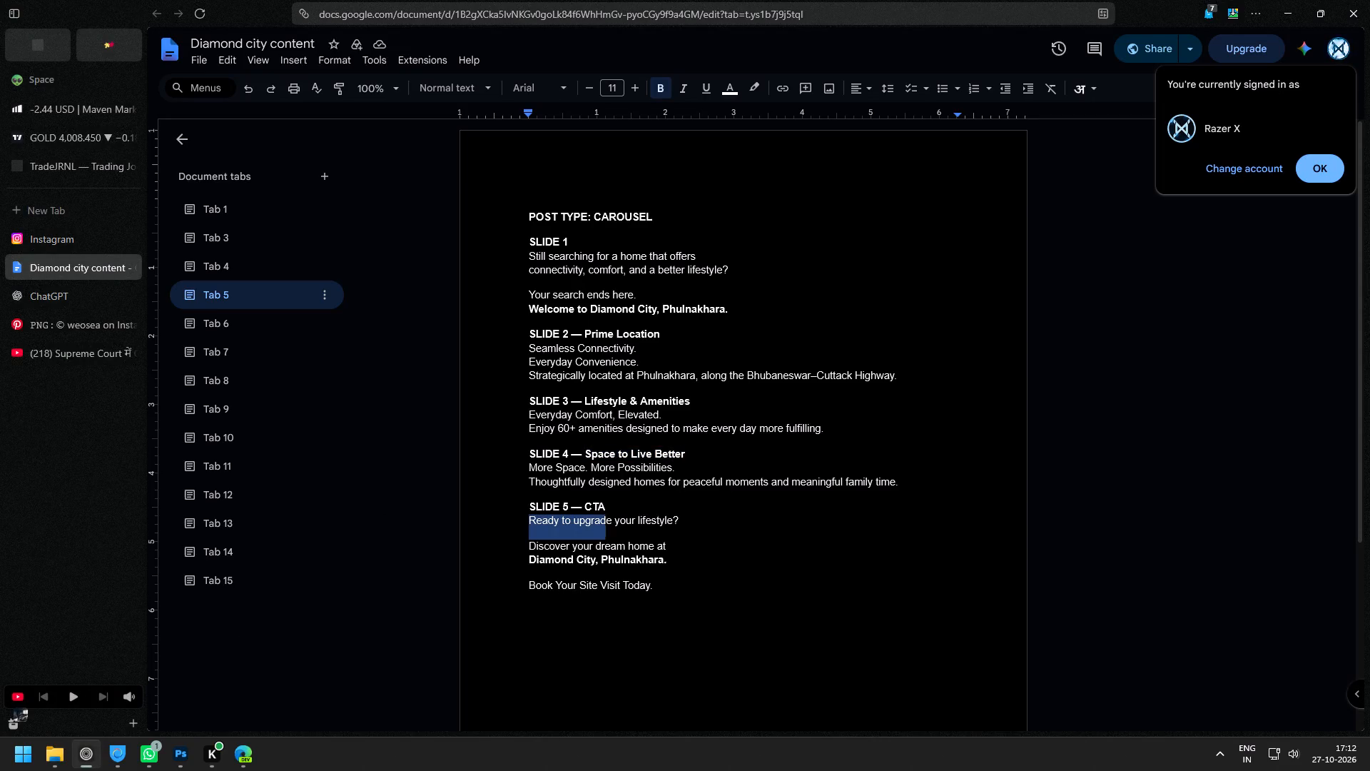
left_click_drag(636, 518, 607, 519)
left_click_drag(607, 519, 613, 519)
key("ctrl+c")
left_click(181, 757)
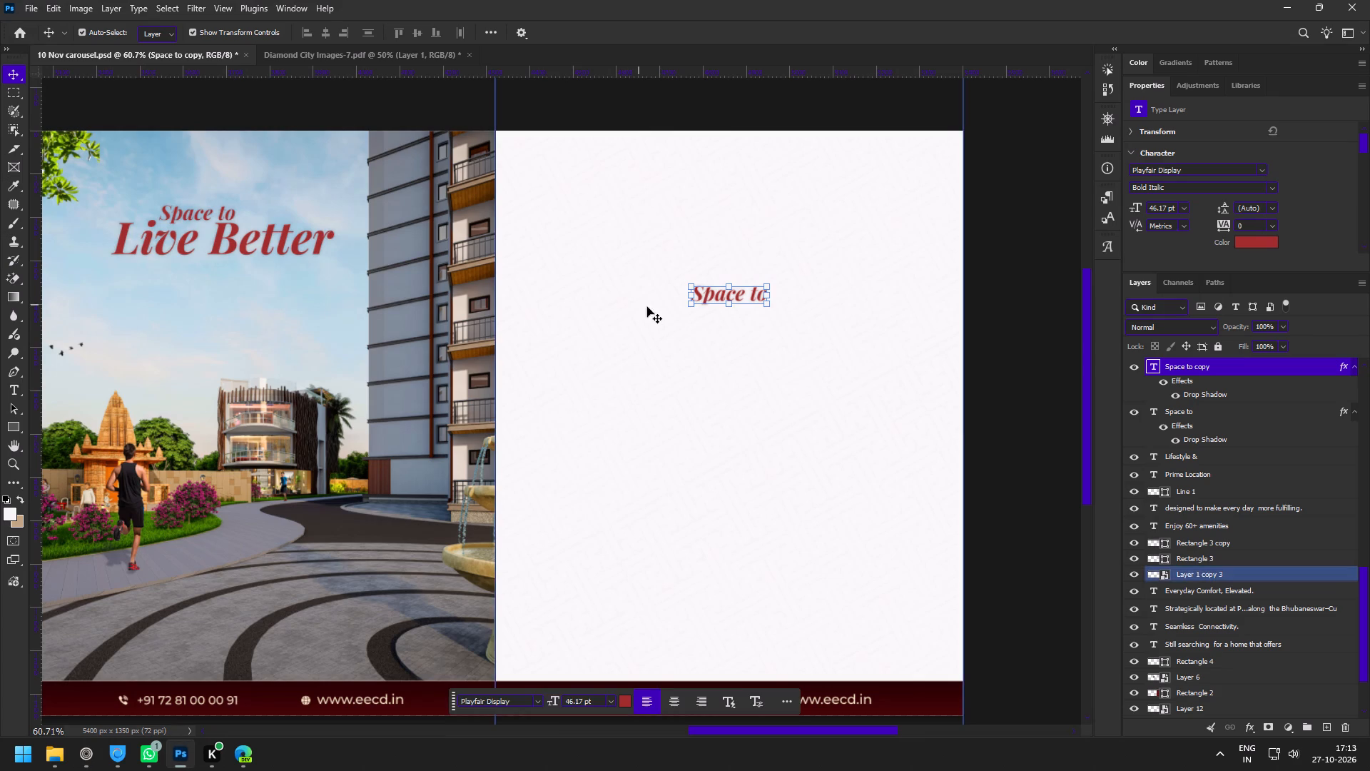
double_click(708, 296)
key("ctrl+v")
key("ctrl+Return")
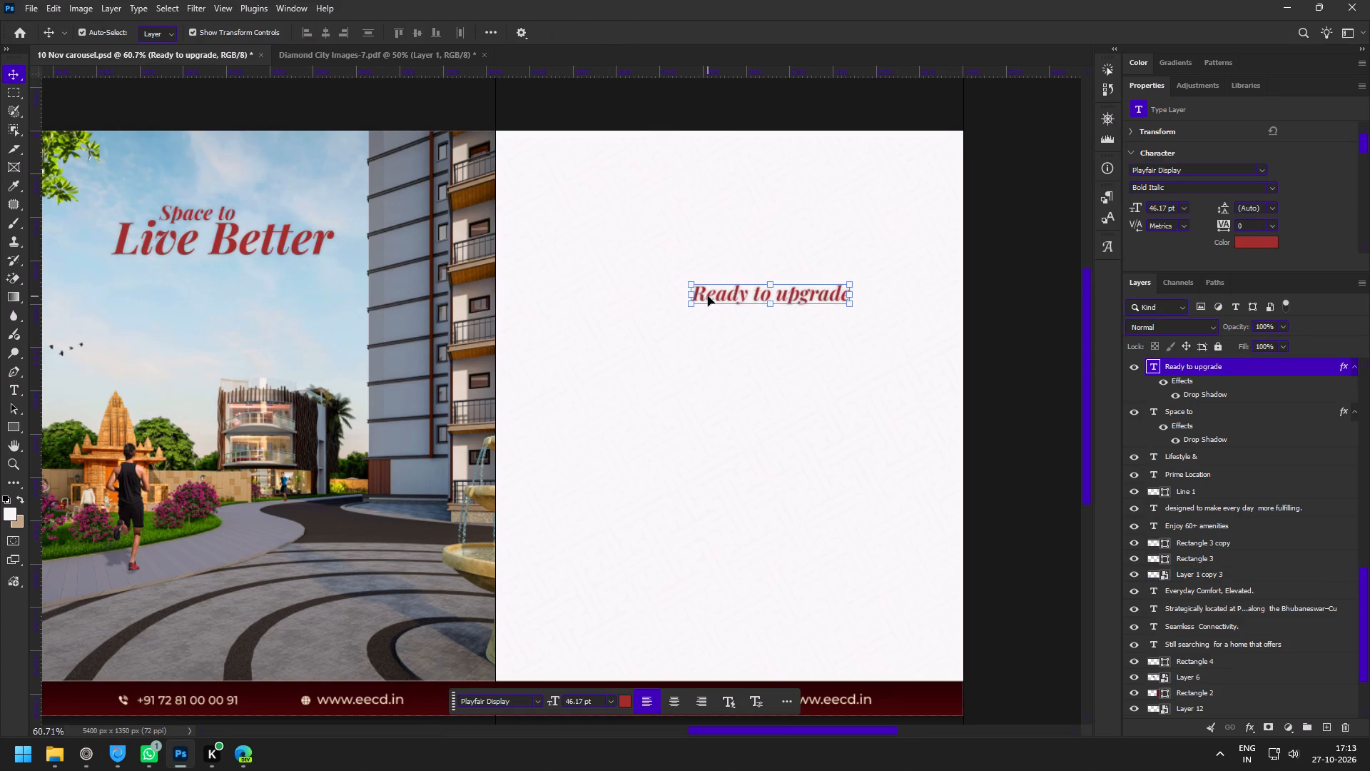
left_click_drag(731, 298, 668, 268)
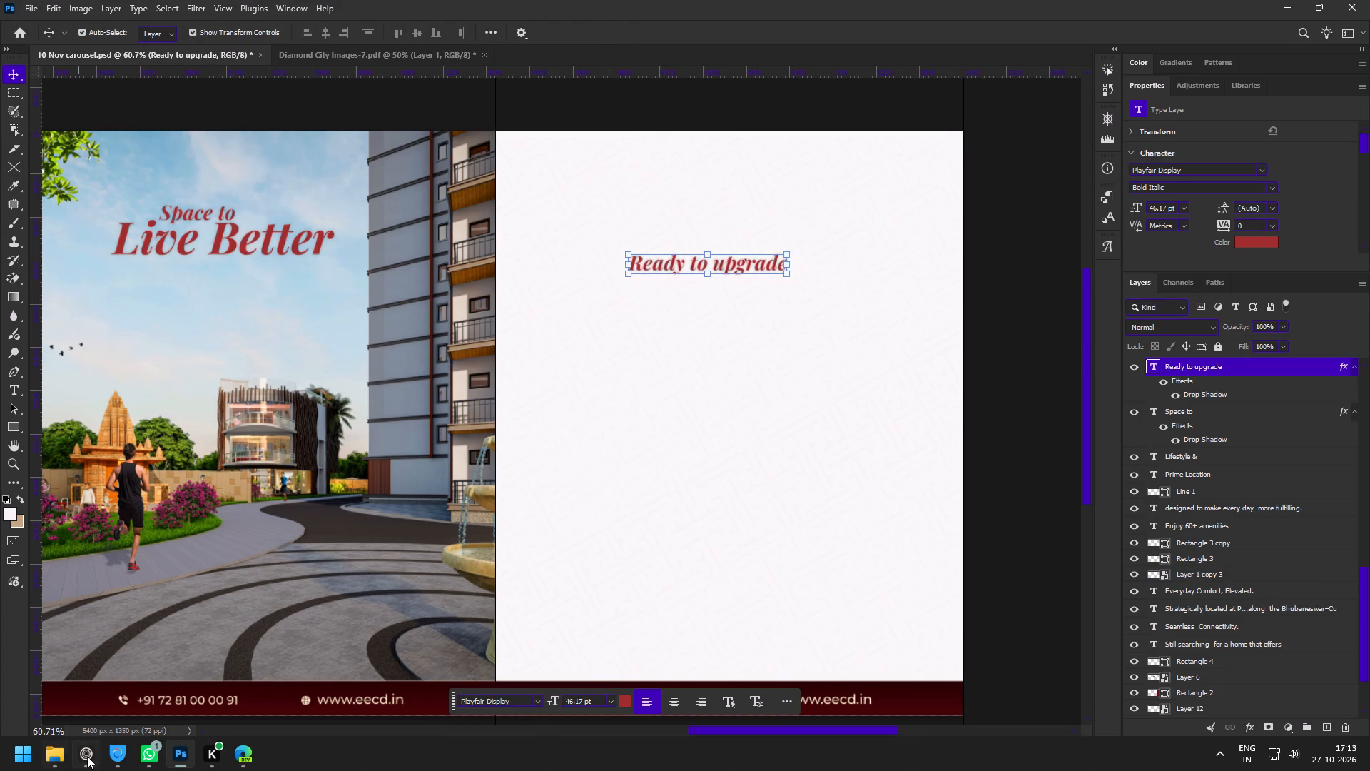
Copy "your lifestyle?" from the Zen document into a duplicate line below "Ready to upgrade", and cut "lifestyle?" to leave only "your".
left_click(89, 756)
left_click_drag(686, 522, 614, 523)
key("ctrl+c")
left_click(181, 767)
left_click_drag(746, 268, 746, 309, "alt")
double_click(746, 309)
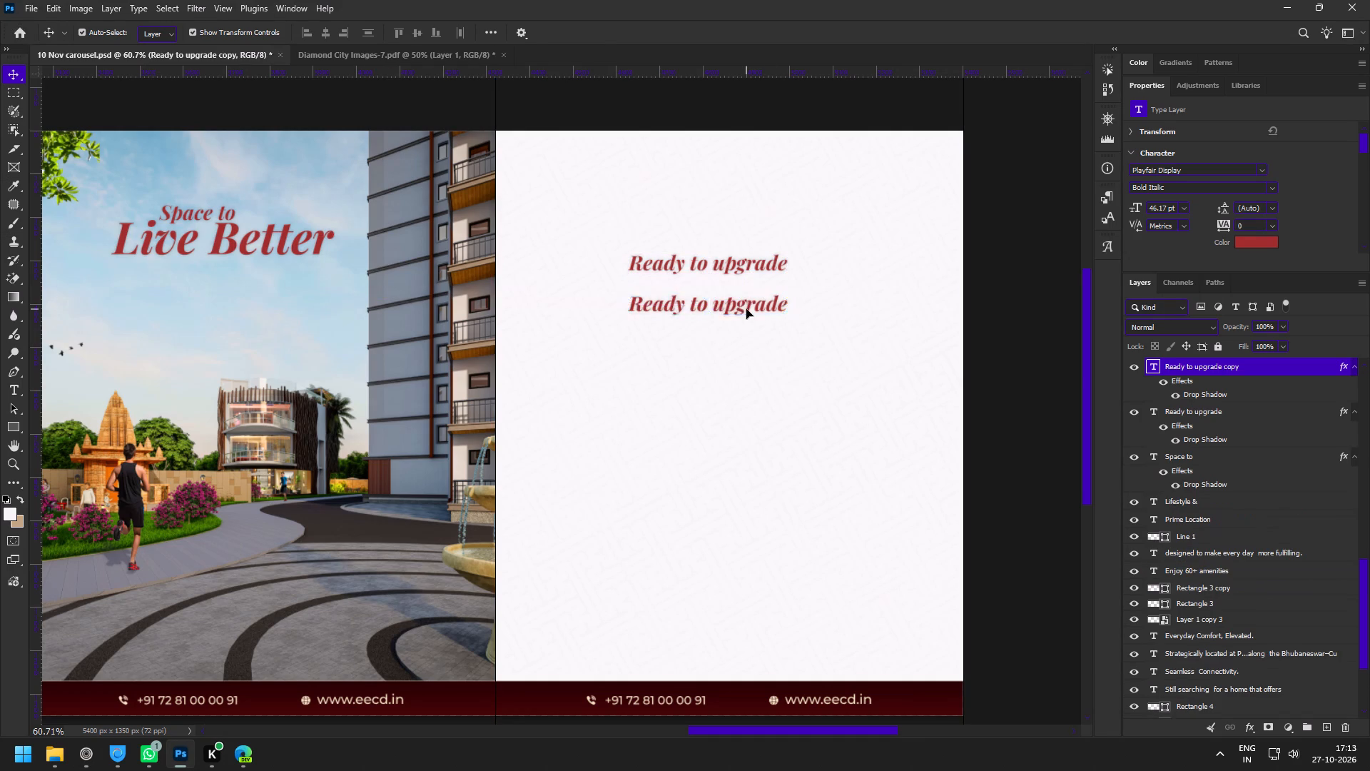
key("ctrl+v")
left_click_drag(677, 309, 846, 313)
key("ctrl+x")
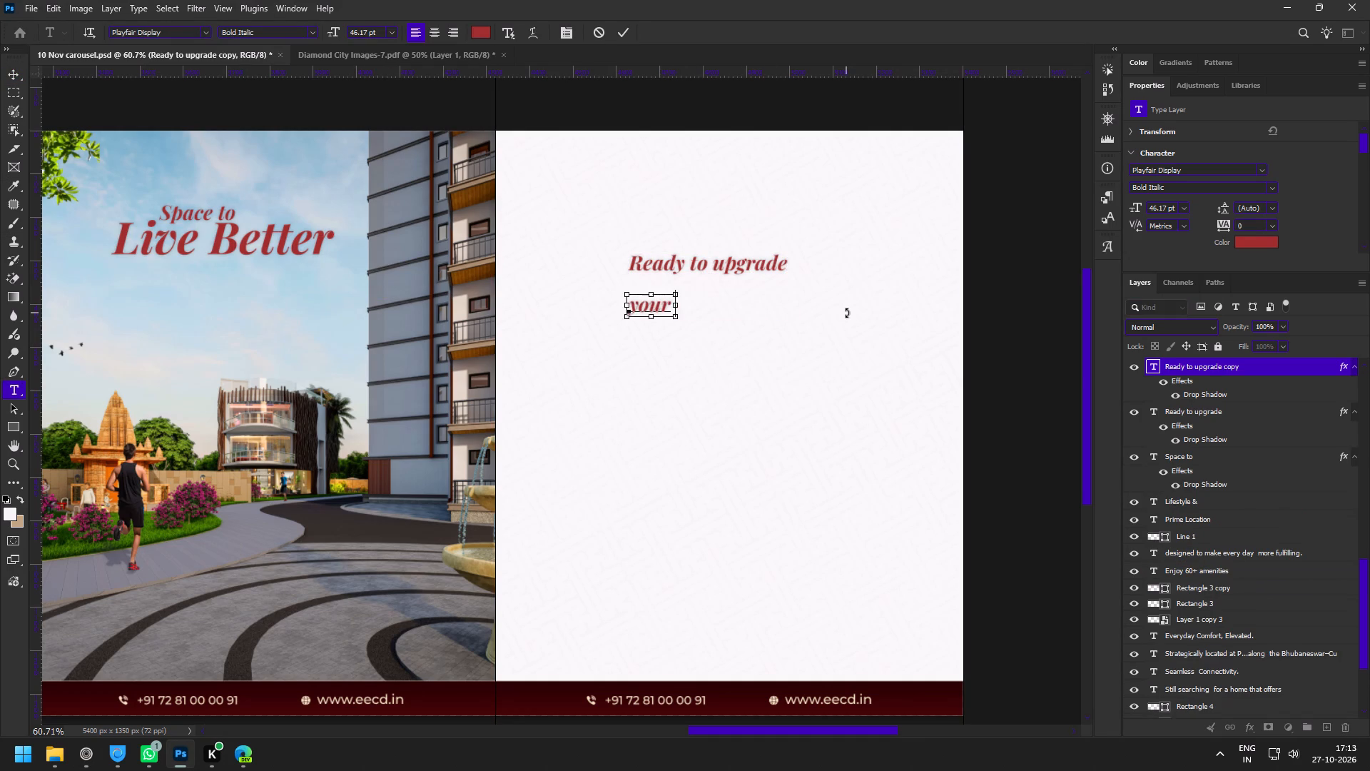
key("BackSpace")
key("ctrl+Return")
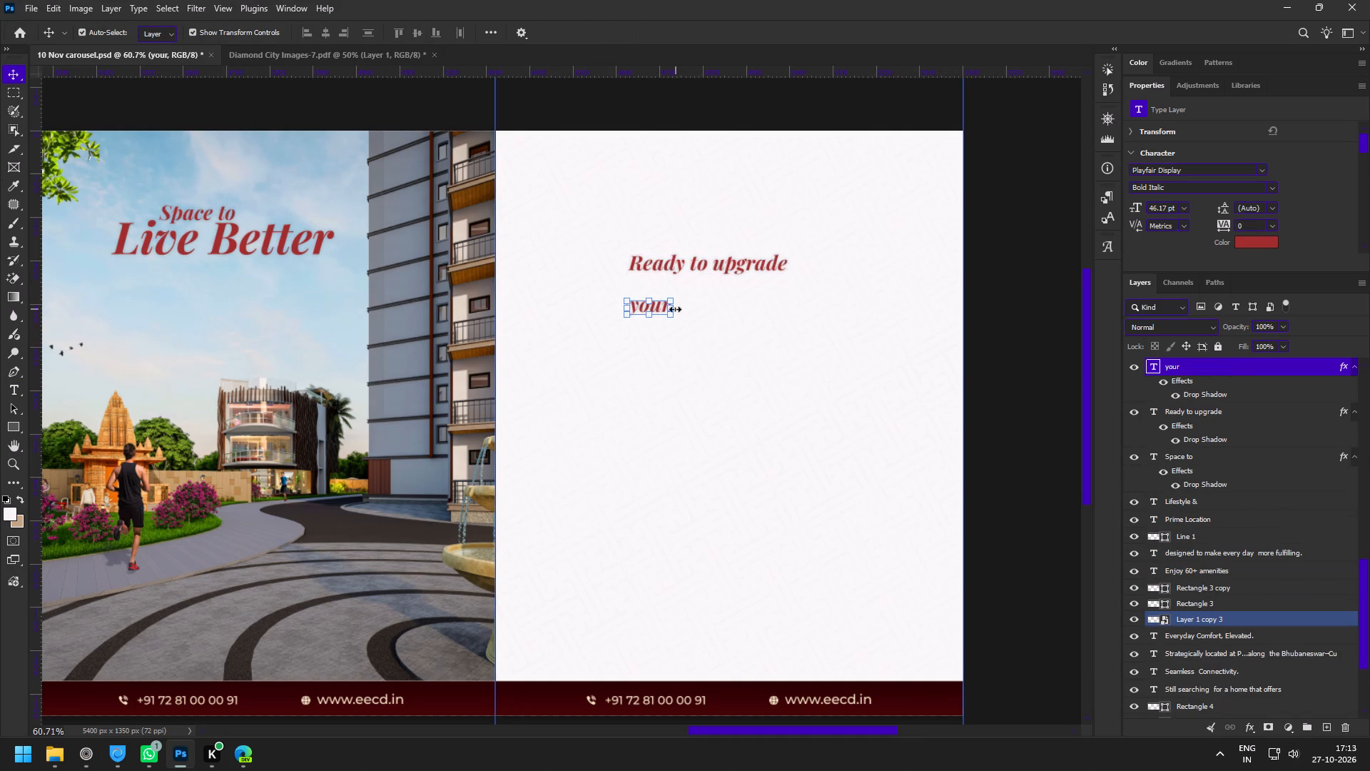
Enlarge "your" to about 107 pt and place it just below the start of "Ready to upgrade".
left_click_drag(676, 309, 739, 310)
left_click_drag(714, 315, 684, 302)
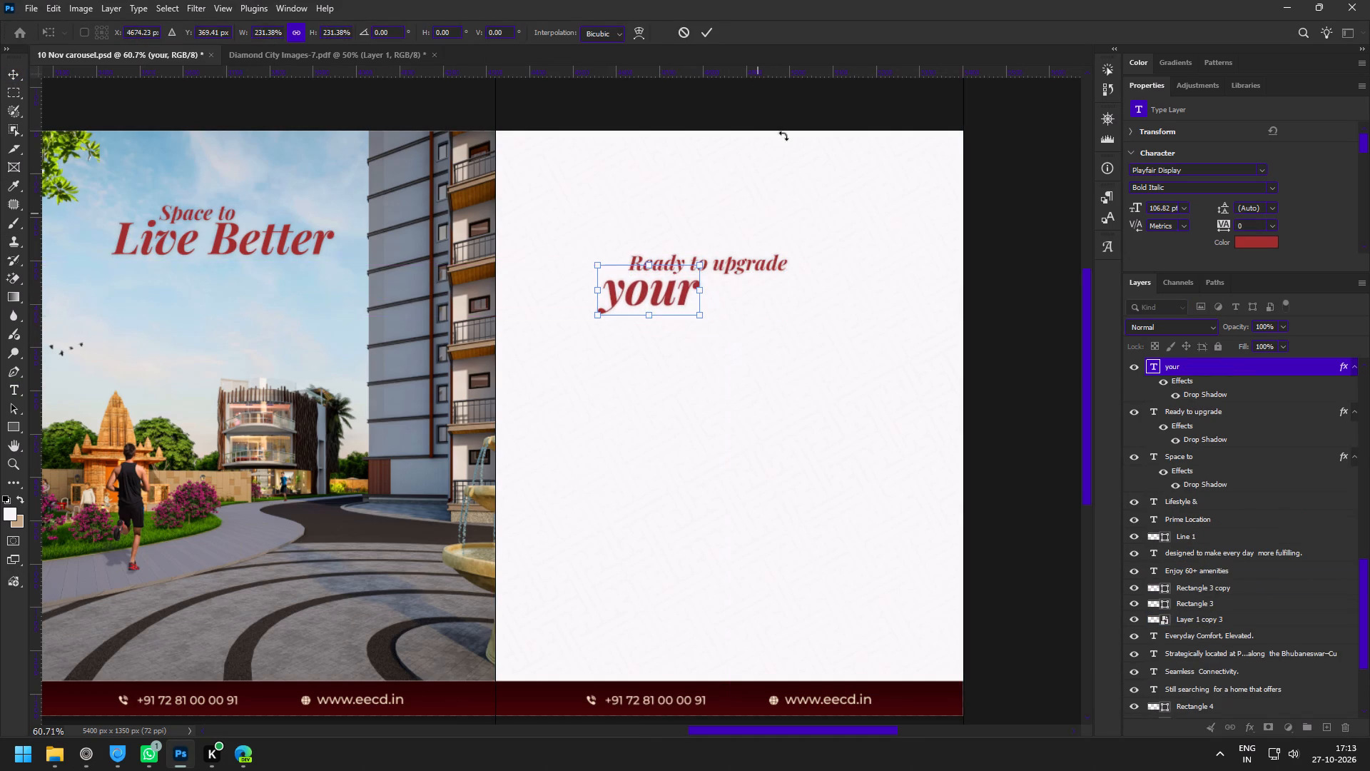
left_click(711, 26)
Duplicate the "Ready to upgrade" line below "your" and replace the copy's text with the cut "lifestyle?".
key("z")
left_click_drag(709, 293, 756, 364)
key("v")
left_click(731, 231, "alt")
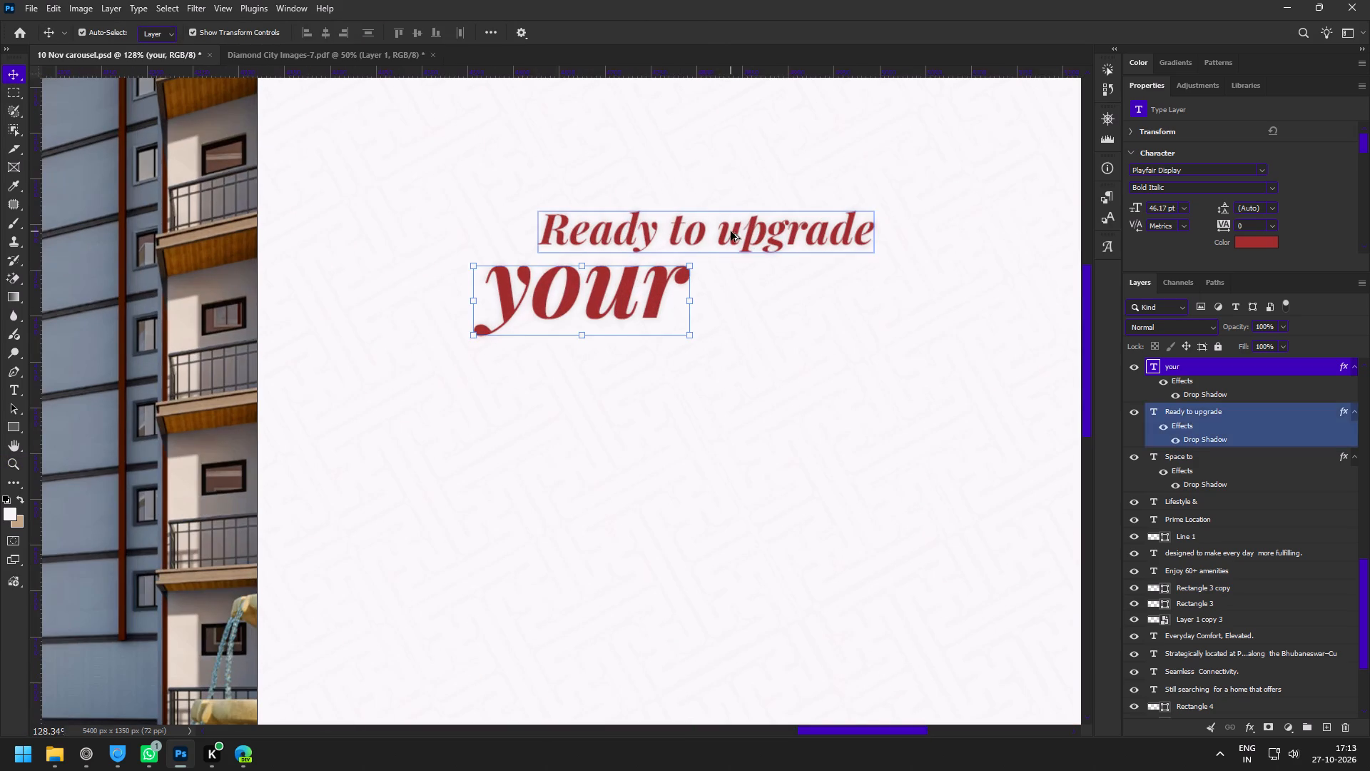
left_click_drag(741, 233, 757, 413, "alt")
double_click(757, 413)
key("ctrl+v")
key("ctrl+Return")
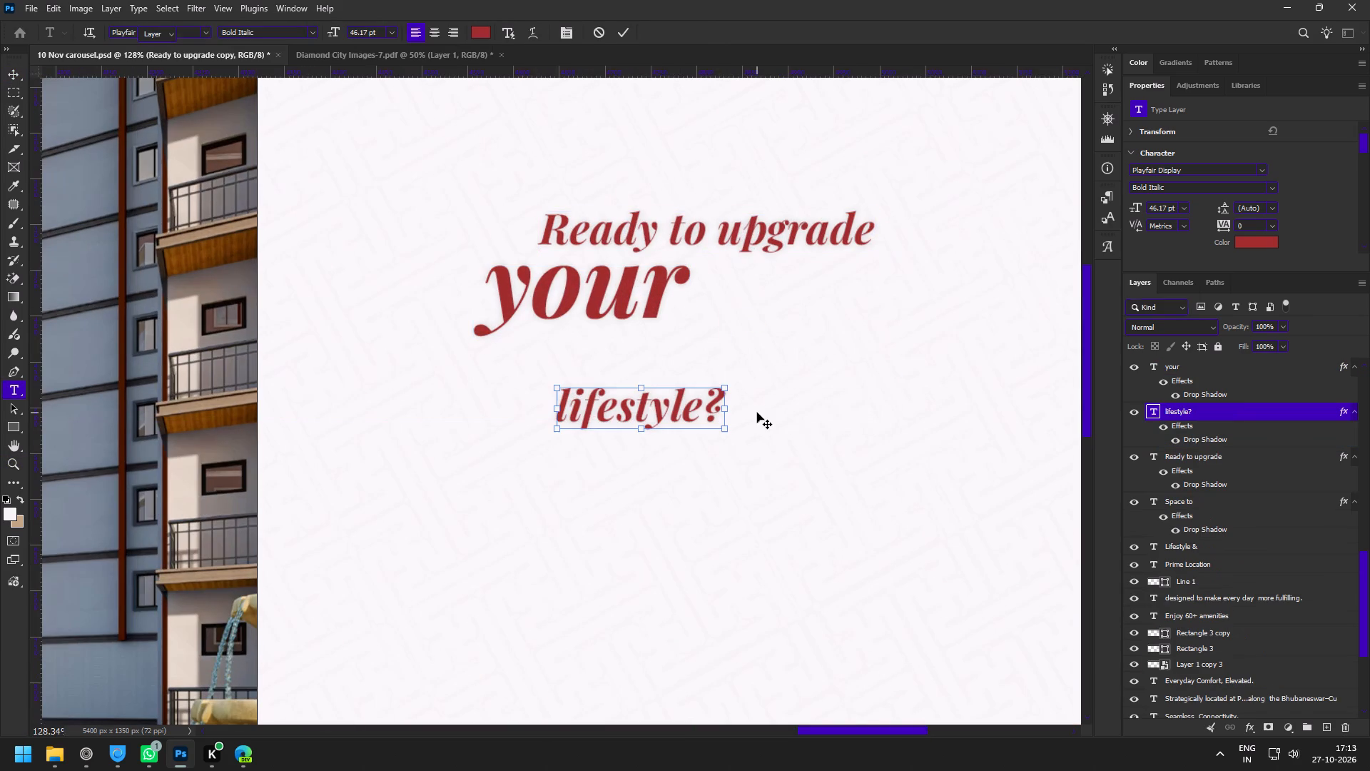
Enlarge "lifestyle?" to about 103 pt and place it diagonally below "your", starting at that word's end.
left_click_drag(725, 410, 933, 395)
left_click_drag(743, 430, 803, 410)
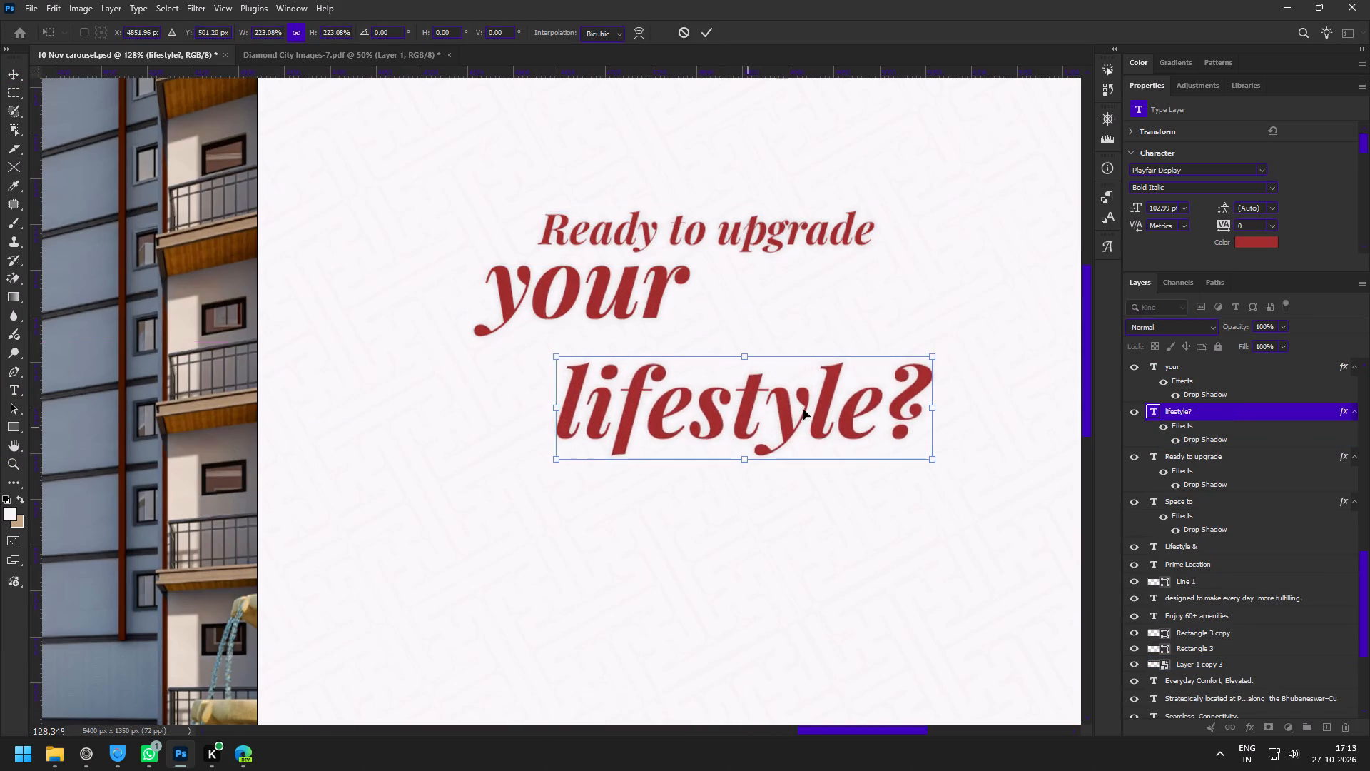
left_click_drag(803, 410, 848, 371)
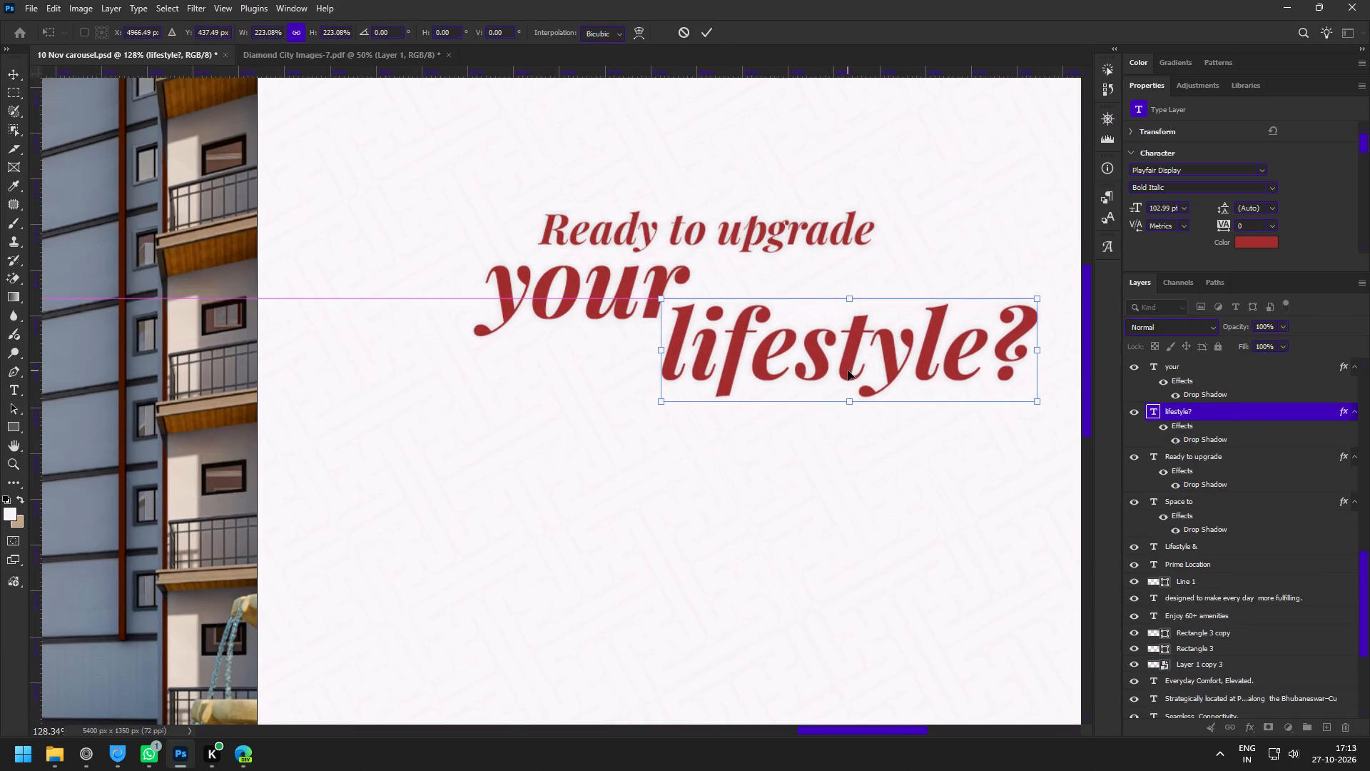
left_click(751, 155)
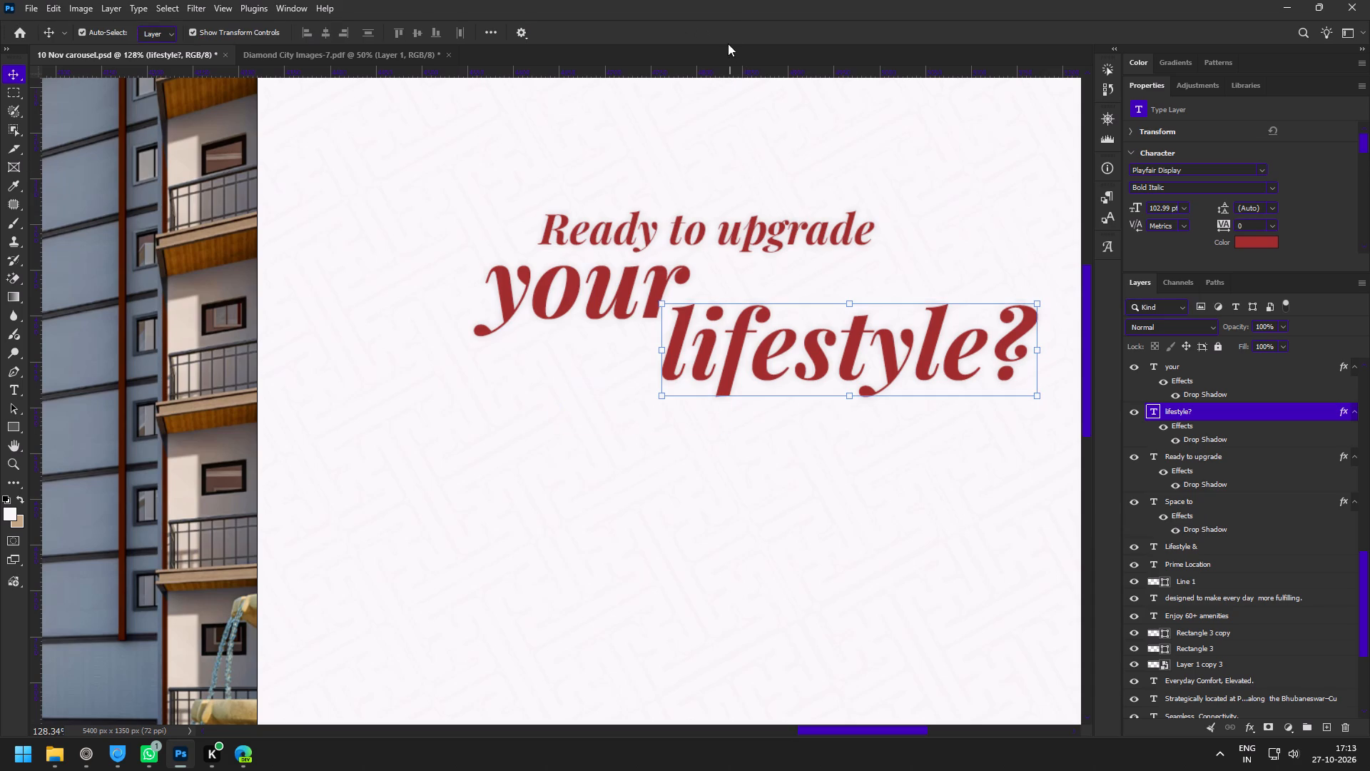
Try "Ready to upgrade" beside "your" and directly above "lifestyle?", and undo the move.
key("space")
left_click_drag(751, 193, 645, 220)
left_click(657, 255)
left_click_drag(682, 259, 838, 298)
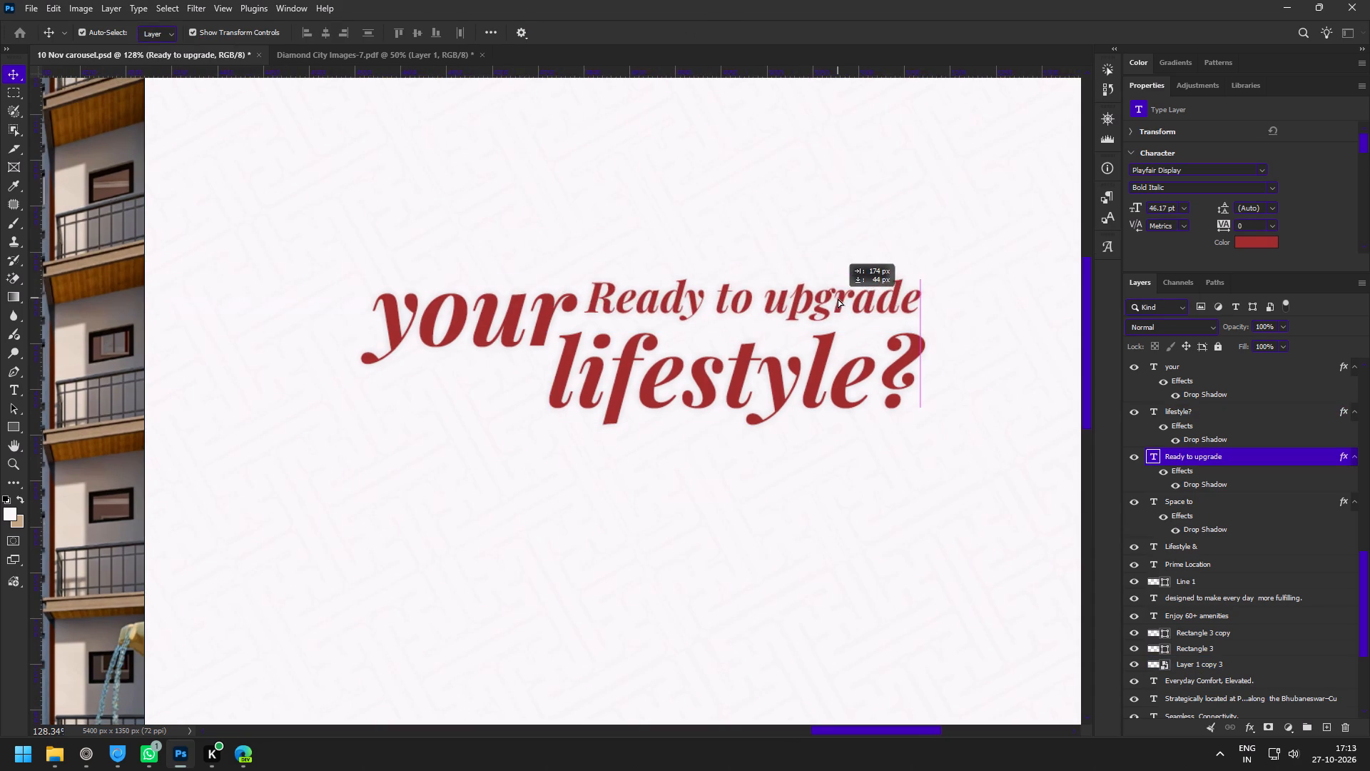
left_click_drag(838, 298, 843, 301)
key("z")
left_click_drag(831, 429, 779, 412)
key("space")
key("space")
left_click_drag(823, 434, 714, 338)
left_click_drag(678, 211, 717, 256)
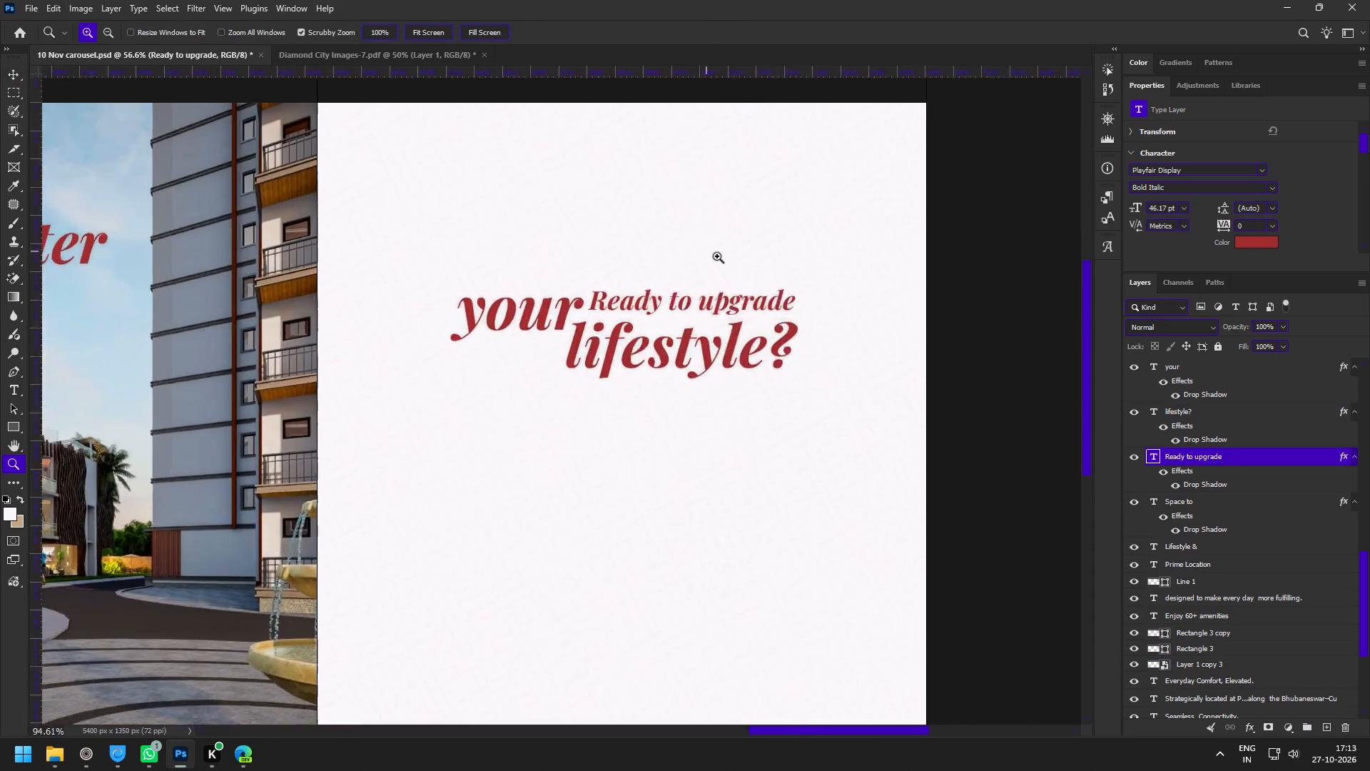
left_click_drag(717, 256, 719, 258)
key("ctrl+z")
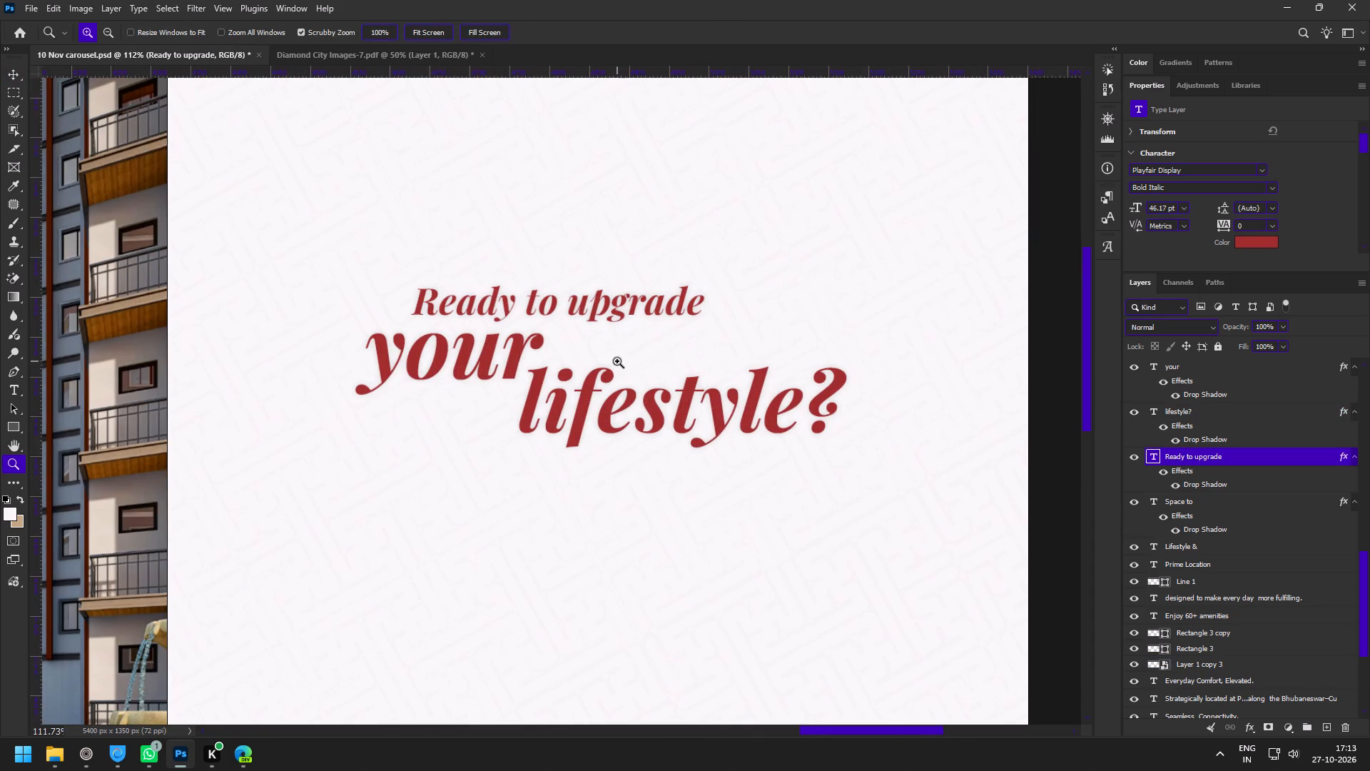
Reposition "Ready to upgrade" above "your" and "lifestyle?", roughly centred over the stacked heading.
key("v")
left_click(429, 356)
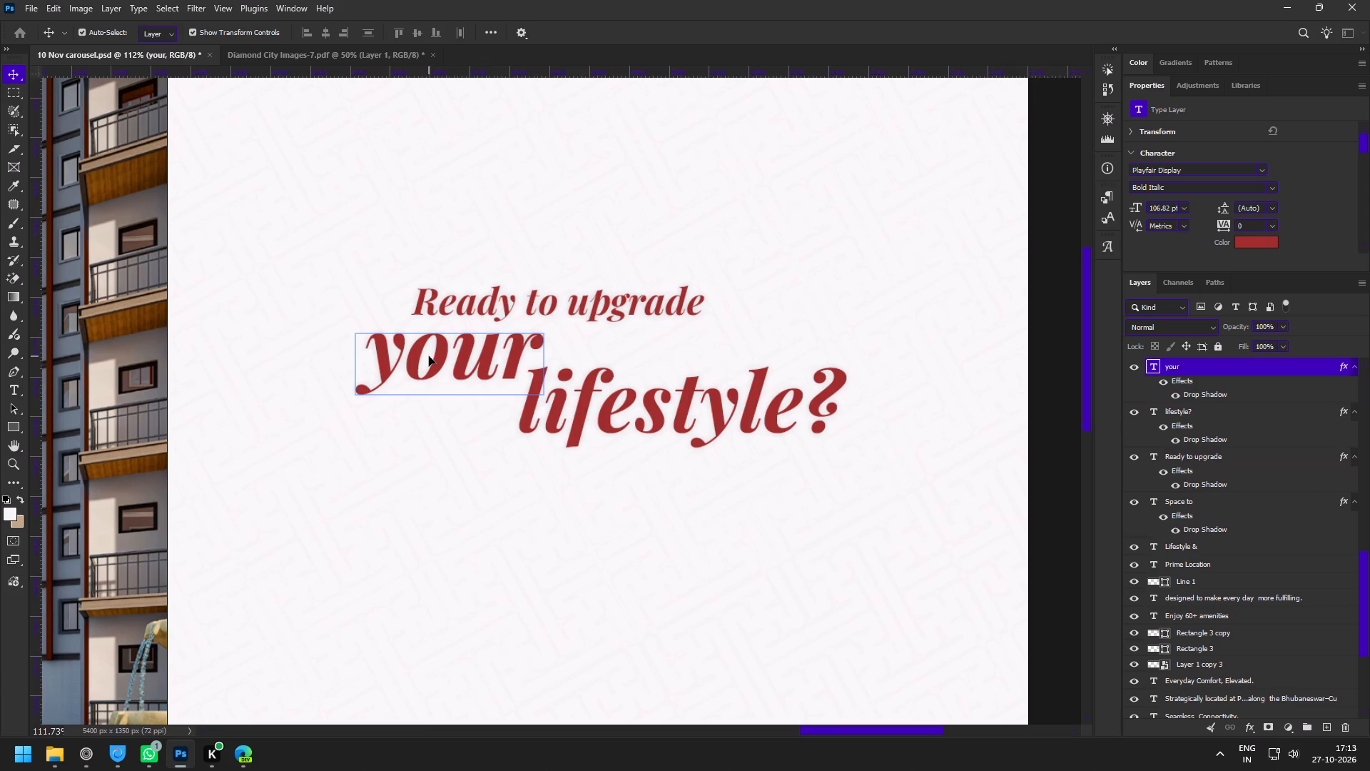
key("z")
key("v")
left_click(419, 277)
left_click(465, 301)
left_click_drag(617, 311, 508, 313)
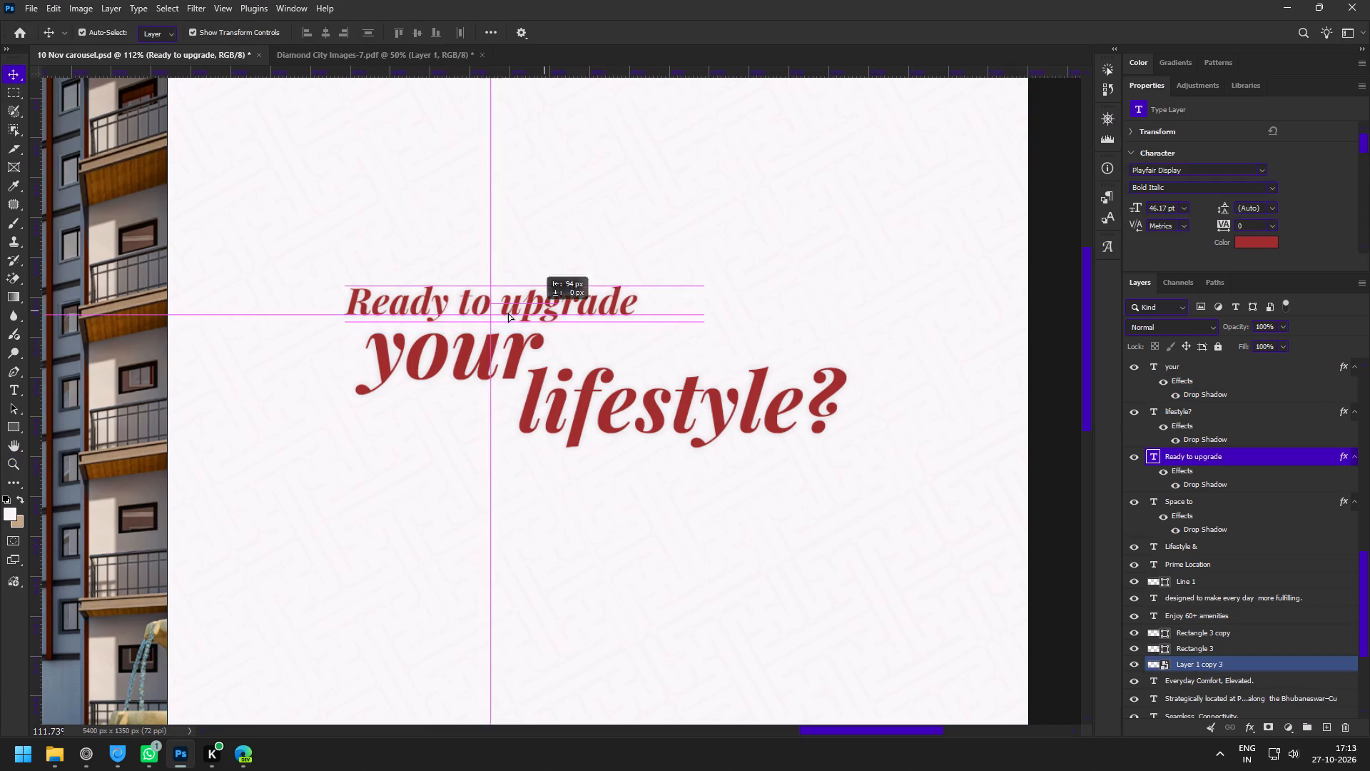
left_click_drag(508, 313, 476, 315)
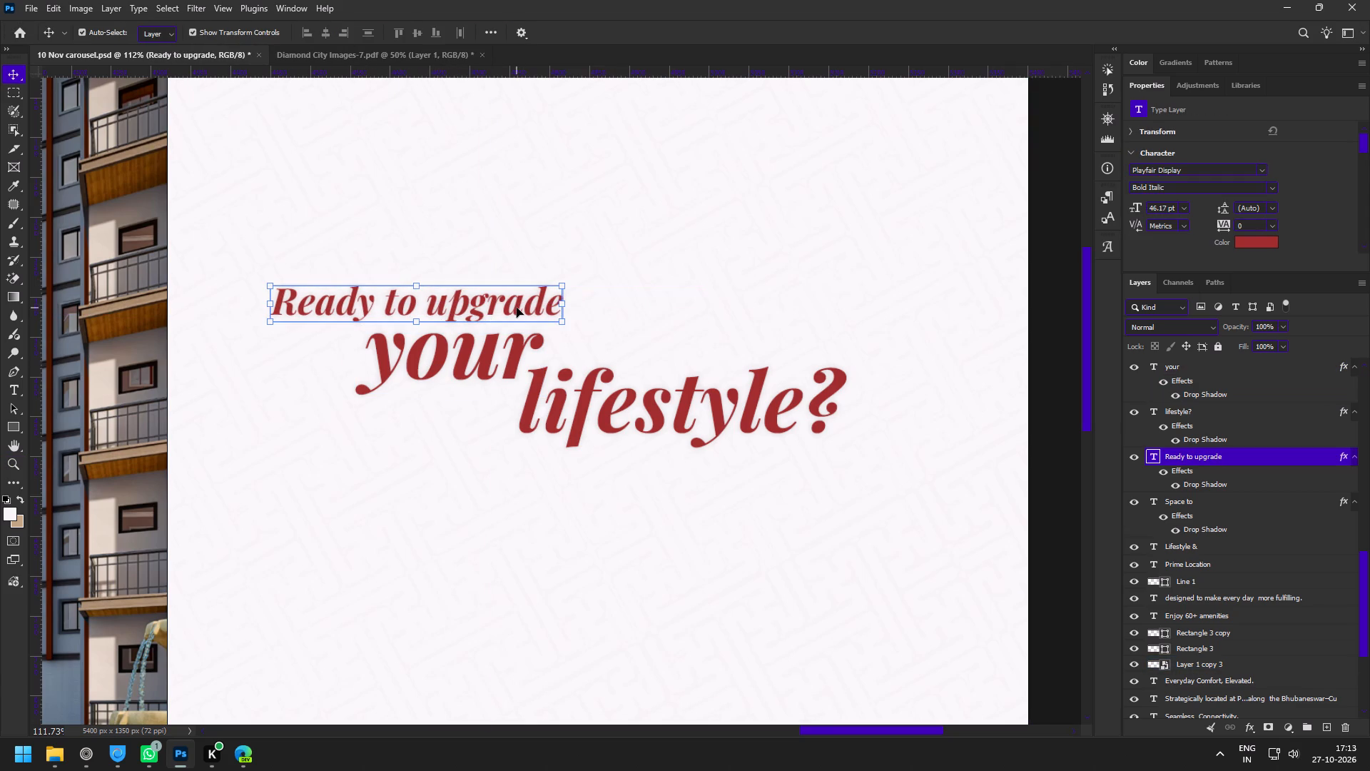
left_click_drag(526, 304, 715, 302)
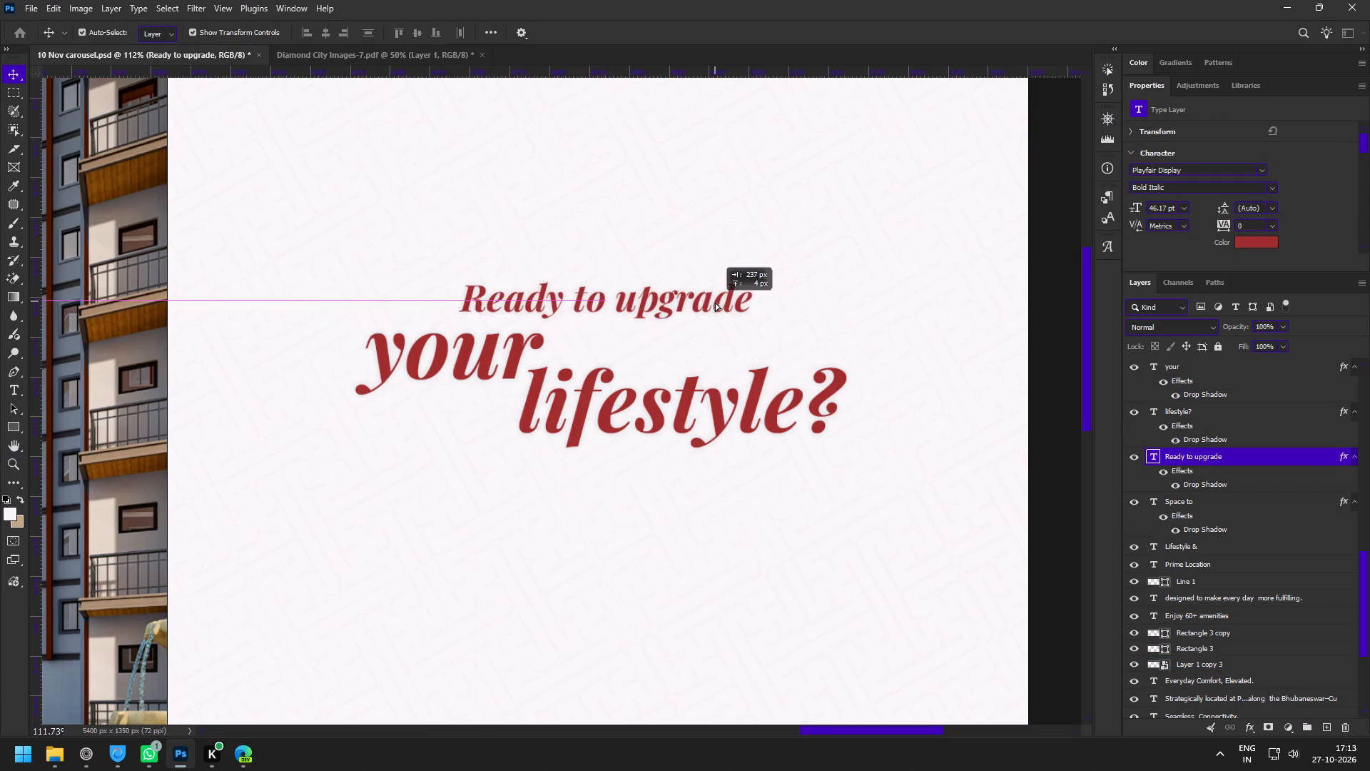
left_click_drag(715, 302, 704, 301)
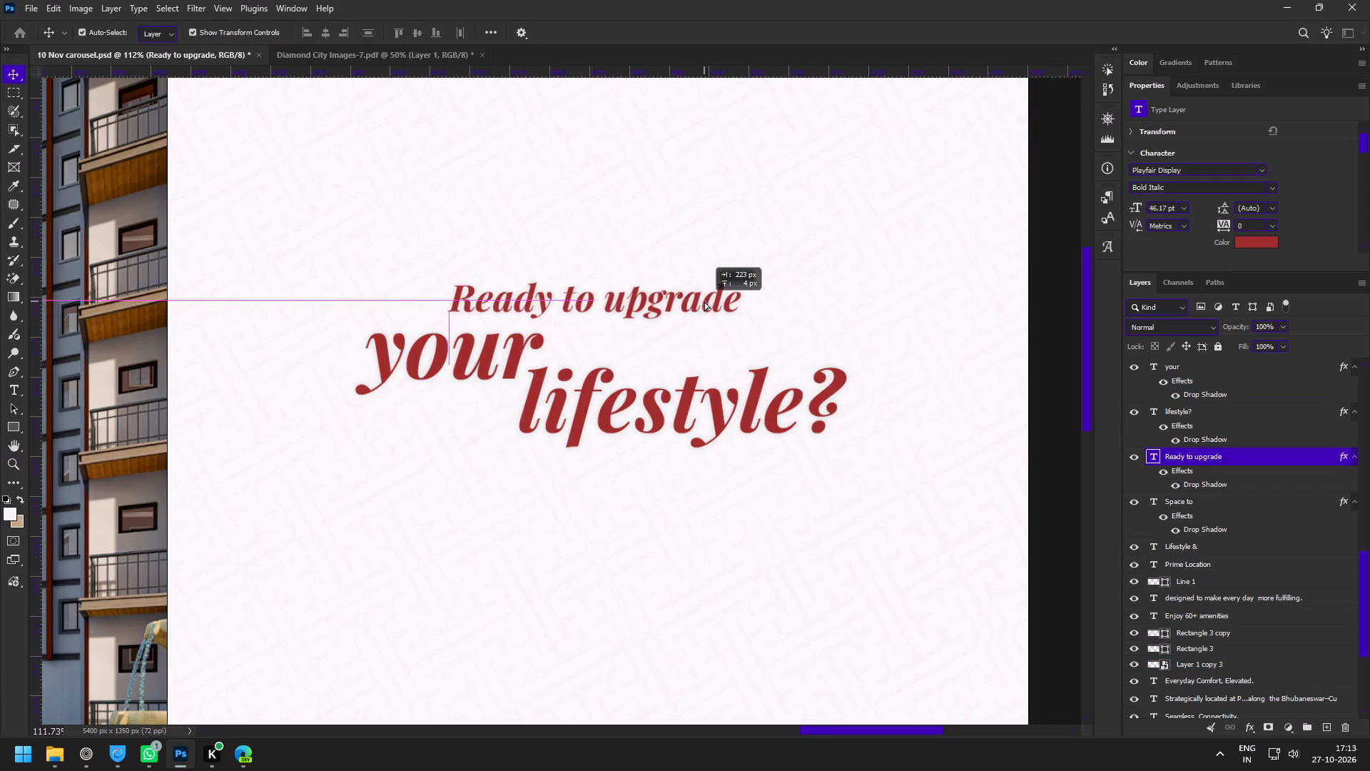
left_click_drag(704, 301, 708, 301)
key("z")
left_click_drag(679, 413, 630, 380)
key("space")
key("space")
key("space")
left_click_drag(630, 440, 619, 337)
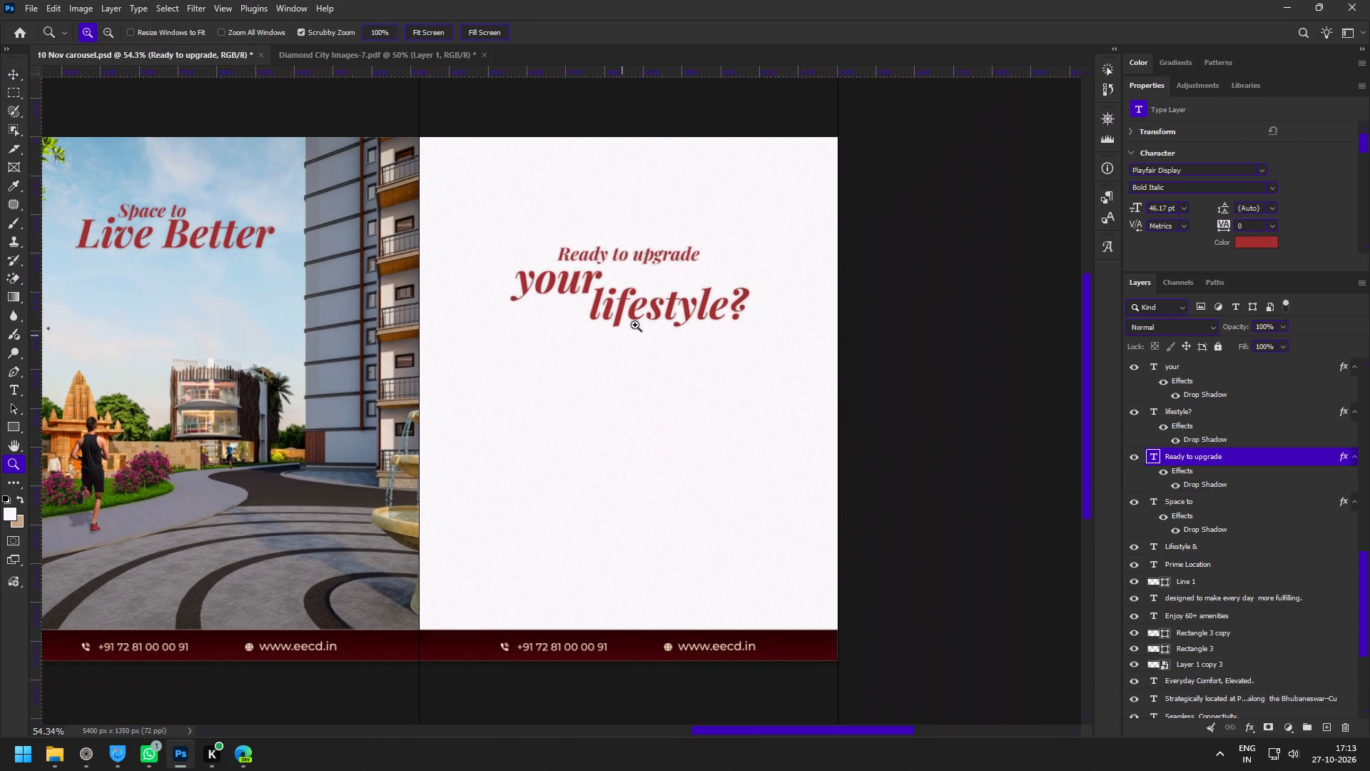
Move "lifestyle?" down so it sits clear of "your" on slide 5.
left_click_drag(619, 253, 649, 344)
key("v")
left_click(577, 350)
left_click_drag(606, 334, 599, 389)
Capitalise the first letter of "lifestyle?" in slide 5's heading so it reads "Lifestyle?".
double_click(599, 389)
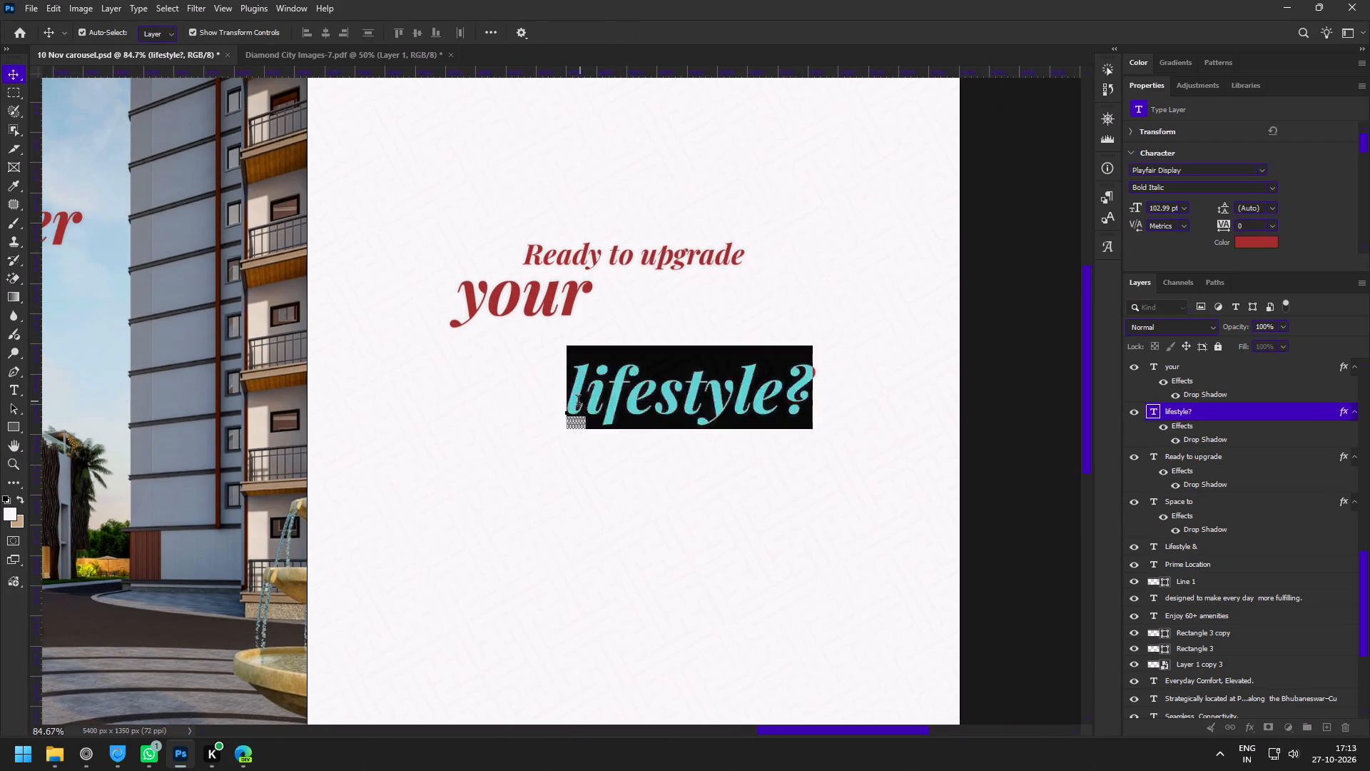
left_click_drag(578, 403, 516, 409)
left_click(1262, 171)
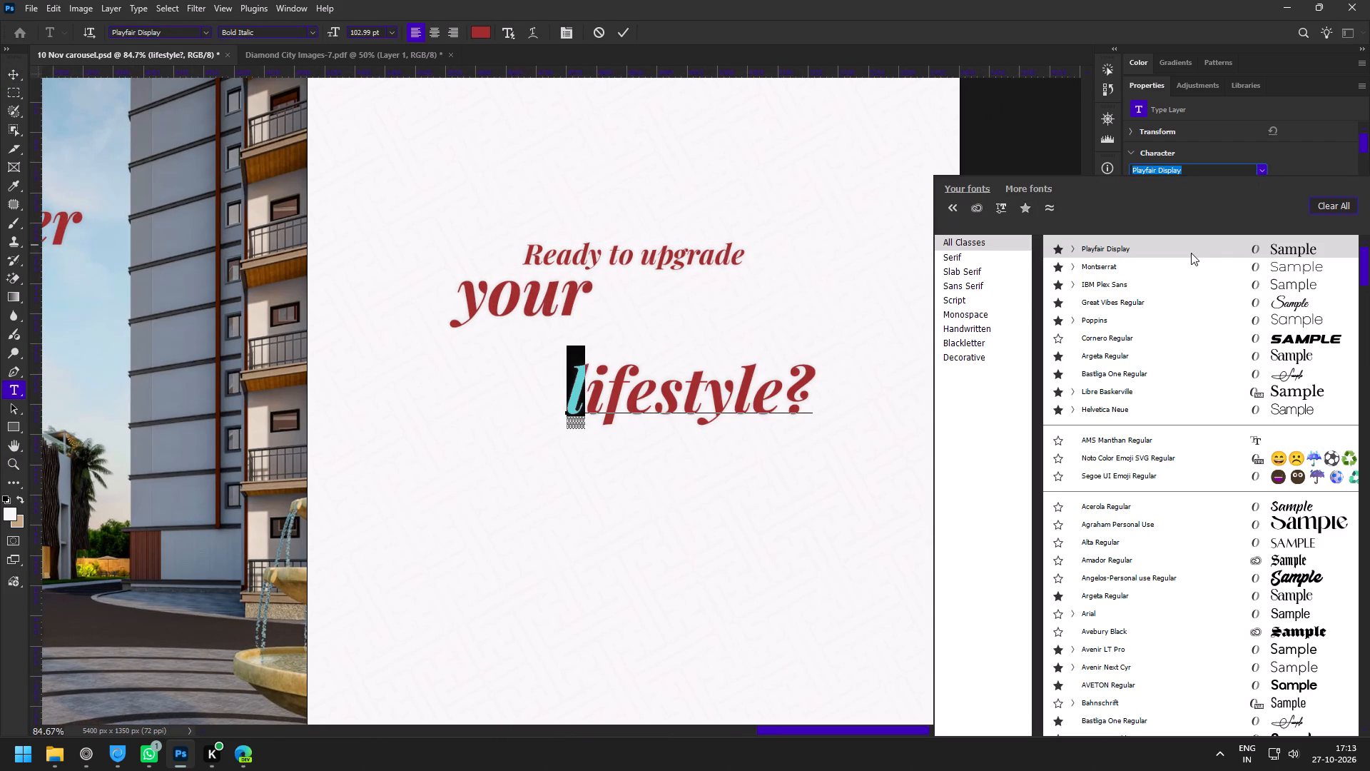
scroll(1179, 271, "up", 8)
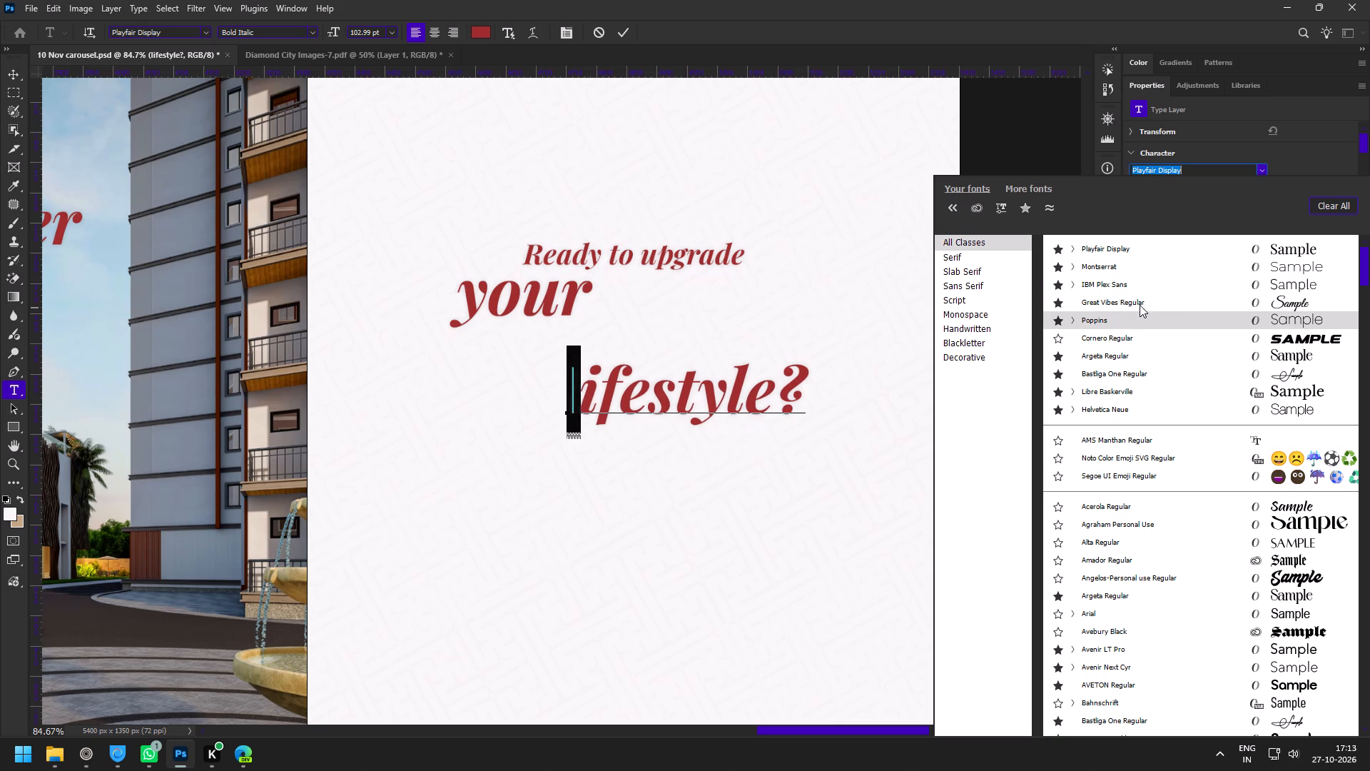
key("shift+l")
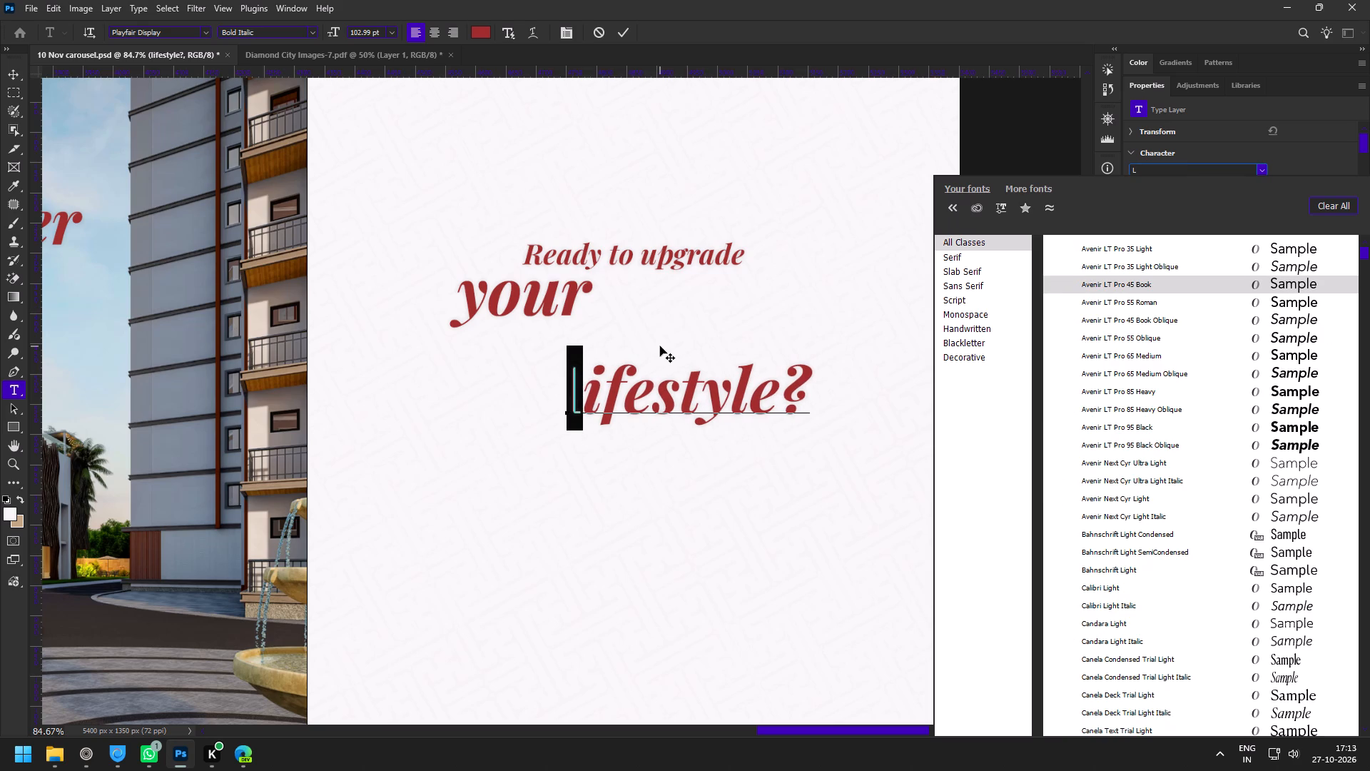
left_click(614, 375)
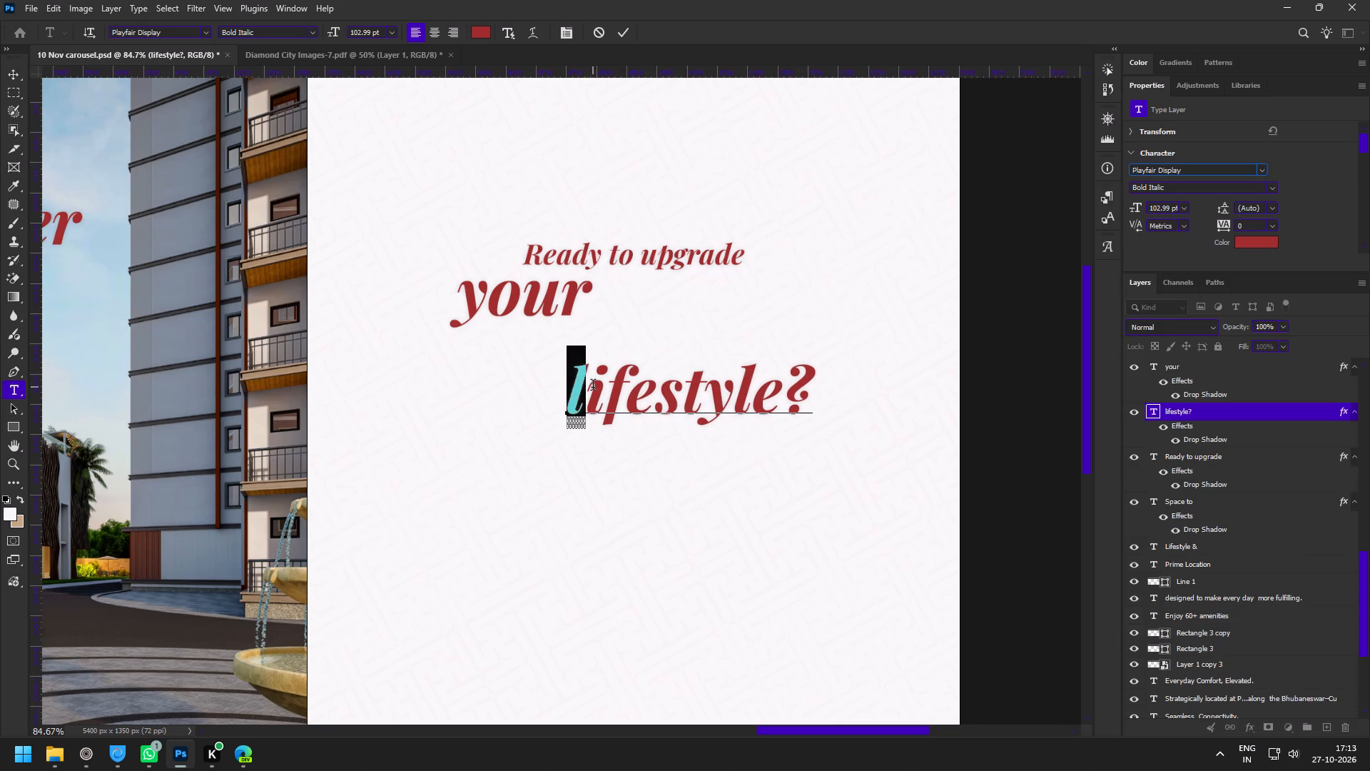
key("shift+l")
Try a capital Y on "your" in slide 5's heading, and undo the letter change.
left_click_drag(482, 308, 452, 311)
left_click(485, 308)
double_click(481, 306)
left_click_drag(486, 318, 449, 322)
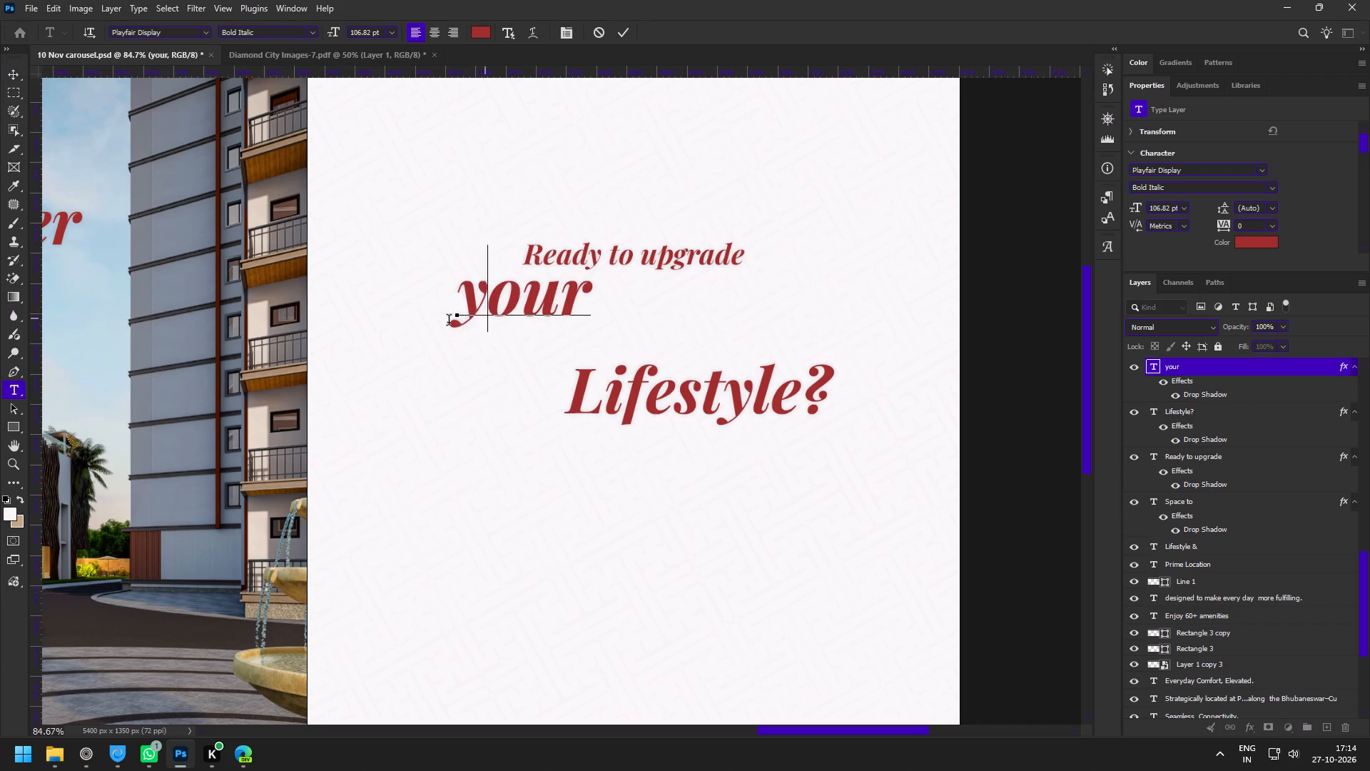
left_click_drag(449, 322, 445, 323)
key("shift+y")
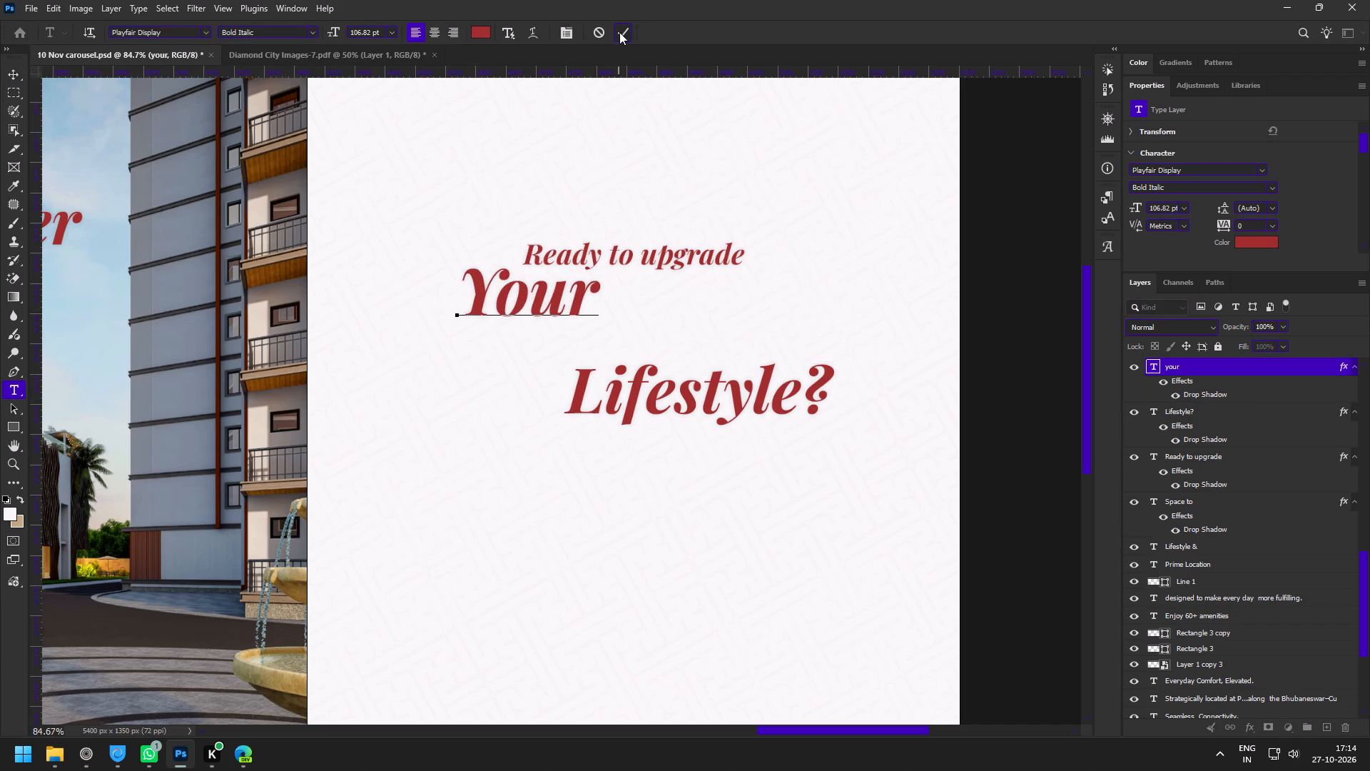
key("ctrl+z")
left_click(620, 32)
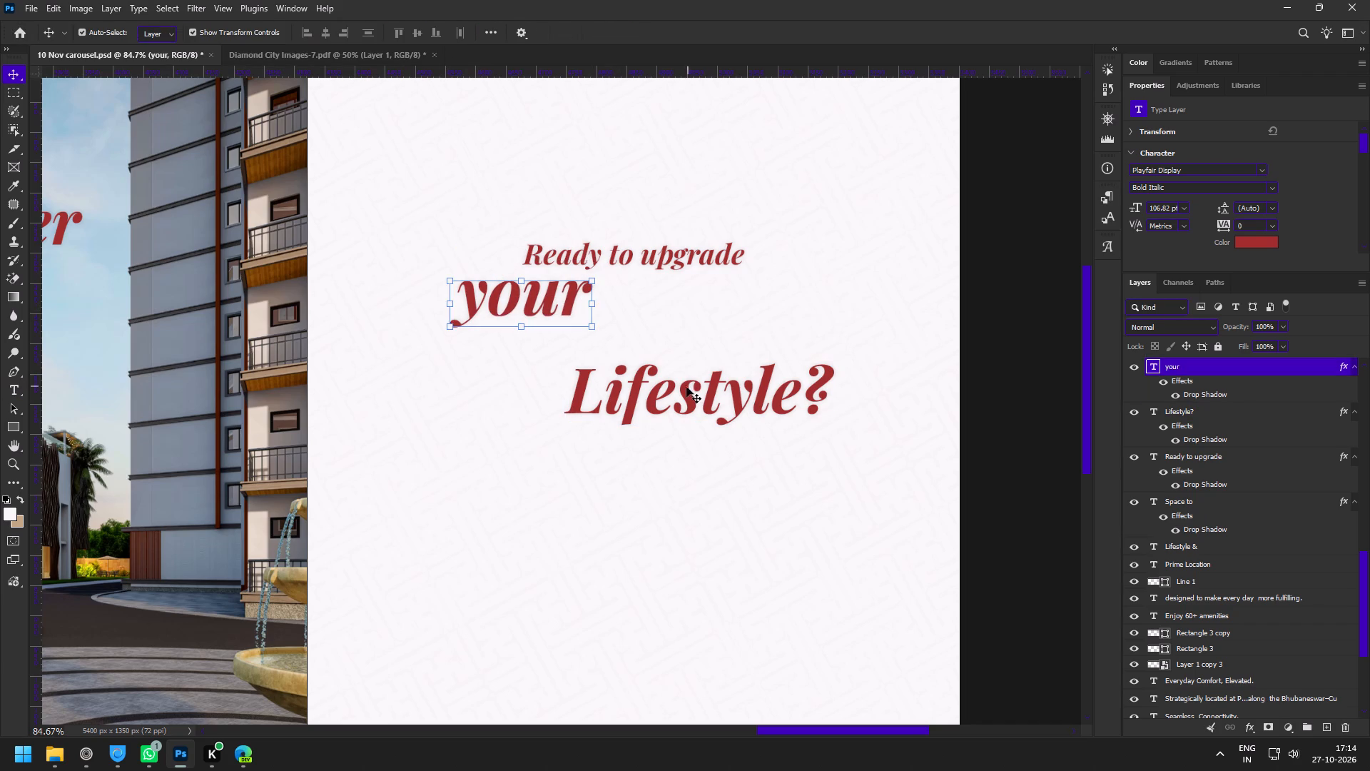
Set only the initial "L" of "Lifestyle?" to the Great Vibes Regular script font.
left_click(698, 371)
double_click(599, 410)
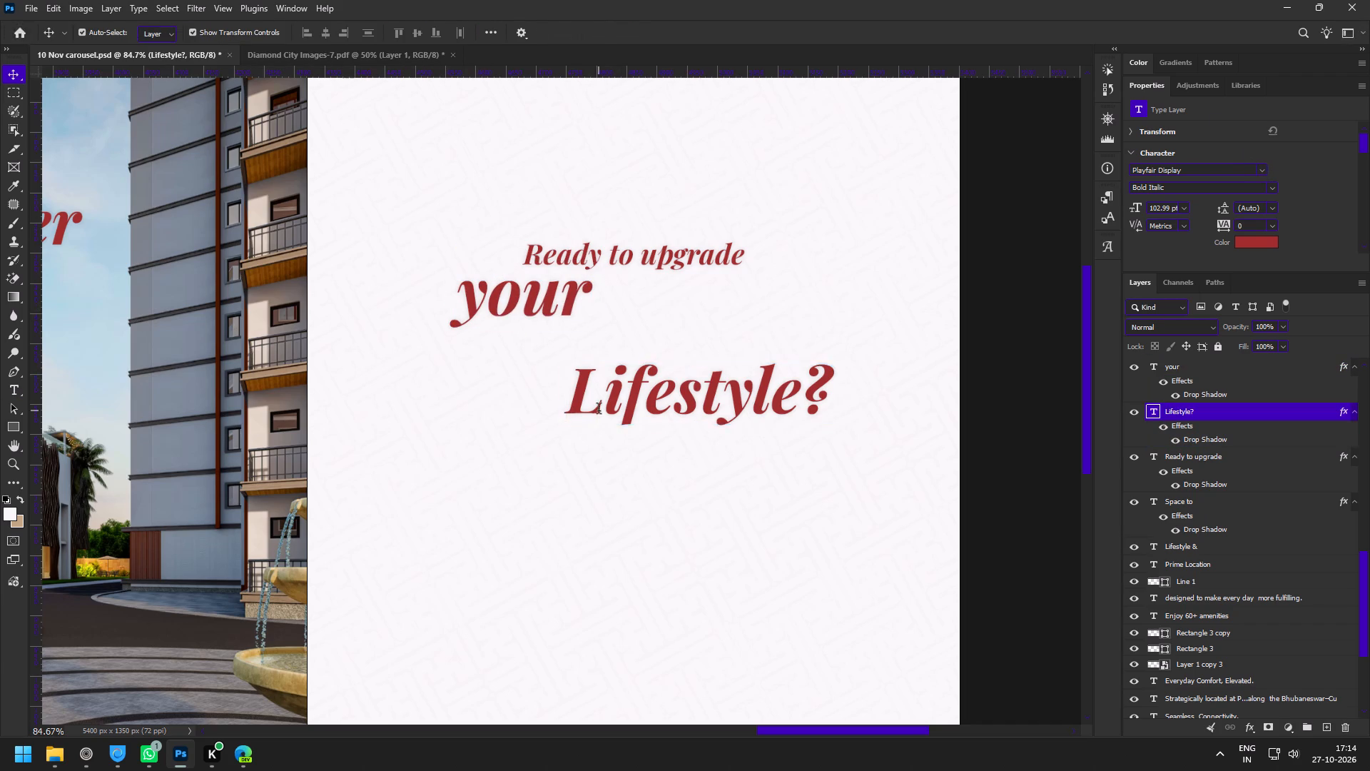
left_click_drag(602, 397, 554, 409)
left_click(1259, 168)
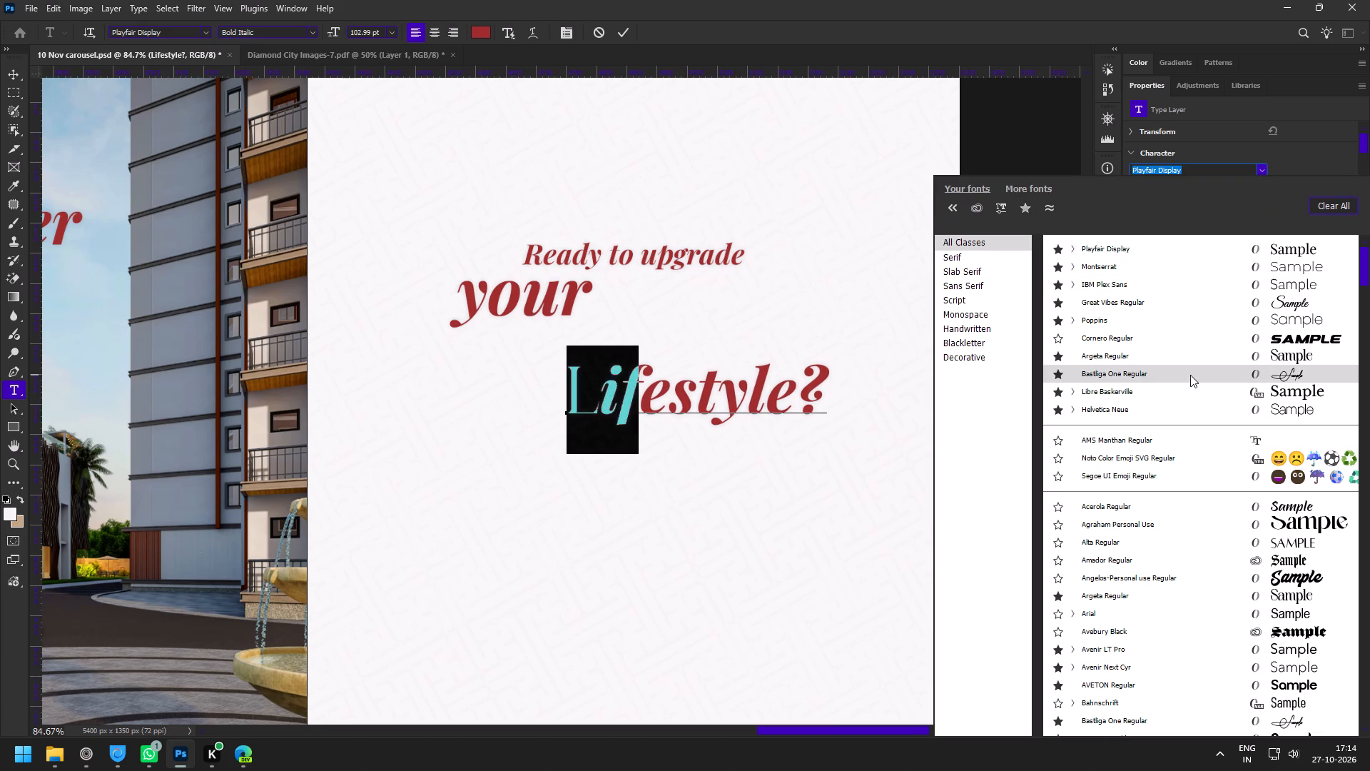
scroll(1187, 390, "up", 2)
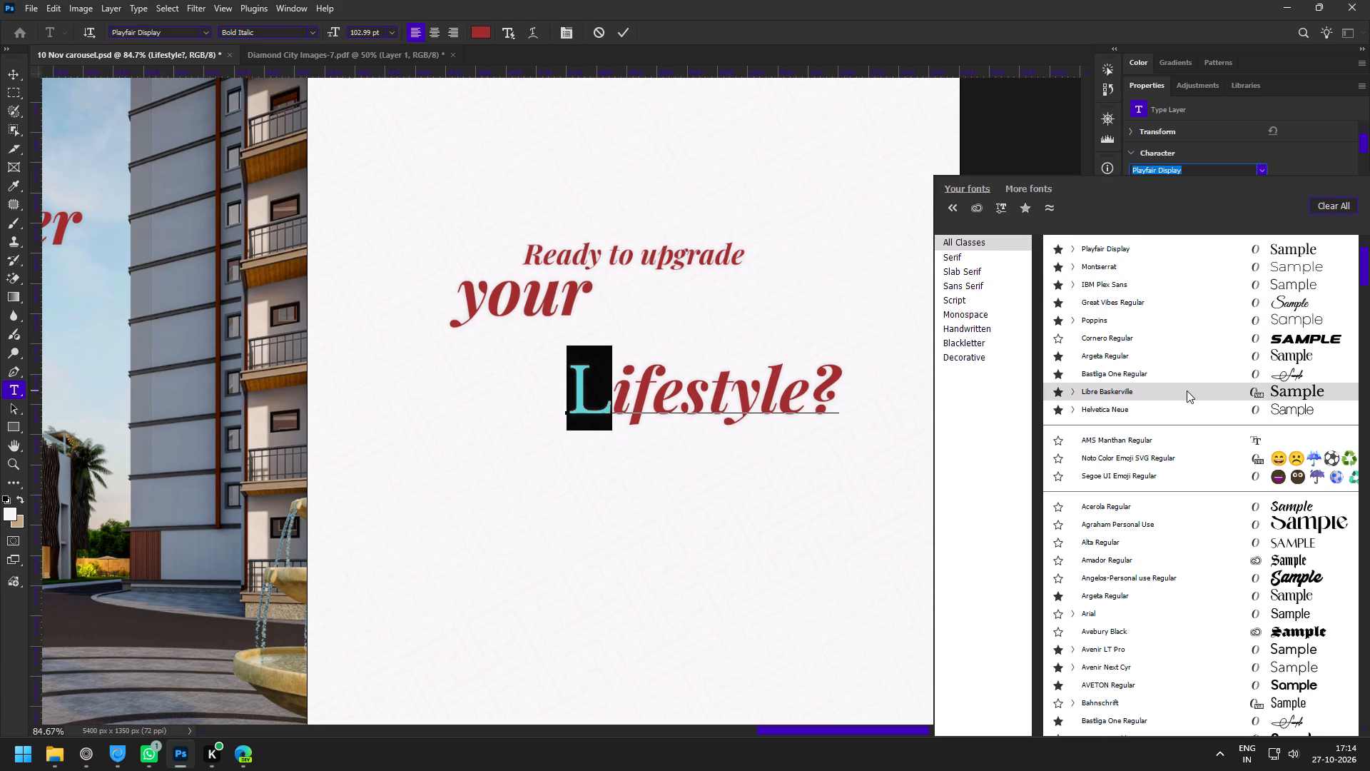
scroll(1187, 390, "up", 2)
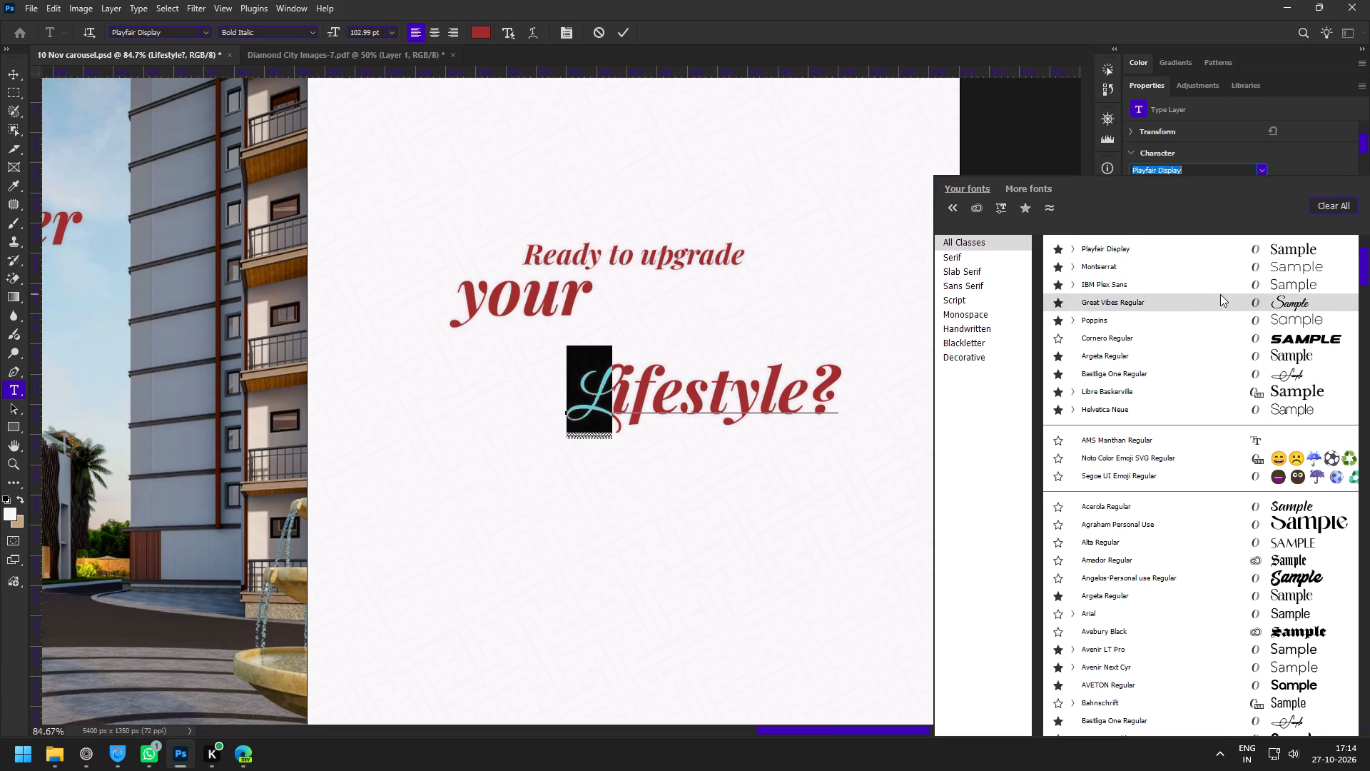
left_click(1220, 294)
left_click(629, 33)
Insert a space after the script "L" in "Lifestyle?" to separate it from the following letters.
key("z")
left_click_drag(683, 388, 708, 422)
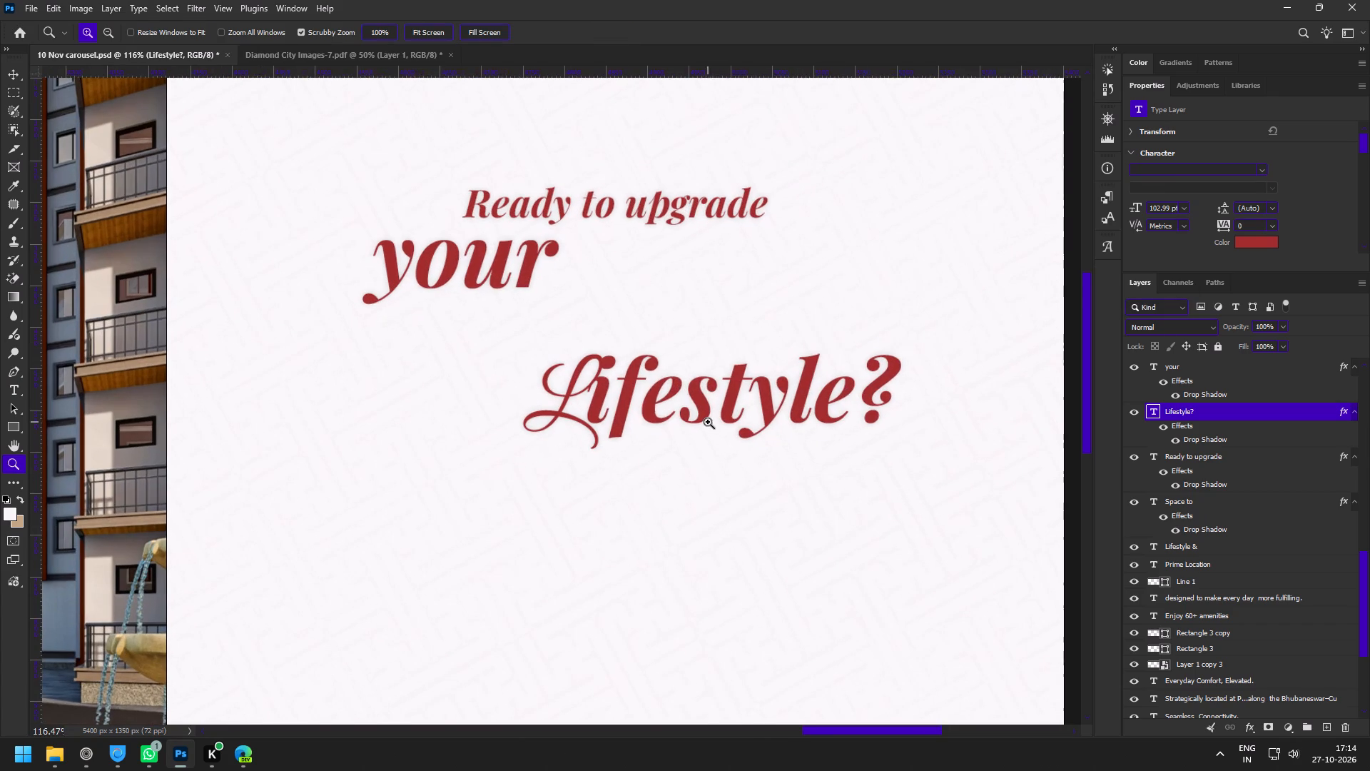
key("v")
double_click(616, 407)
left_click(582, 408)
key("space")
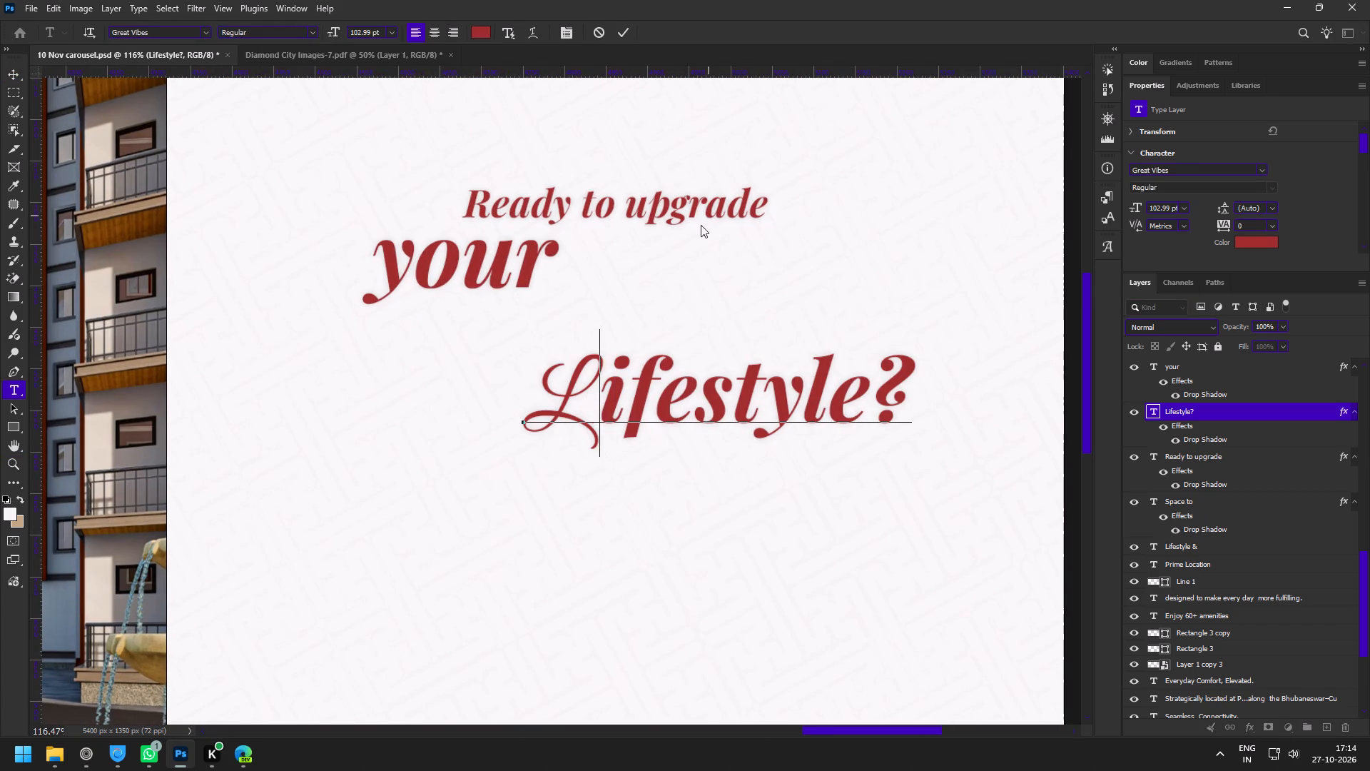
left_click(619, 28)
Move "L ifestyle?" up against the end of "your", sitting slightly lower than that word.
left_click_drag(679, 391, 647, 319)
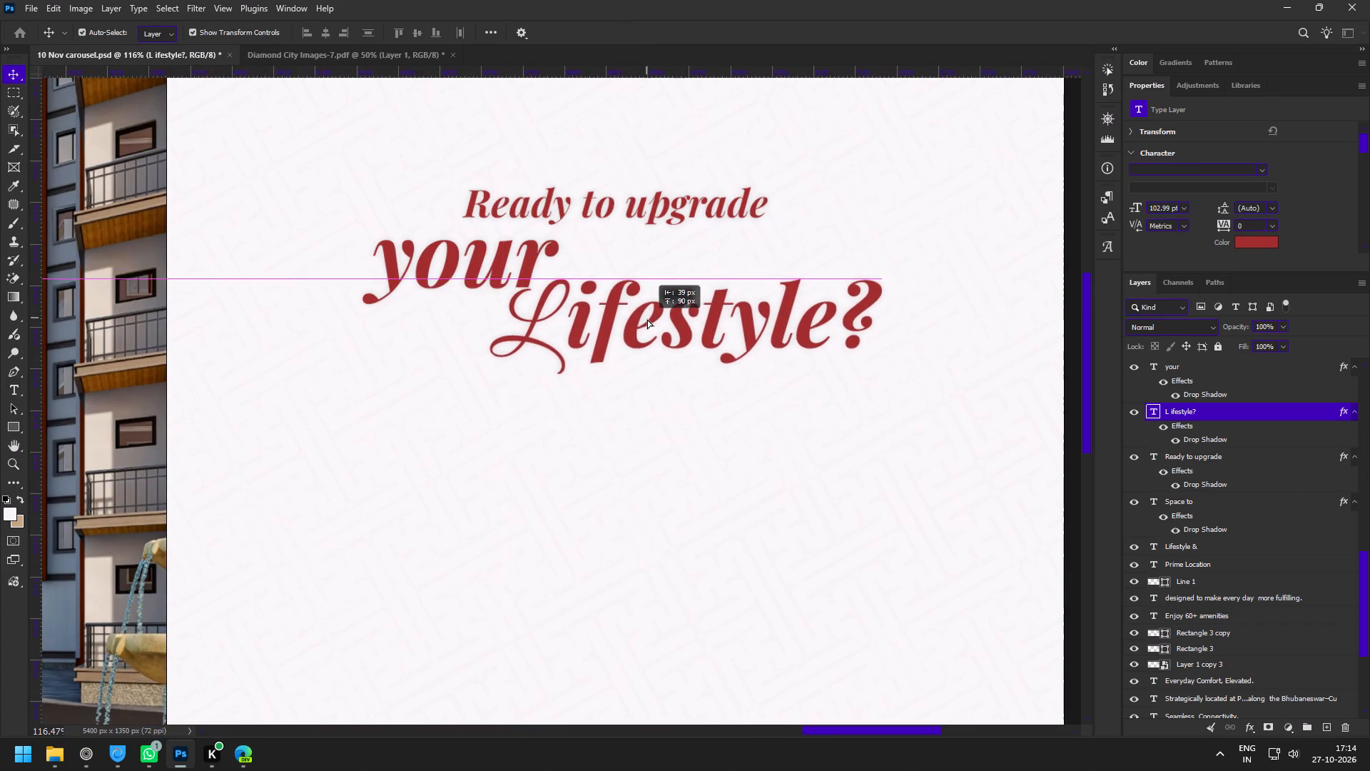
left_click_drag(647, 319, 703, 272)
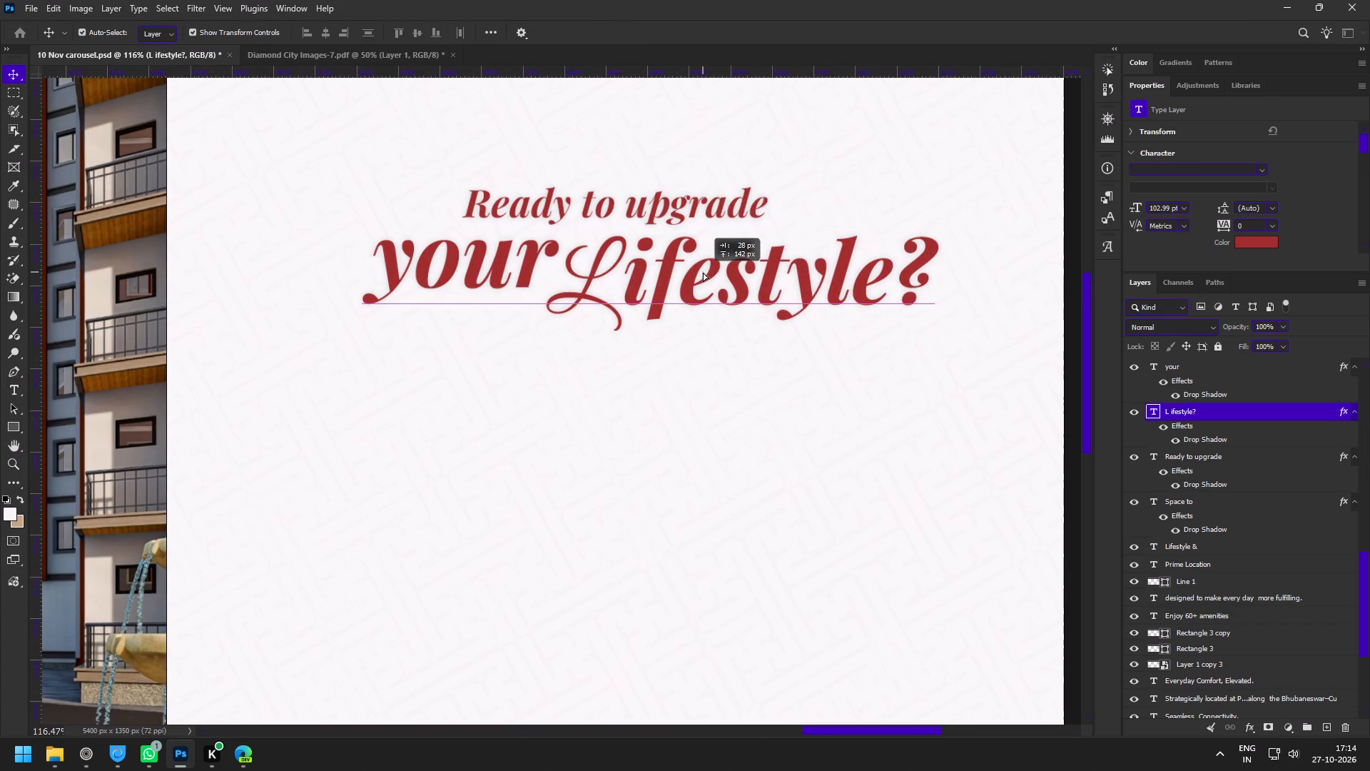
left_click_drag(703, 272, 676, 295)
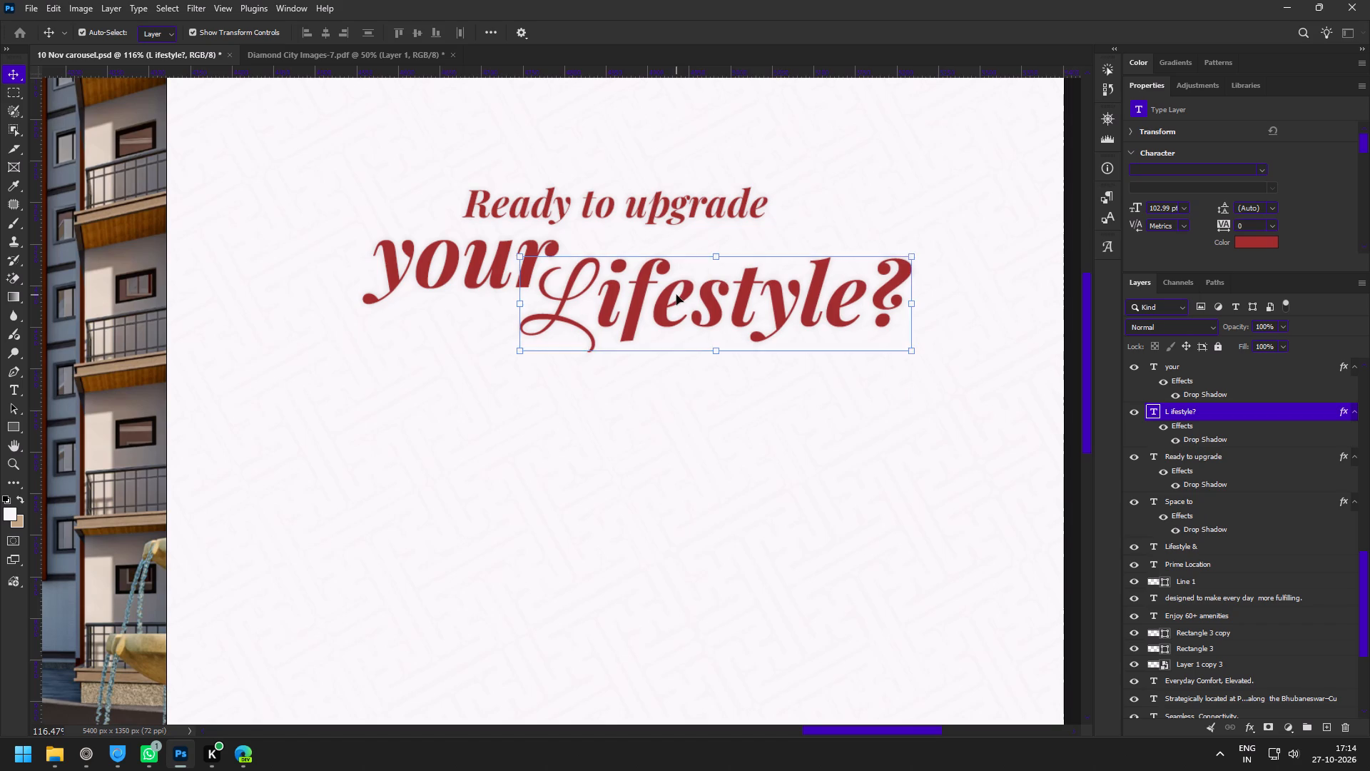
Move "Ready to upgrade", "your" and "L ifestyle?" together slightly upward on slide 5.
key("z")
left_click_drag(612, 116, 639, 166)
key("z")
left_click_drag(652, 222, 597, 205)
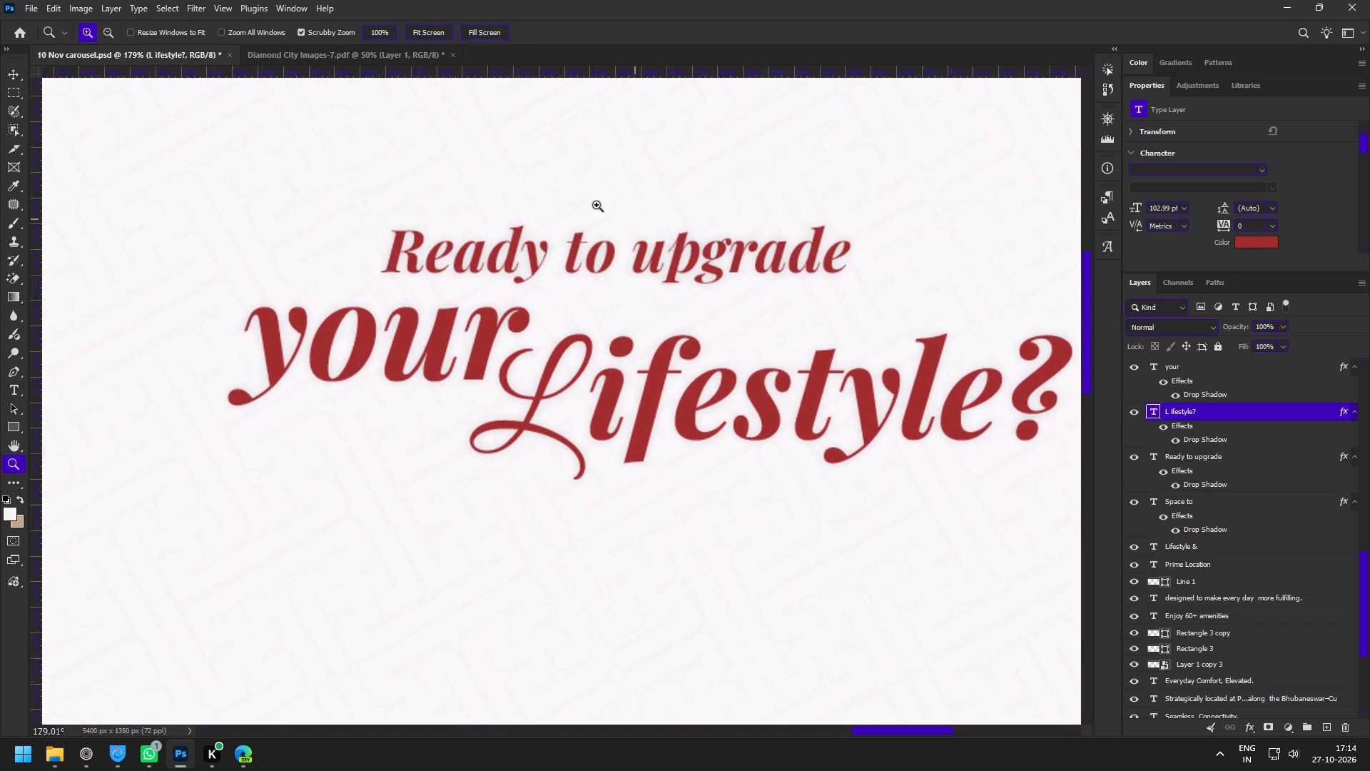
left_click_drag(597, 205, 587, 202)
key("space")
key("space")
key("space")
key("space")
key("space")
key("space")
key("space")
key("space")
key("space")
key("space")
key("space")
key("space")
key("space")
key("space")
left_click_drag(691, 245, 667, 233)
left_click_drag(605, 158, 619, 178)
left_click_drag(602, 164, 633, 195)
key("v")
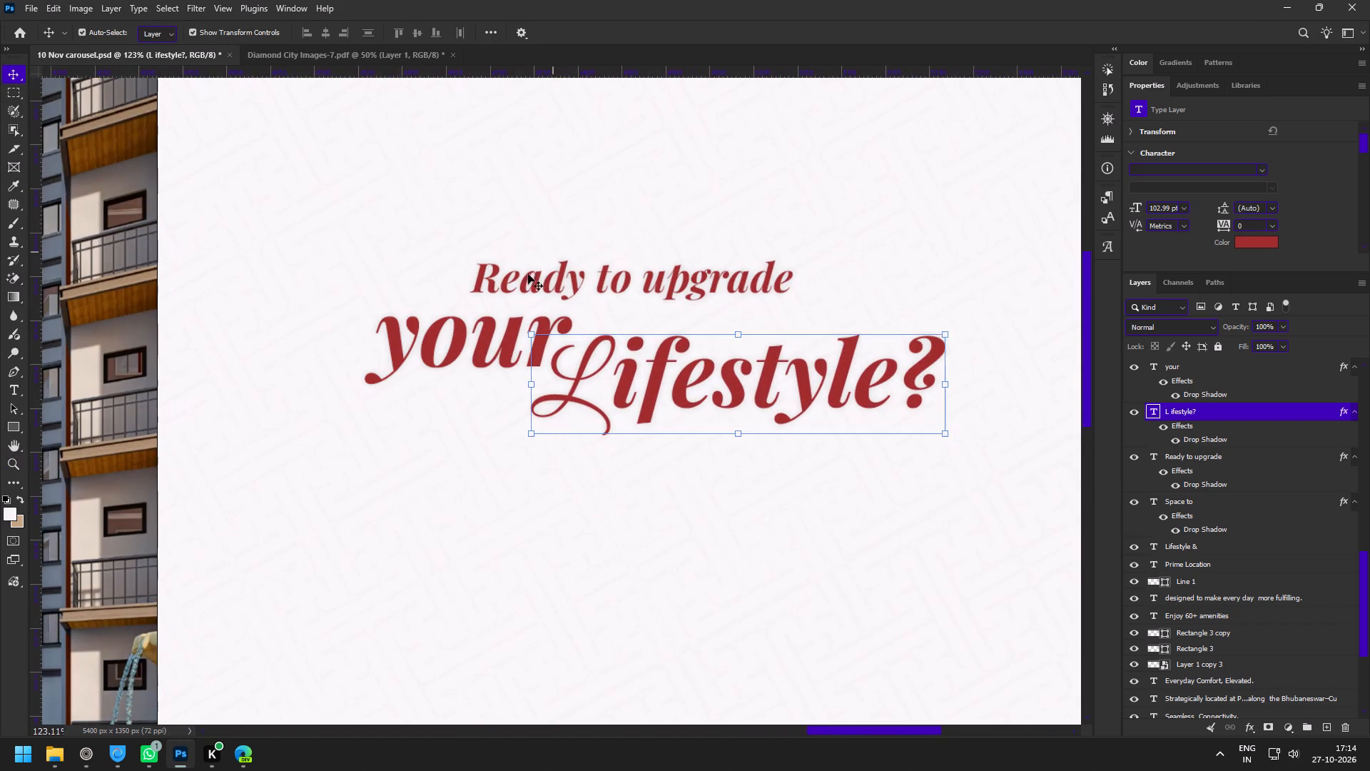
left_click(526, 276)
left_click(459, 328, "shift")
left_click(684, 384, "shift")
key("z")
left_click_drag(720, 412, 685, 400)
key("space")
left_click_drag(714, 415, 698, 396)
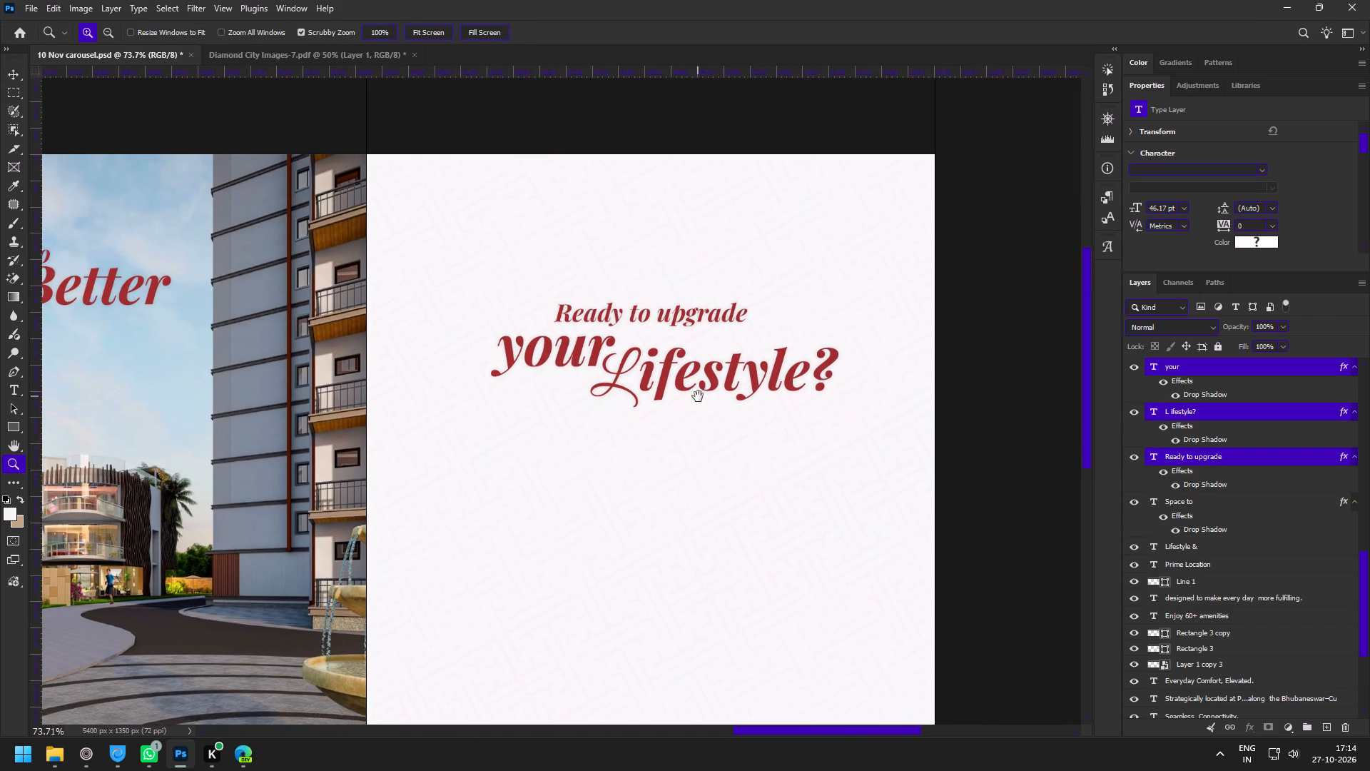
key("v")
left_click_drag(705, 388, 706, 372)
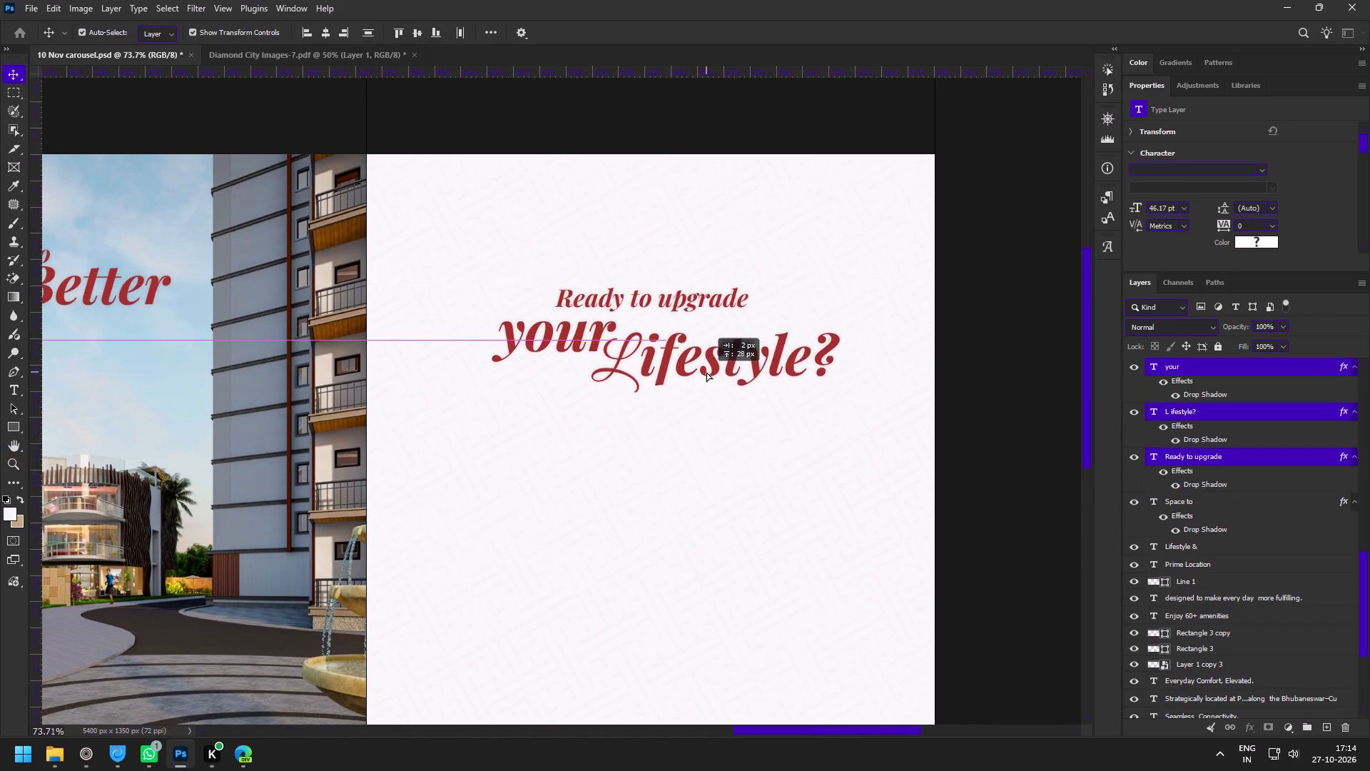
left_click_drag(706, 372, 706, 365)
Copy the gold Diamond City logo from the upper corner of slide 1.
key("space")
key("space")
key("space")
key("space")
key("space")
key("space")
key("space")
key("space")
key("space")
key("space")
key("space")
key("space")
key("space")
key("space")
key("space")
key("space")
key("space")
key("space")
key("space")
key("space")
left_click_drag(305, 386, 719, 375)
left_click_drag(502, 341, 664, 388)
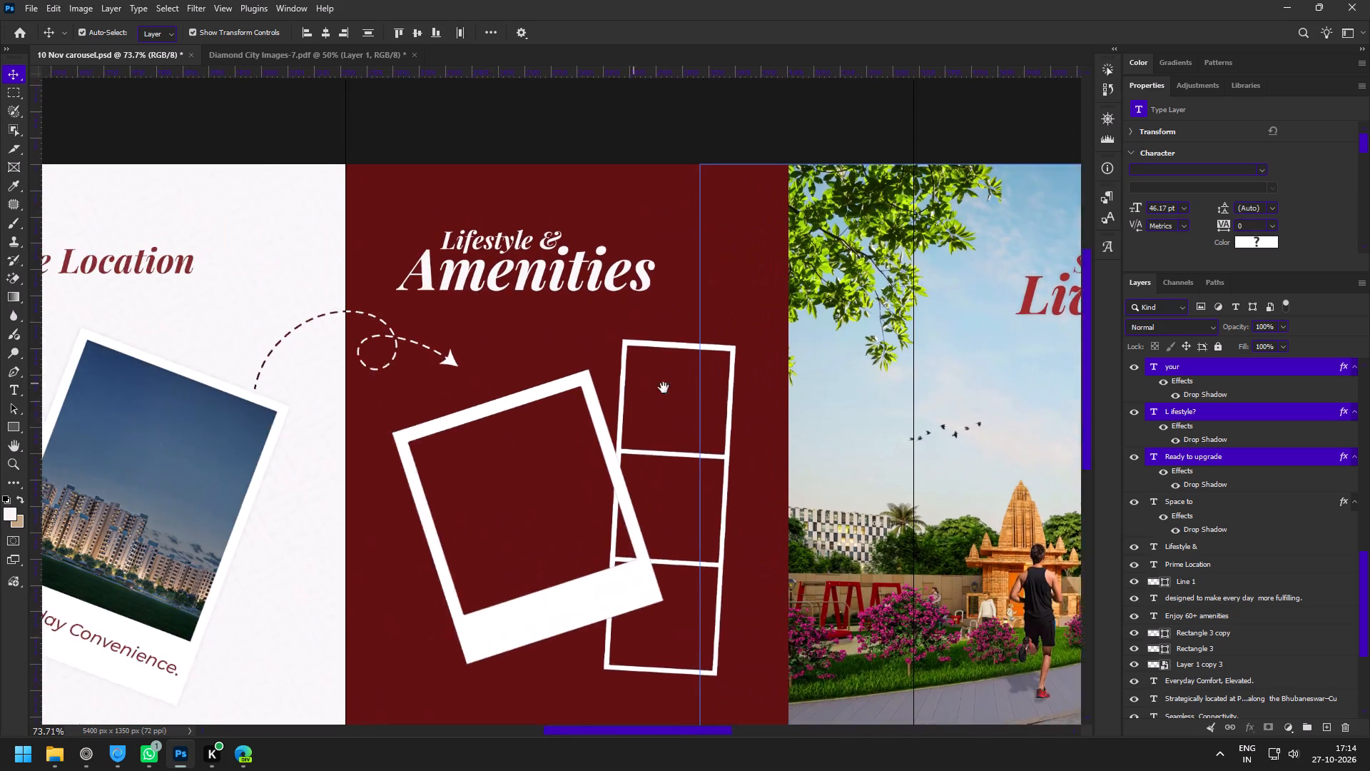
left_click_drag(664, 388, 1091, 398)
key("v")
left_click(267, 238)
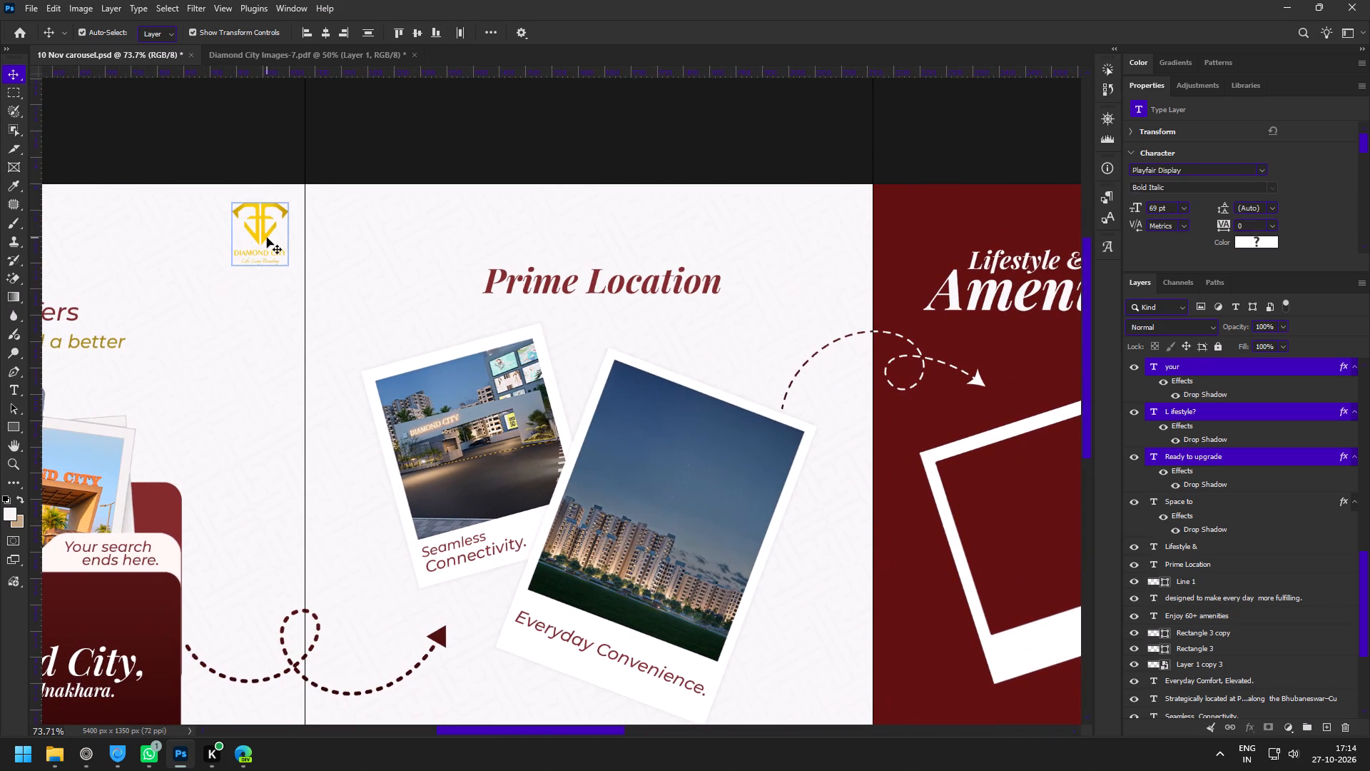
key("ctrl+c")
Paste the logo on slide 5 above the heading, about 80 px from the top, and centre it horizontally on the slide.
key("space")
key("space")
key("space")
key("space")
key("space")
key("space")
key("space")
key("space")
key("space")
key("space")
key("space")
key("space")
key("space")
key("space")
key("space")
key("space")
key("space")
key("space")
key("space")
key("space")
left_click_drag(846, 306, 342, 304)
left_click_drag(833, 282, 531, 286)
left_click_drag(677, 293, 793, 300)
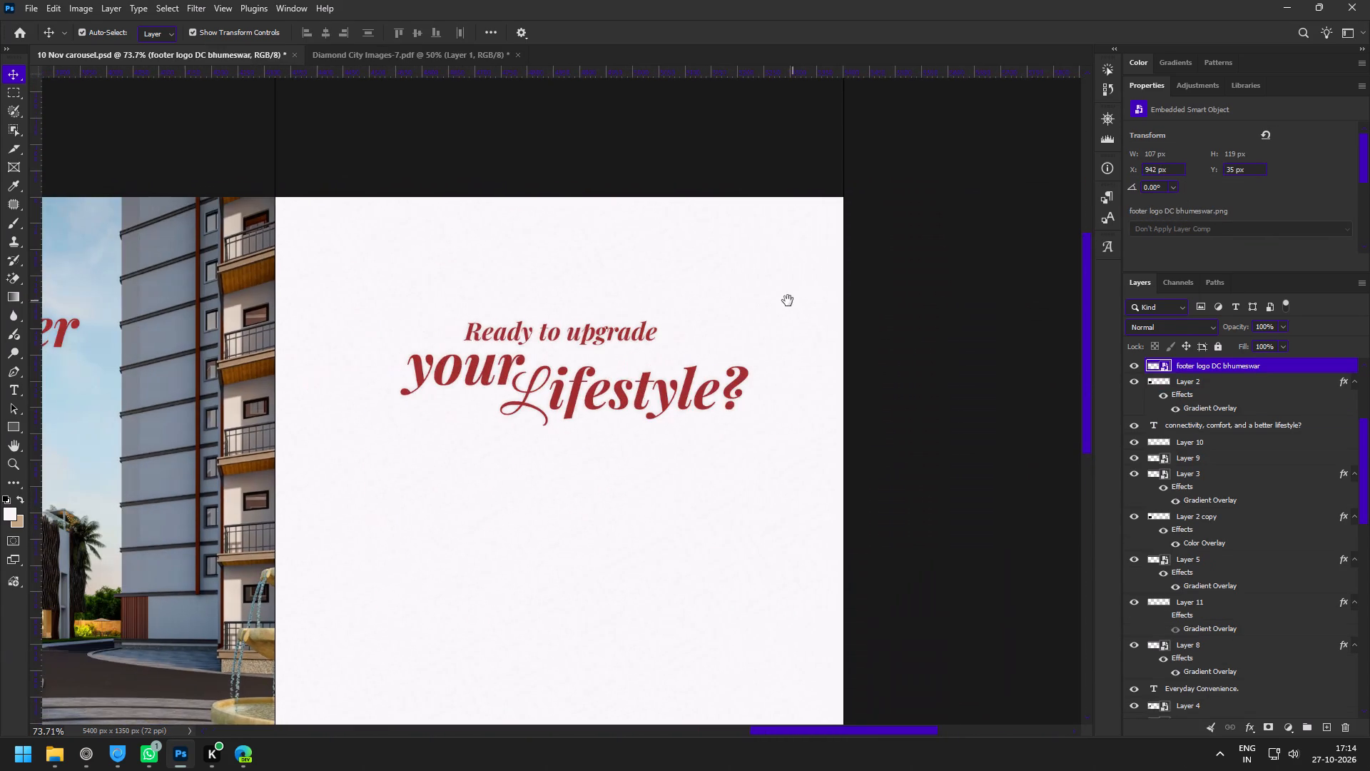
key("z")
left_click_drag(571, 213, 596, 264)
key("v")
left_click(596, 264)
key("ctrl+v")
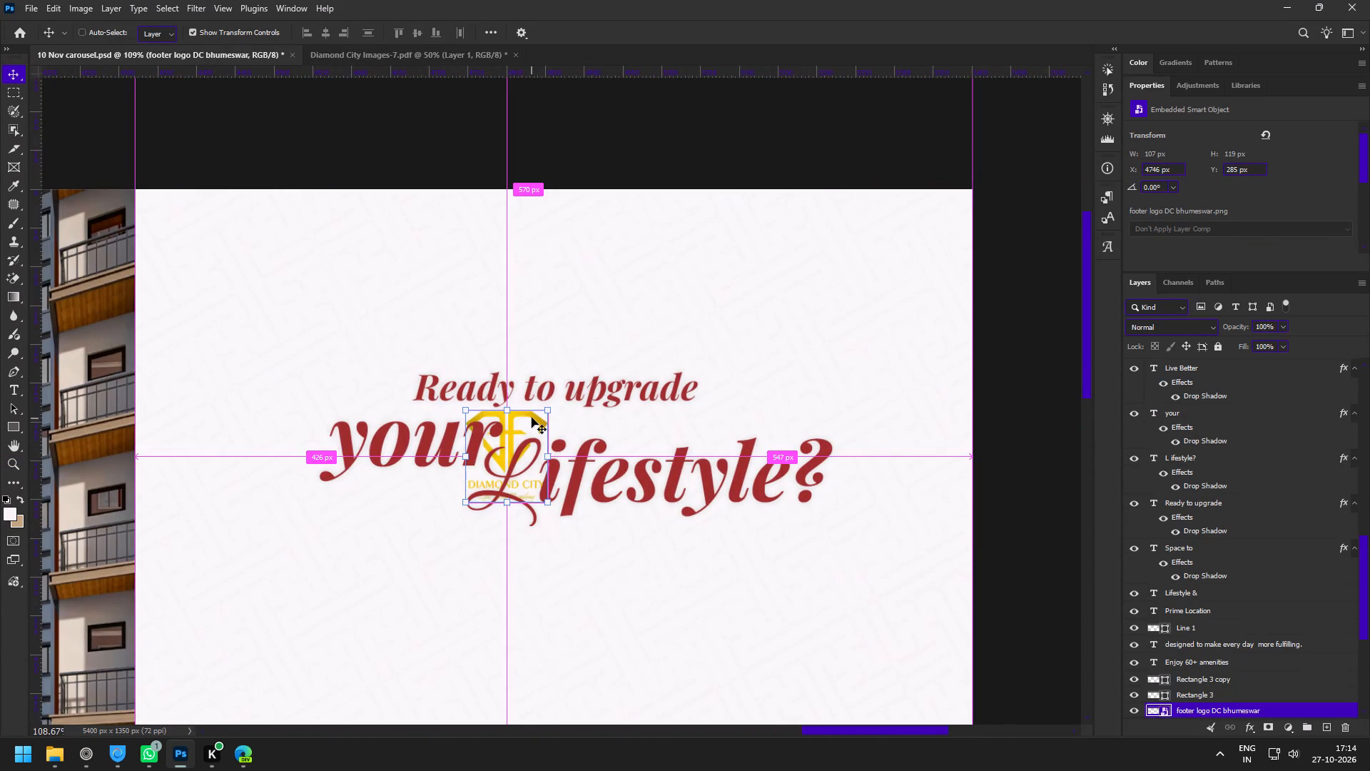
key("ctrl+t")
left_click_drag(505, 458, 572, 294)
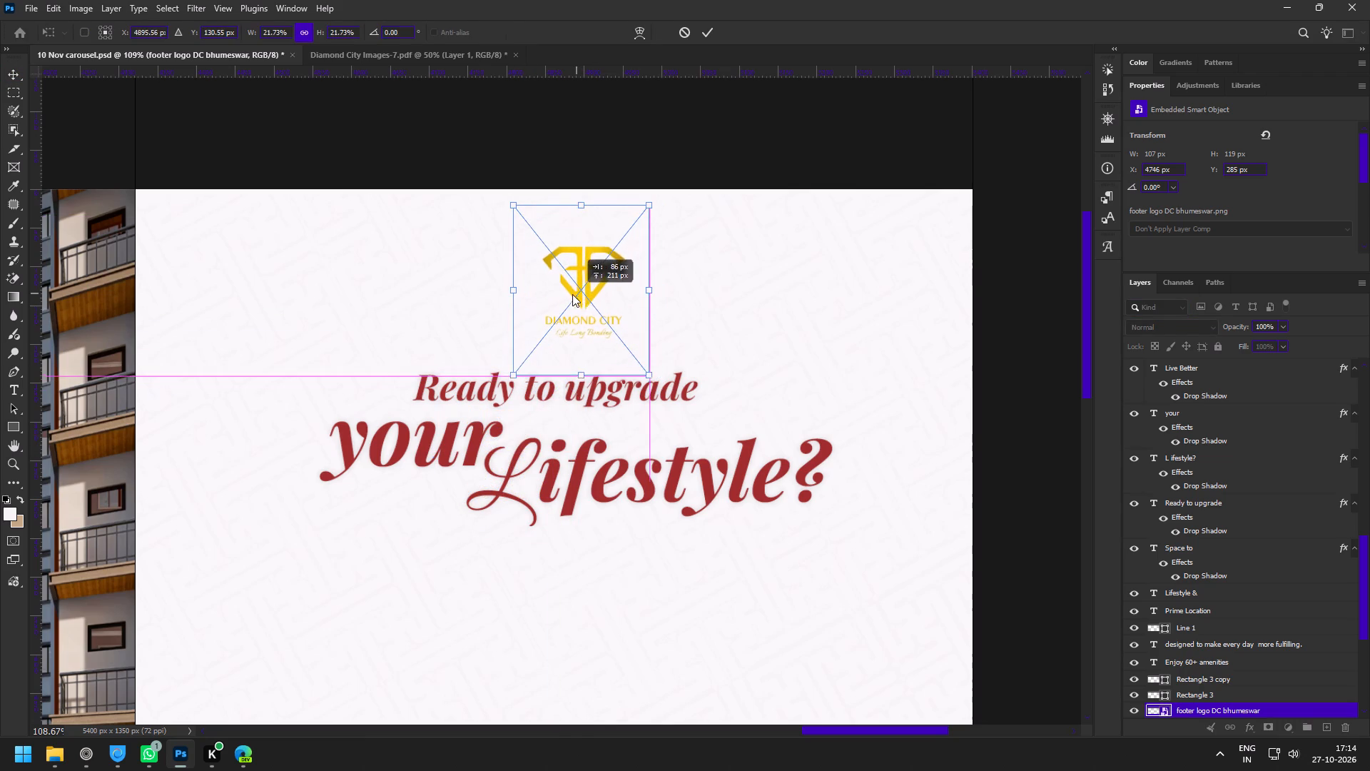
left_click_drag(572, 294, 570, 296)
left_click(706, 38)
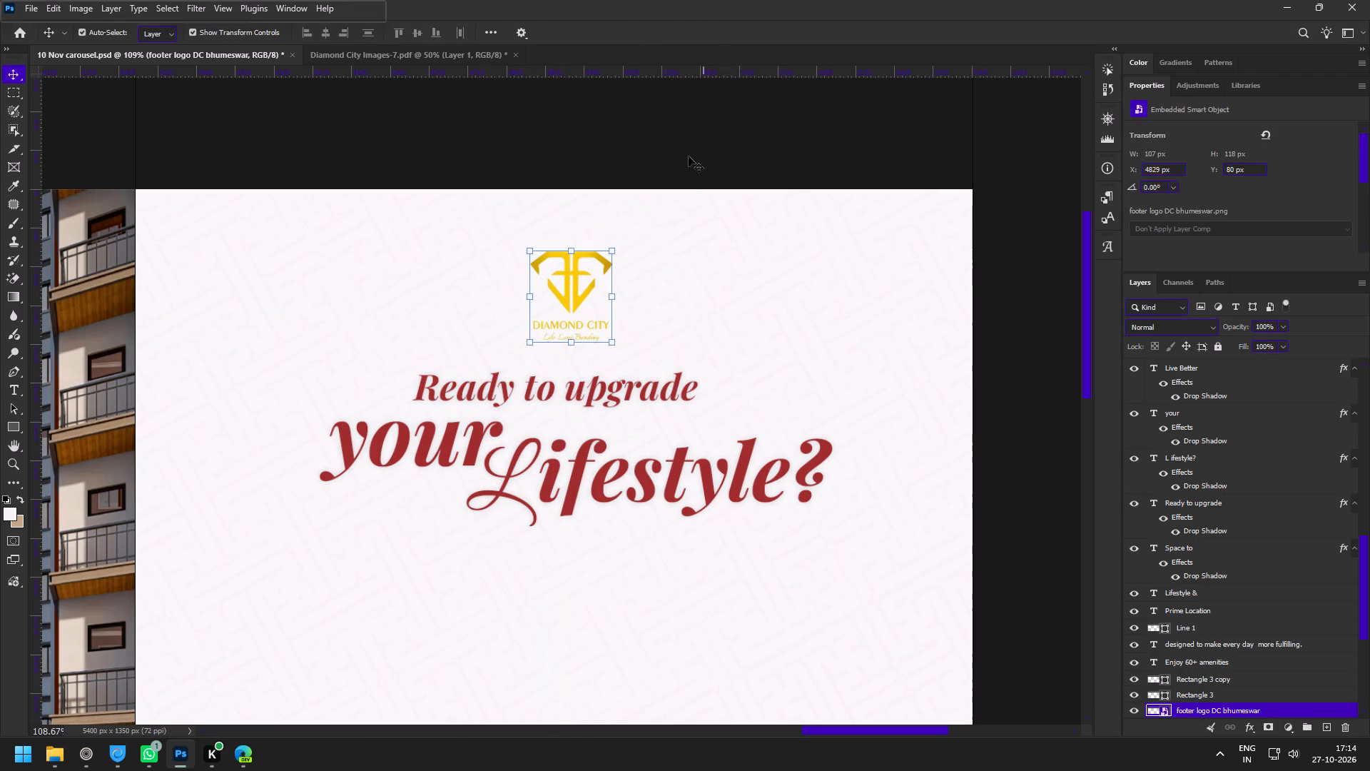
left_click(705, 291, "shift")
left_click(331, 36)
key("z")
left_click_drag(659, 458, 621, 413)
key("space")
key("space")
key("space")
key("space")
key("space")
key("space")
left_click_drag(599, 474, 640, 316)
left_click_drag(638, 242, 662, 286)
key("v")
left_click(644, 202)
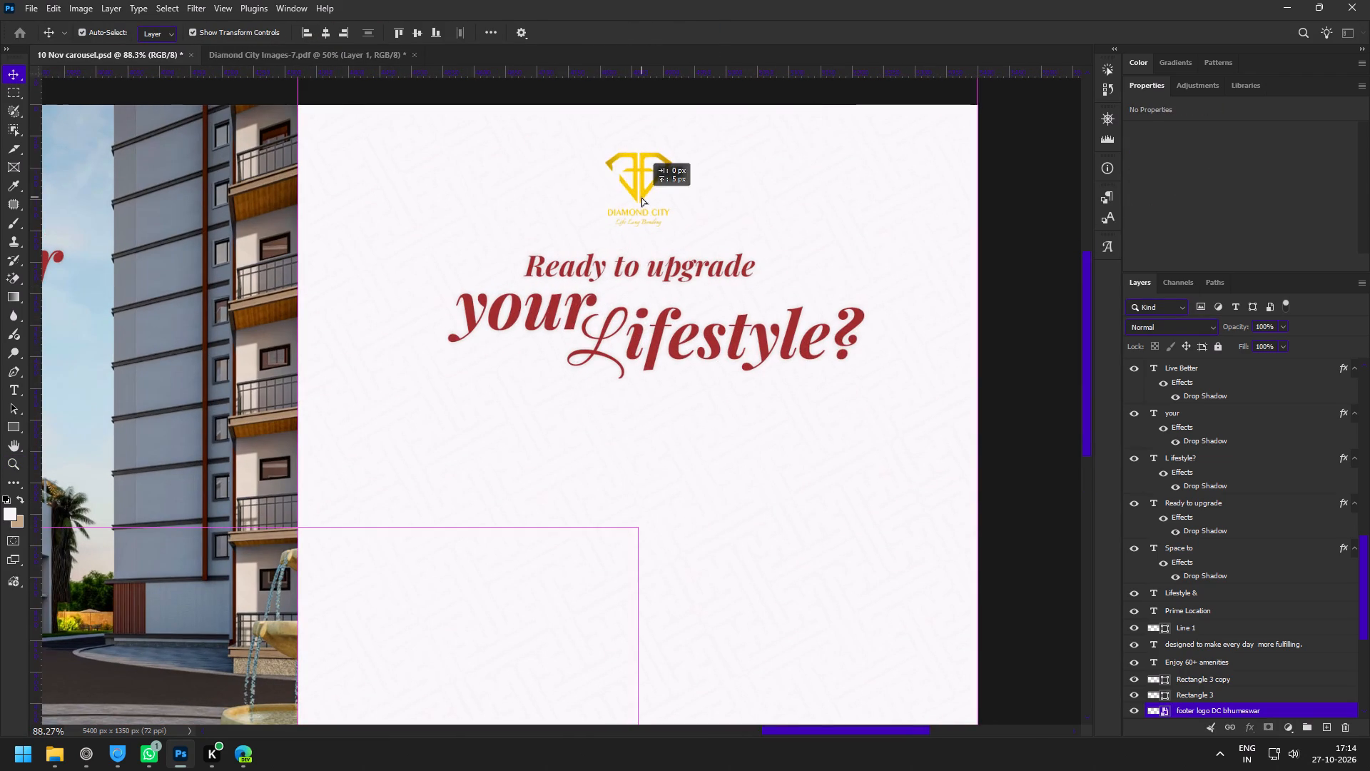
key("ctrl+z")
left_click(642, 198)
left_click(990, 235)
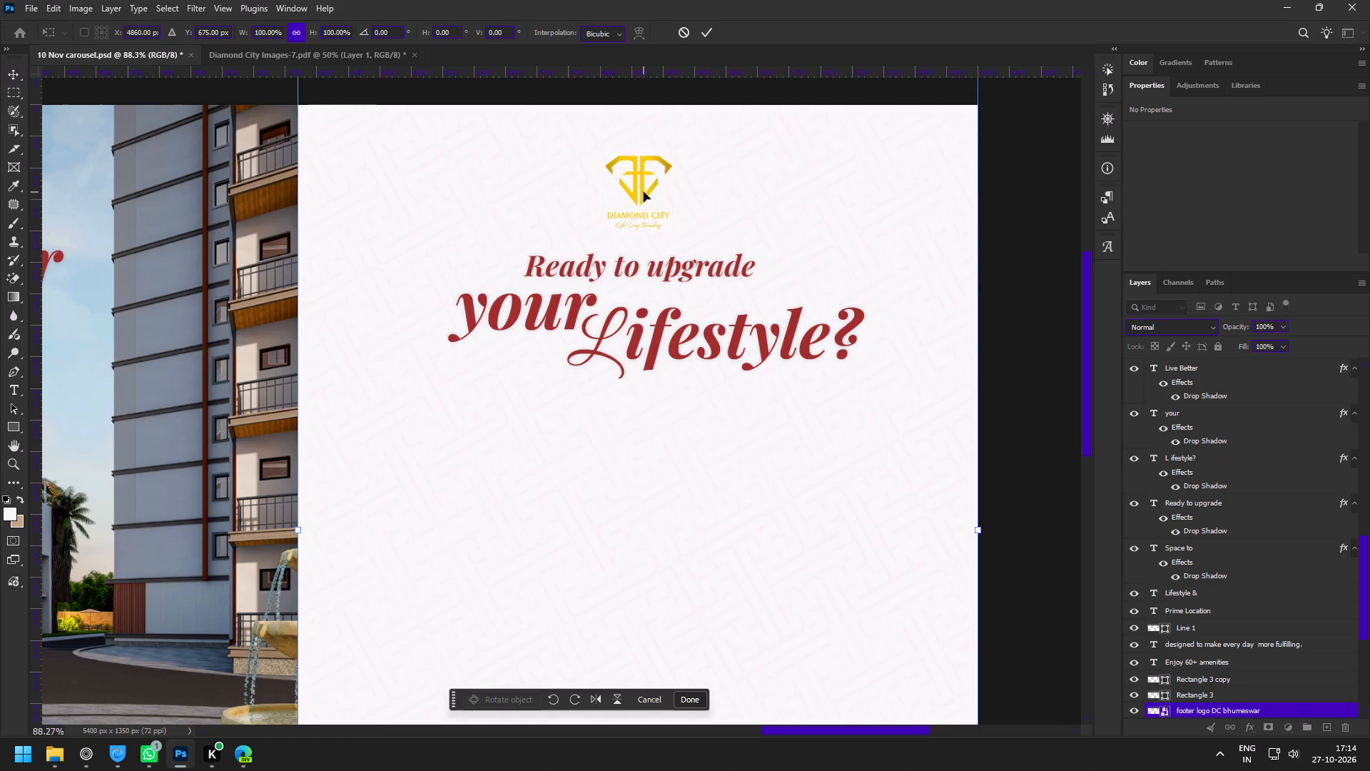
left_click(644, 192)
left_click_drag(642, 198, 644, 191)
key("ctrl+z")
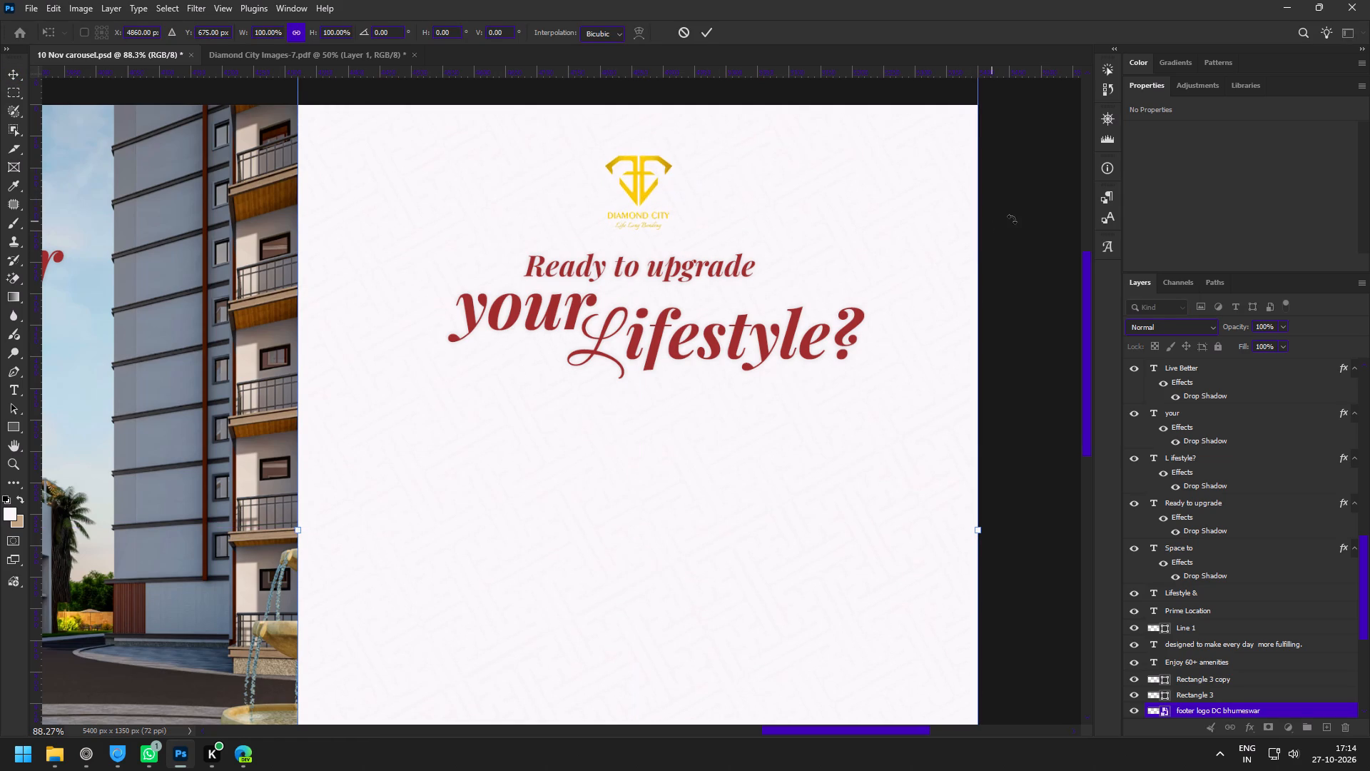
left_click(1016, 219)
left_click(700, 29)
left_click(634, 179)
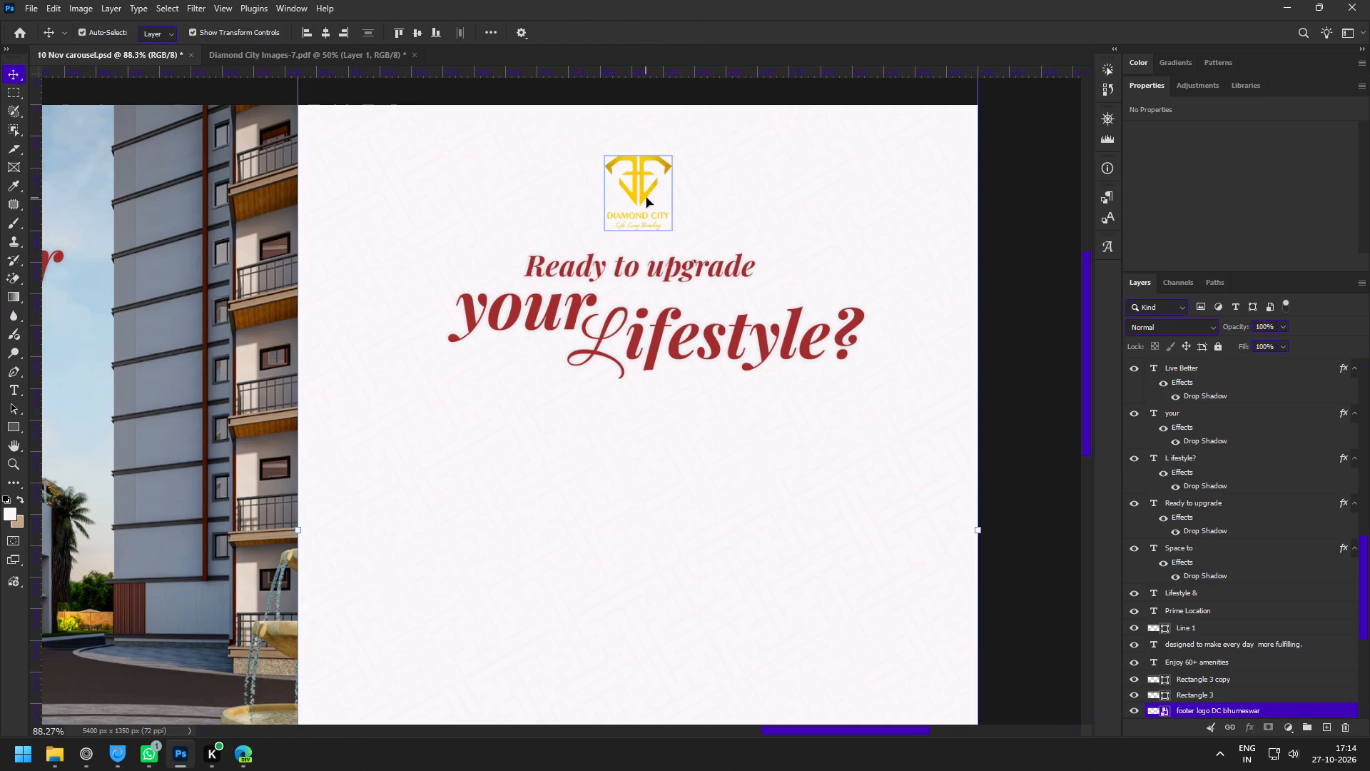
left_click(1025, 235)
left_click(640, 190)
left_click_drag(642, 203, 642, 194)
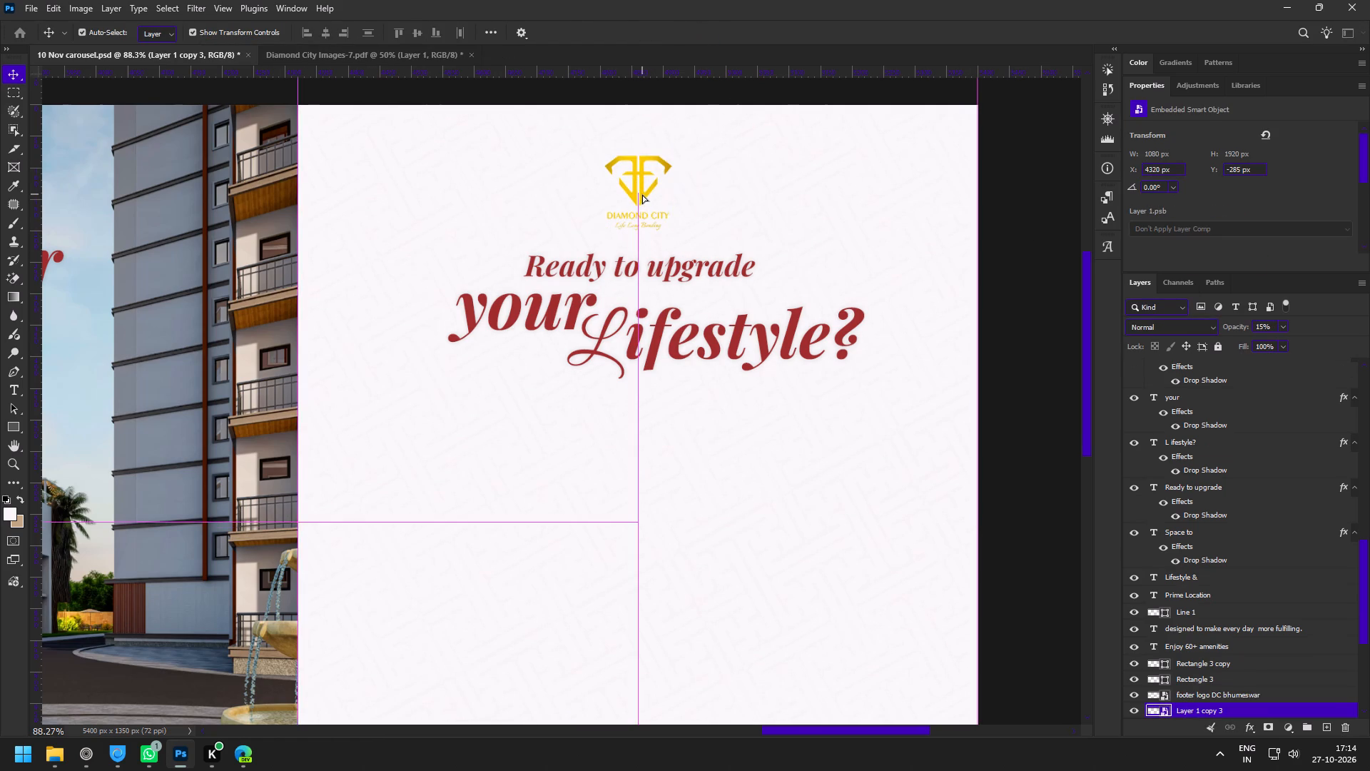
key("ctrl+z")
Move the Diamond City logo on slide 5 up to about 65 px from the slide's top edge, keeping it horizontally centred.
left_click(641, 193)
left_click_drag(643, 196, 644, 188)
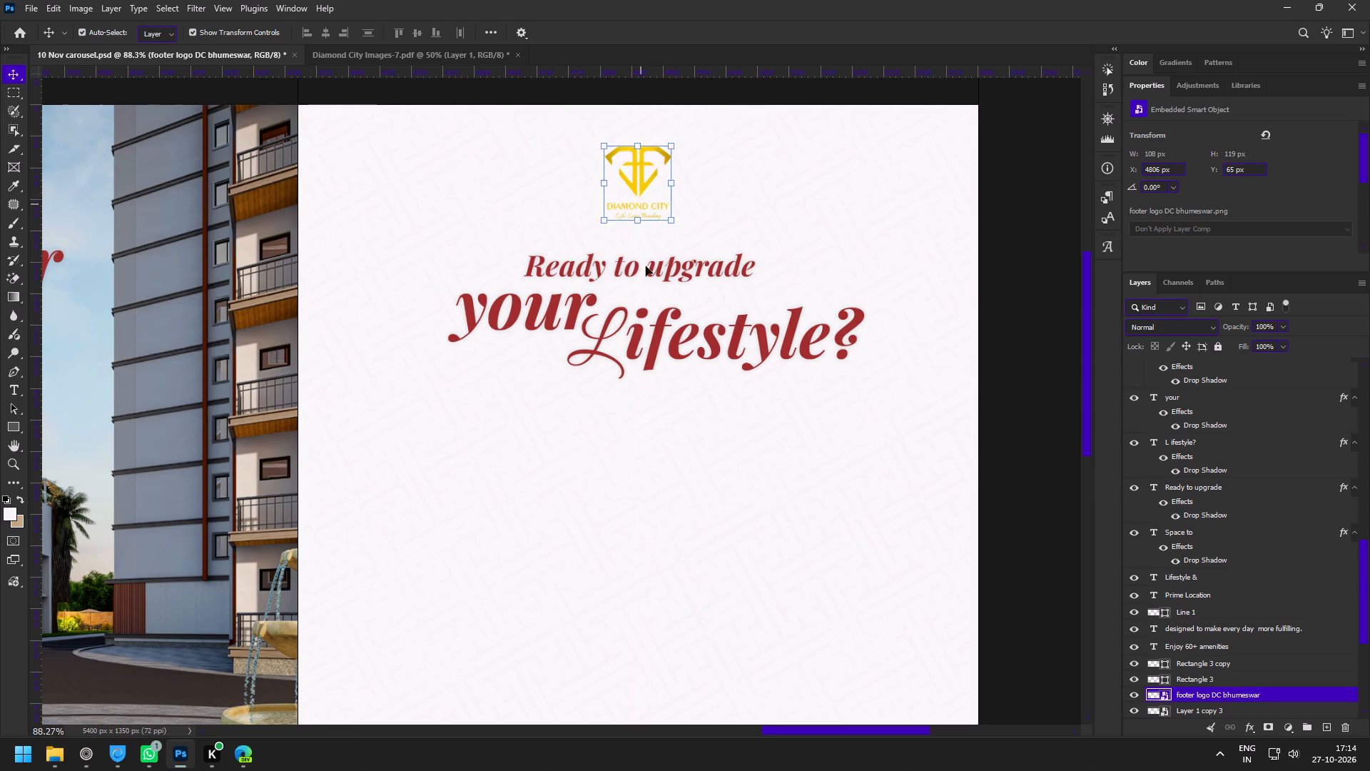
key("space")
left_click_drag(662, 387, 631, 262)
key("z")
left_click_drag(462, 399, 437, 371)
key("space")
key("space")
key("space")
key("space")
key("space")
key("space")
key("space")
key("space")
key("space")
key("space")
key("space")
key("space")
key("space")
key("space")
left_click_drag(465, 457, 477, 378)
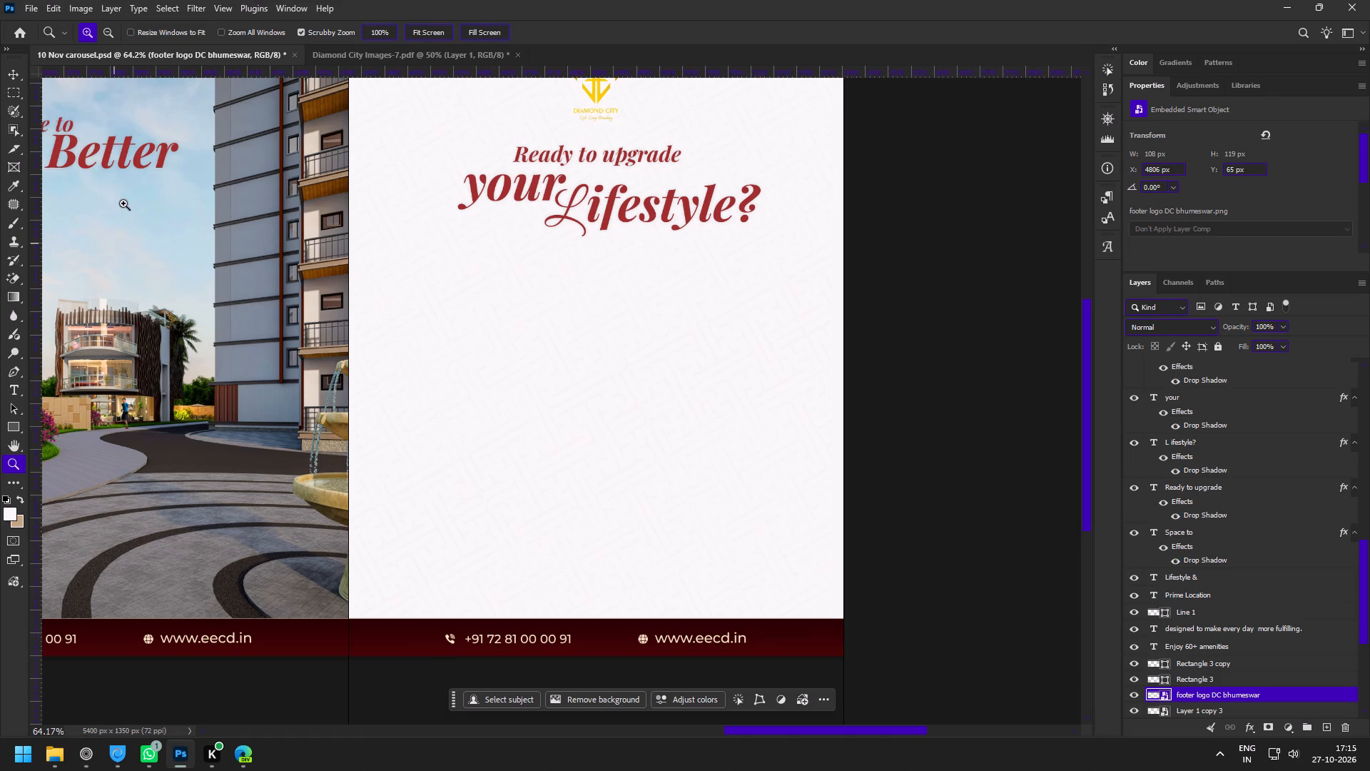
Duplicate the "Everyday Comfort, Elevated." text from the Lifestyle & Amenities slide across to slide 5's left edge, lower than the heading.
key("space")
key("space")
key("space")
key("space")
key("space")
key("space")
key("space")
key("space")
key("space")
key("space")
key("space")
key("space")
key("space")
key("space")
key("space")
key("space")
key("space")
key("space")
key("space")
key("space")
left_click_drag(184, 448, 452, 418)
left_click_drag(385, 331, 665, 464)
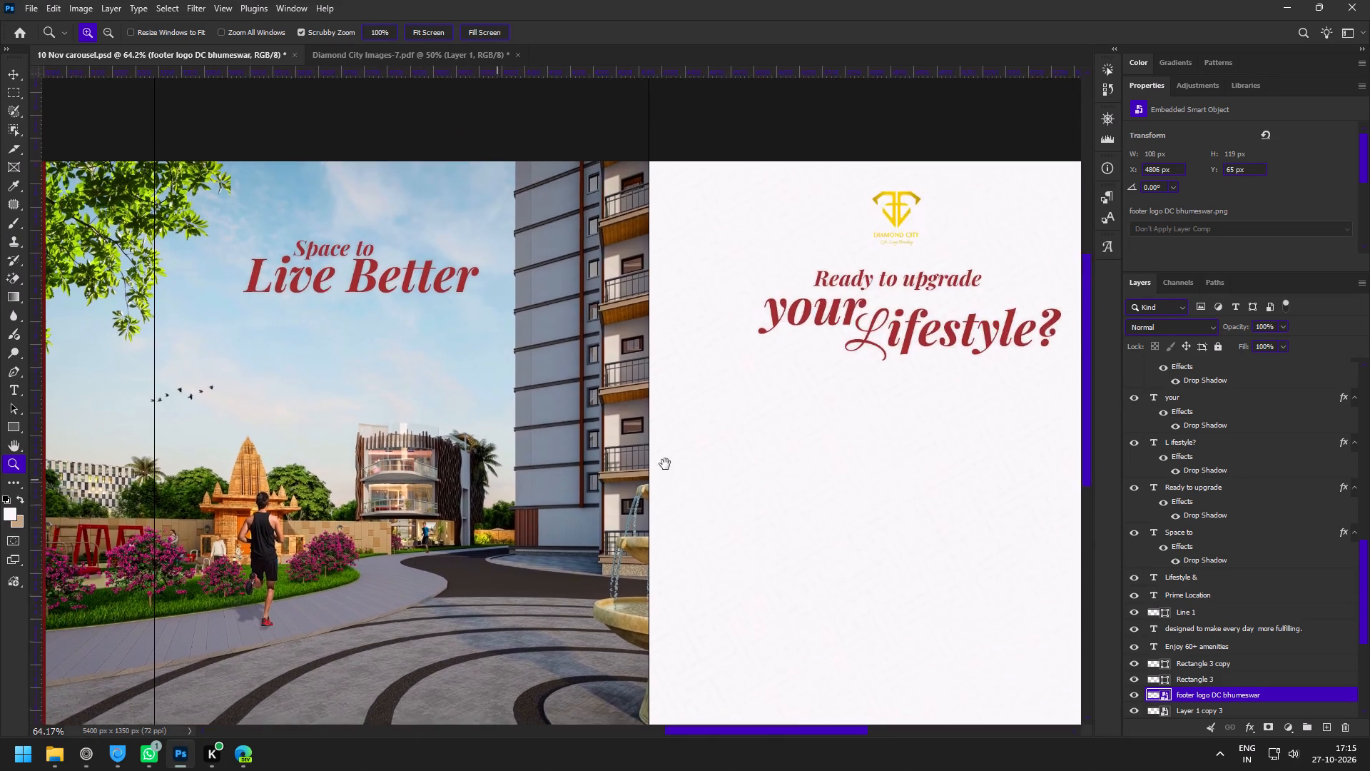
left_click_drag(665, 464, 696, 458)
left_click_drag(564, 474, 590, 473)
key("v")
left_click(380, 602)
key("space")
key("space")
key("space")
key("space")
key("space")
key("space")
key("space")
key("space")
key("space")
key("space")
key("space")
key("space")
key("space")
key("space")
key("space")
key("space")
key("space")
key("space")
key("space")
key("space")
left_click_drag(661, 585, 594, 571)
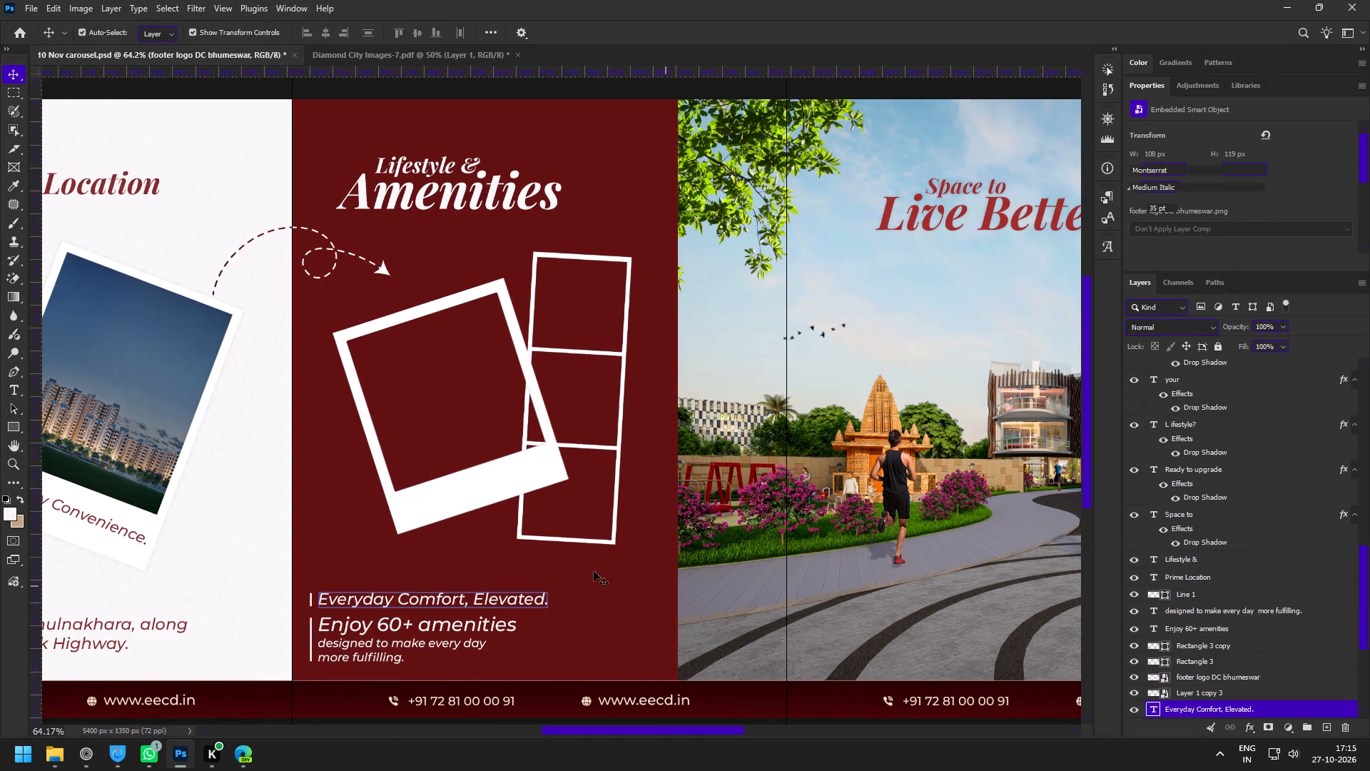
left_click_drag(594, 571, 425, 556)
left_click_drag(391, 551, 187, 535)
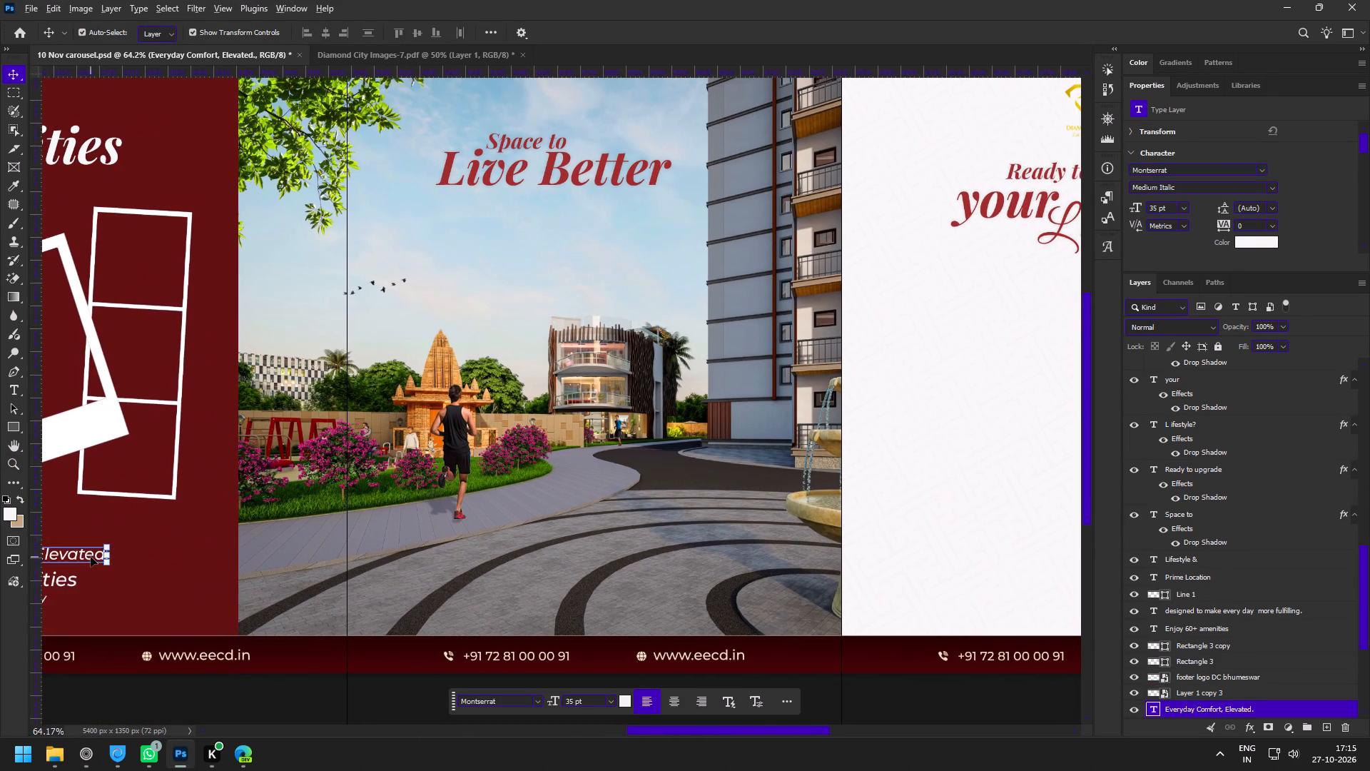
left_click_drag(91, 557, 1027, 413, "alt")
Recolour the copied "Everyday Comfort, Elevated." text with the red sampled from the "L ifestyle?" heading on slide 5.
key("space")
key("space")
left_click_drag(968, 445, 619, 475)
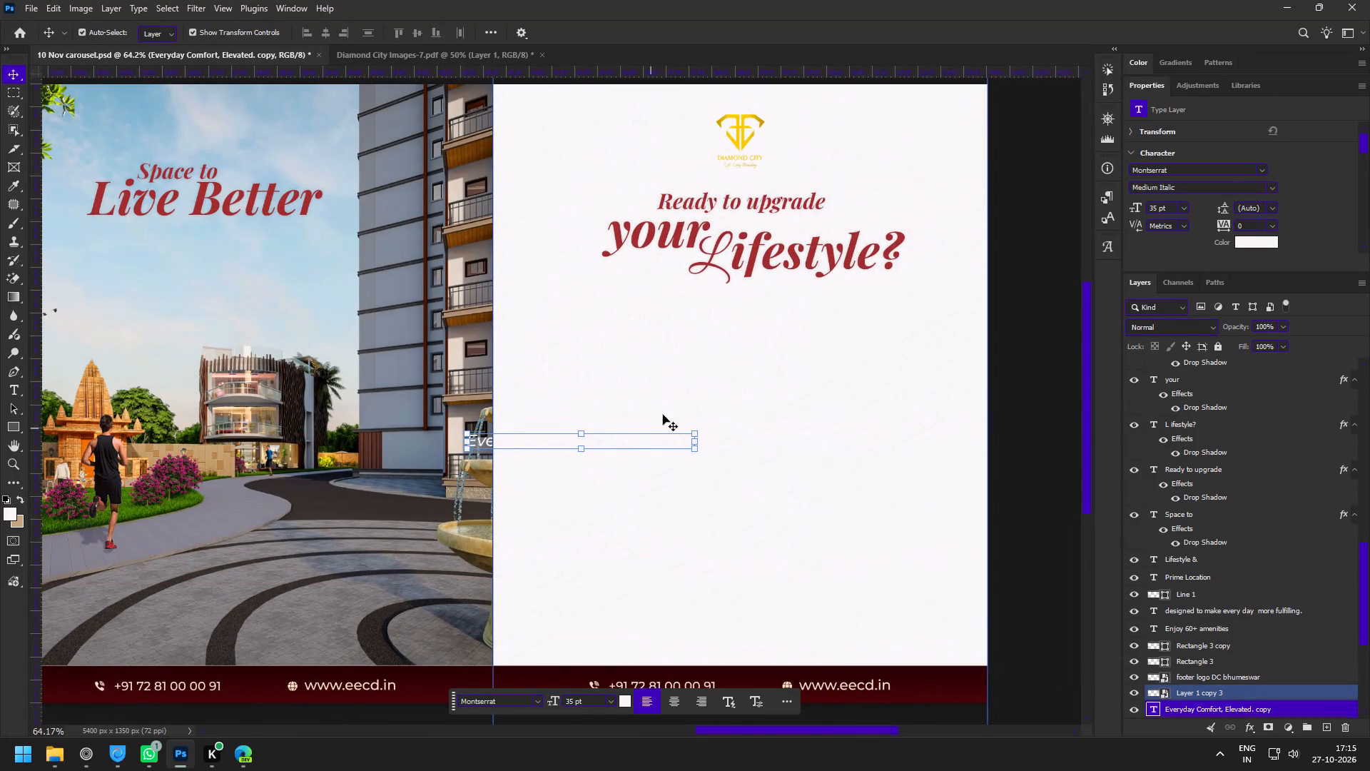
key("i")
left_click(768, 261)
key("alt+BackSpace")
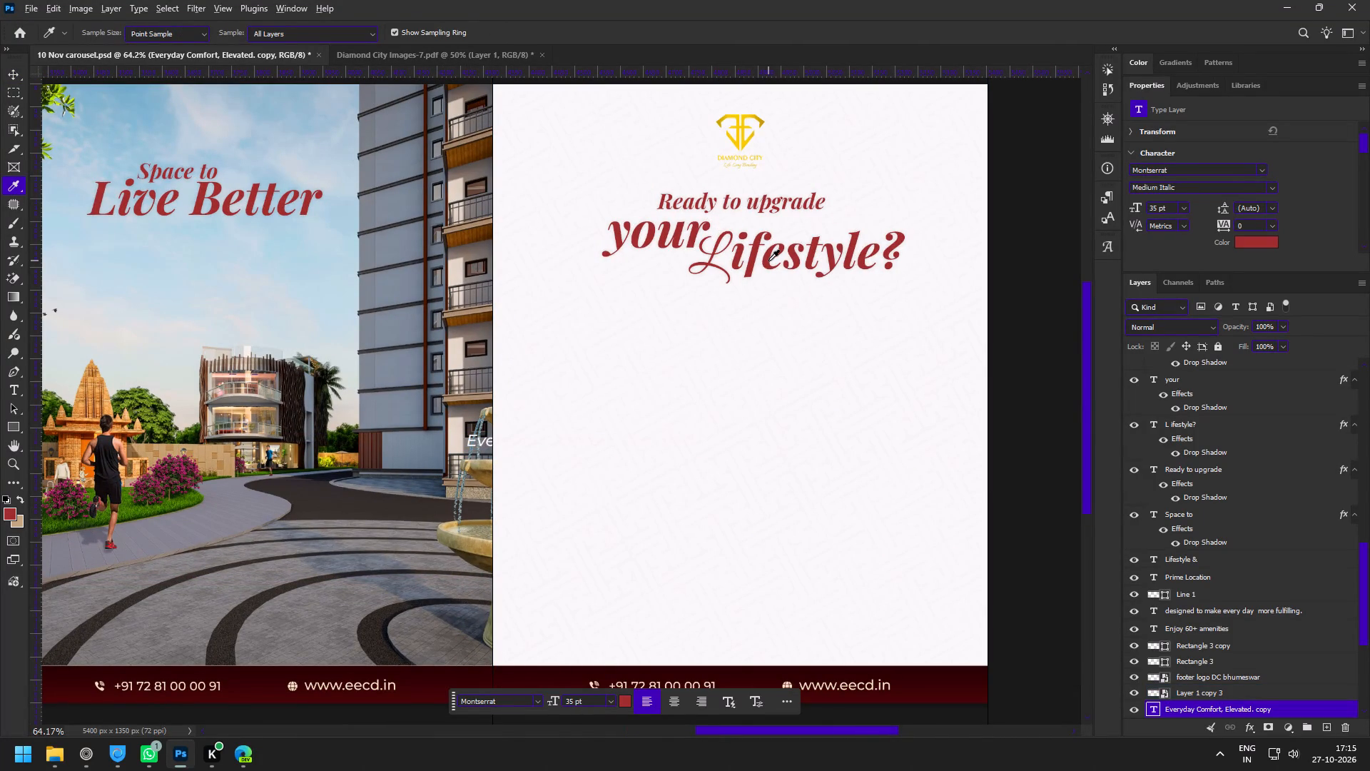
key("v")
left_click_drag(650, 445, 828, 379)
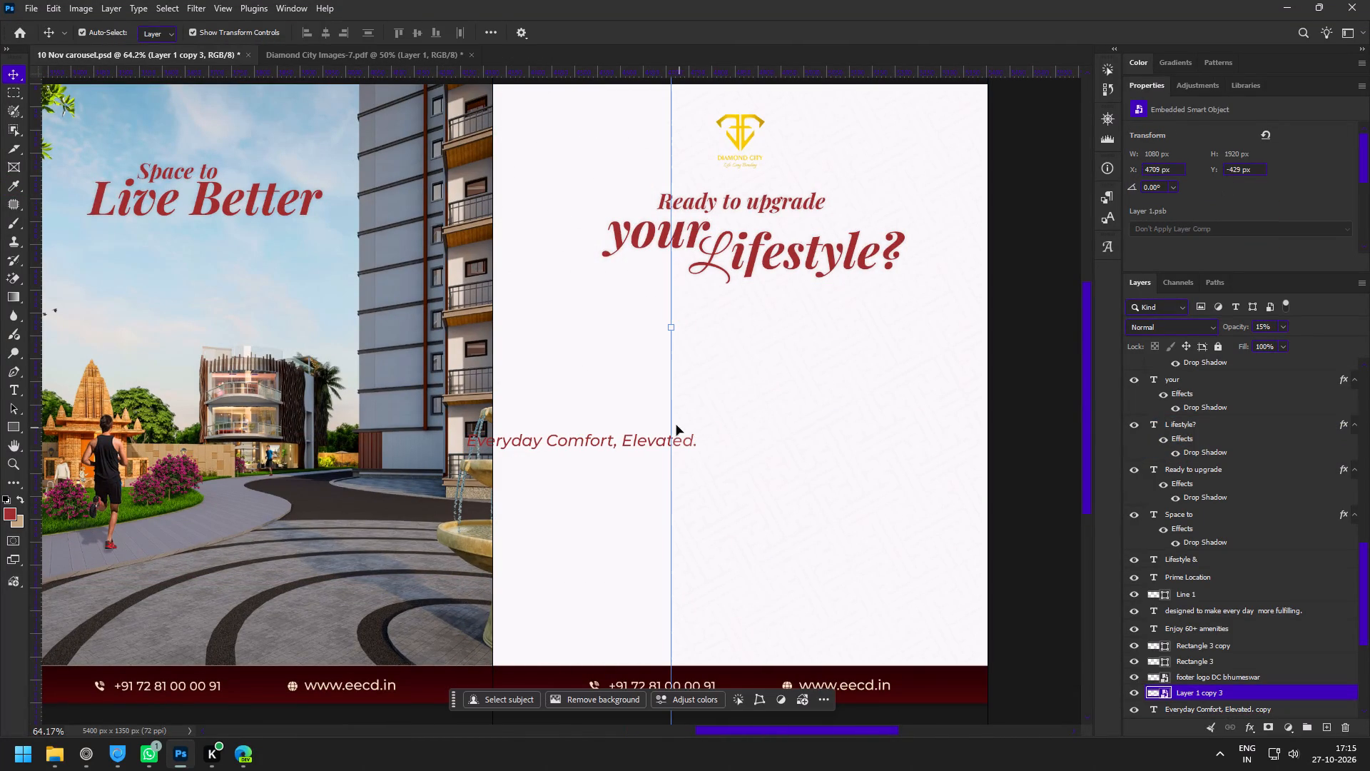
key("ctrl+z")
Lock slide 5's patterned background layer, Layer 1 copy 3.
left_click(612, 442)
left_click(910, 432)
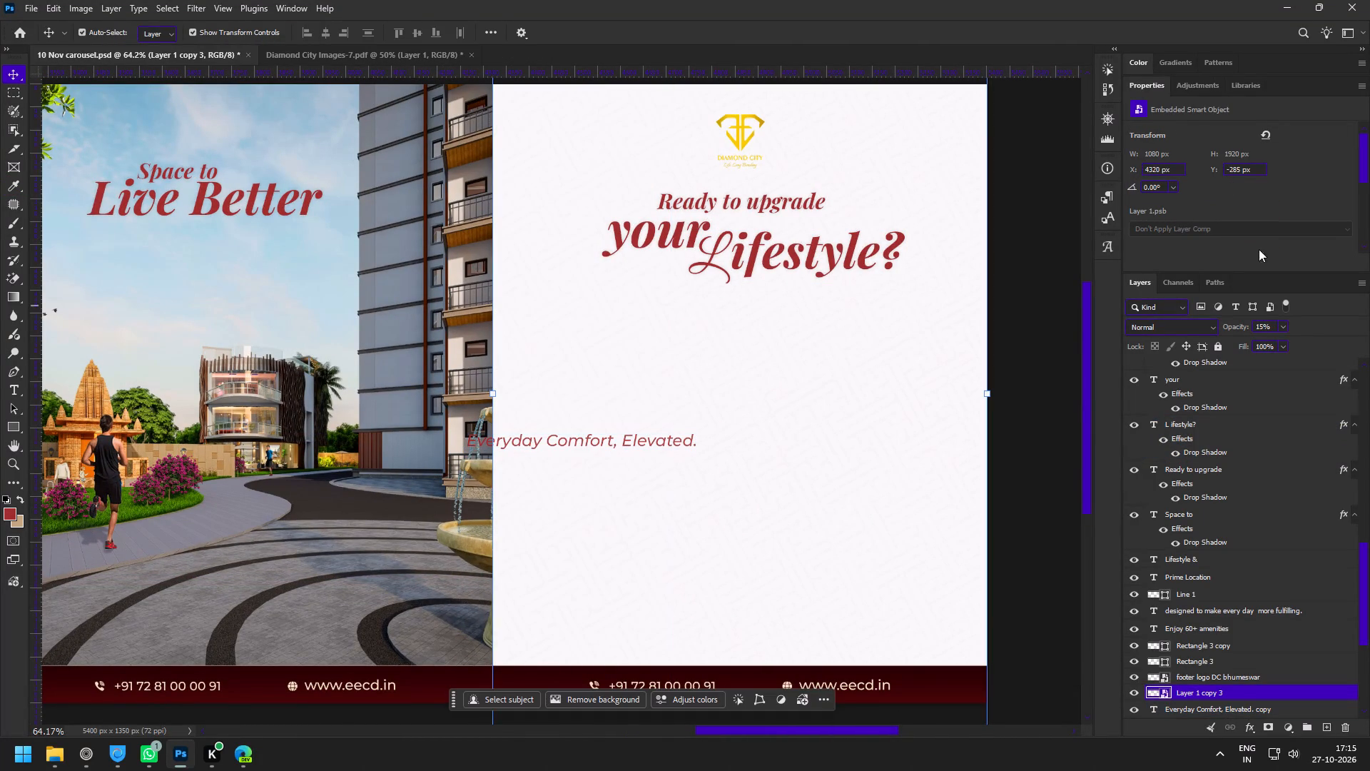
left_click(1210, 339)
Move the red "Everyday Comfort, Elevated." copy fully onto slide 5, into the area below the heading.
left_click(592, 444)
left_click_drag(616, 441, 704, 426)
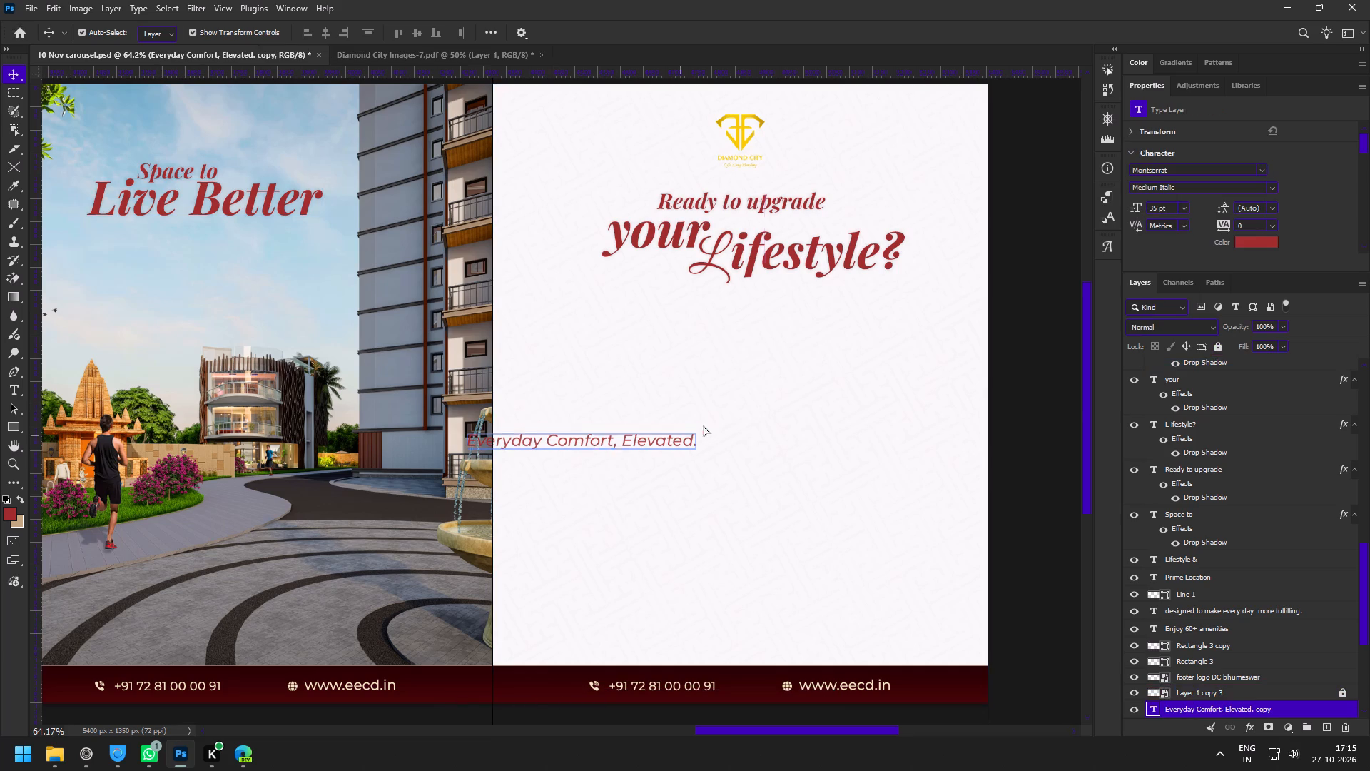
left_click_drag(704, 426, 761, 371)
left_click(768, 363)
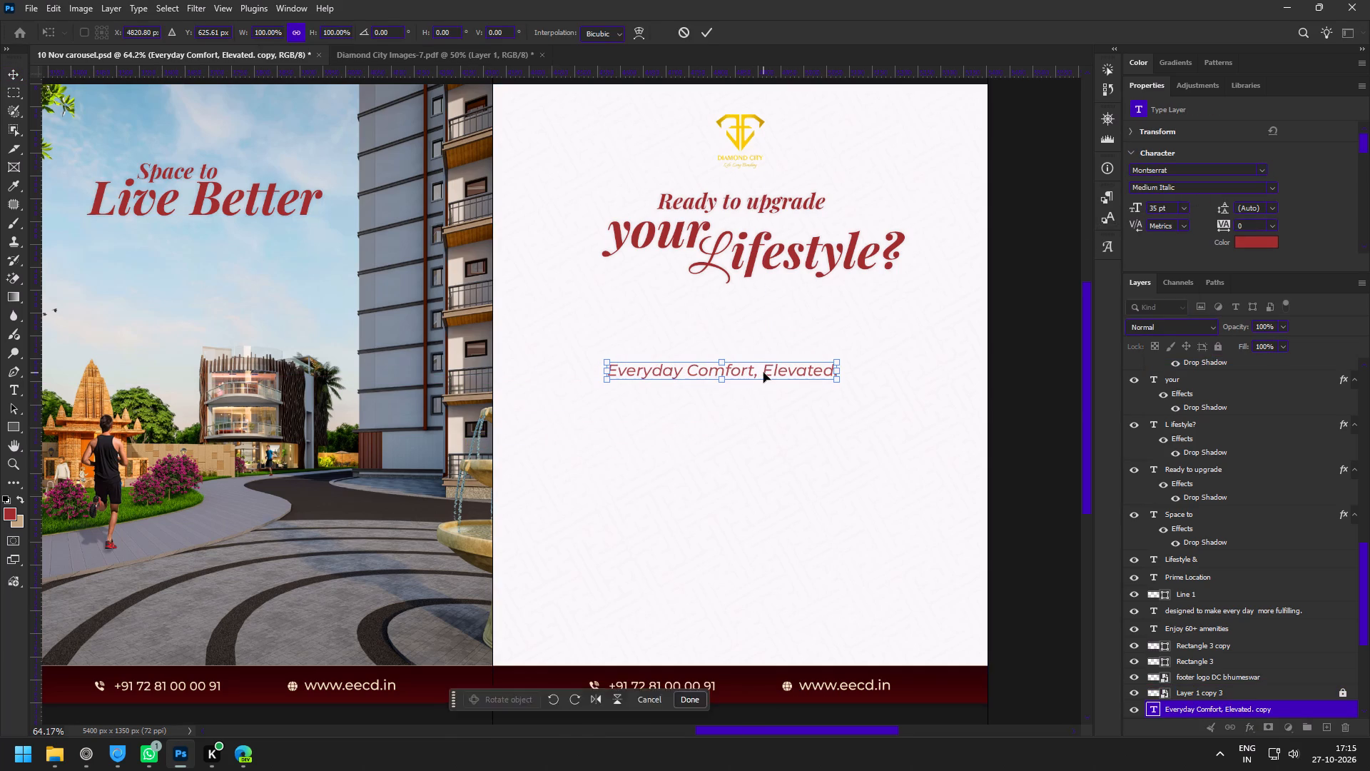
Move the red "Everyday Comfort, Elevated." copy layer above the footer logo layer in the layer order.
double_click(763, 373)
double_click(769, 373)
double_click(769, 373)
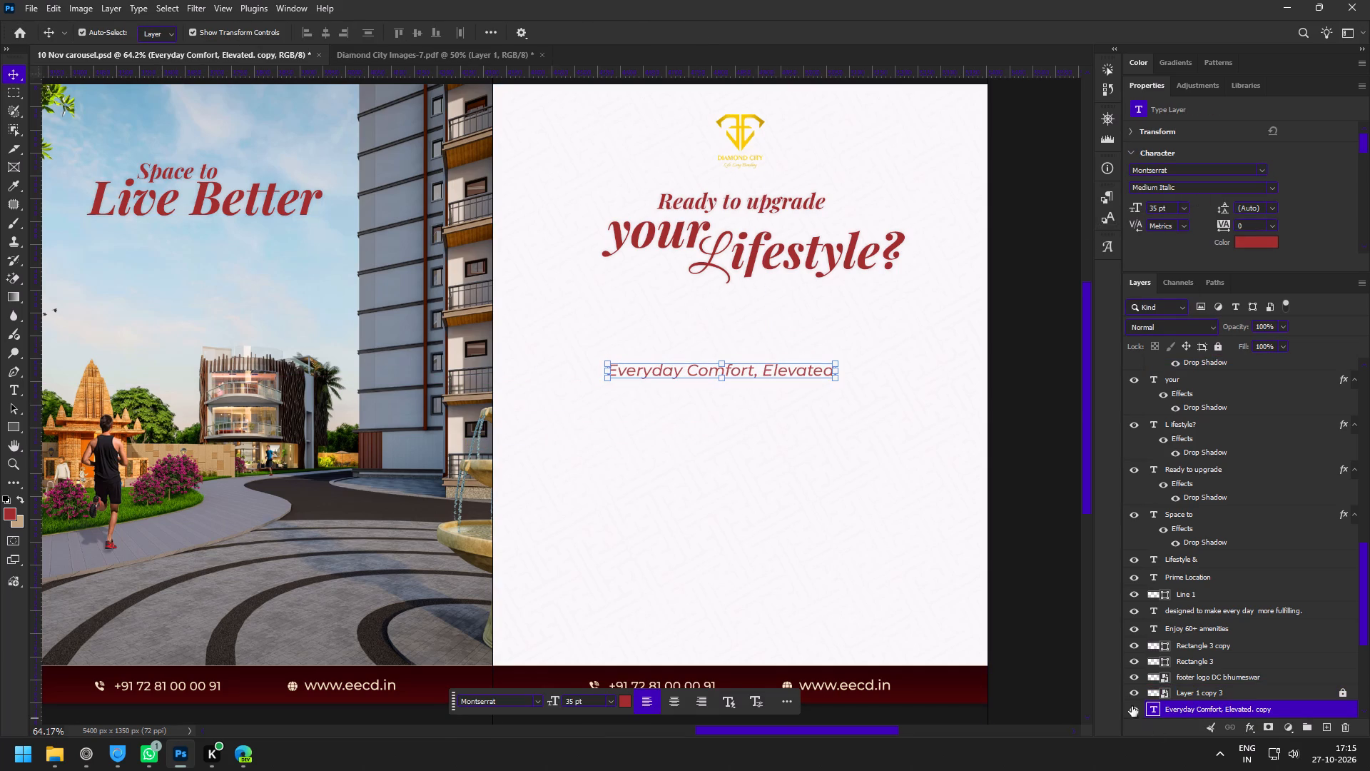
left_click_drag(1178, 709, 1183, 675)
Replace the text of slide 5's "Everyday Comfort, Elevated." copy with "Discover your dream home at".
double_click(733, 369)
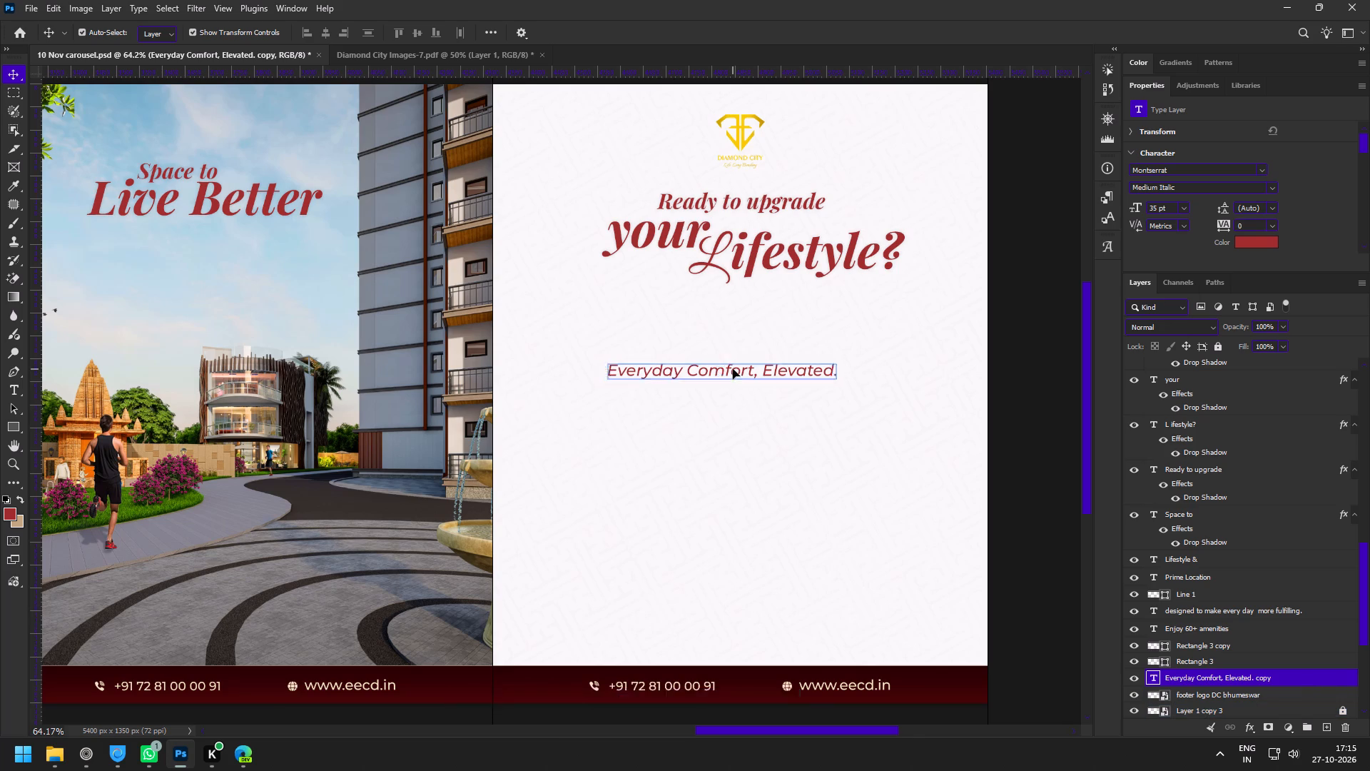
key("ctrl+v")
key("BackSpace")
key("ctrl+Return")
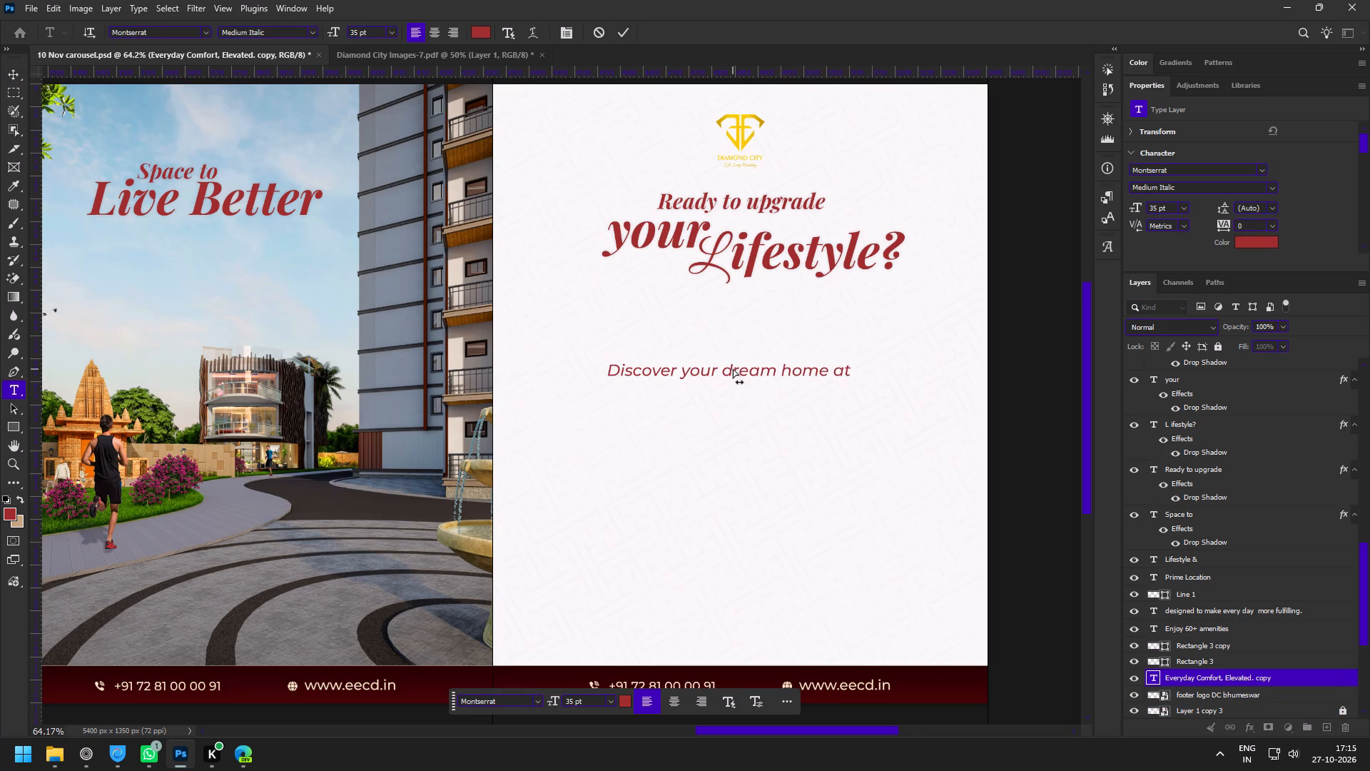
Switch to the browser and copy "Diamond City, Phulnakhara." from the SLIDE 5 section of the Diamond city content document.
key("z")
left_click_drag(759, 361, 768, 390)
left_click(86, 767)
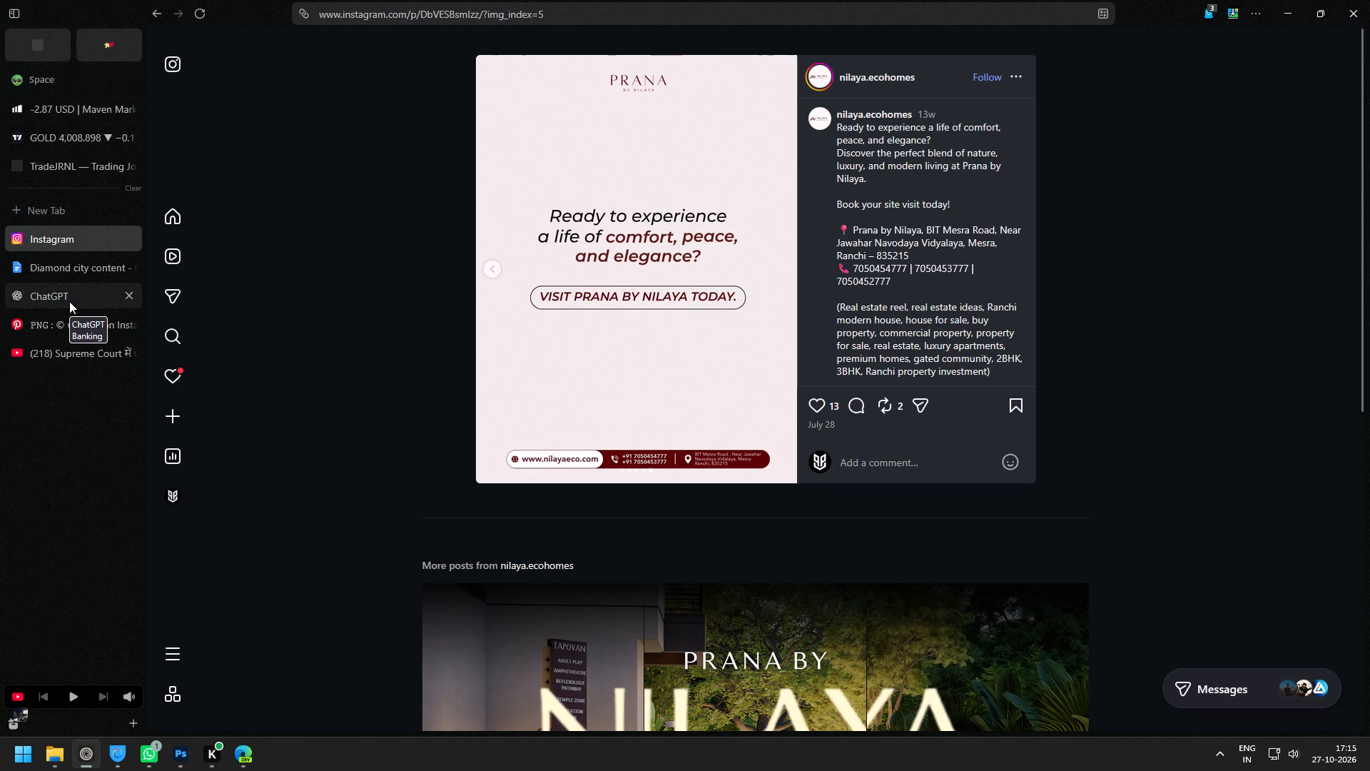
left_click(80, 276)
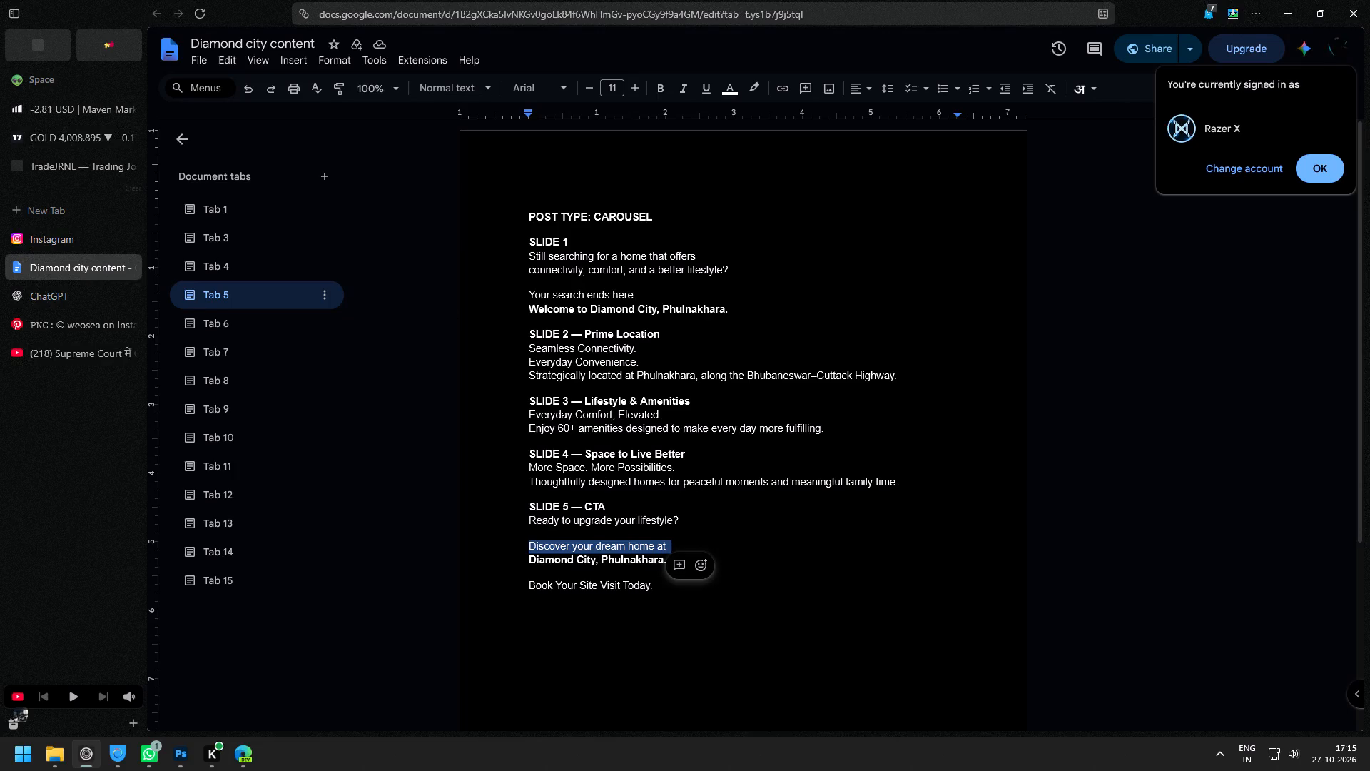
left_click_drag(518, 567, 682, 559)
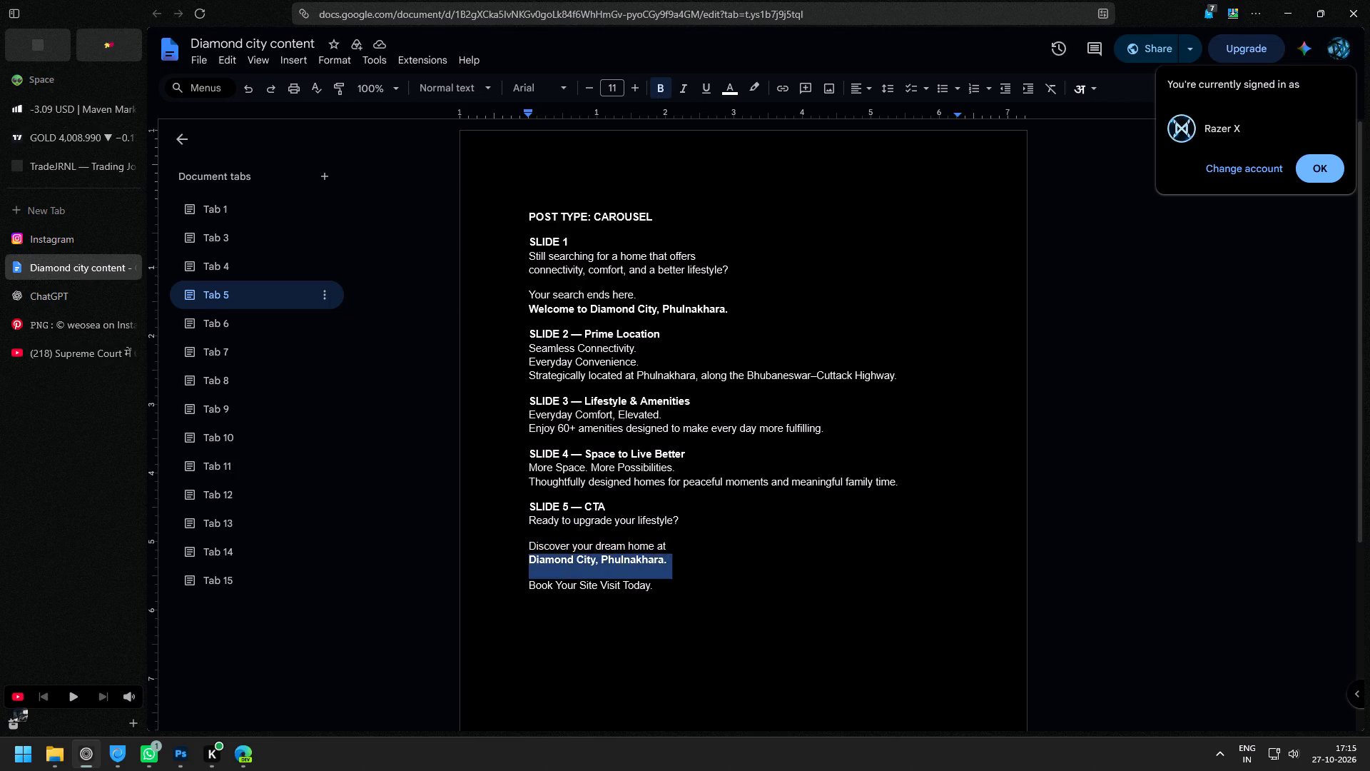
key("ctrl+c")
Return to Photoshop and move slide 5's "Discover your dream home at" line slightly lower, straight down.
left_click(179, 757)
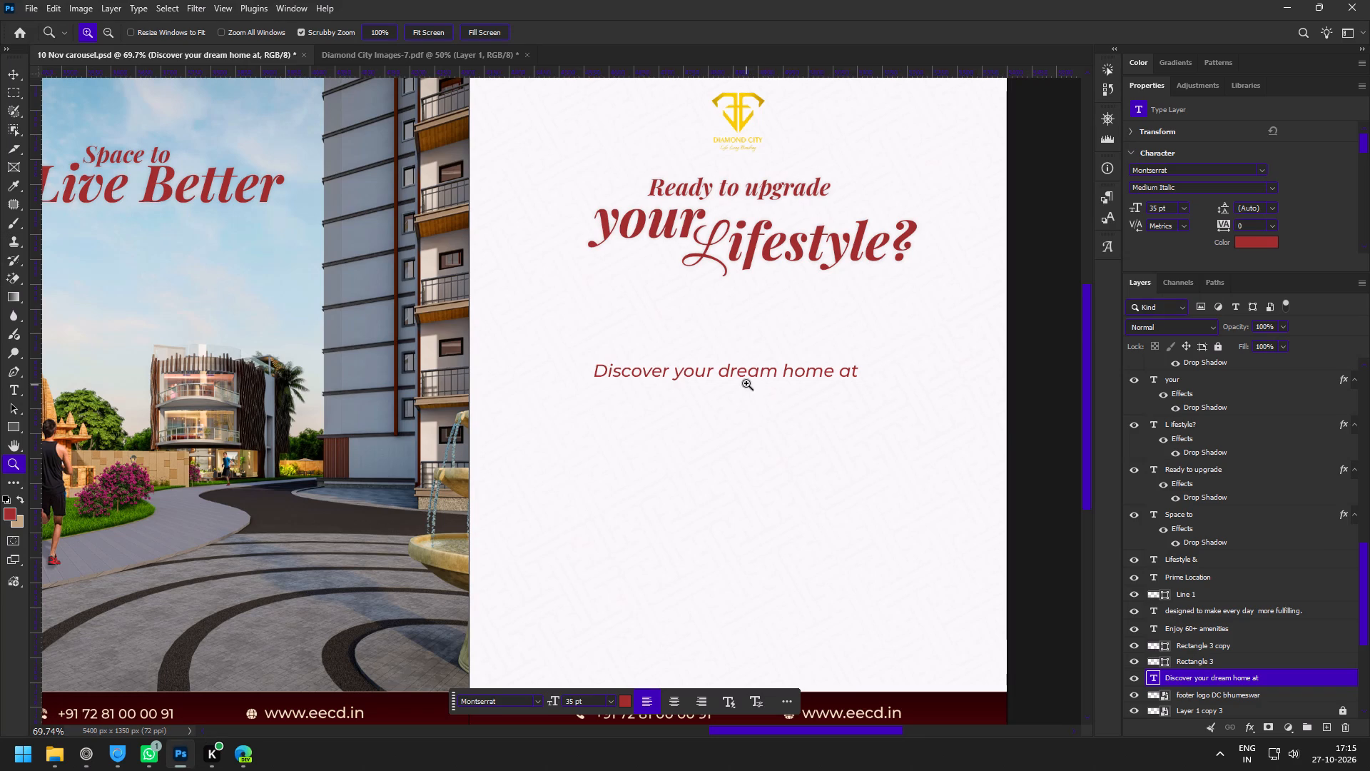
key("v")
left_click_drag(746, 376, 745, 414)
double_click(745, 414)
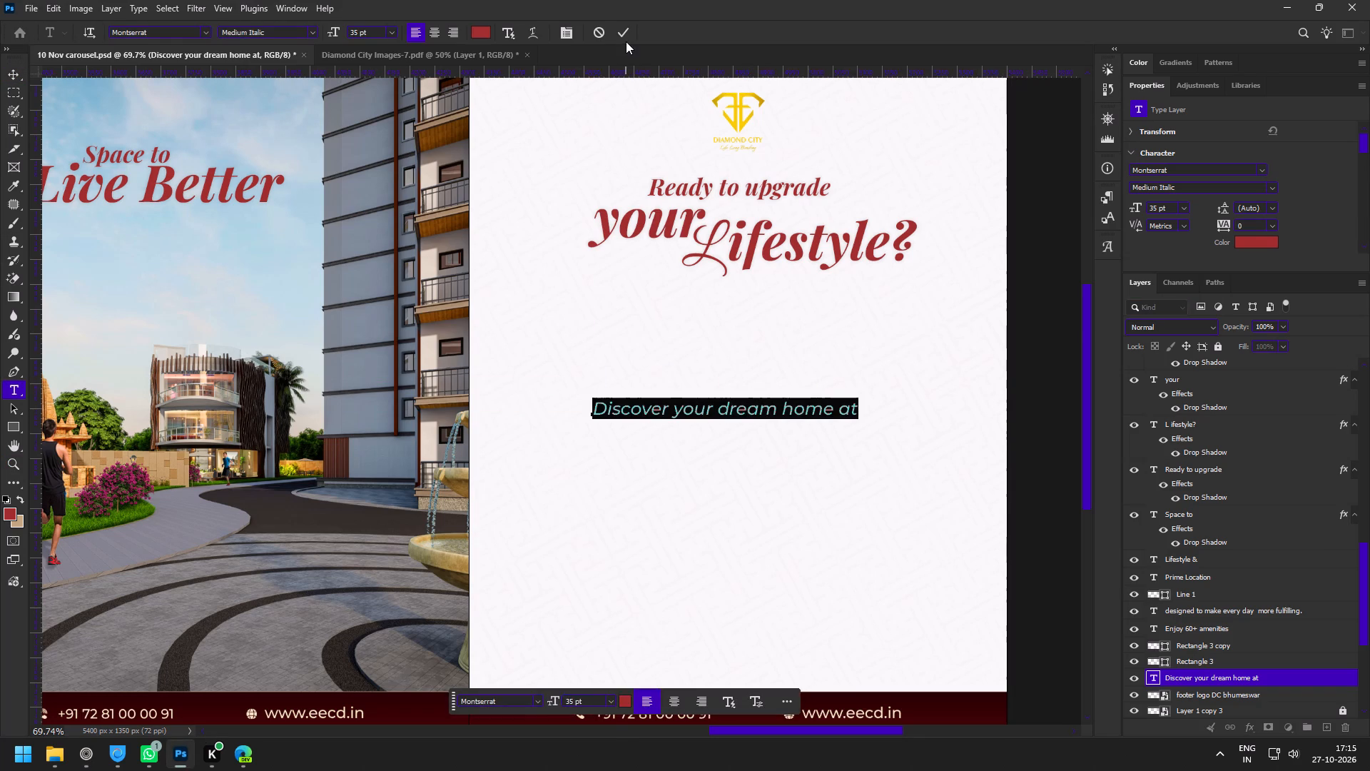
left_click(623, 37)
Duplicate the "Discover your dream home at" line directly below itself and replace the copy's text with "Diamond City, Phulnakhara.".
left_click_drag(766, 407, 766, 457, "alt")
double_click(766, 457)
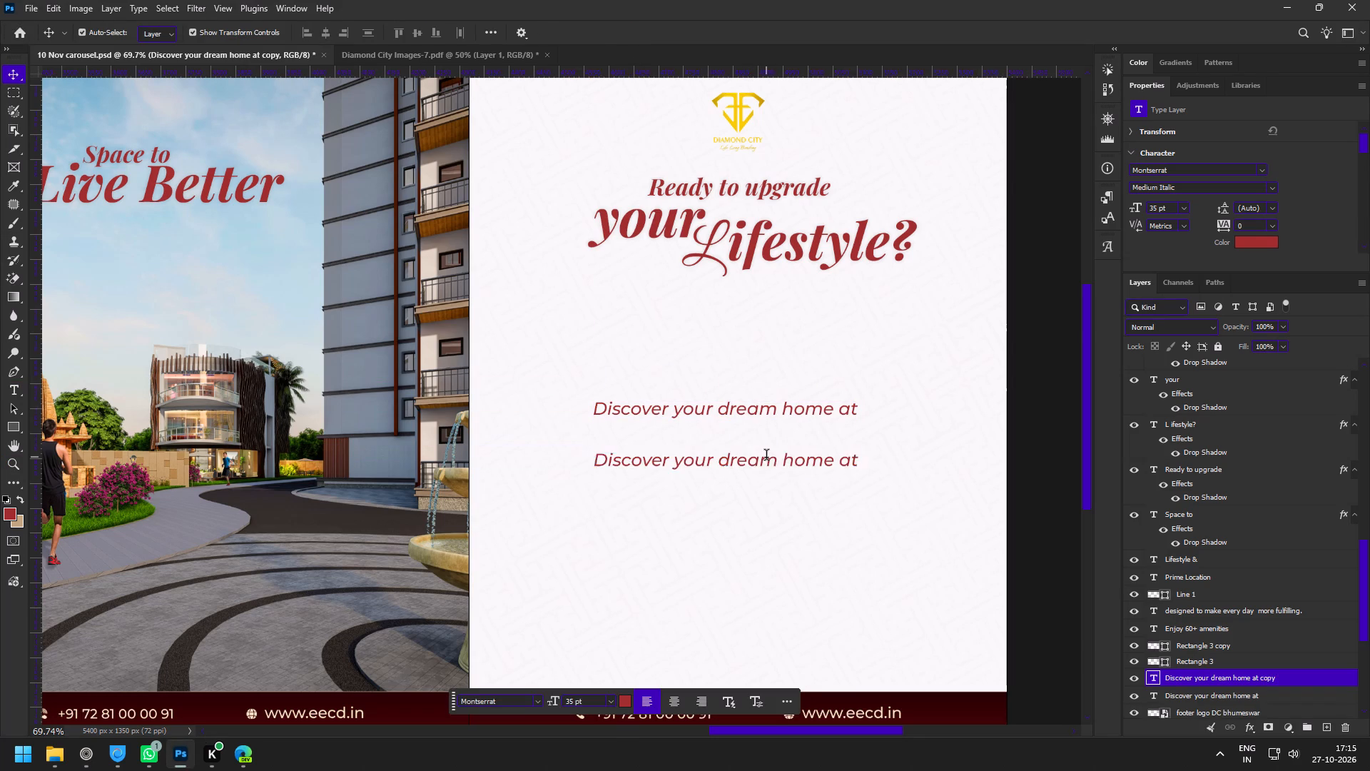
key("ctrl+v")
key("ctrl+Return")
Duplicate the "Diamond City, Phulnakhara." line straight below itself on slide 5.
left_click_drag(749, 458, 745, 501, "alt")
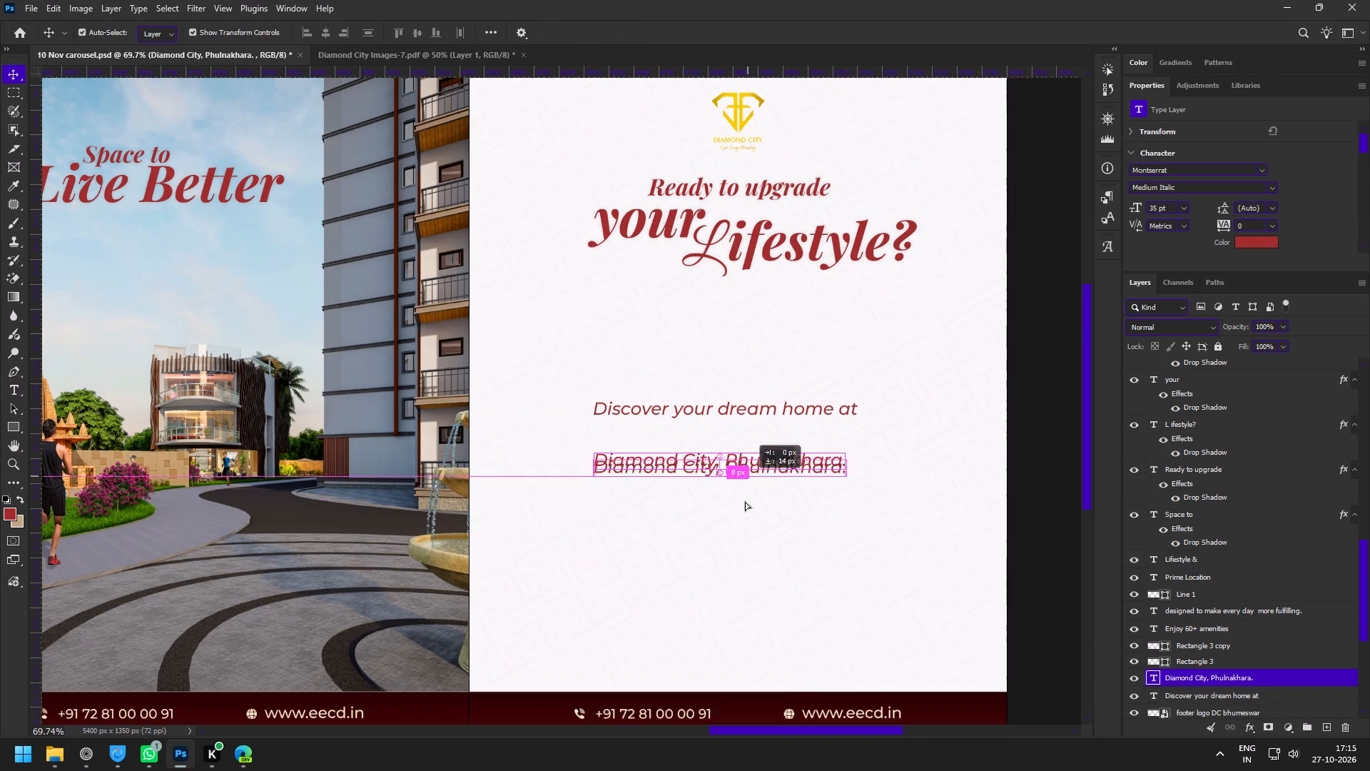
left_click_drag(745, 501, 744, 503, "alt")
Switch to the browser and select "Book Your Site Visit Today." in the content document's SLIDE 5 section for copying.
left_click(89, 764)
left_click_drag(507, 593, 524, 593)
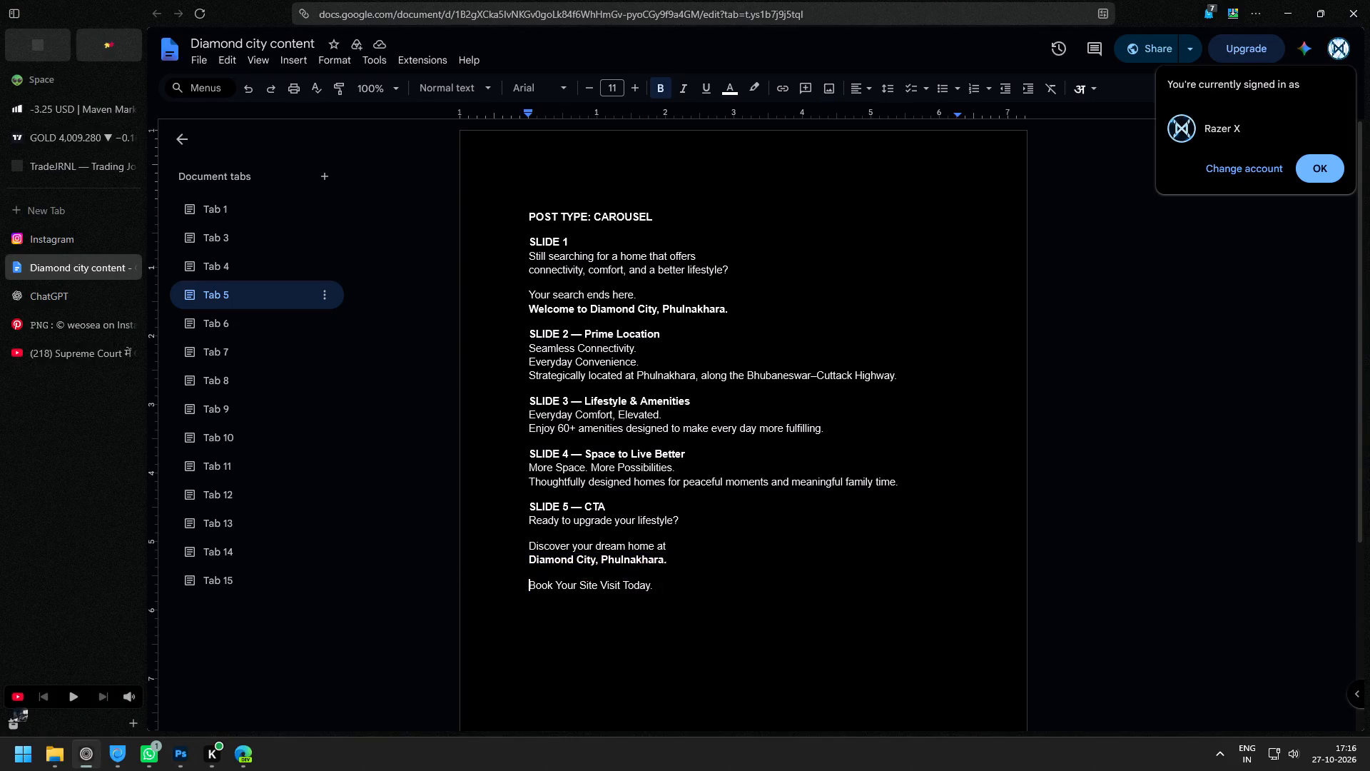
Replace the duplicate "Diamond City, Phulnakhara." line on slide 5 with "Book Your Site Visit Today." copied from the content document.
left_click_drag(524, 593, 663, 592)
key("ctrl+c")
left_click(188, 757)
left_click(664, 513)
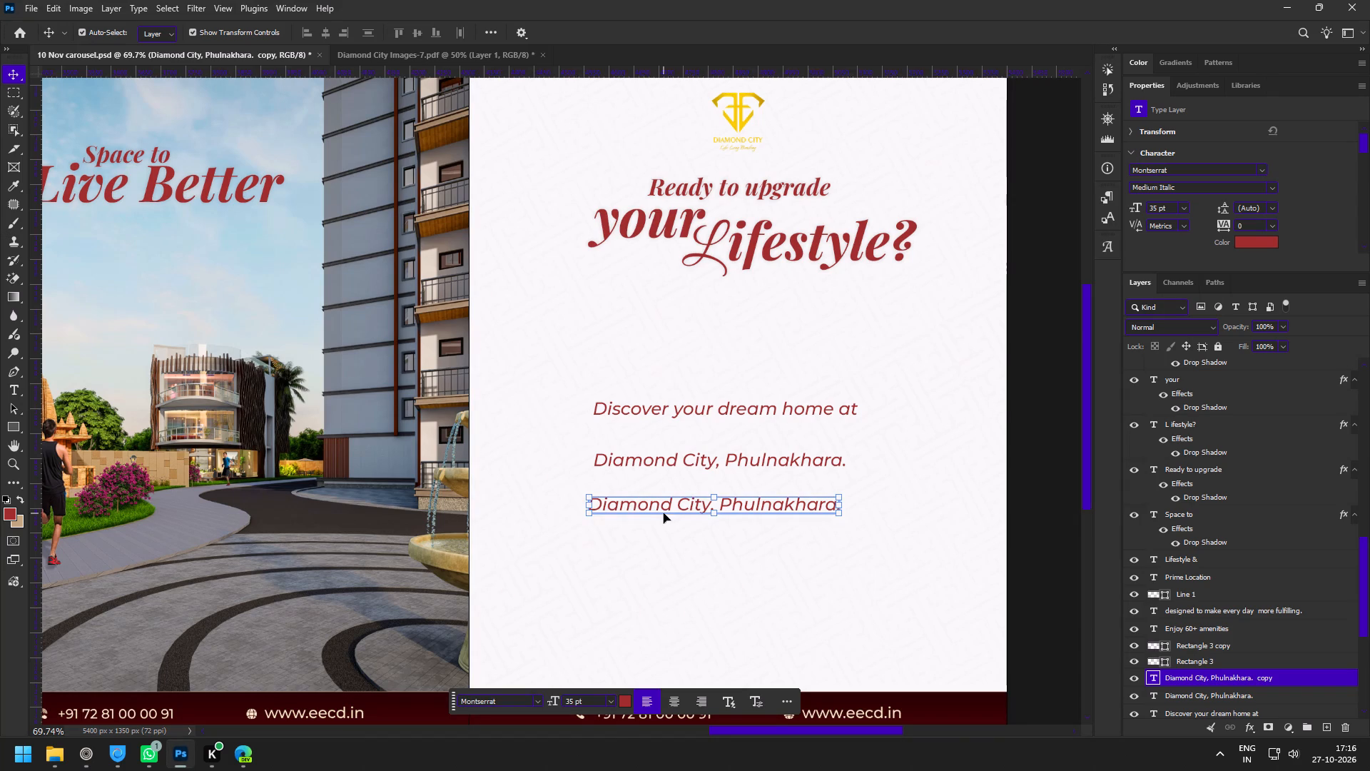
double_click(654, 510)
key("ctrl+v")
key("BackSpace")
key("ctrl+Return")
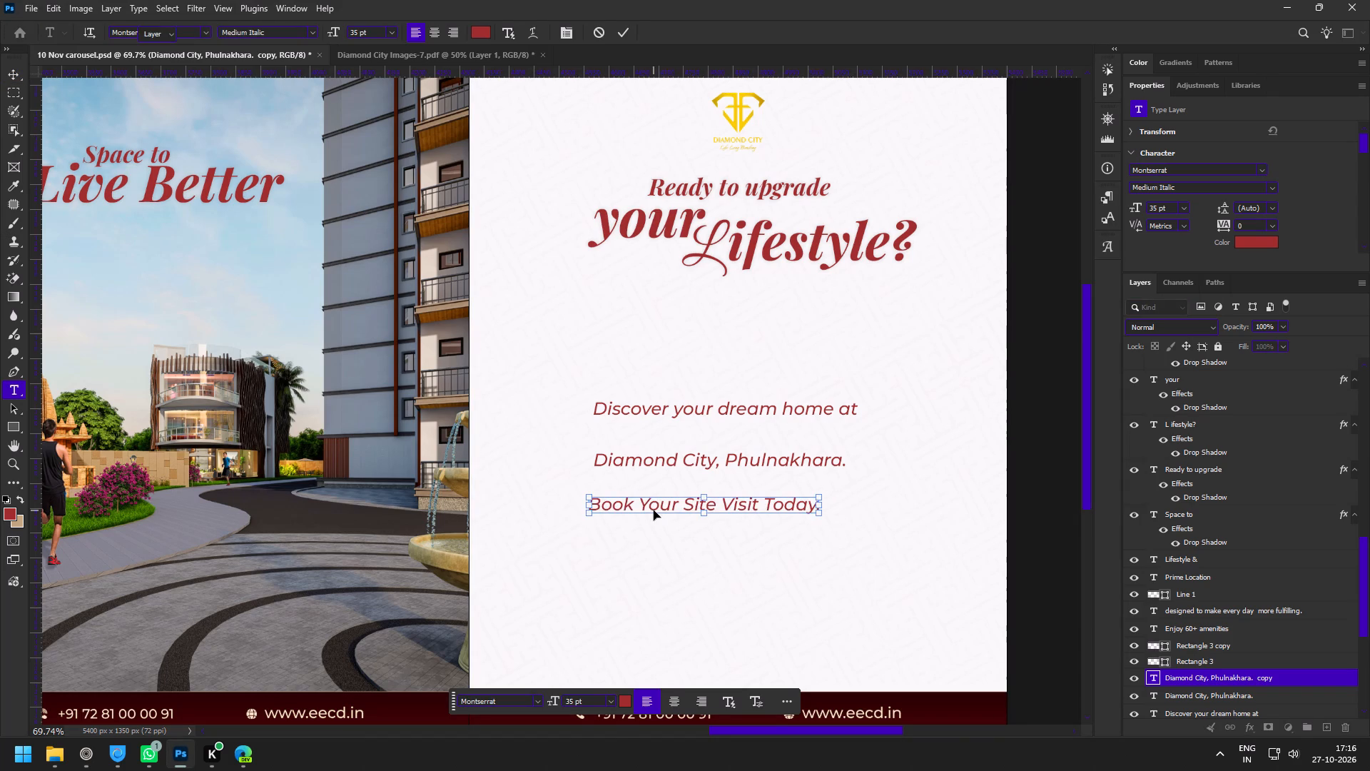
Move the "Discover your dream home at" line up to sit just below slide 5's heading.
key("z")
left_click_drag(743, 353, 764, 387)
key("v")
left_click_drag(768, 435, 808, 320)
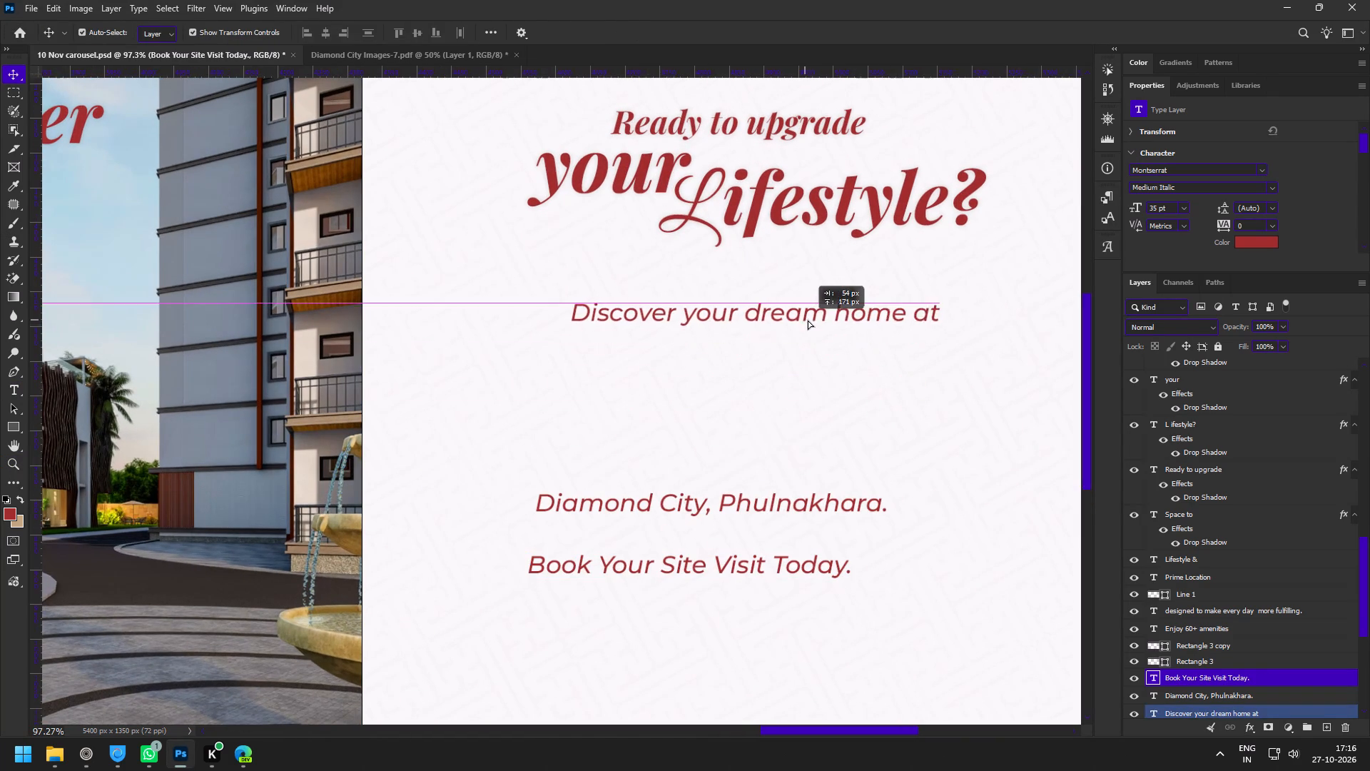
left_click_drag(808, 320, 823, 324)
left_click_drag(823, 324, 823, 311)
key("space")
key("space")
left_click_drag(892, 343, 773, 337)
Move "Diamond City, Phulnakhara." directly beneath "Discover your dream home at", enlarge it to about 41 pt and centre it under that line.
key("v")
left_click(631, 499)
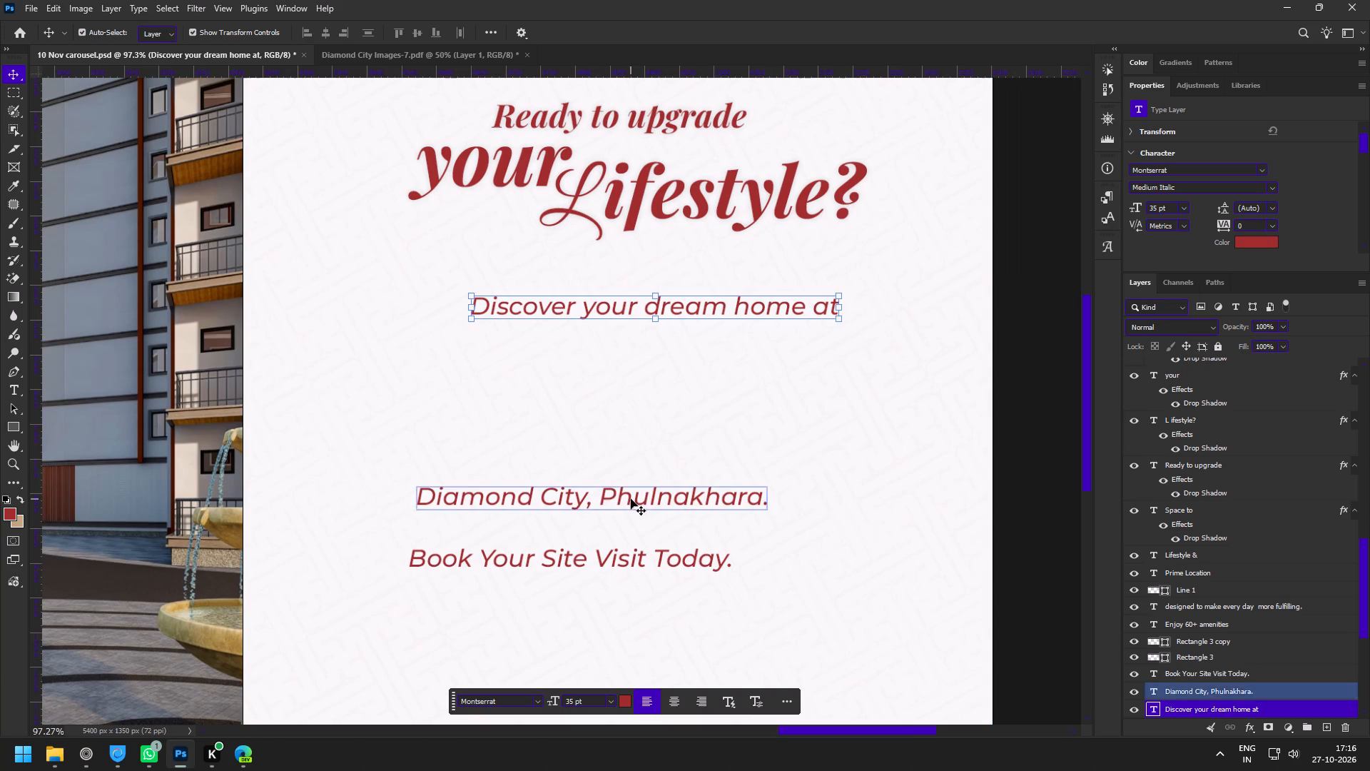
left_click_drag(631, 494, 704, 352)
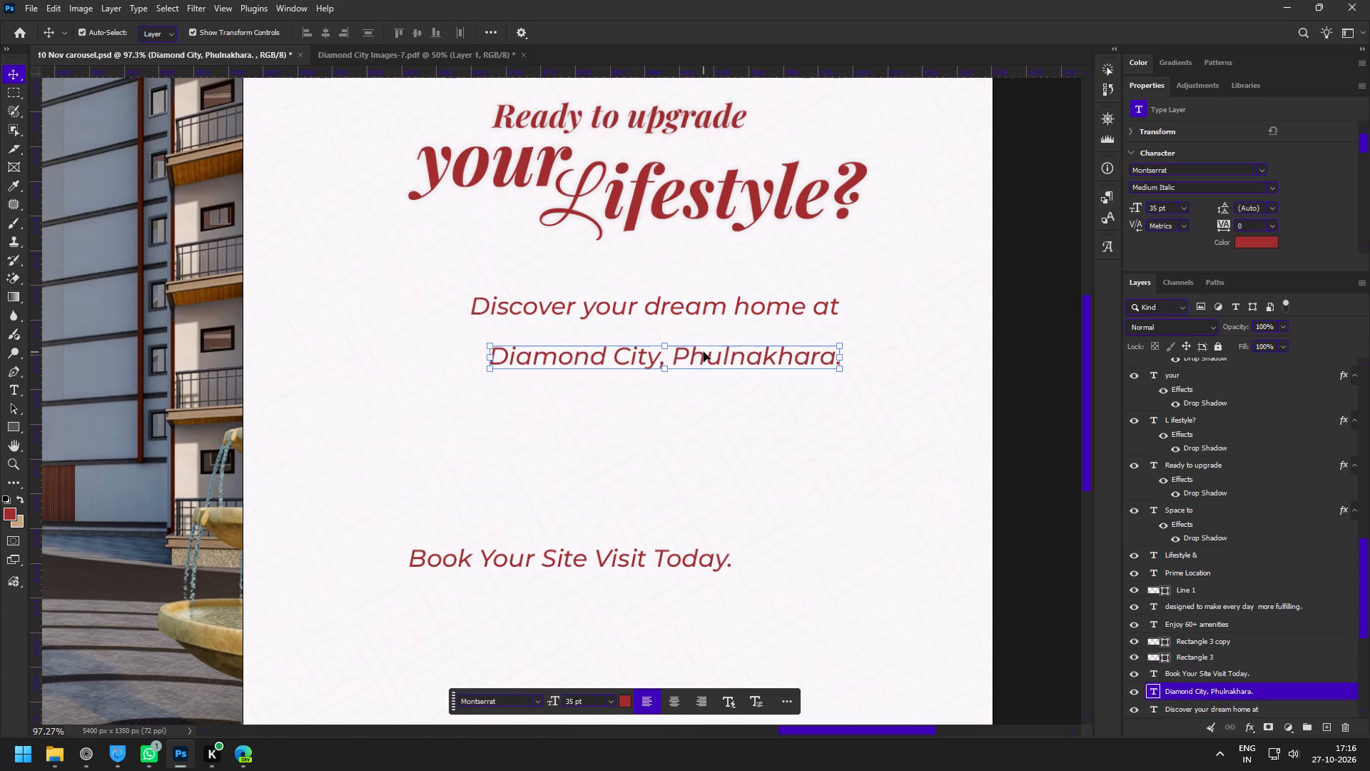
left_click(718, 304)
left_click(746, 370)
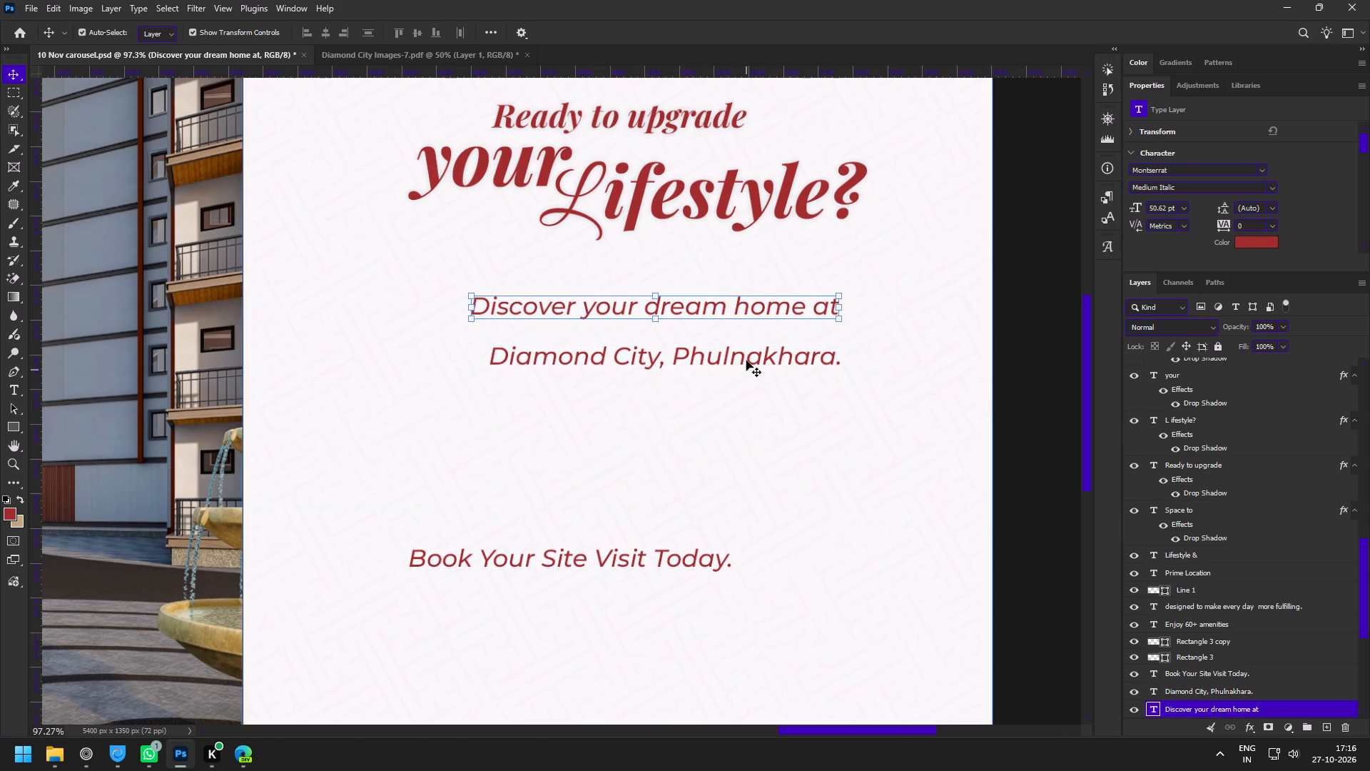
left_click(746, 361)
left_click(826, 356)
left_click_drag(841, 360, 891, 356)
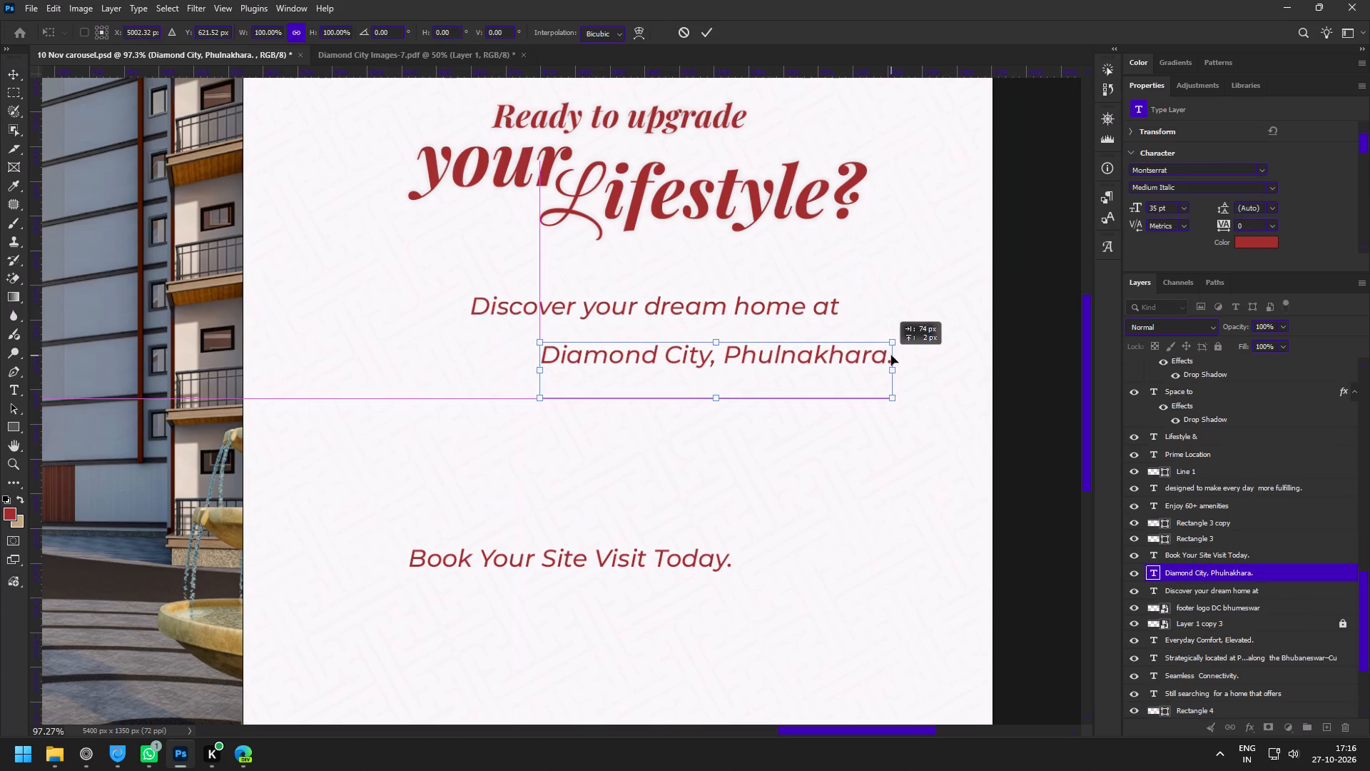
left_click_drag(891, 356, 890, 356)
left_click_drag(539, 372, 479, 368)
left_click_drag(681, 350, 663, 350)
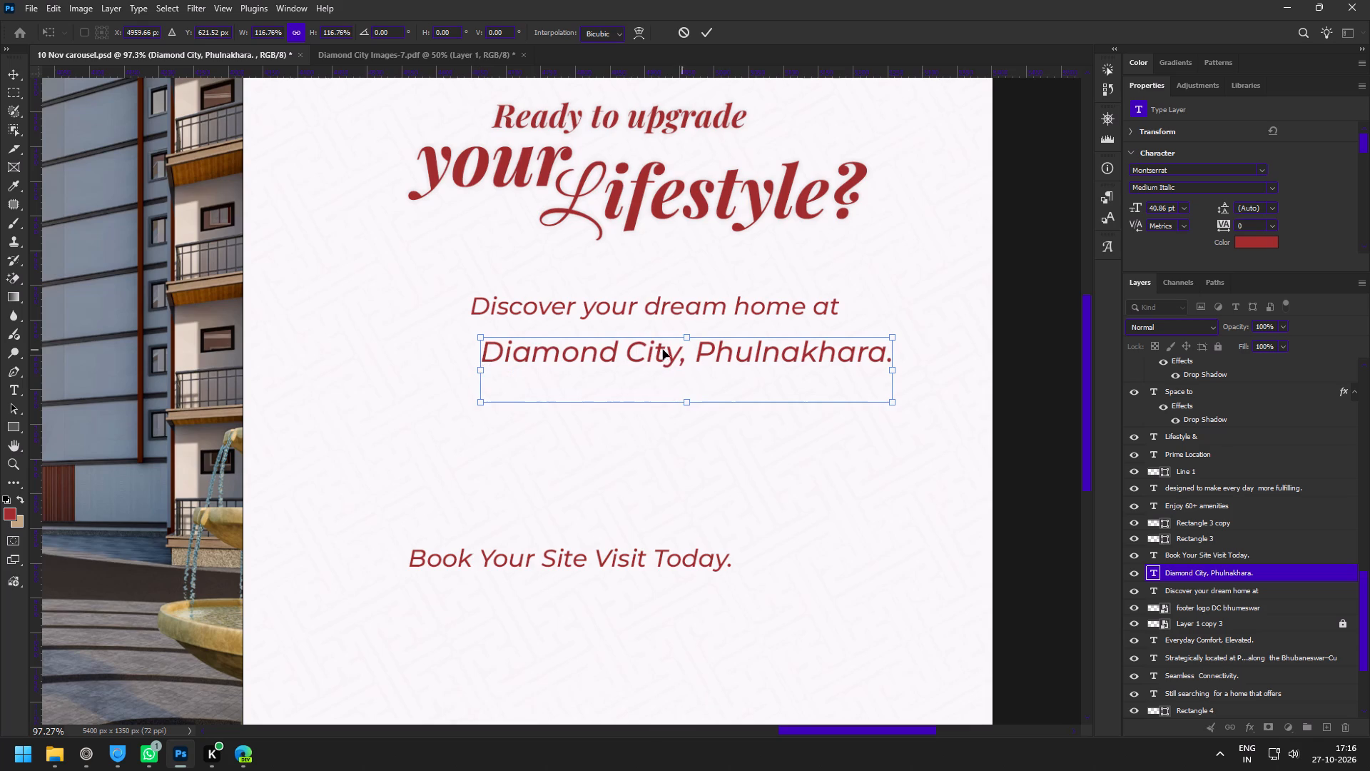
left_click_drag(663, 350, 645, 348)
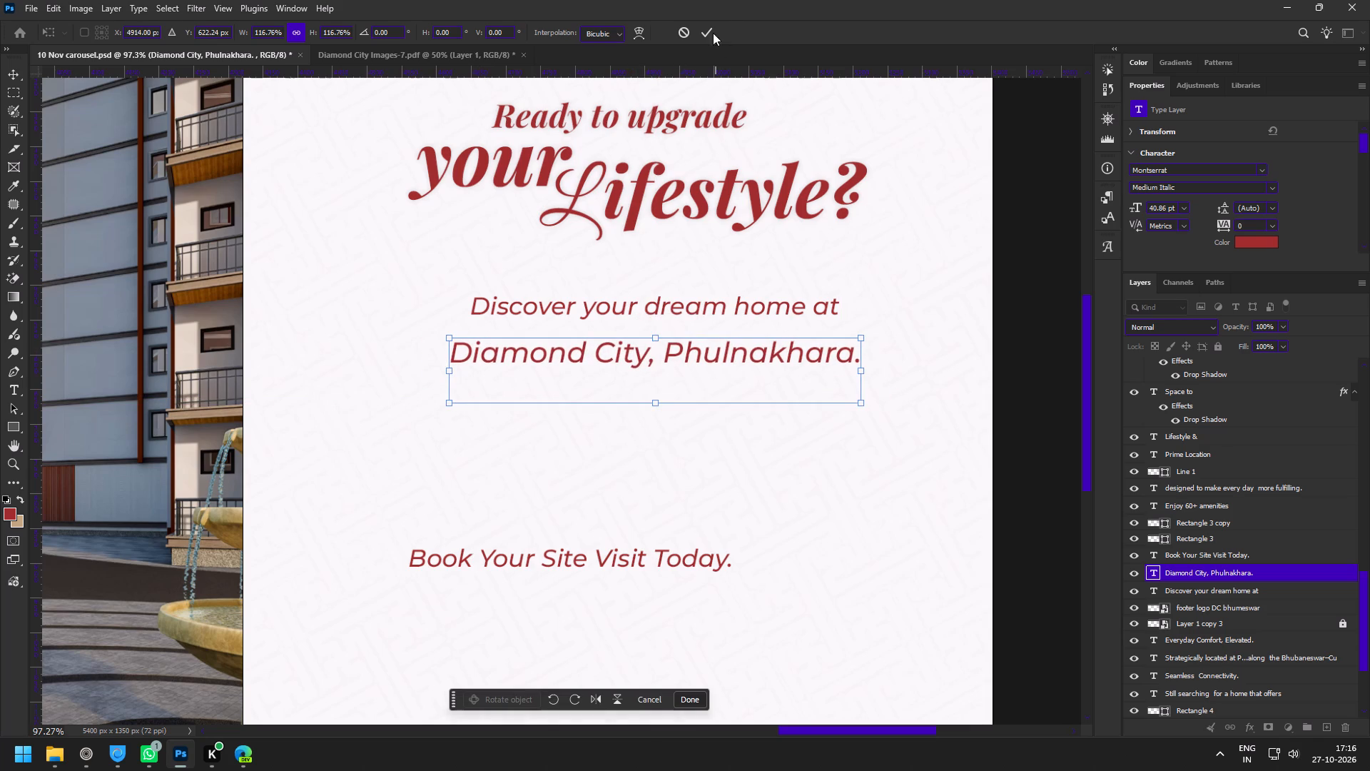
left_click(706, 36)
Draw a dark red rectangle about 635 × 73 px over the "Diamond City, Phulnakhara." line and fully round its ends.
key("z")
left_click_drag(636, 251, 666, 292)
left_click(7, 427)
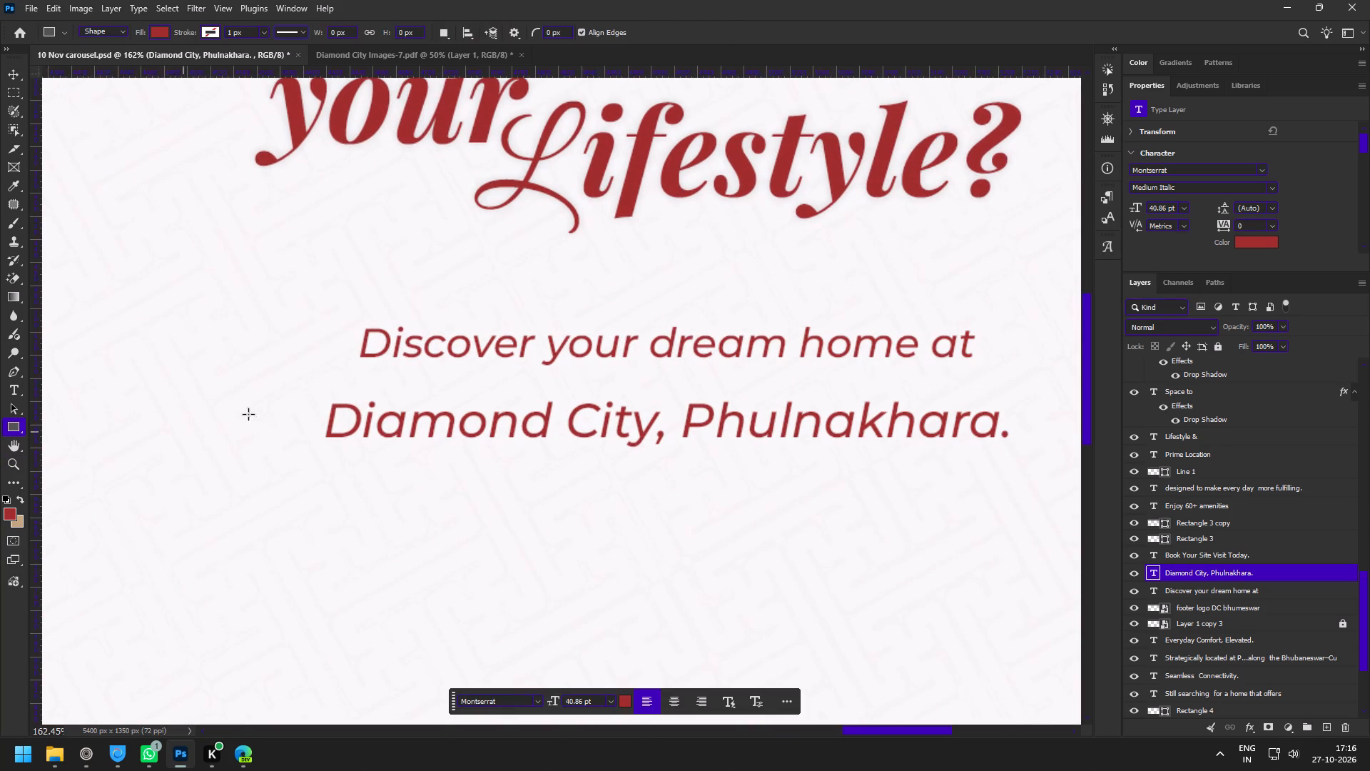
left_click_drag(296, 383, 1030, 466)
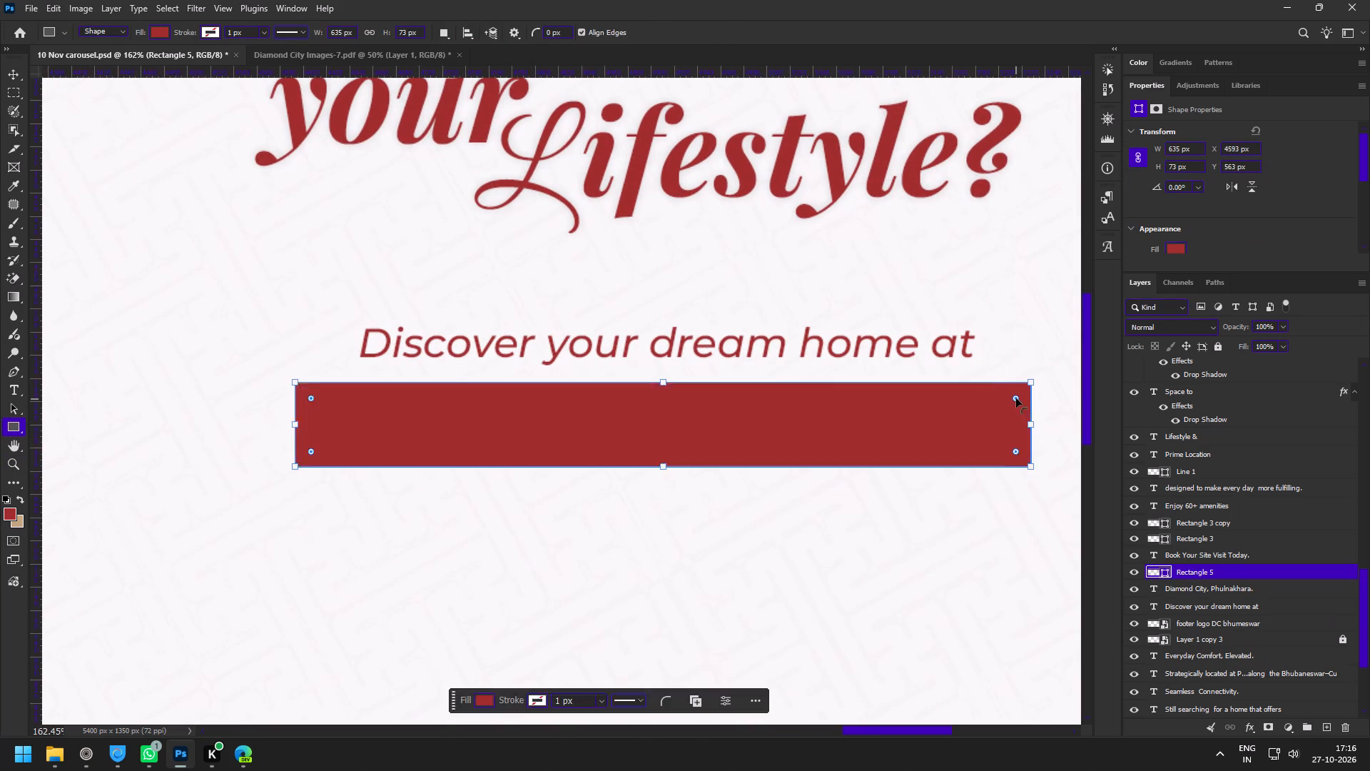
left_click_drag(1016, 398, 800, 430)
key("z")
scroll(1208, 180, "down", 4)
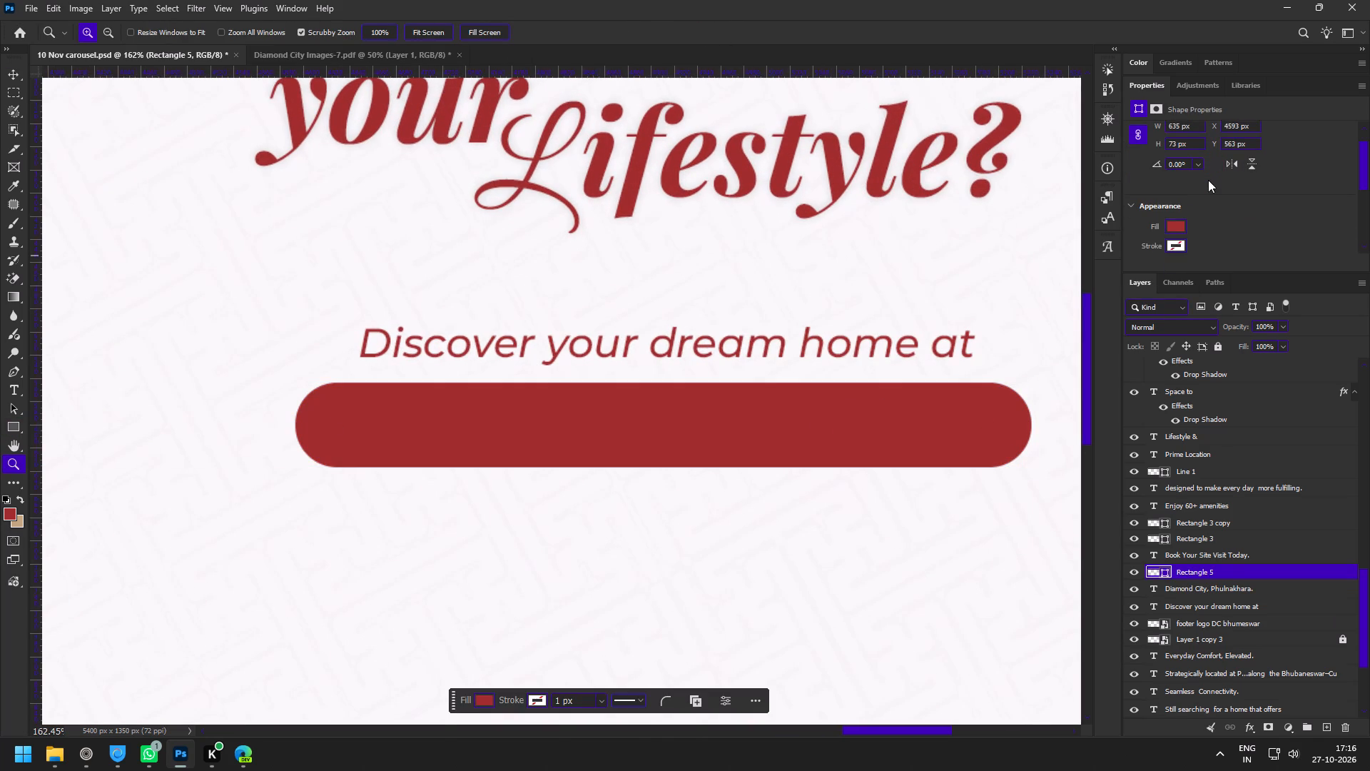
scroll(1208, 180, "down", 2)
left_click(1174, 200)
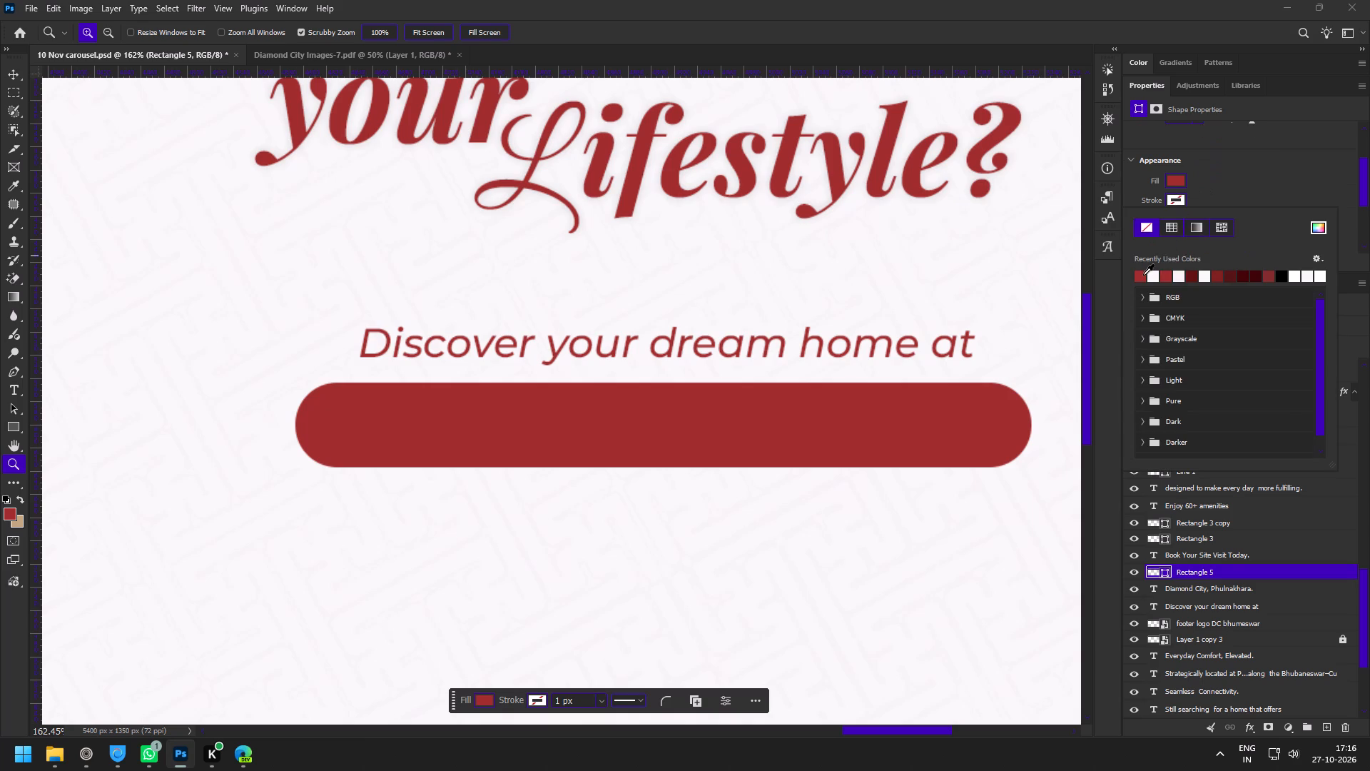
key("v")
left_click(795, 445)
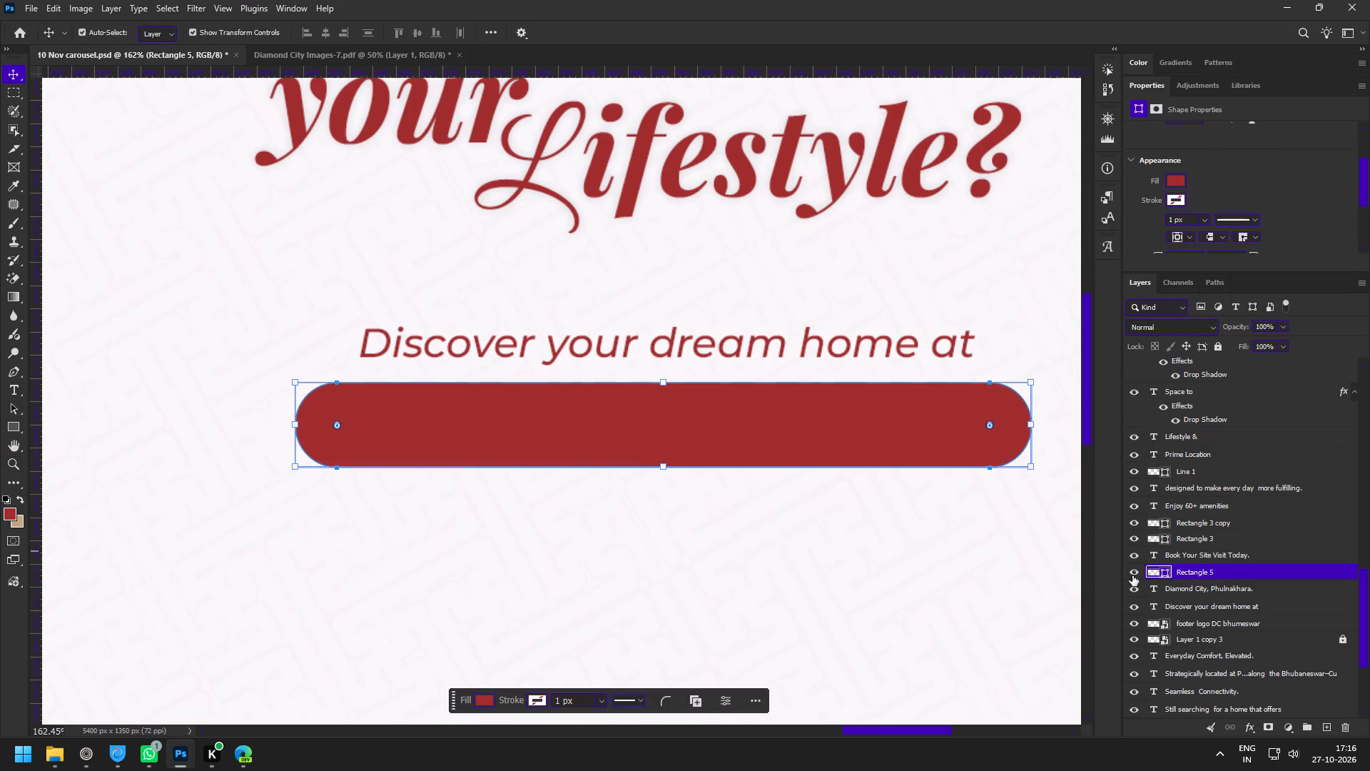
Move the Rectangle 5 layer below the text layers, just above Layer 1 copy 3.
left_click_drag(1186, 574, 1193, 633)
Recolour the "Diamond City, Phulnakhara." text with the off-white sampled from slide 5's background.
key("v")
left_click(639, 423)
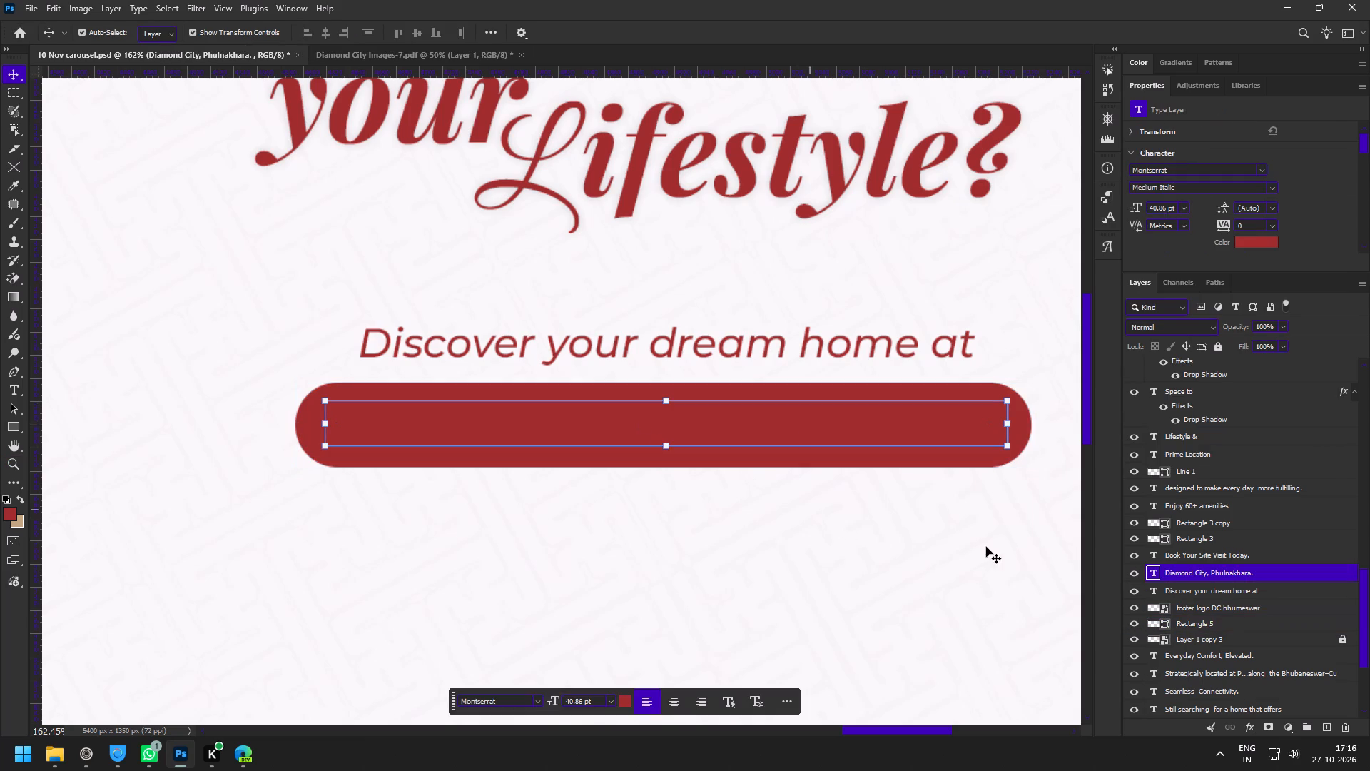
key("i")
left_click(769, 522)
key("alt+BackSpace")
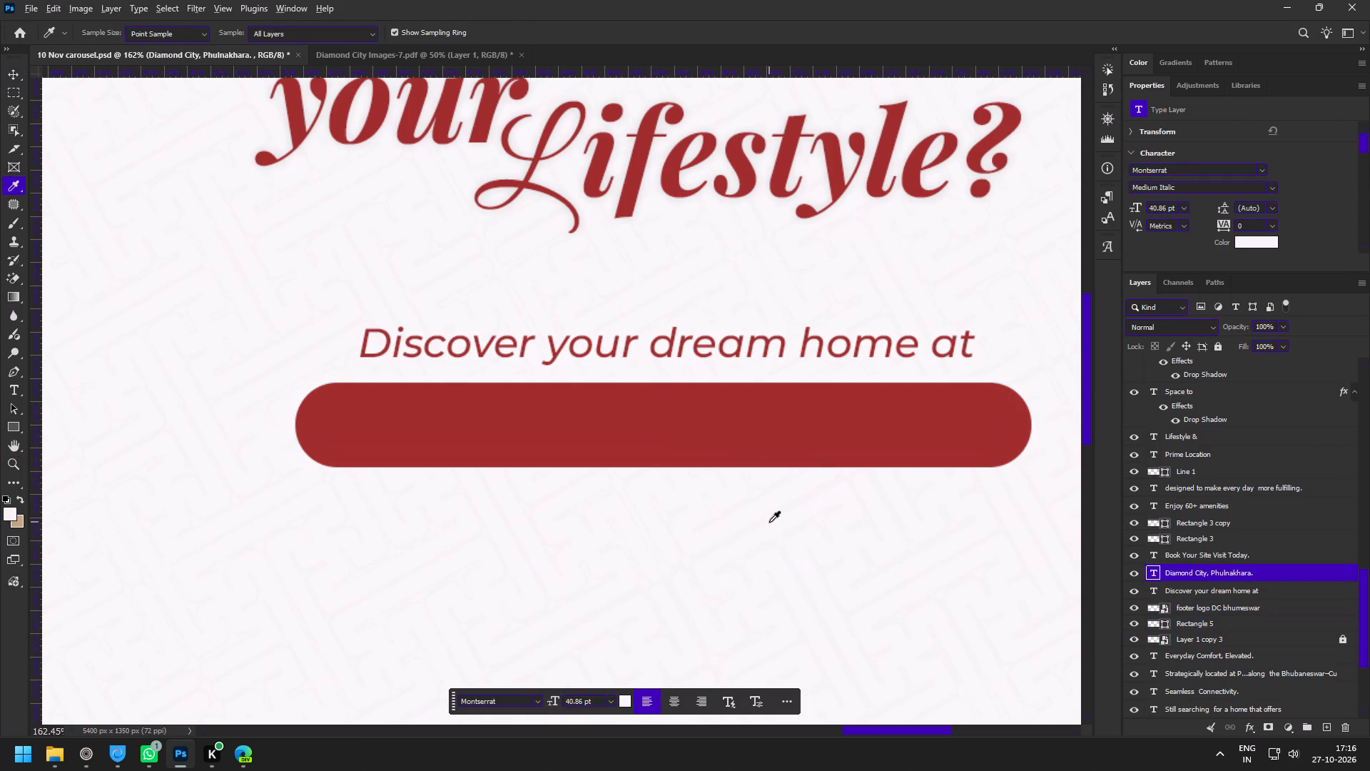
Move the "Discover your dream home at" line, the red pill and its text together about 50 px sideways to centre them on slide 5.
key("z")
left_click_drag(721, 496, 641, 484)
key("space")
key("space")
key("space")
left_click_drag(686, 509, 579, 398)
left_click_drag(562, 348, 623, 413)
key("v")
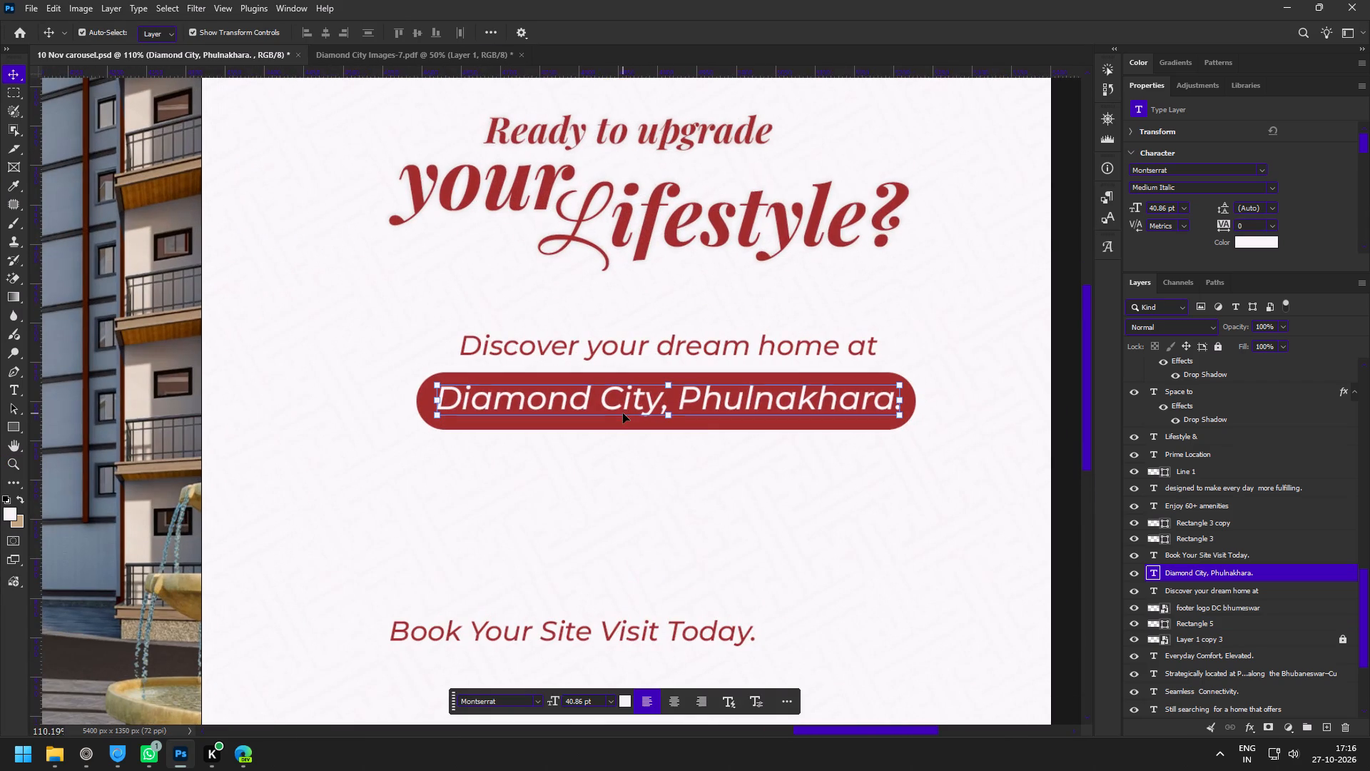
left_click(420, 400, "shift")
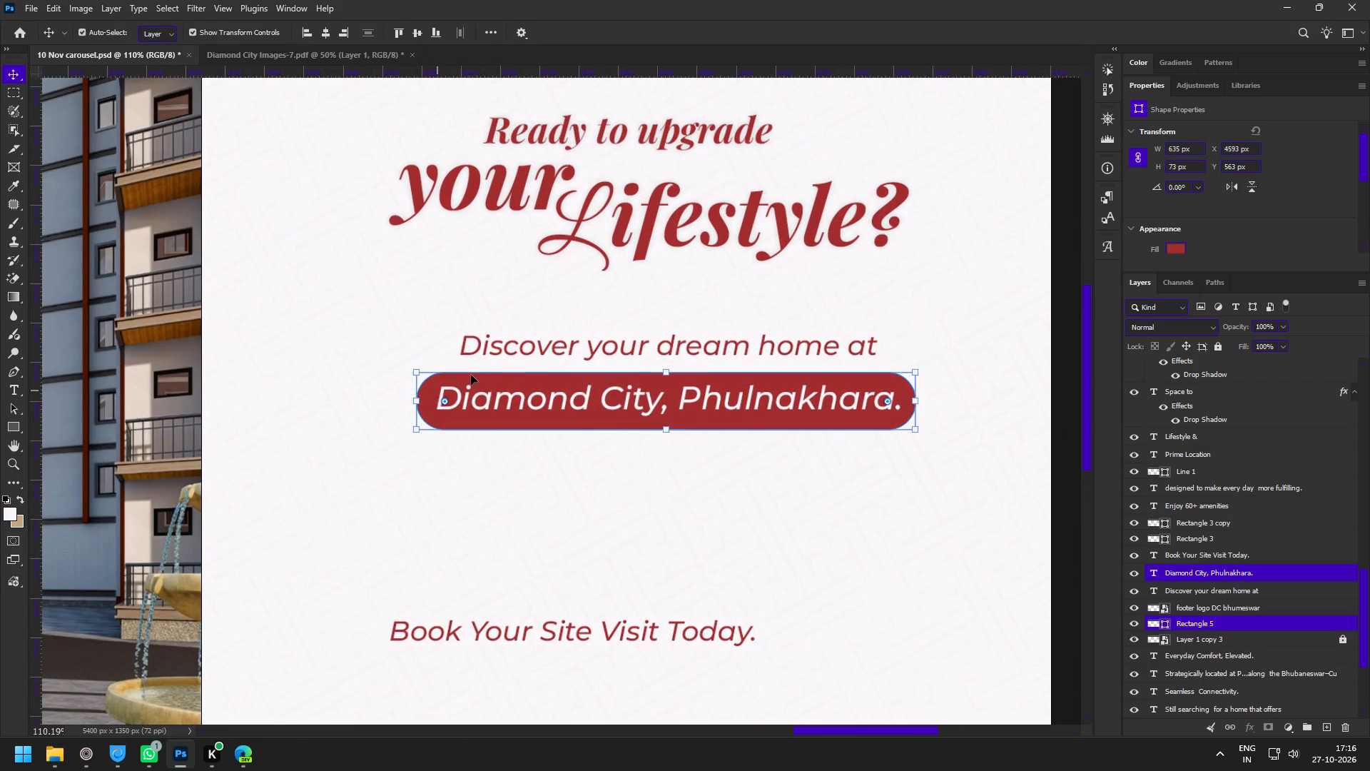
left_click(528, 345, "shift")
left_click_drag(578, 346, 545, 339)
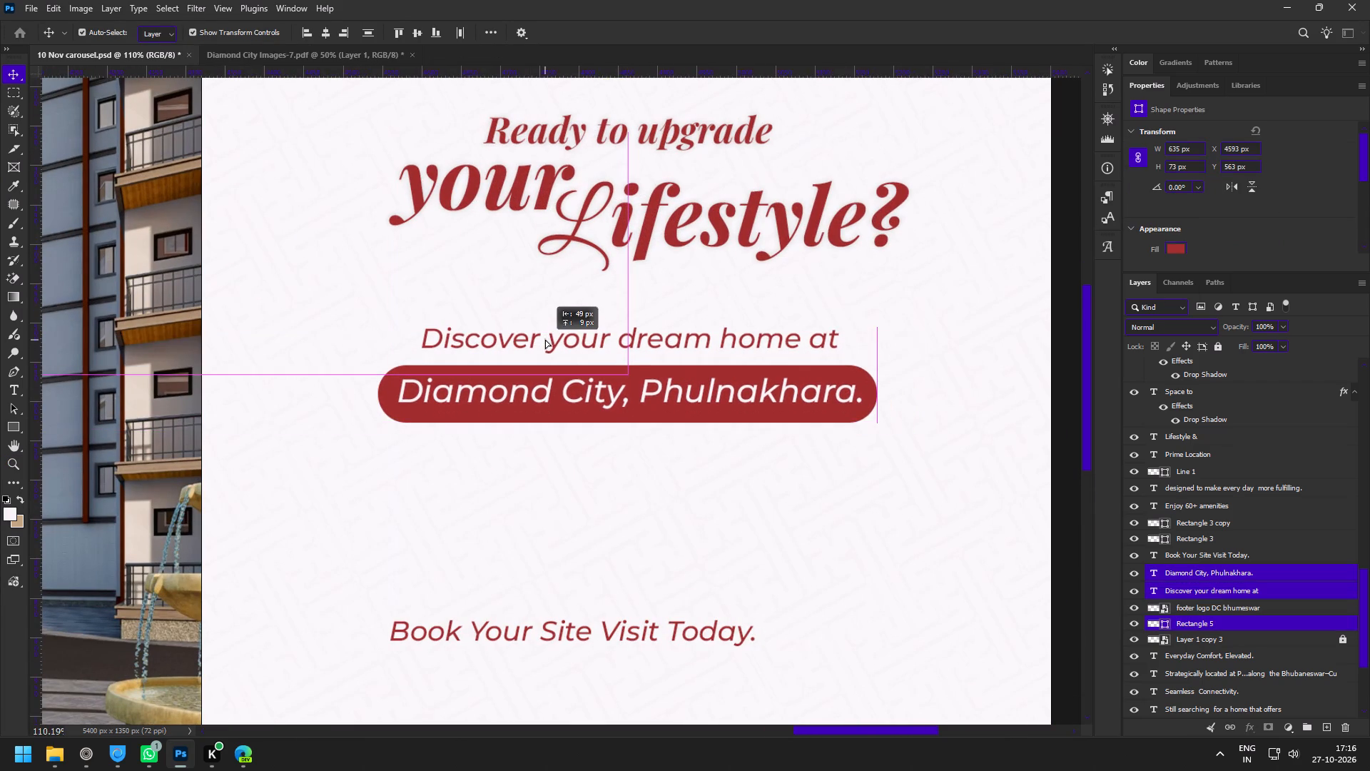
left_click_drag(545, 339, 544, 344)
Move "Book Your Site Visit Today." directly beneath the red pill, centred on slide 5.
key("space")
left_click_drag(606, 473, 603, 410)
key("v")
left_click(575, 547)
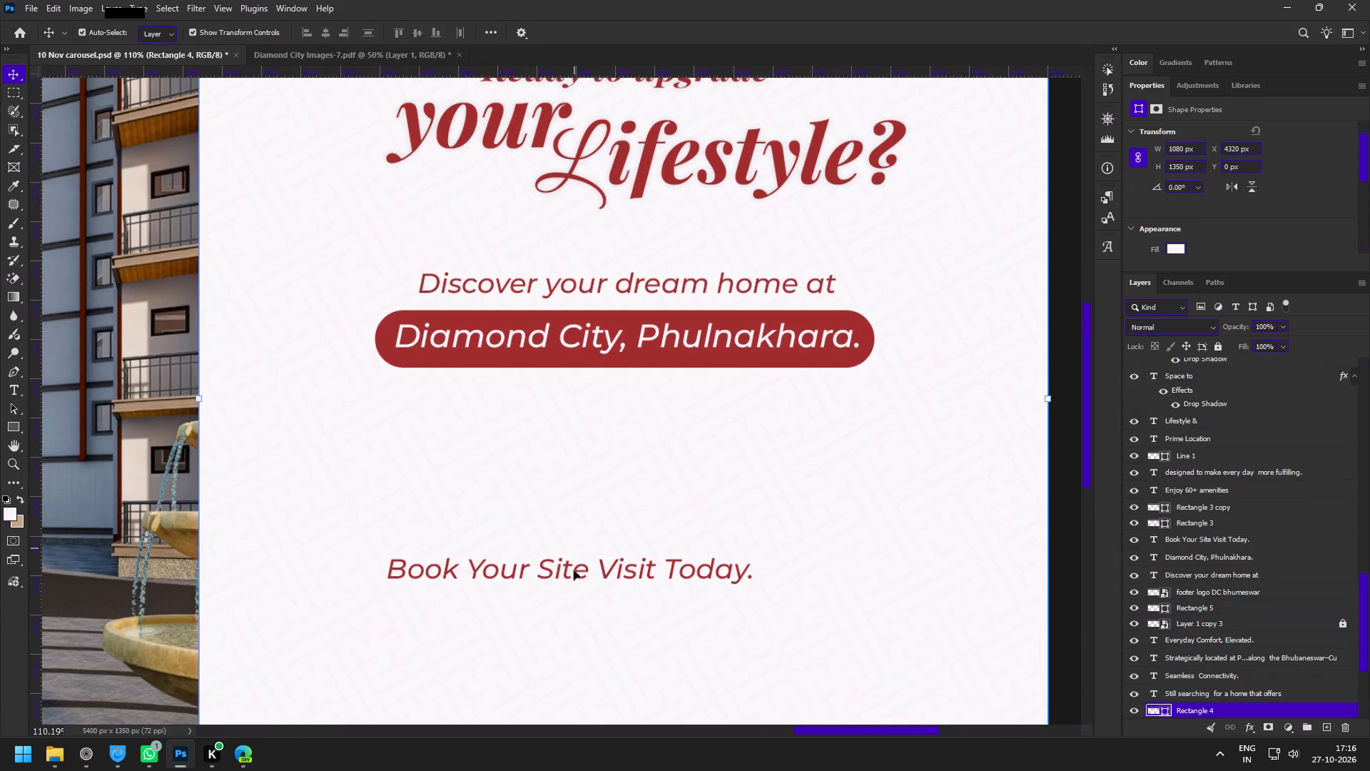
left_click(572, 571)
left_click_drag(641, 575, 700, 402)
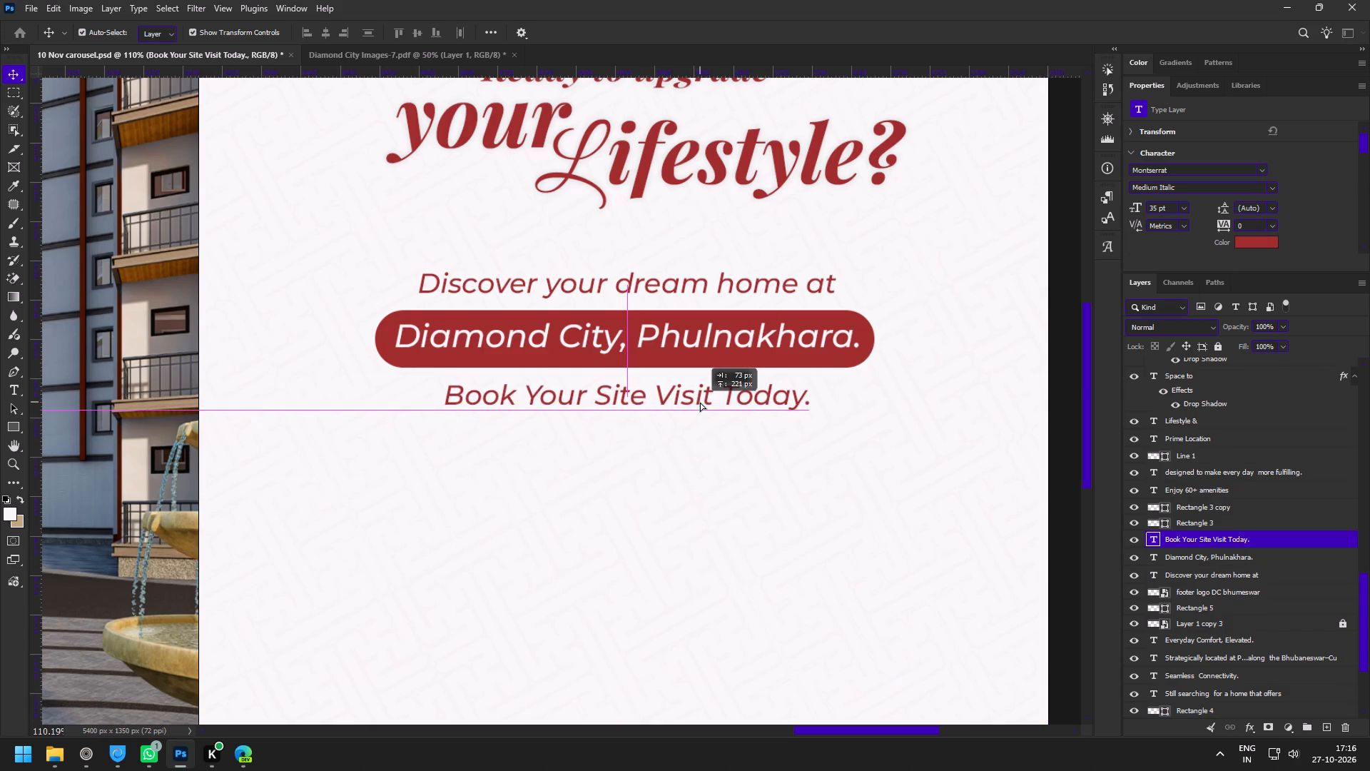
left_click_drag(700, 402, 704, 402)
Set the "Diamond City, Phulnakhara." text in the pill to Montserrat SemiBold Italic.
key("z")
left_click_drag(700, 319, 727, 358)
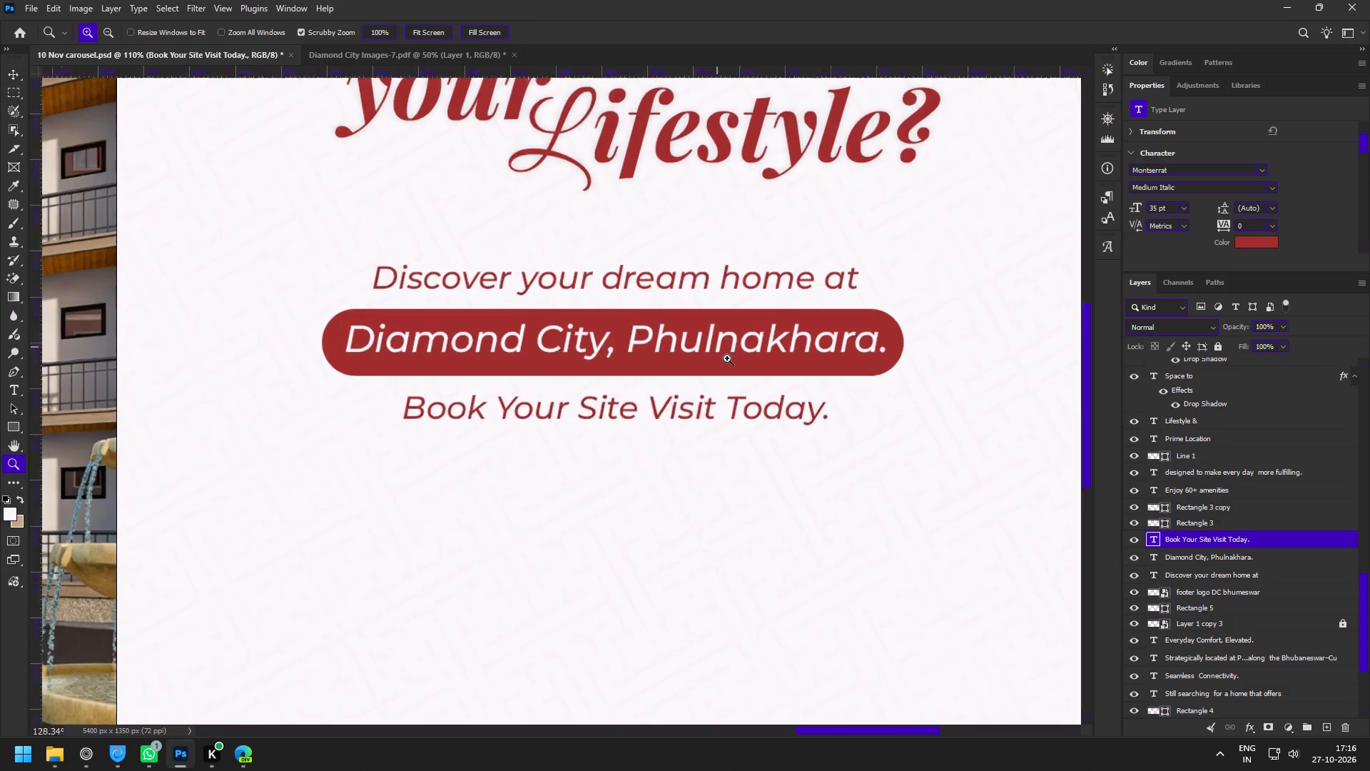
left_click_drag(727, 358, 735, 367)
key("v")
left_click(350, 362)
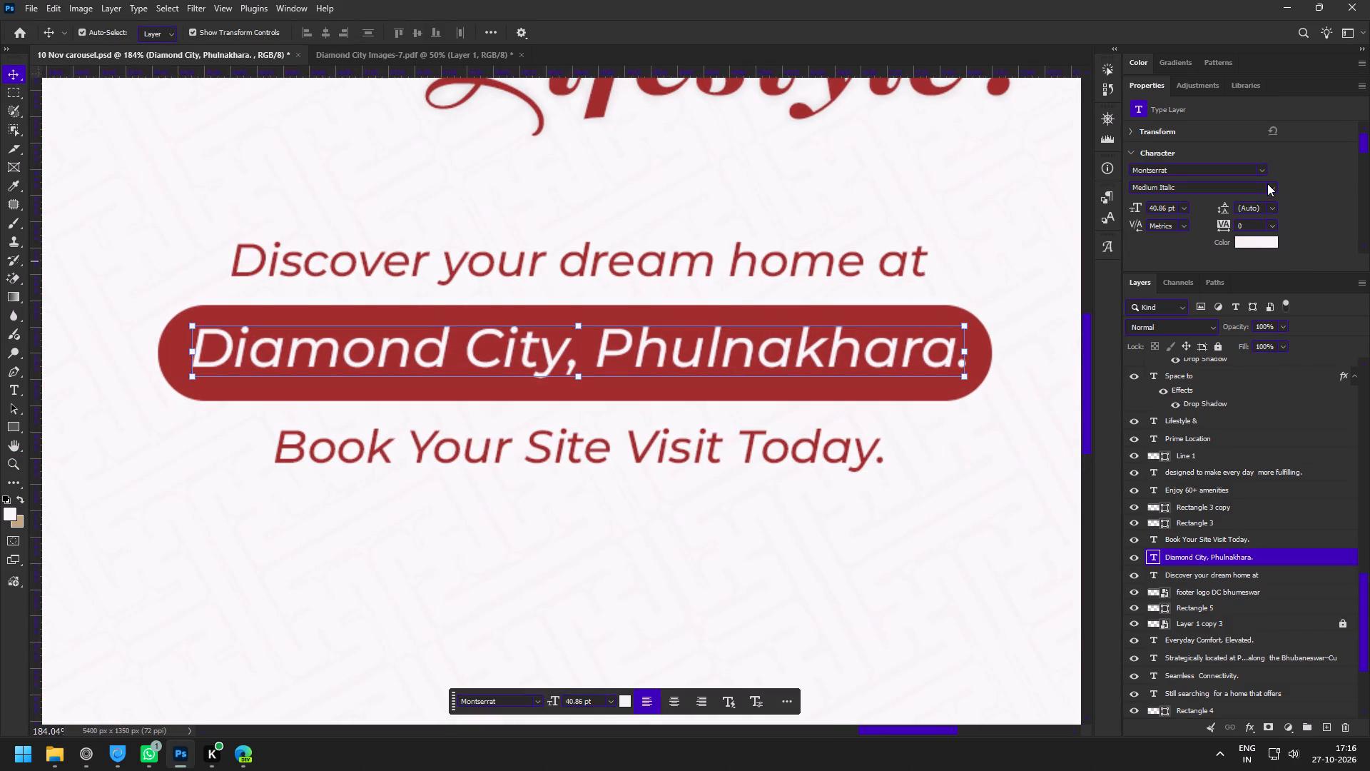
left_click(1267, 183)
left_click(1184, 399)
Scale the "Diamond City, Phulnakhara." text down slightly to about 40.4 pt so it fits evenly inside the red pill.
key("z")
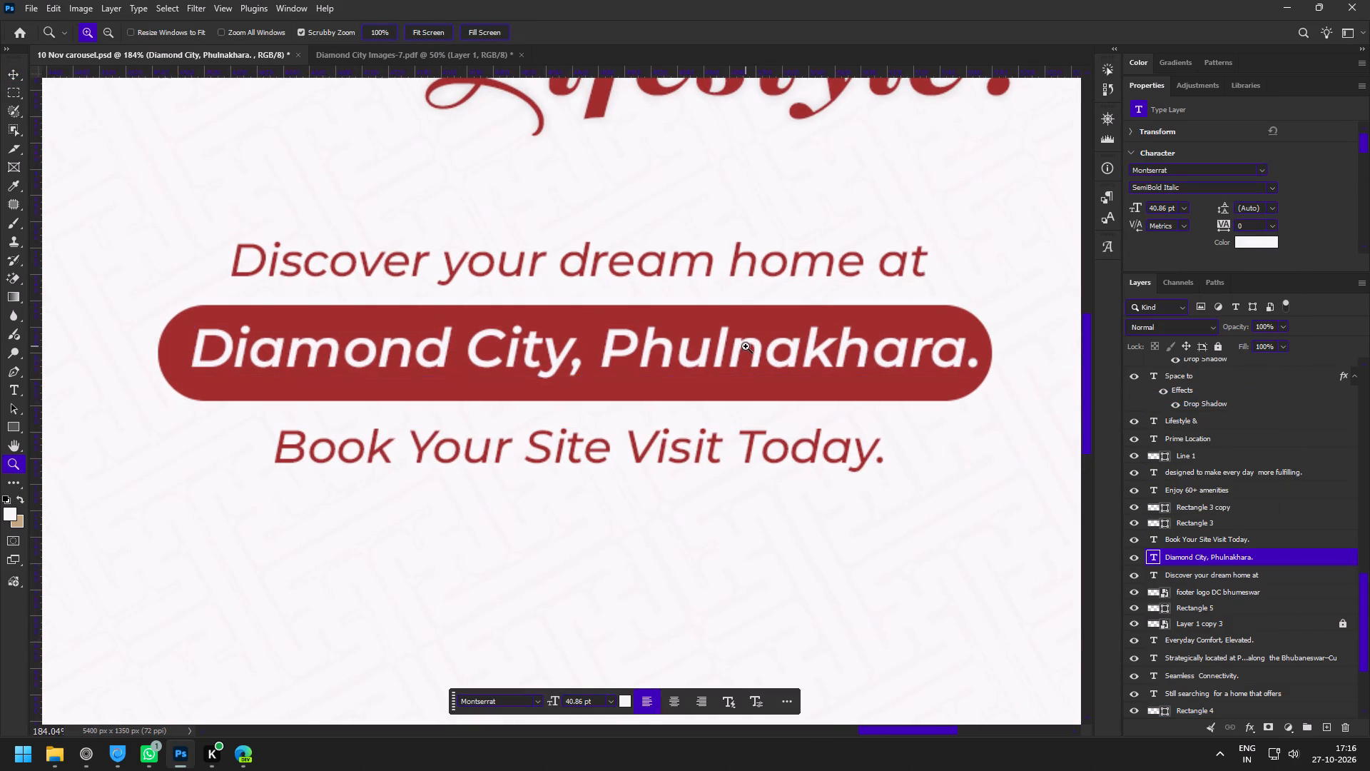
left_click_drag(803, 276, 816, 293)
key("v")
left_click_drag(993, 358, 984, 358)
key("ctrl+z")
left_click_drag(1002, 378, 990, 379)
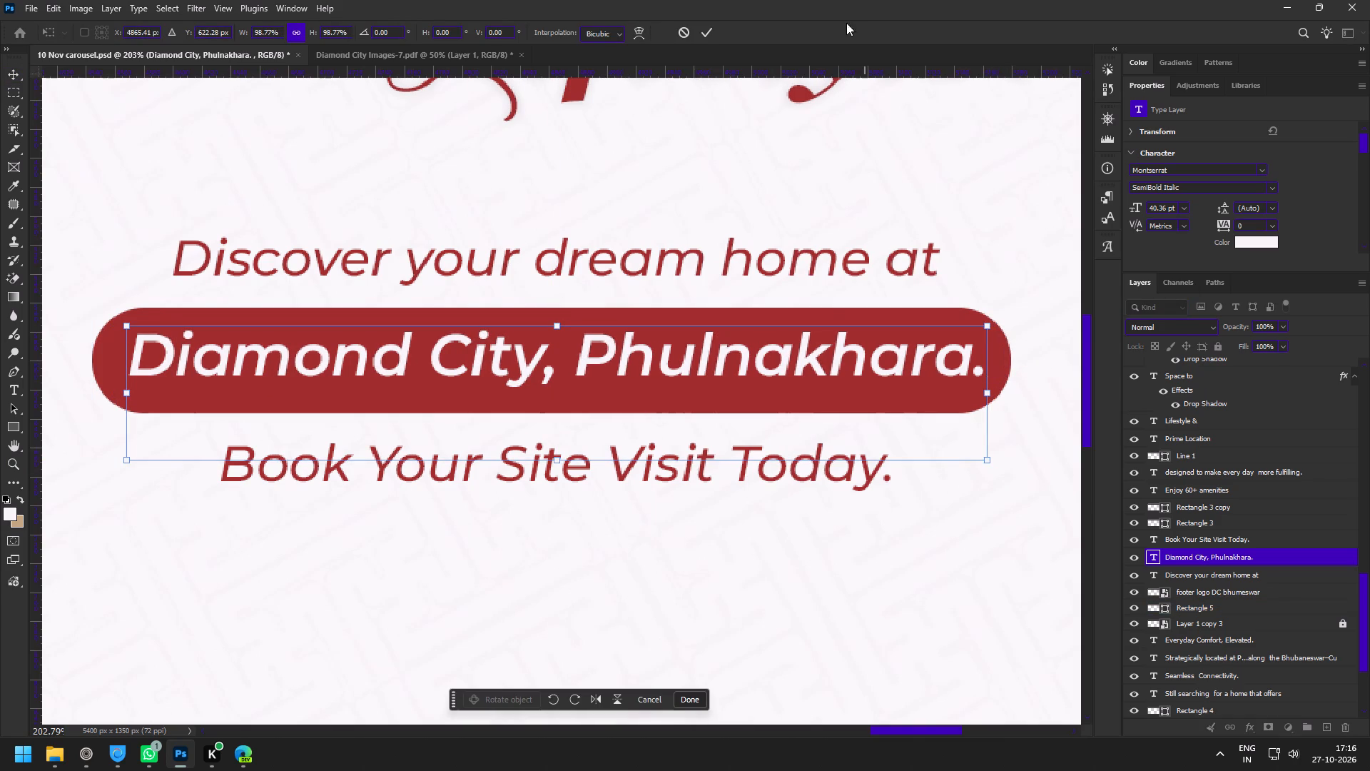
left_click(709, 36)
Review slide 5's overall layout, from the logo and heading down to the call-to-action lines.
key("z")
left_click_drag(687, 280, 623, 263)
key("space")
key("space")
key("space")
key("space")
left_click_drag(634, 218, 658, 311)
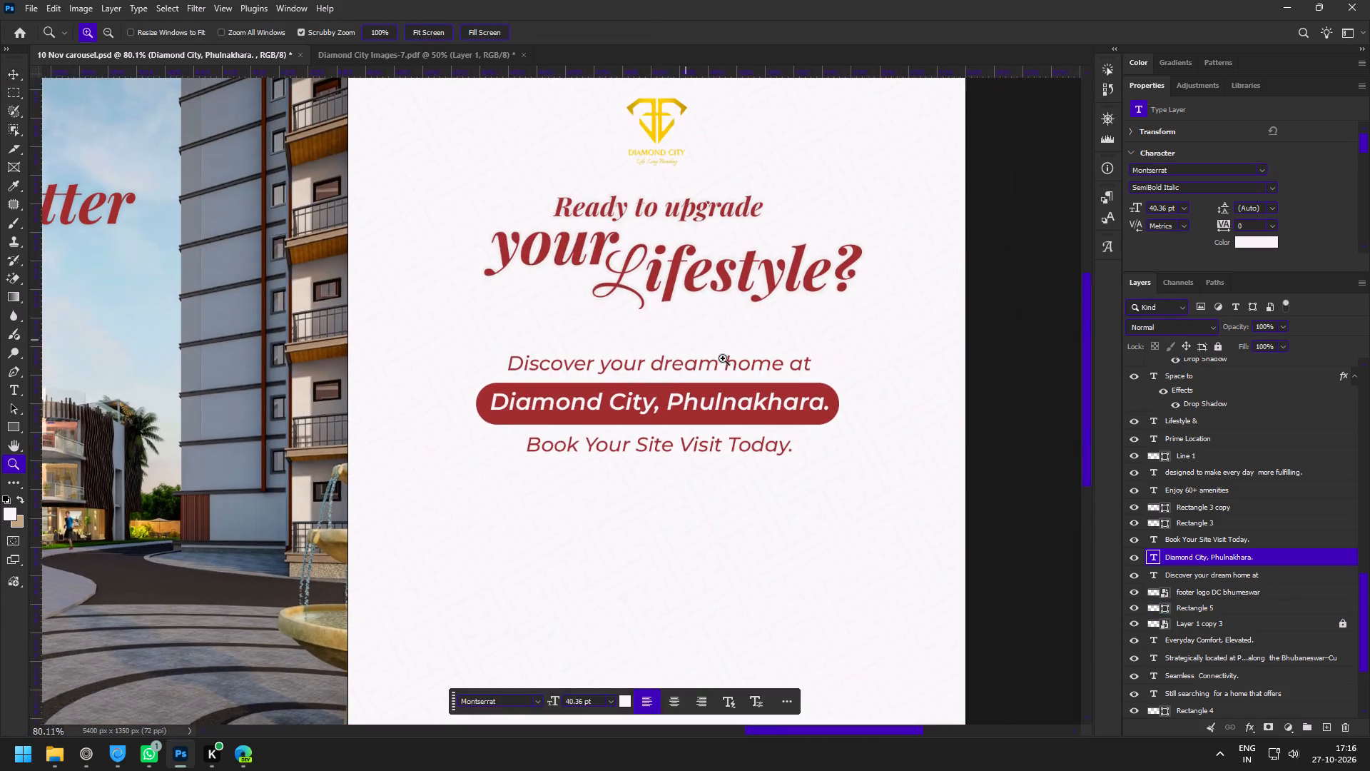
left_click_drag(718, 358, 674, 343)
key("space")
left_click_drag(734, 370, 704, 360)
left_click_drag(634, 283, 681, 344)
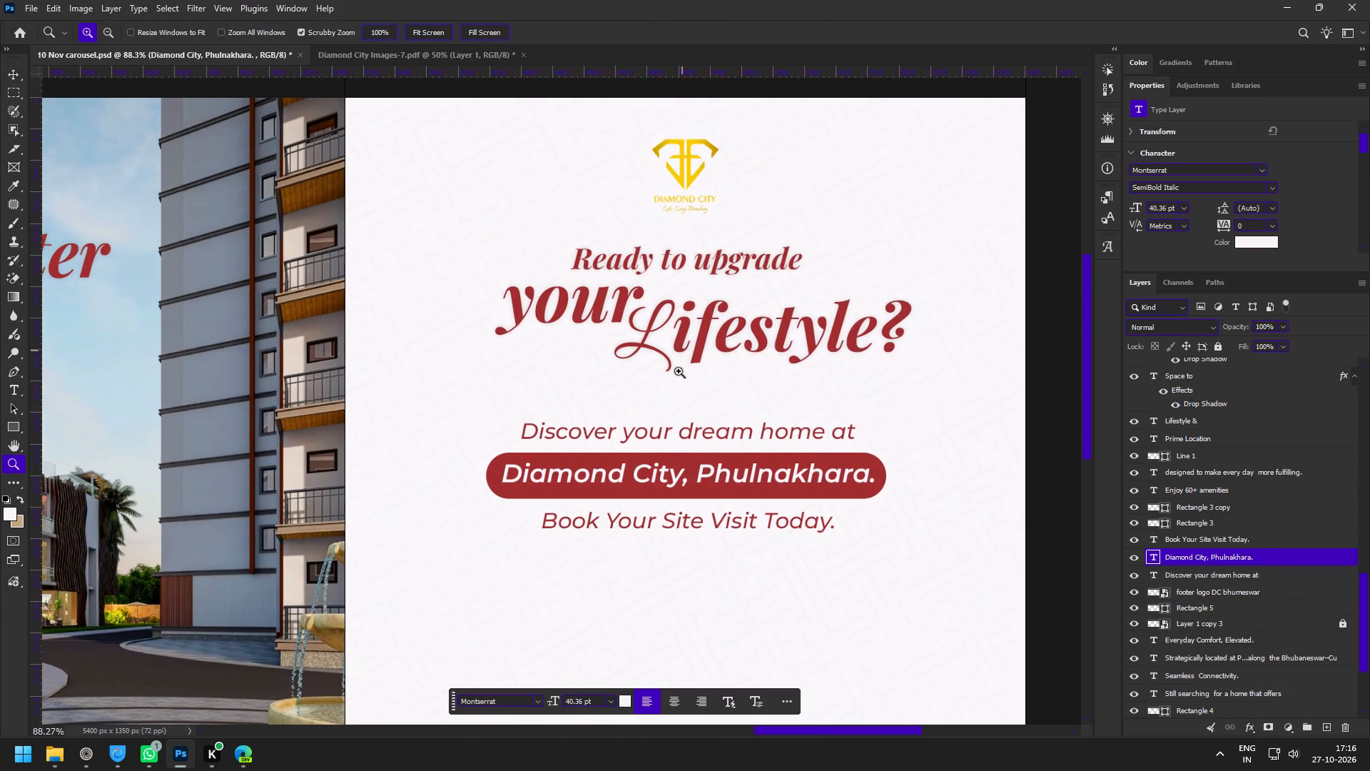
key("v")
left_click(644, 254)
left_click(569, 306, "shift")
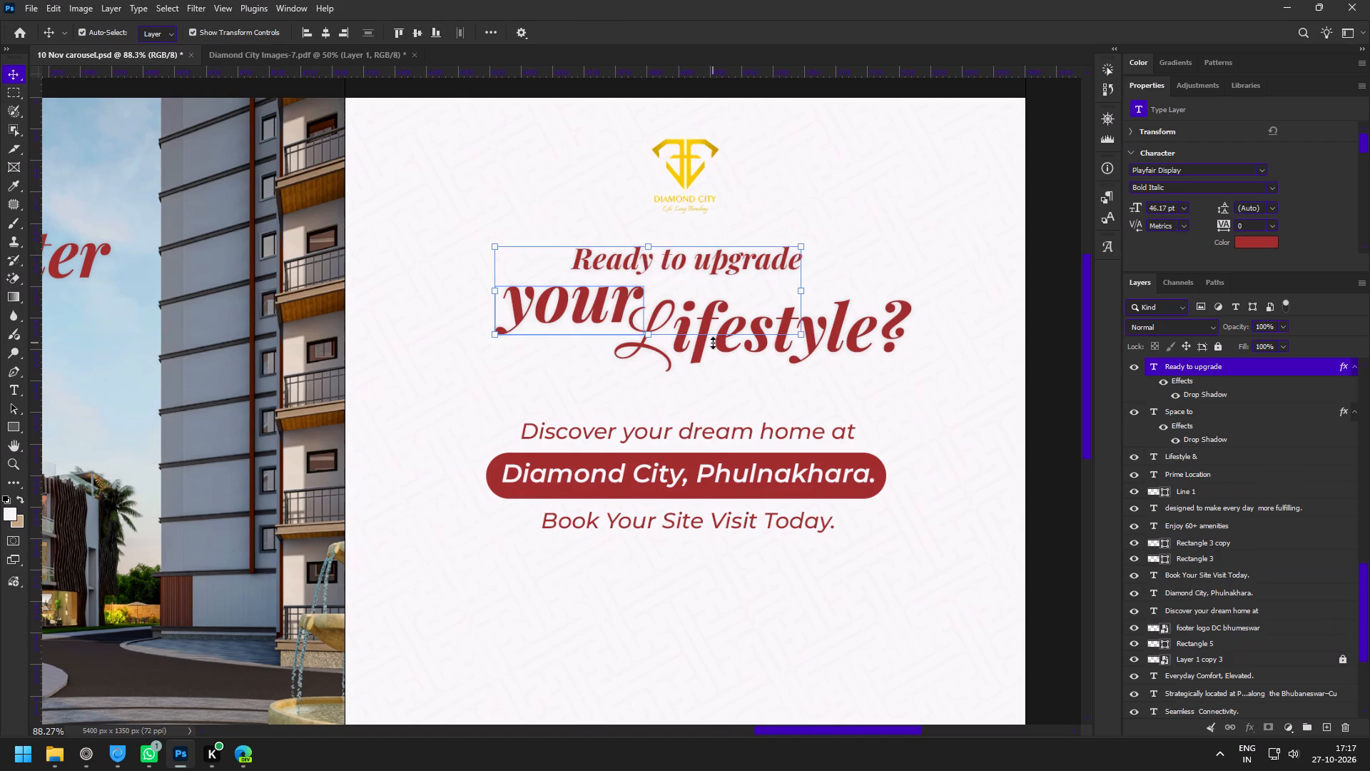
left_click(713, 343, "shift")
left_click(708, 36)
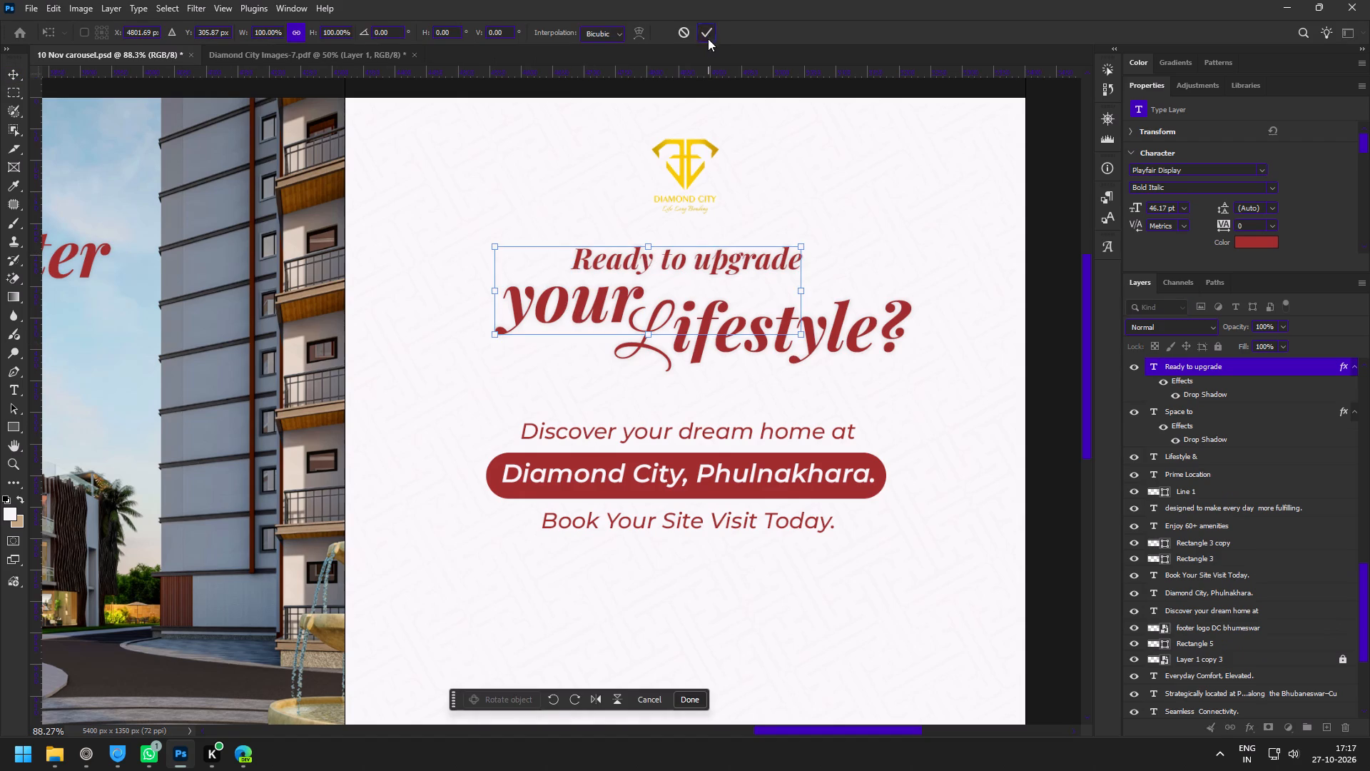
Lock slide 5's plain background shape layer, Rectangle 4.
left_click(414, 237)
left_click_drag(440, 266, 736, 550)
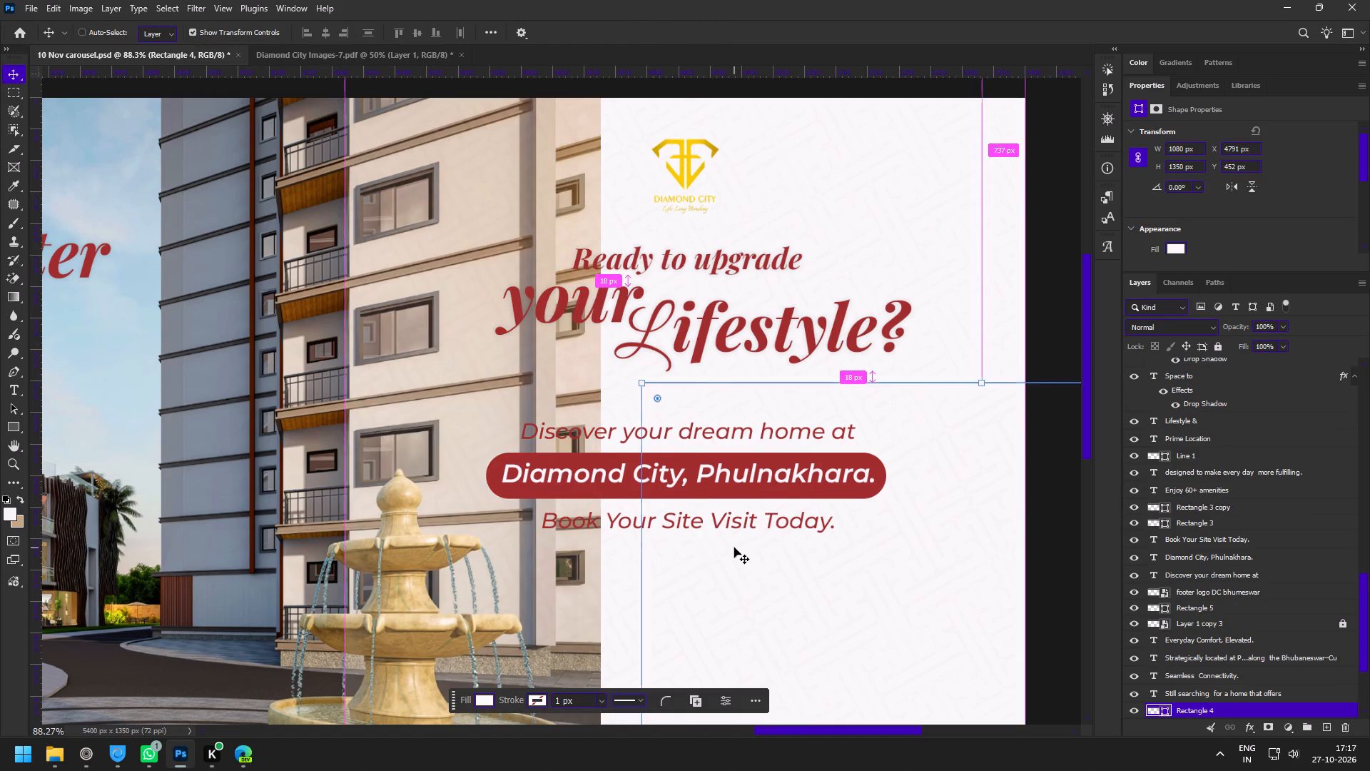
key("ctrl+z")
left_click(1217, 345)
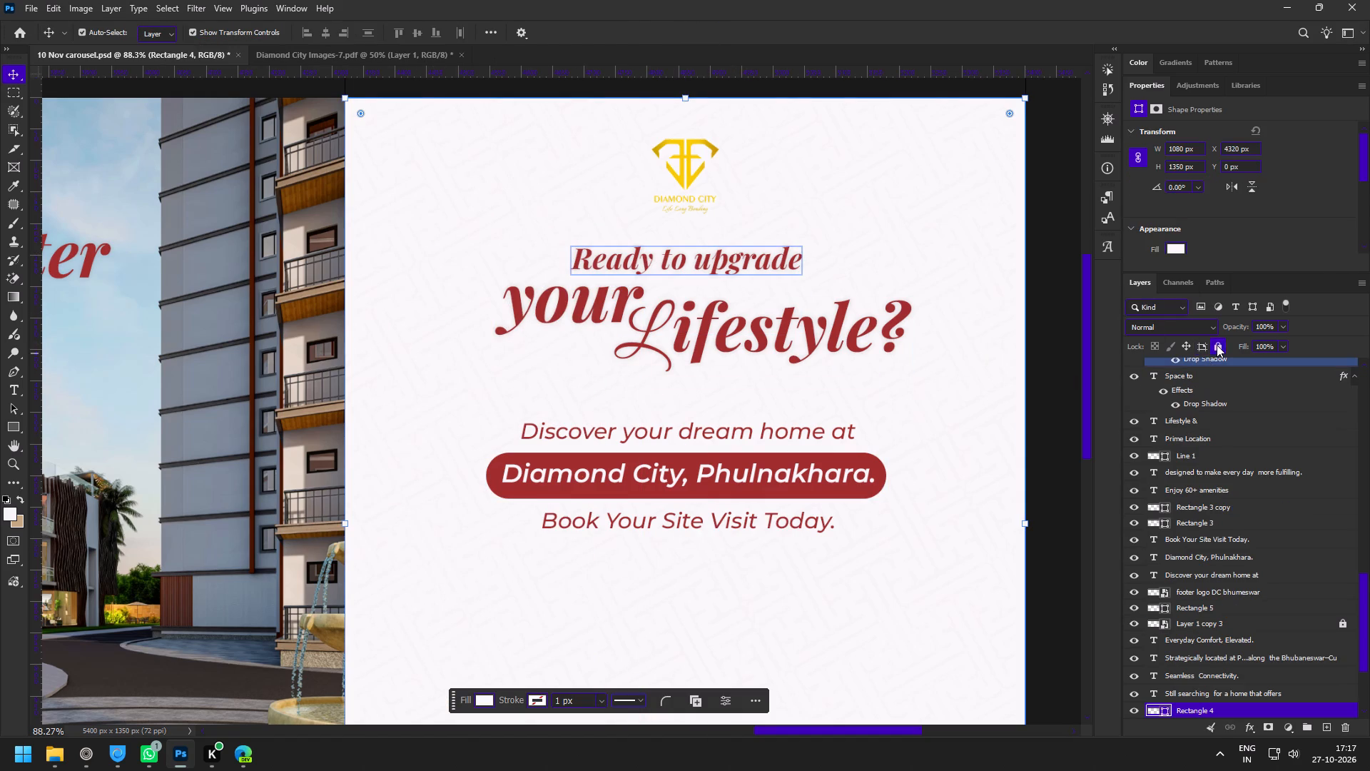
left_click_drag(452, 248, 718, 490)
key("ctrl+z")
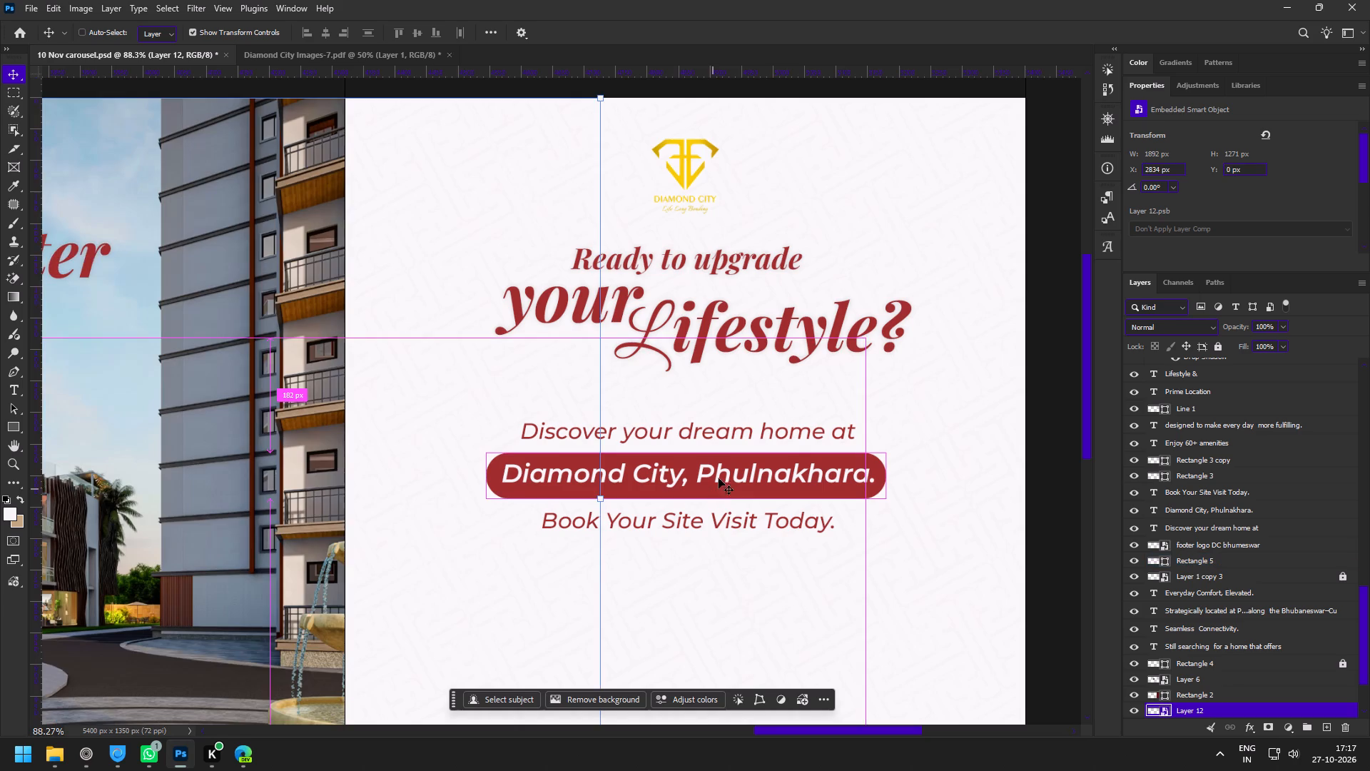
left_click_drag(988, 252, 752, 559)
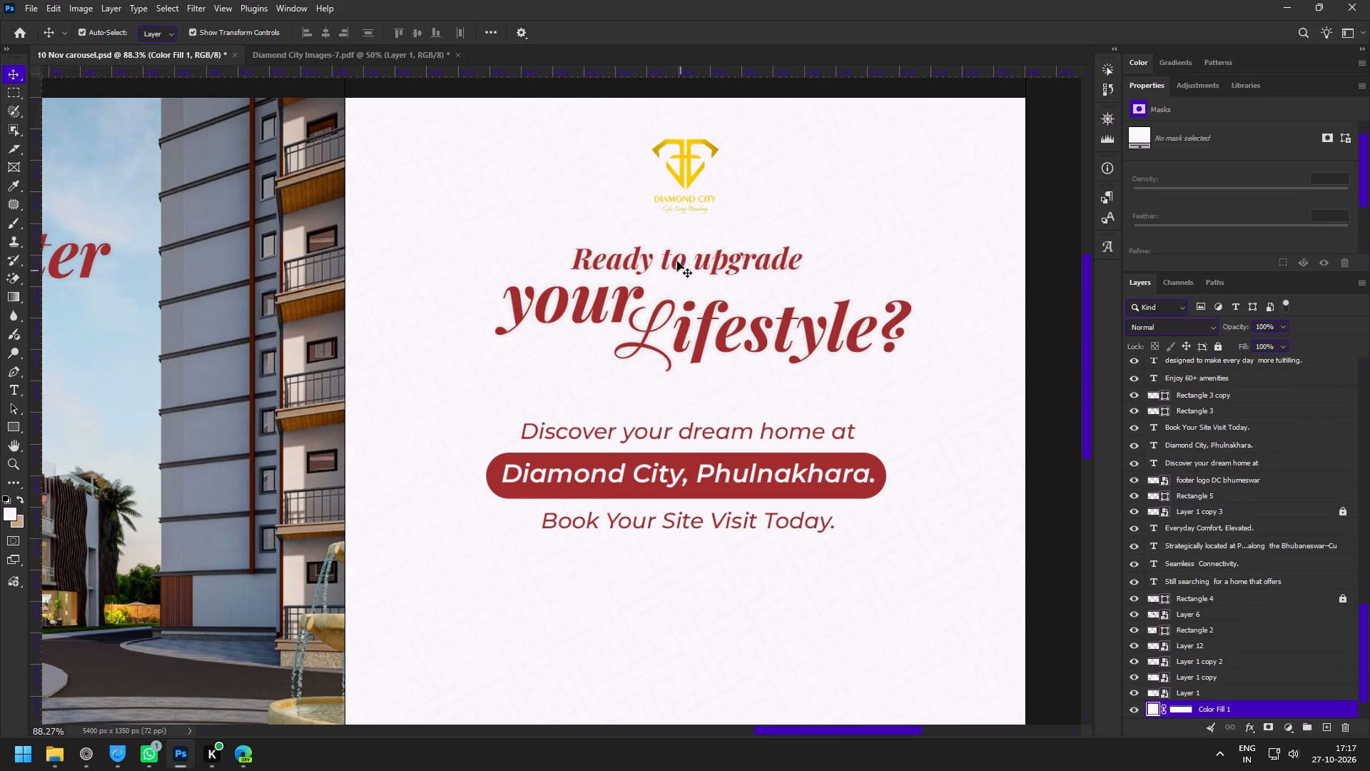
Shift slide 5's "Ready to upgrade your Lifestyle?" heading and call-to-action lines, with their red pill, down together below the logo.
left_click(677, 260)
left_click(550, 308, "shift")
left_click(754, 338, "shift")
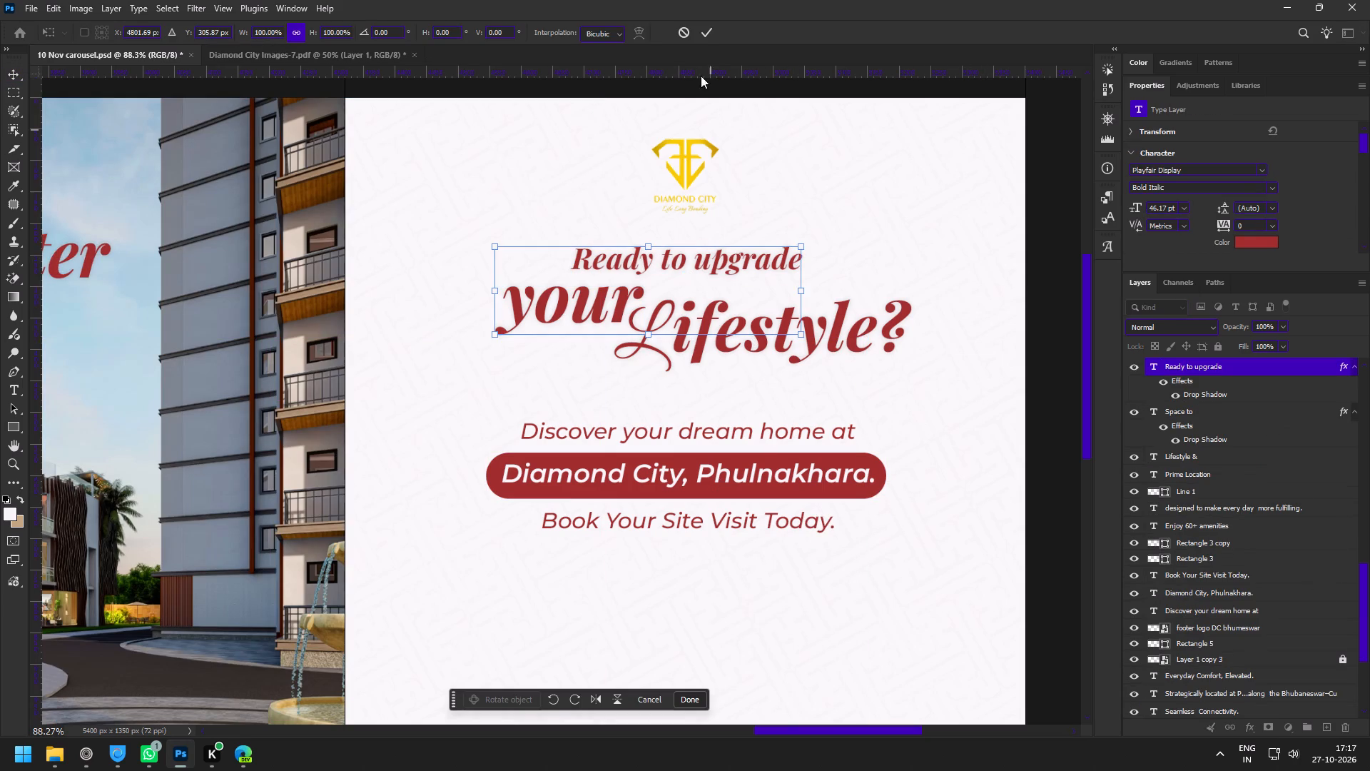
left_click(706, 25)
left_click(890, 350, "shift")
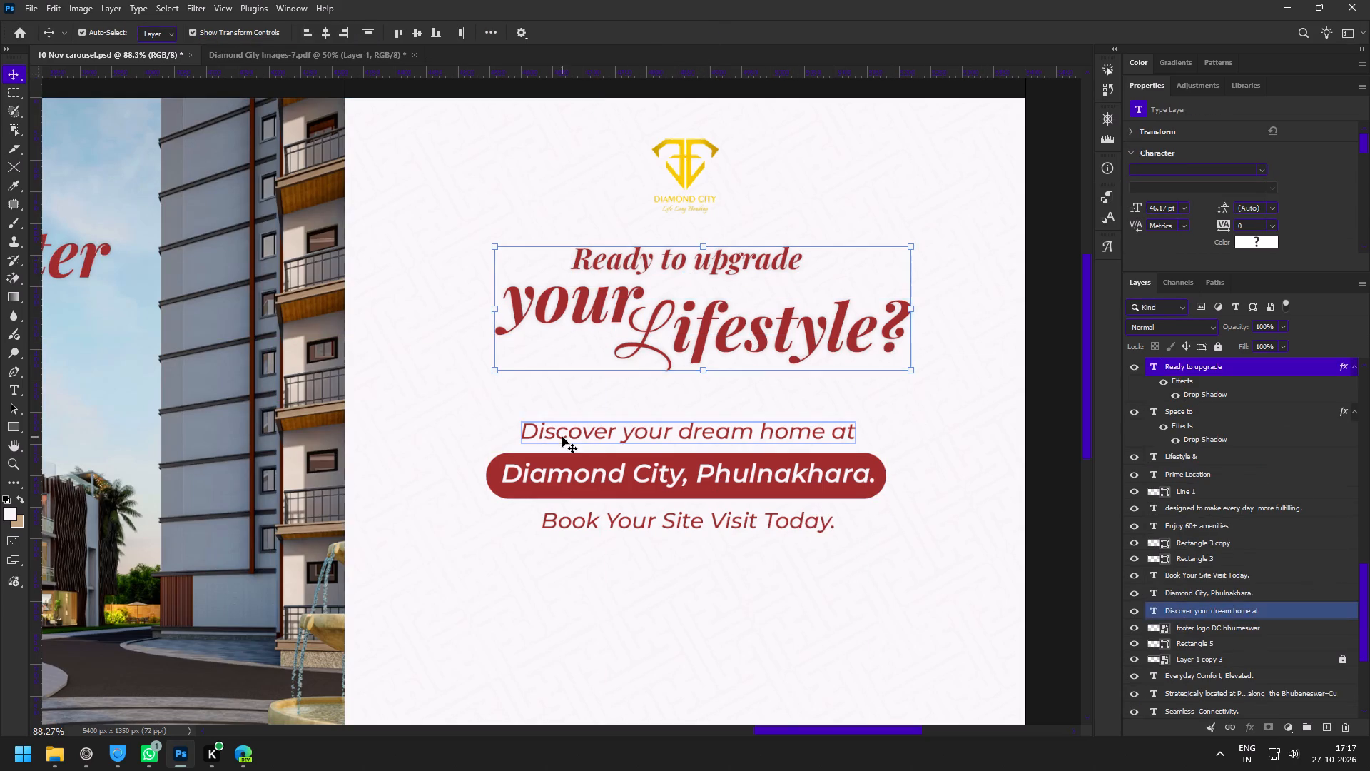
left_click(562, 437, "shift")
left_click(503, 495, "shift")
left_click(517, 473, "shift")
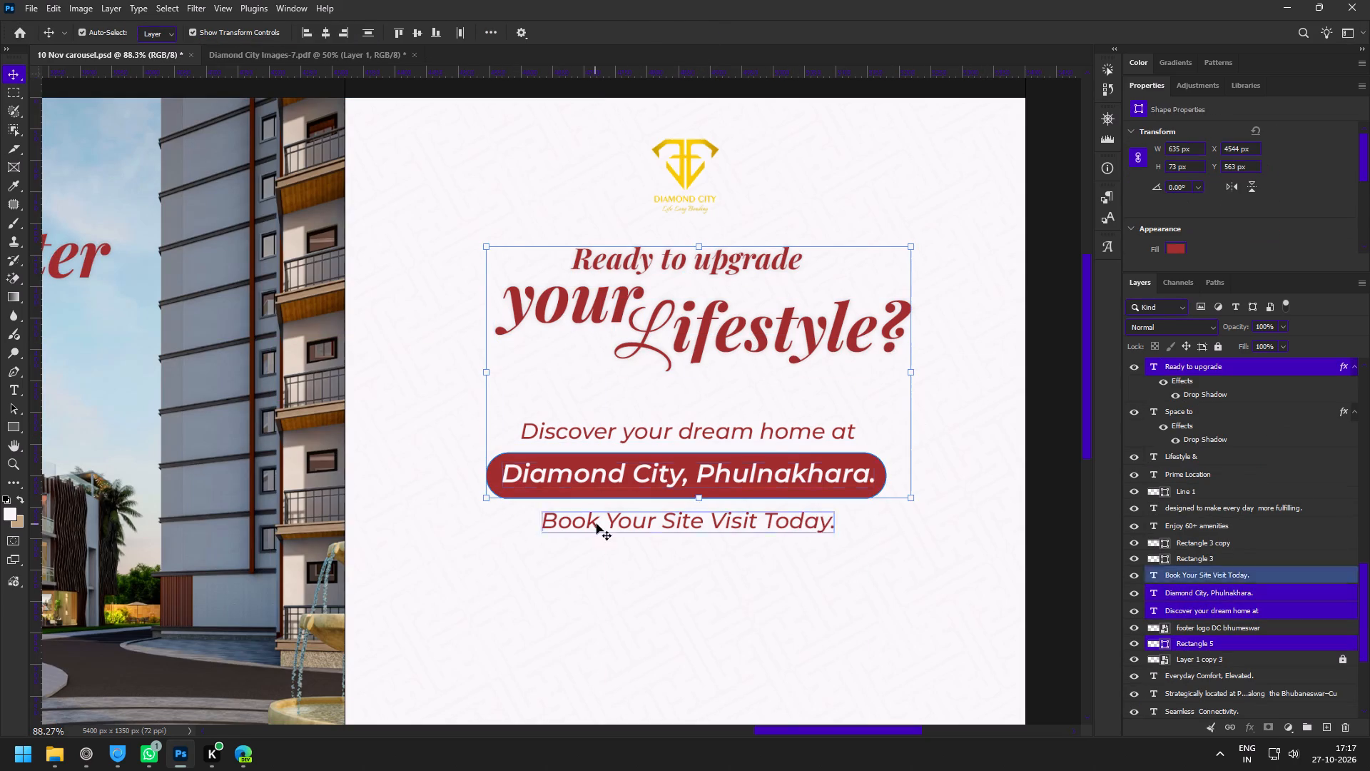
left_click(598, 524, "shift")
key("z")
left_click_drag(673, 549, 631, 516)
key("space")
left_click_drag(658, 530, 611, 423)
key("v")
left_click_drag(669, 403, 667, 447)
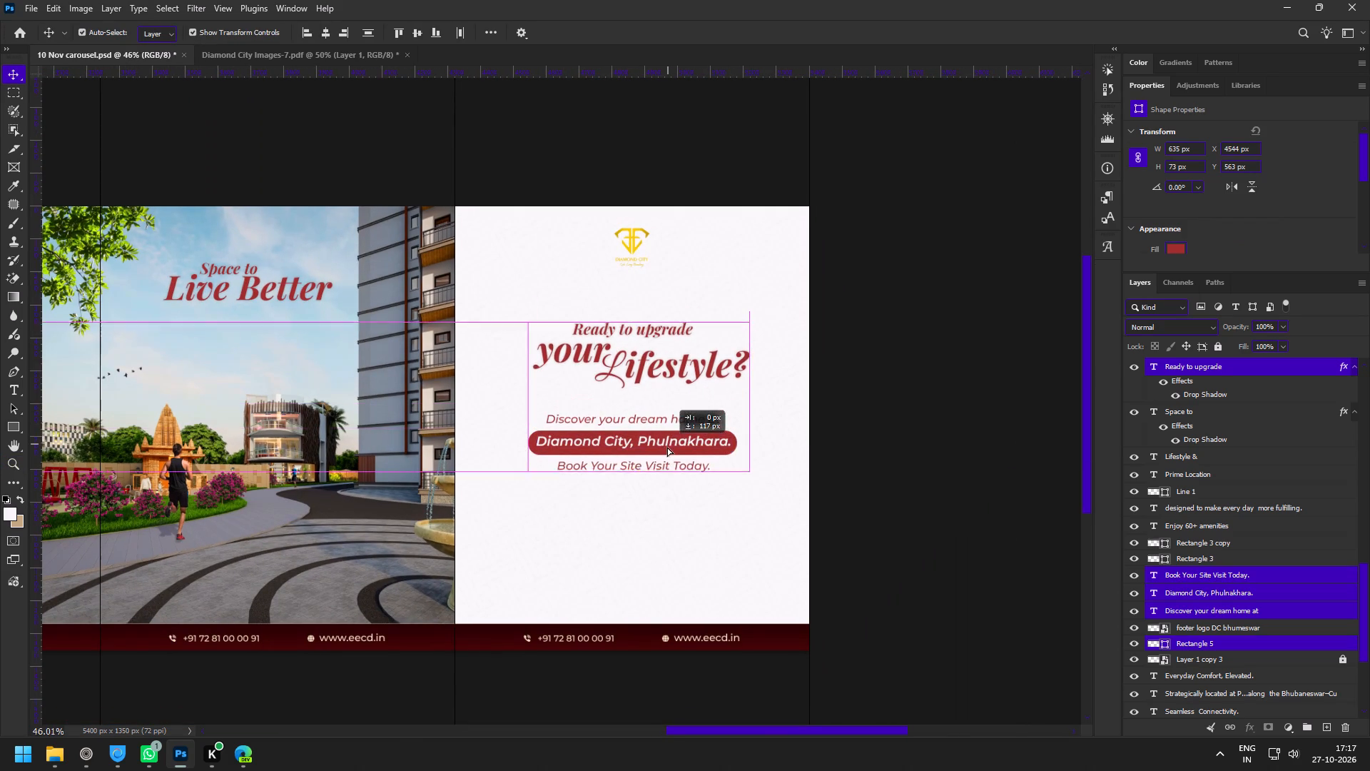
Lower slide 5's heading and call-to-action group slightly and enlarge it about its centre until the red pill is about 741 px wide.
left_click_drag(667, 447, 664, 450)
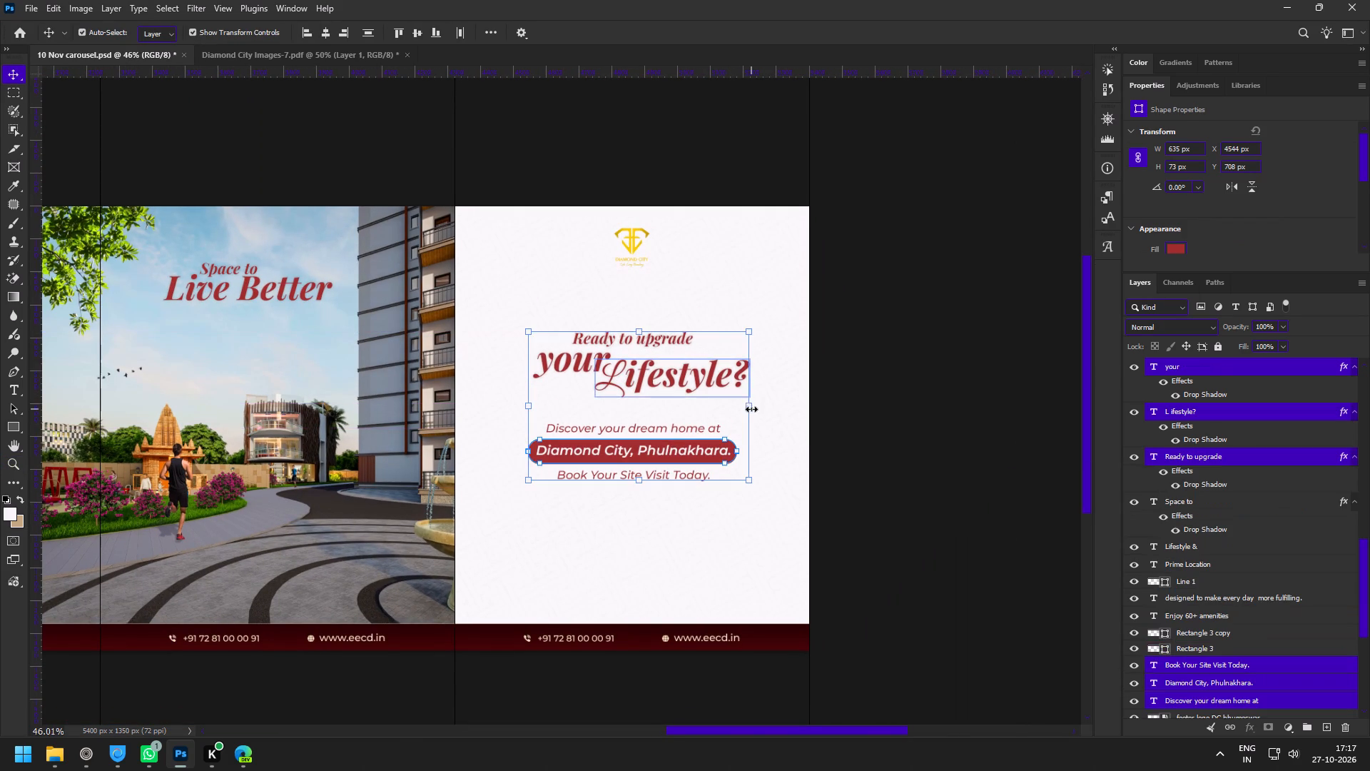
left_click_drag(751, 409, 770, 410)
left_click(712, 31)
Move slide 5's three call-to-action lines and the red pill up together about 48 px, closer to the heading.
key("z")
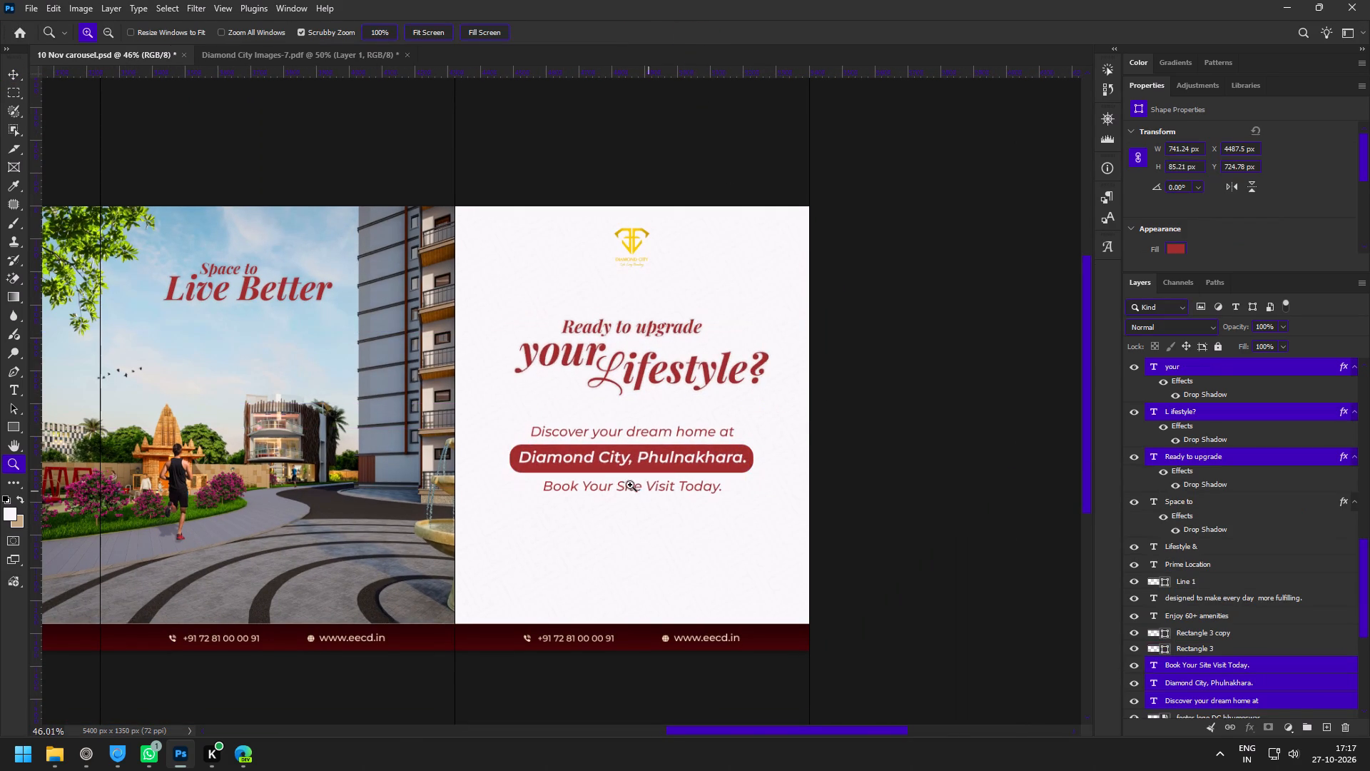
left_click_drag(624, 471, 669, 502)
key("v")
left_click(288, 361)
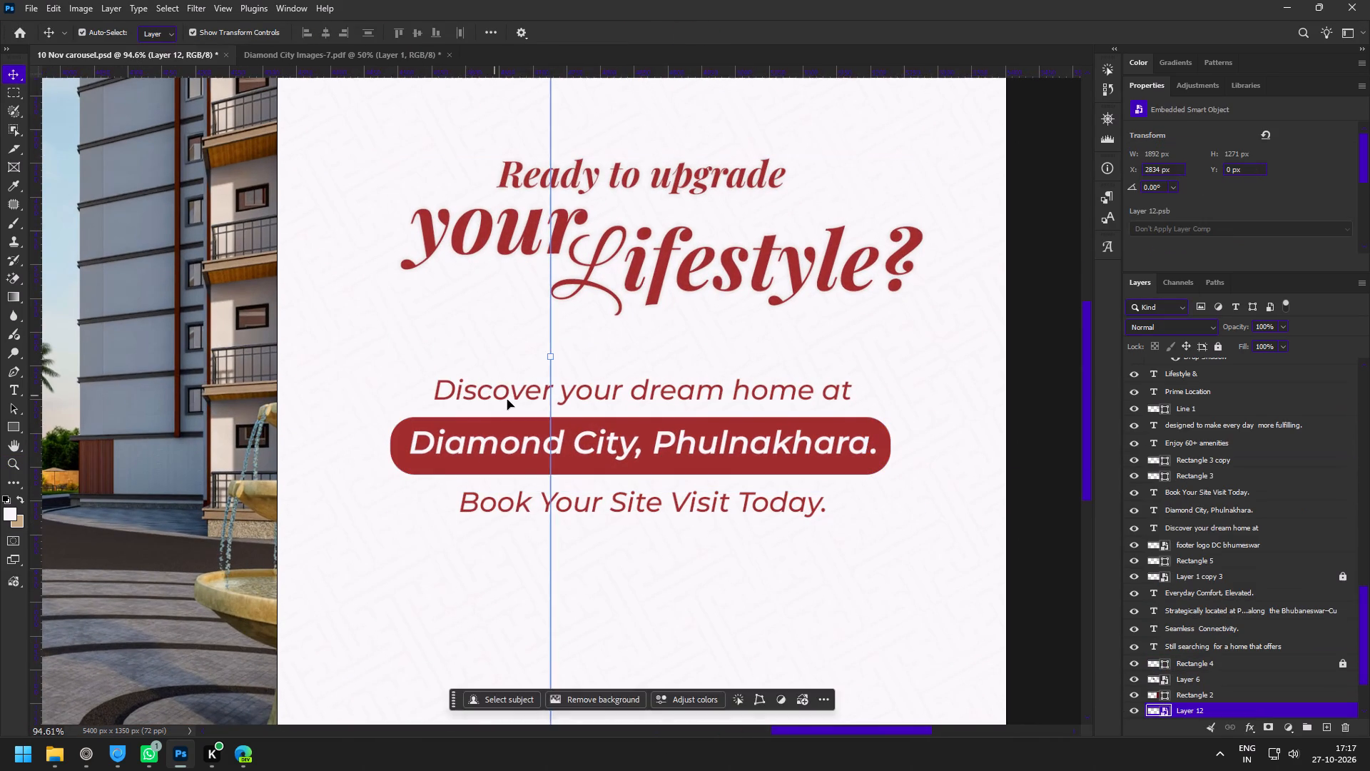
left_click(515, 401)
left_click(393, 450, "shift")
left_click(450, 449, "shift")
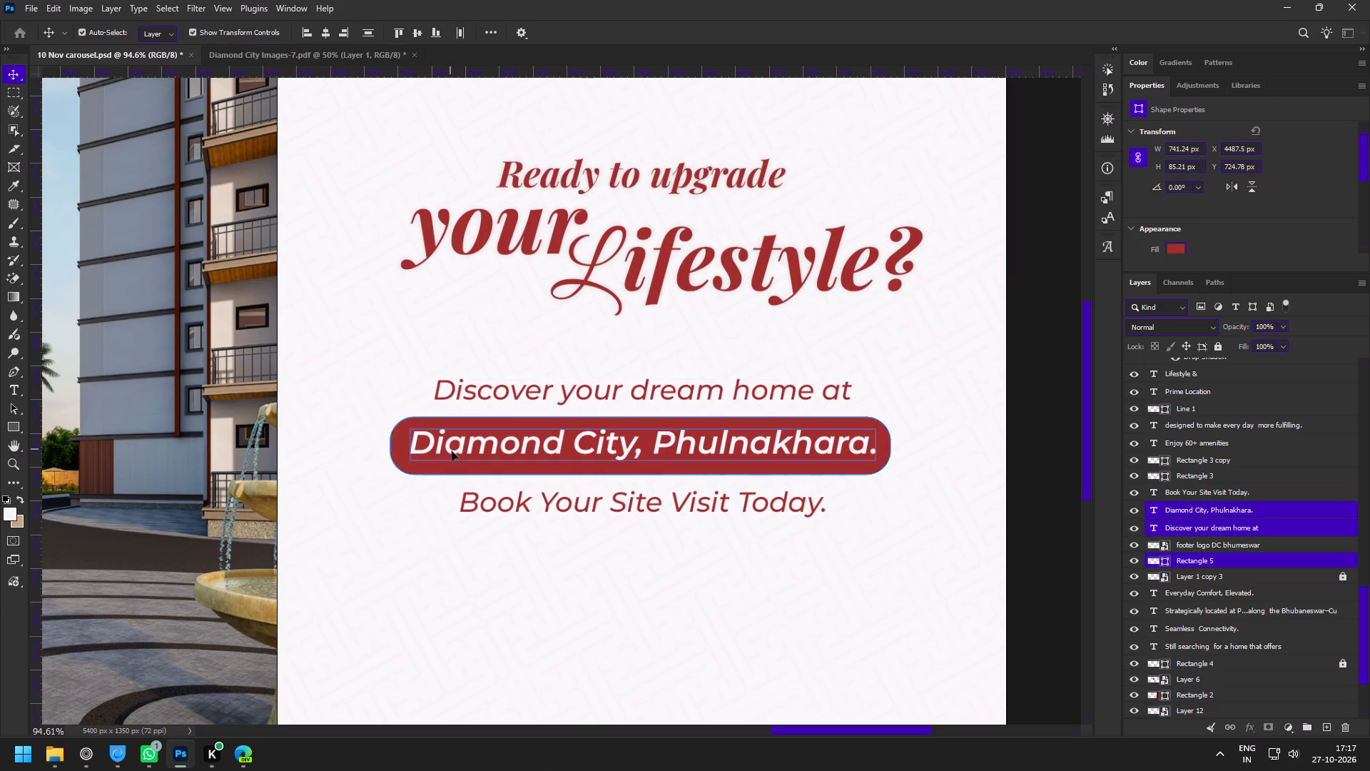
left_click(489, 507, "shift")
left_click_drag(577, 468, 584, 438)
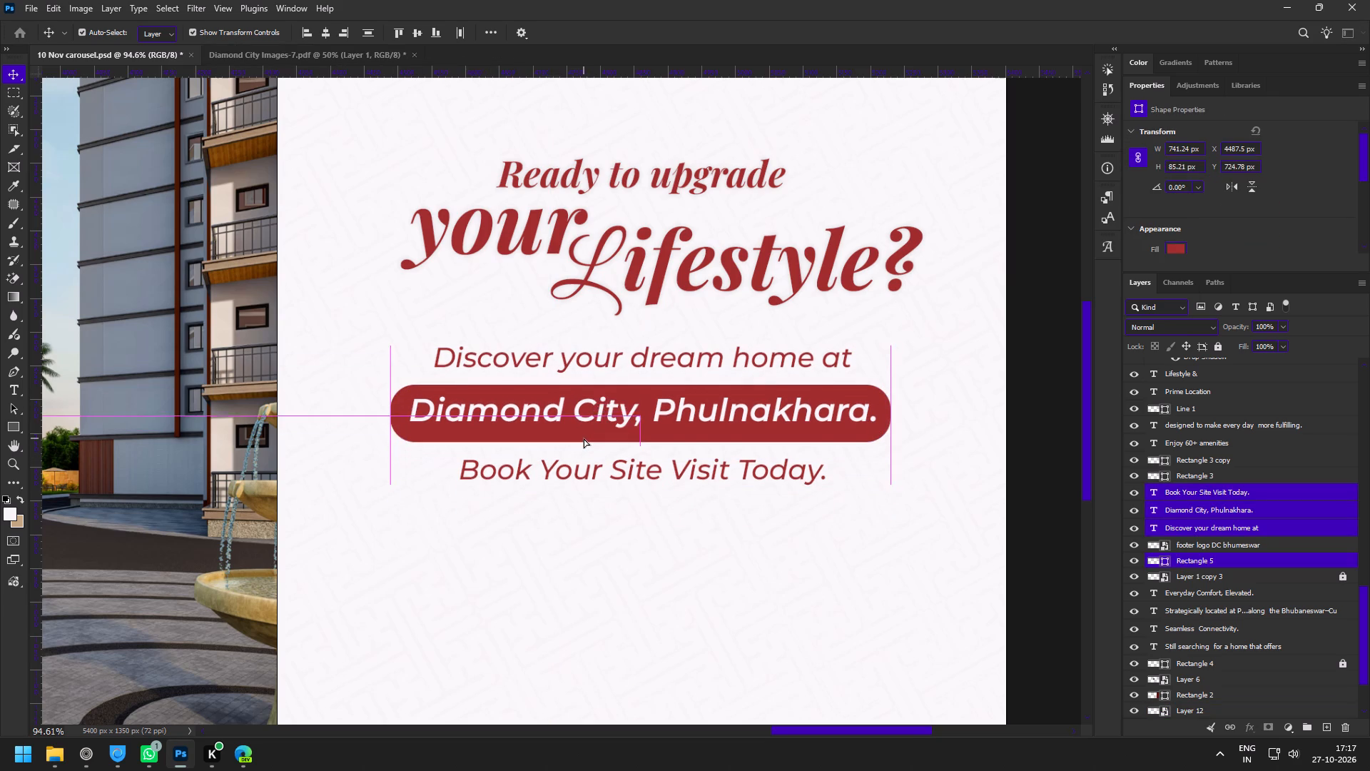
Compare slide 5's layout with the closing slide of the reference Instagram carousel post in the browser.
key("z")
left_click_drag(664, 455, 629, 436)
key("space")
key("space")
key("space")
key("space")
left_click_drag(668, 444, 801, 433)
left_click_drag(799, 445, 781, 445)
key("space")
left_click_drag(766, 468, 758, 468)
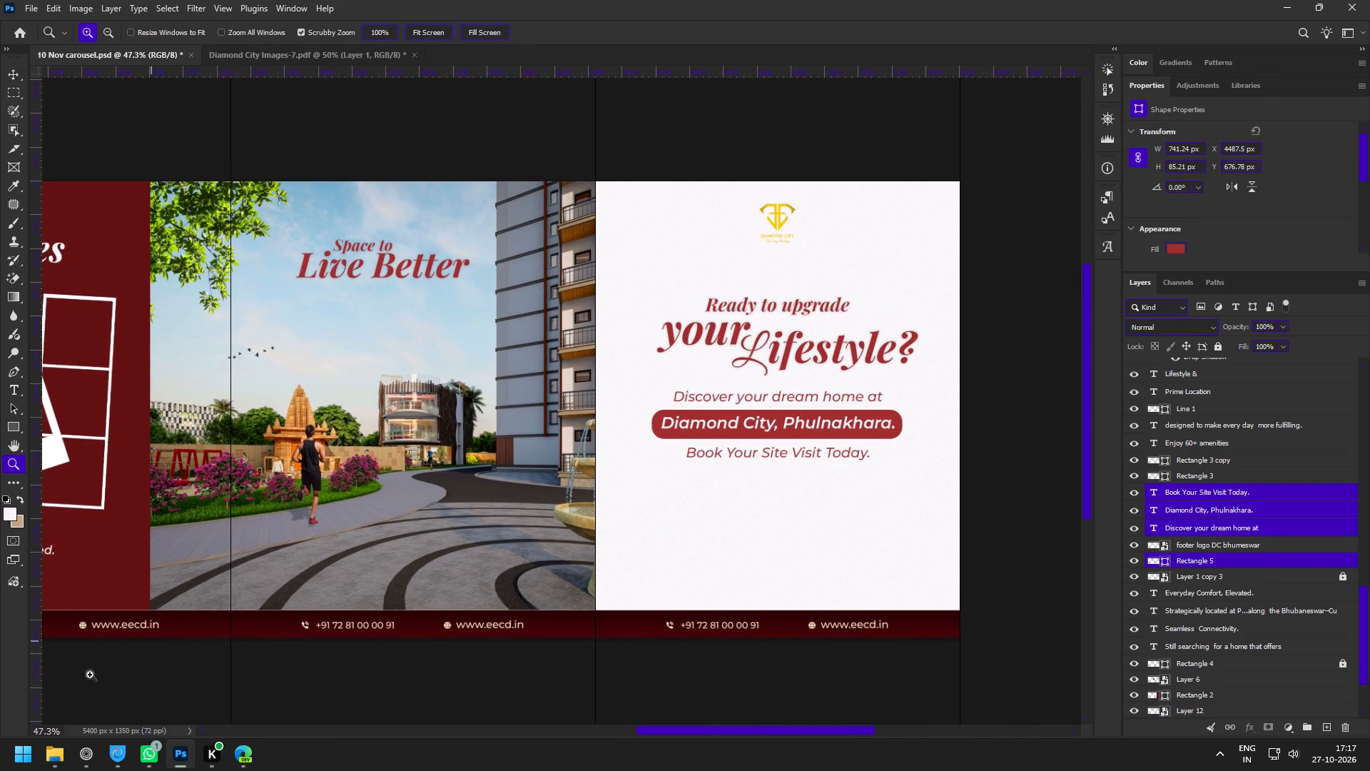
left_click(82, 752)
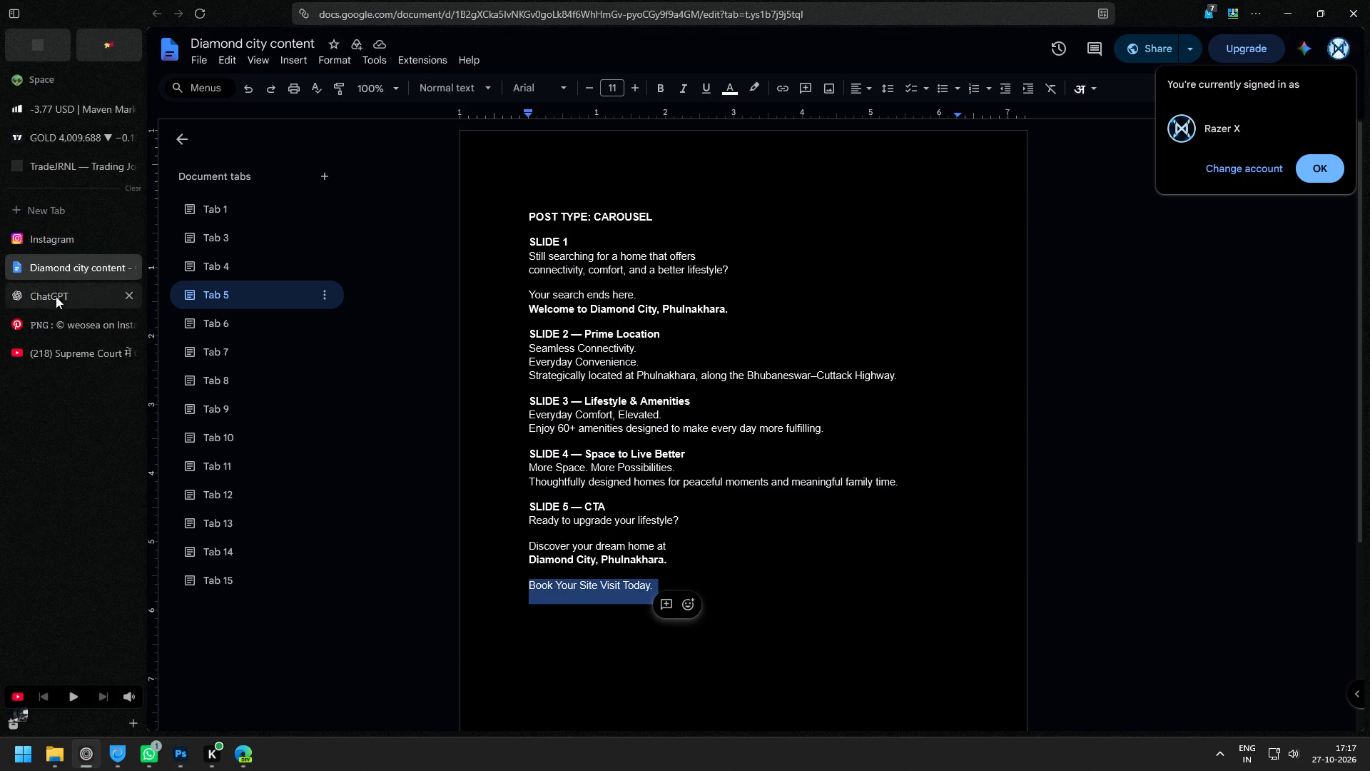
left_click(59, 322)
left_click(69, 245)
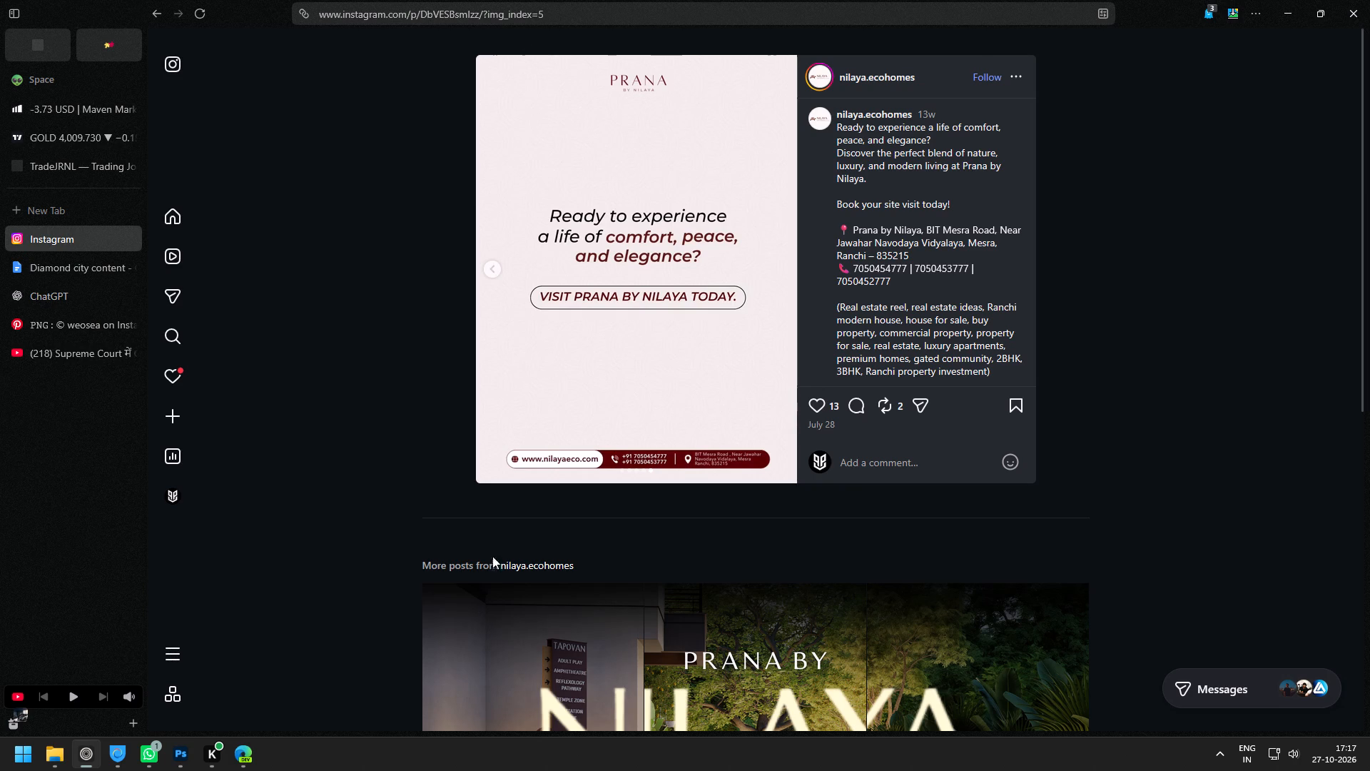
Return to Photoshop and review the carousel from Prime Location through to the call-to-action slide.
left_click(175, 752)
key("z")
left_click_drag(655, 494, 624, 483)
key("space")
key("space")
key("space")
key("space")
left_click_drag(507, 486, 674, 480)
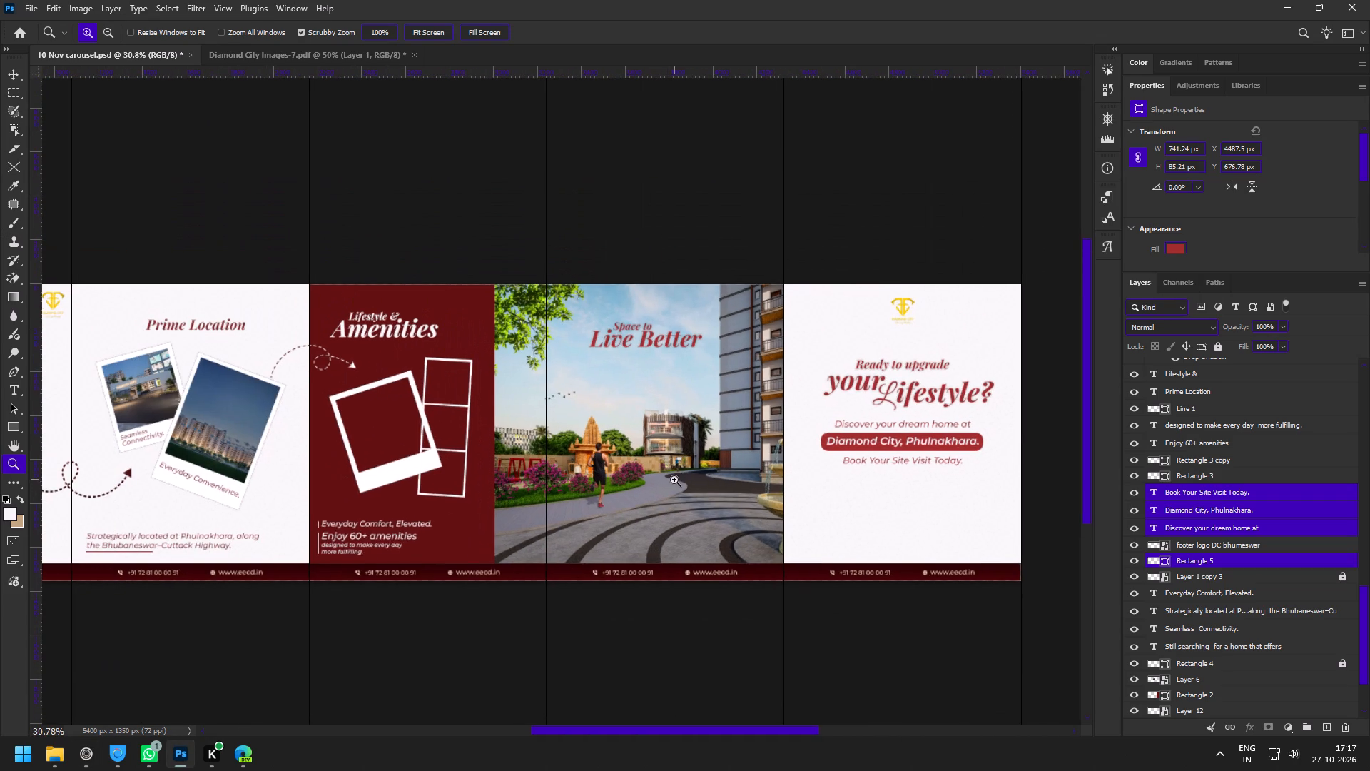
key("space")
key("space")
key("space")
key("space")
left_click_drag(416, 449, 479, 443)
Select slide 4's photo layer, Layer 12, and sample the light blue of its sky as the foreground colour.
left_click_drag(694, 437, 723, 459)
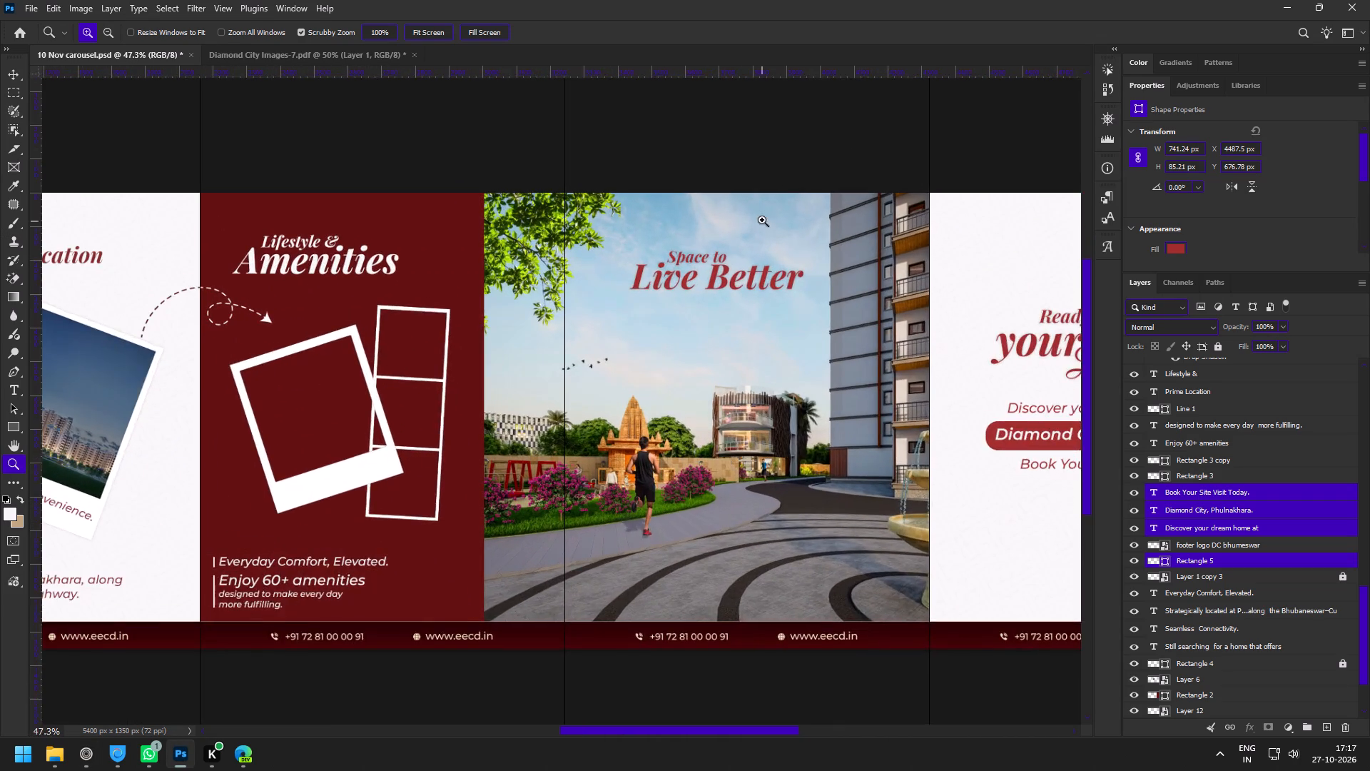
left_click_drag(762, 220, 802, 267)
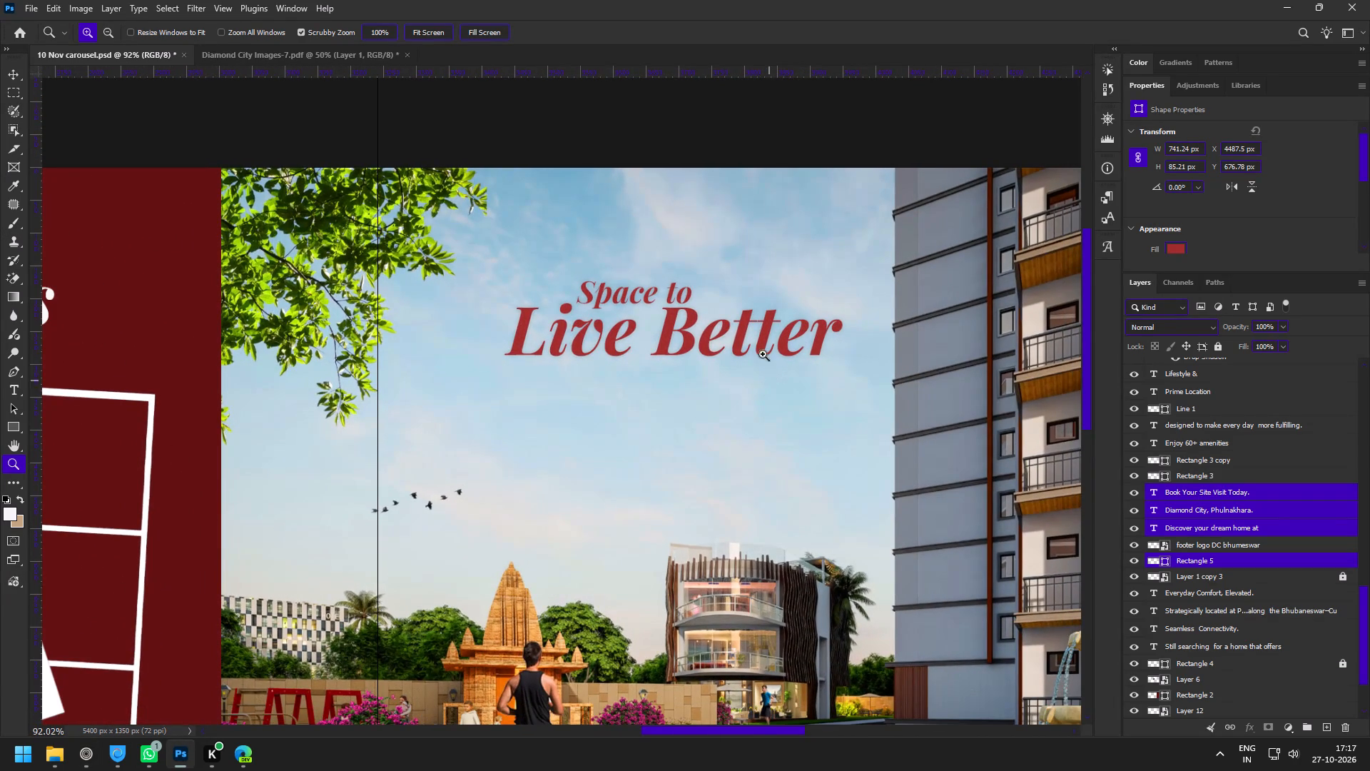
left_click_drag(763, 354, 788, 387)
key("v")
left_click(773, 204)
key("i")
left_click(781, 194)
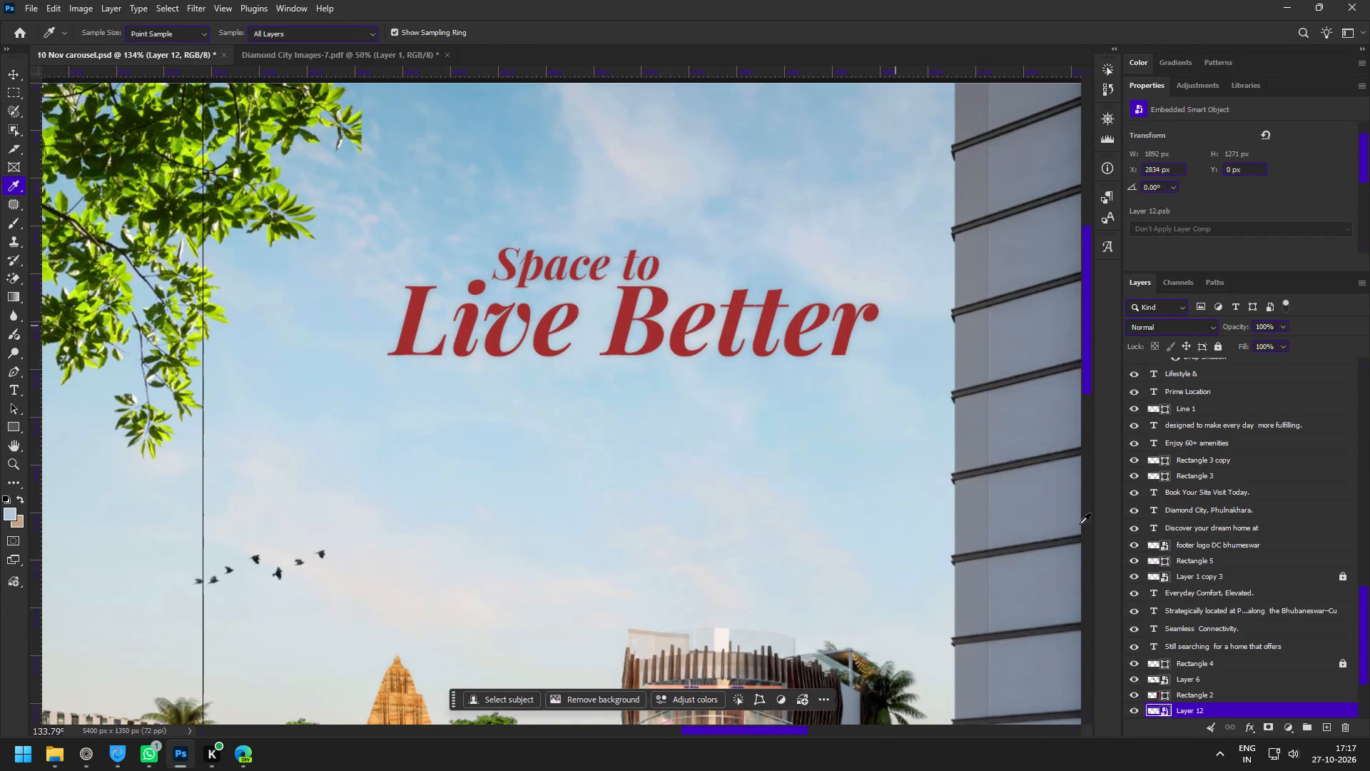
Add a new empty layer directly above slide 4's photo, Layer 12, and clip it to the photo.
left_click(1332, 730)
scroll(1178, 675, "down", 3)
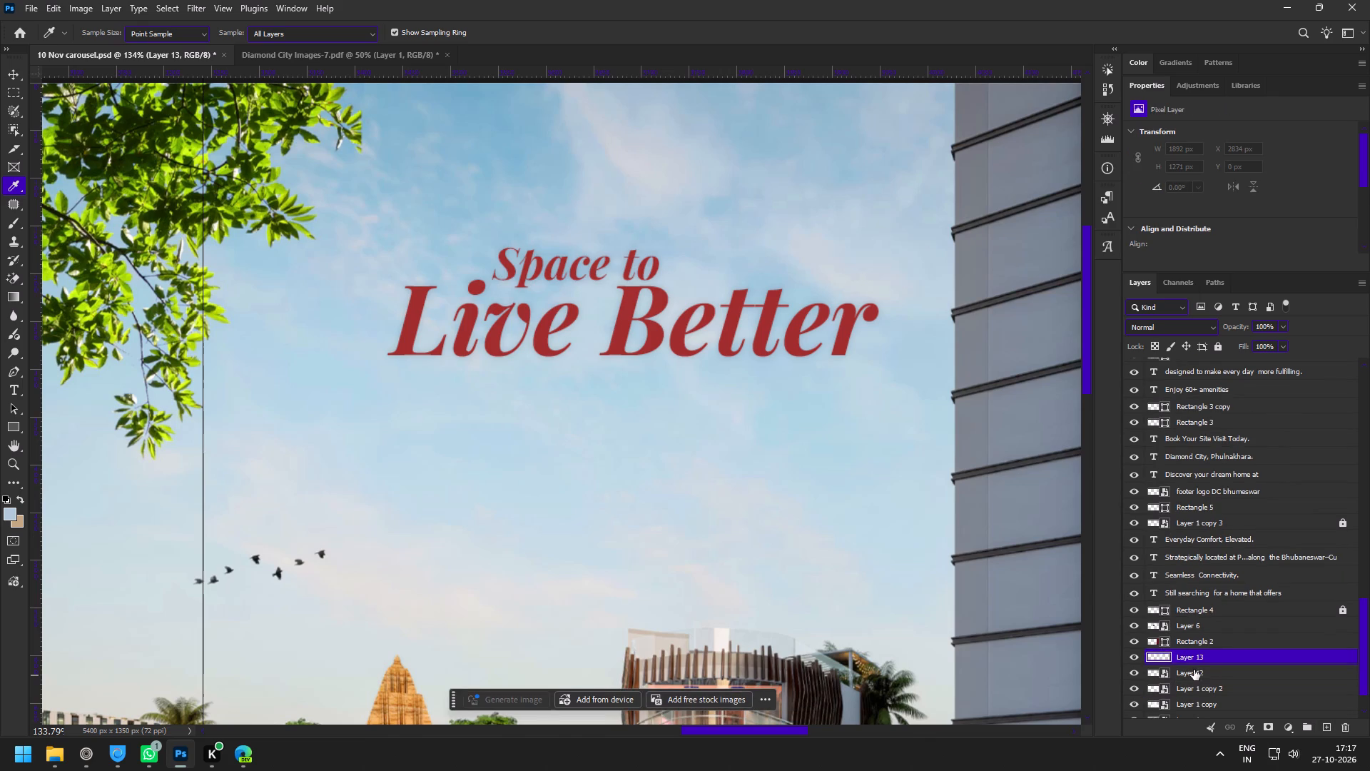
left_click(1192, 668, "alt")
left_click(1201, 660)
left_click(1192, 663, "alt")
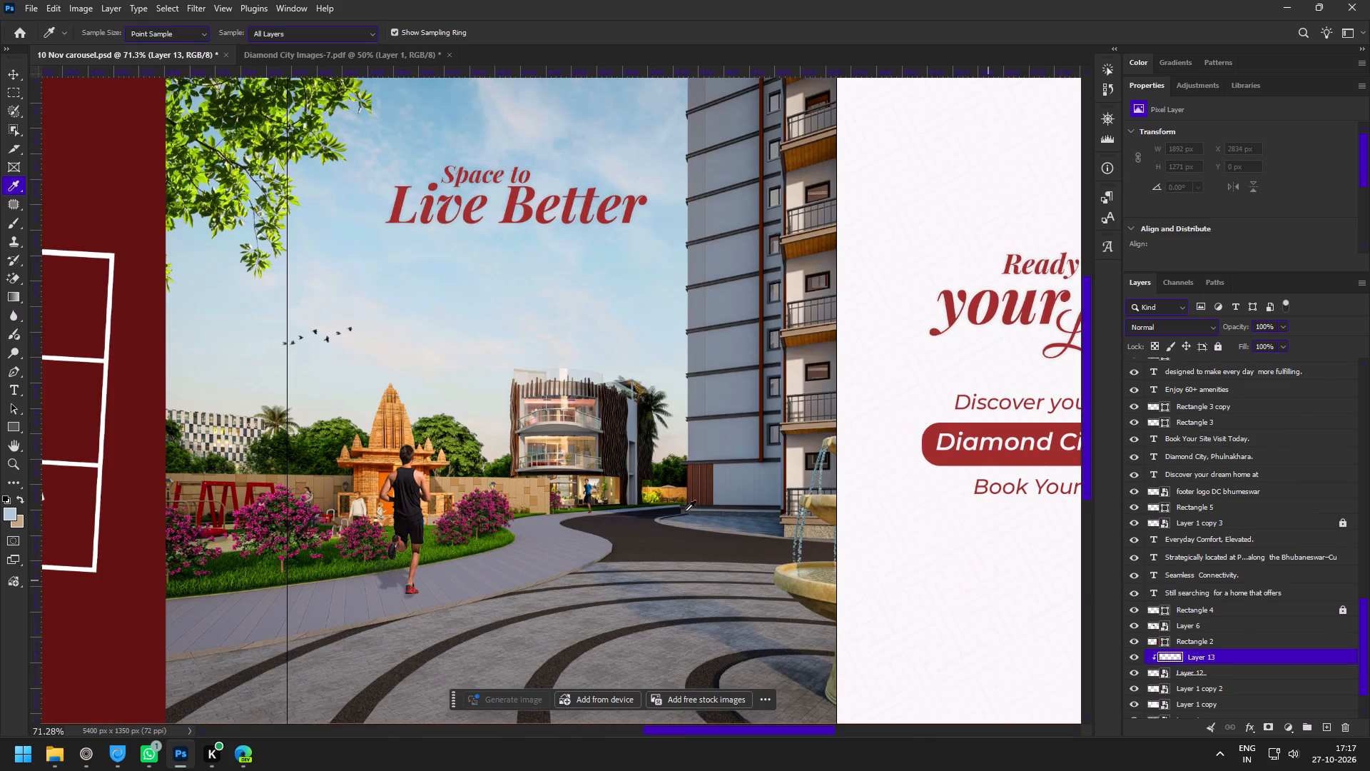
Change the foreground colour to the near-white #fbfbfb.
left_click(12, 515)
left_click_drag(892, 429, 747, 393)
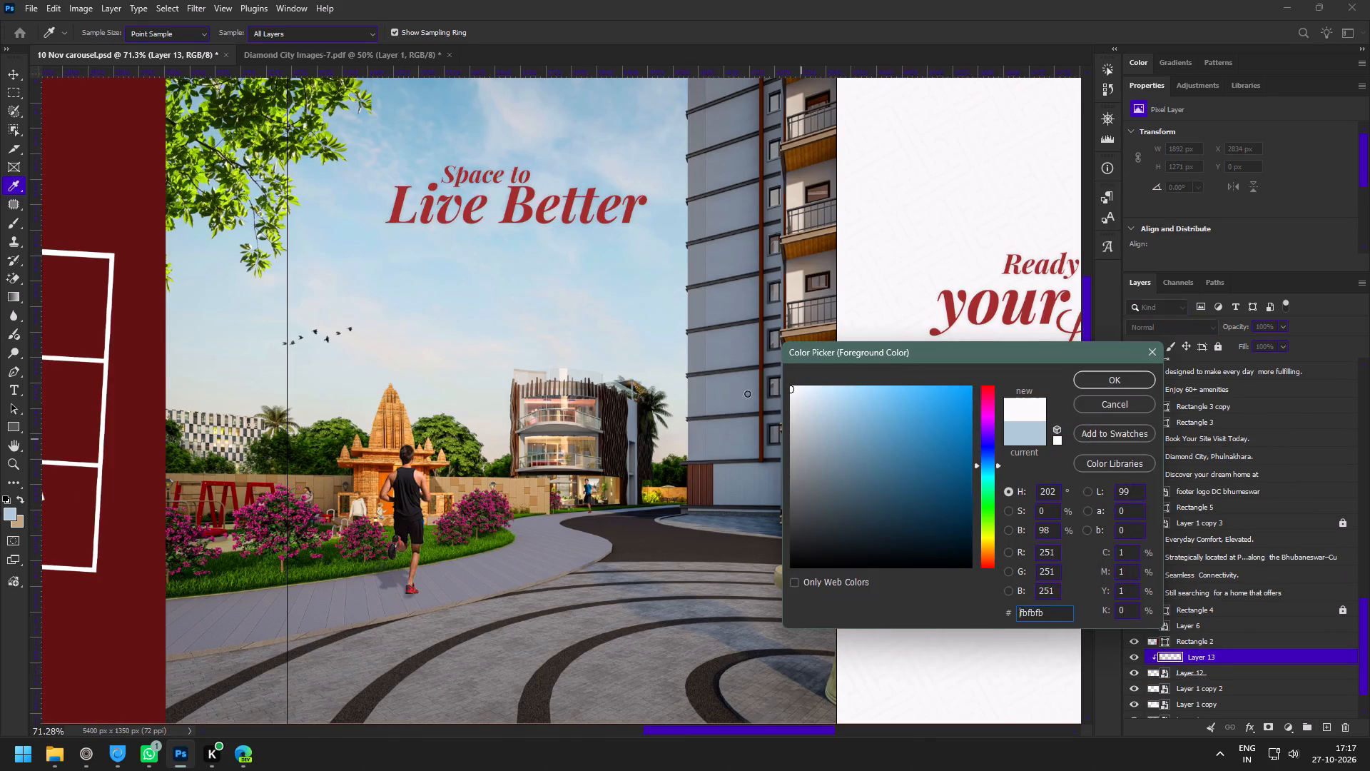
Brush a near-white haze on Layer 13 over the sky around "Space to Live Better", using a soft 667 px brush at 30% opacity.
left_click_drag(747, 393, 727, 413)
left_click_drag(780, 410, 818, 379)
left_click_drag(798, 400, 803, 385)
left_click(1089, 378)
key("space")
left_click_drag(636, 280, 639, 422)
key("b")
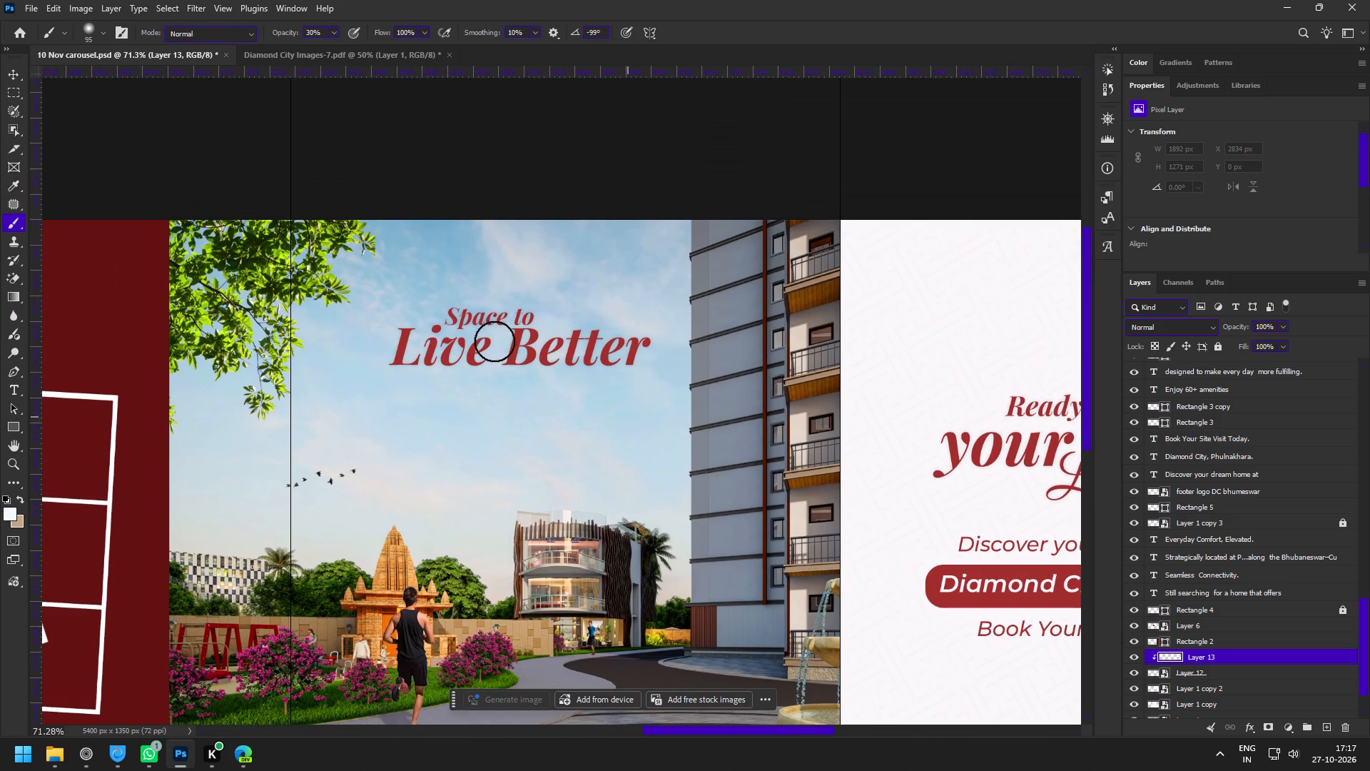
right_click_drag(446, 329, 564, 353)
right_click_drag(378, 267, 524, 310, "alt")
left_click(532, 351)
left_click(480, 333)
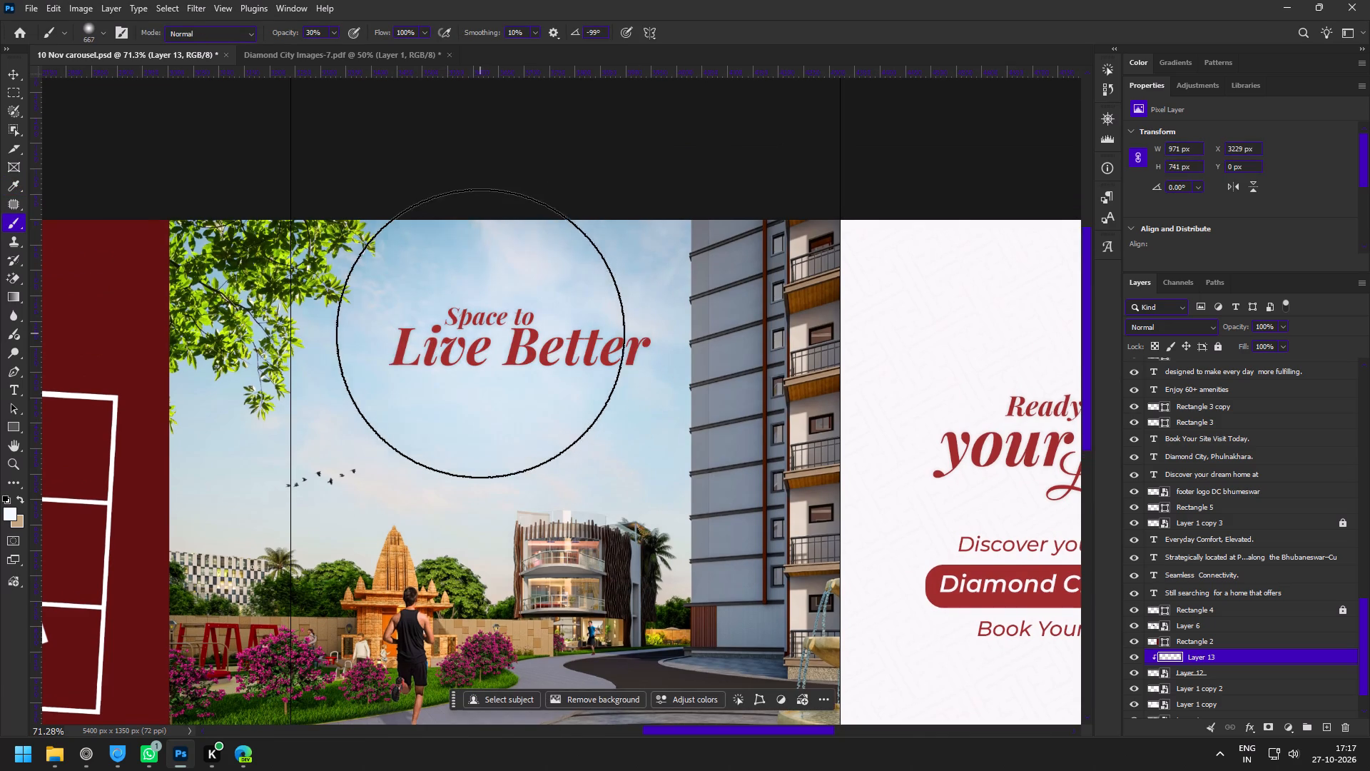
left_click(549, 244)
left_click(536, 365)
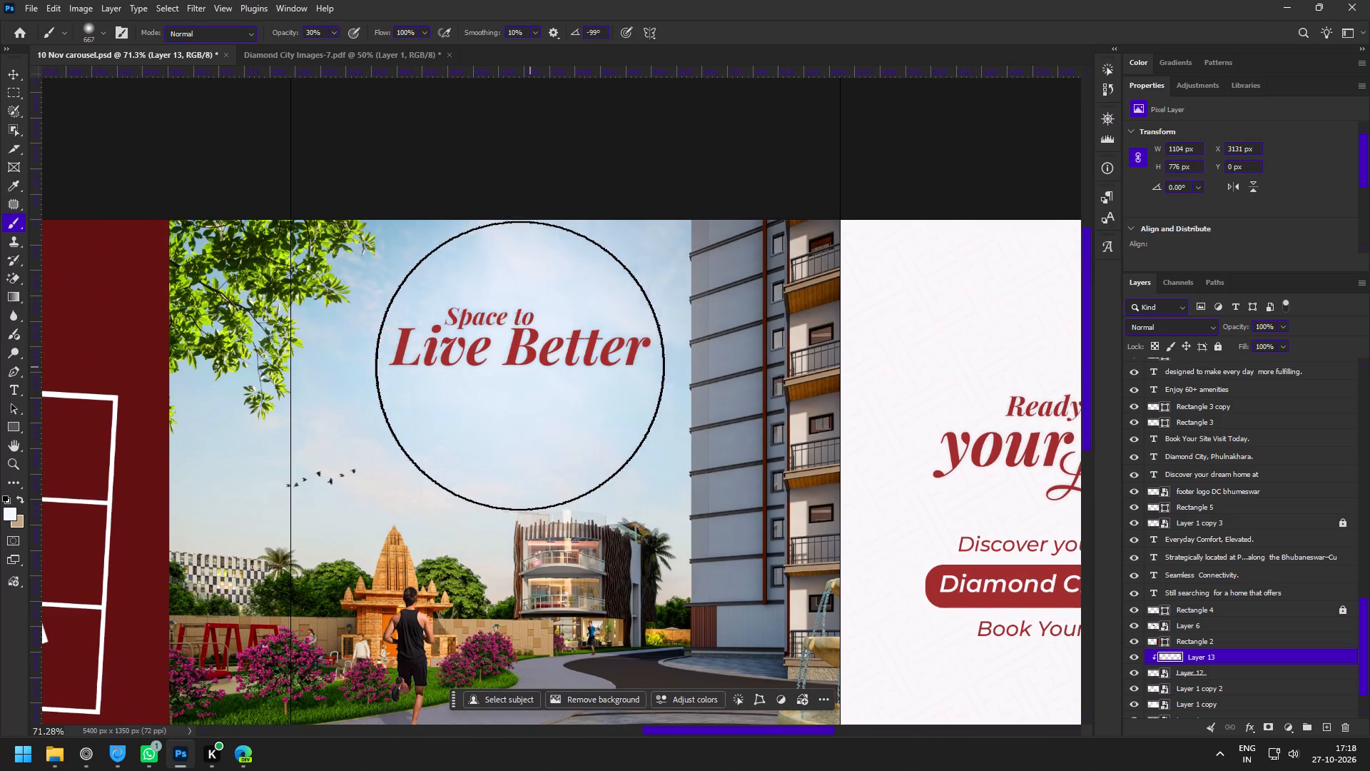
left_click(426, 271)
left_click(564, 178)
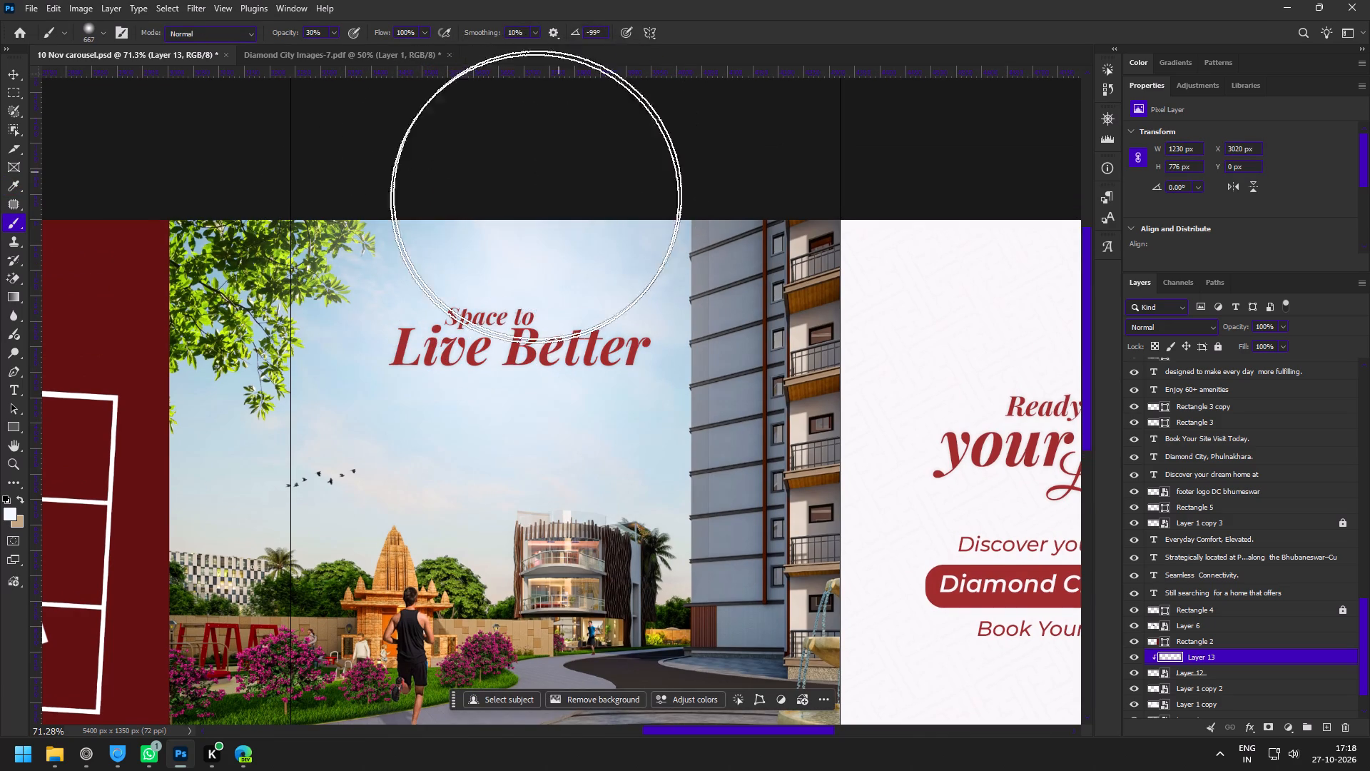
Extend the faint near-white haze over the tree foliage at the upper left of the "Space to Live Better" picture.
key("z")
left_click_drag(597, 366, 565, 341)
key("space")
key("space")
key("space")
key("space")
left_click_drag(580, 364, 716, 307)
left_click_drag(602, 193, 628, 223)
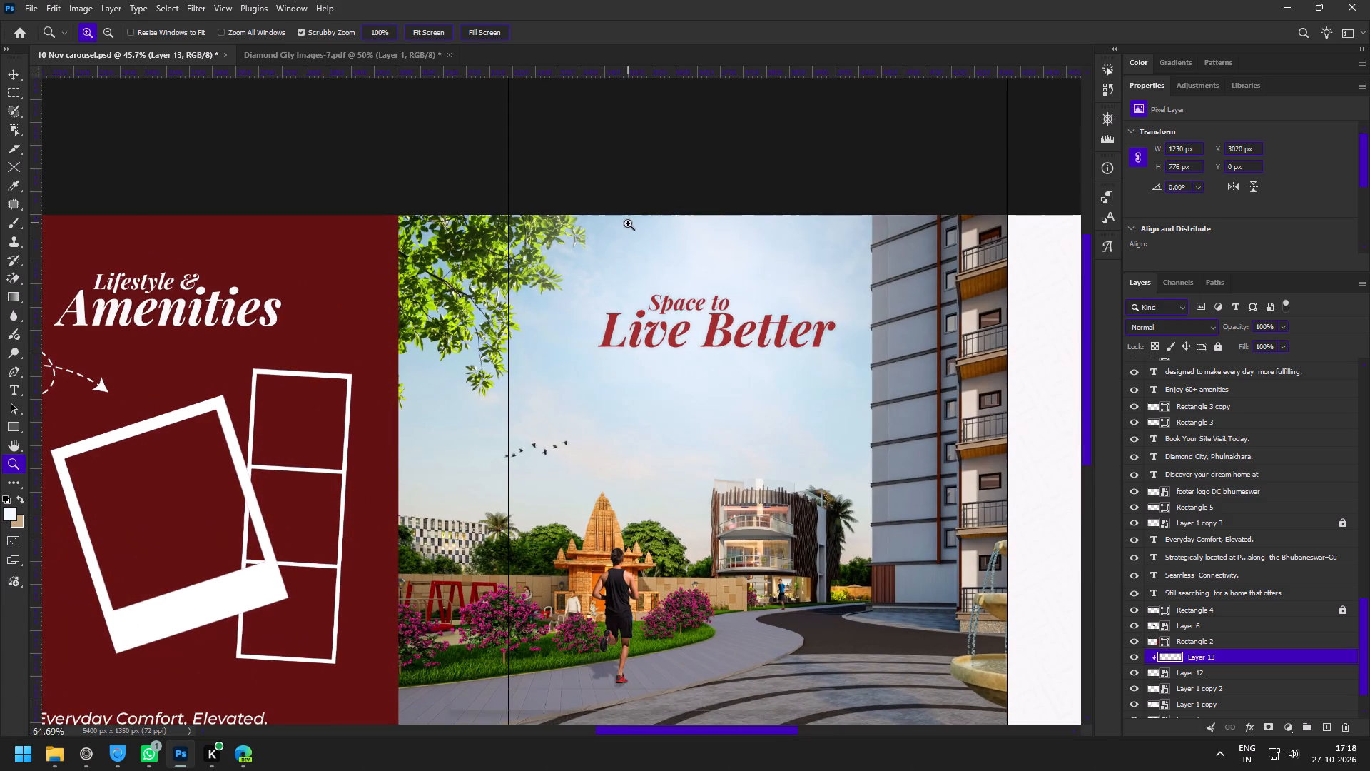
left_click_drag(628, 223, 661, 263)
key("b")
left_click(436, 175)
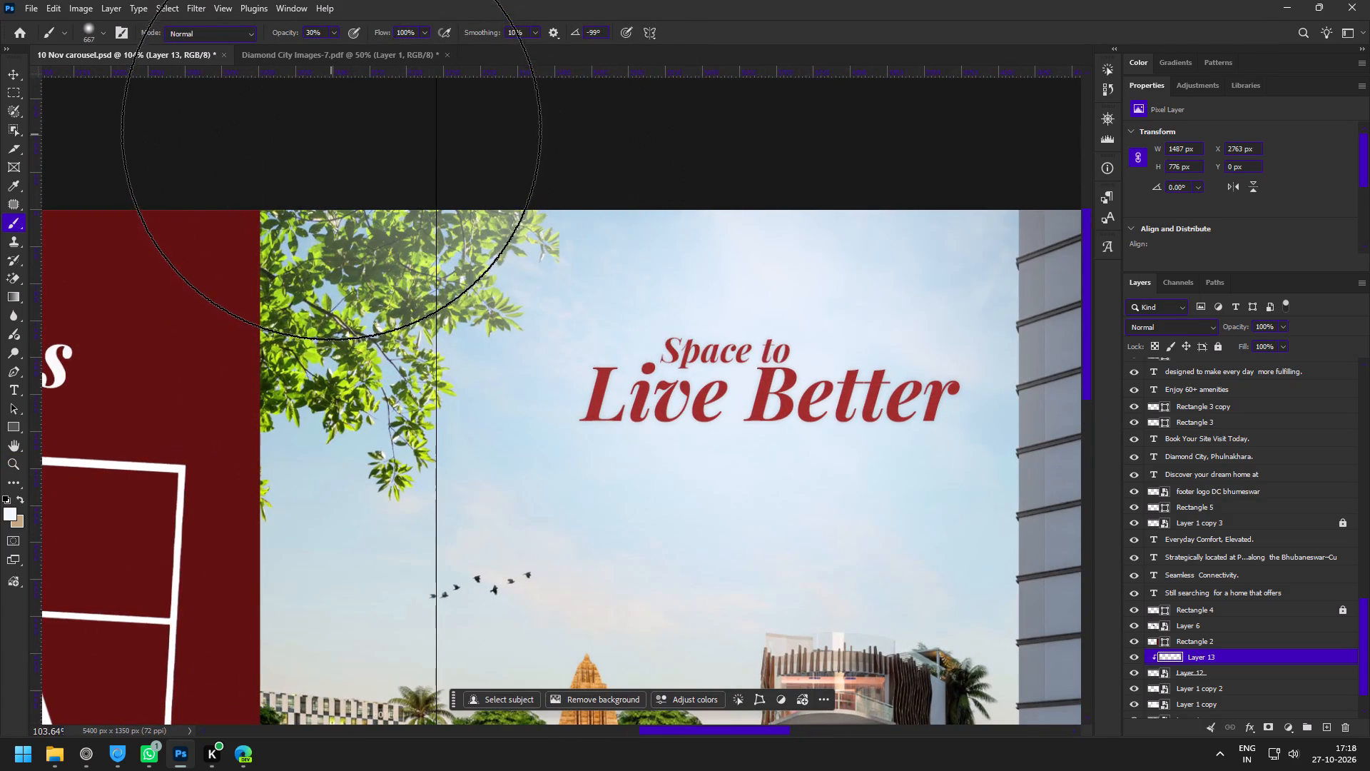
left_click(328, 122)
Open the layer style settings for Rectangle 2, the dark red background of the Amenities slide.
key("z")
left_click_drag(706, 338, 667, 301)
key("space")
key("space")
key("space")
key("space")
key("space")
left_click_drag(589, 356, 799, 293)
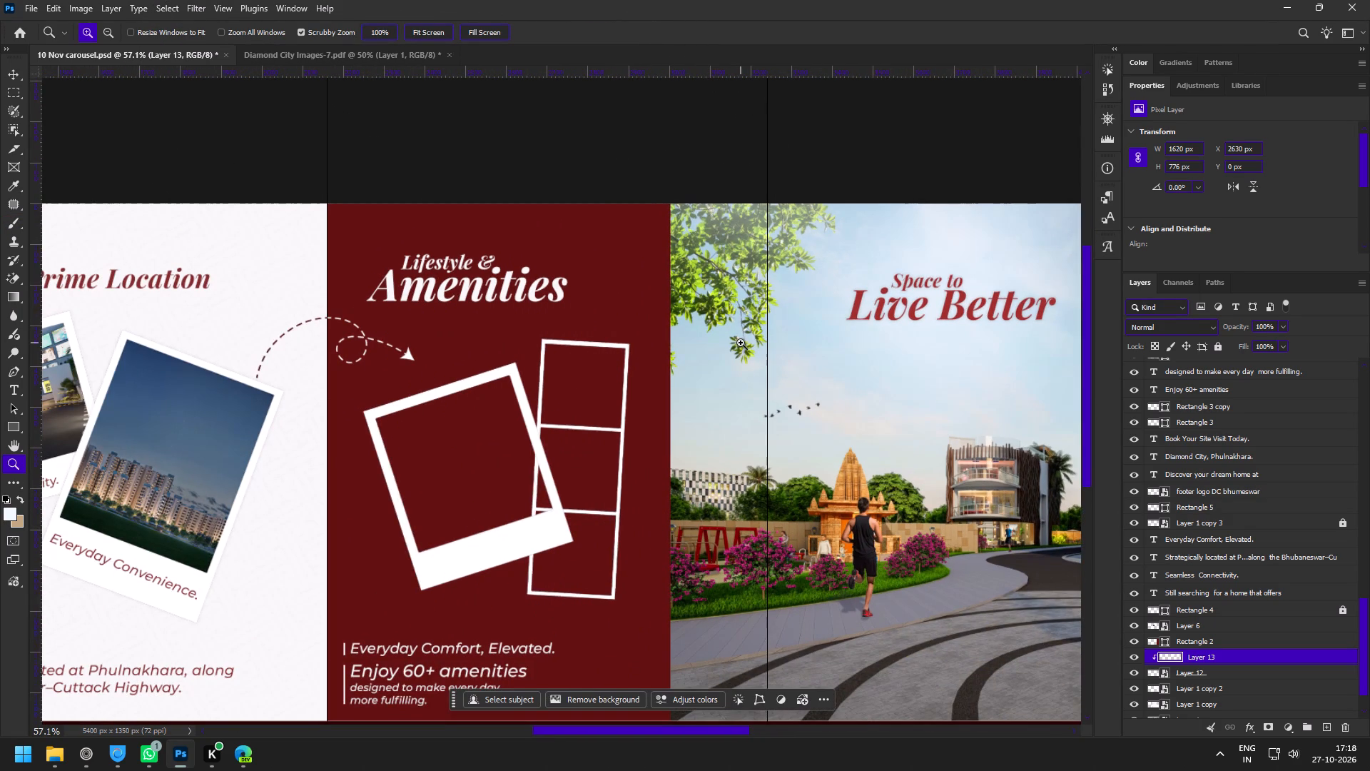
key("v")
left_click(639, 303)
scroll(1264, 530, "down", 2)
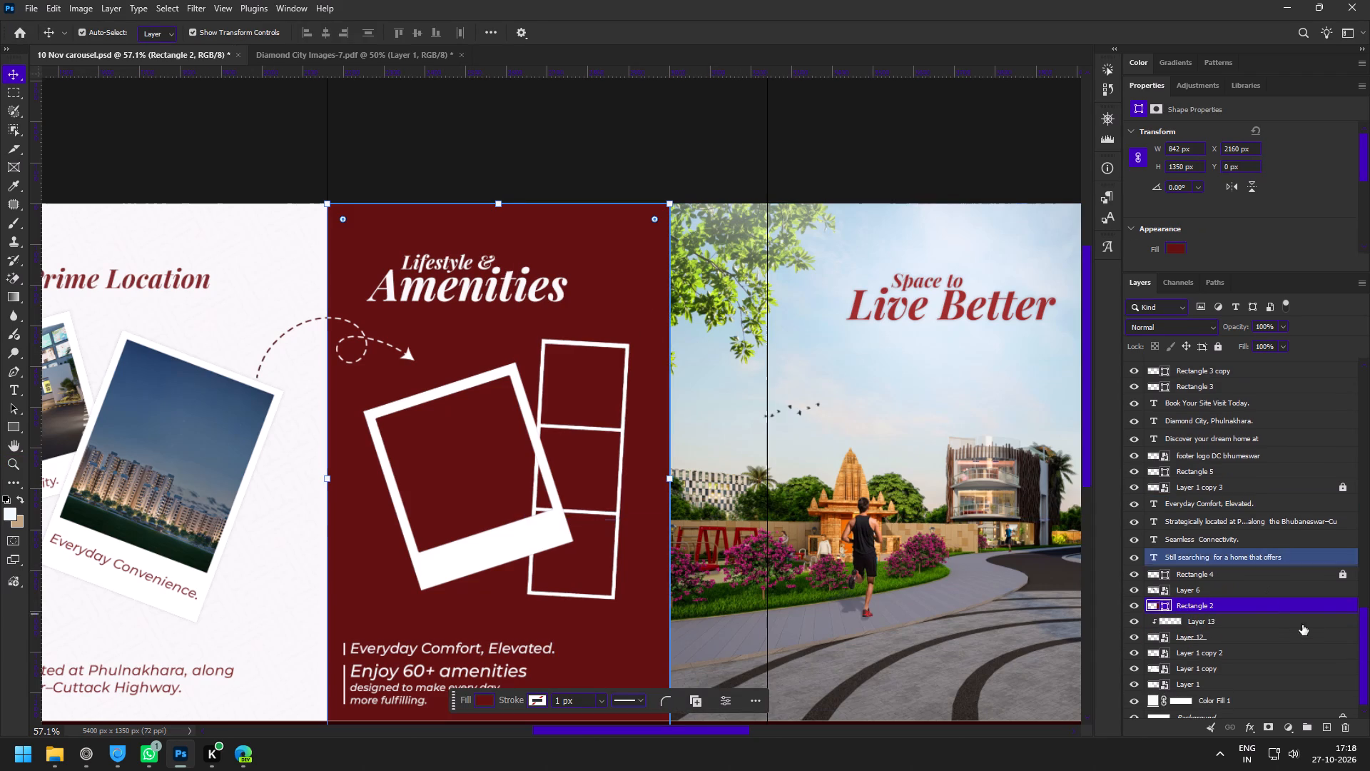
double_click(1320, 605)
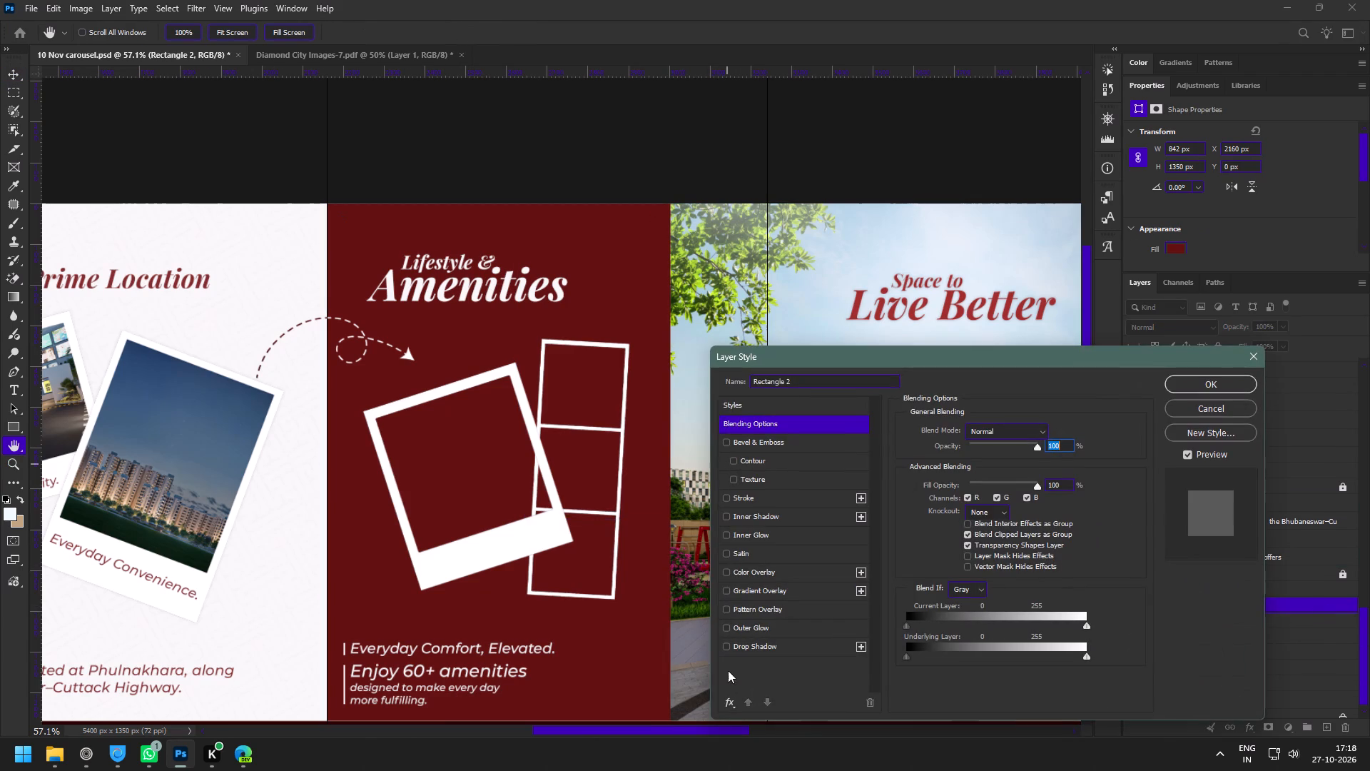
Add a drop shadow to Rectangle 2 with 11% opacity, 8% spread and 9 px size, and adjust its light angle.
left_click(773, 647)
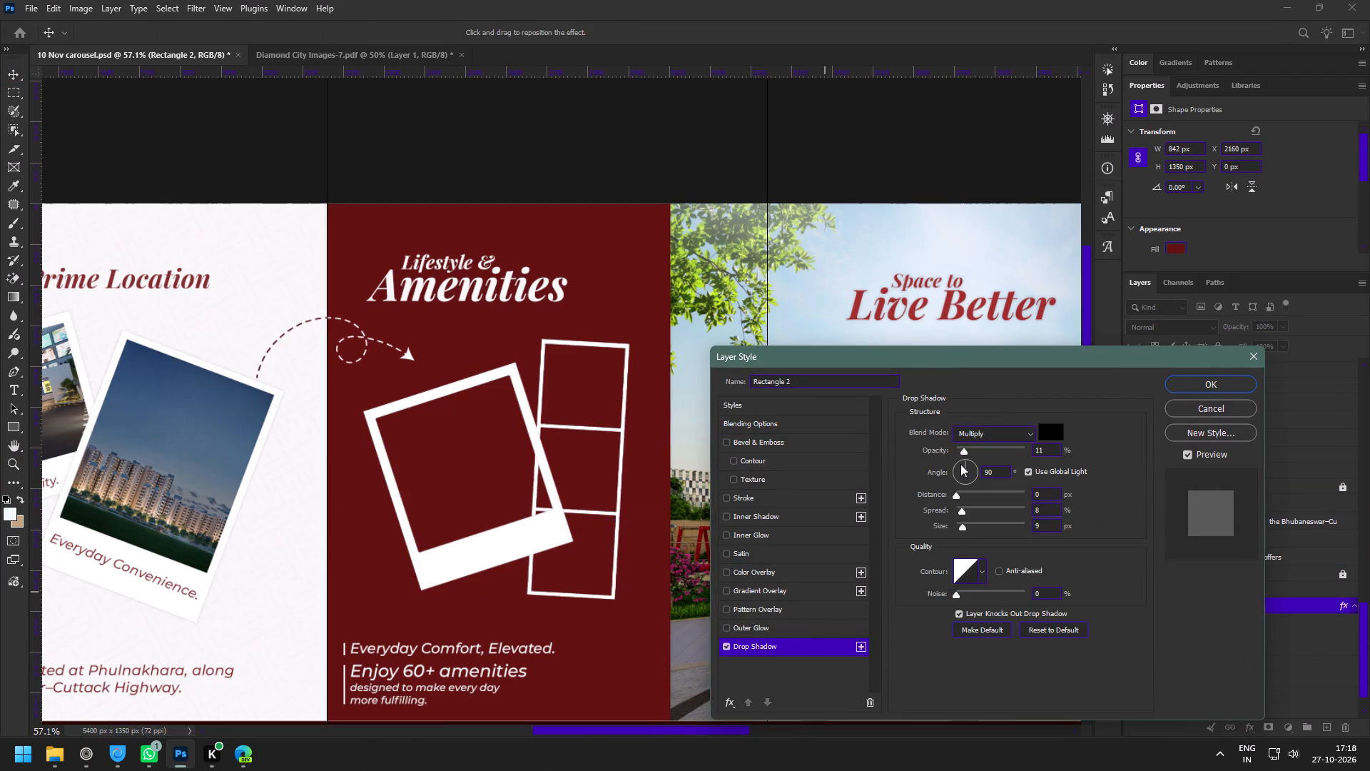
left_click_drag(963, 465, 974, 473)
left_click_drag(968, 474, 970, 473)
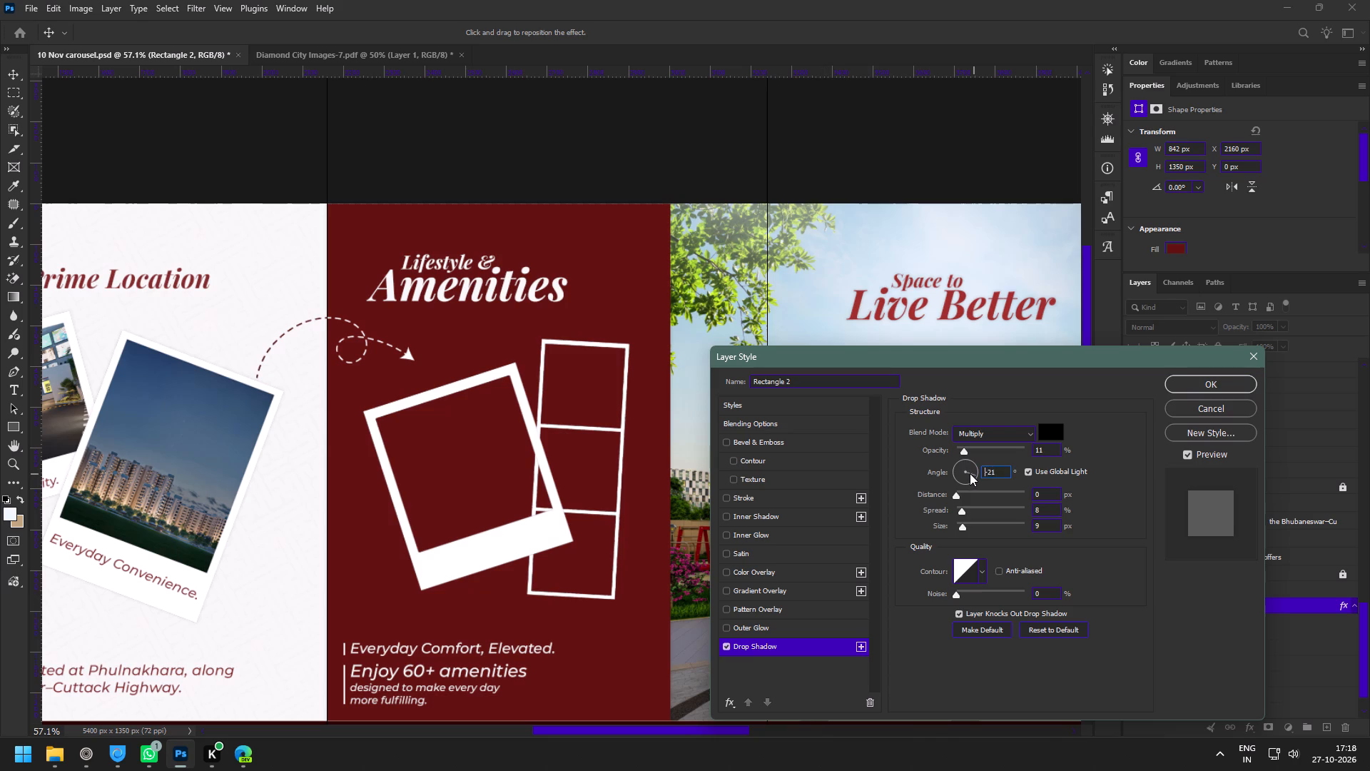
left_click_drag(970, 473, 952, 477)
left_click_drag(952, 477, 938, 462)
left_click_drag(965, 468, 964, 459)
left_click(1216, 383)
Select Layer 10, the large tilted polaroid frame on the Amenities slide.
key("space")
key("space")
left_click_drag(539, 433, 639, 347)
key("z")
left_click_drag(568, 411, 597, 454)
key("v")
left_click(554, 500)
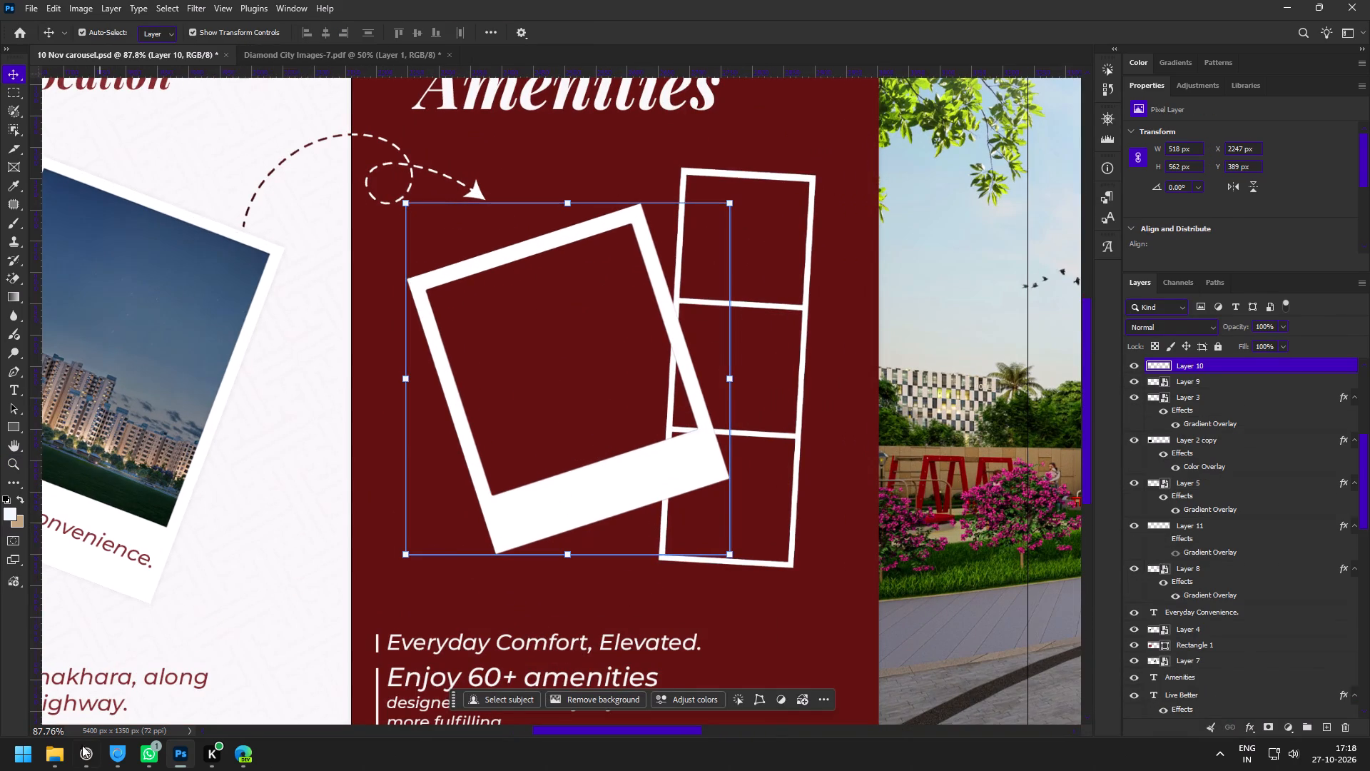
Switch to the Diamond City Images PDF in Edge and capture the temple and playground area of the page 10 picture.
left_click(78, 755)
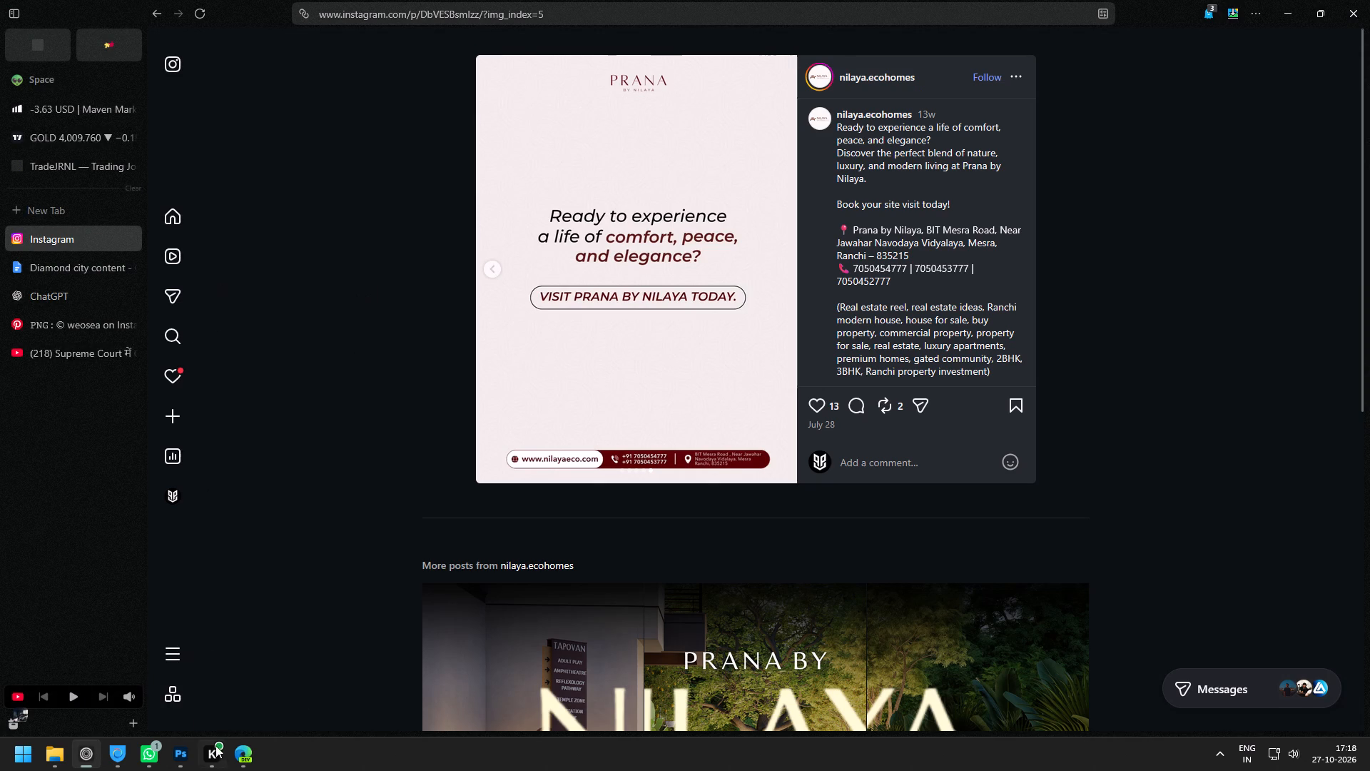
left_click(243, 760)
scroll(729, 324, "up", 1)
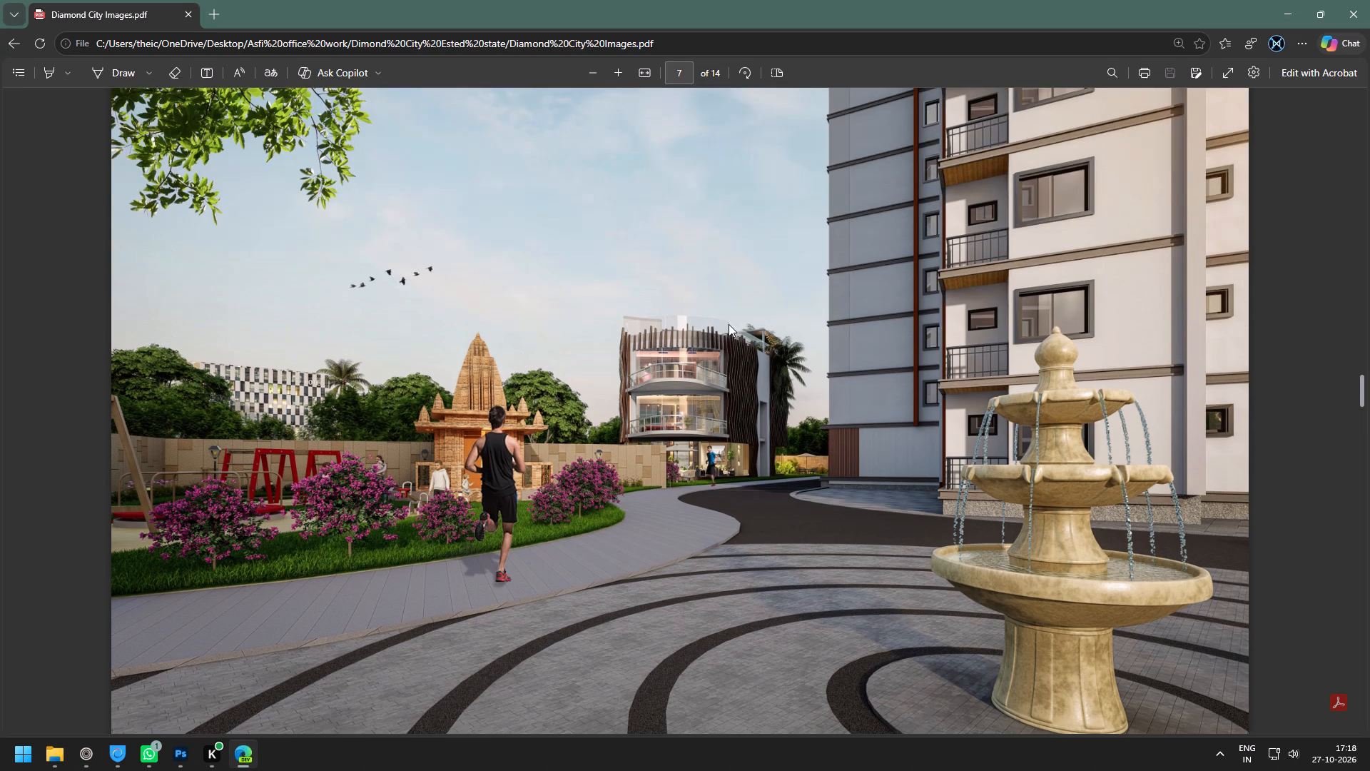
scroll(729, 324, "down", 9)
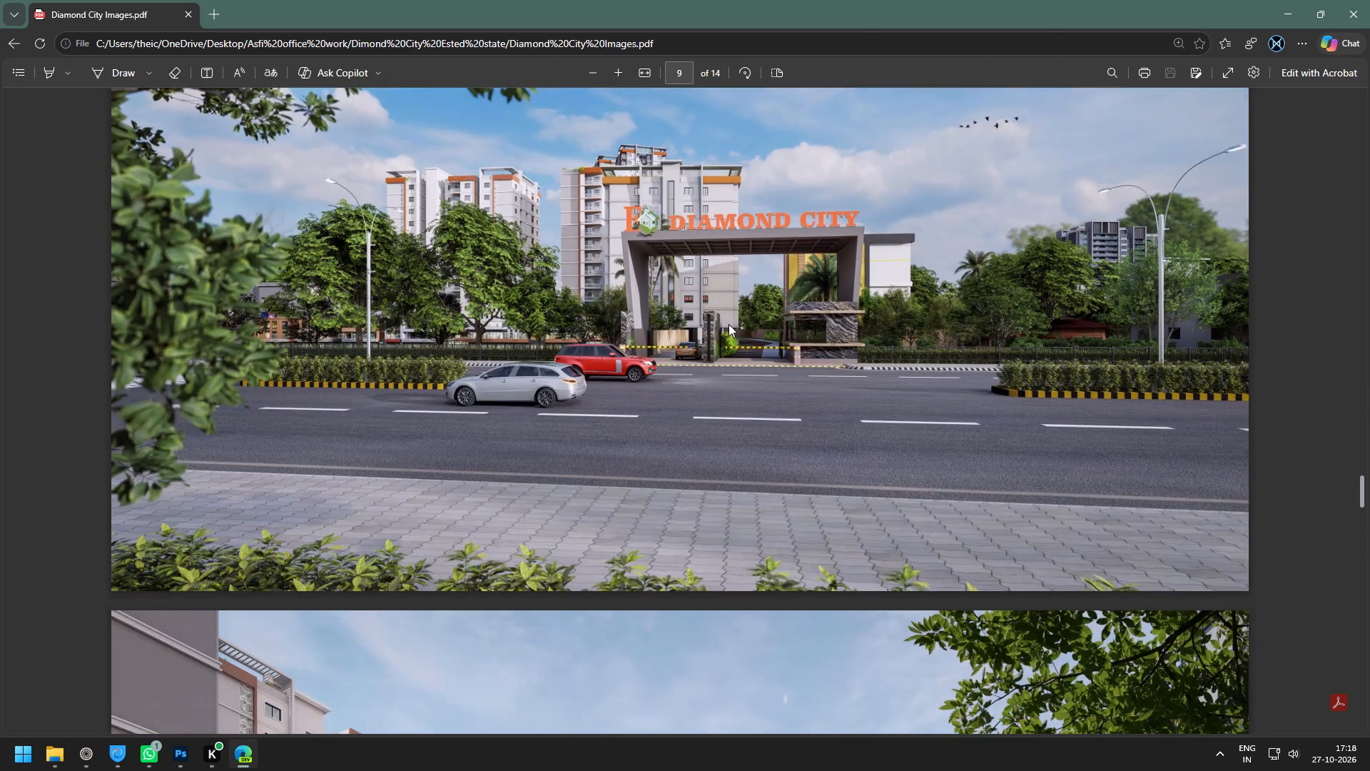
scroll(729, 324, "down", 7)
scroll(729, 324, "up", 3)
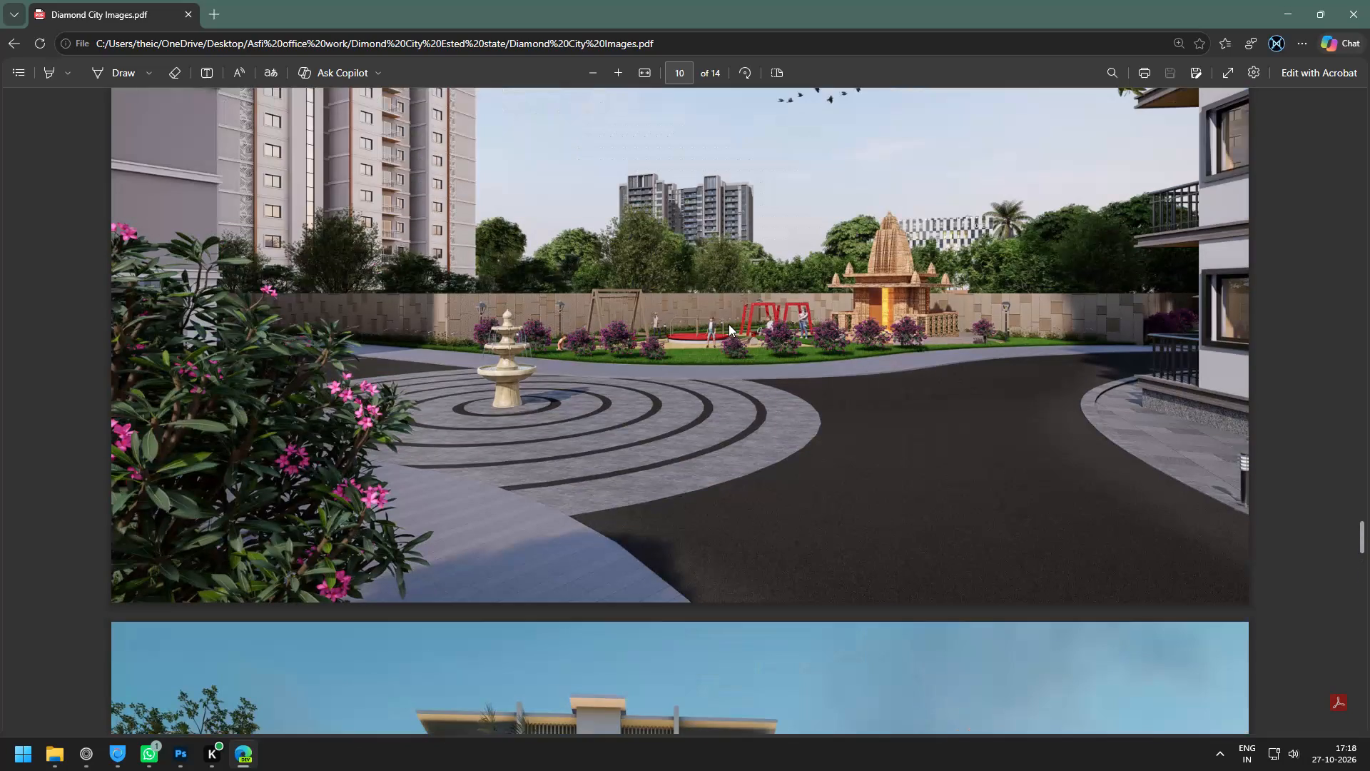
scroll(1028, 407, "up", 1)
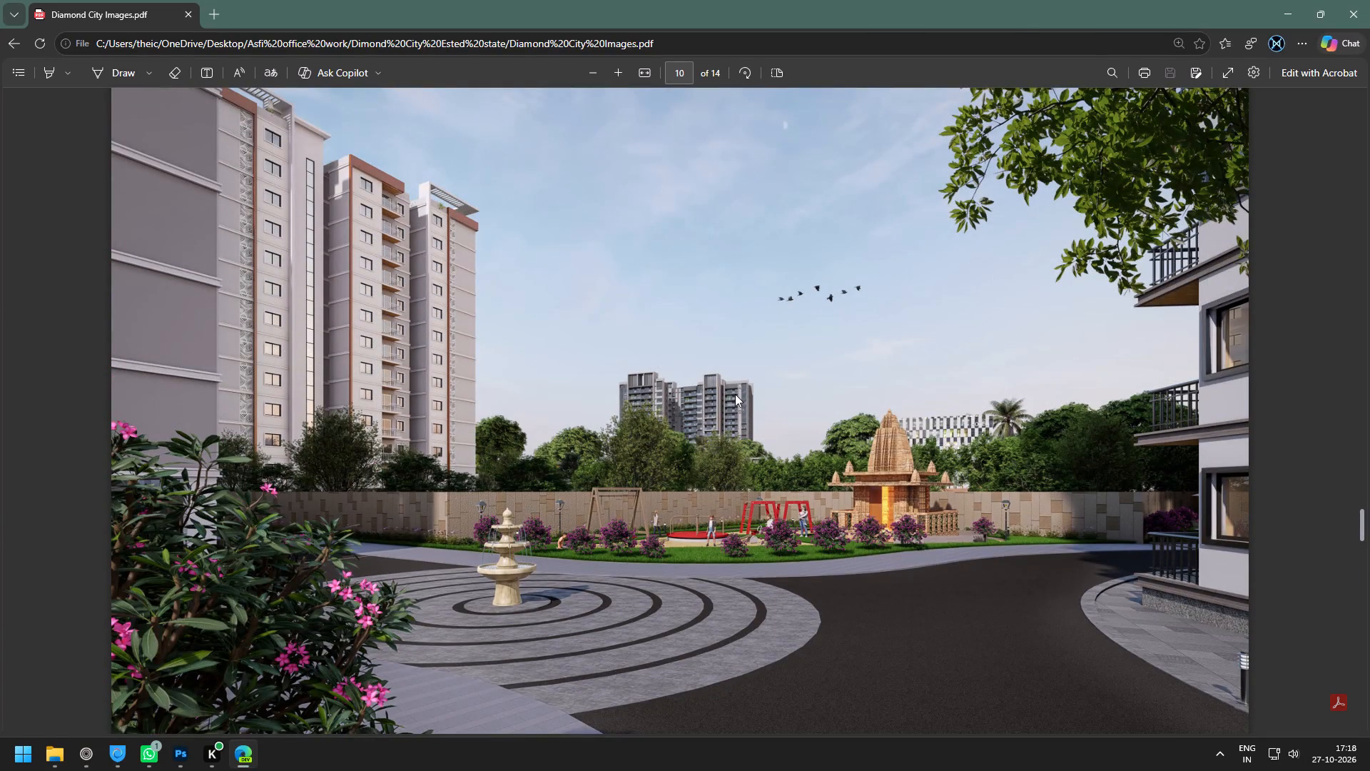
key("Print")
left_click_drag(567, 322, 938, 671)
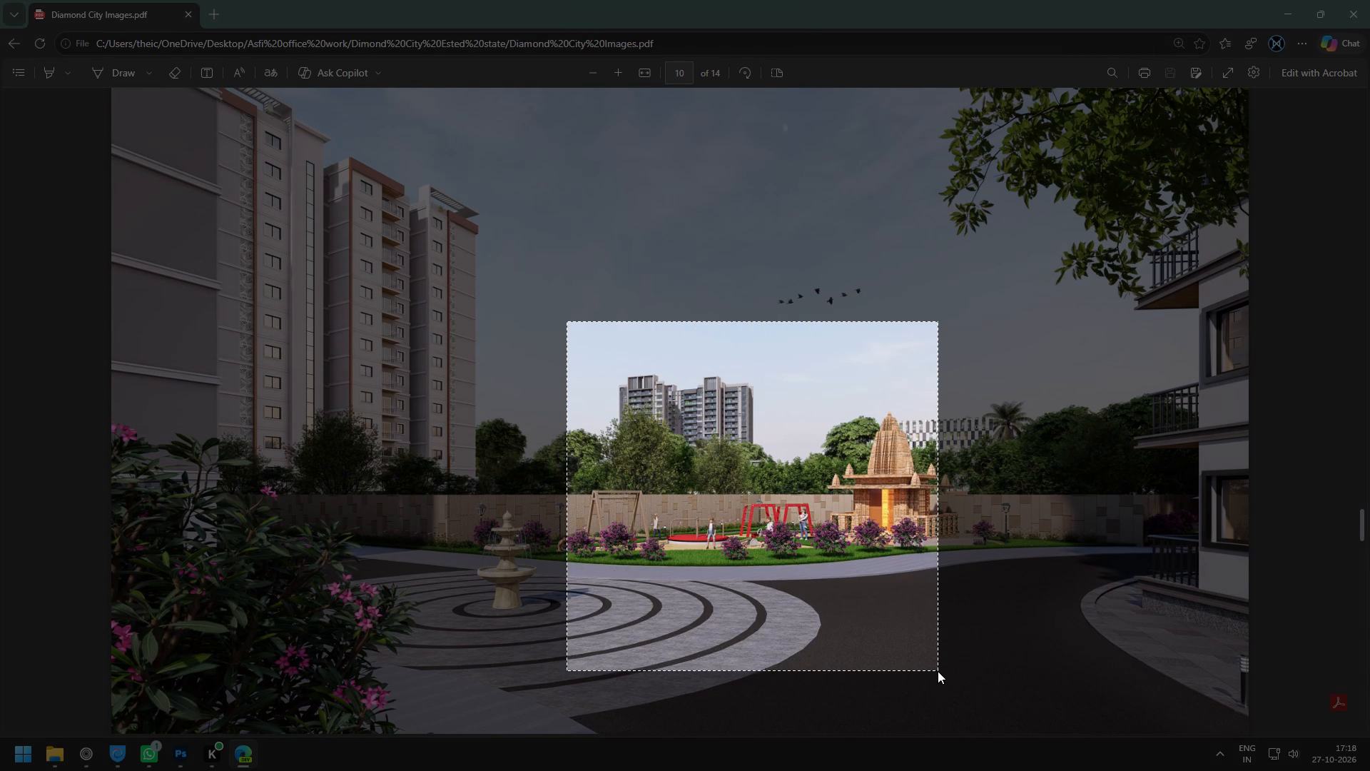
Snip the playground and temple area from page 10 of Diamond City Images.pdf and paste it over the Amenities slide's polaroid frame.
left_click_drag(938, 671, 927, 721)
scroll(870, 580, "down", 10)
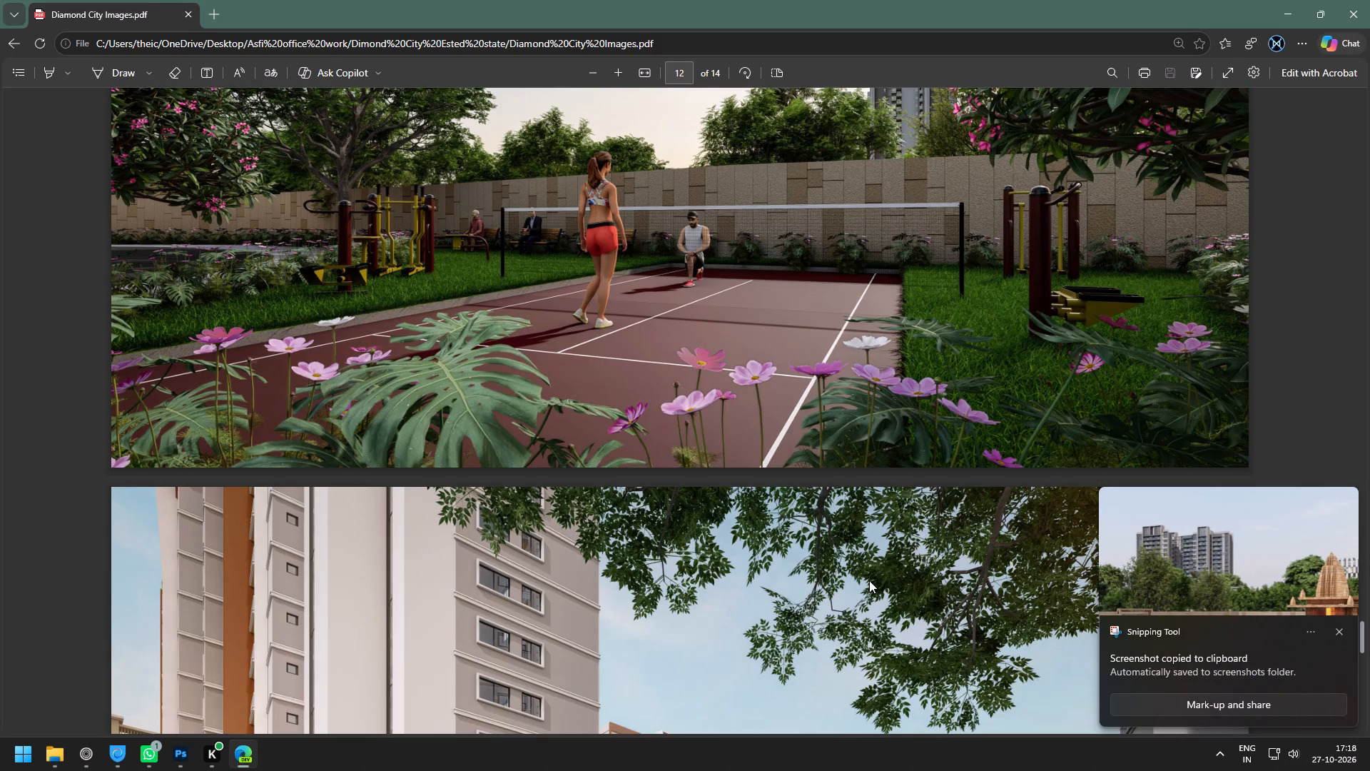
scroll(869, 580, "up", 1)
left_click(176, 762)
key("v")
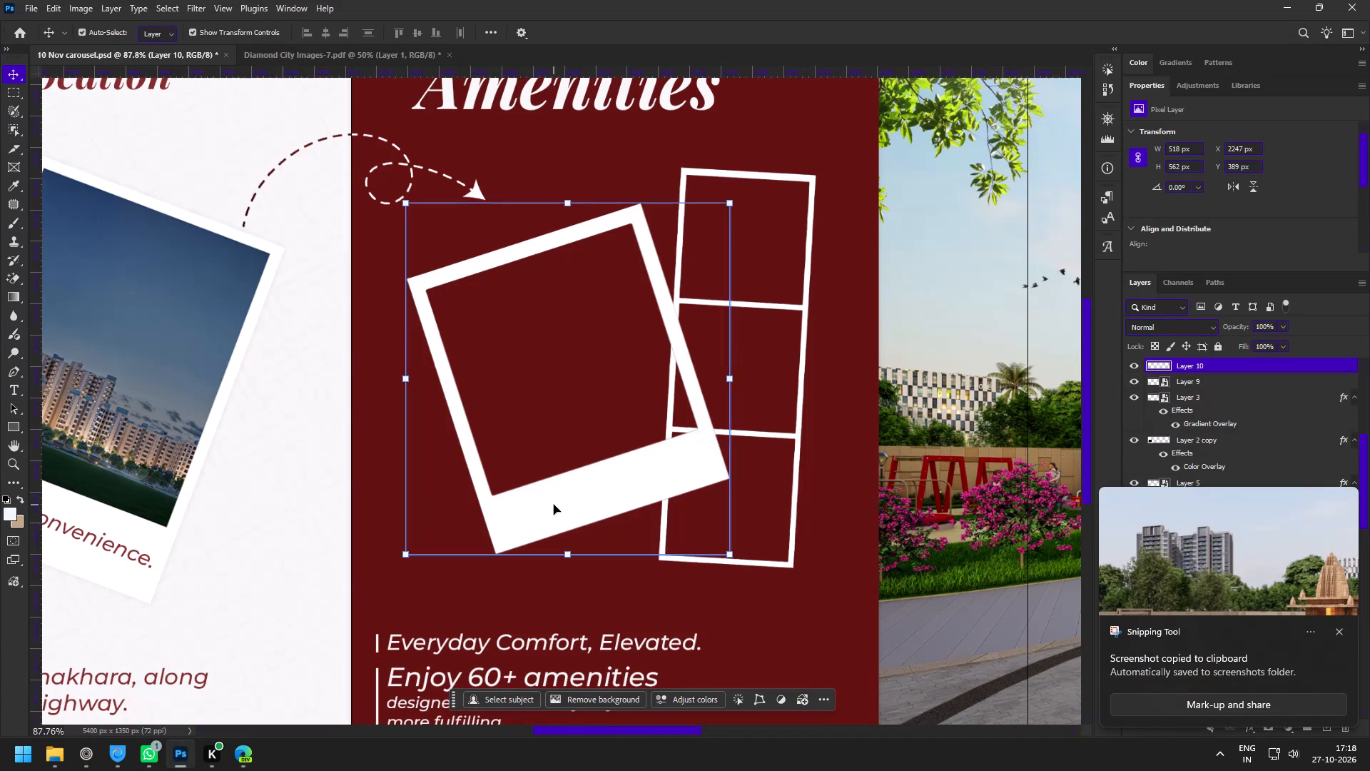
left_click(554, 505)
key("ctrl+v")
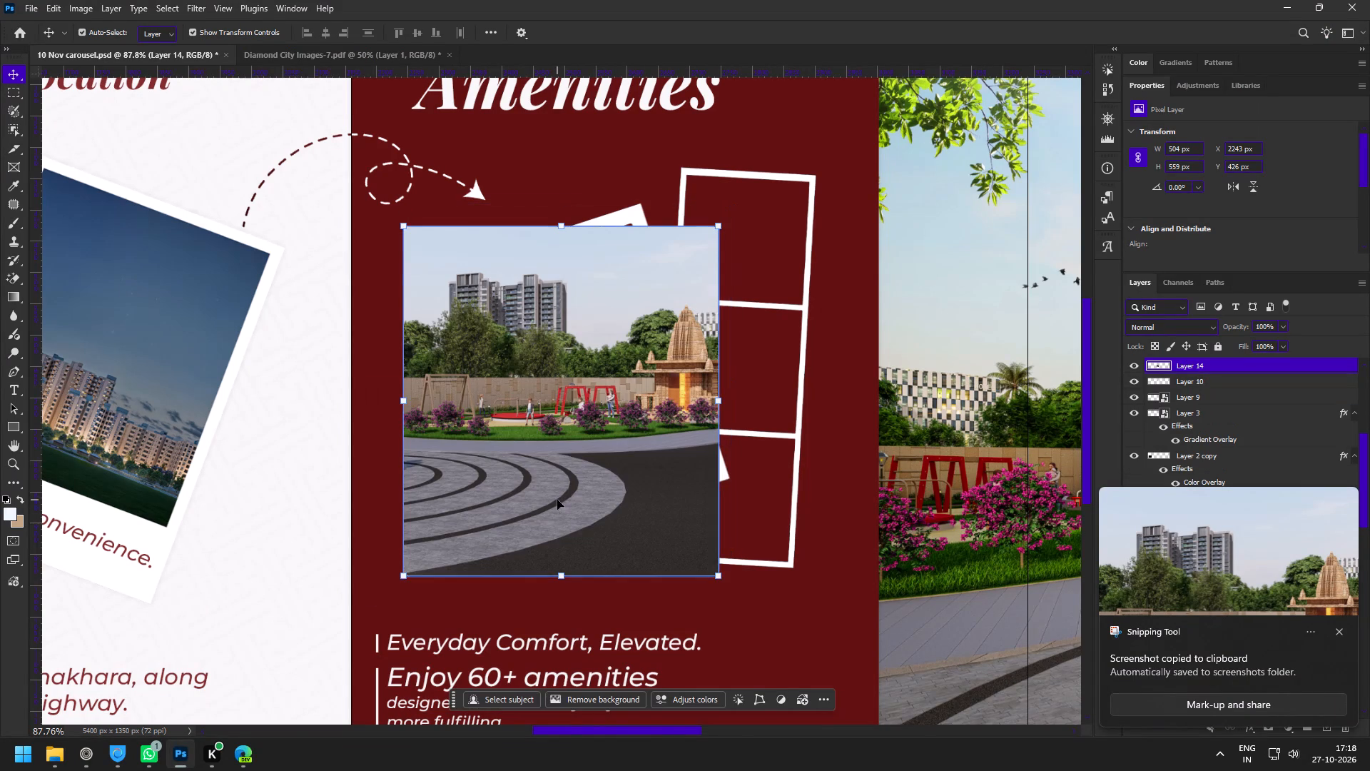
left_click_drag(1154, 567, 1340, 571)
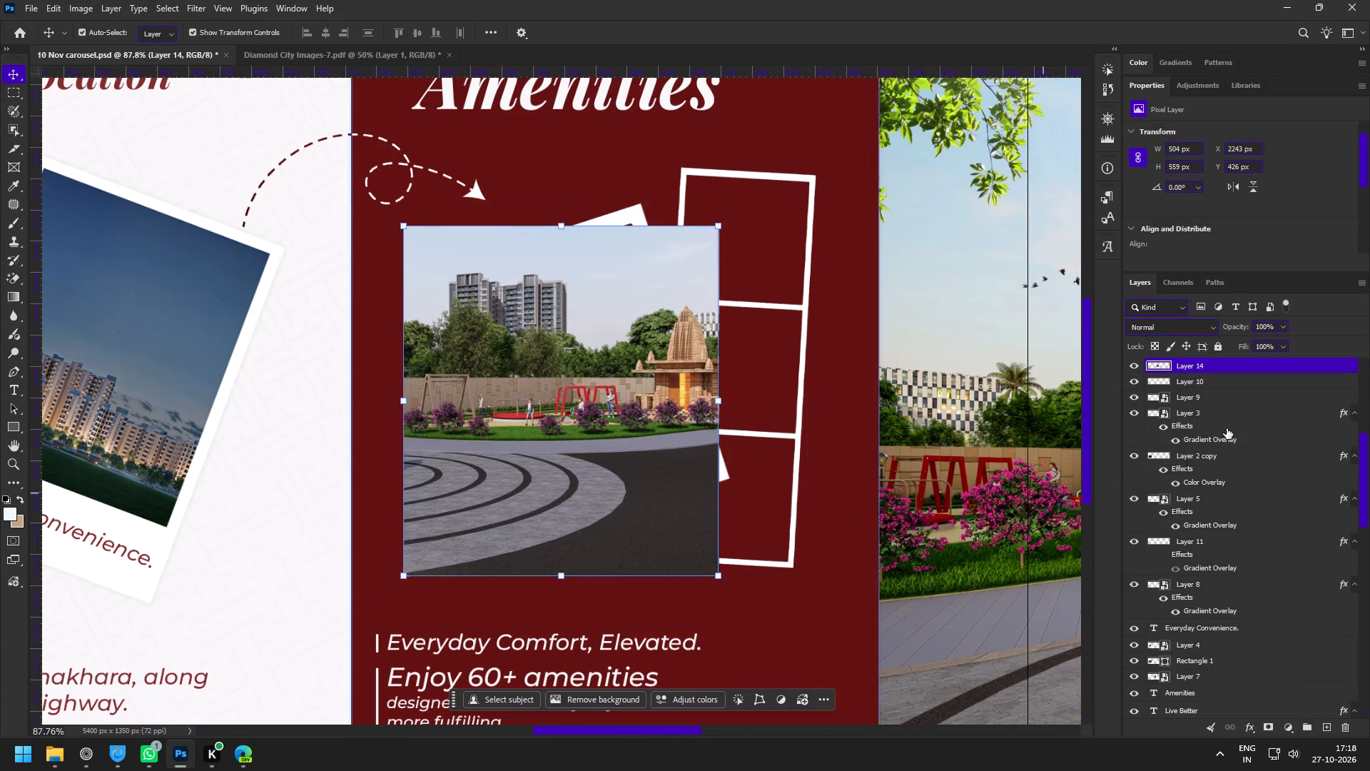
Place the pasted playground photo beneath the polaroid and film-strip frames, shifting it left and up to fill the polaroid's window.
left_click_drag(1192, 366, 1194, 424)
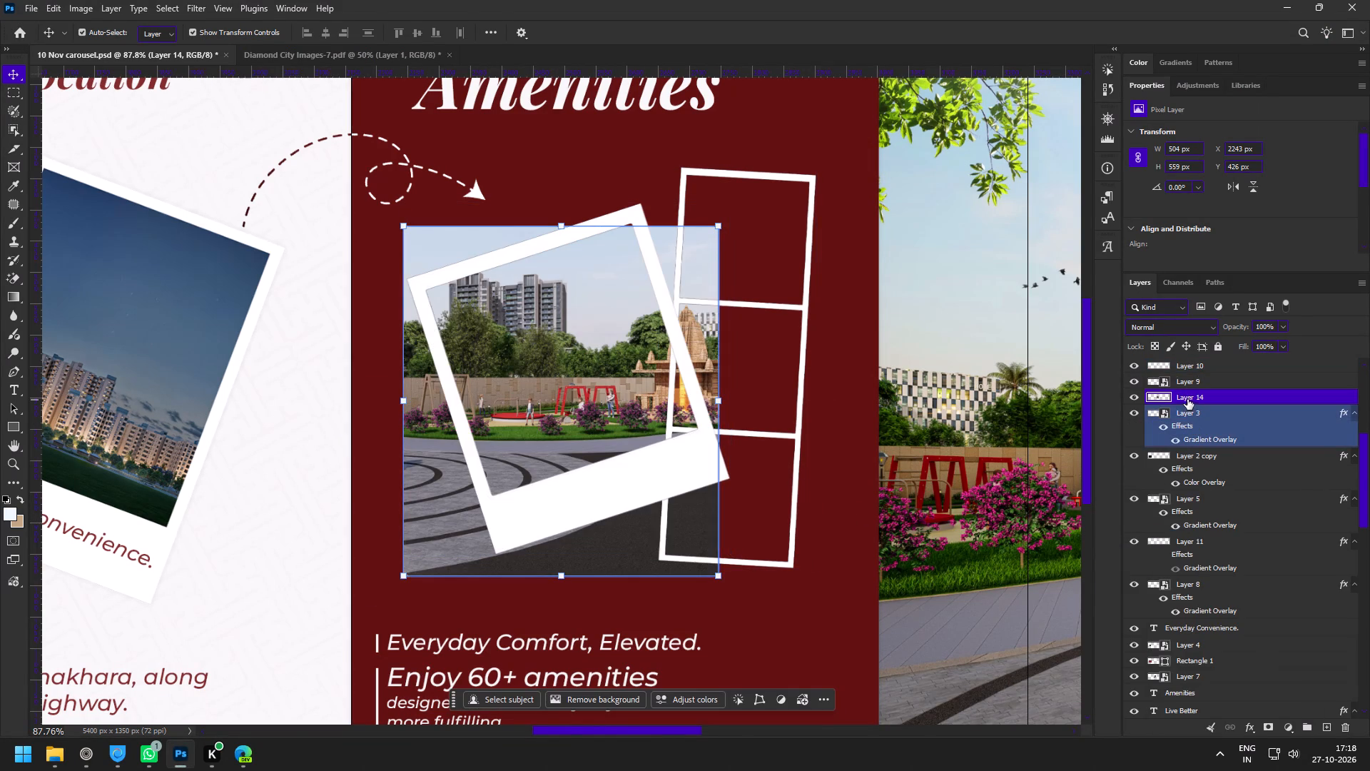
key("z")
left_click_drag(504, 333, 527, 361)
key("v")
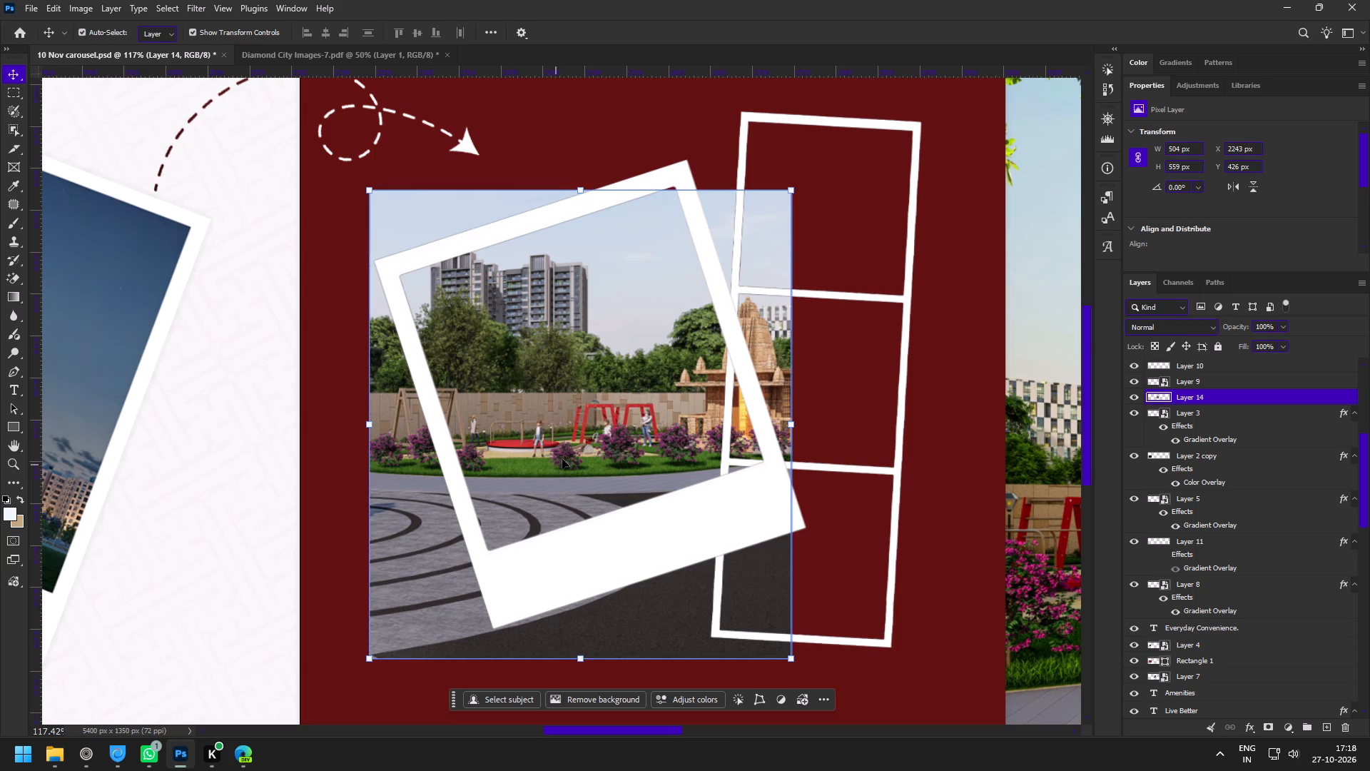
left_click_drag(567, 452, 538, 455)
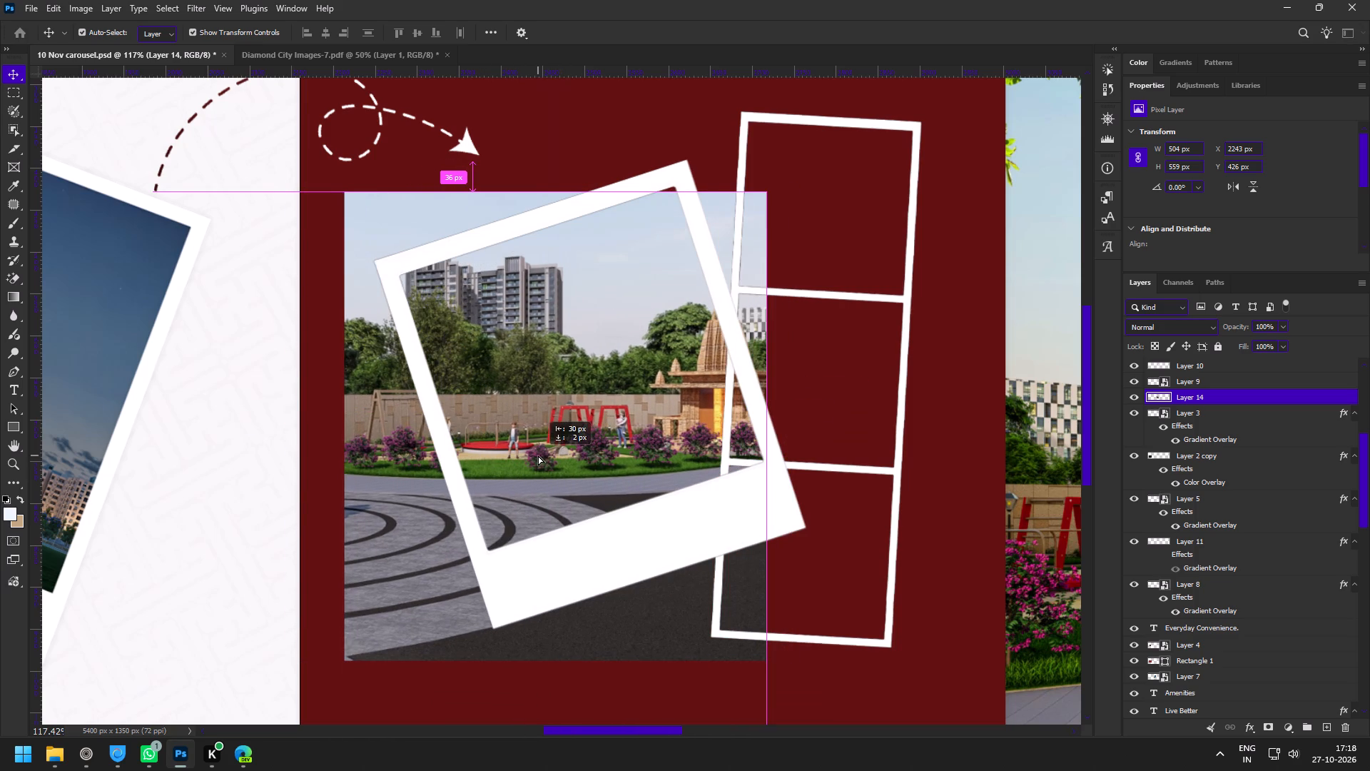
left_click_drag(538, 455, 544, 455)
left_click_drag(544, 455, 546, 439)
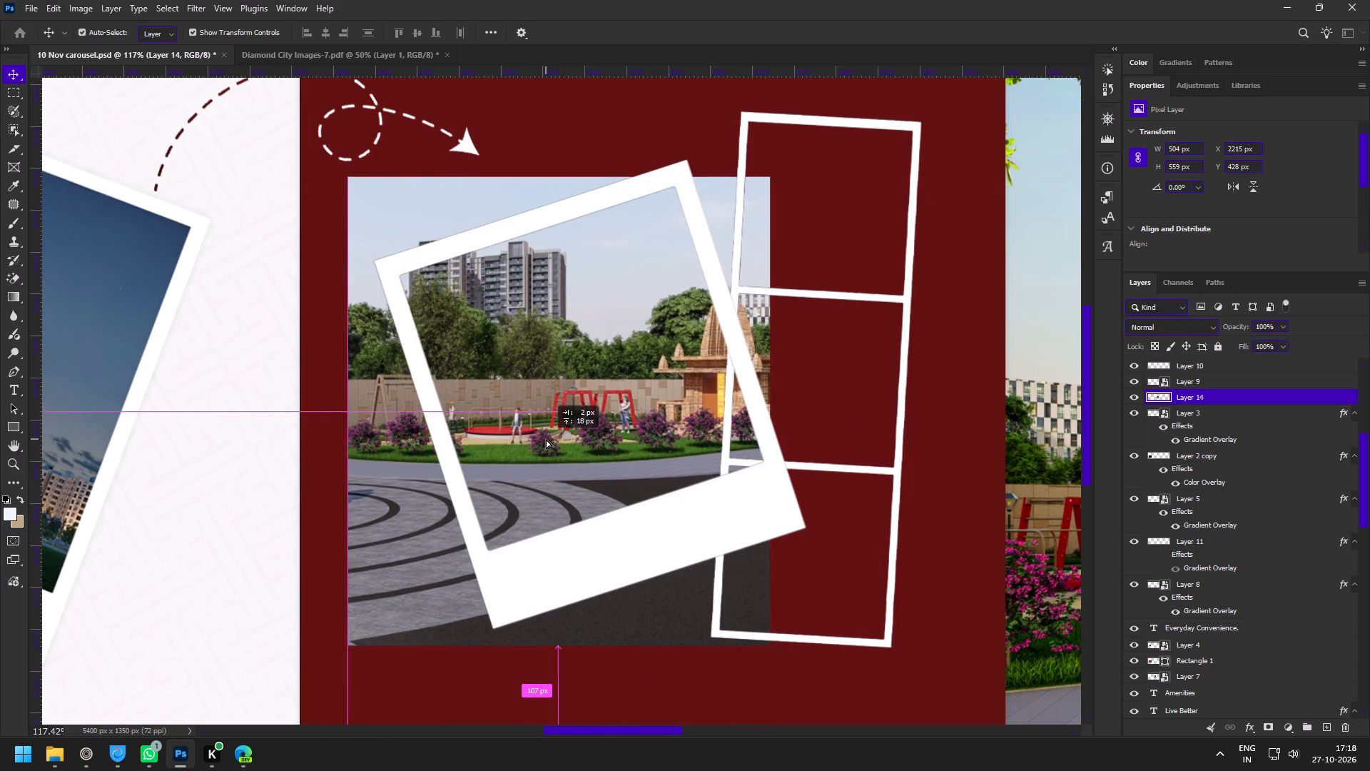
left_click_drag(546, 439, 549, 428)
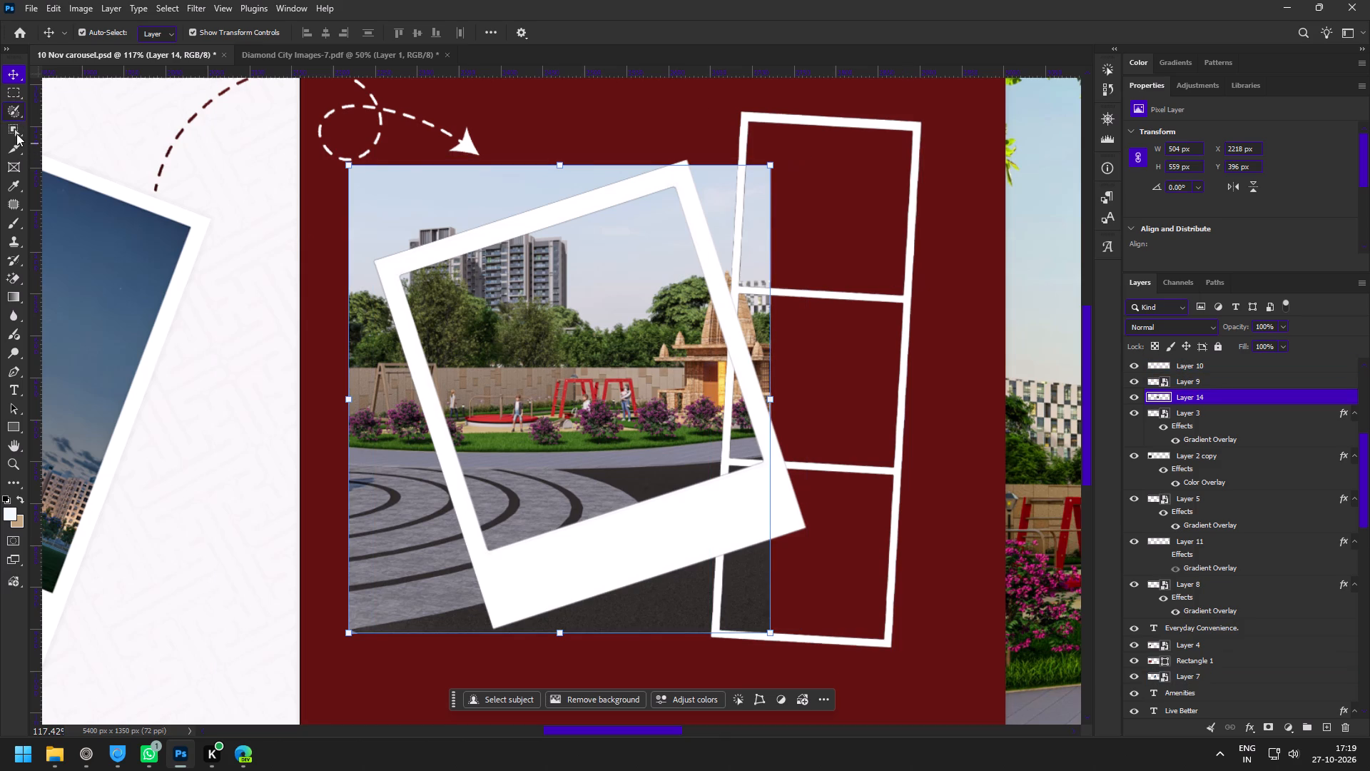
Outline the polaroid's window freehand with the Patch tool, following its white border, and mask the playground photo to that selection.
left_click(19, 205)
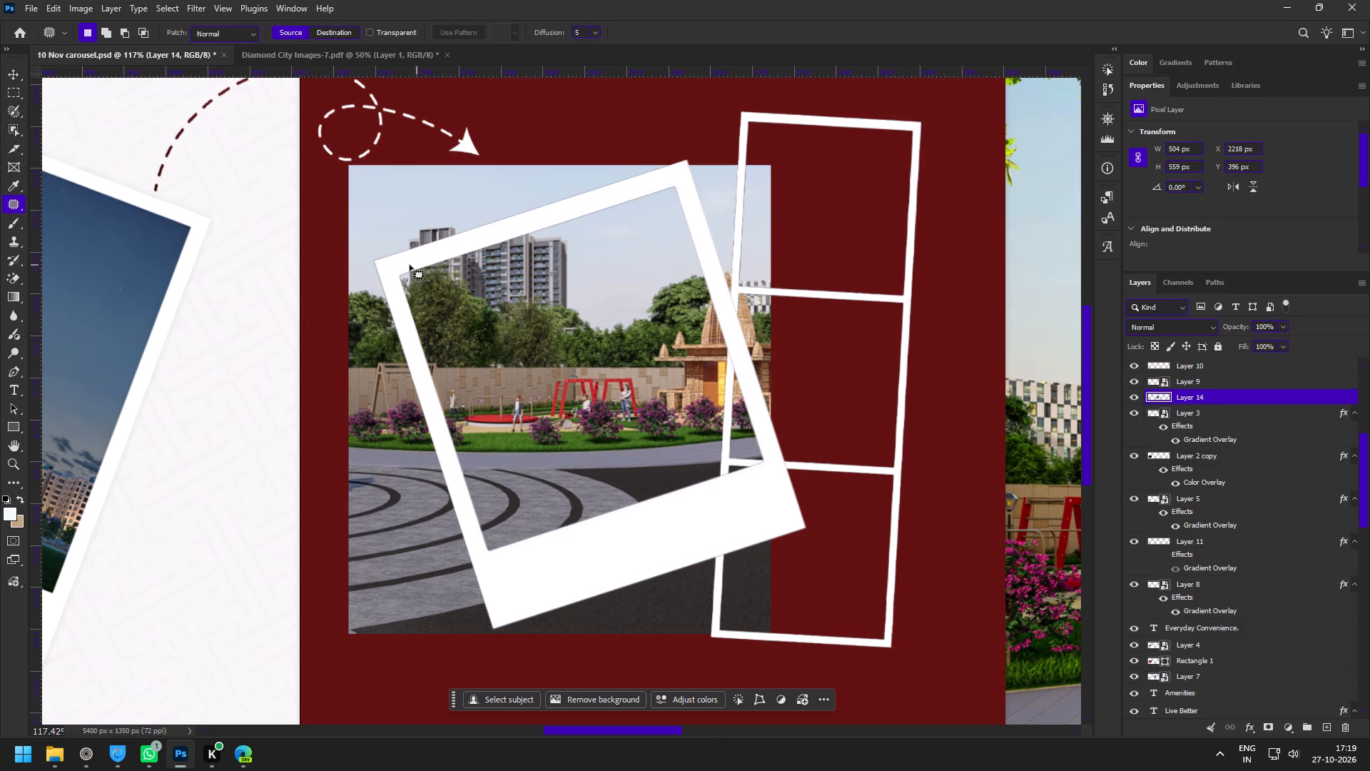
left_click(459, 252)
left_click_drag(392, 271, 517, 227)
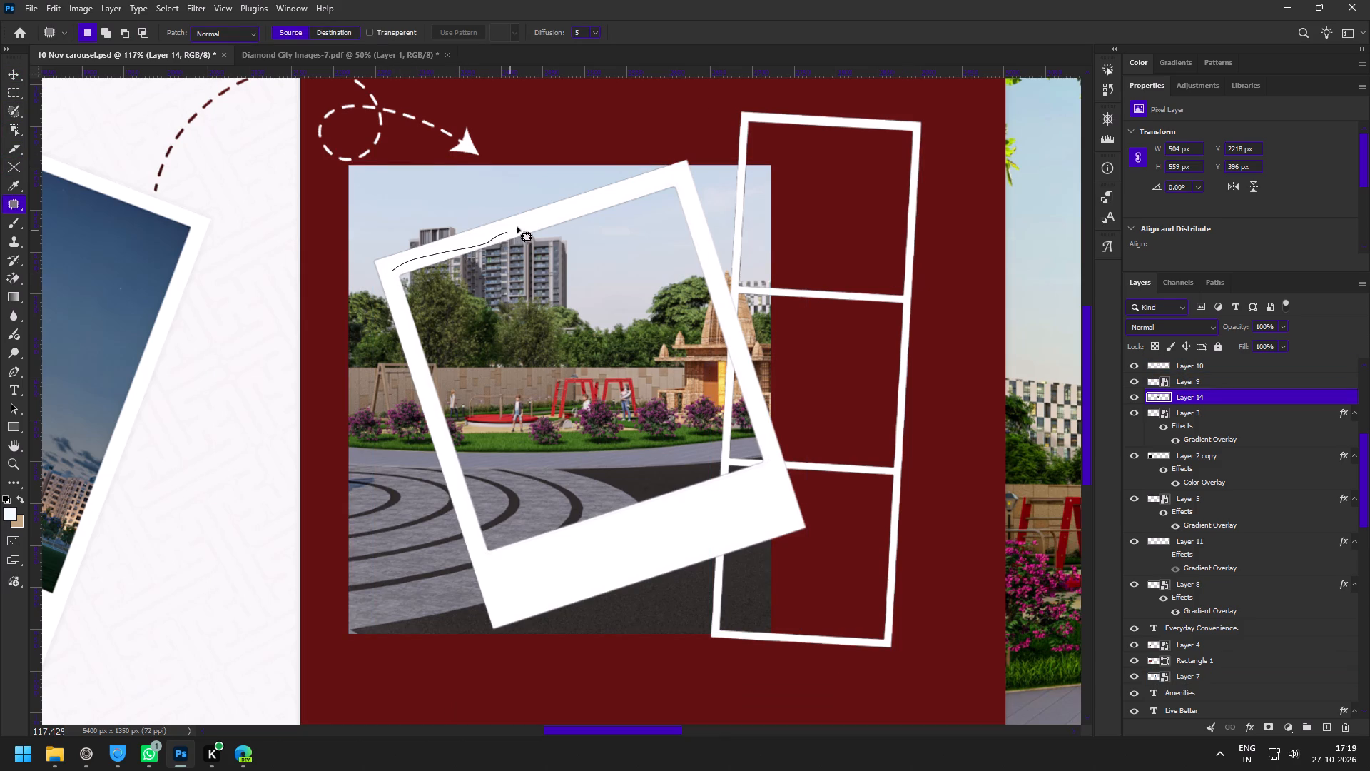
left_click_drag(517, 227, 713, 275)
left_click_drag(713, 275, 621, 530)
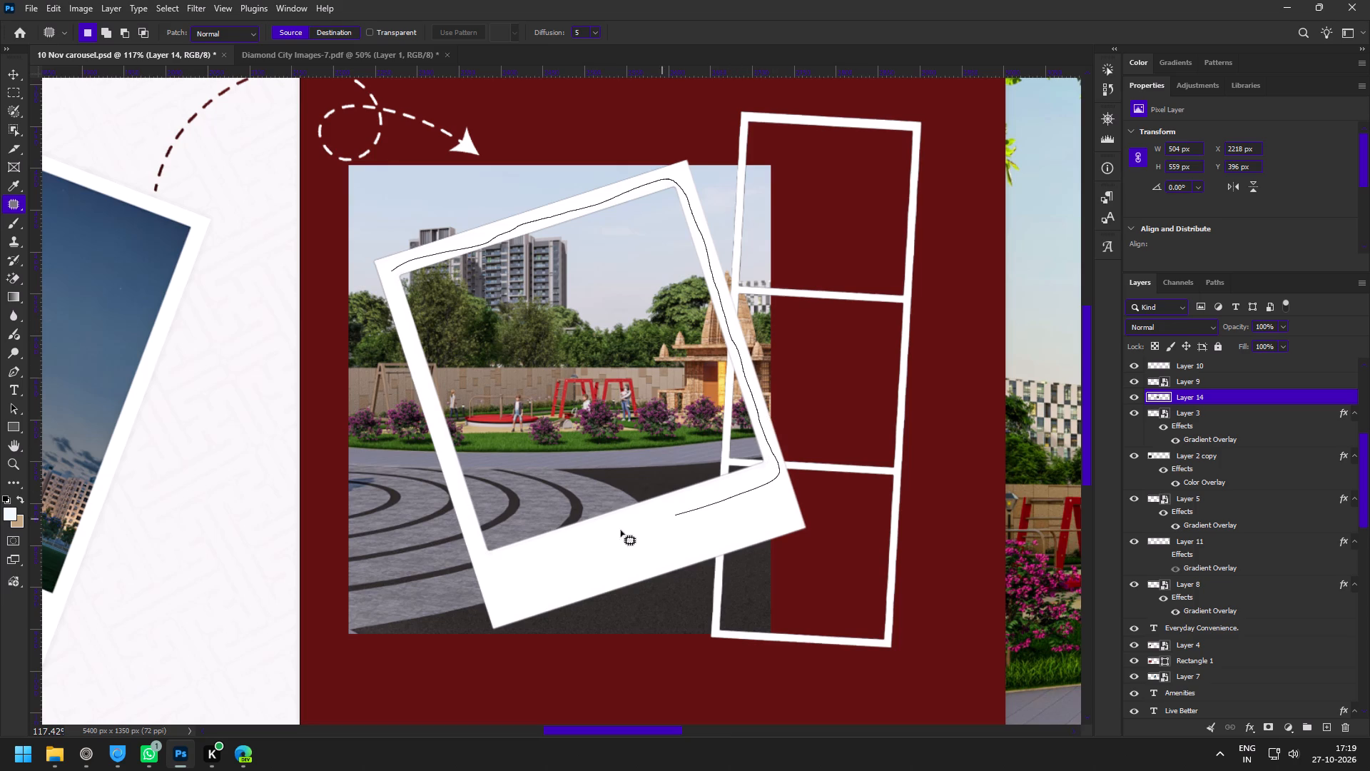
left_click_drag(621, 530, 442, 430)
left_click_drag(442, 430, 388, 281)
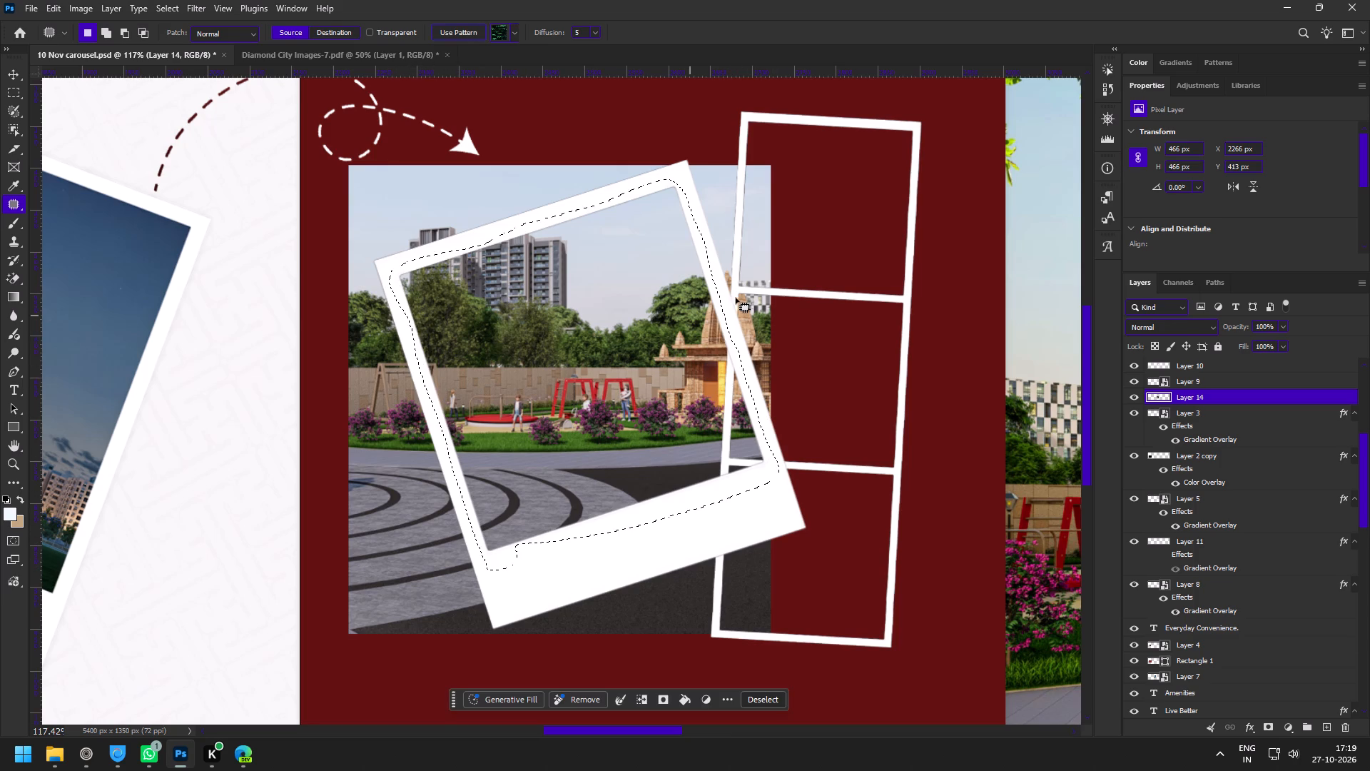
key("v")
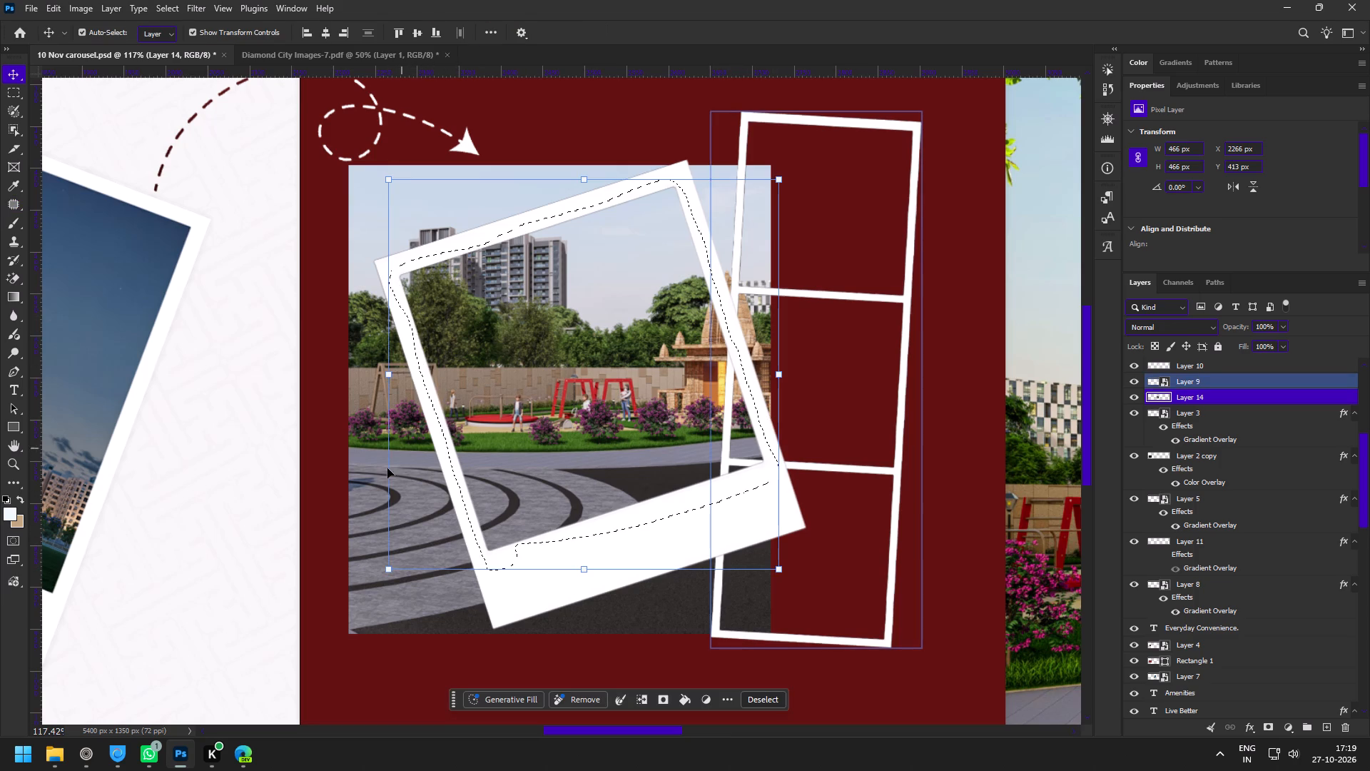
left_click(362, 608)
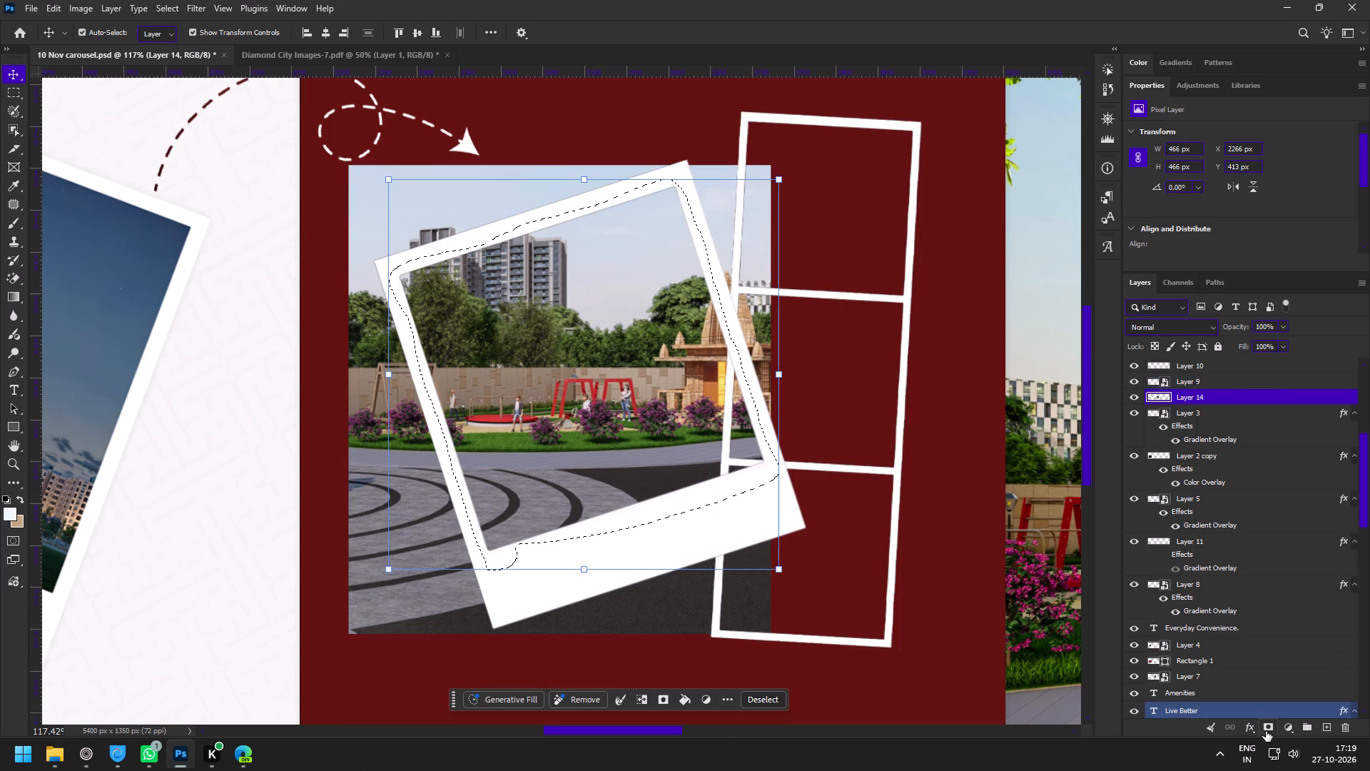
left_click(1266, 731)
Move the film-strip frame, Layer 9, below Layer 3 in the layer order so it sits behind the playground photo.
key("z")
left_click_drag(798, 452, 777, 450)
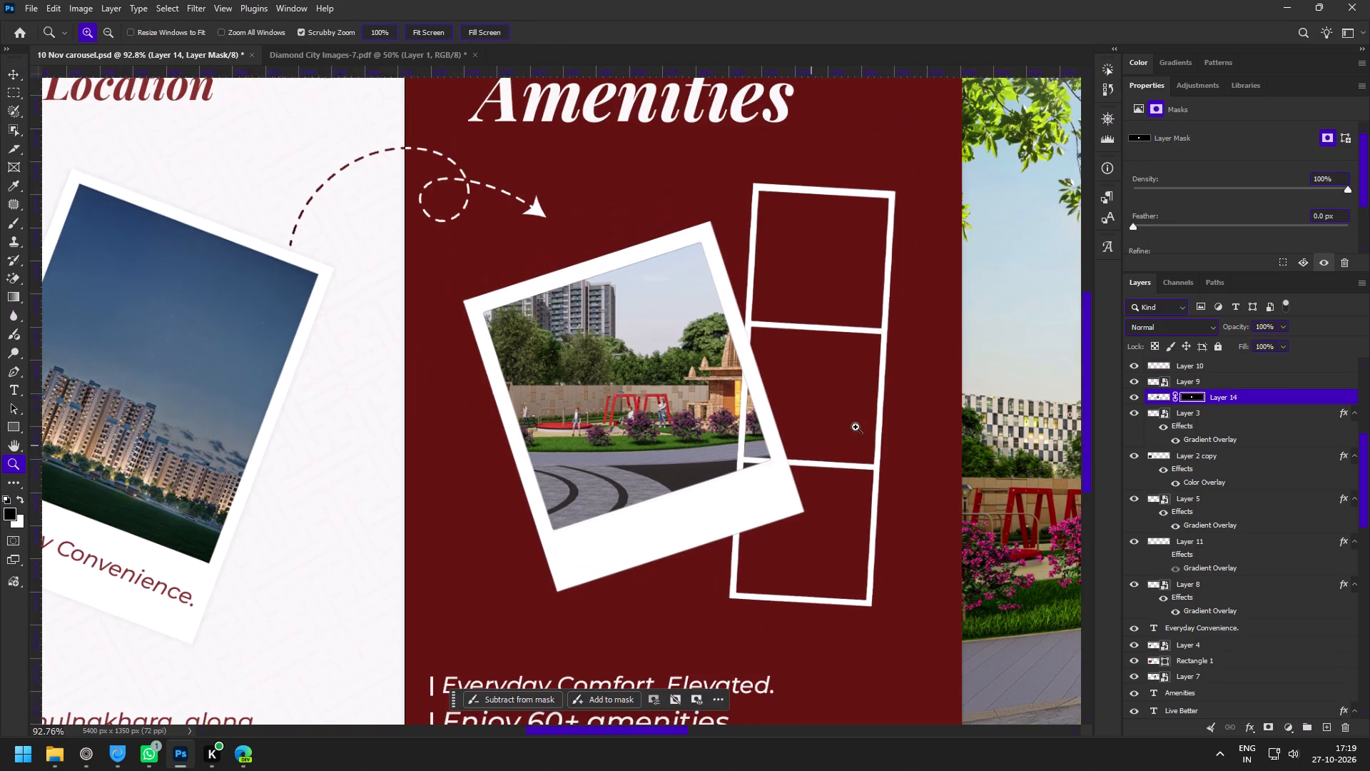
key("v")
left_click(886, 288)
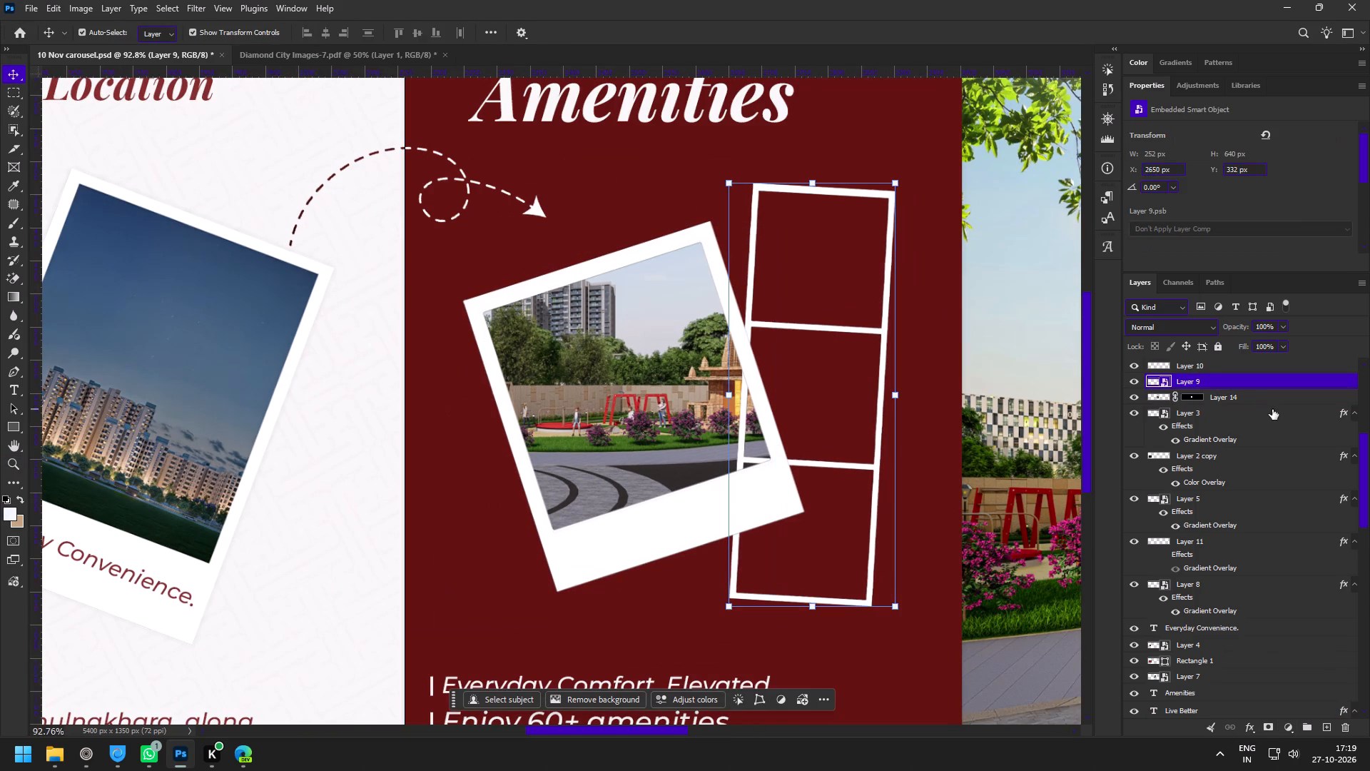
left_click_drag(1209, 381, 1194, 453)
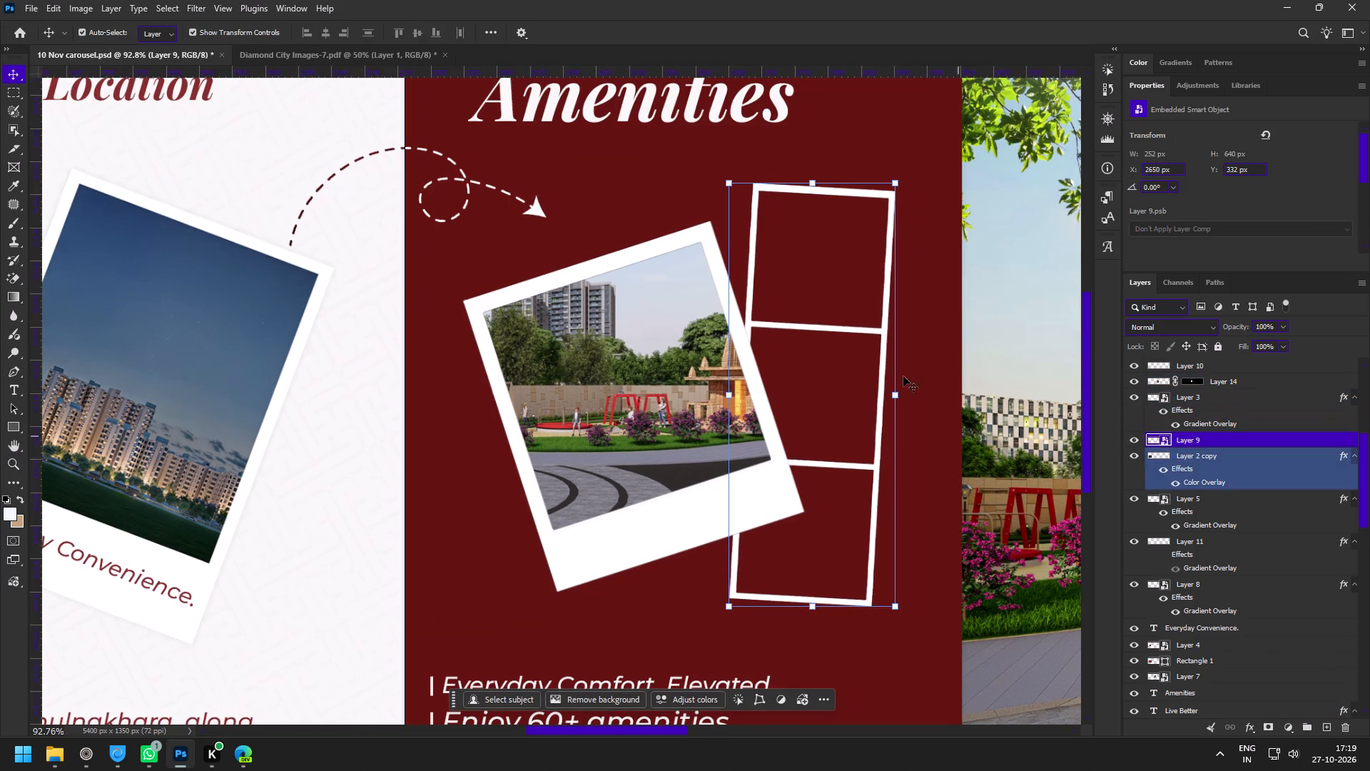
key("z")
left_click_drag(850, 252, 863, 278)
key("v")
Save the 10 Nov carousel document.
left_click(87, 756)
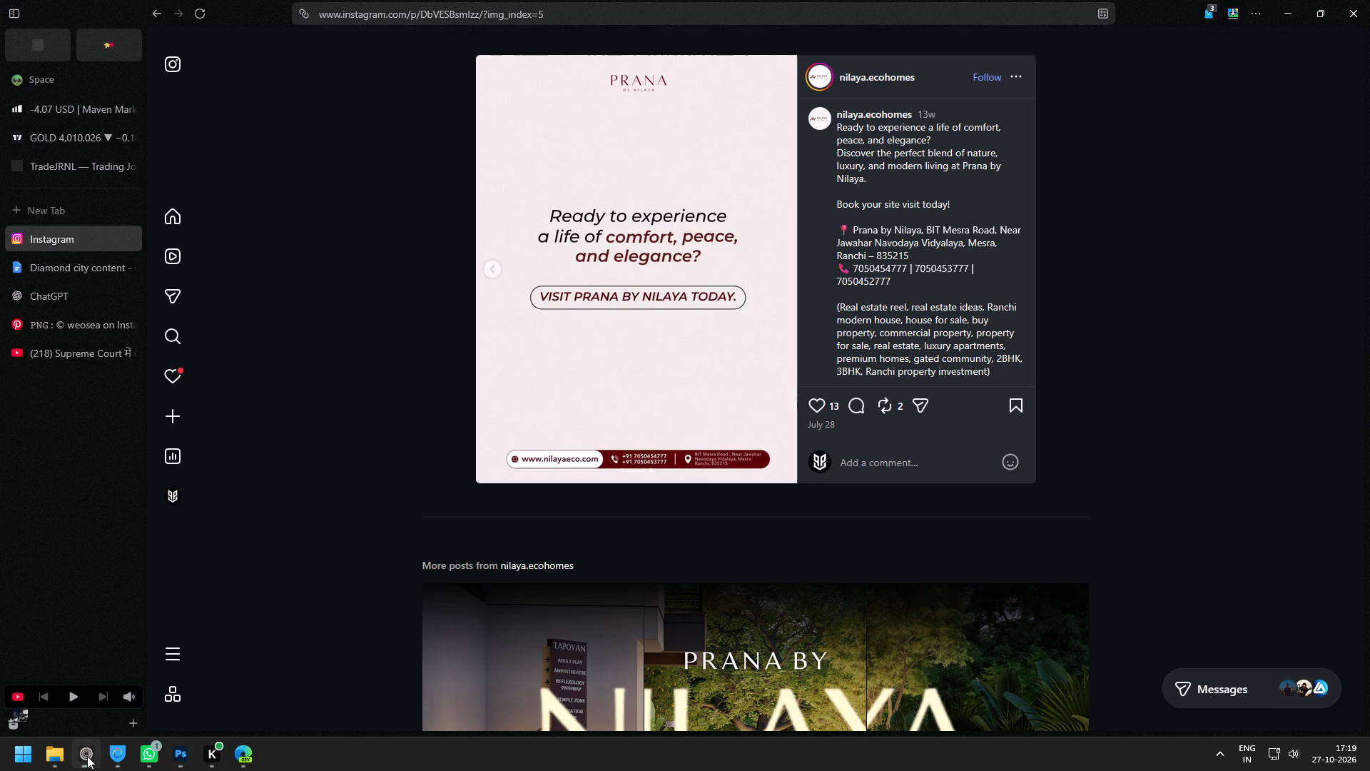
left_click(87, 756)
key("ctrl+s")
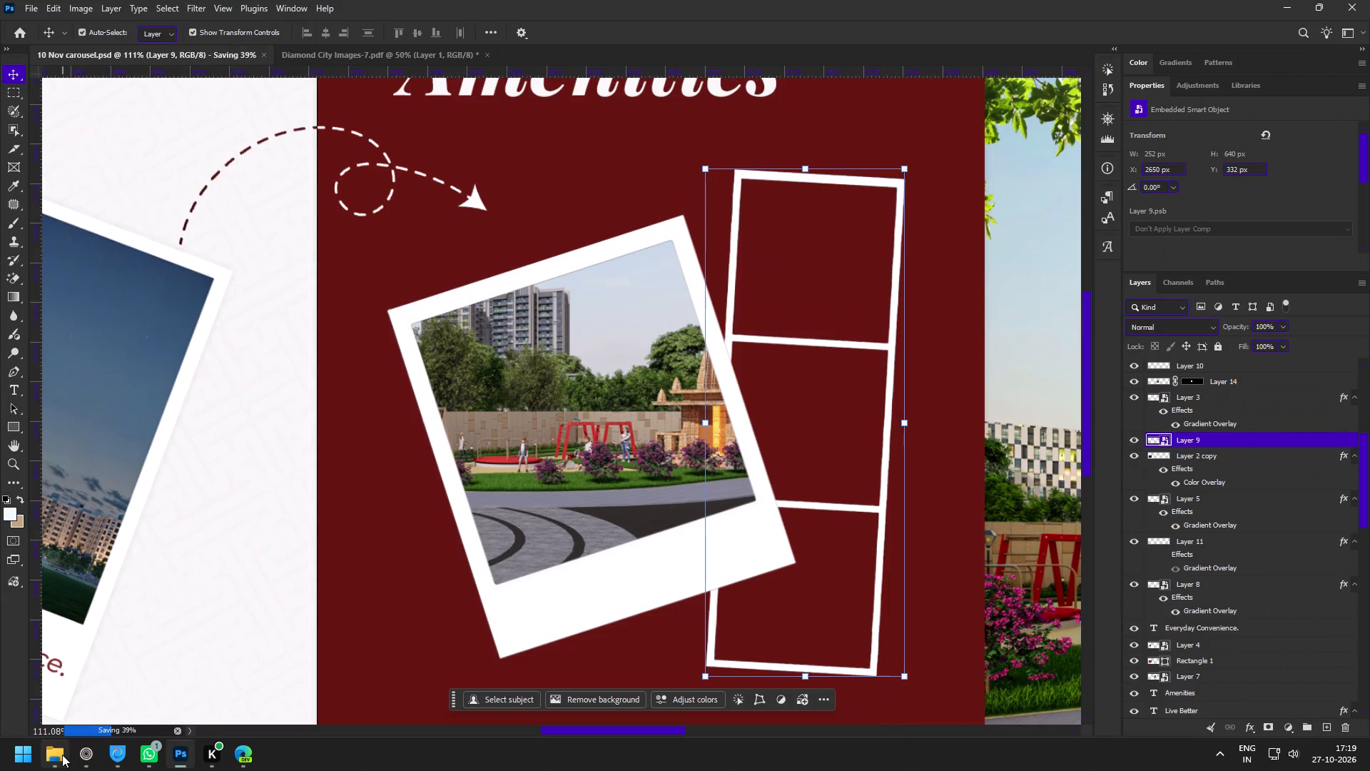
Switch to the Diamond City Images PDF and capture the badminton-court area with both players from page 12.
left_click(62, 755)
left_click(53, 762)
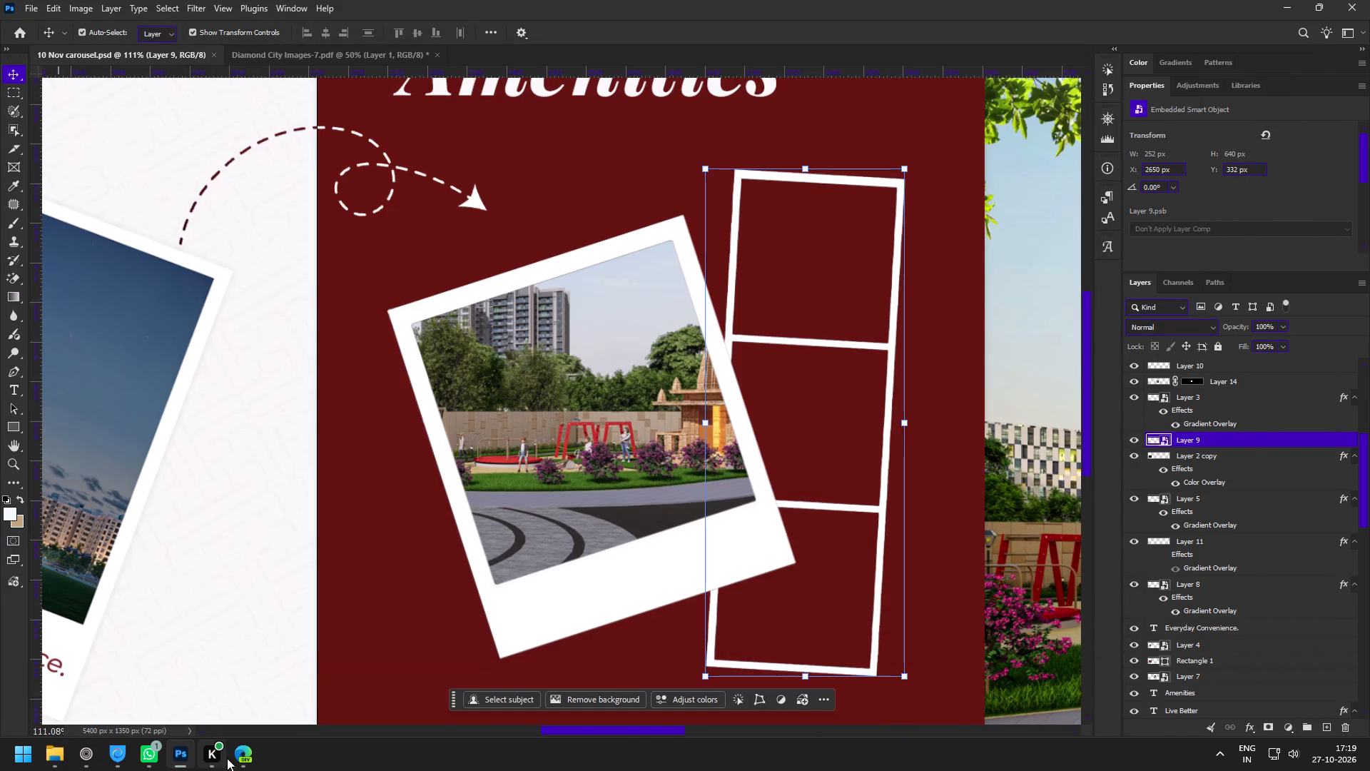
left_click(256, 757)
scroll(729, 400, "up", 1)
scroll(729, 400, "down", 1)
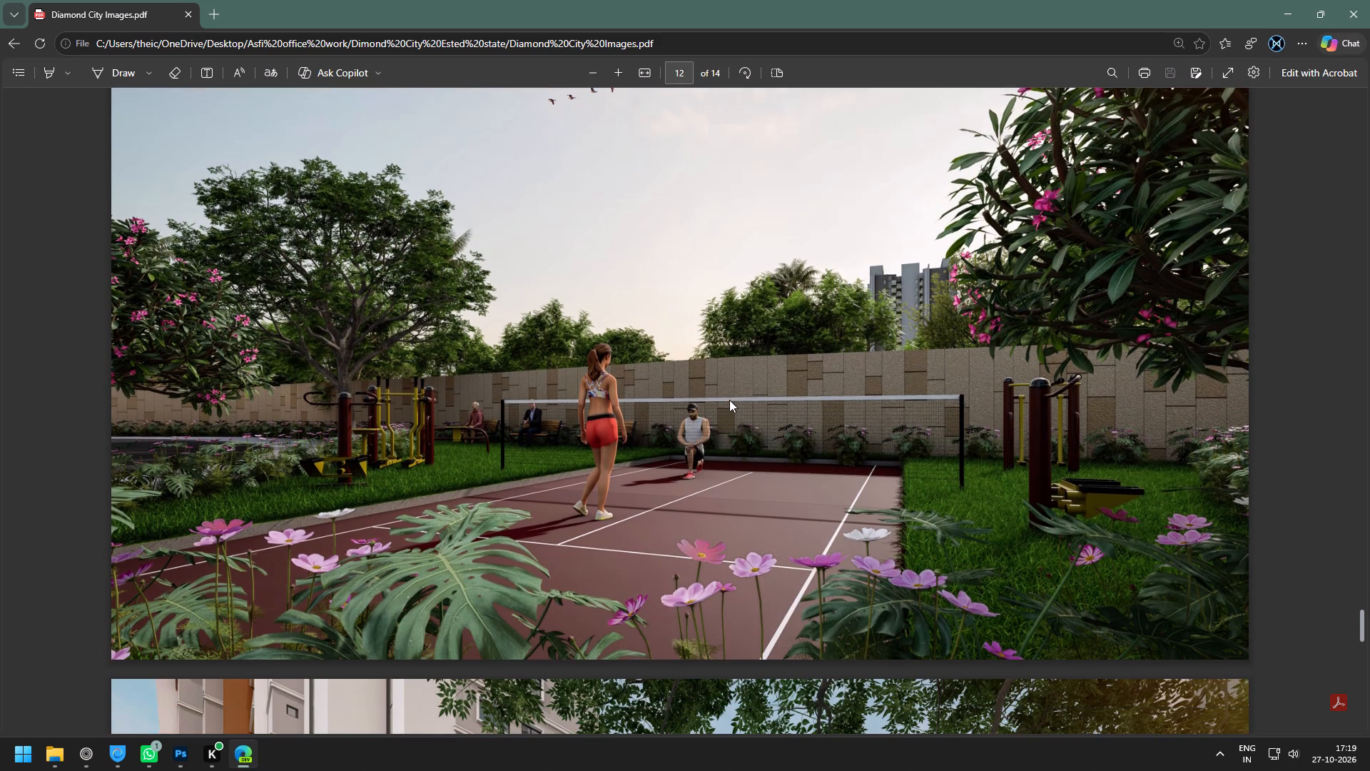
key("Print")
left_click_drag(444, 186, 707, 532)
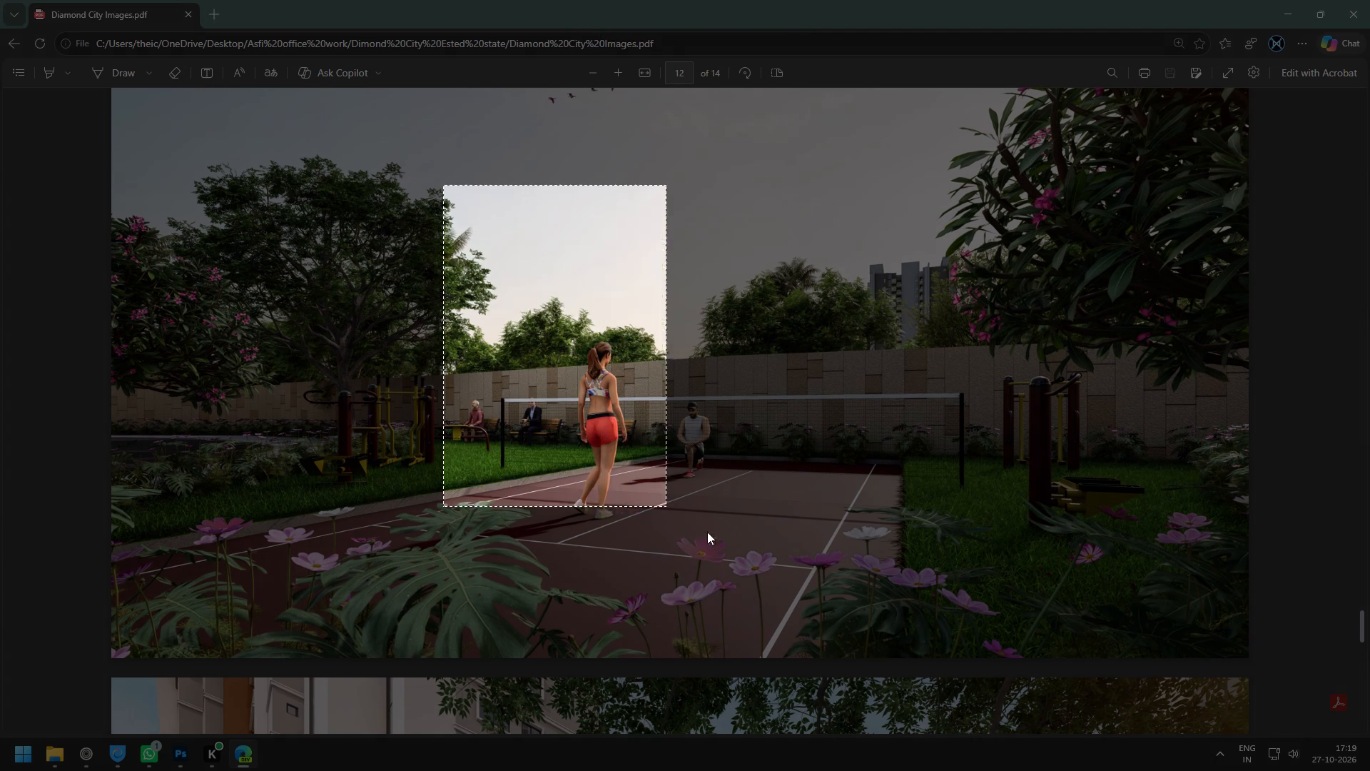
left_click_drag(707, 532, 850, 610)
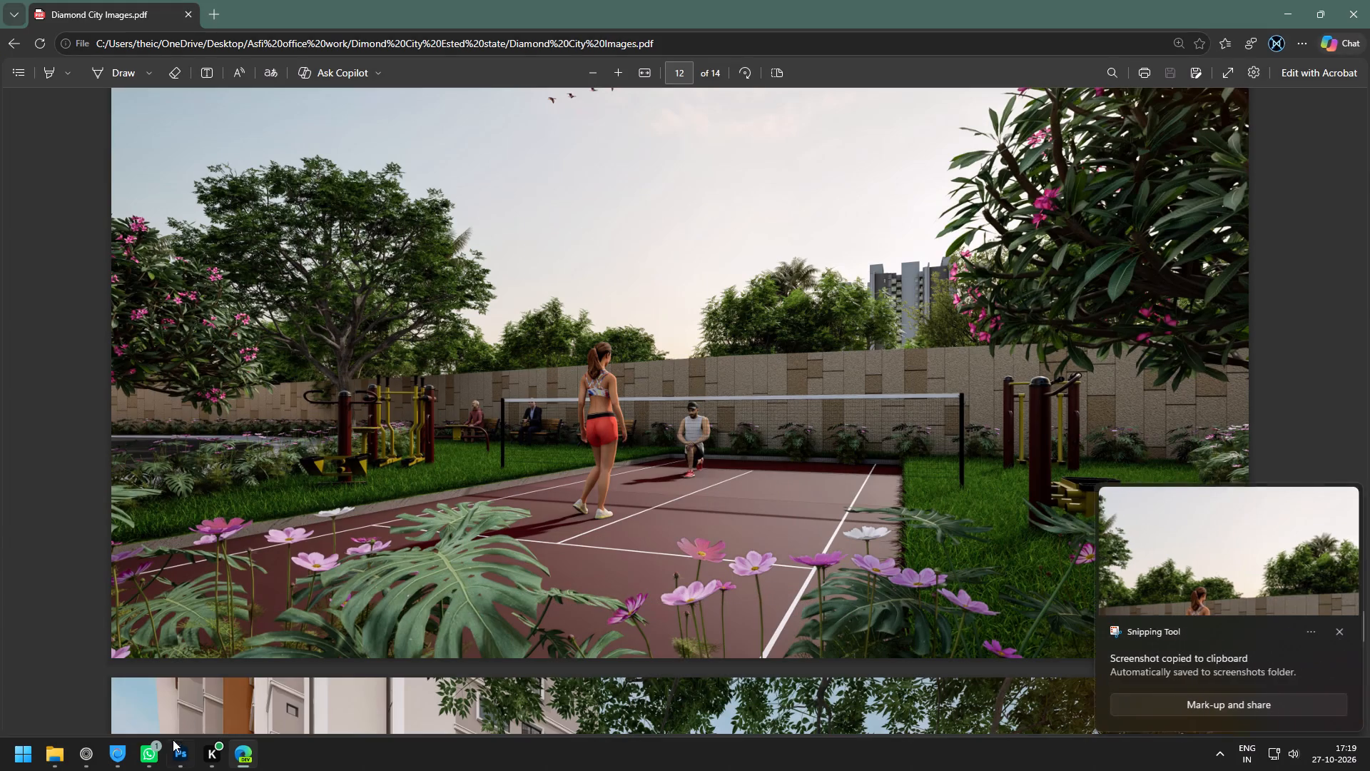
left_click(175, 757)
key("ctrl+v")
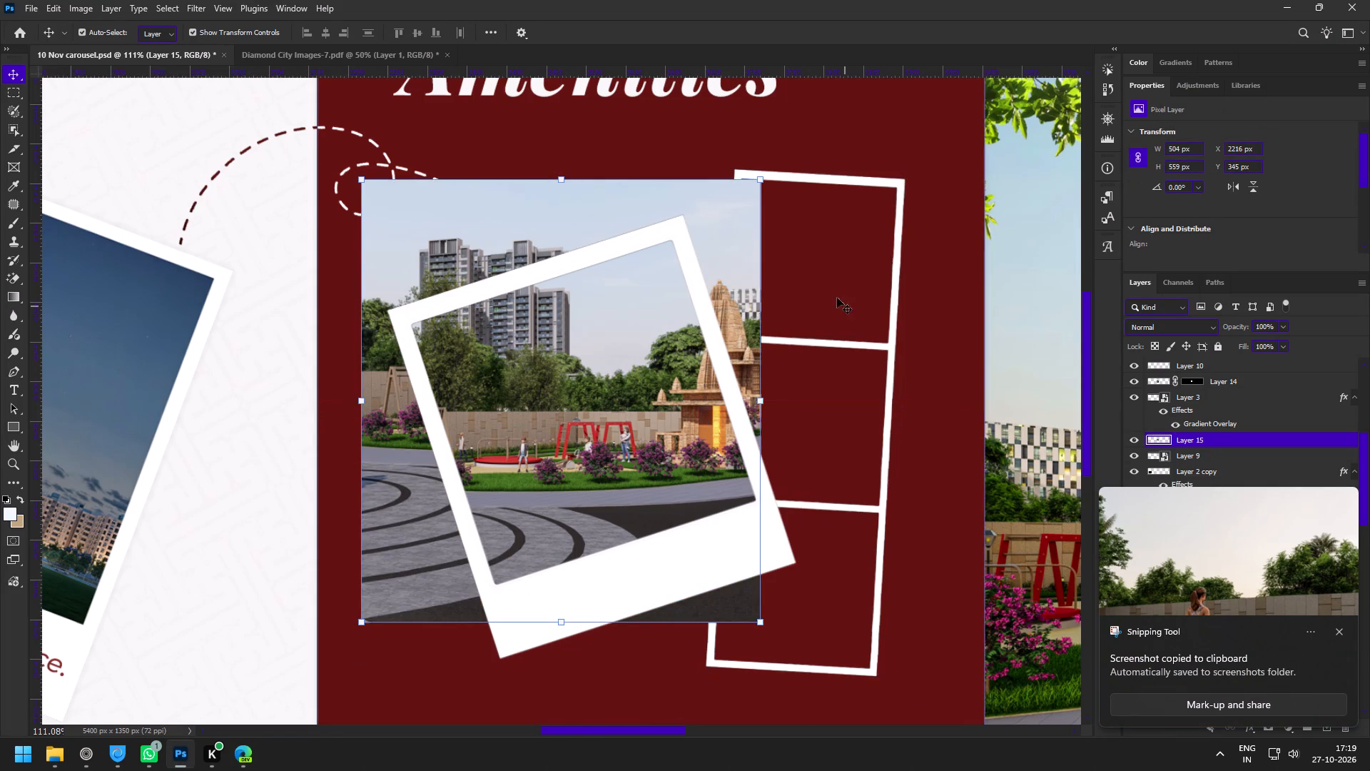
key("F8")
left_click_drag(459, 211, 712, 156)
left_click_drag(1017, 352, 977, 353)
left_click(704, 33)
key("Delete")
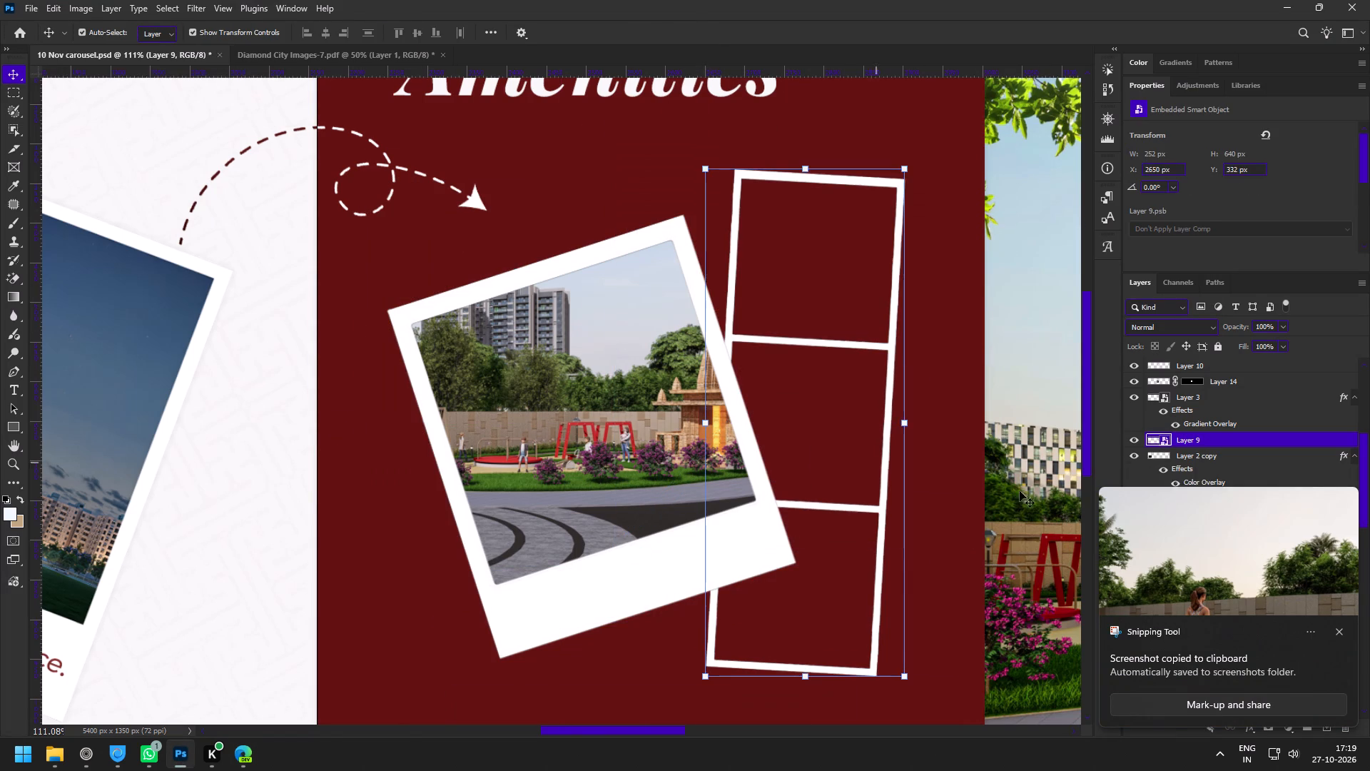
Reopen the badminton-court capture in Snipping Tool, copy it, and paste it above Layer 8 in the carousel document.
left_click(1217, 586)
left_click(1349, 763)
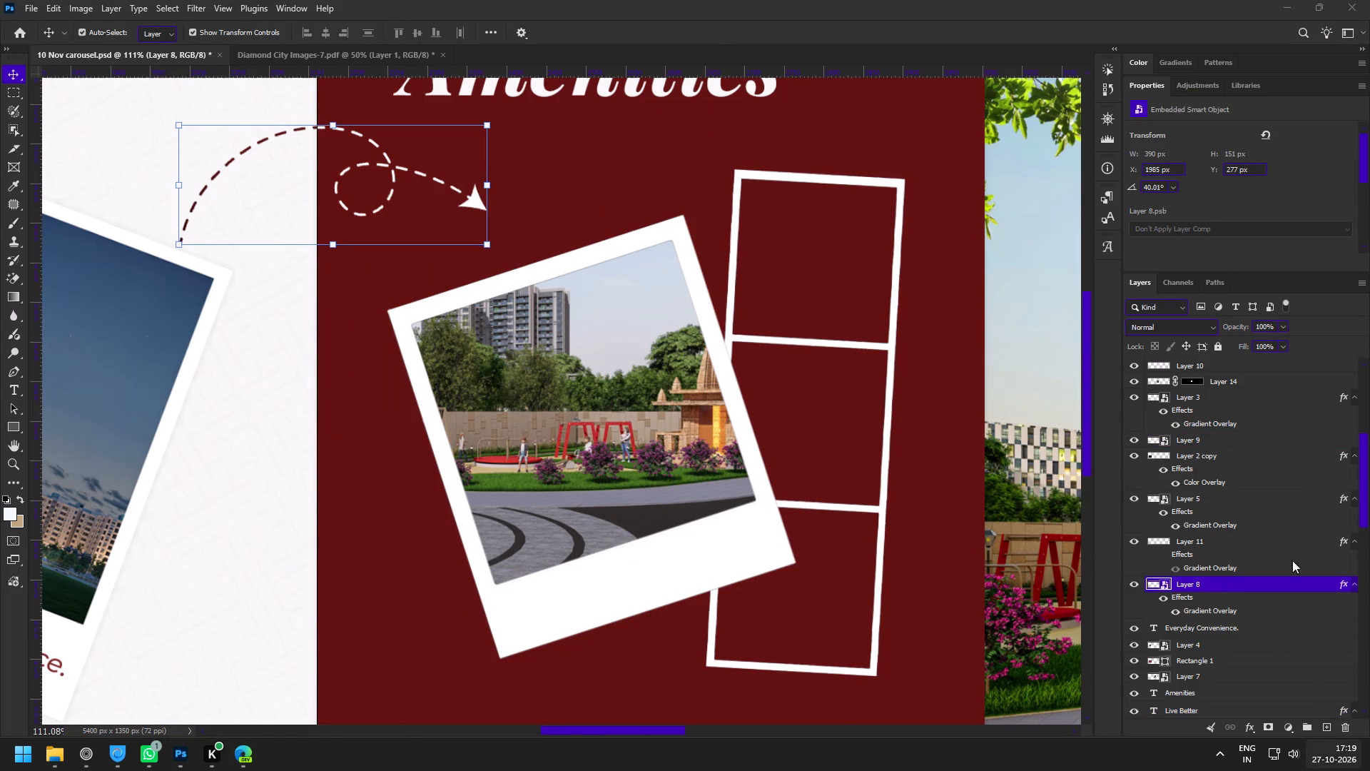
left_click(1239, 198)
key("ctrl+c")
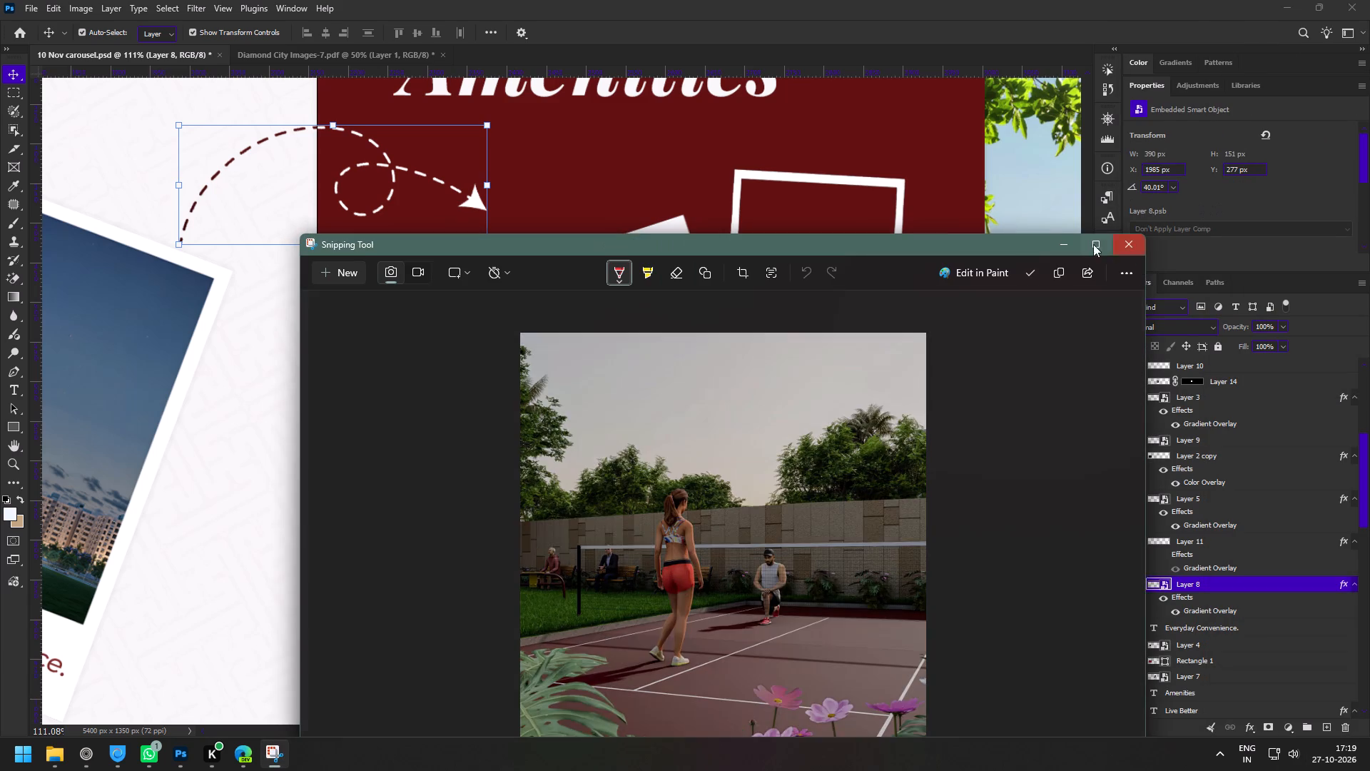
left_click(1126, 244)
key("ctrl+v")
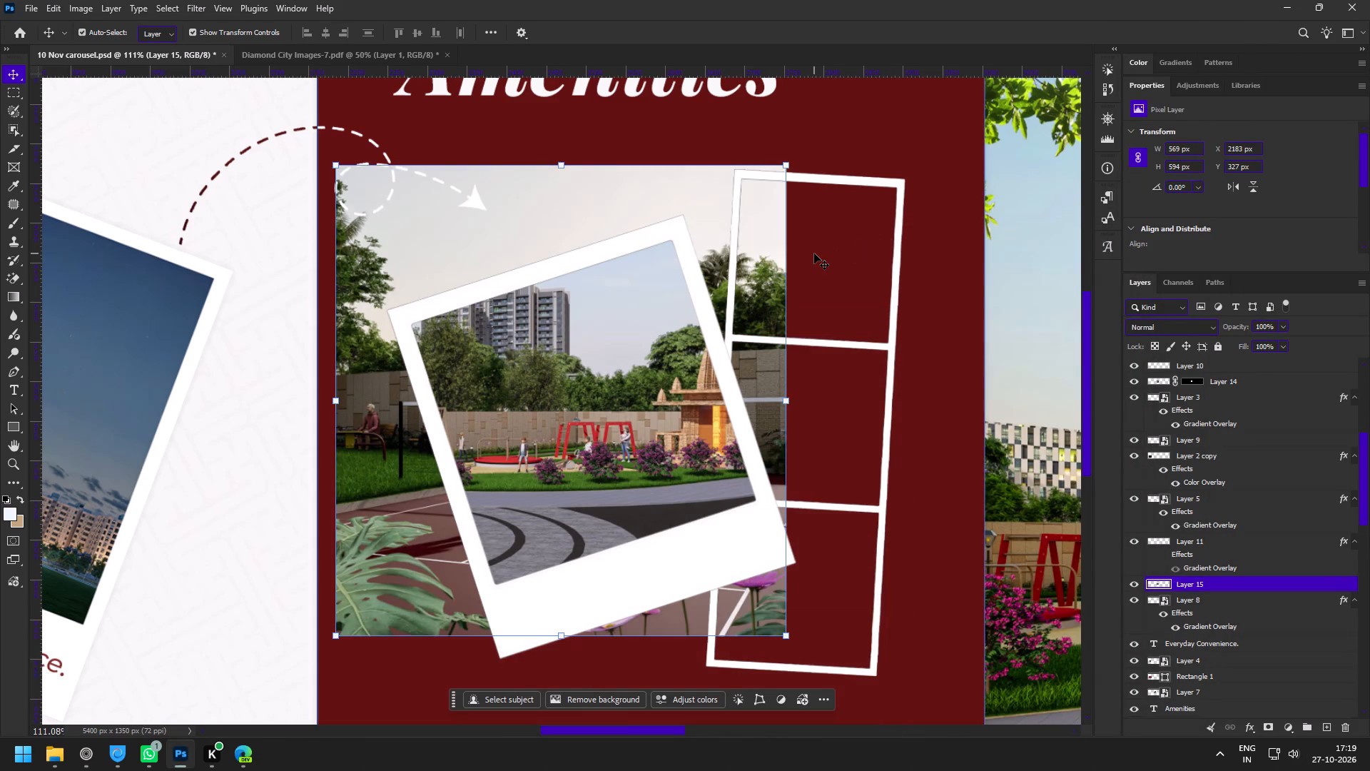
Convert the pasted court photo to a smart object, scale it to about 287 × 300 px, and move it over the film strip's top frame.
key("F8")
left_click_drag(786, 398, 567, 359)
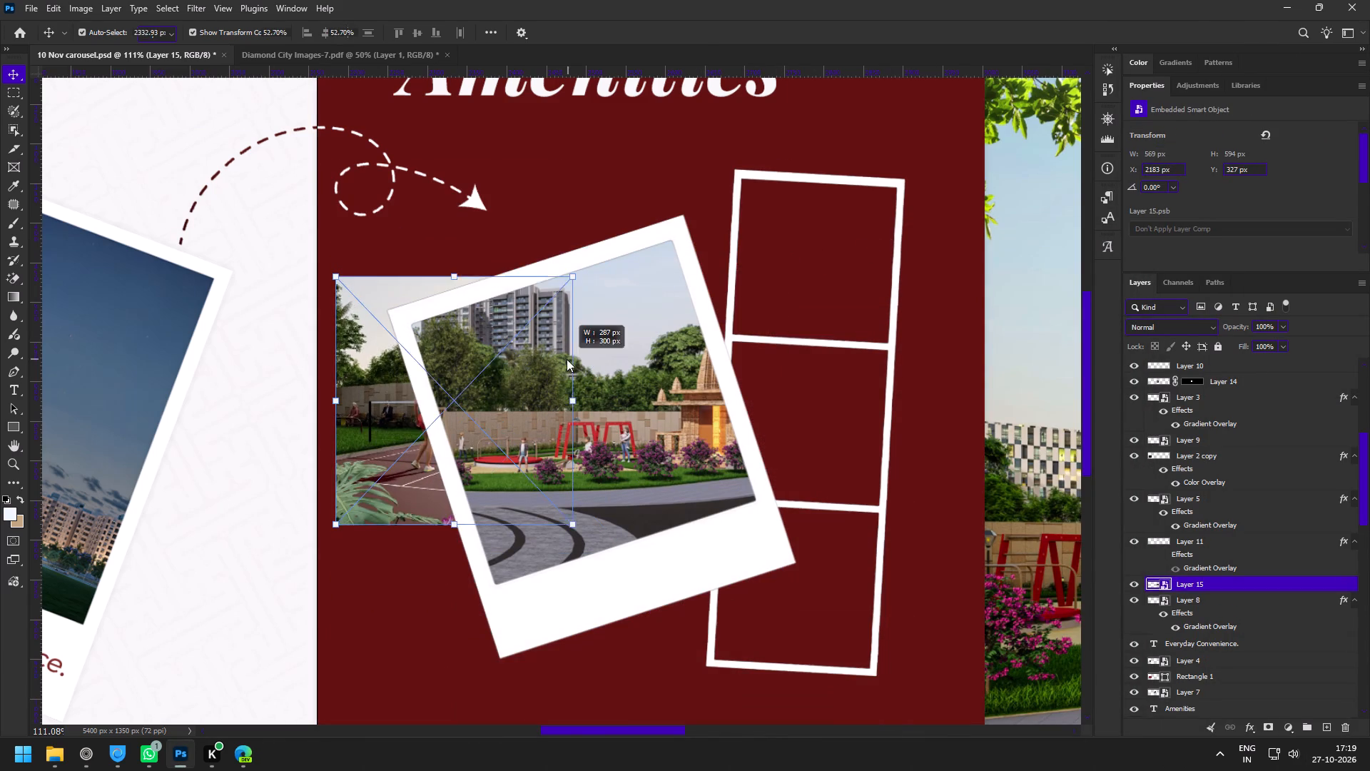
left_click_drag(567, 359, 565, 358)
left_click_drag(360, 430, 722, 291)
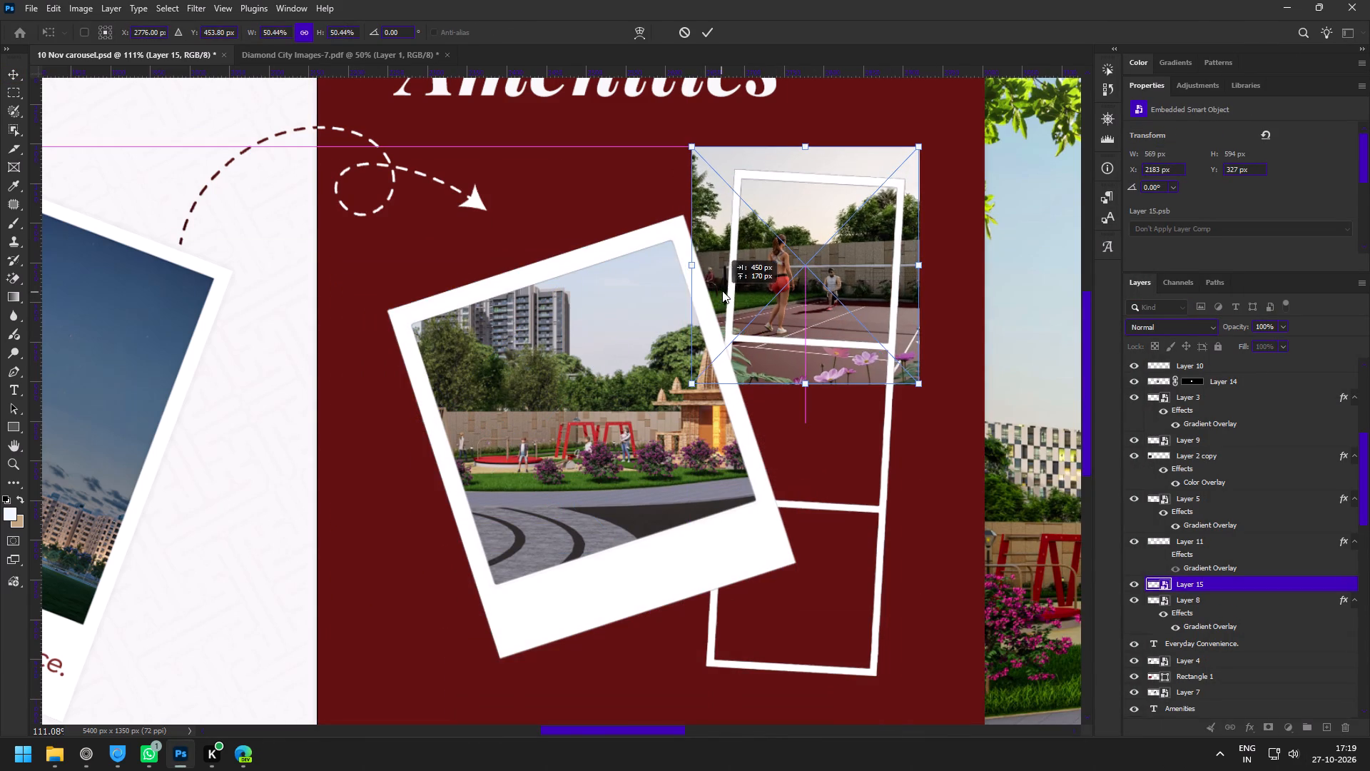
left_click_drag(722, 291, 724, 293)
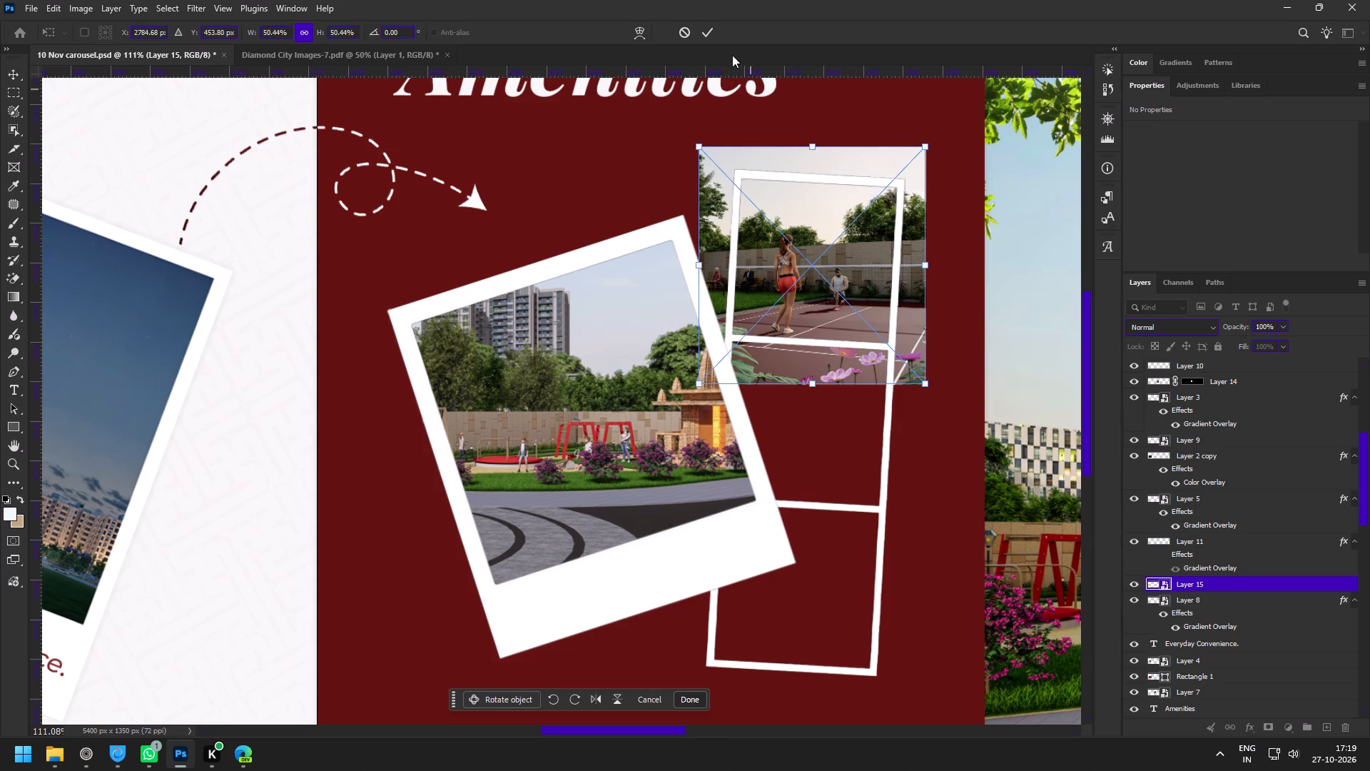
left_click(700, 28)
Fit the court photo to the film strip's top window, scaling it to about 35.5% and rotating it about 3.4° to match the frame.
key("z")
left_click_drag(926, 151, 964, 216)
key("v")
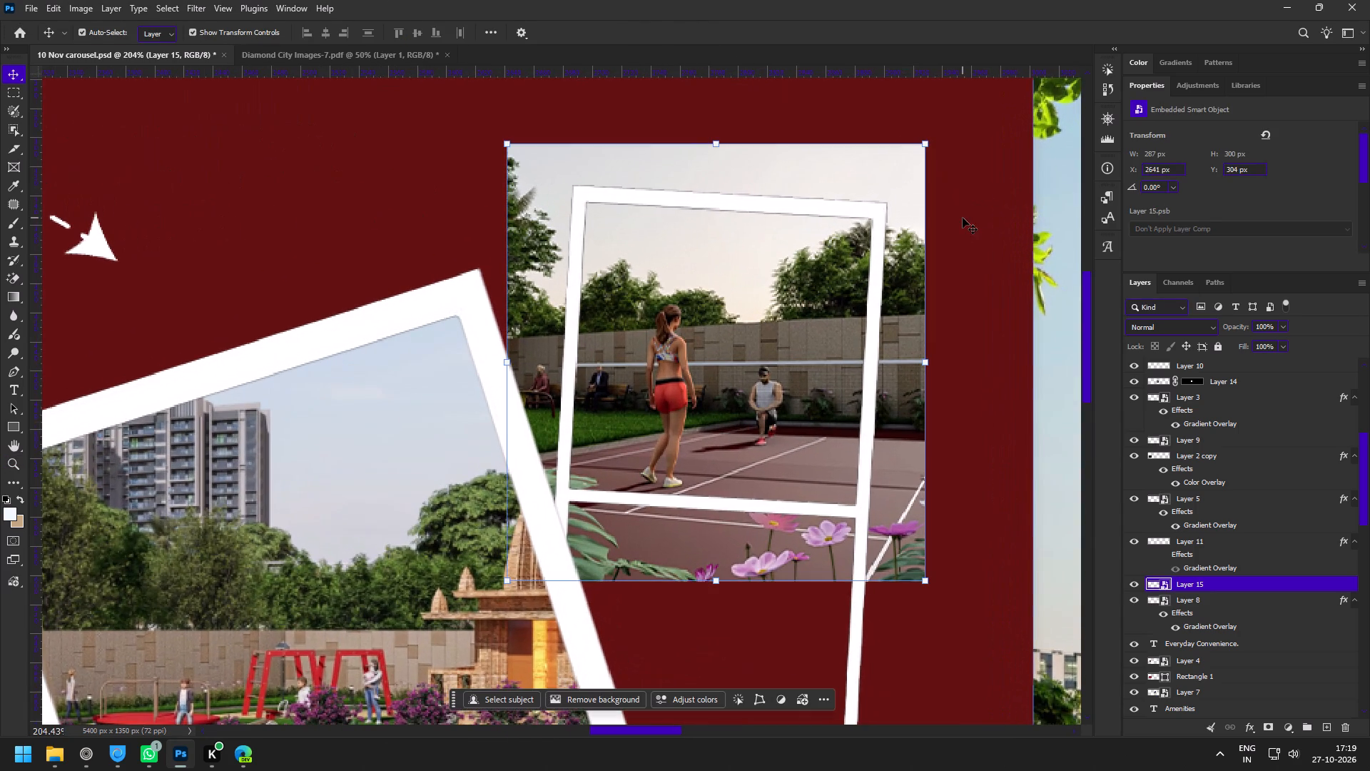
left_click_drag(933, 366, 887, 366)
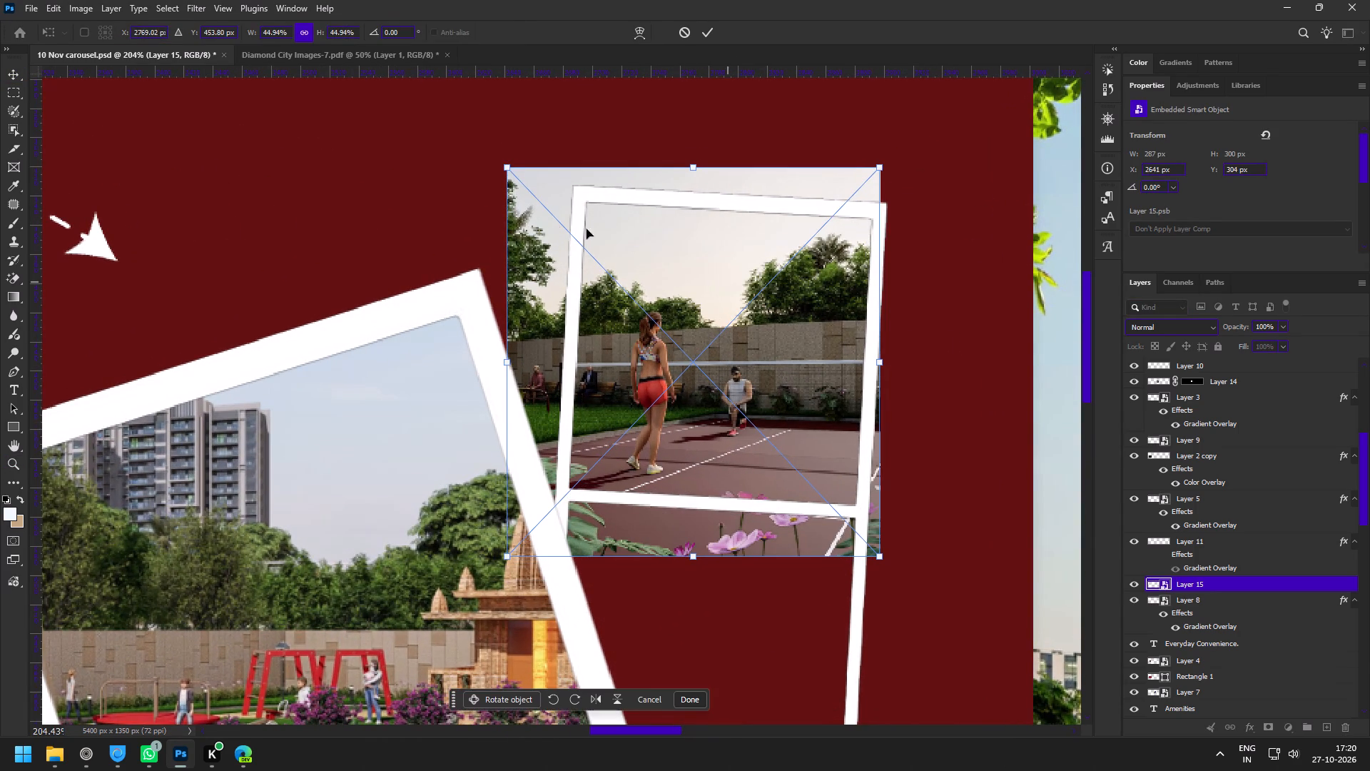
left_click_drag(505, 371, 567, 369)
left_click_drag(579, 161, 598, 168)
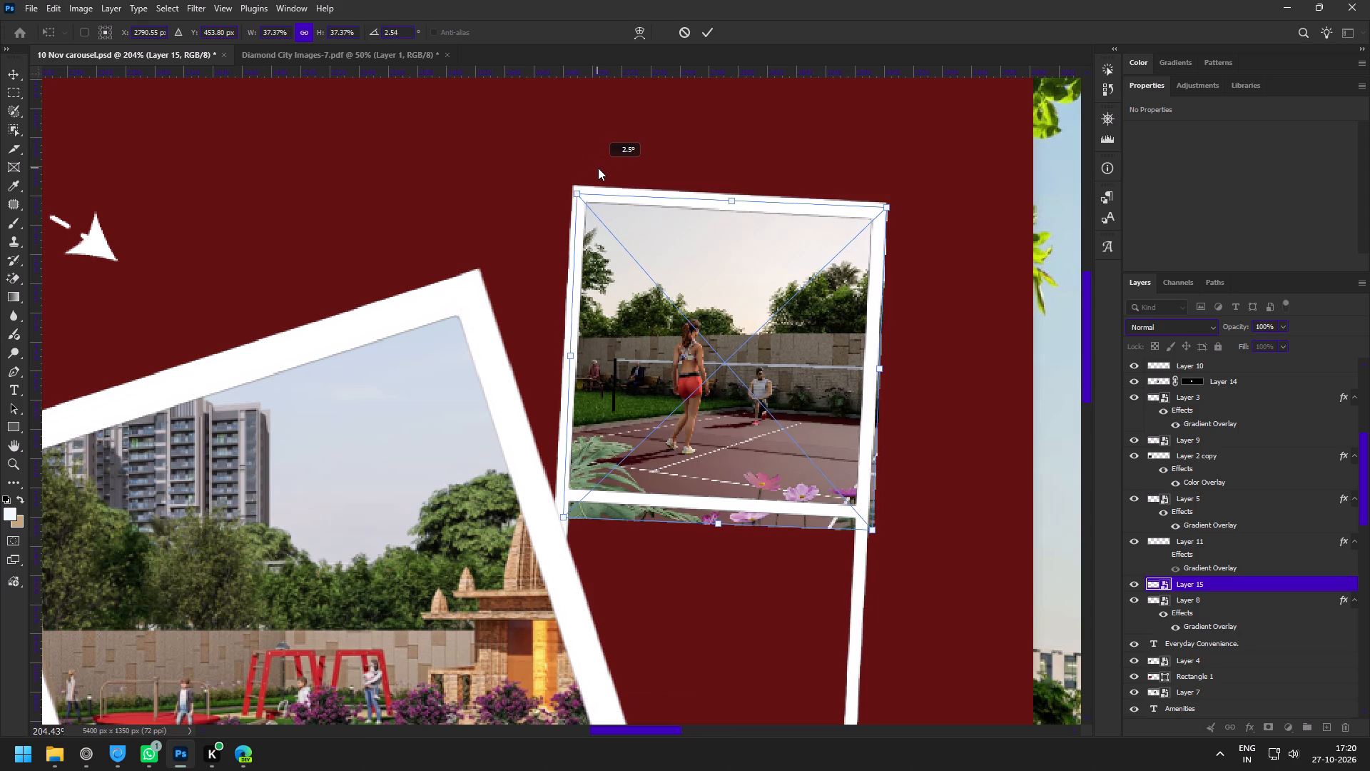
left_click_drag(598, 168, 599, 168)
left_click_drag(884, 378, 876, 378)
left_click_drag(712, 525, 709, 506)
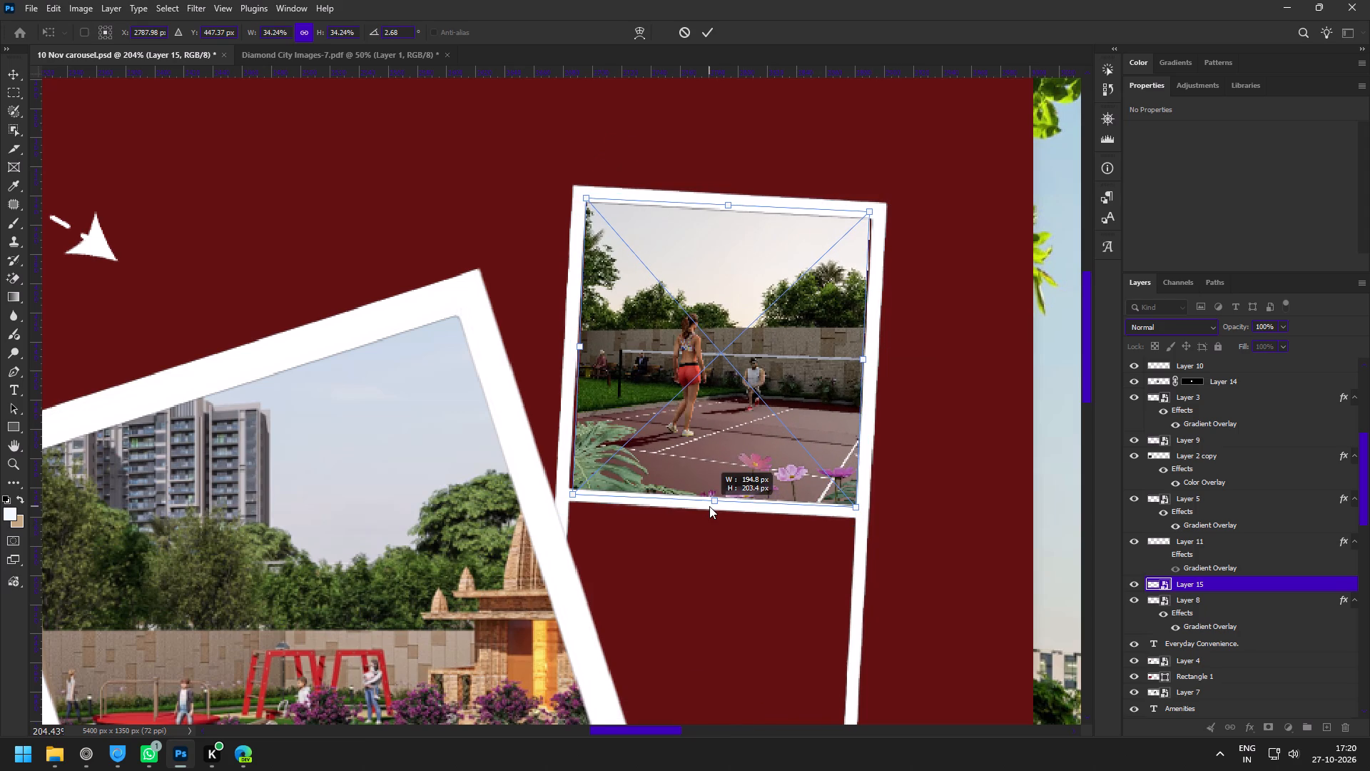
left_click_drag(709, 506, 704, 512)
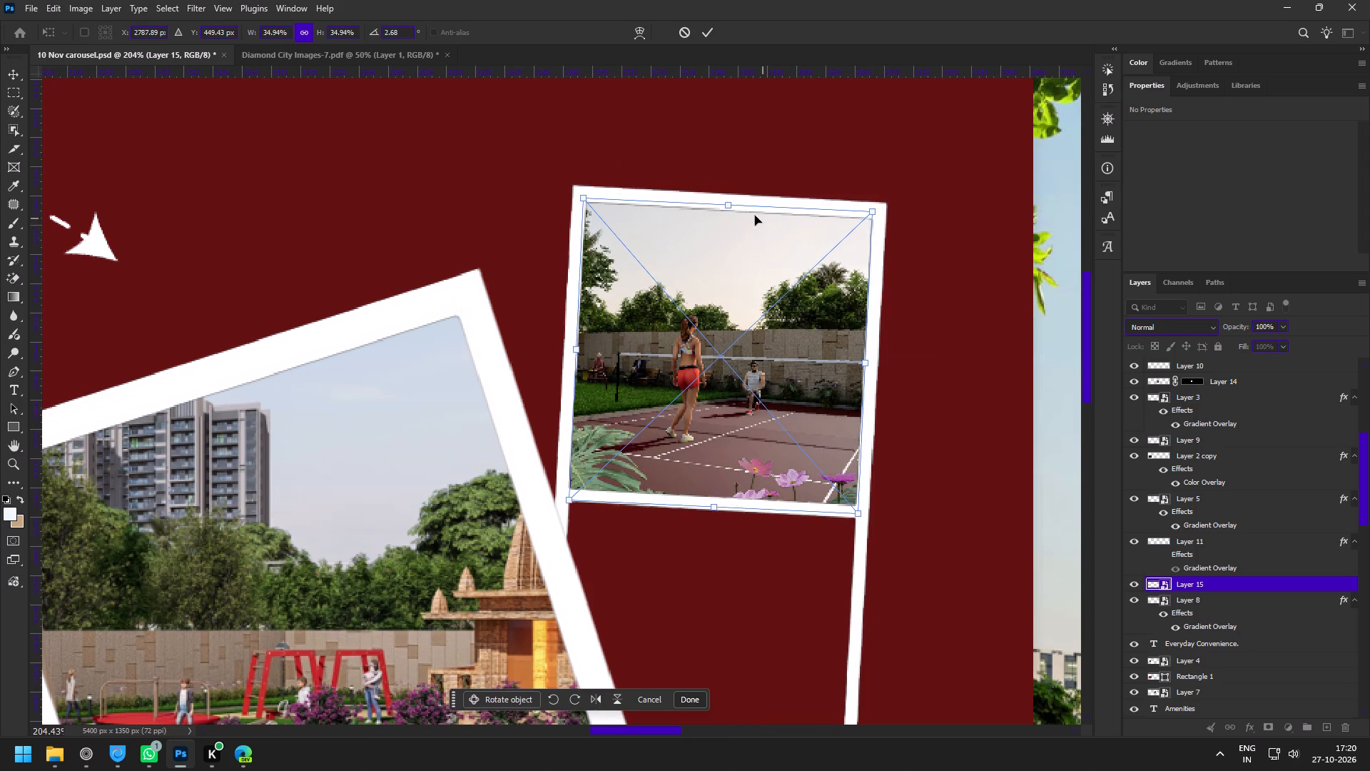
left_click(727, 205)
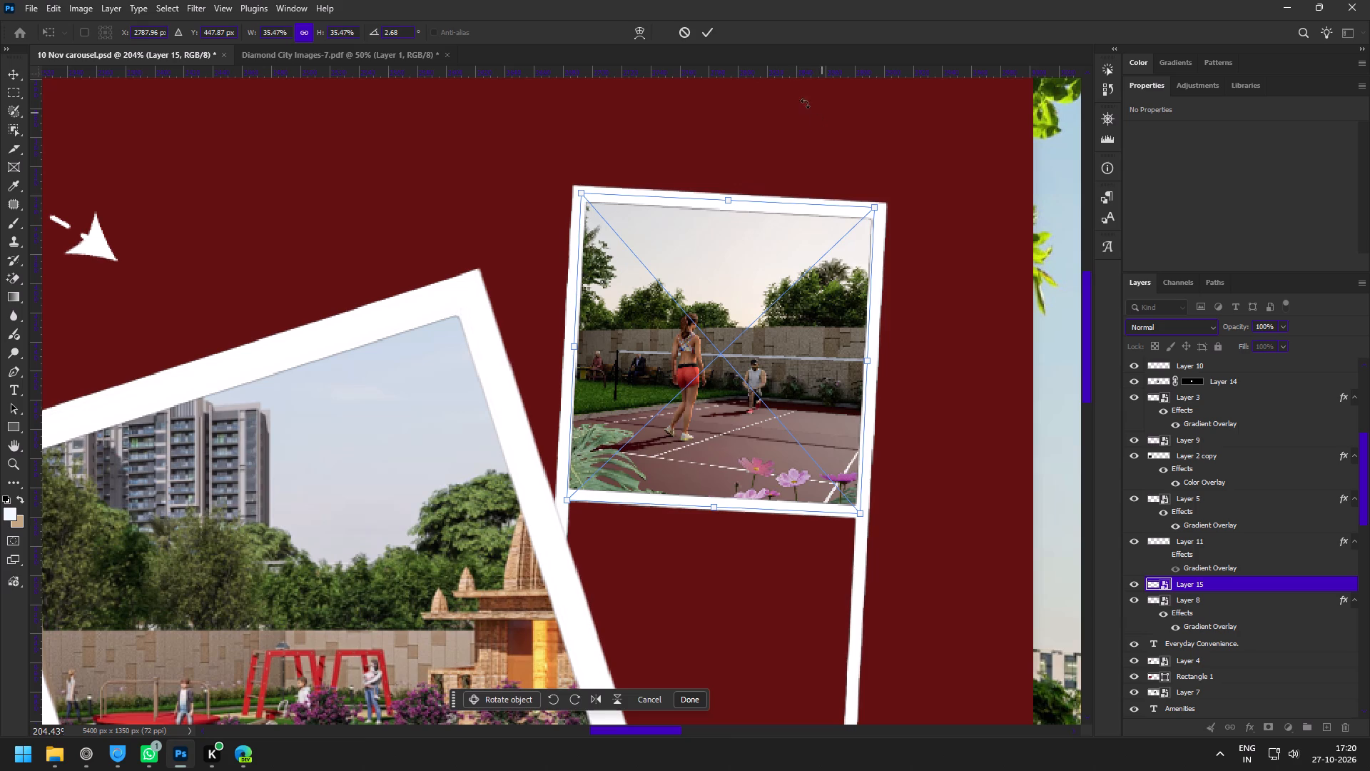
left_click(772, 126)
left_click(705, 38)
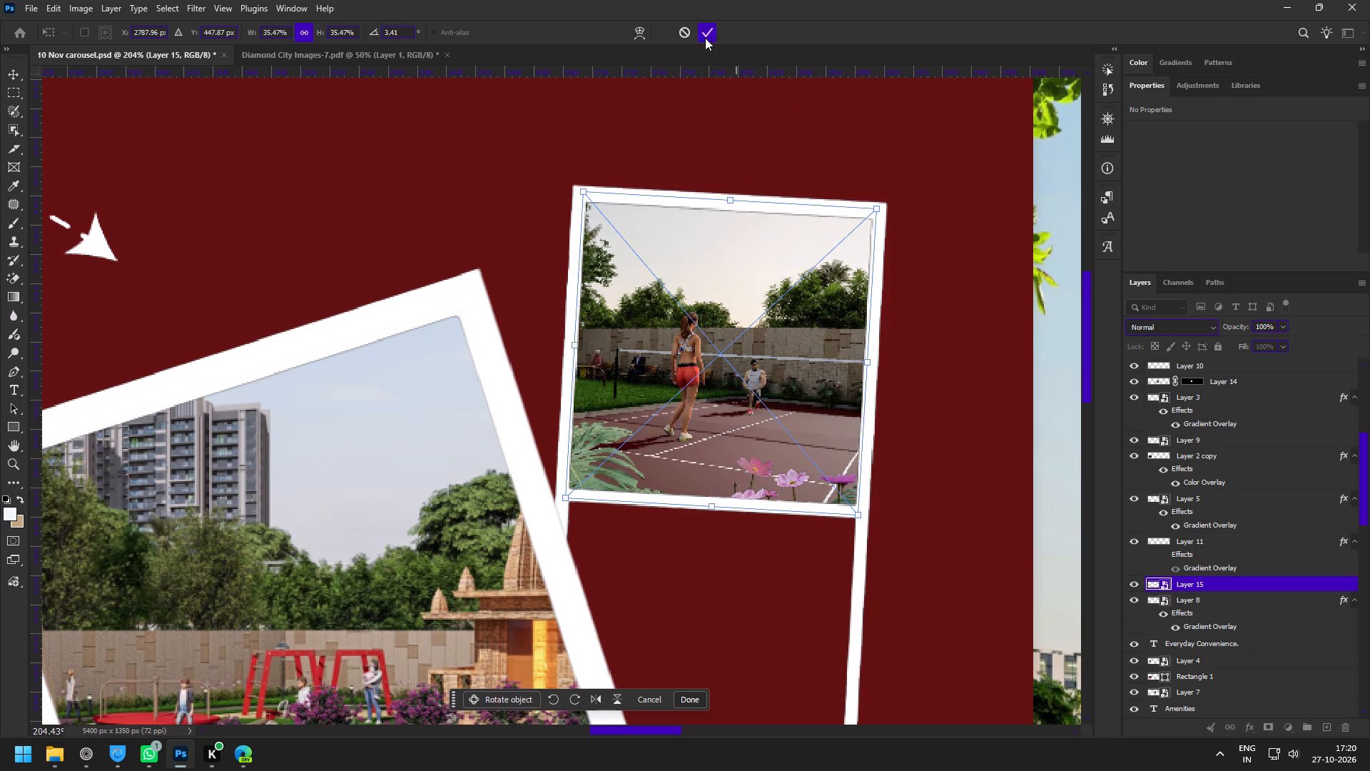
Examine how the court photo's edges line up with the borders of the film strip's top frame.
key("z")
left_click_drag(808, 286, 764, 266)
key("space")
key("space")
left_click_drag(783, 321, 776, 319)
left_click_drag(774, 231, 838, 327)
key("v")
left_click(681, 351)
key("z")
left_click_drag(887, 465, 846, 429)
key("space")
key("space")
key("space")
key("space")
left_click_drag(848, 491, 806, 309)
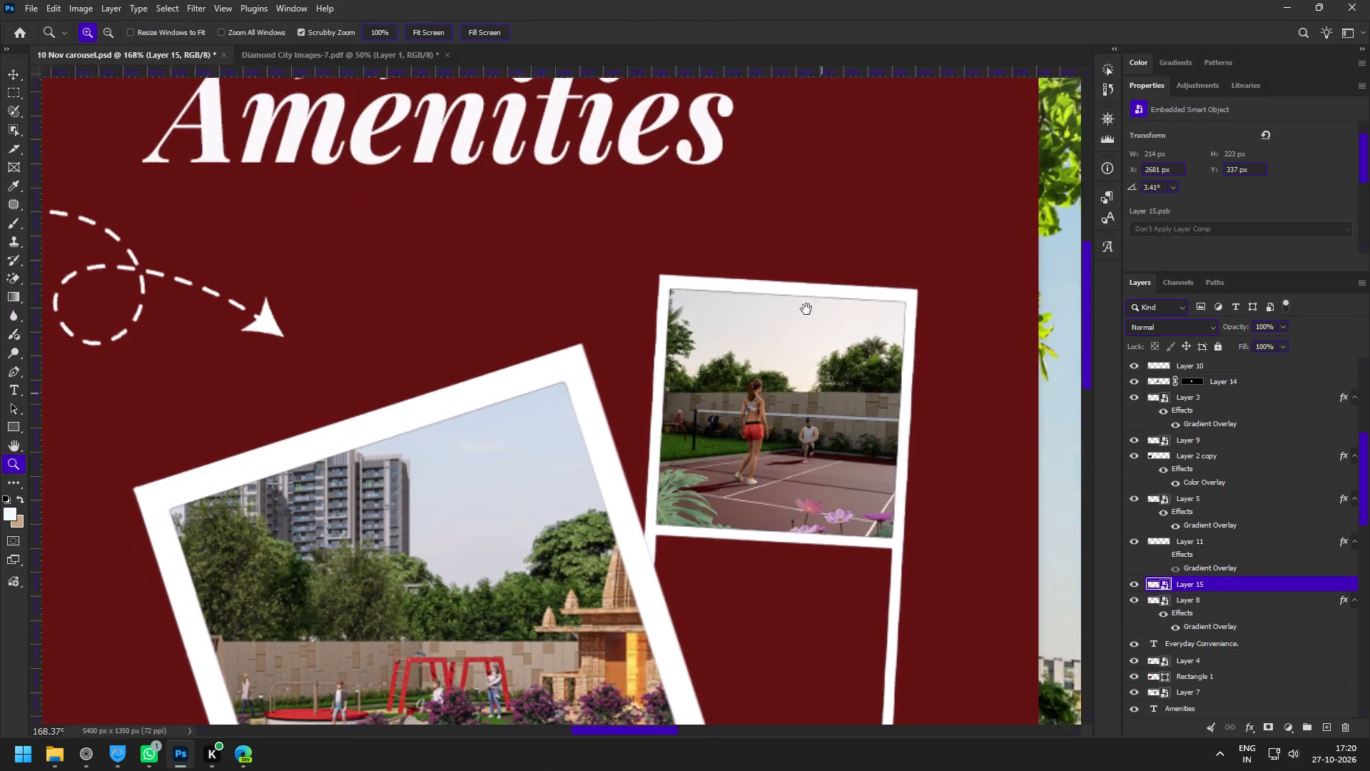
left_click_drag(806, 309, 806, 302)
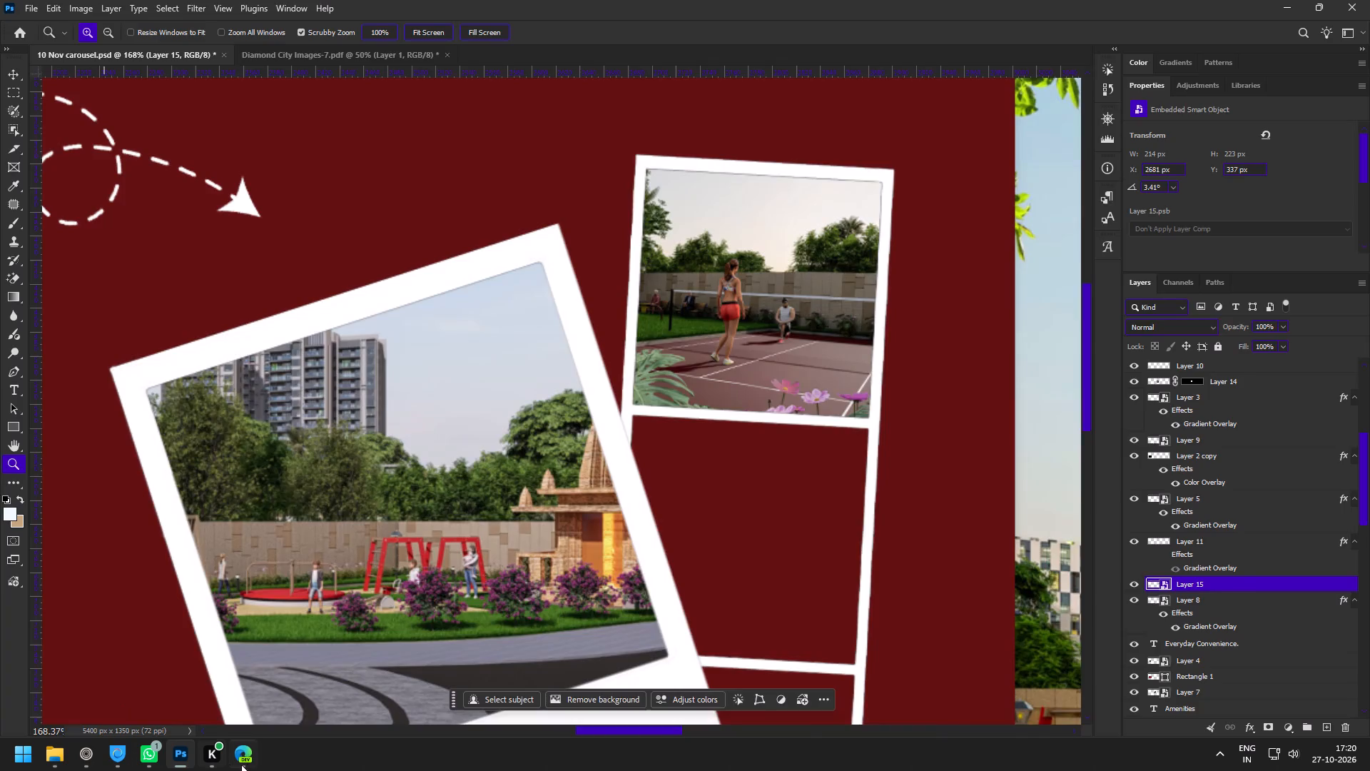
Switch to the Diamond City Images PDF and capture the area around the seated men on the garden bench from page 13.
left_click(247, 764)
scroll(572, 391, "down", 6)
scroll(572, 391, "up", 2)
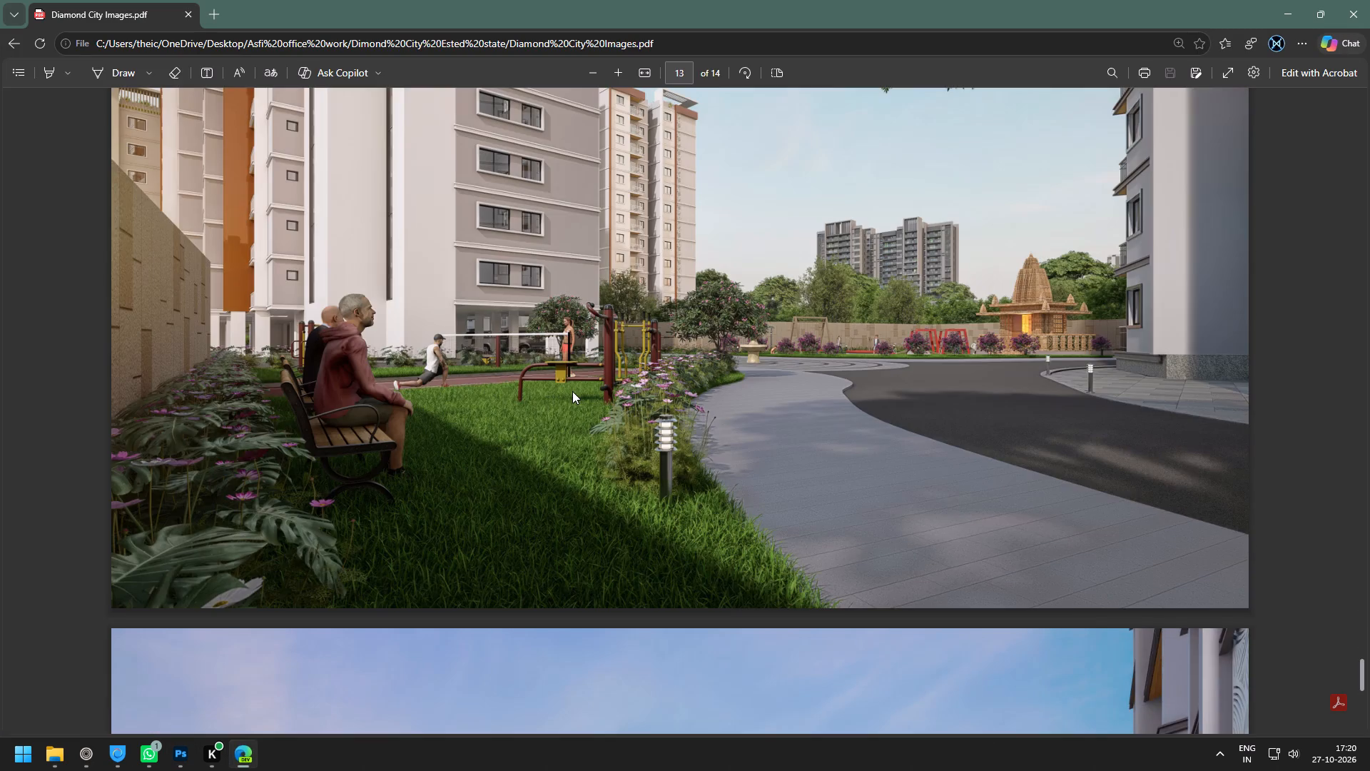
key("Print")
left_click_drag(179, 267, 512, 629)
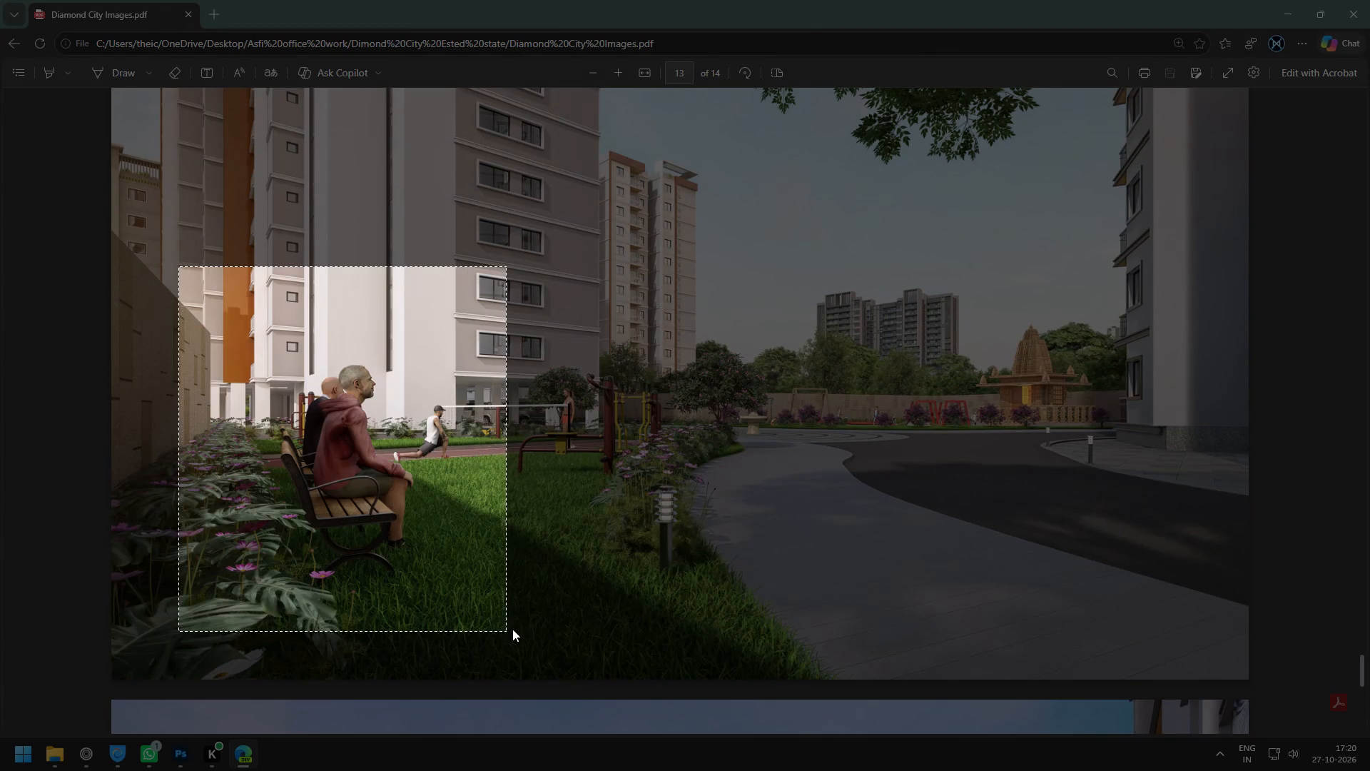
left_click_drag(512, 629, 530, 643)
Paste the bench photo above Layer 9, convert it to a smart object, scale it to about 47%, and move it over the strip's second frame.
left_click(179, 765)
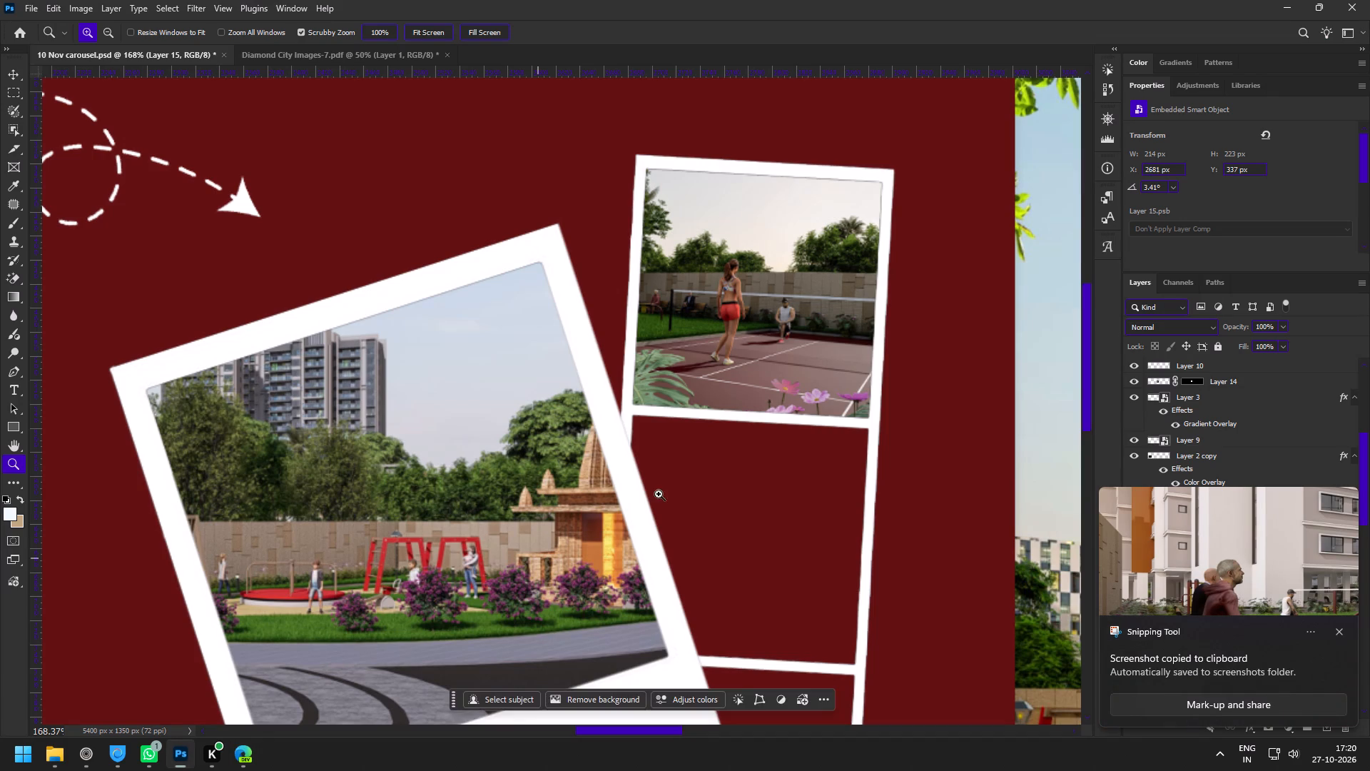
key("space")
left_click_drag(807, 514, 764, 360)
key("v")
left_click(825, 388)
key("ctrl+v")
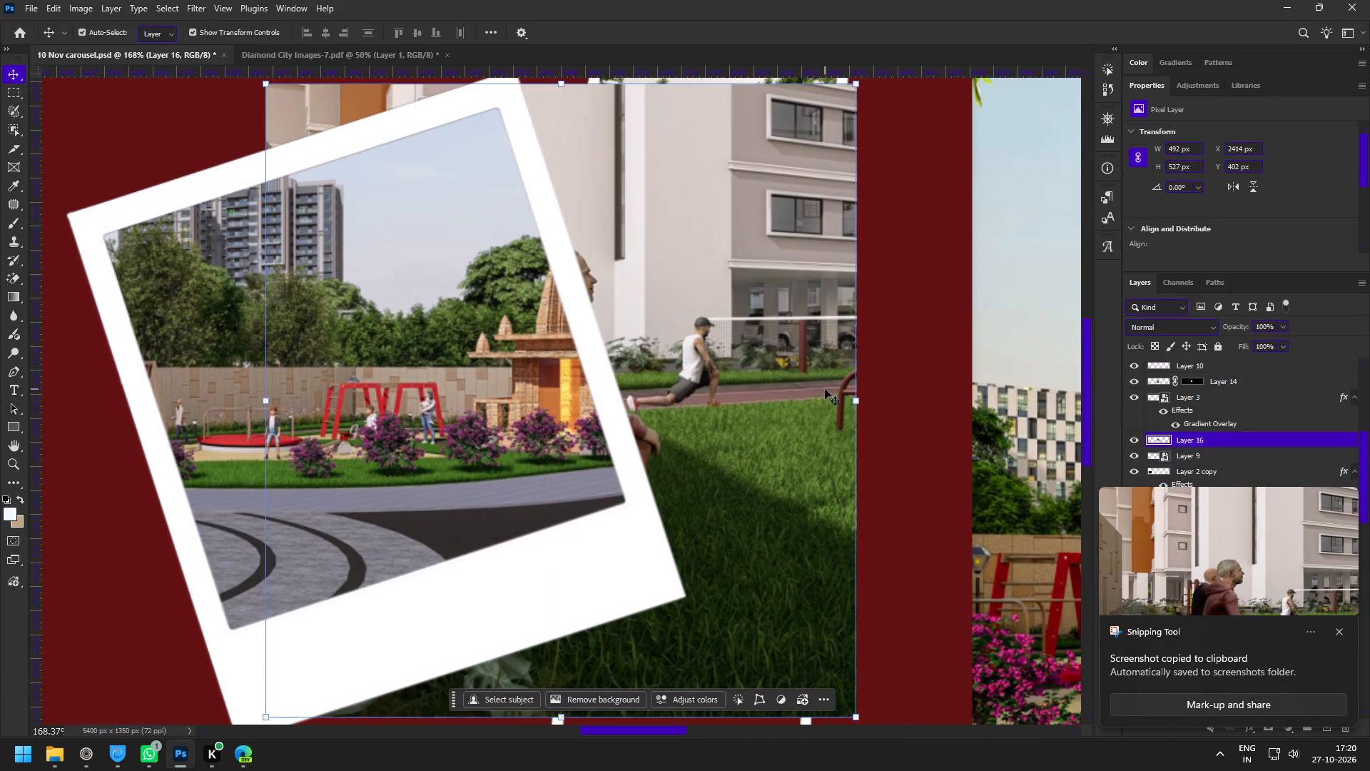
key("F8")
left_click_drag(861, 405, 760, 396, "alt")
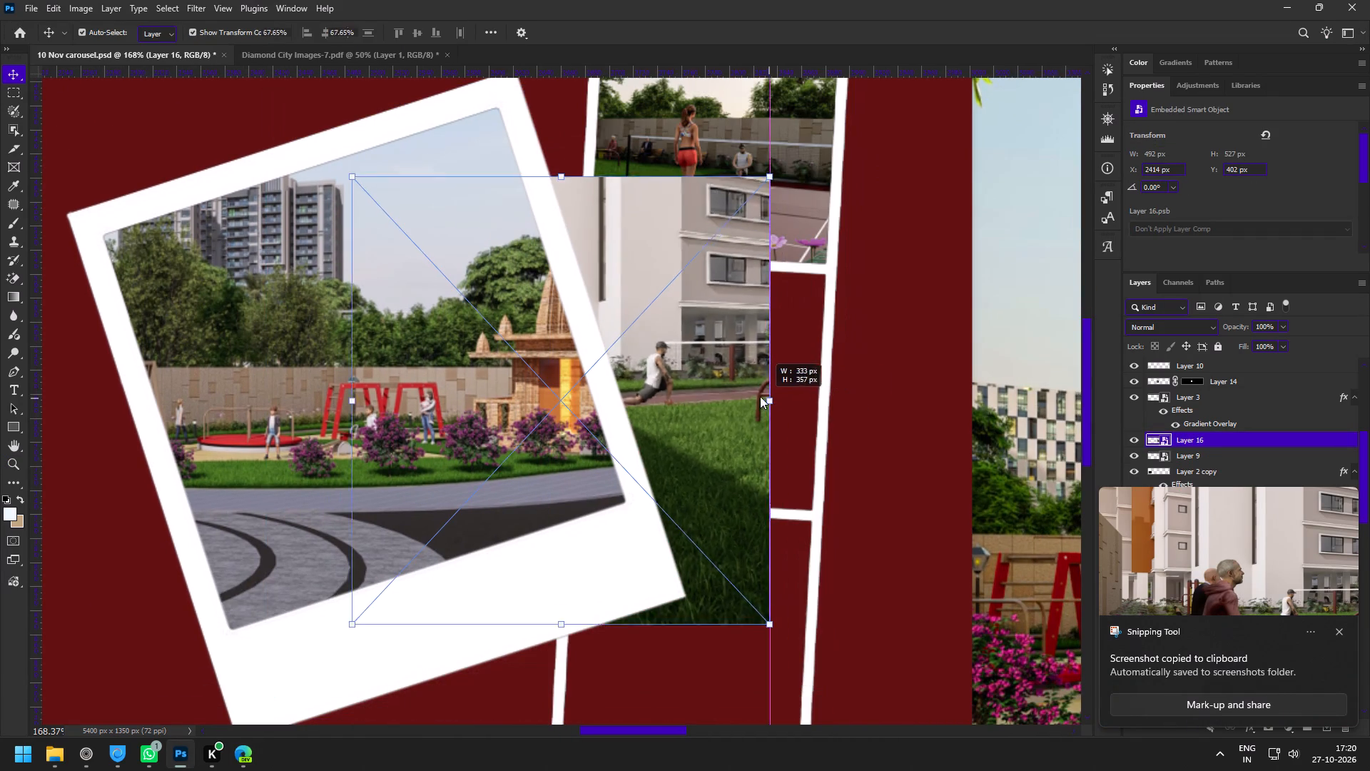
left_click_drag(760, 396, 709, 399, "alt")
left_click_drag(656, 363, 817, 363)
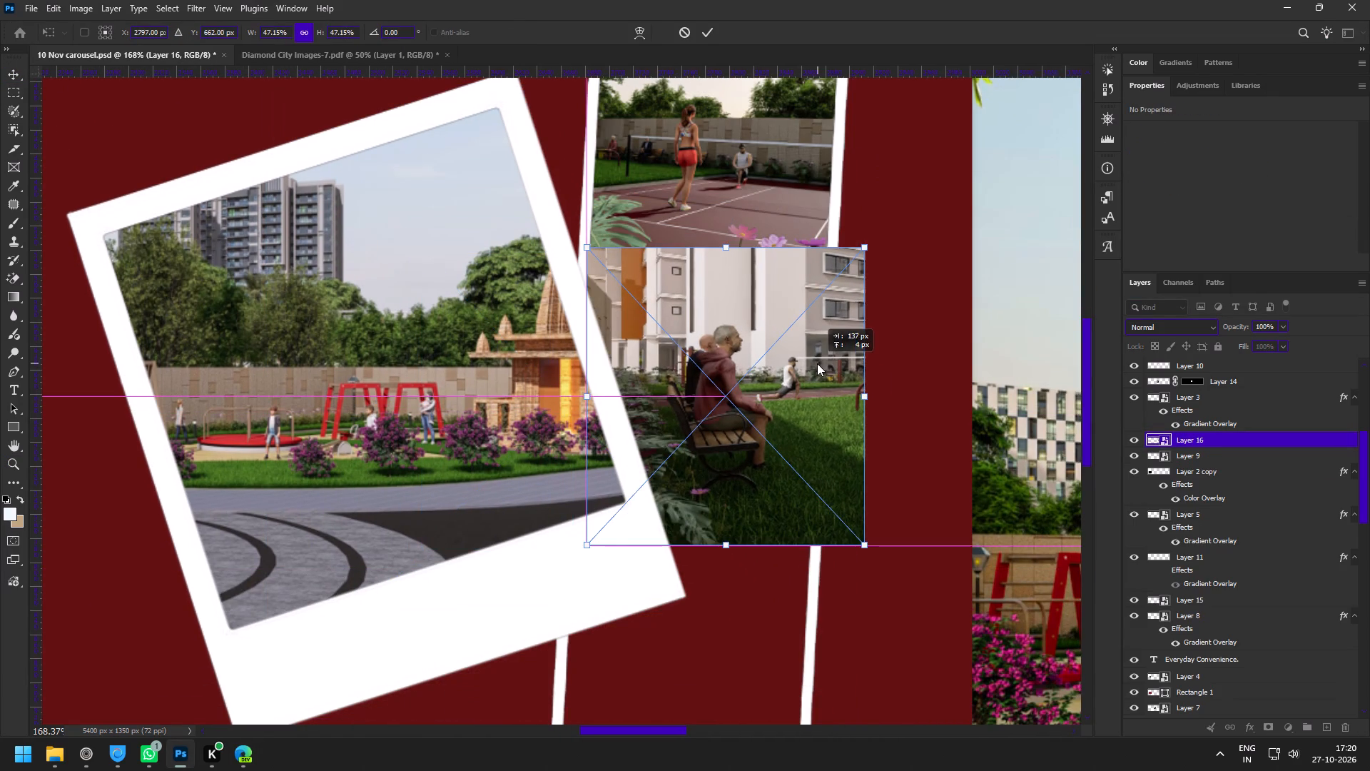
Scale the bench photo to about 41.5%, rotate it about 3°, and position it over the film strip's second frame.
left_click_drag(817, 363, 816, 365)
left_click_drag(866, 408, 832, 405)
left_click_drag(680, 248, 689, 254)
left_click_drag(744, 394, 730, 381)
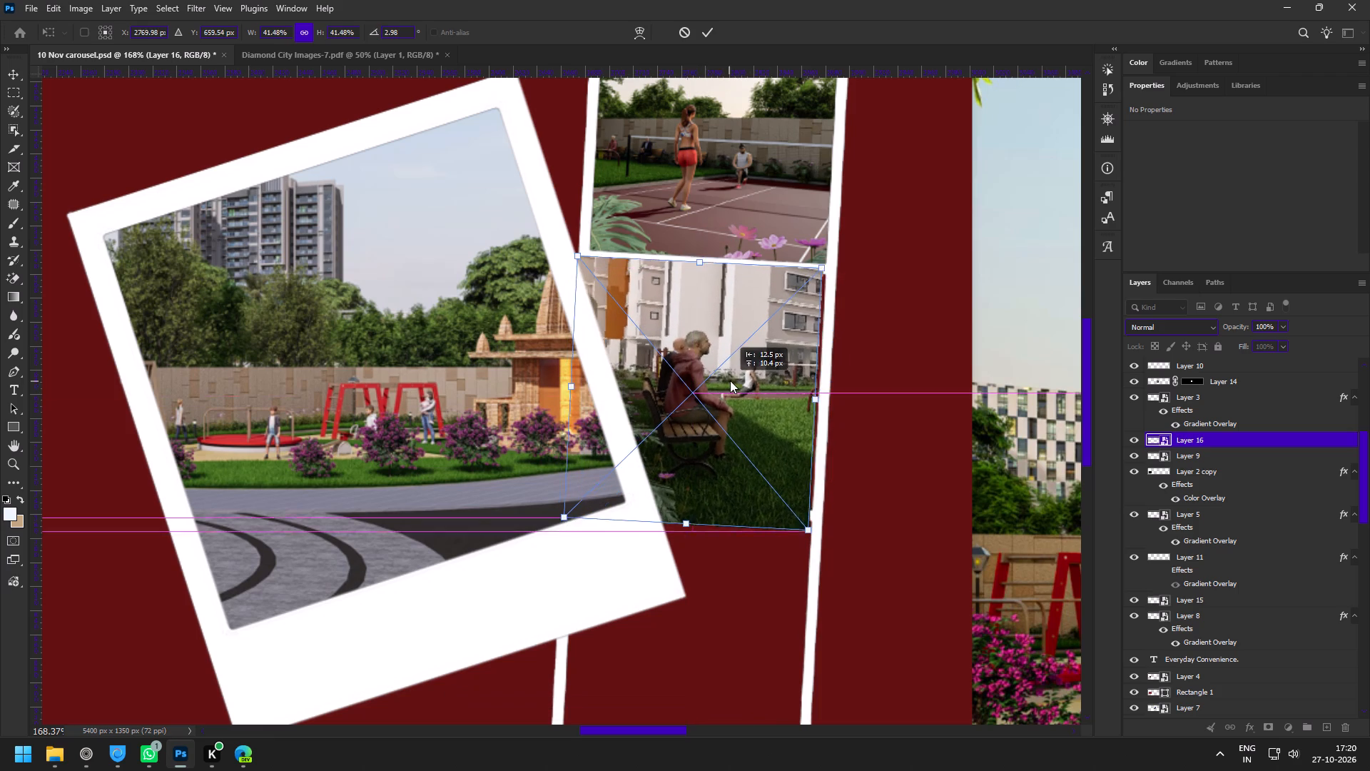
left_click_drag(730, 381, 734, 379)
Move Layer 9 below Layer 2 copy in the layer stack.
left_click_drag(1208, 448, 1209, 490)
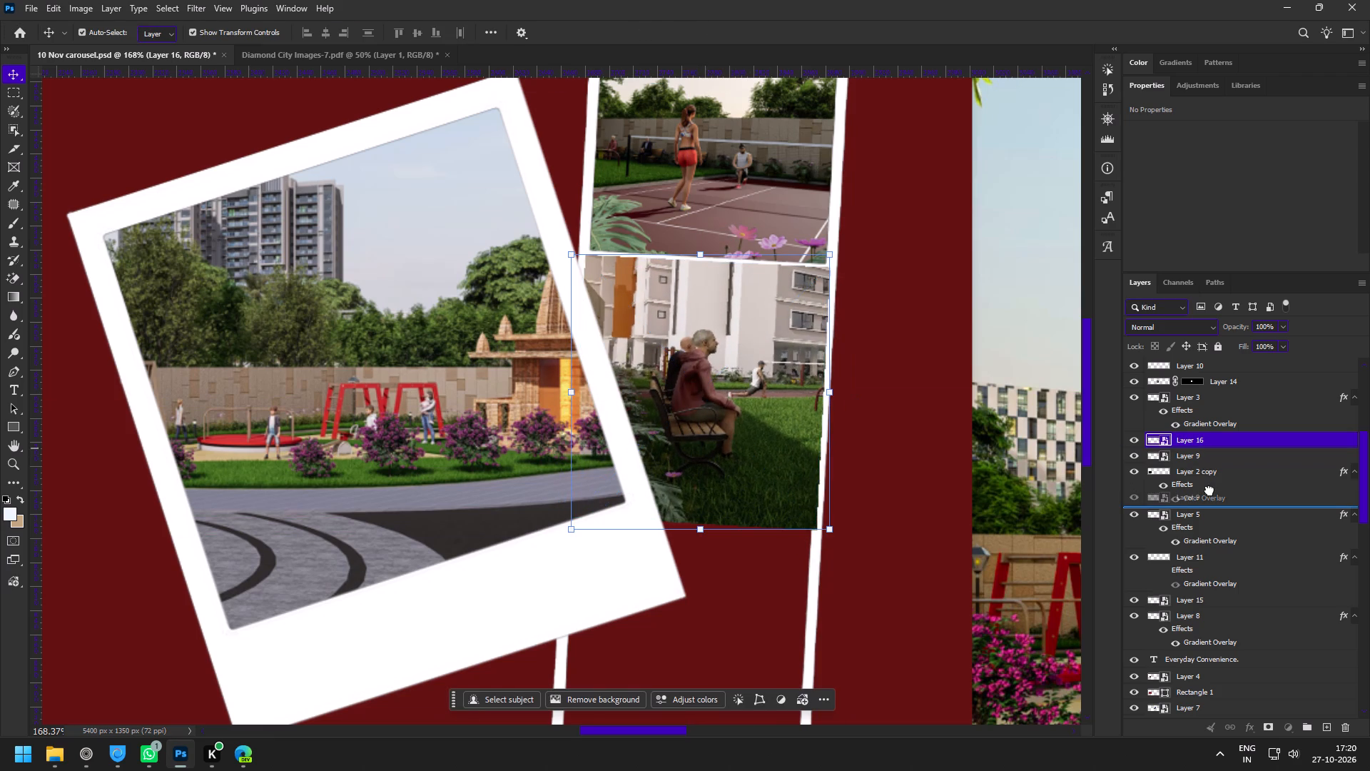
left_click_drag(1209, 490, 1209, 491)
Refit the bench photo on Layer 16 to the strip's second frame, resizing it to about 209 × 223 px with a 2.99° rotation.
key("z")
left_click_drag(723, 469, 741, 495)
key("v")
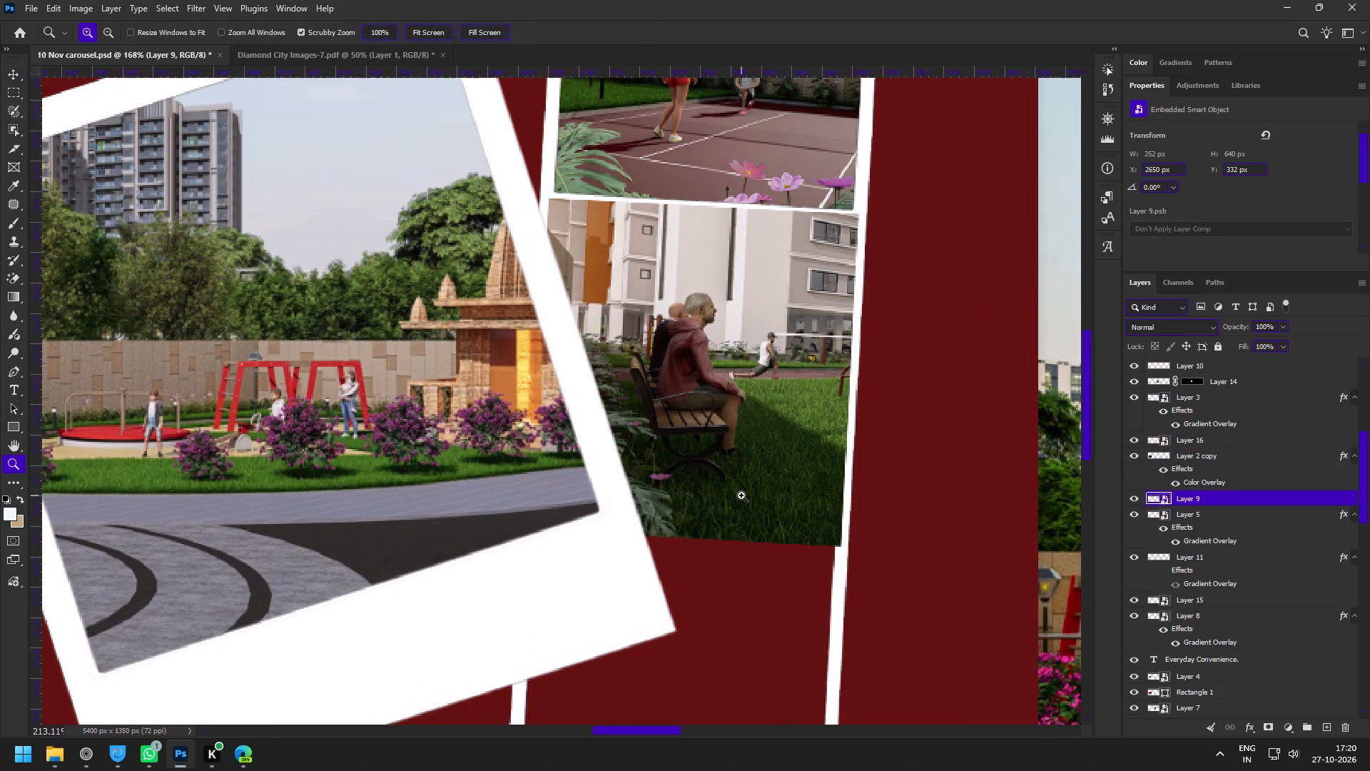
left_click(738, 495)
left_click_drag(697, 550, 694, 530)
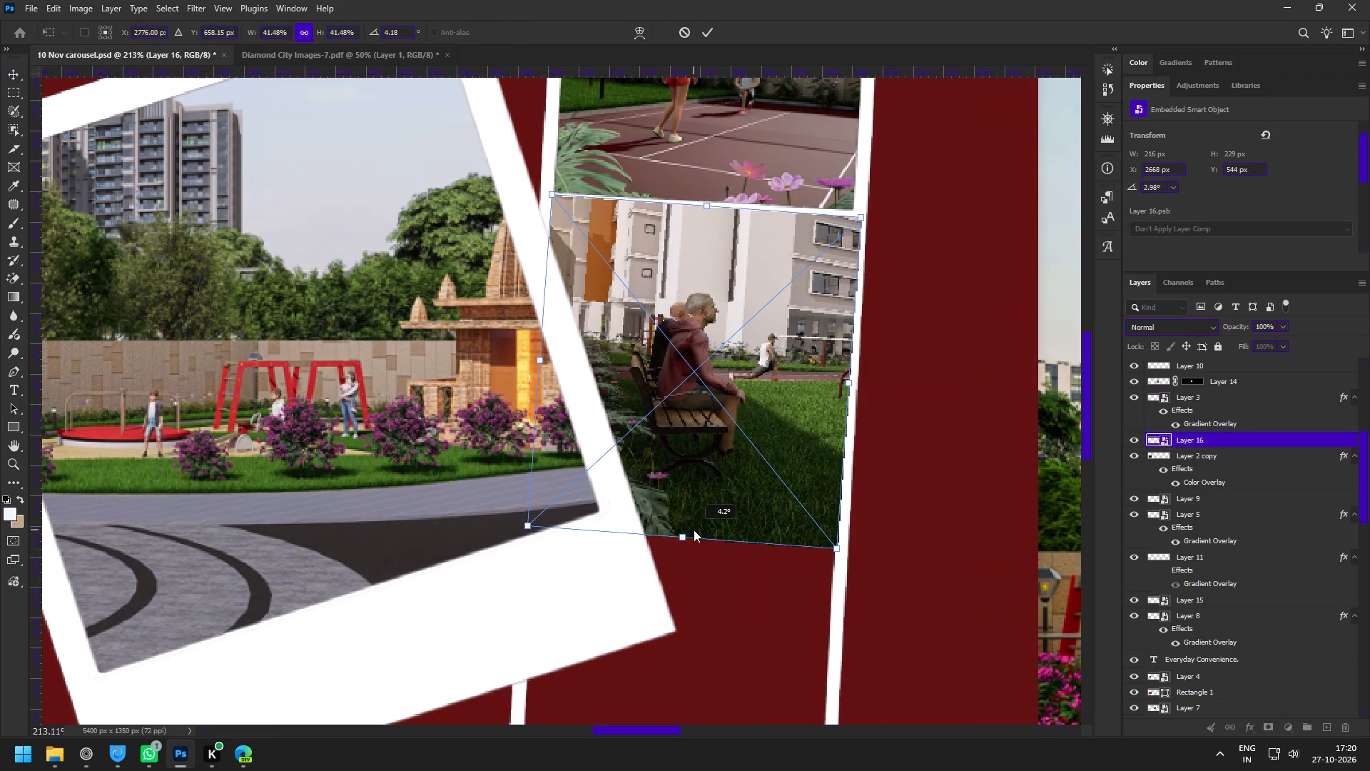
left_click_drag(694, 530, 694, 529)
left_click_drag(683, 545, 682, 523)
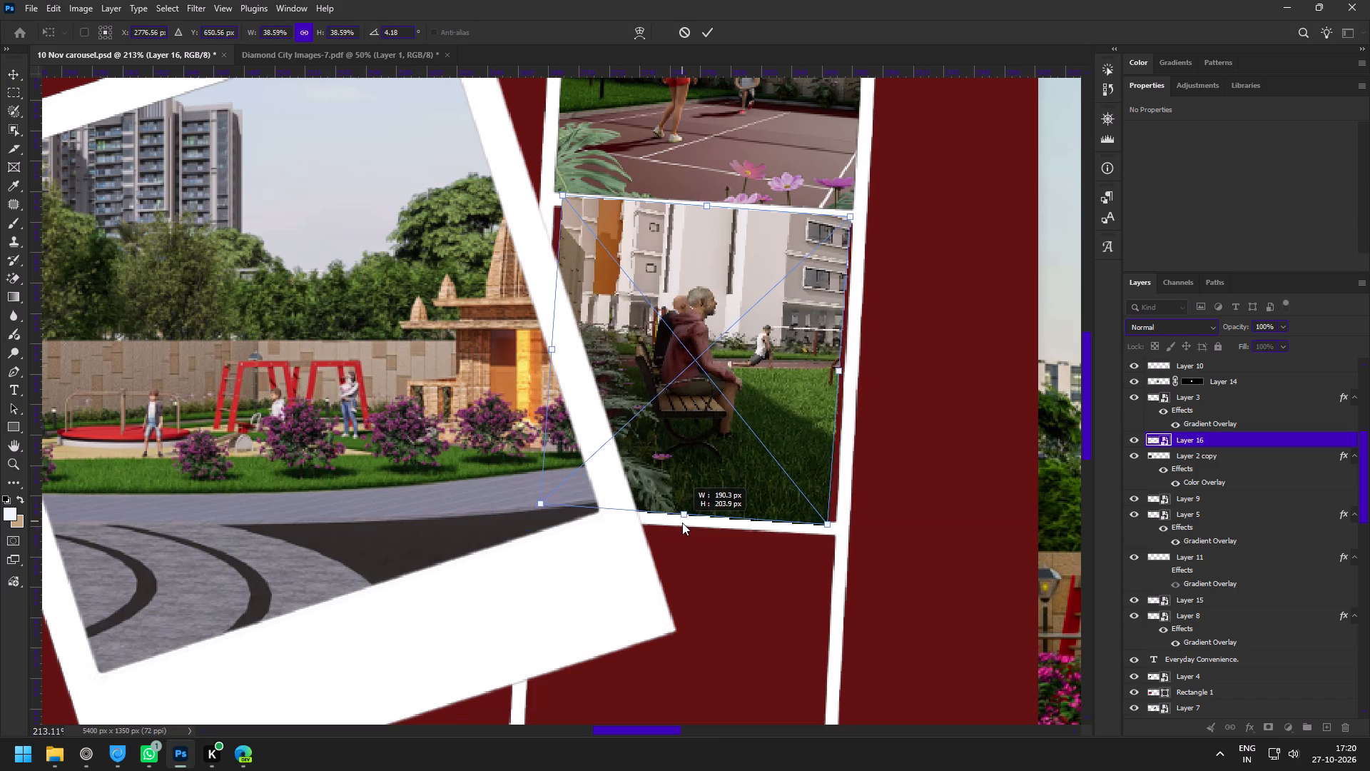
left_click_drag(682, 523, 682, 524)
left_click_drag(843, 546, 850, 546)
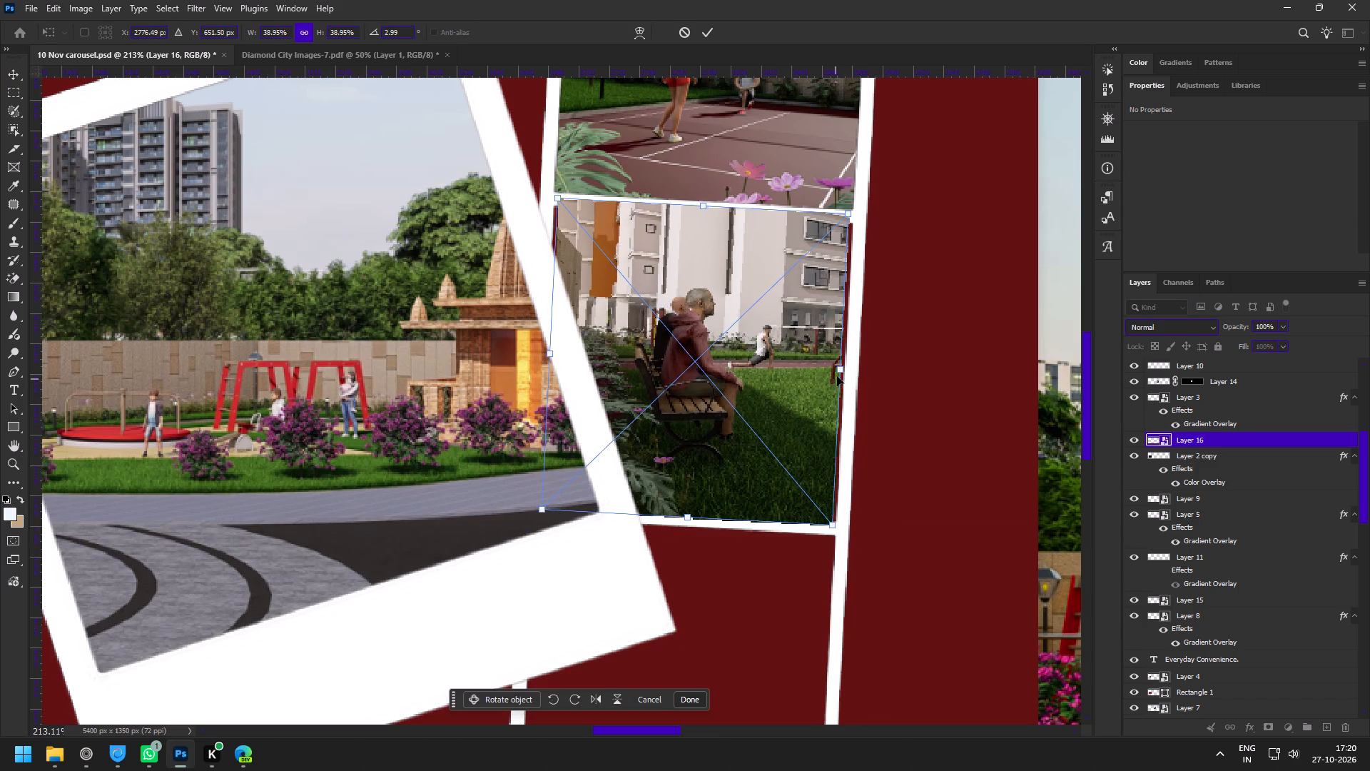
left_click(839, 376)
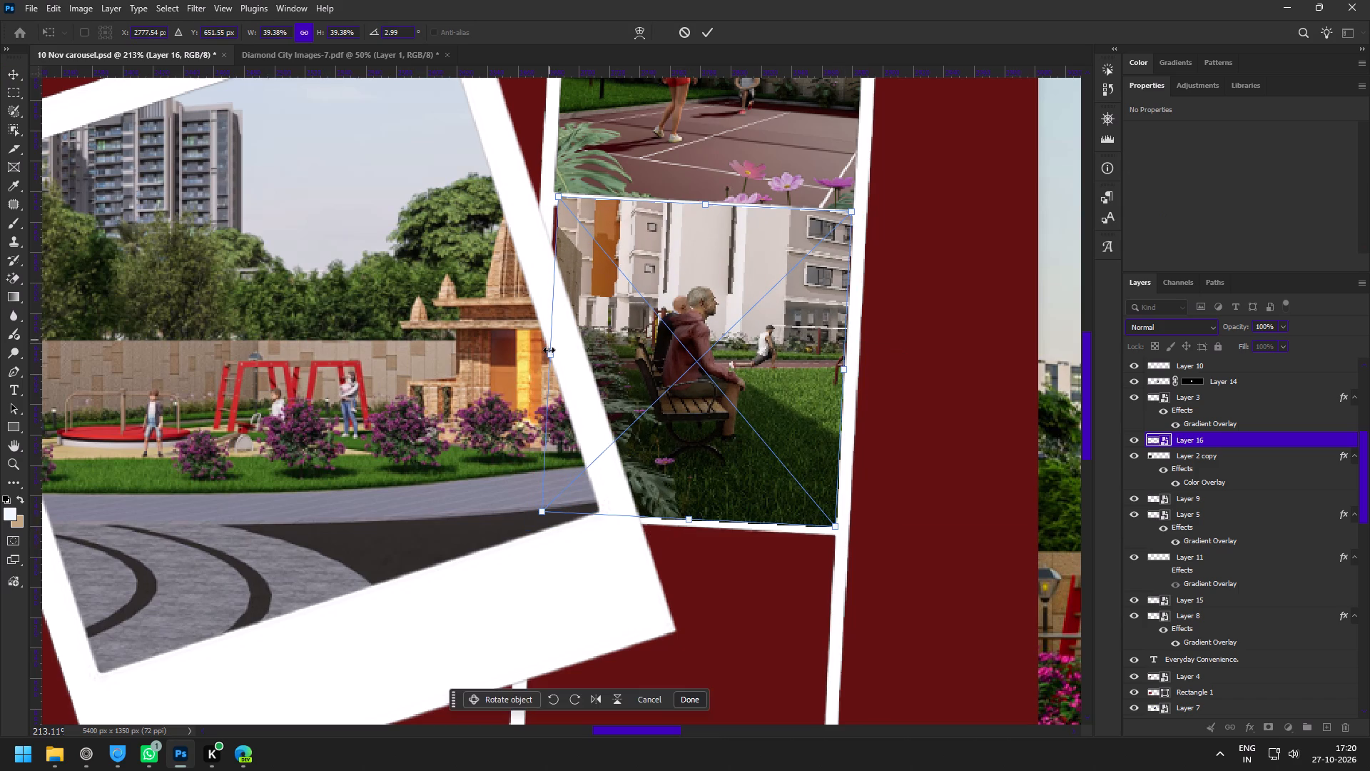
left_click_drag(549, 351, 542, 351)
Move the bench photo's Layer 16 directly below Layer 9 so it sits behind the film strip frame.
left_click_drag(1204, 447, 1209, 485)
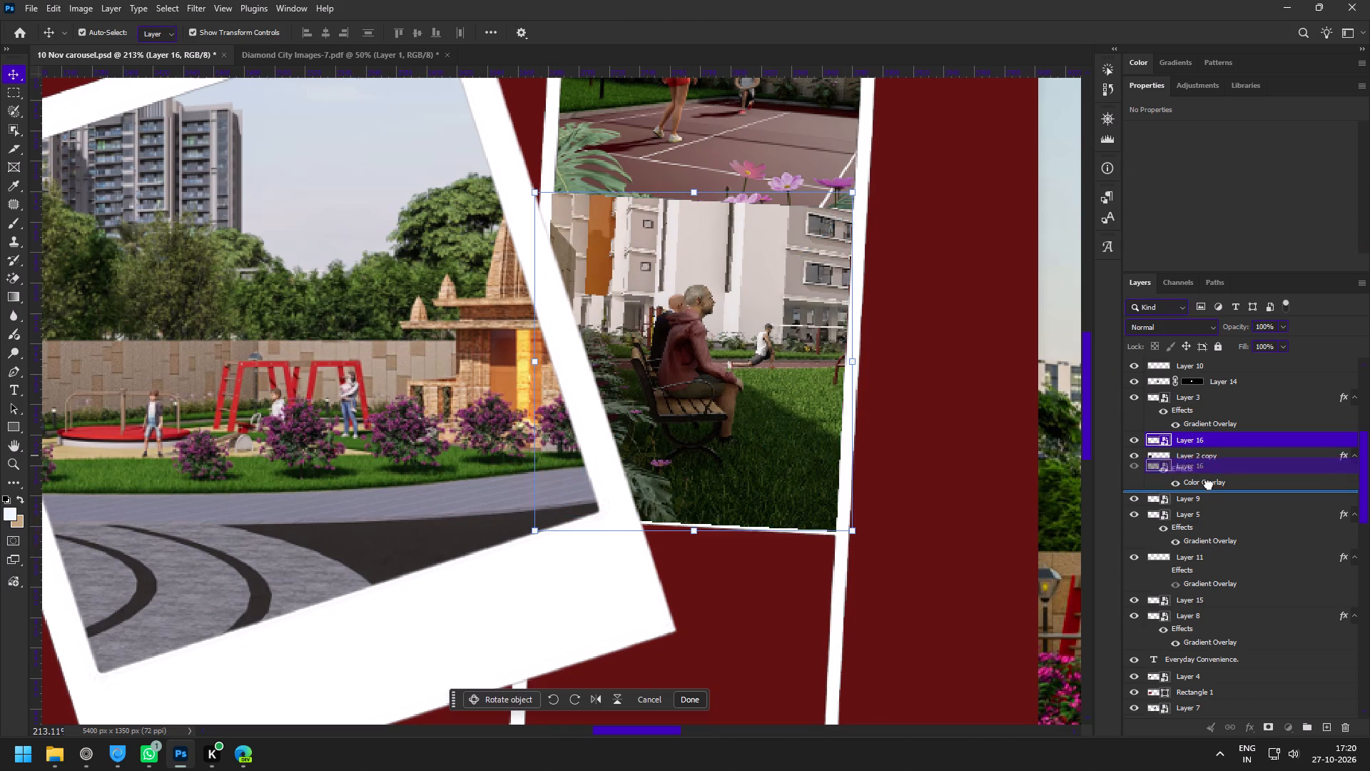
left_click_drag(1209, 485, 1209, 500)
Examine how the bench photo sits in the film strip's second frame alongside the court photo and the large polaroid.
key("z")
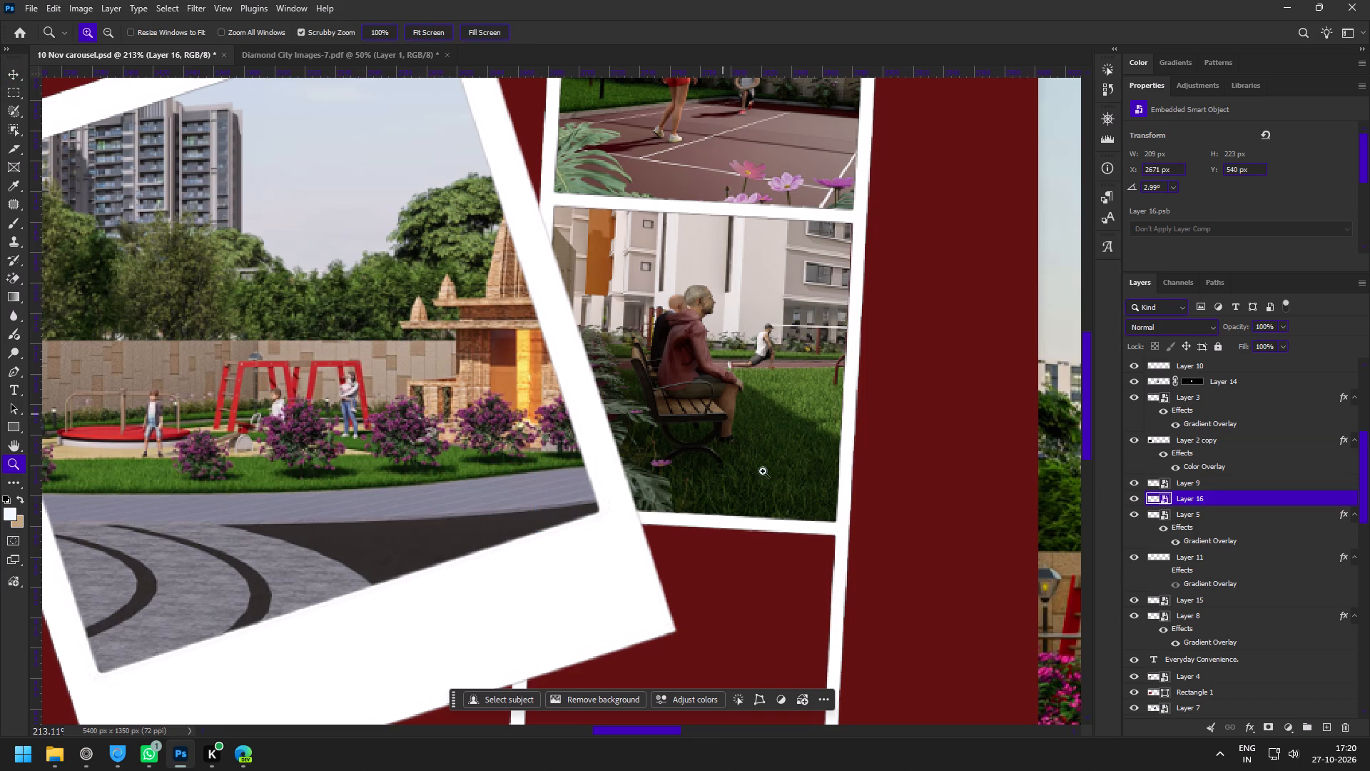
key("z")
left_click_drag(782, 478, 745, 452)
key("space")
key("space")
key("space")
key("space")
left_click_drag(756, 465, 768, 325)
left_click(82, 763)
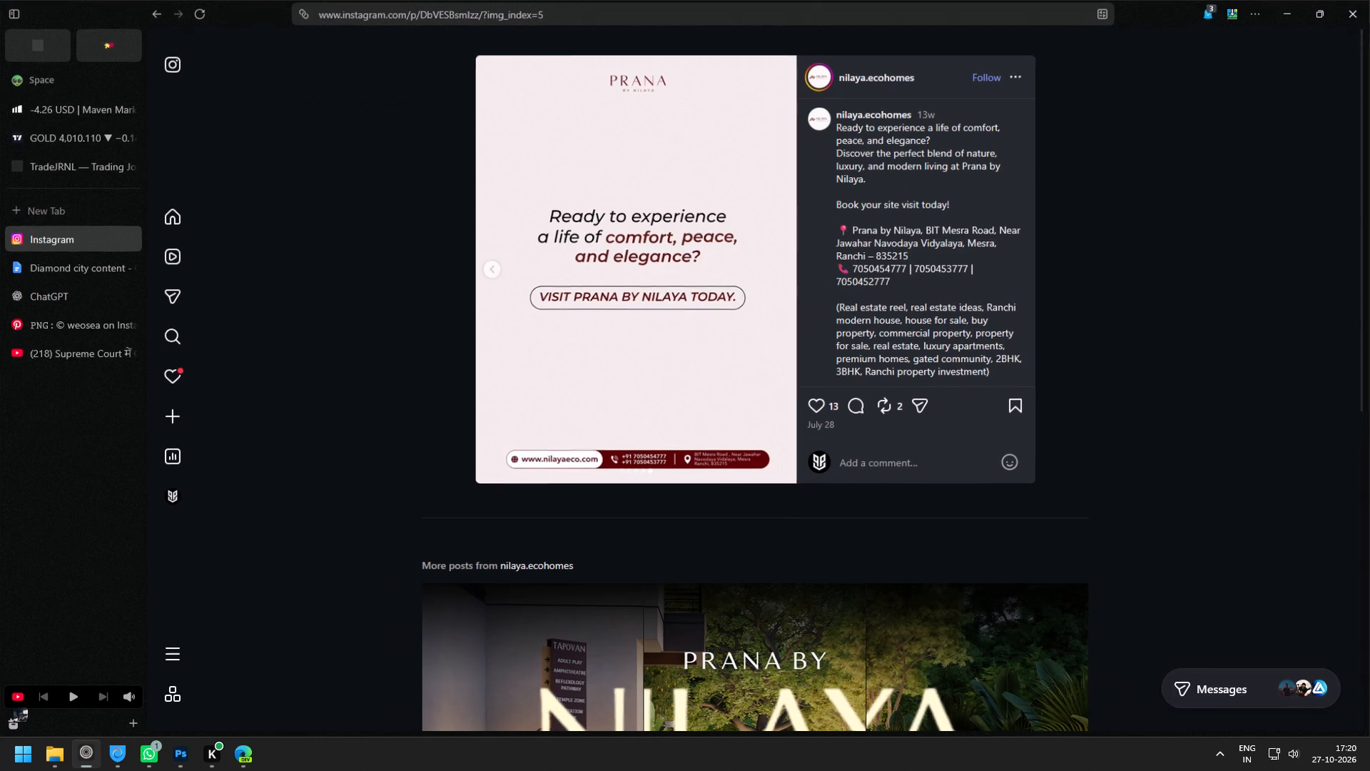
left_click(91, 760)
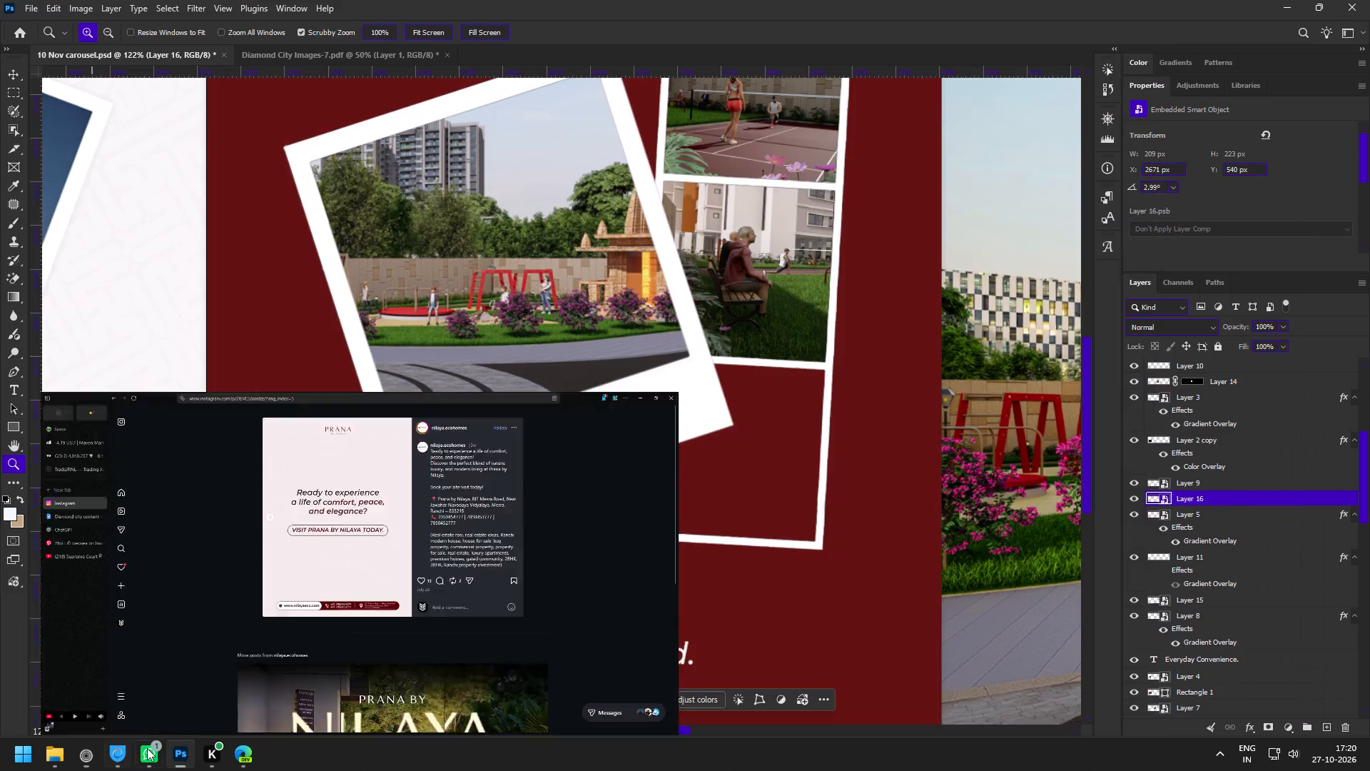
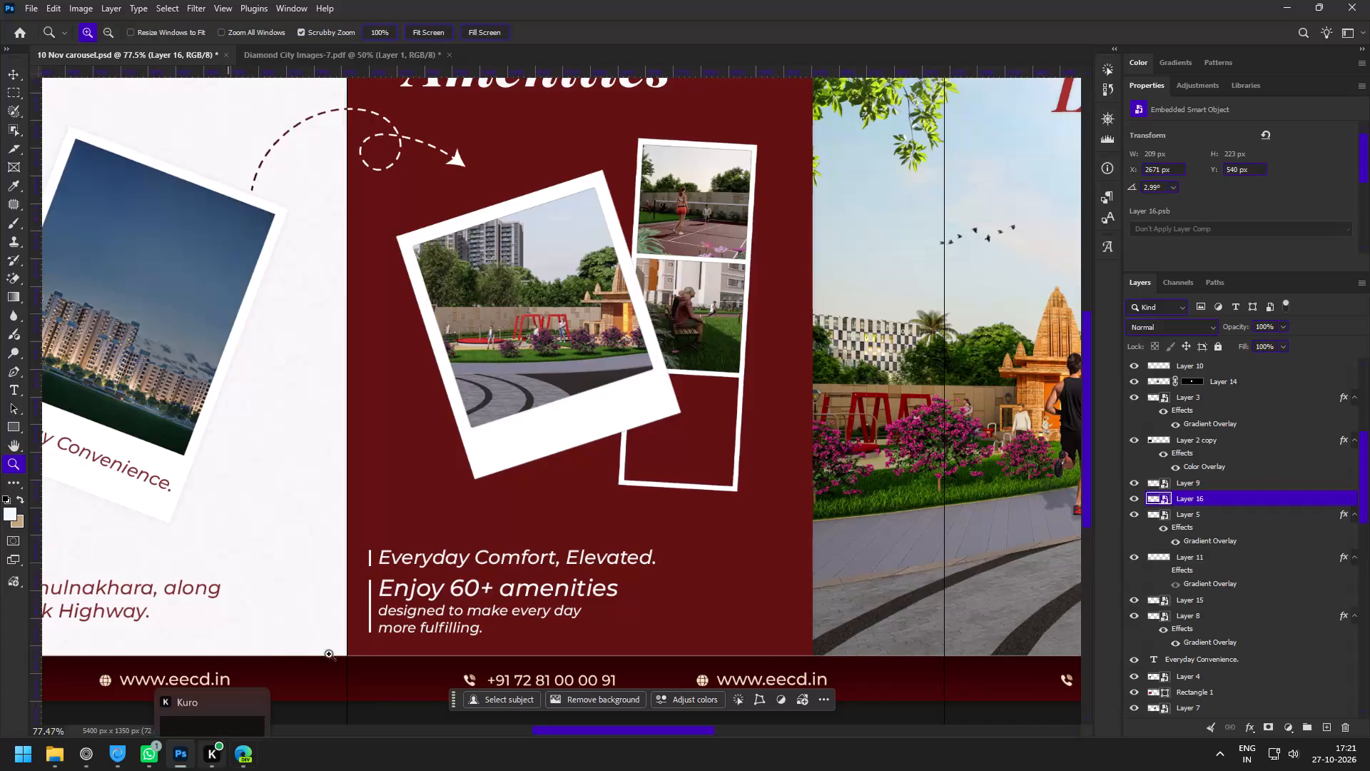
Select the film strip frame, Layer 9, working close up on its empty bottom window below the bench photo.
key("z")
left_click_drag(678, 420, 698, 453)
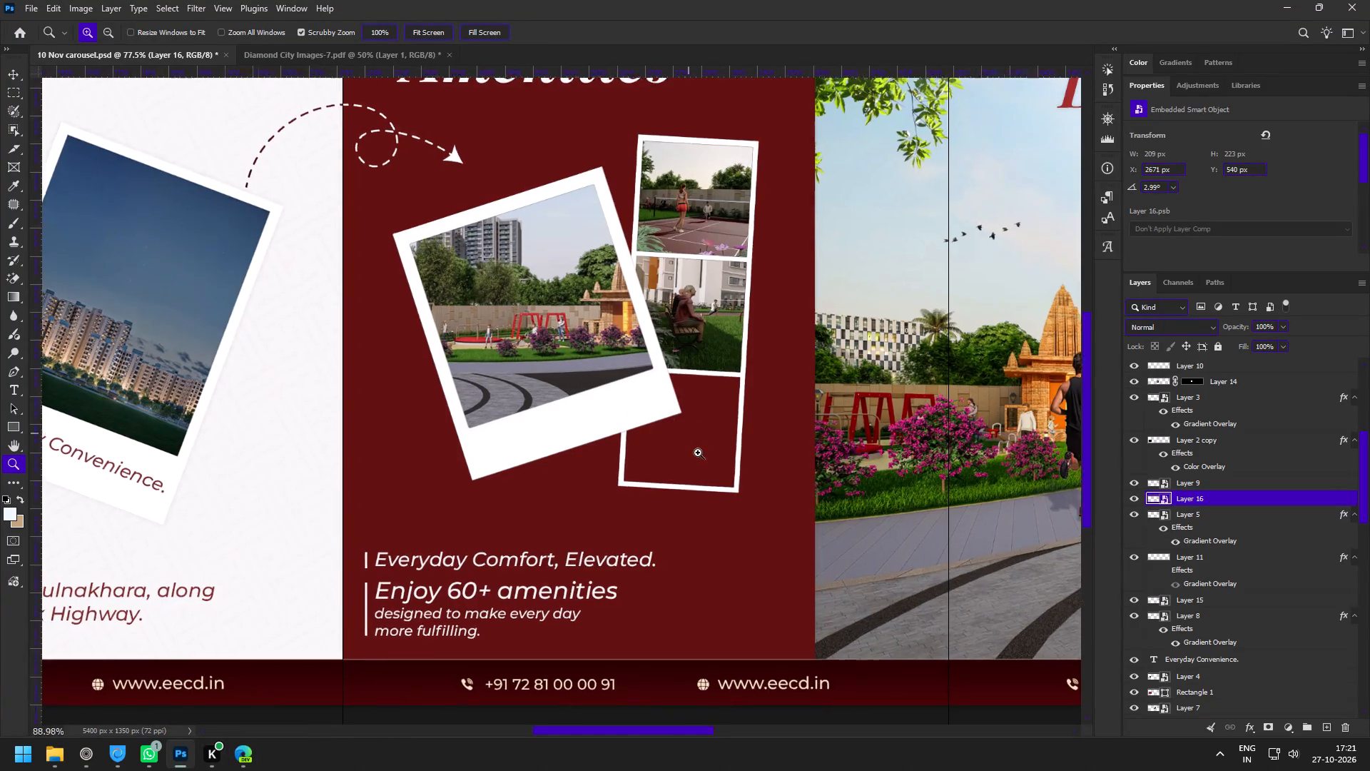
left_click_drag(698, 453, 704, 458)
left_click_drag(736, 351, 763, 381)
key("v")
left_click(778, 450)
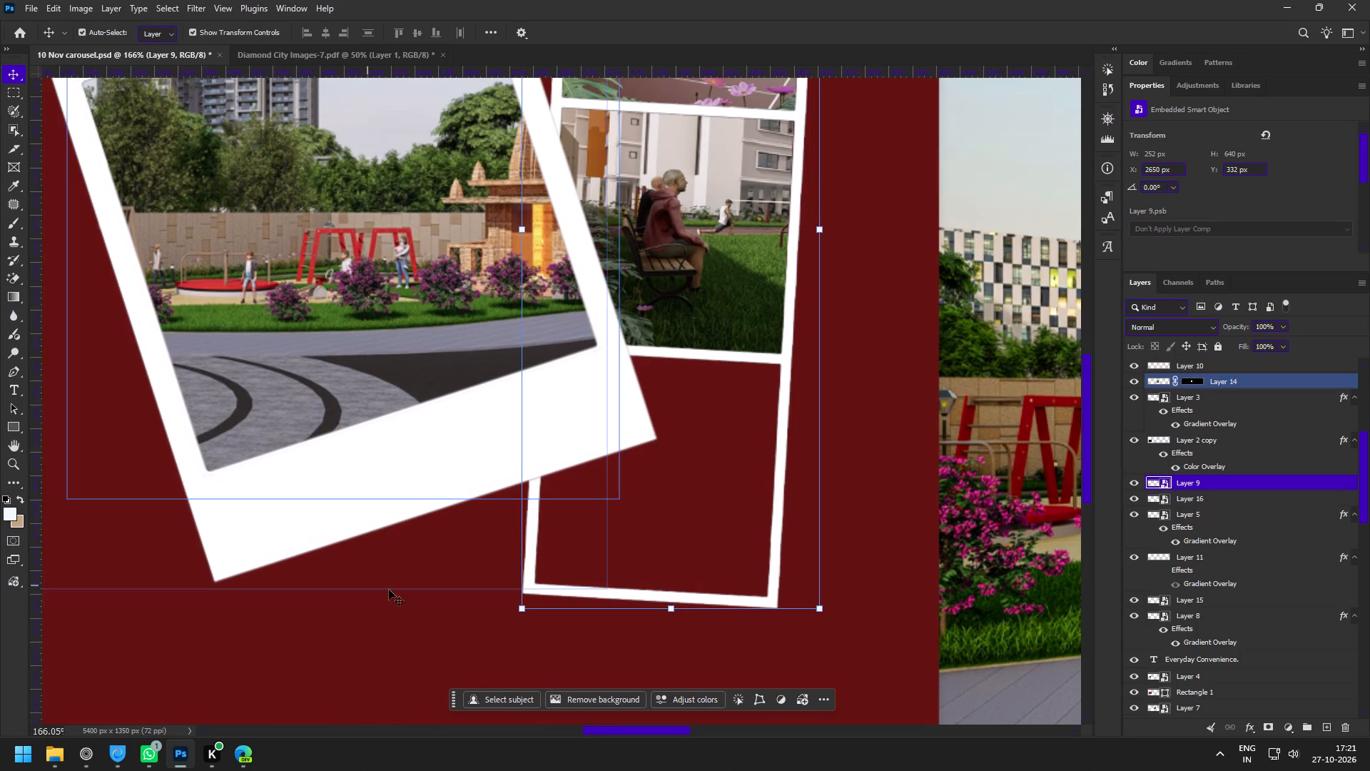
left_click(824, 652)
left_click(760, 605)
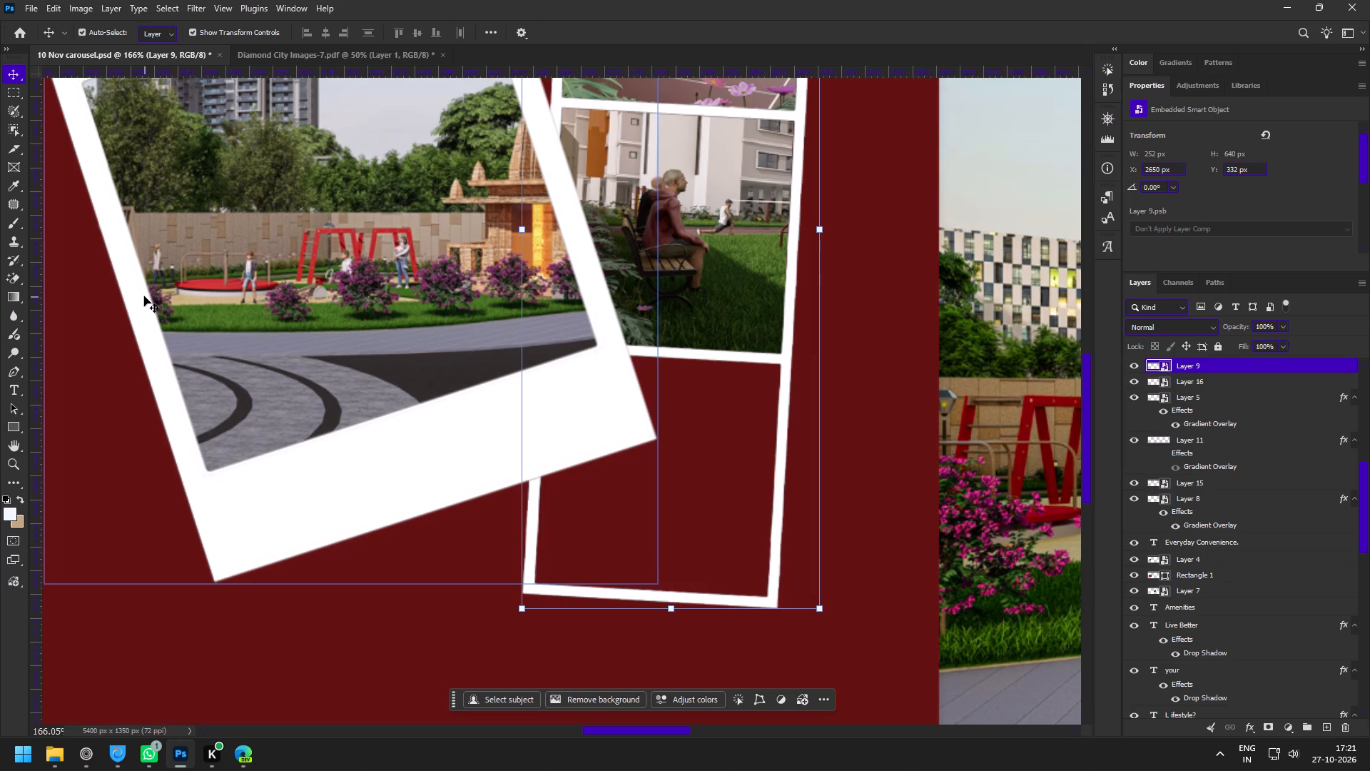
Examine the Lifestyle & Amenities slide and the empty bottom frame of its photo strip.
key("z")
left_click_drag(716, 438, 675, 423)
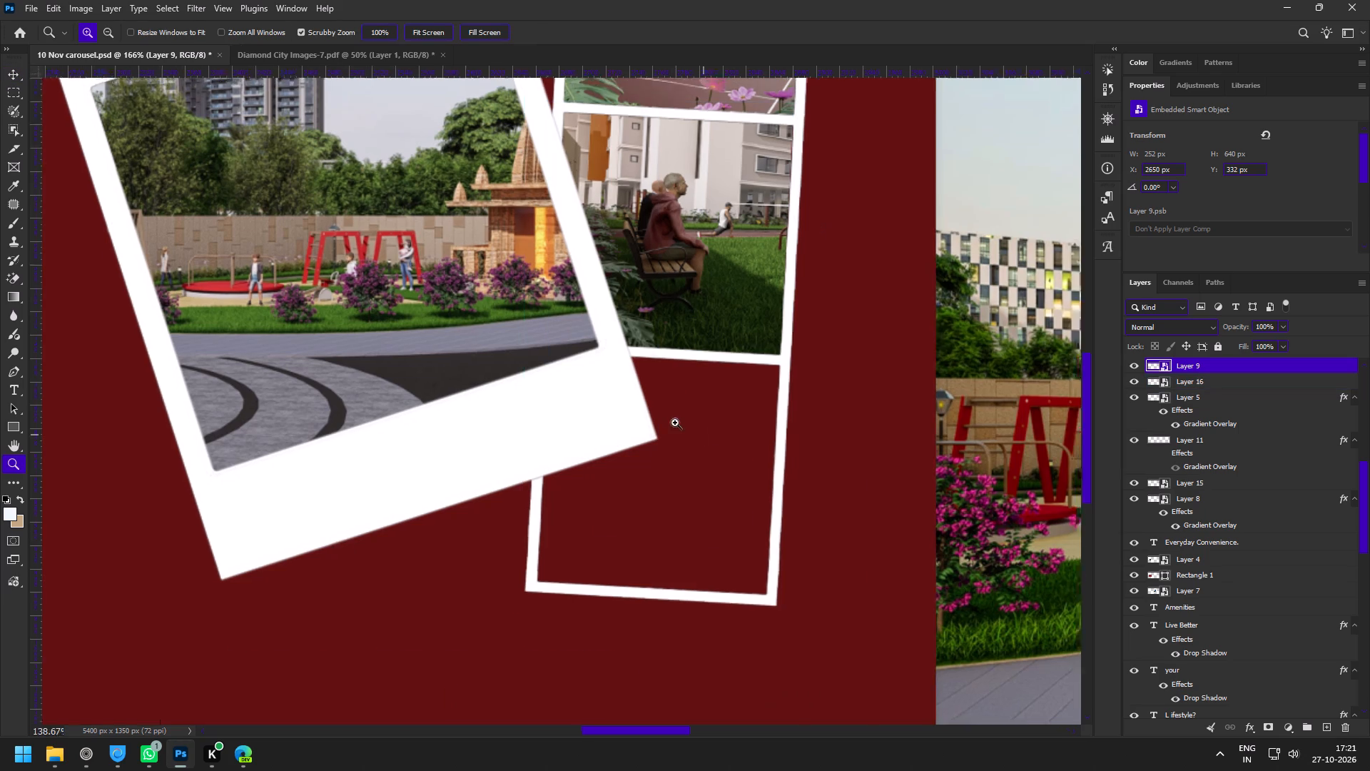
left_click_drag(675, 423, 661, 417)
key("space")
key("space")
key("space")
key("space")
key("space")
key("space")
key("space")
key("space")
key("space")
key("space")
key("space")
key("space")
key("space")
key("space")
key("space")
key("space")
key("space")
key("space")
key("space")
key("space")
left_click_drag(512, 395, 649, 420)
left_click_drag(430, 399, 405, 415)
left_click(489, 430)
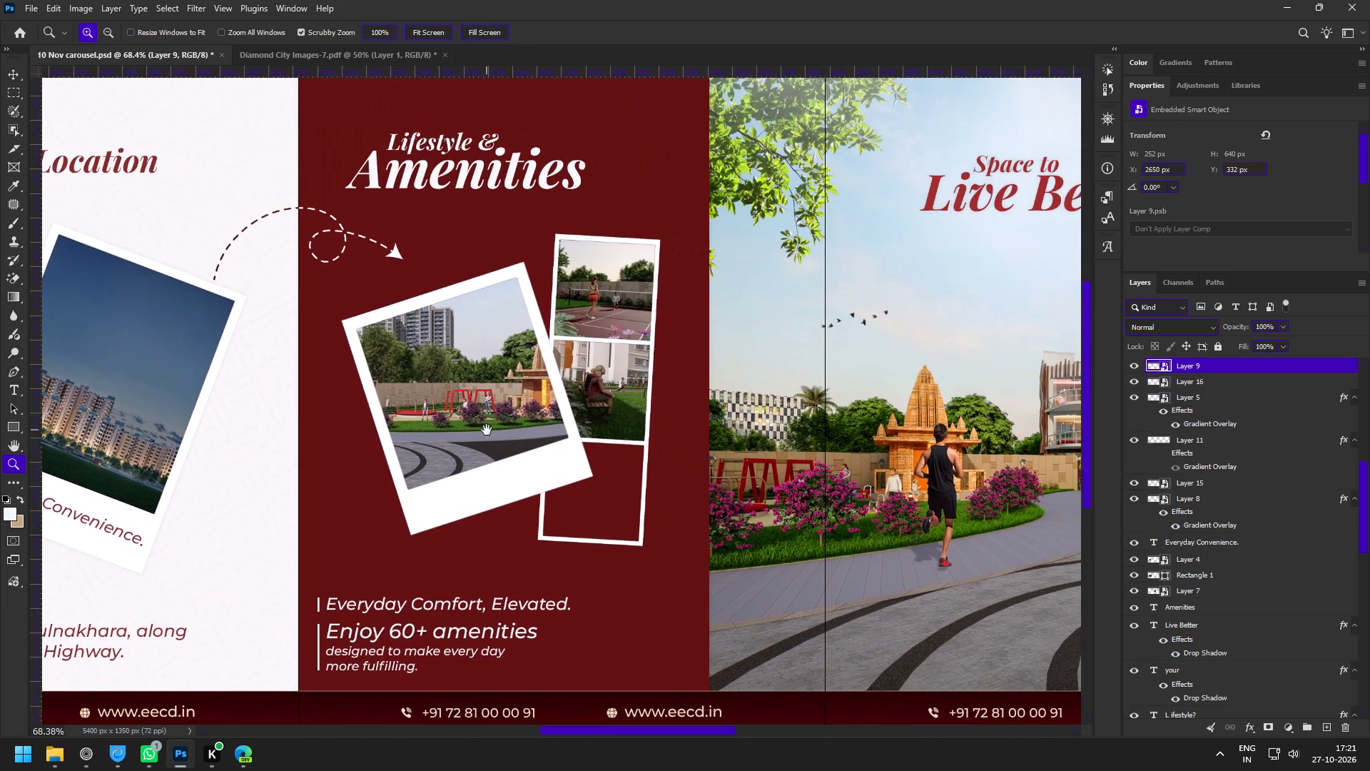
left_click_drag(421, 434, 606, 439)
key("v")
key("space")
key("space")
left_click_drag(858, 428, 787, 387)
key("z")
left_click_drag(785, 500, 818, 533)
left_click_drag(686, 484, 711, 509)
key("v")
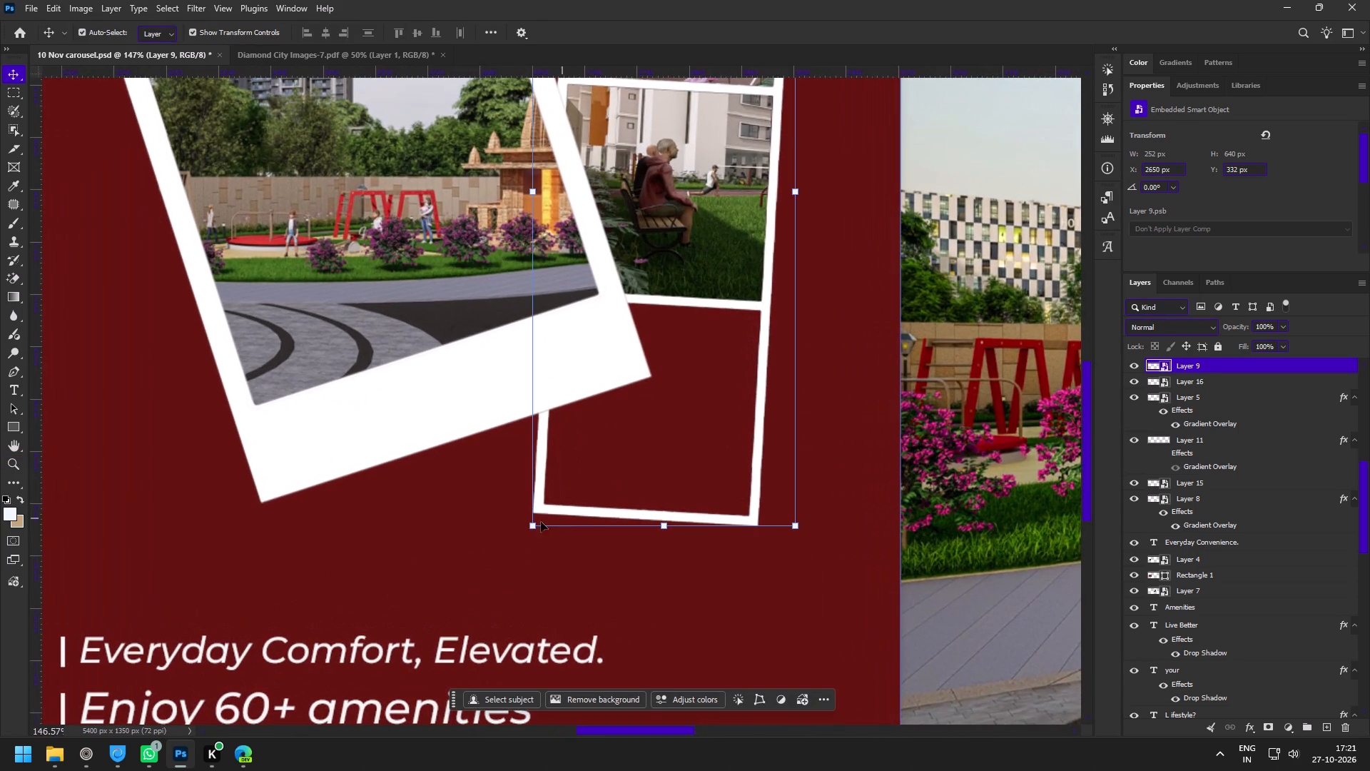
Switch to Edge and capture the patio table and curved building area from page 14 of Diamond City Images.pdf.
left_click(257, 755)
scroll(691, 458, "down", 3)
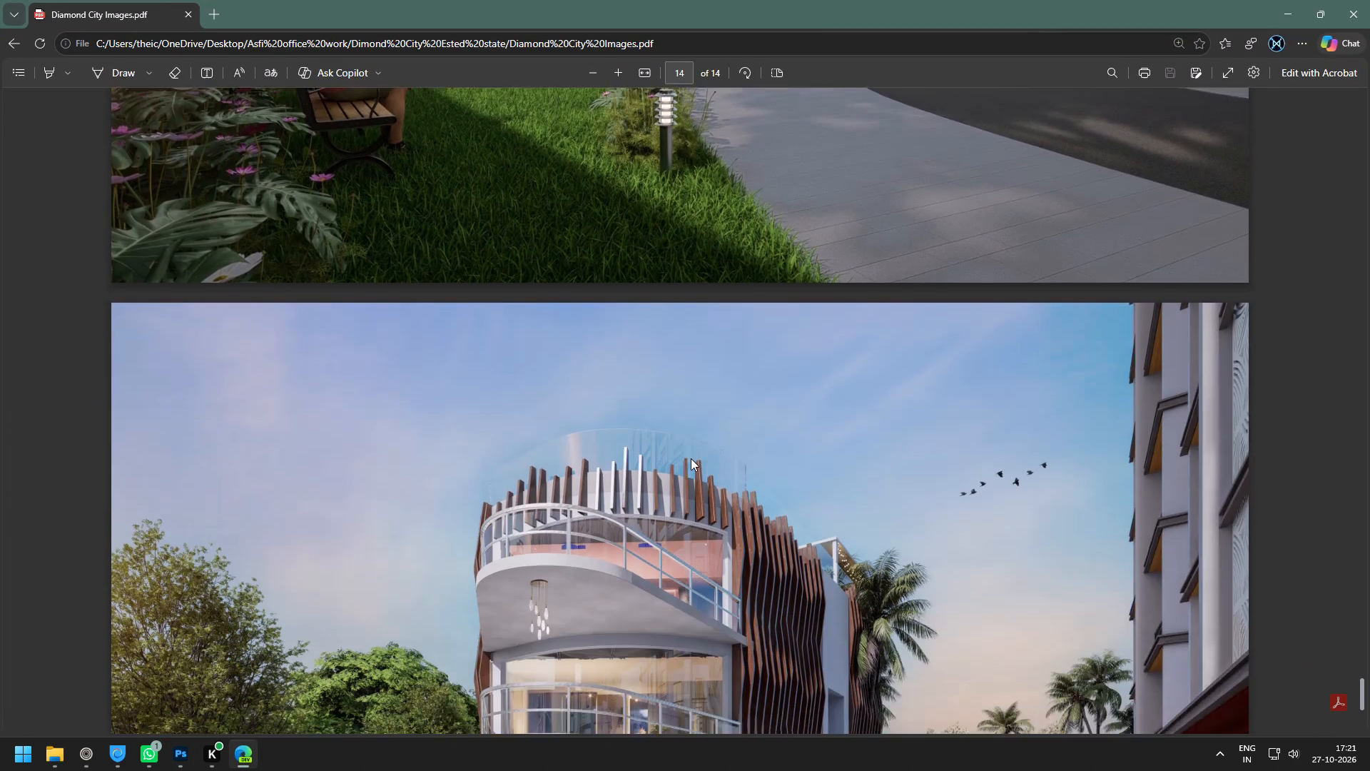
scroll(691, 458, "down", 1)
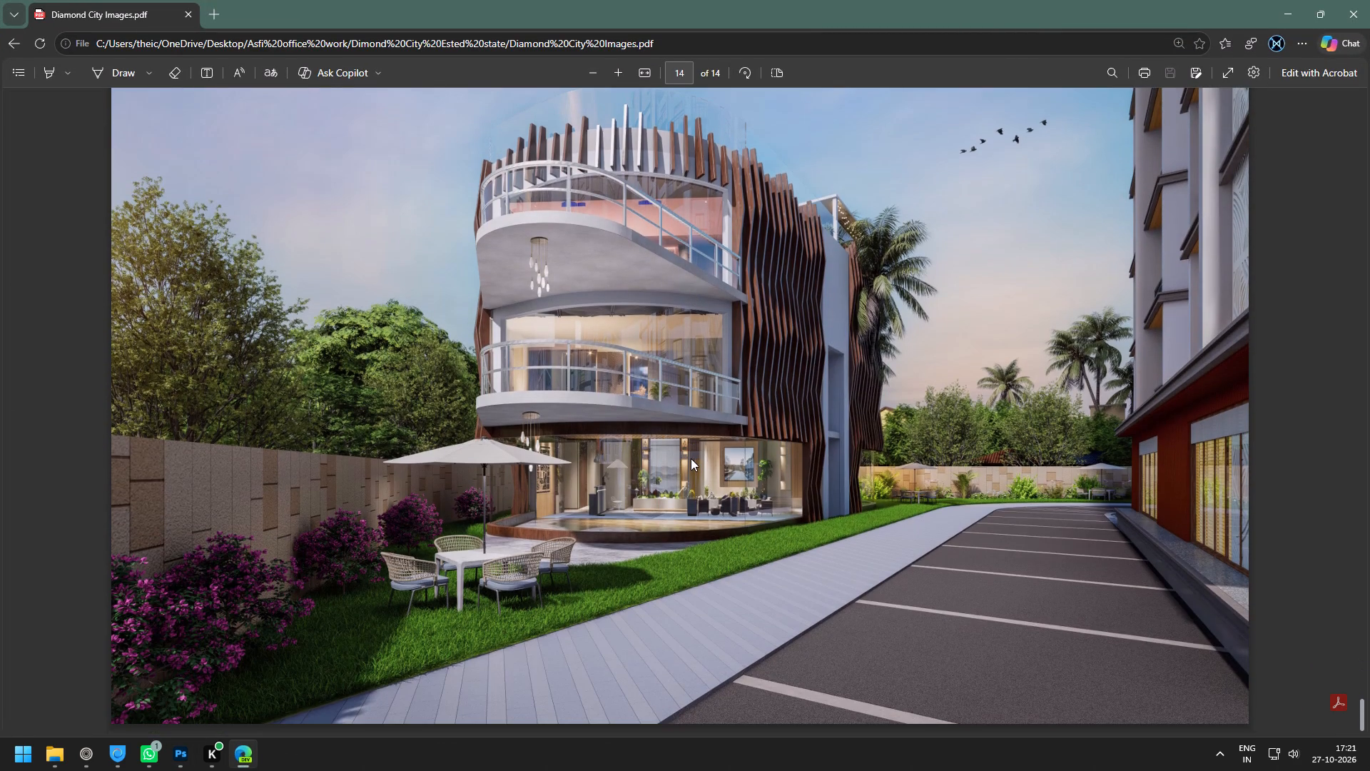
scroll(691, 458, "down", 5)
key("Print")
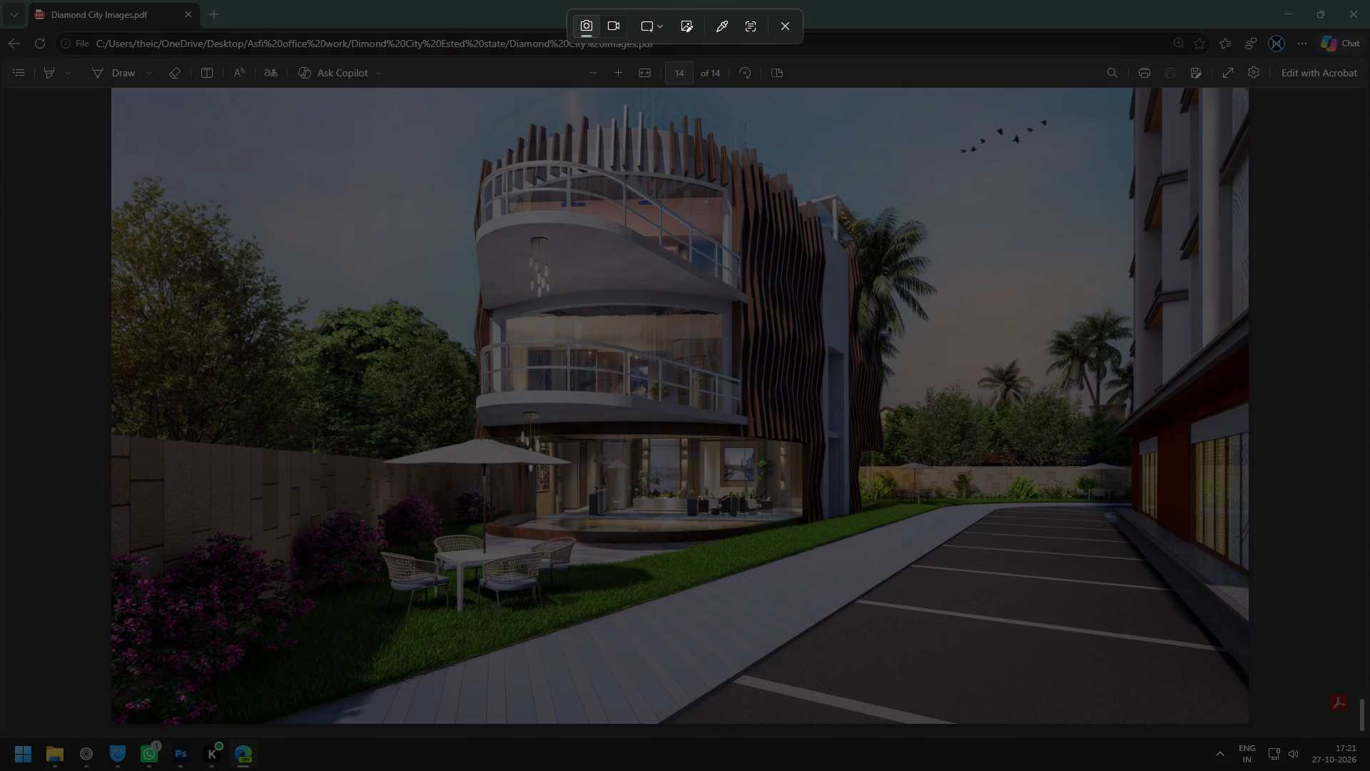
left_click_drag(283, 278, 694, 700)
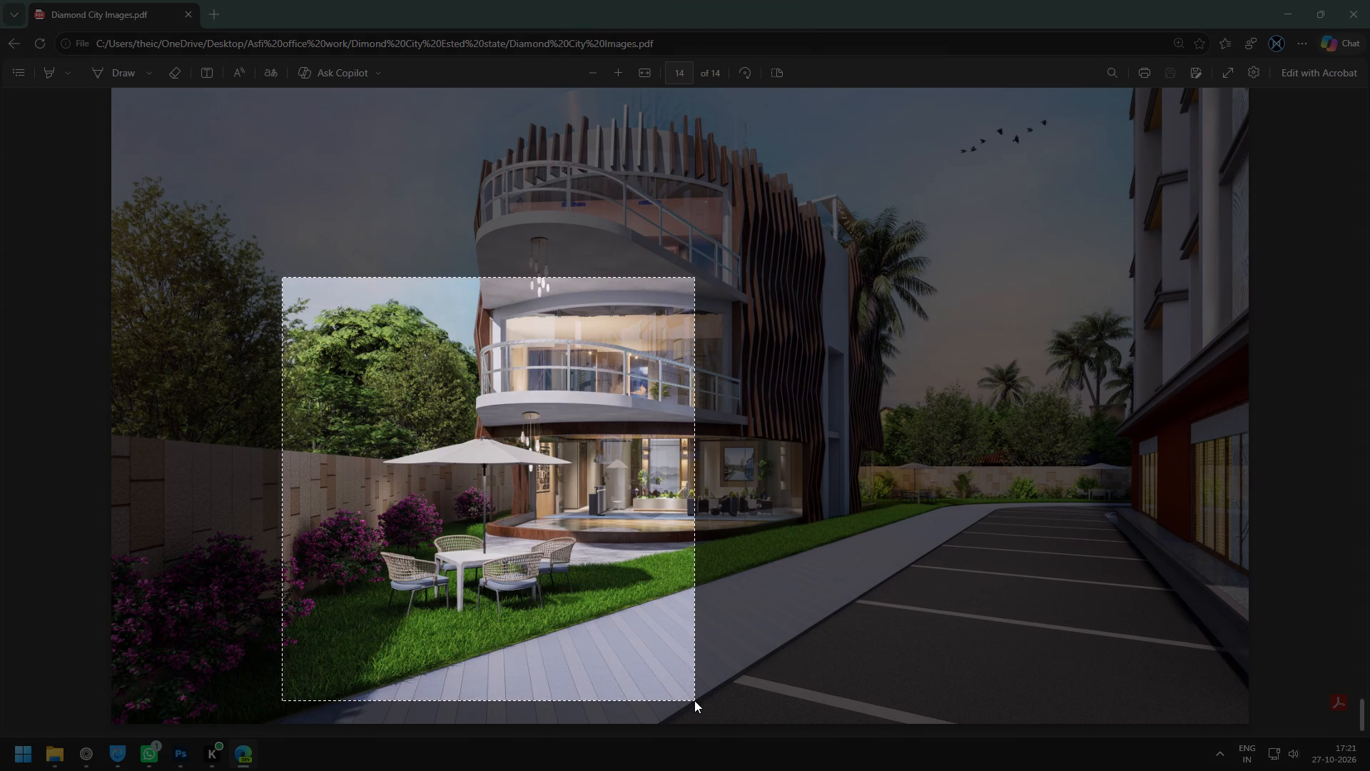
left_click_drag(694, 700, 700, 702)
Return to Photoshop, paste the captured image into 10 Nov carousel.psd and convert it to a smart object.
left_click(189, 765)
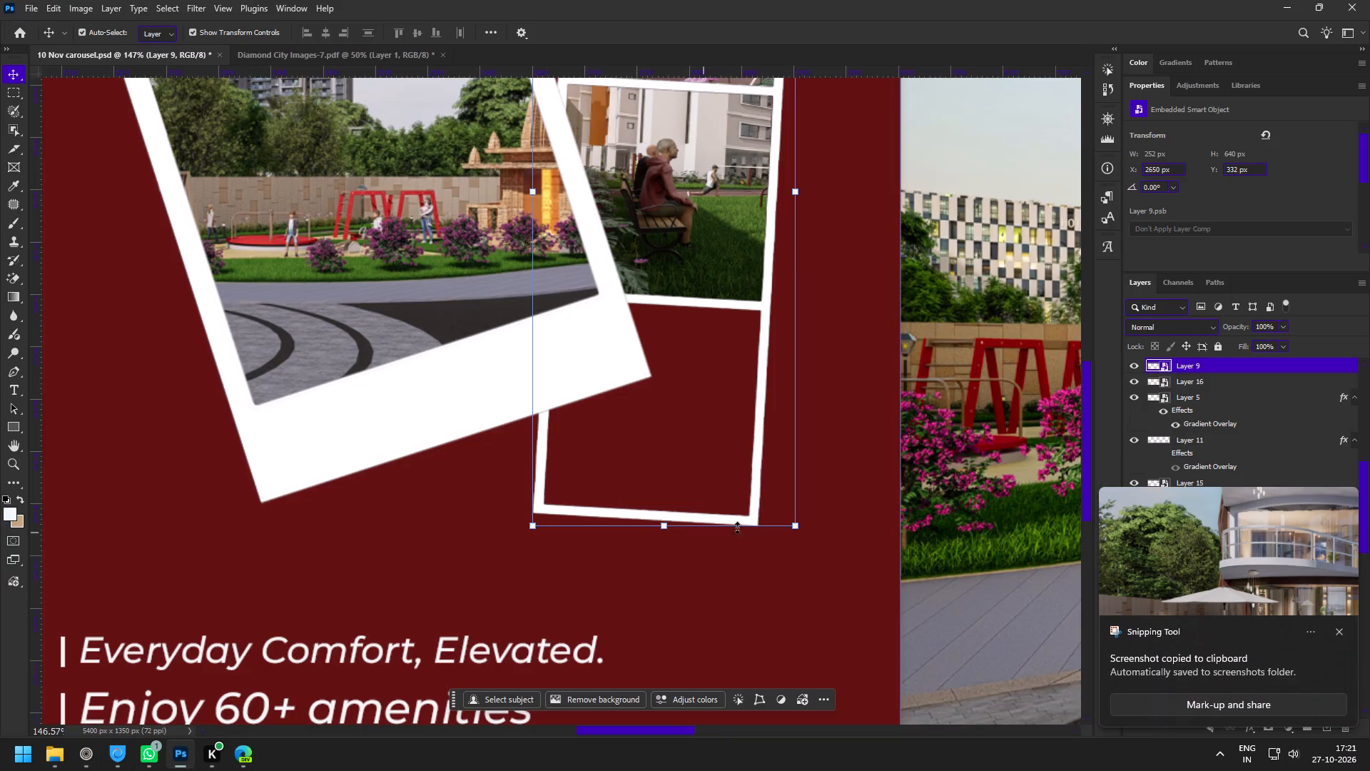
key("v")
left_click(749, 517)
key("ctrl+v")
key("F8")
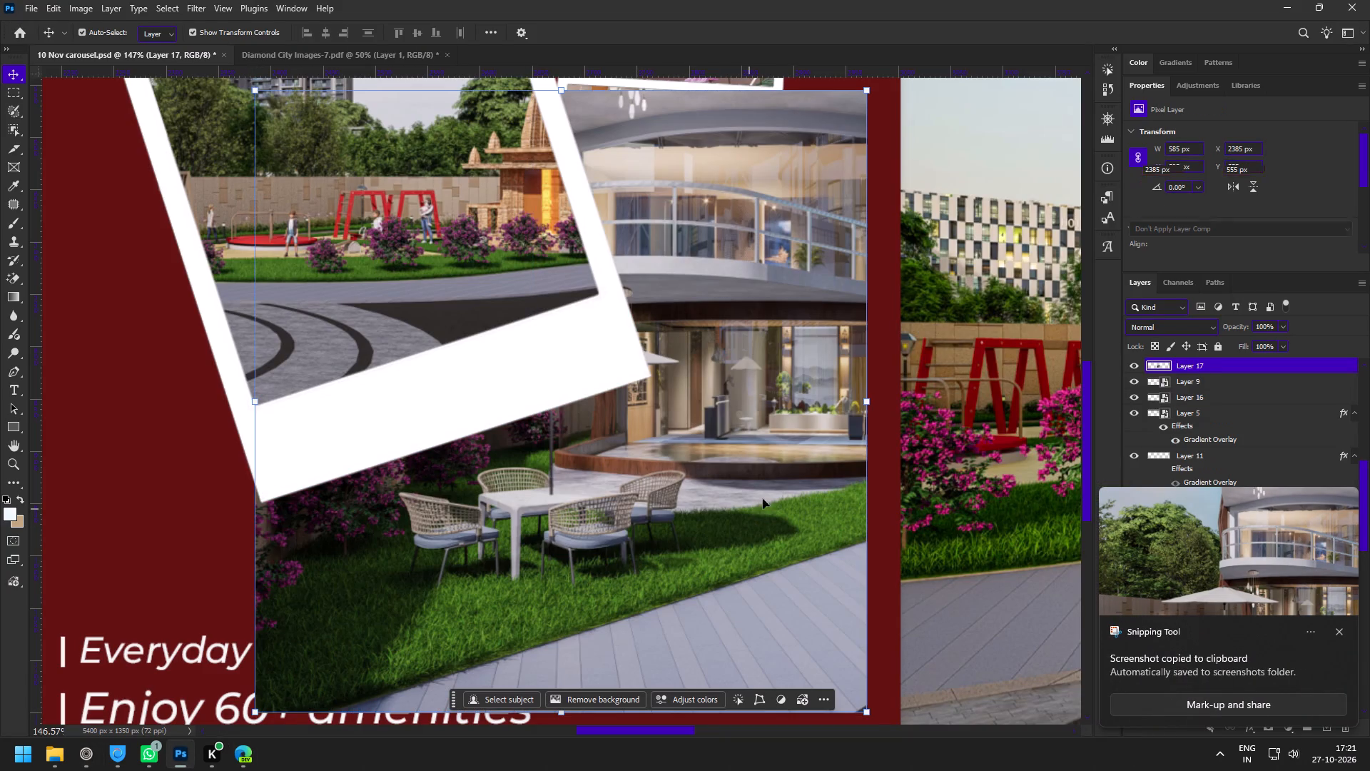
Scale the patio image to about 35%, rotate it about 3.2° and fit it over the photo strip's empty bottom frame.
left_click_drag(869, 403, 661, 401, "alt")
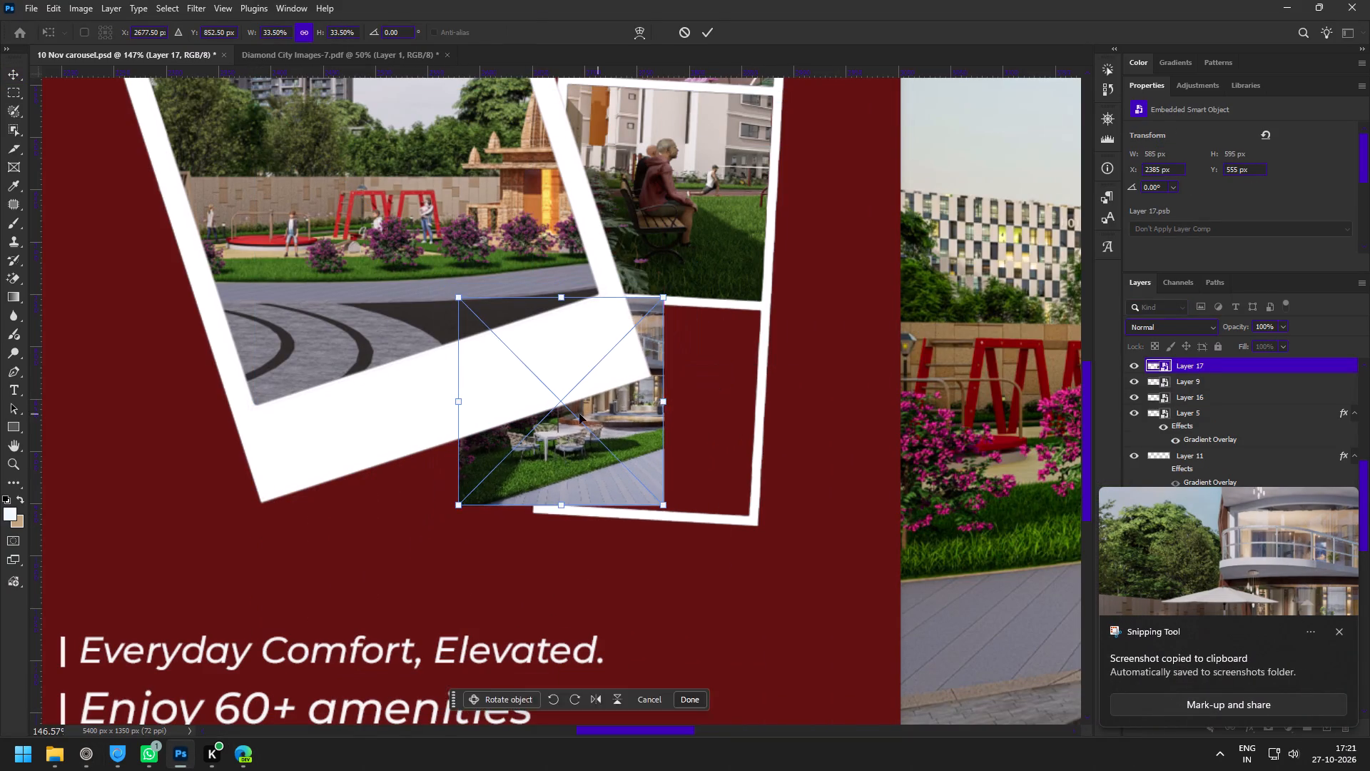
left_click_drag(598, 415, 696, 421)
left_click_drag(734, 256, 741, 258)
left_click_drag(713, 441, 701, 441)
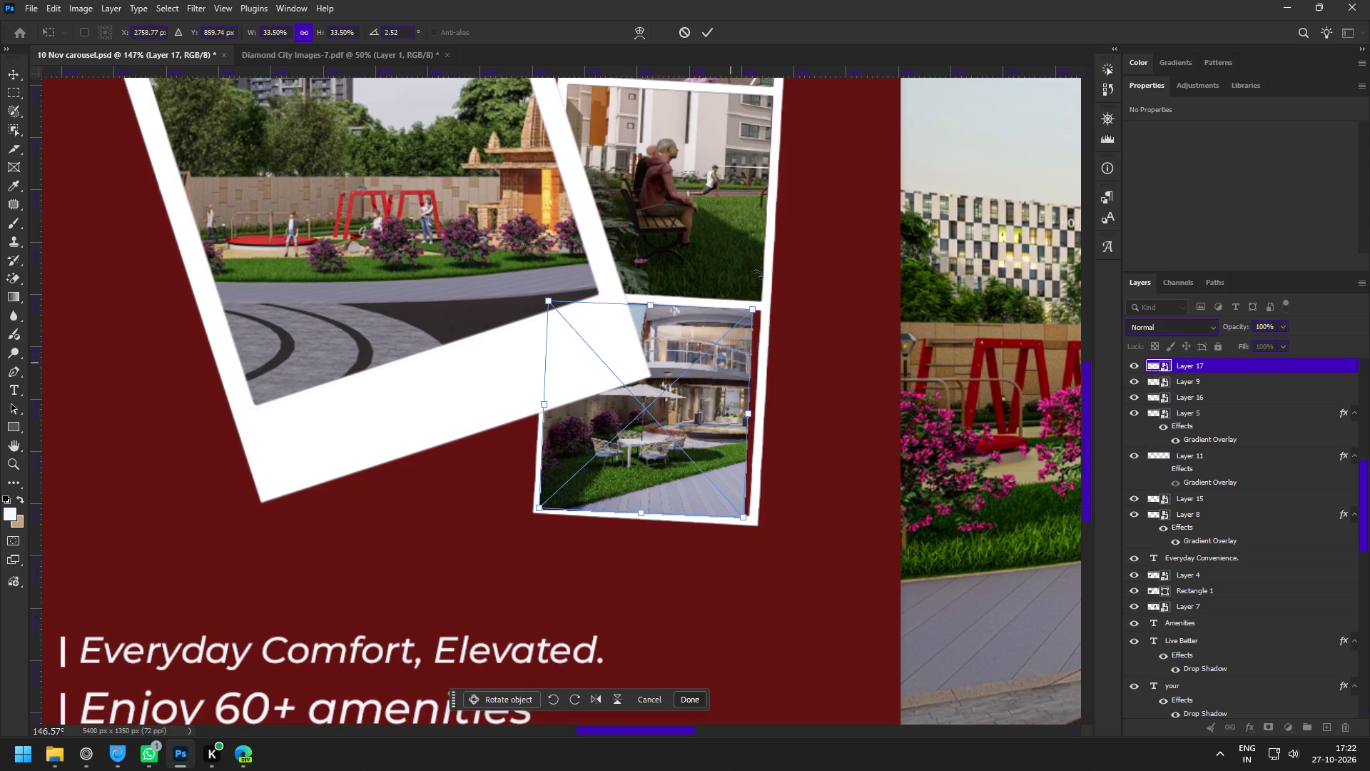
left_click(759, 272)
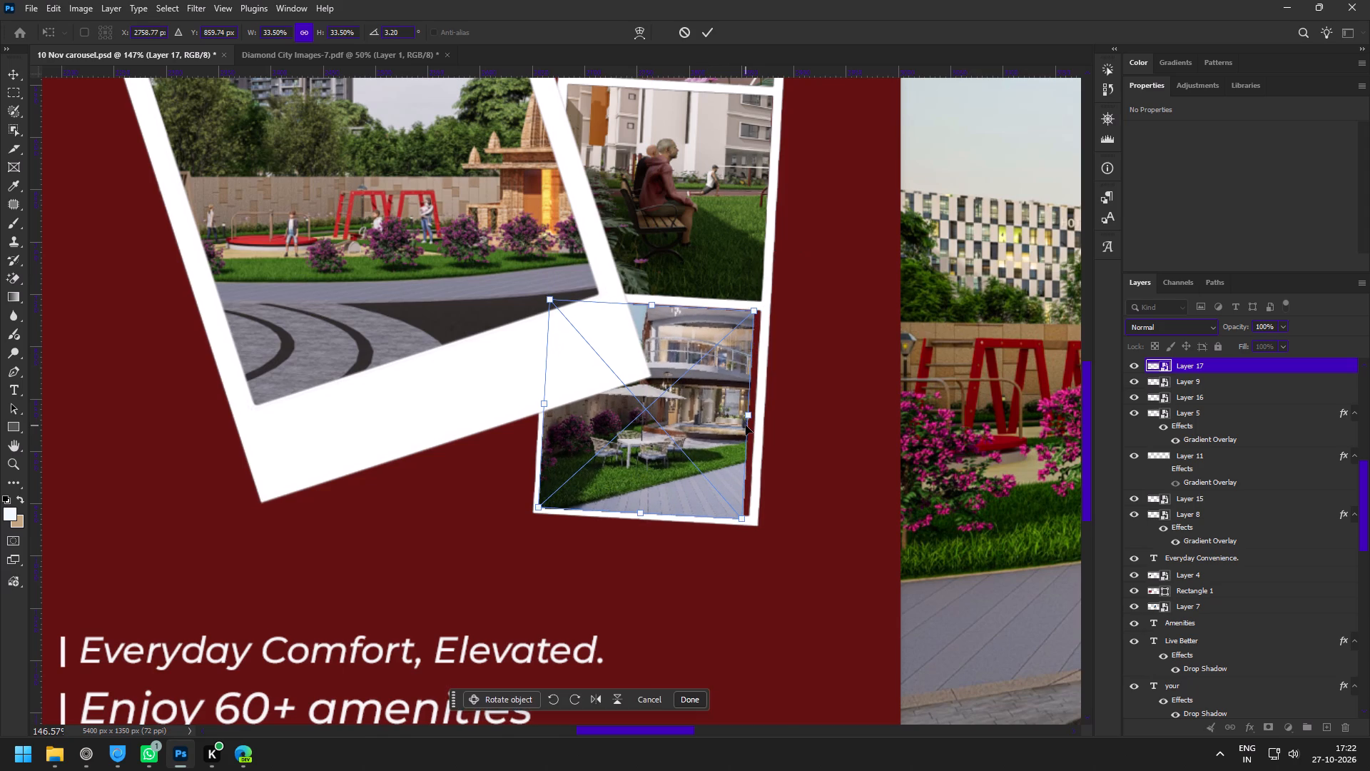
left_click_drag(749, 416, 758, 416)
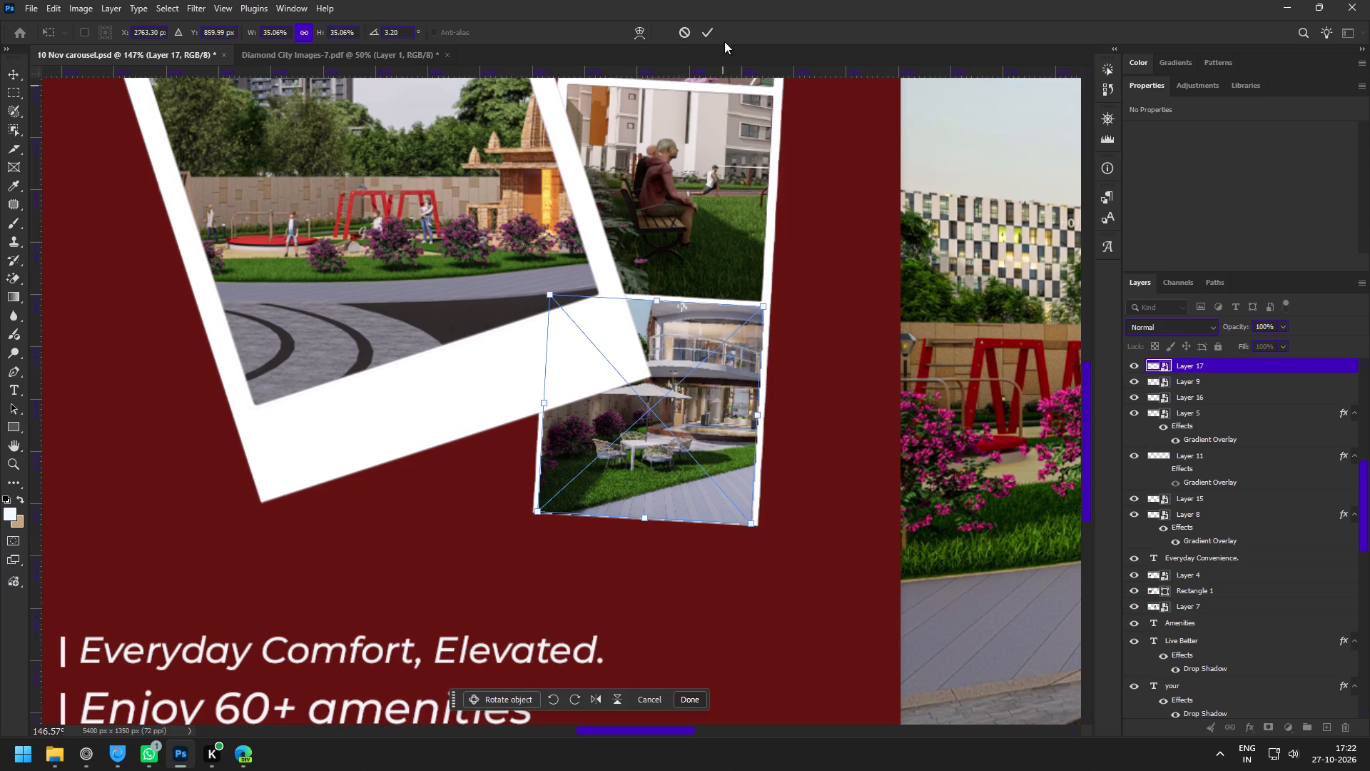
left_click(709, 36)
Move the patio image layer between the Everyday Convenience text layer and Layer 4.
left_click_drag(1198, 370, 1214, 570)
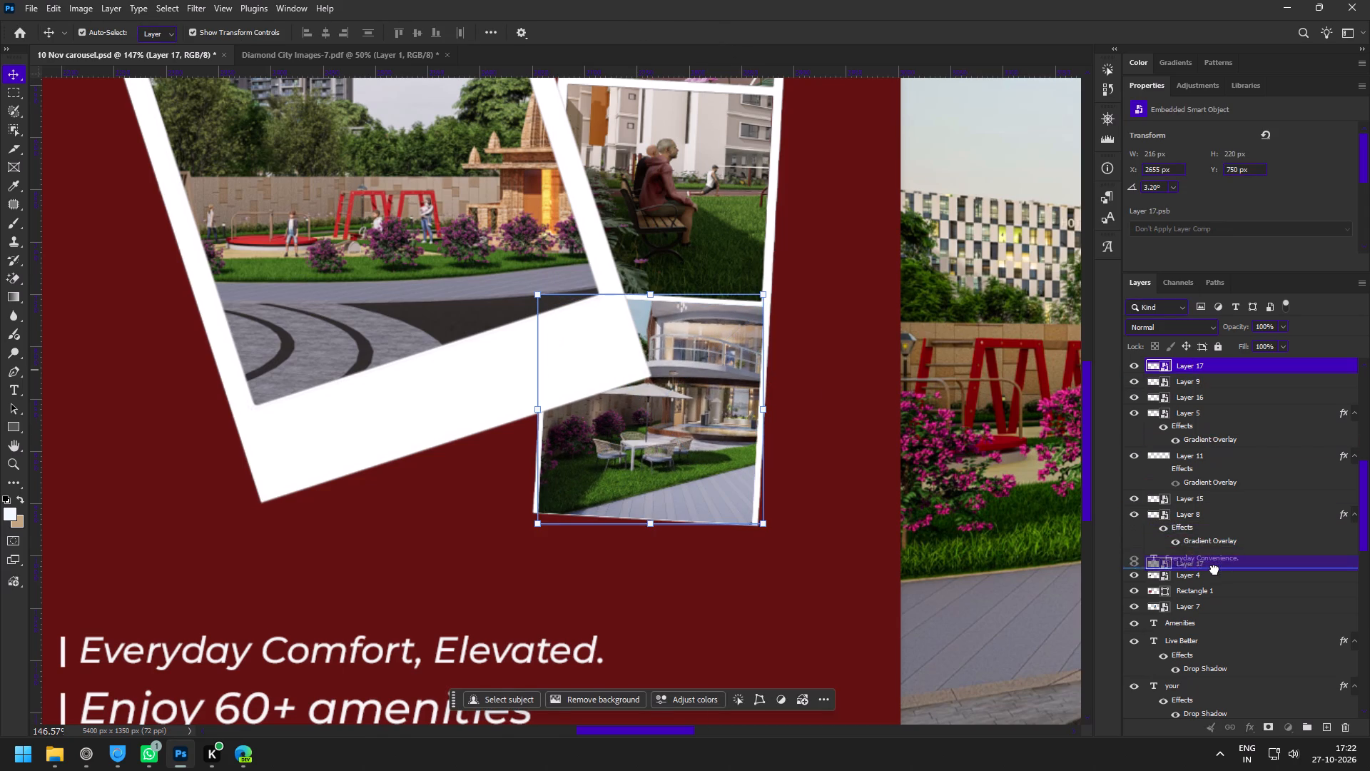
left_click_drag(1214, 570, 1215, 573)
Copy the Prime Location slide's pattern layer, paste it above Rectangle 2 and position it over the Amenities slide.
key("z")
left_click_drag(760, 418, 736, 412)
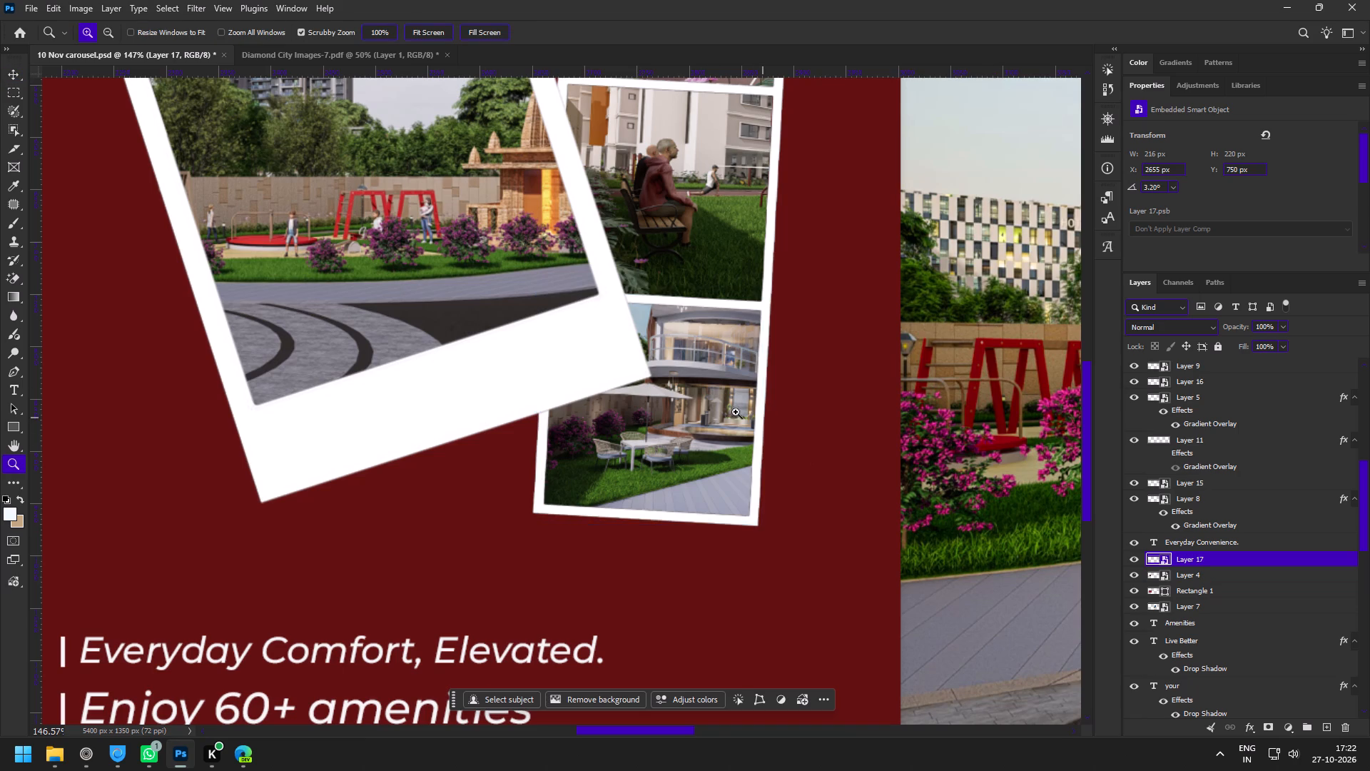
left_click_drag(736, 412, 696, 403)
key("space")
key("space")
left_click_drag(688, 408, 689, 445)
key("v")
left_click(437, 171)
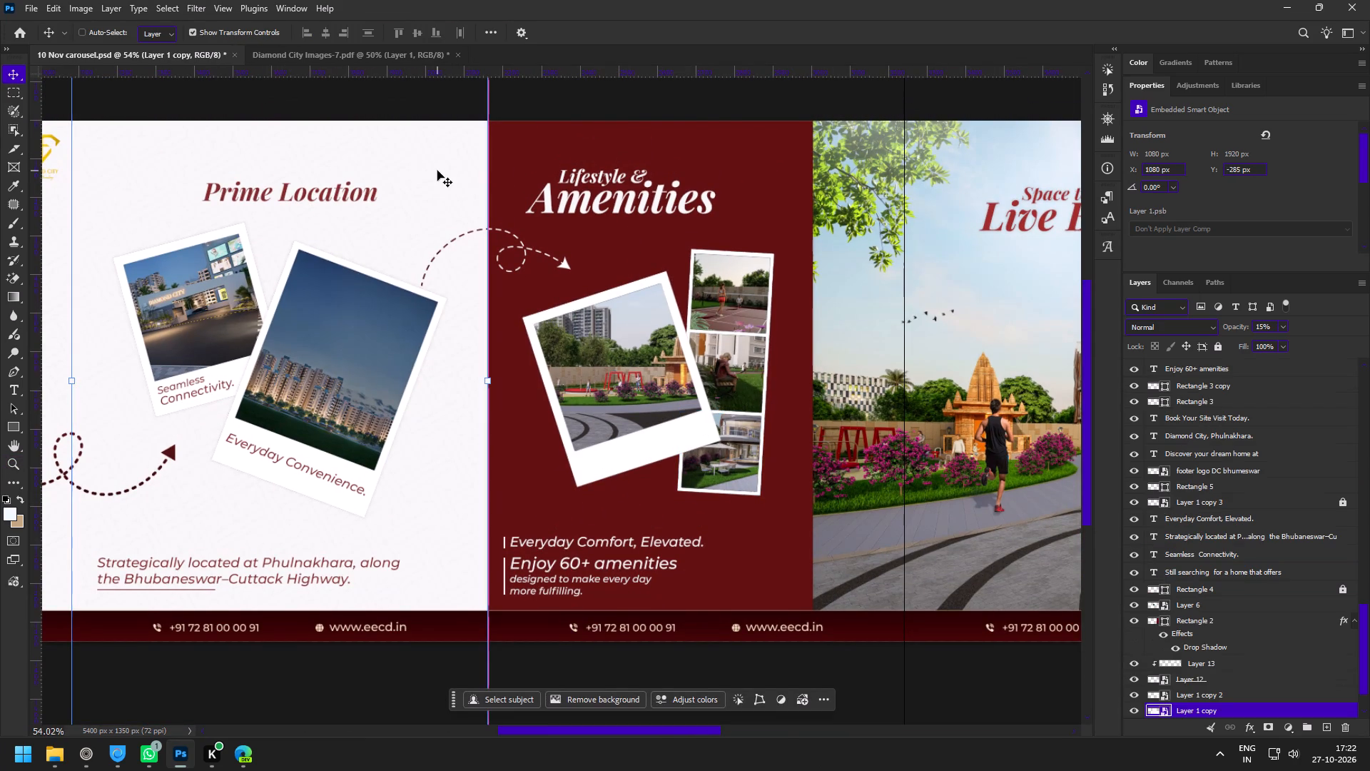
key("ctrl+c")
left_click(771, 143)
key("ctrl+v")
left_click_drag(736, 155, 779, 150)
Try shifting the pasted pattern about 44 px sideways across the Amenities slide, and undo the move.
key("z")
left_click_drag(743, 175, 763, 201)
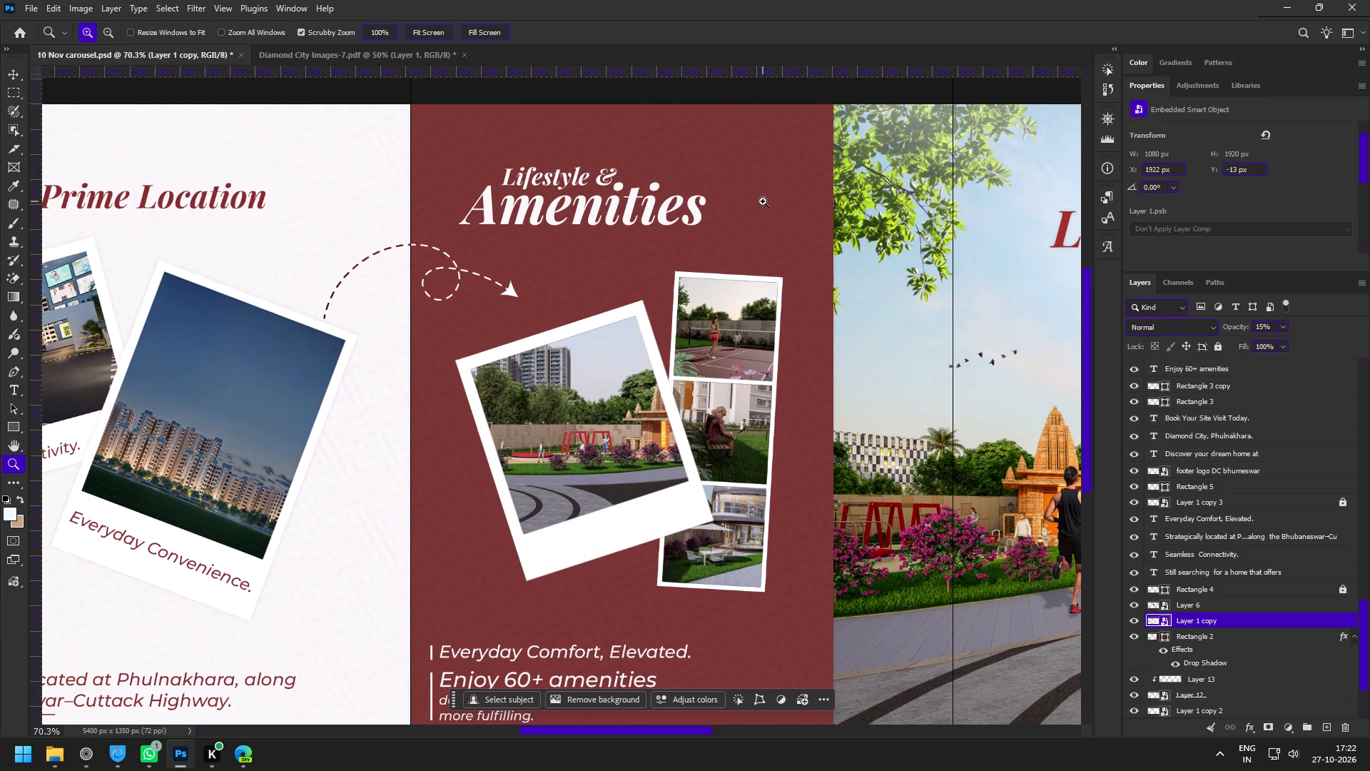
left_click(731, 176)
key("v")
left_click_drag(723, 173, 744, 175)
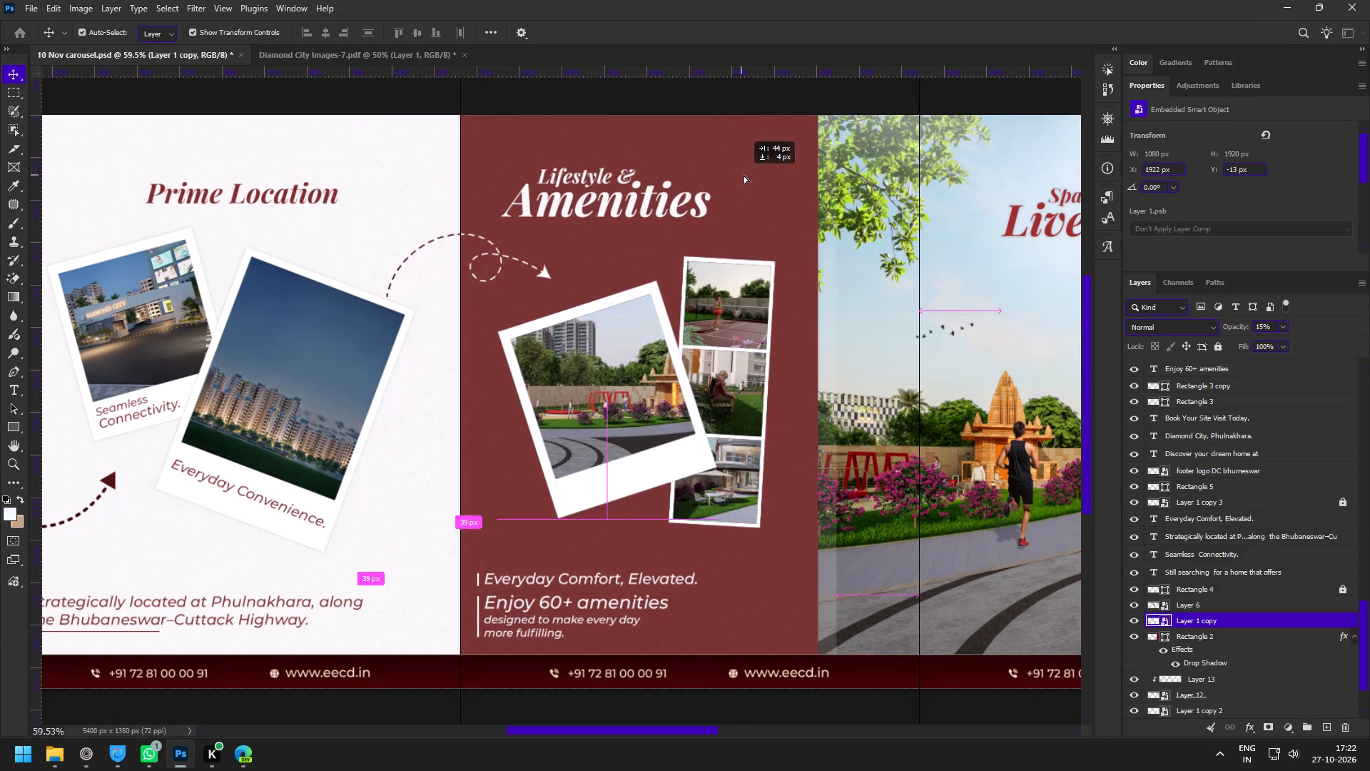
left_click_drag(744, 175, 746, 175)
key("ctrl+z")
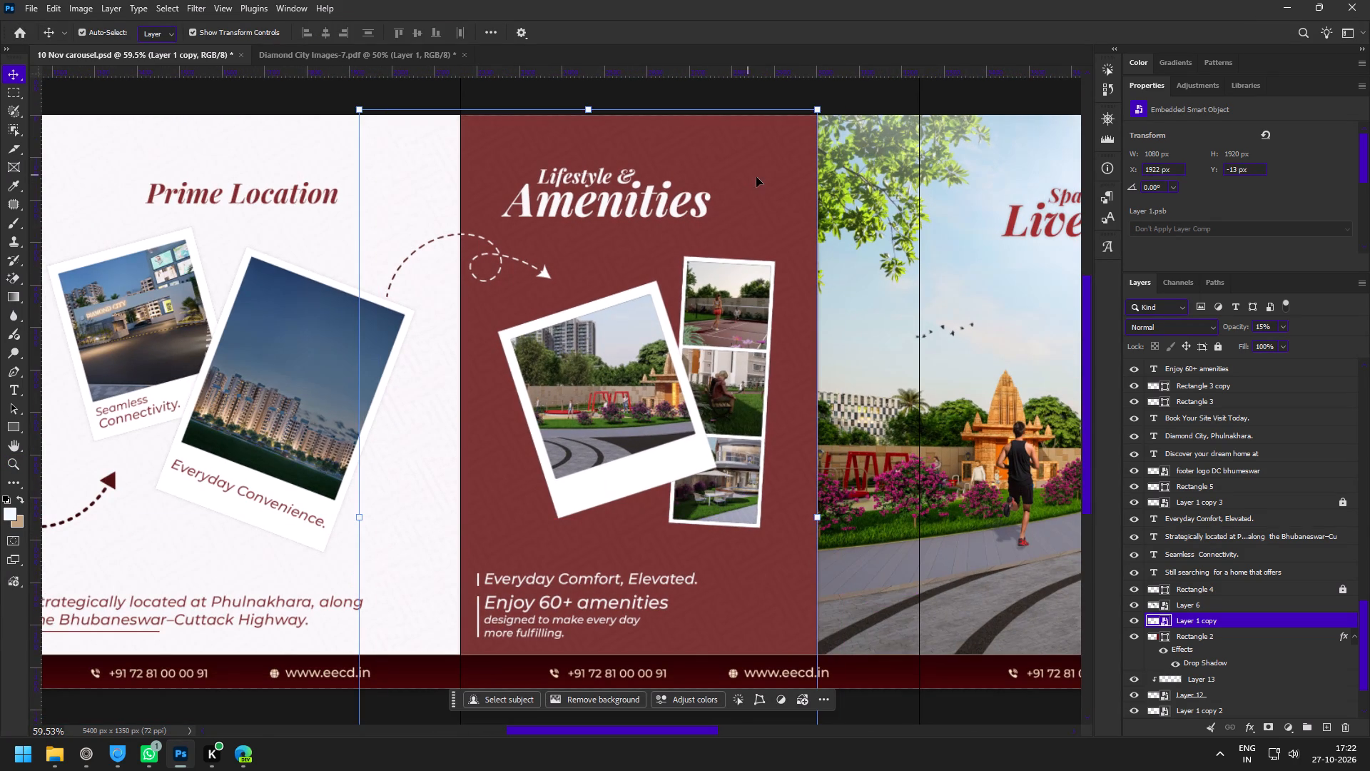
Clip the pasted pattern layer to Rectangle 2 and compare the slide with the pattern hidden and shown.
left_click(1192, 628, "alt")
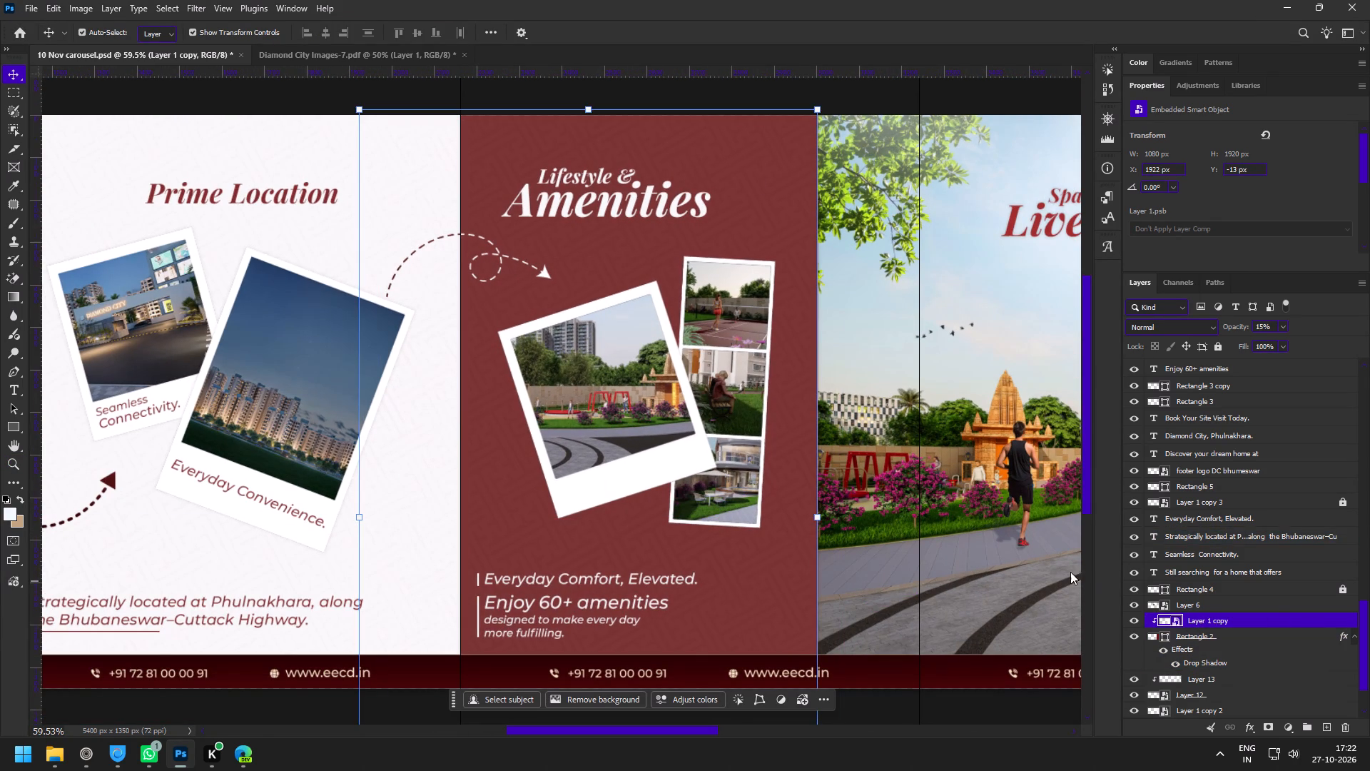
key("z")
left_click_drag(409, 138, 440, 156)
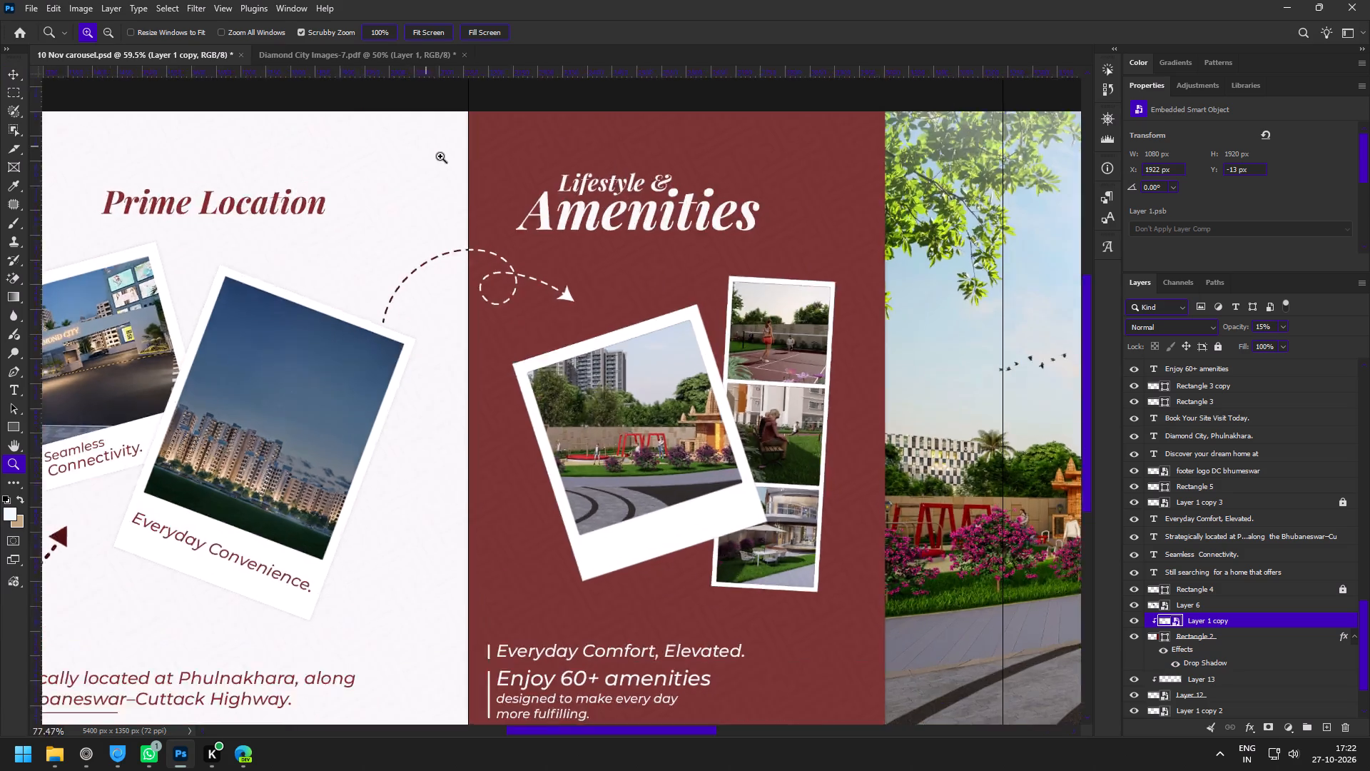
left_click_drag(440, 156, 460, 168)
key("v")
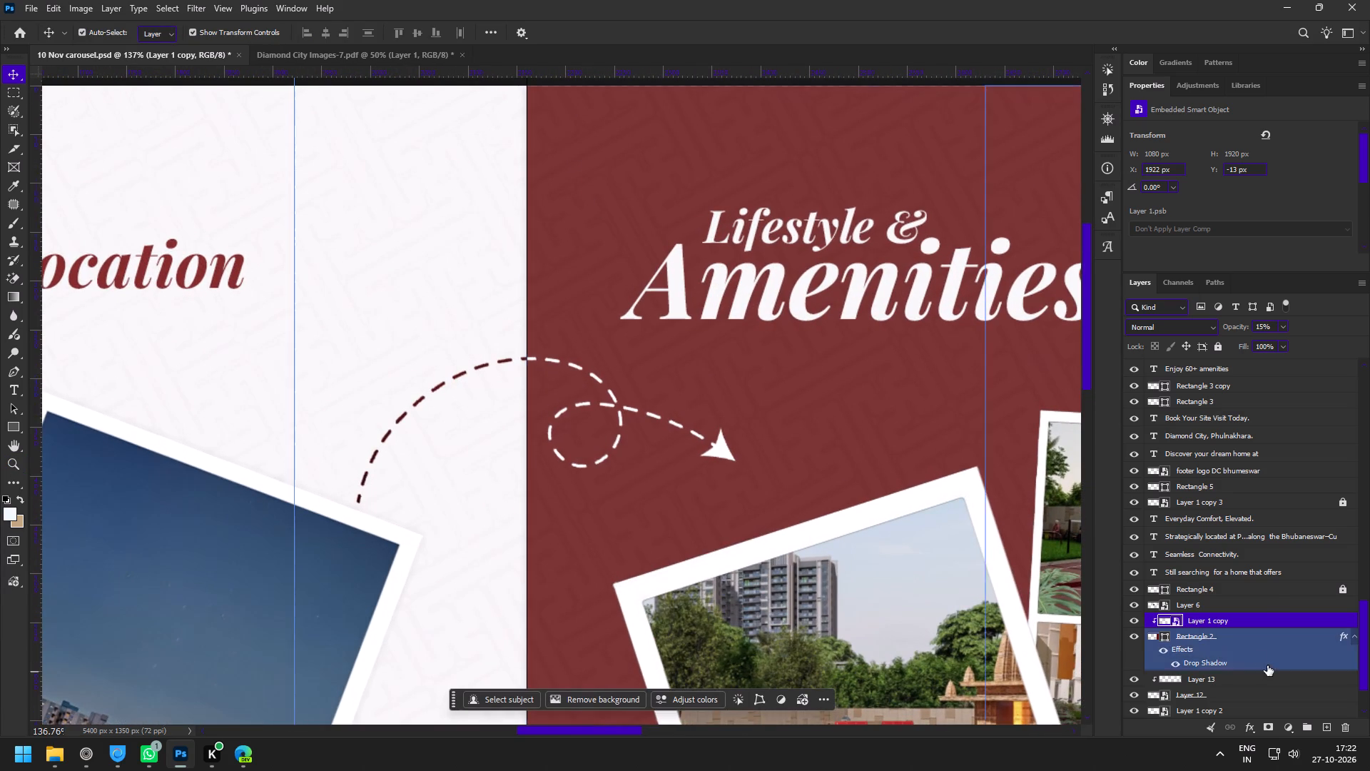
left_click(1136, 623)
left_click(1136, 623)
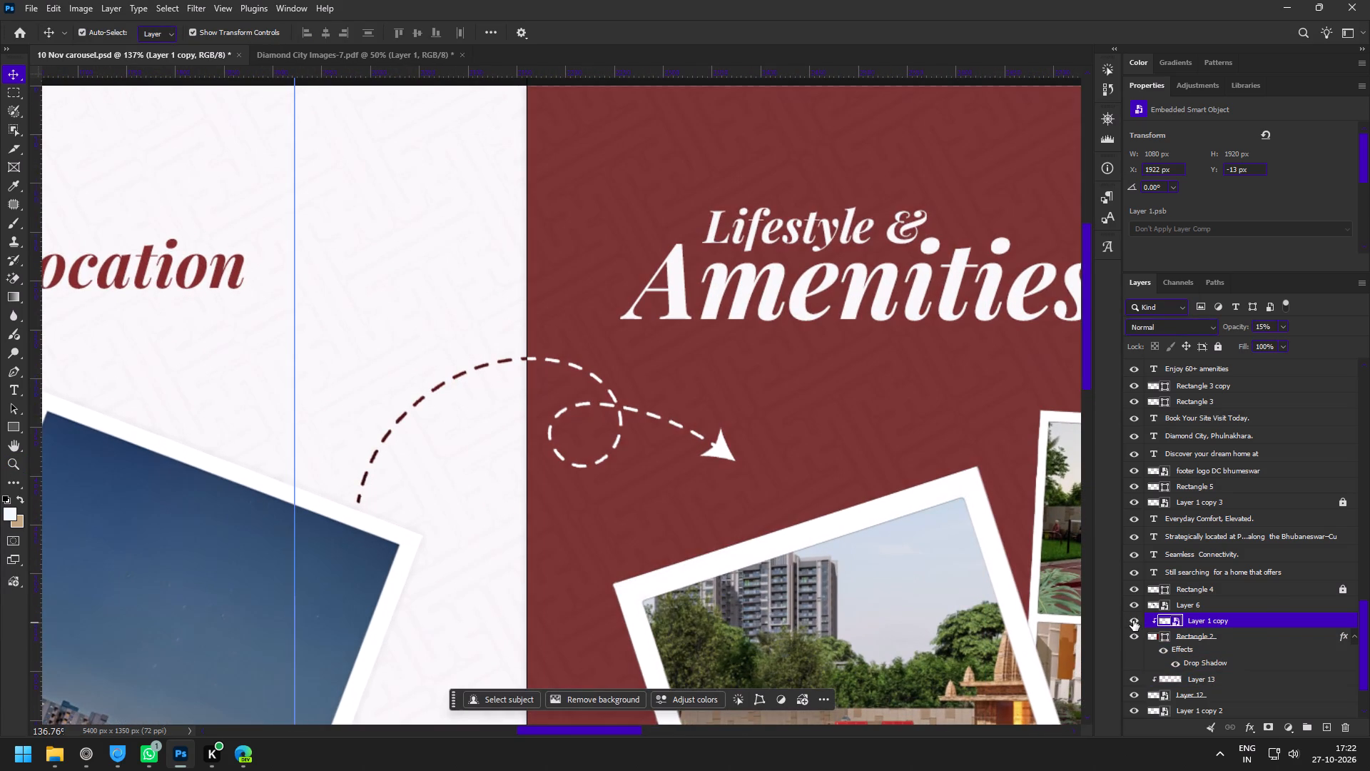
Hide the document guides.
key("ctrl+semicolon")
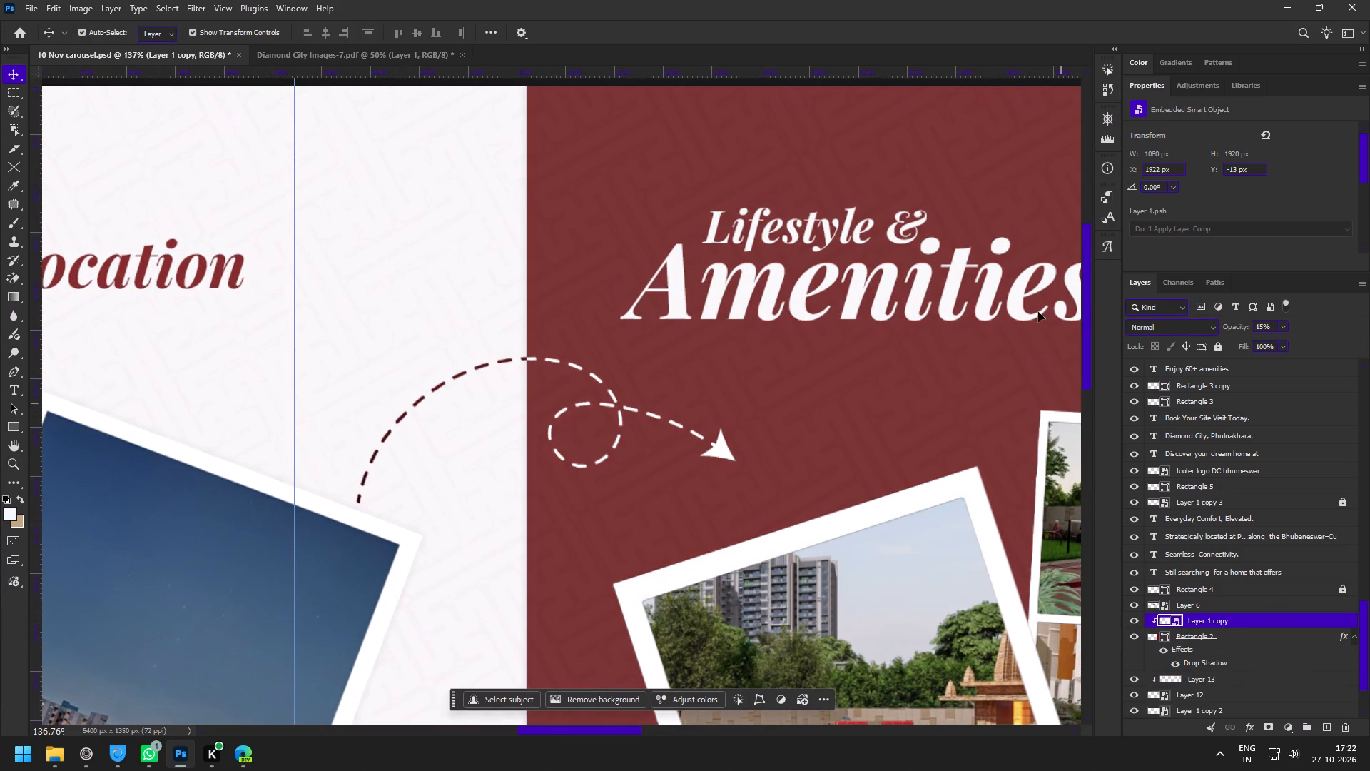
Apply Levels to the clipped pattern layer with input black 36, midtone 0.75 and white 255.
left_click(1220, 623)
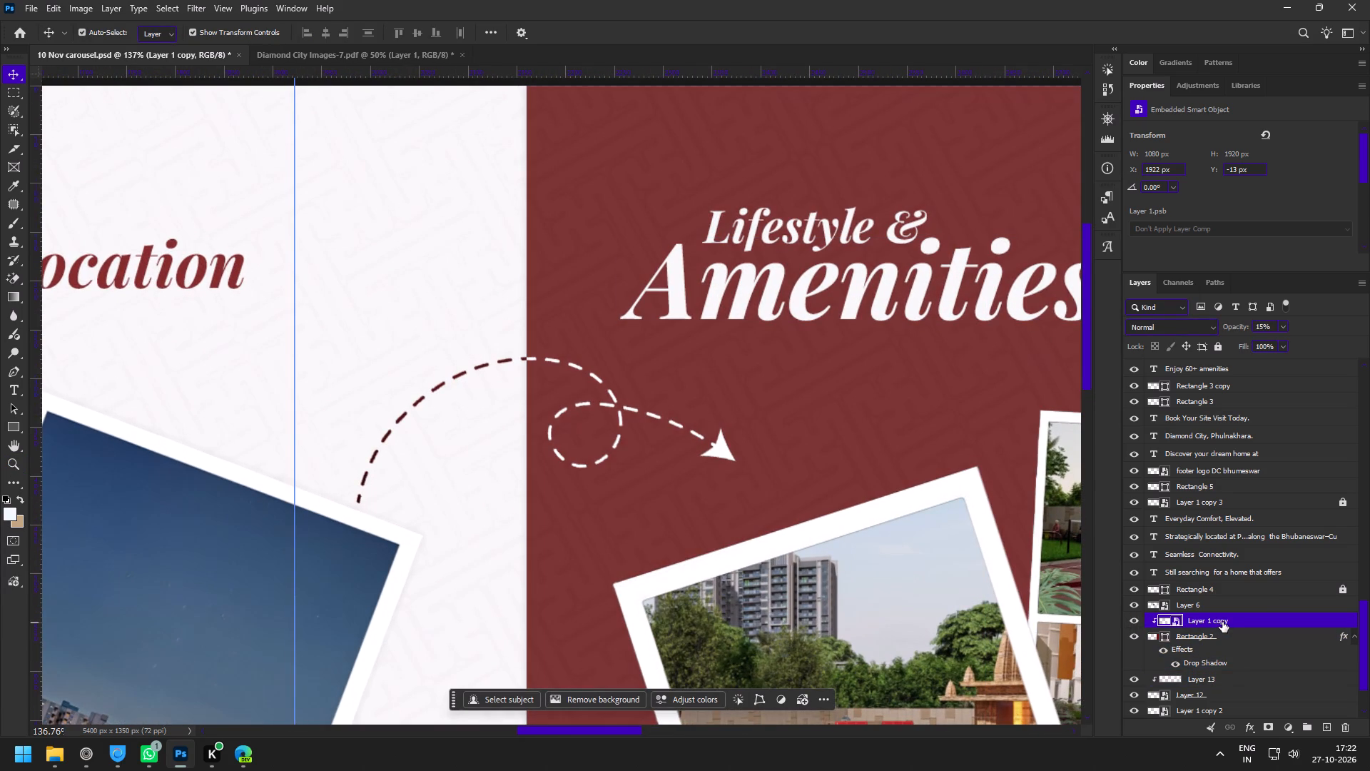
key("ctrl+l")
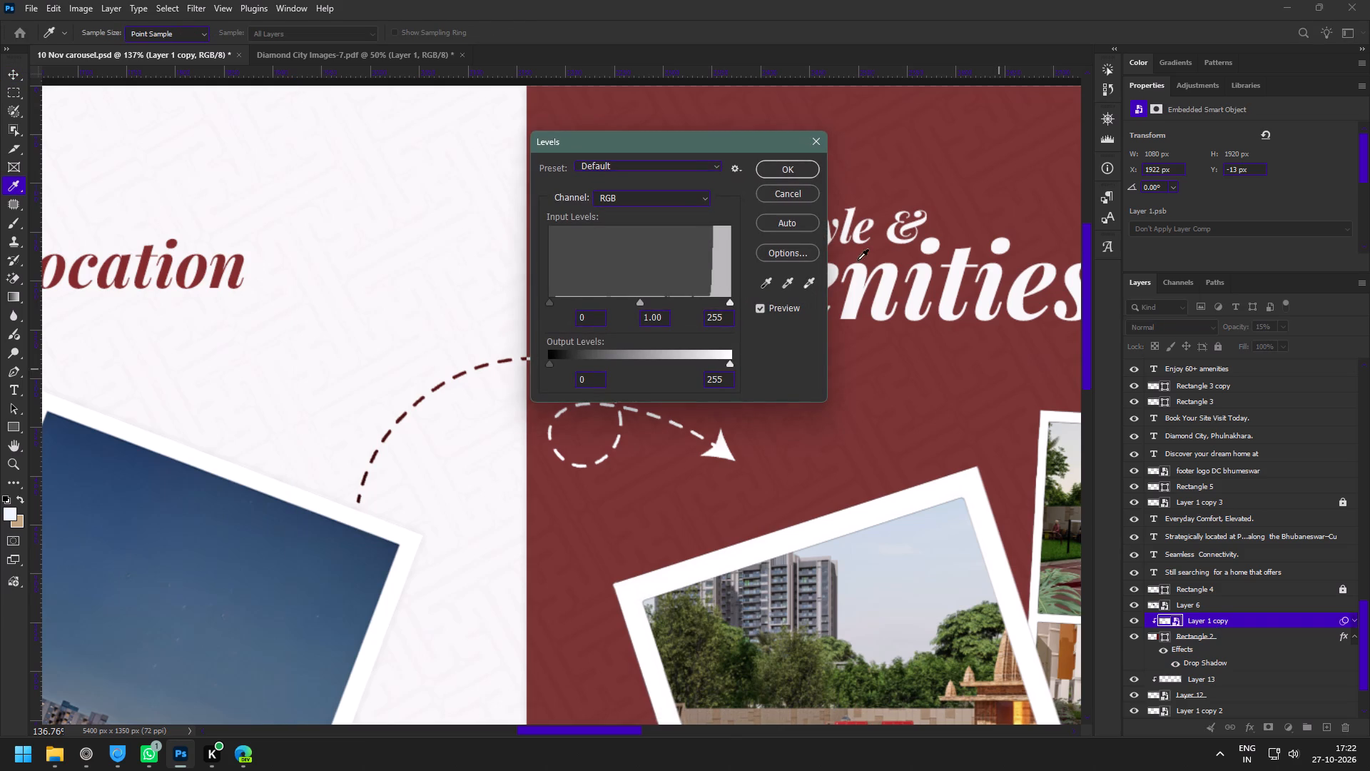
left_click_drag(721, 134, 394, 135)
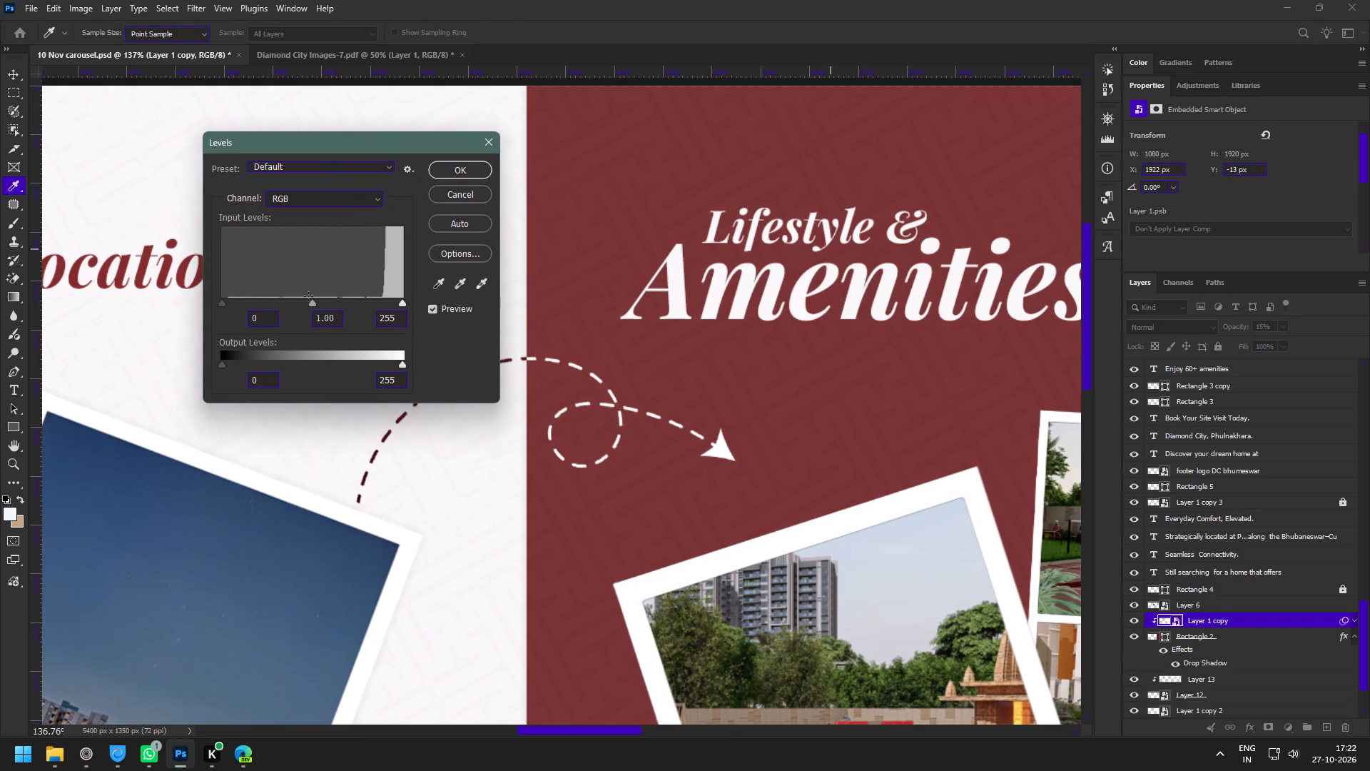
left_click_drag(311, 300, 329, 298)
left_click_drag(403, 299, 392, 301)
left_click_drag(392, 301, 434, 300)
left_click_drag(225, 303, 316, 300)
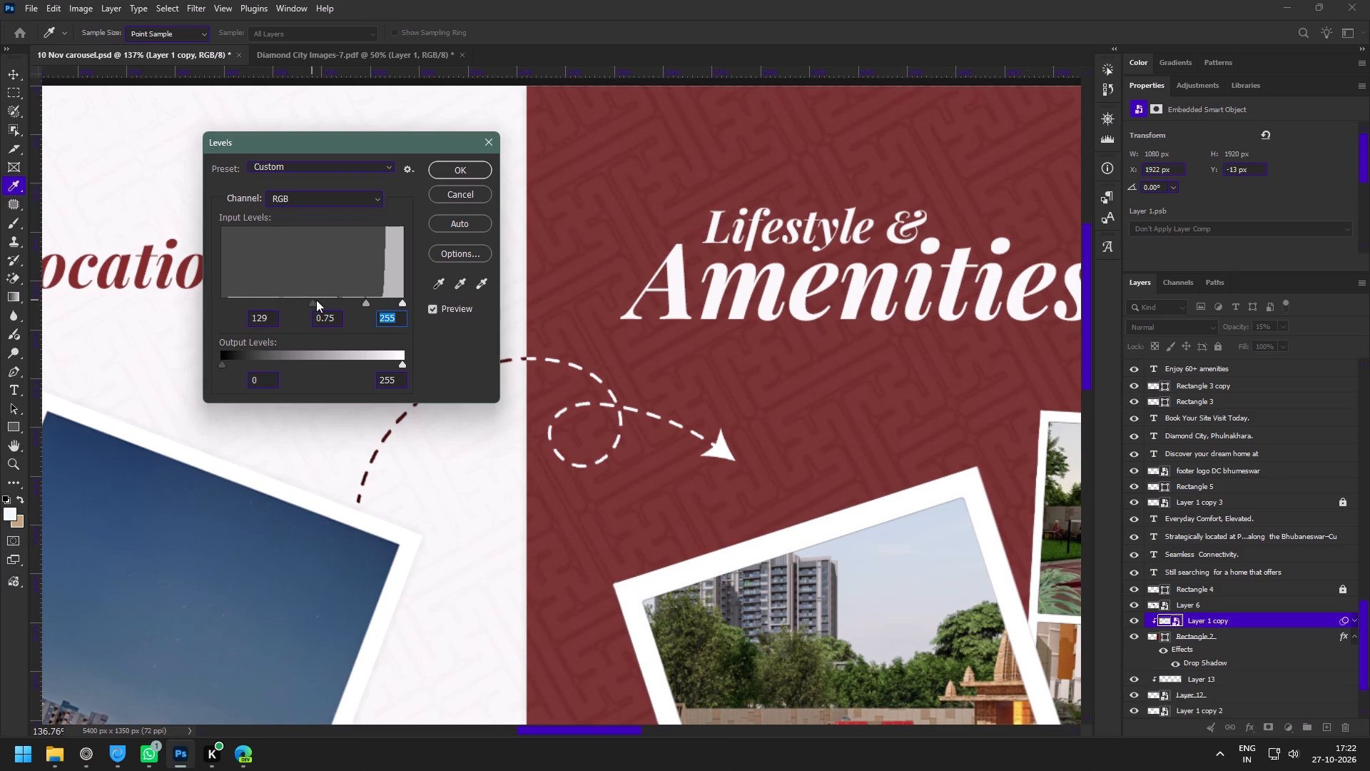
left_click_drag(316, 300, 248, 297)
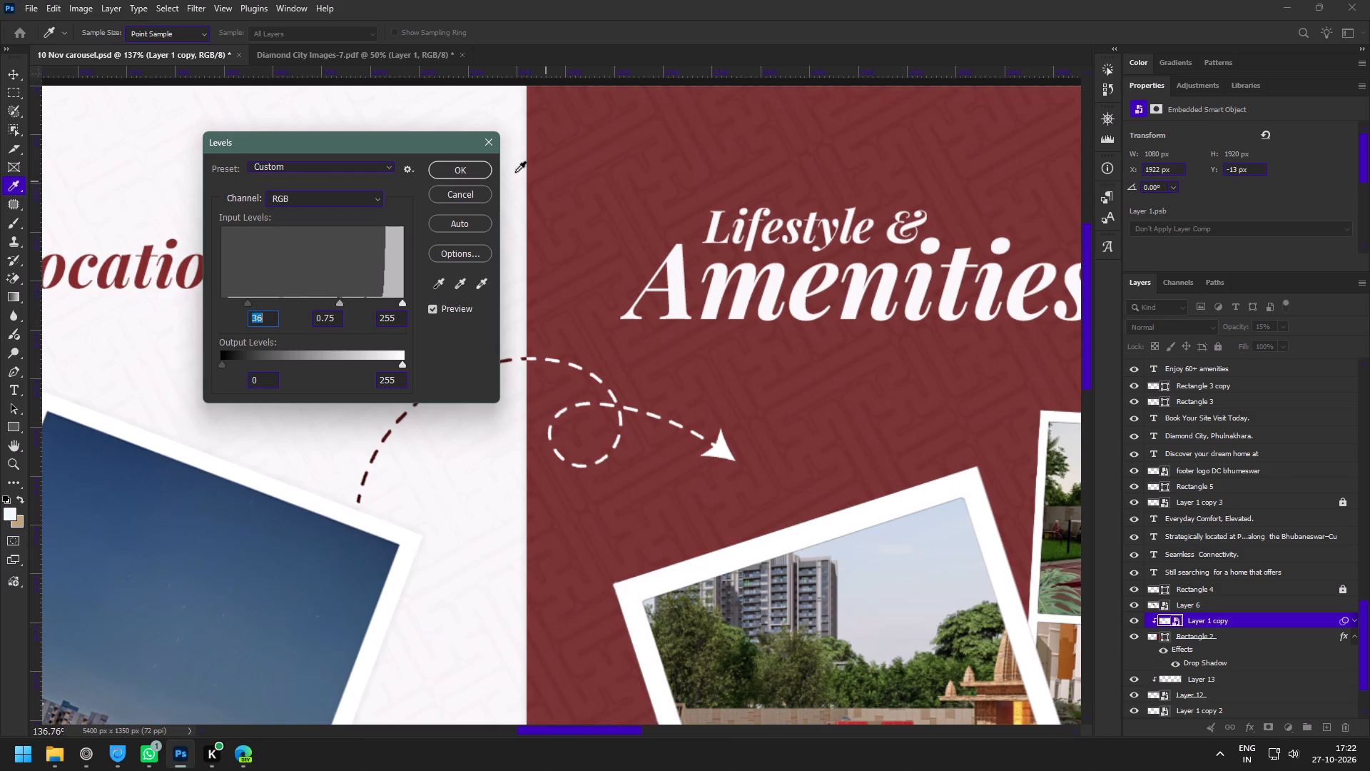
left_click(462, 171)
Set the clipped pattern layer's opacity to 3% and check its texture around the Amenities heading.
key("z")
left_click_drag(698, 346, 649, 325)
key("space")
key("space")
key("space")
key("space")
key("space")
key("space")
left_click_drag(811, 357, 655, 315)
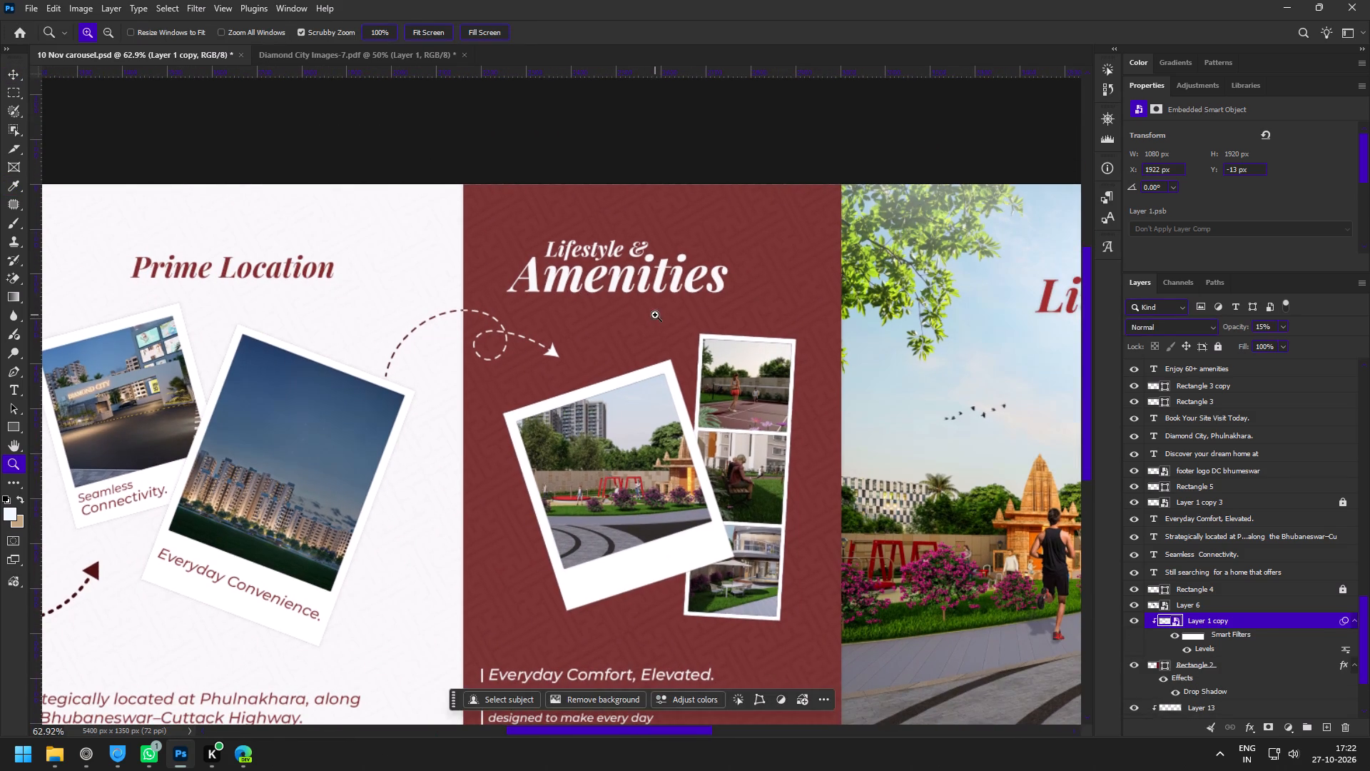
key("v")
left_click_drag(1236, 328, 1222, 328)
left_click(1229, 328)
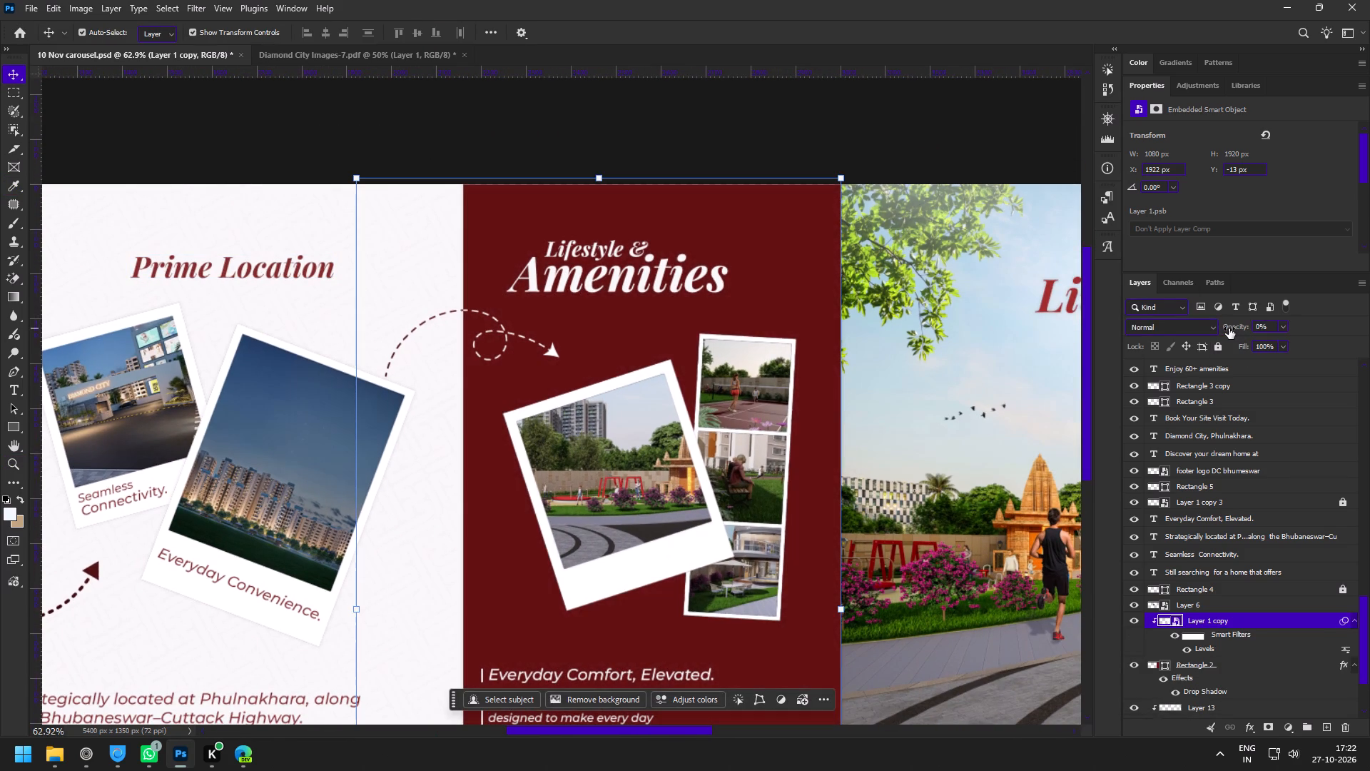
left_click(1234, 328)
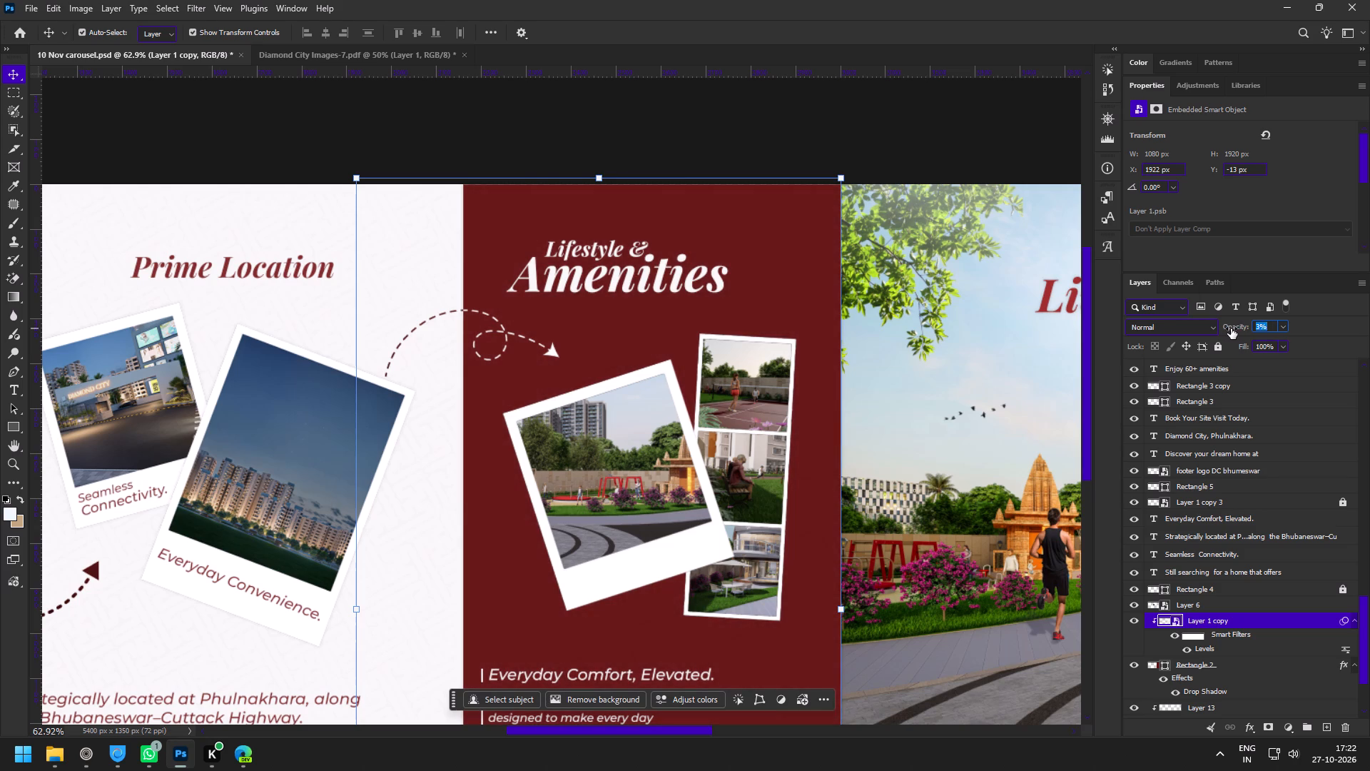
key("z")
left_click_drag(736, 198, 803, 261)
left_click_drag(970, 268, 992, 288)
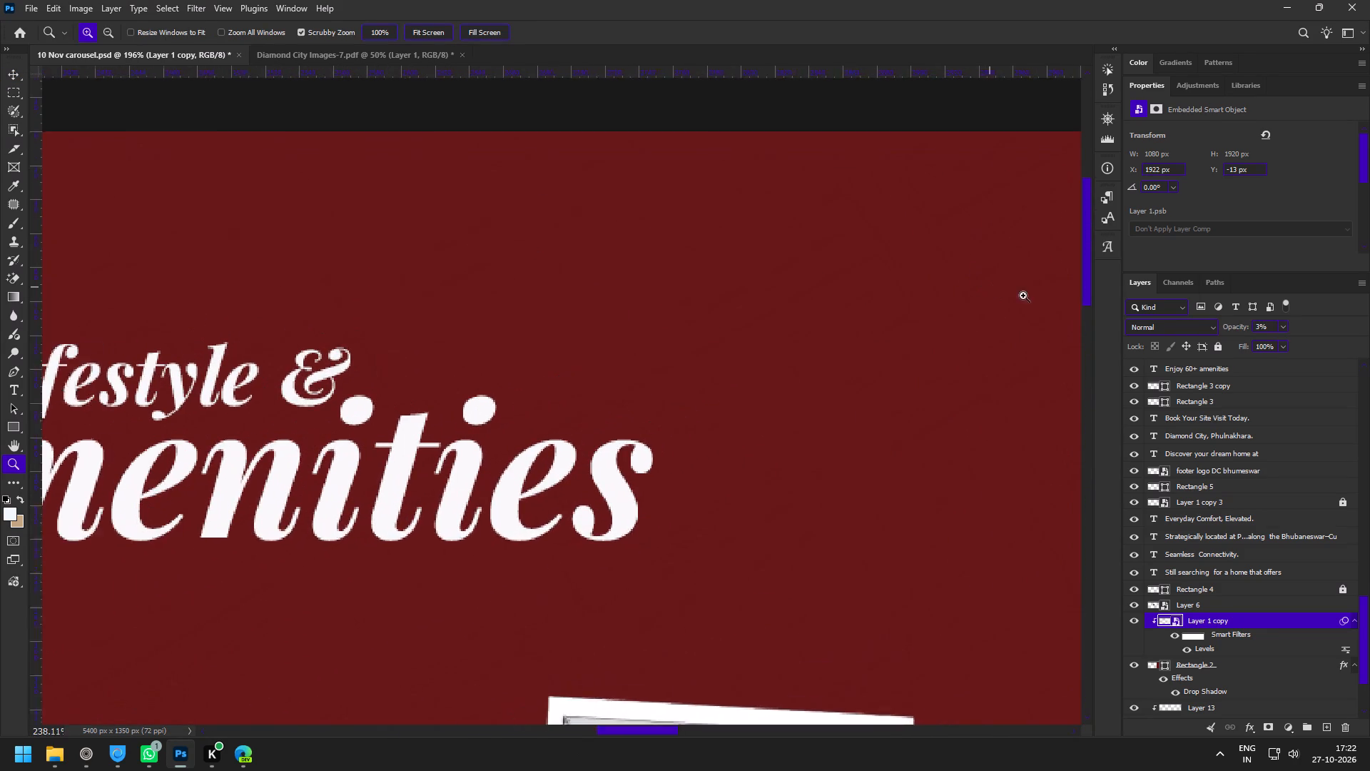
Raise the clipped pattern layer's opacity to 100% and set its blend mode to Linear Burn.
left_click_drag(1239, 326, 1243, 326)
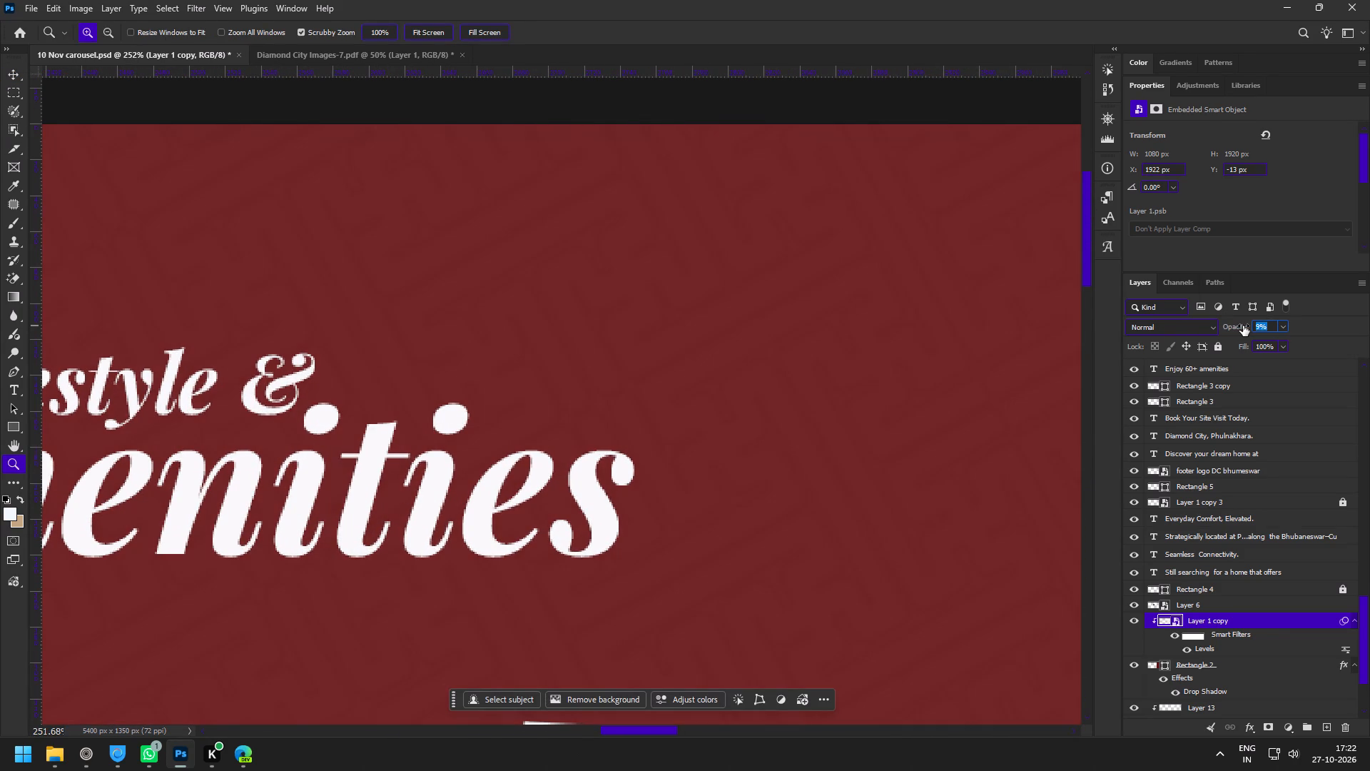
left_click_drag(1243, 326, 1362, 332)
left_click_drag(1362, 332, 1369, 331)
key("z")
left_click_drag(995, 416, 939, 398)
key("space")
key("space")
key("space")
key("space")
key("space")
key("space")
key("space")
key("space")
key("space")
key("space")
left_click_drag(1002, 437, 837, 267)
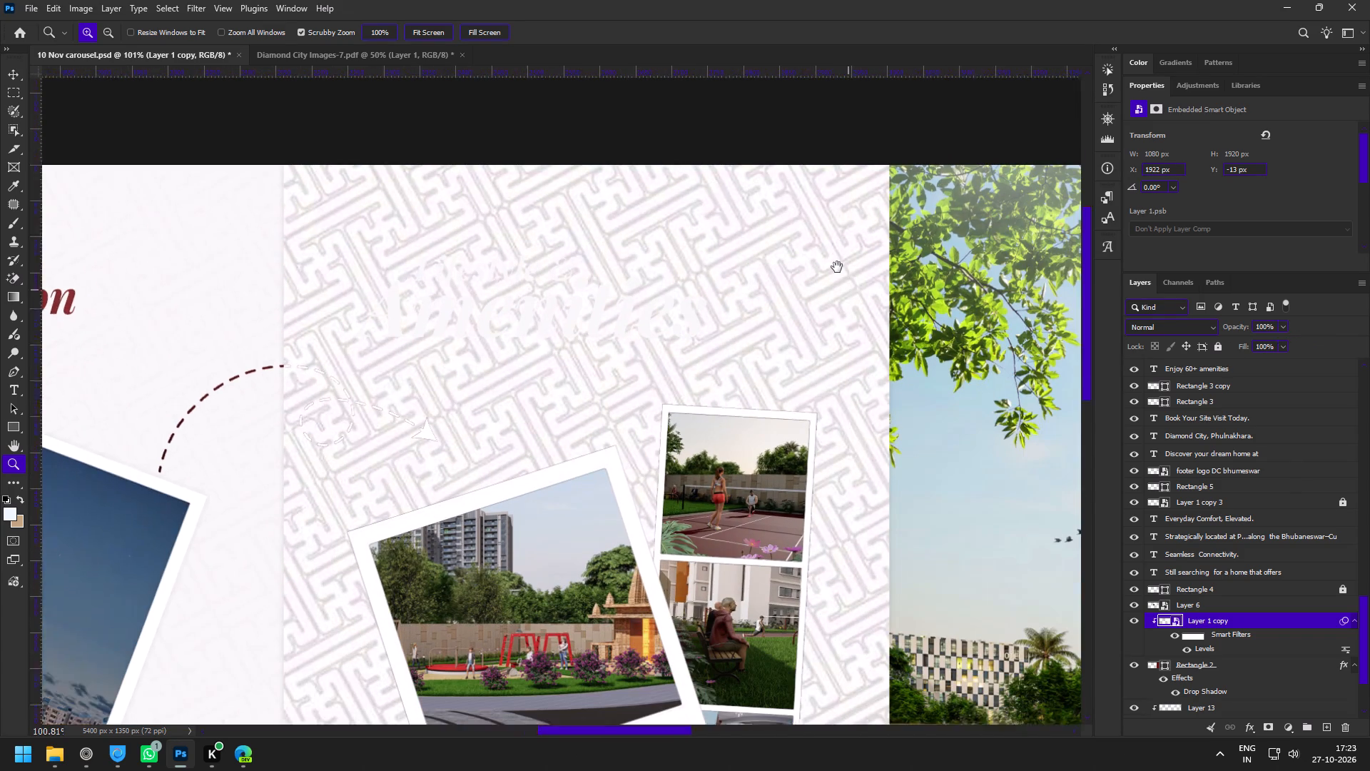
left_click_drag(837, 267, 837, 266)
key("v")
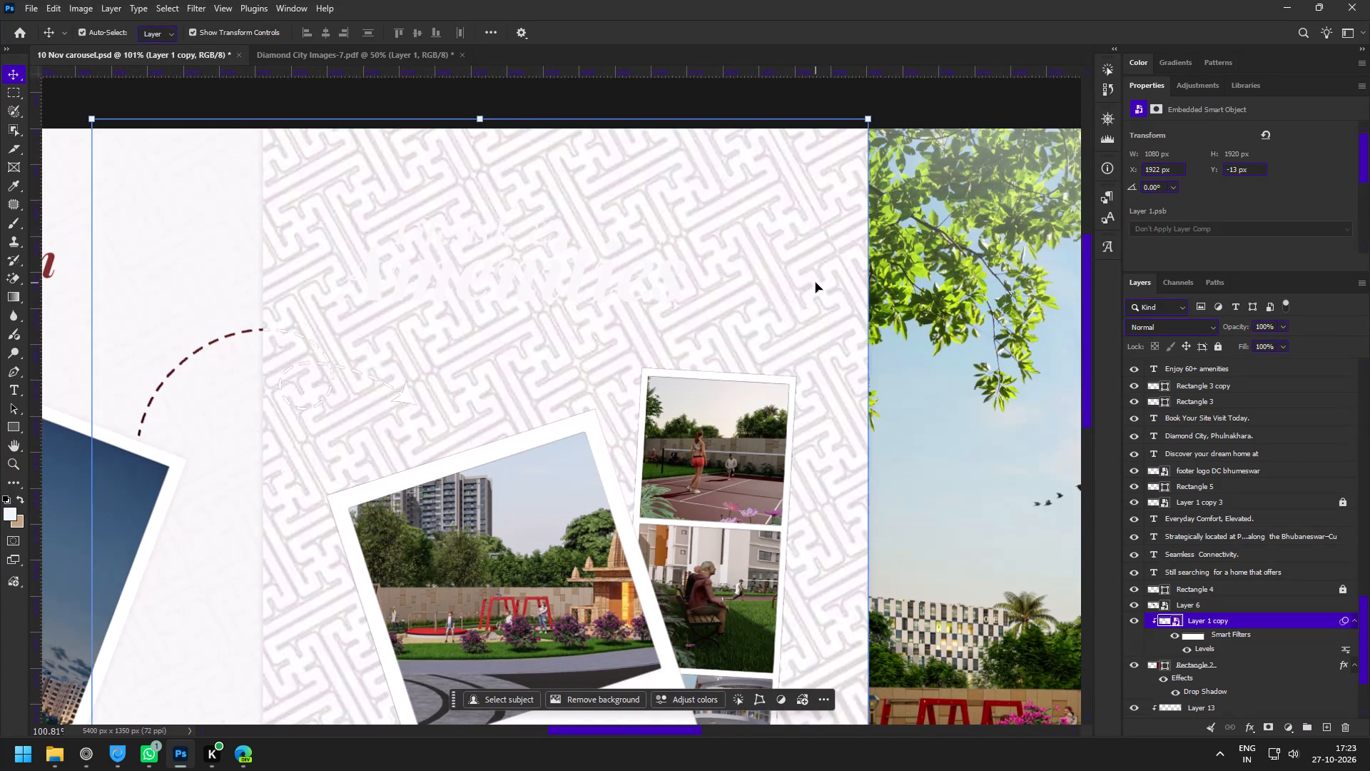
left_click(816, 283)
left_click(1147, 332)
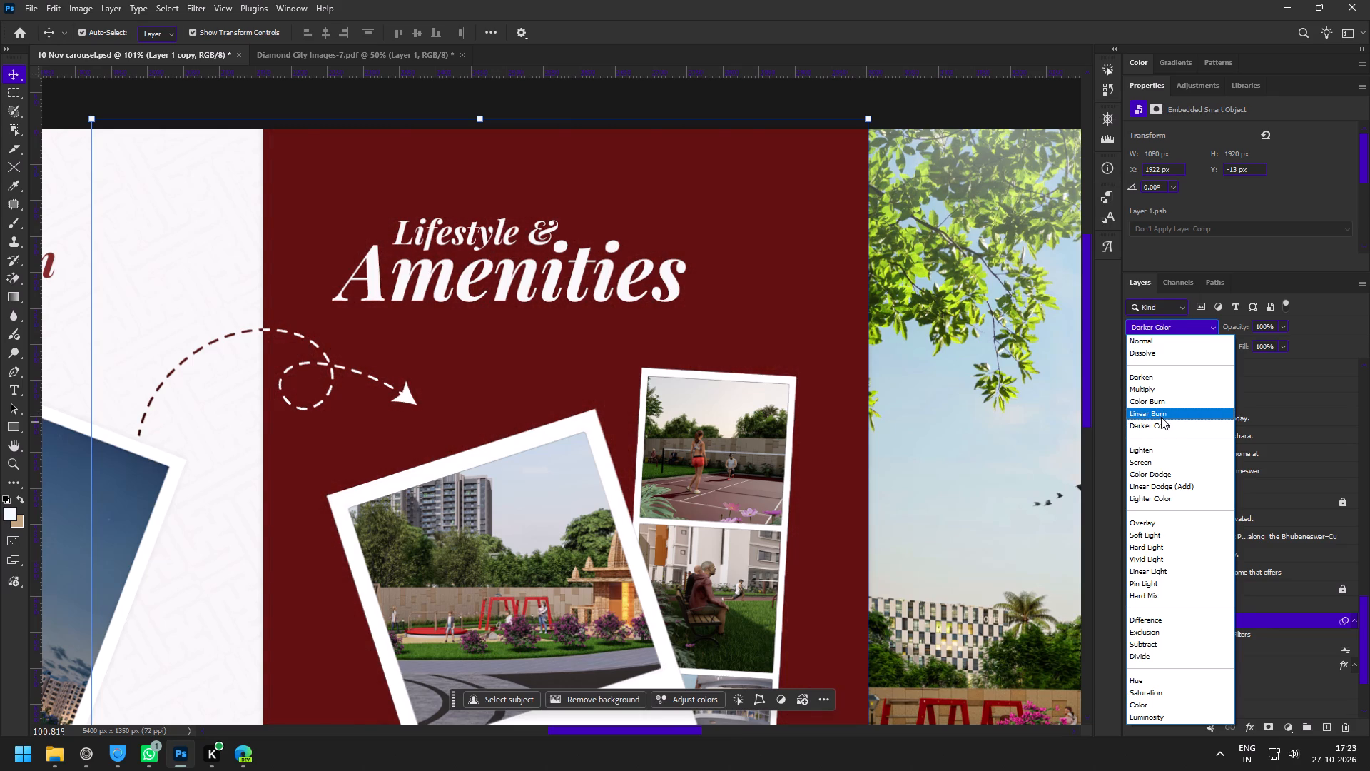
left_click(1161, 415)
Lower the Linear Burn pattern layer's opacity to 12%.
left_click_drag(1238, 321, 1221, 322)
left_click_drag(1237, 328, 1219, 326)
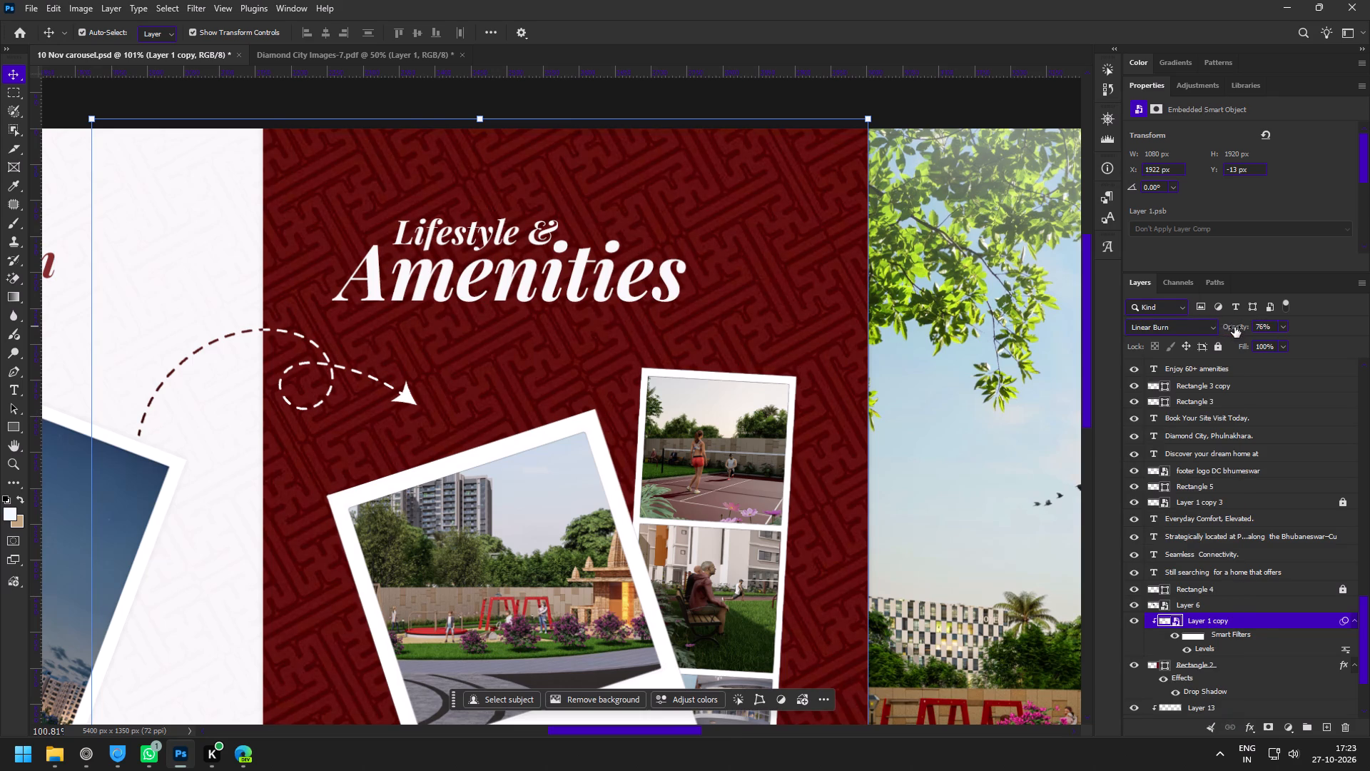
left_click_drag(1234, 327, 1218, 327)
left_click_drag(1236, 328, 1224, 328)
left_click_drag(1235, 323, 1224, 323)
left_click_drag(1237, 327, 1236, 327)
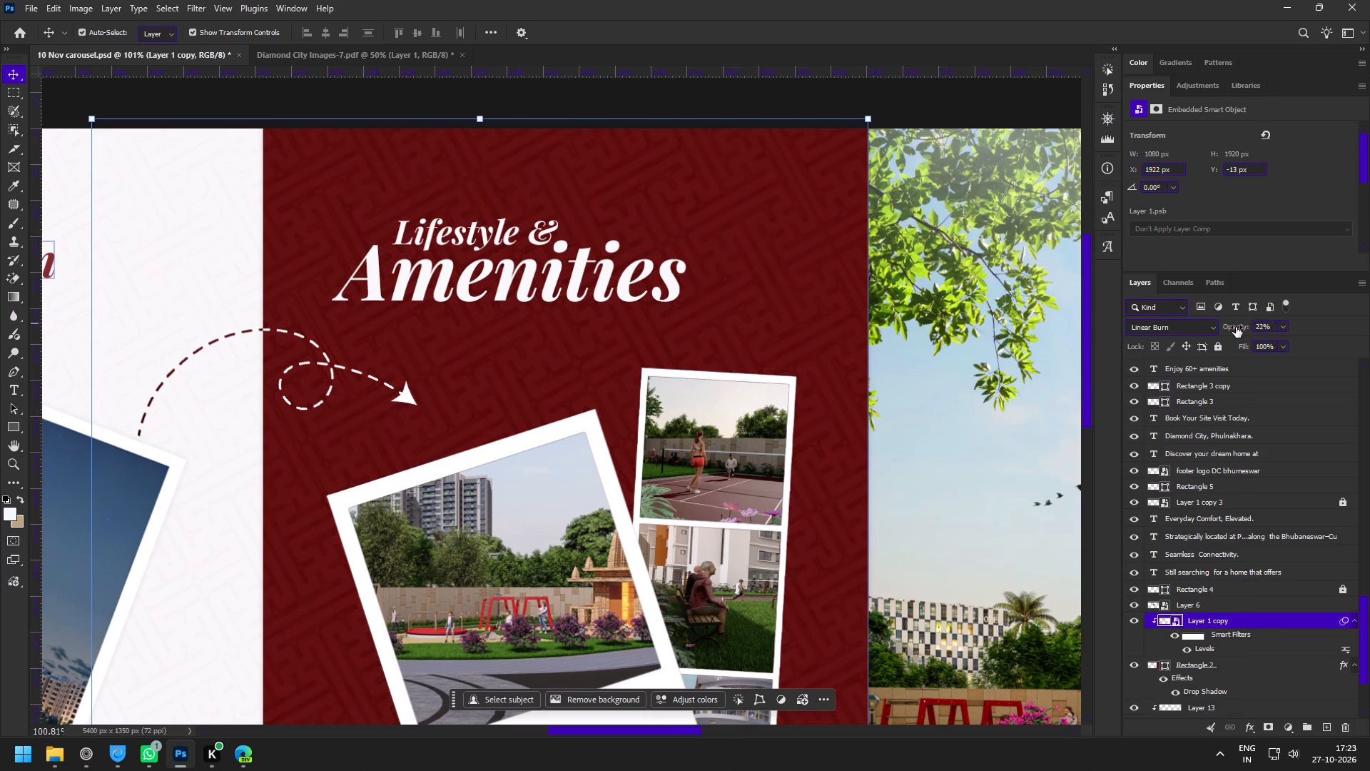
left_click_drag(1236, 327, 1229, 327)
Examine the Amenities background pattern up close and in context with the Prime Location, Live Better and closing slides.
key("z")
left_click_drag(730, 359, 689, 323)
key("space")
key("space")
key("space")
key("space")
key("space")
key("space")
left_click_drag(714, 395, 716, 276)
left_click_drag(569, 381, 584, 390)
key("space")
key("space")
key("space")
key("space")
key("space")
key("space")
key("space")
key("space")
key("space")
key("space")
key("space")
key("space")
key("space")
key("space")
key("space")
key("space")
key("space")
key("space")
key("space")
key("space")
left_click_drag(889, 415, 644, 406)
left_click_drag(821, 391, 832, 455)
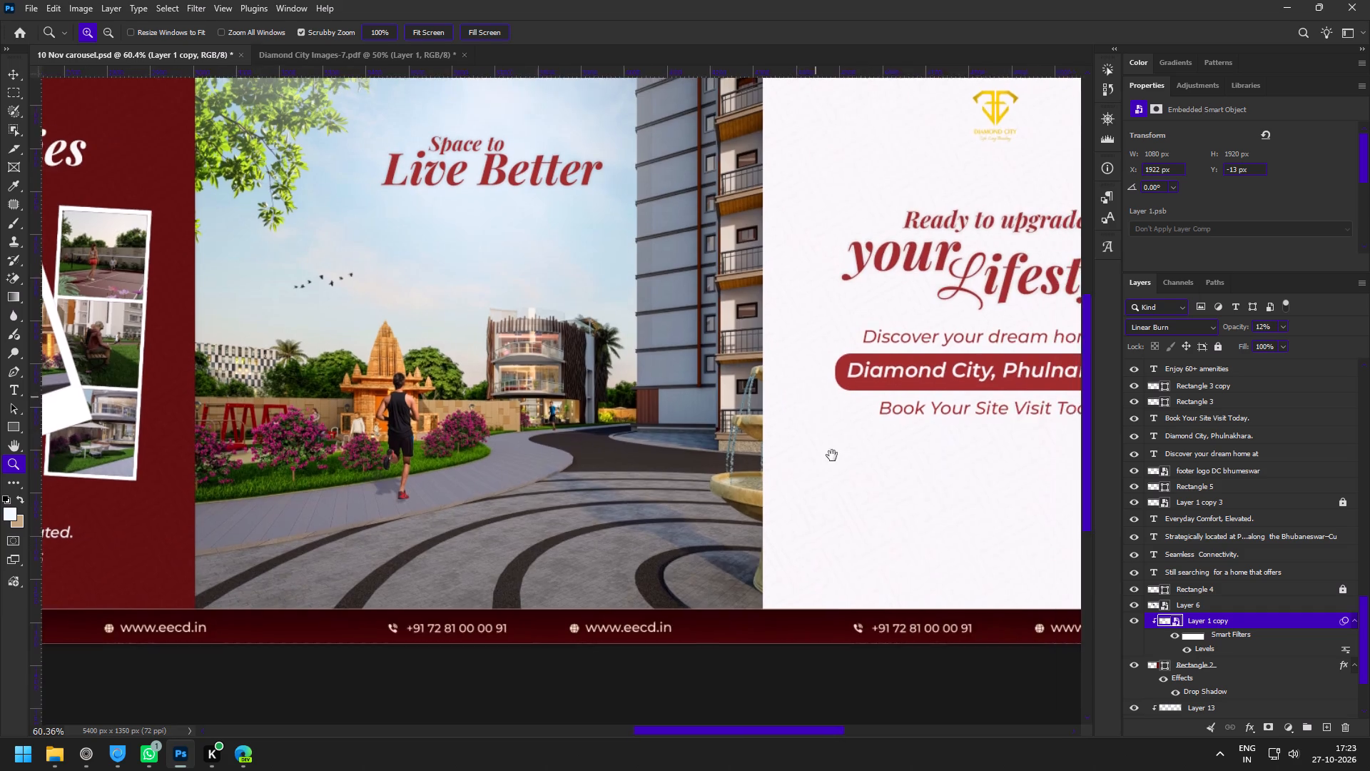
left_click_drag(832, 455, 843, 498)
left_click_drag(849, 488, 798, 463)
key("space")
key("space")
key("space")
key("space")
key("space")
key("space")
left_click_drag(836, 474, 776, 455)
left_click_drag(681, 467, 706, 486)
key("space")
key("space")
key("space")
key("space")
key("space")
key("space")
key("space")
key("space")
key("space")
key("space")
key("space")
key("space")
key("space")
key("space")
key("space")
key("space")
key("space")
key("space")
left_click_drag(900, 504, 684, 475)
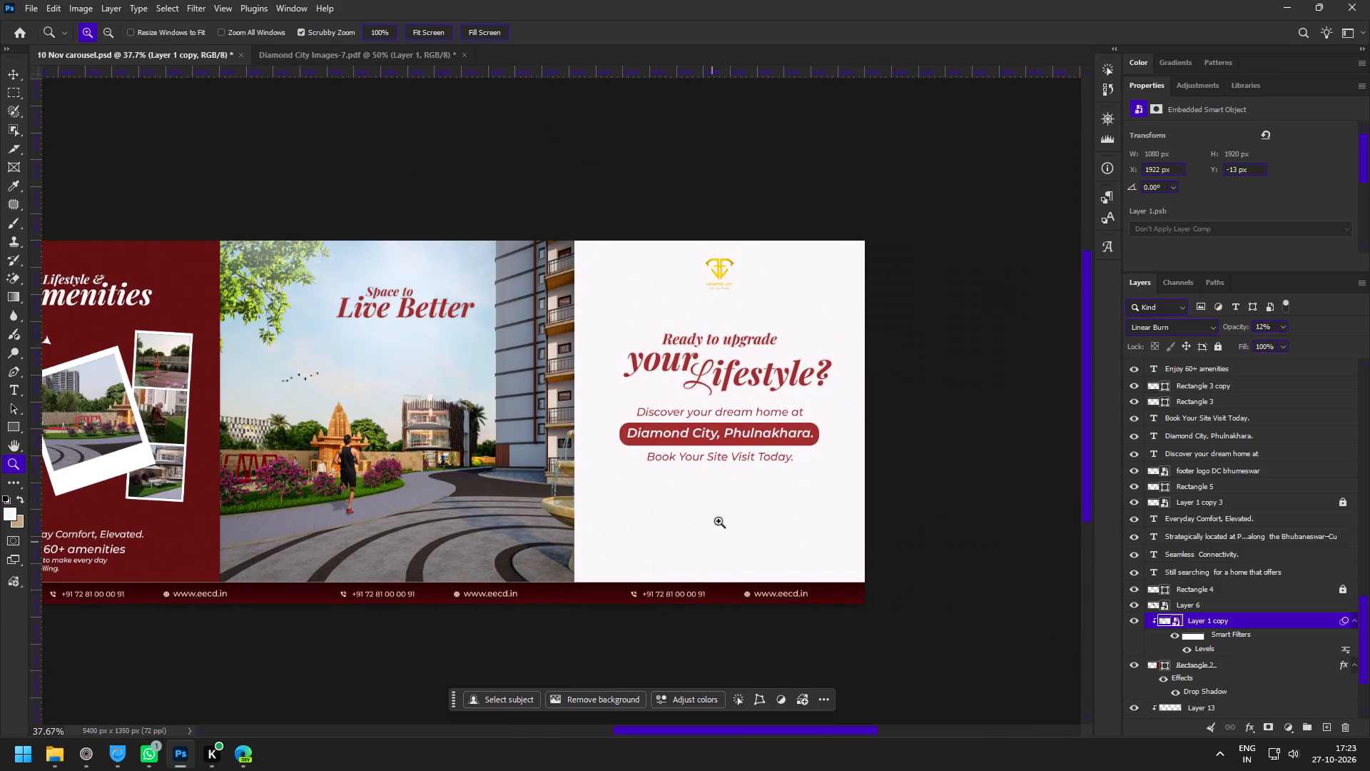
left_click_drag(721, 460, 743, 480)
key("space")
key("space")
key("space")
key("space")
key("space")
key("space")
key("space")
key("space")
key("space")
key("space")
key("space")
key("space")
key("space")
key("space")
key("space")
key("space")
key("space")
key("space")
key("space")
key("space")
left_click_drag(385, 473, 689, 467)
left_click_drag(517, 464, 797, 471)
key("space")
key("space")
left_click_drag(754, 488, 487, 480)
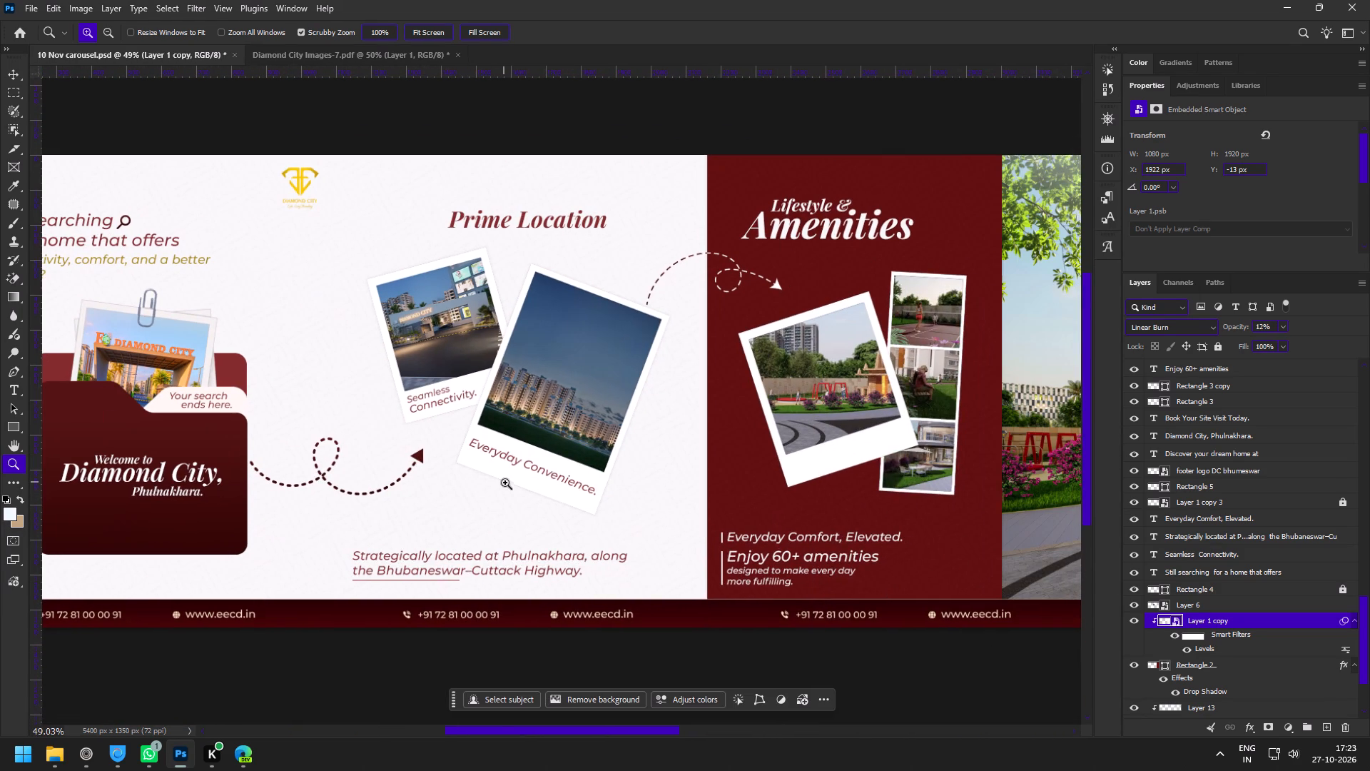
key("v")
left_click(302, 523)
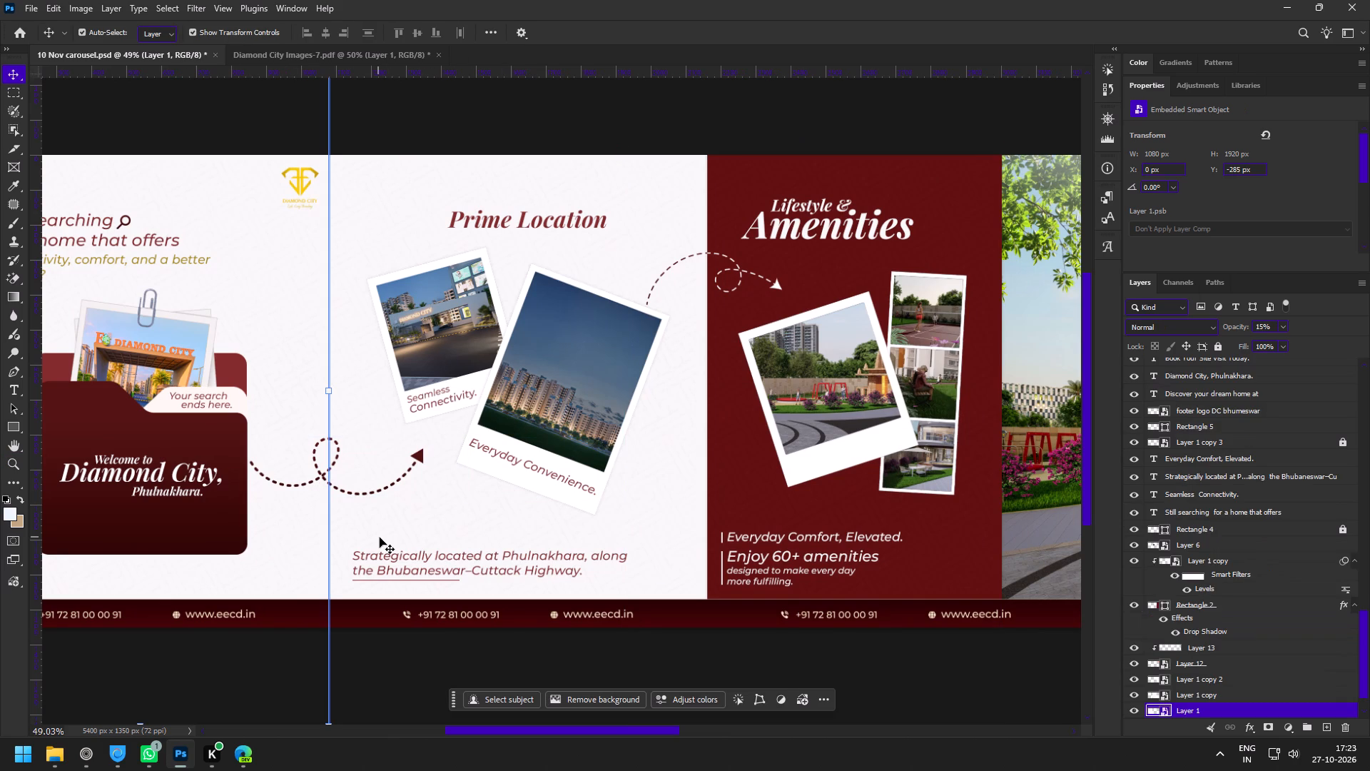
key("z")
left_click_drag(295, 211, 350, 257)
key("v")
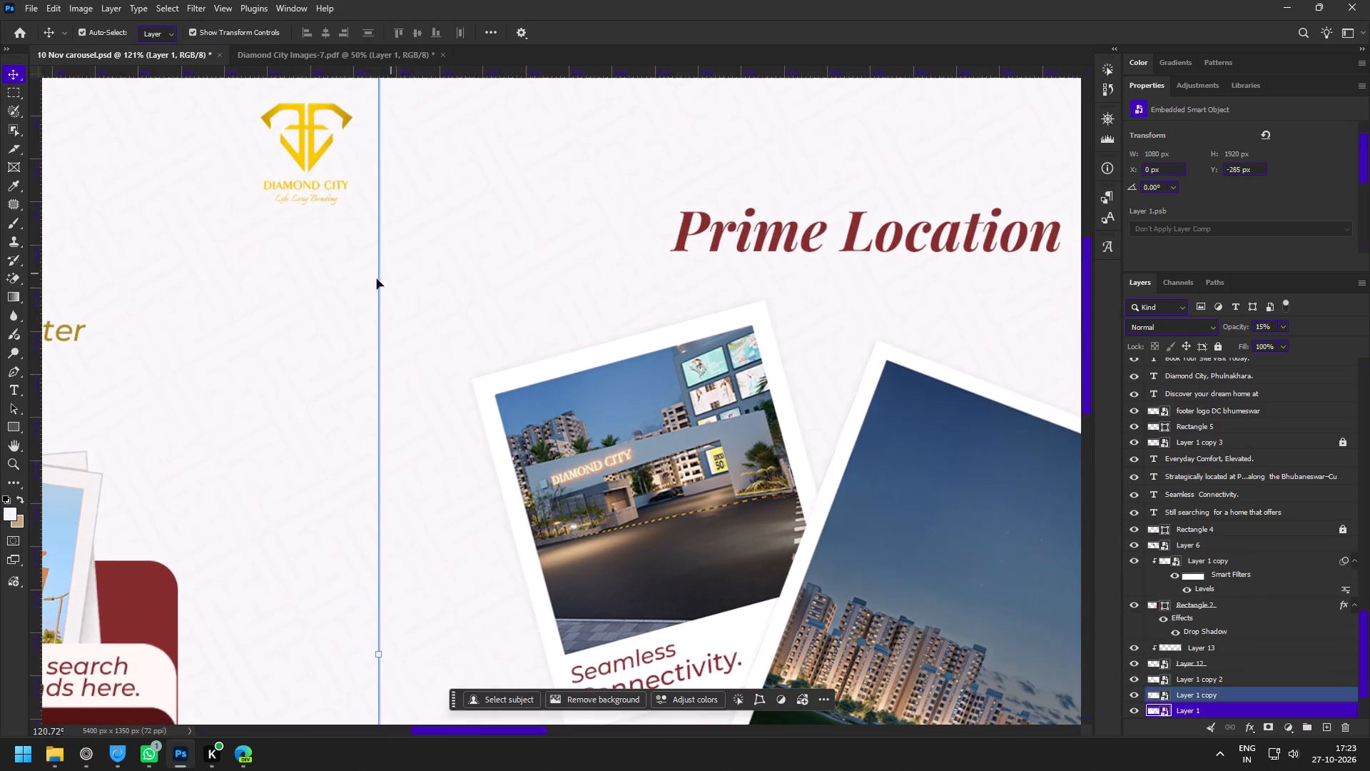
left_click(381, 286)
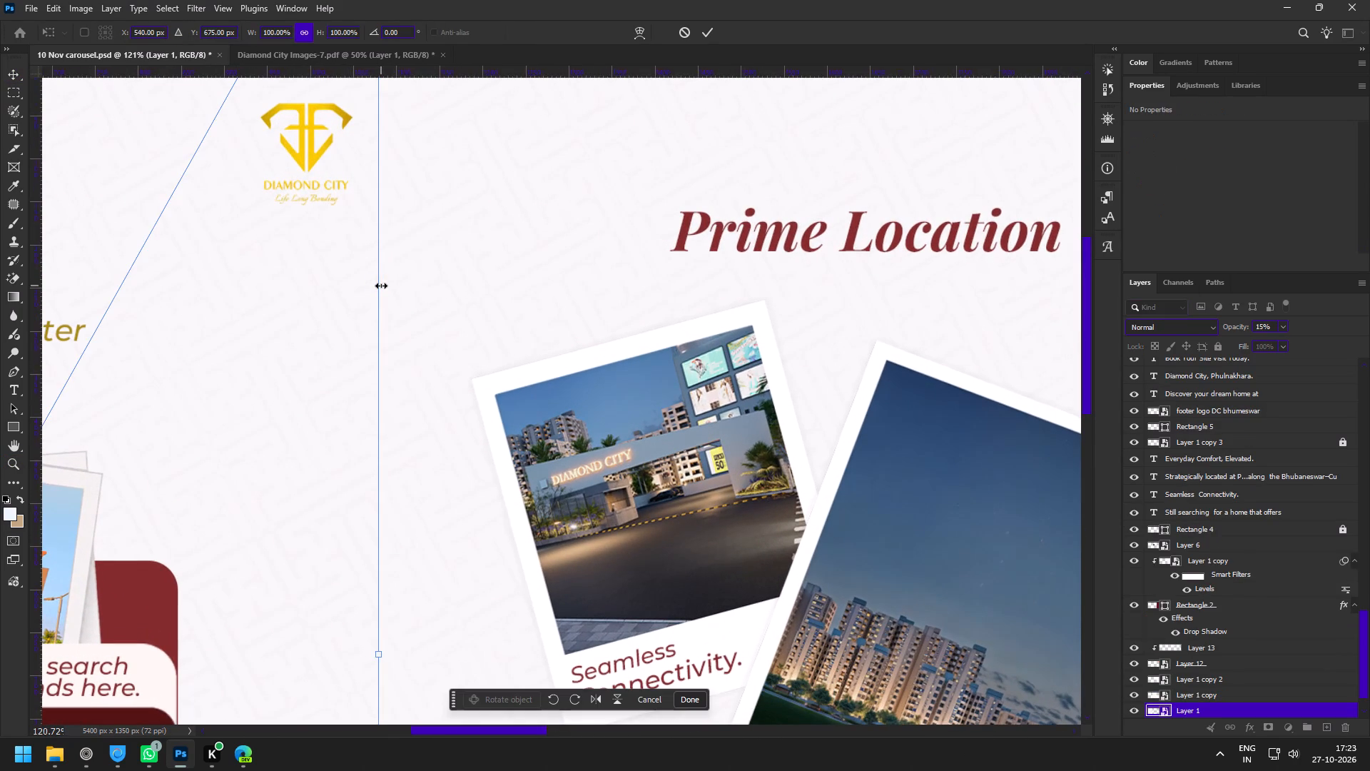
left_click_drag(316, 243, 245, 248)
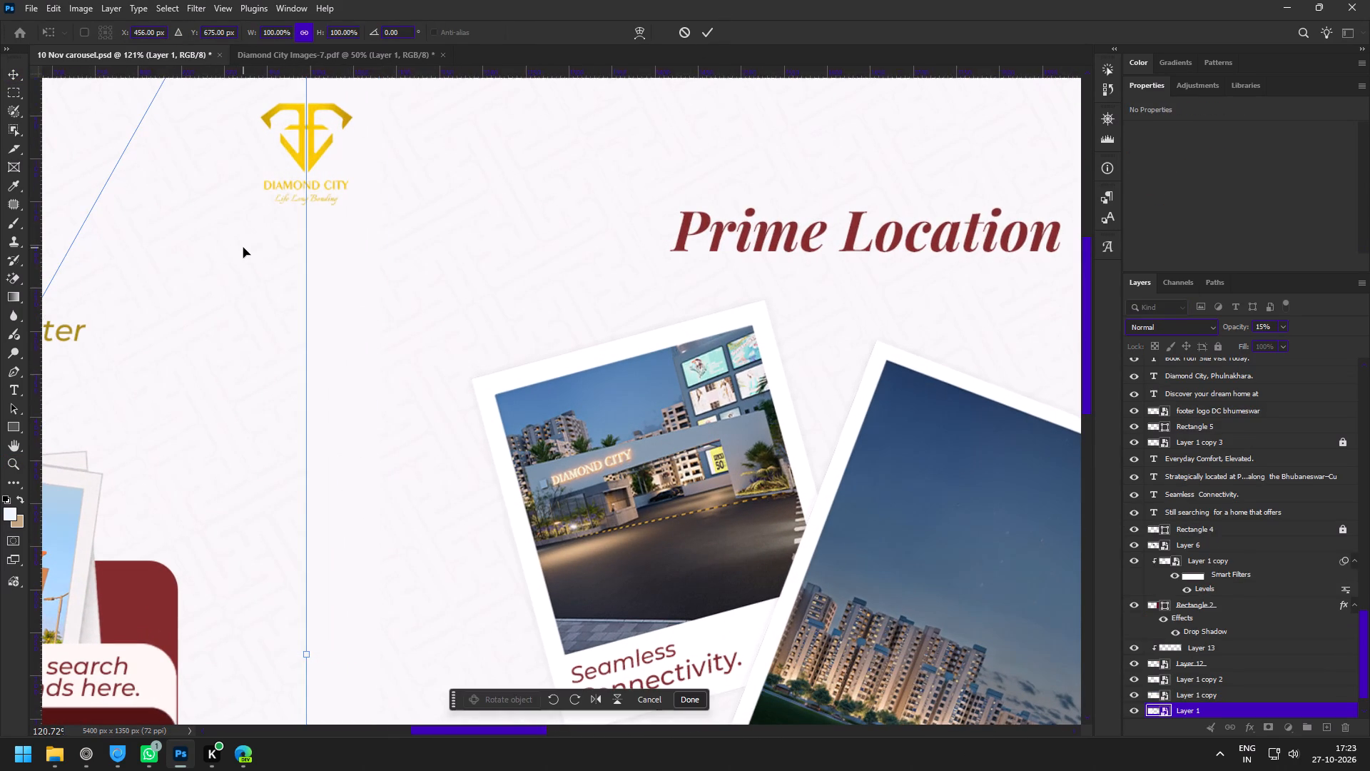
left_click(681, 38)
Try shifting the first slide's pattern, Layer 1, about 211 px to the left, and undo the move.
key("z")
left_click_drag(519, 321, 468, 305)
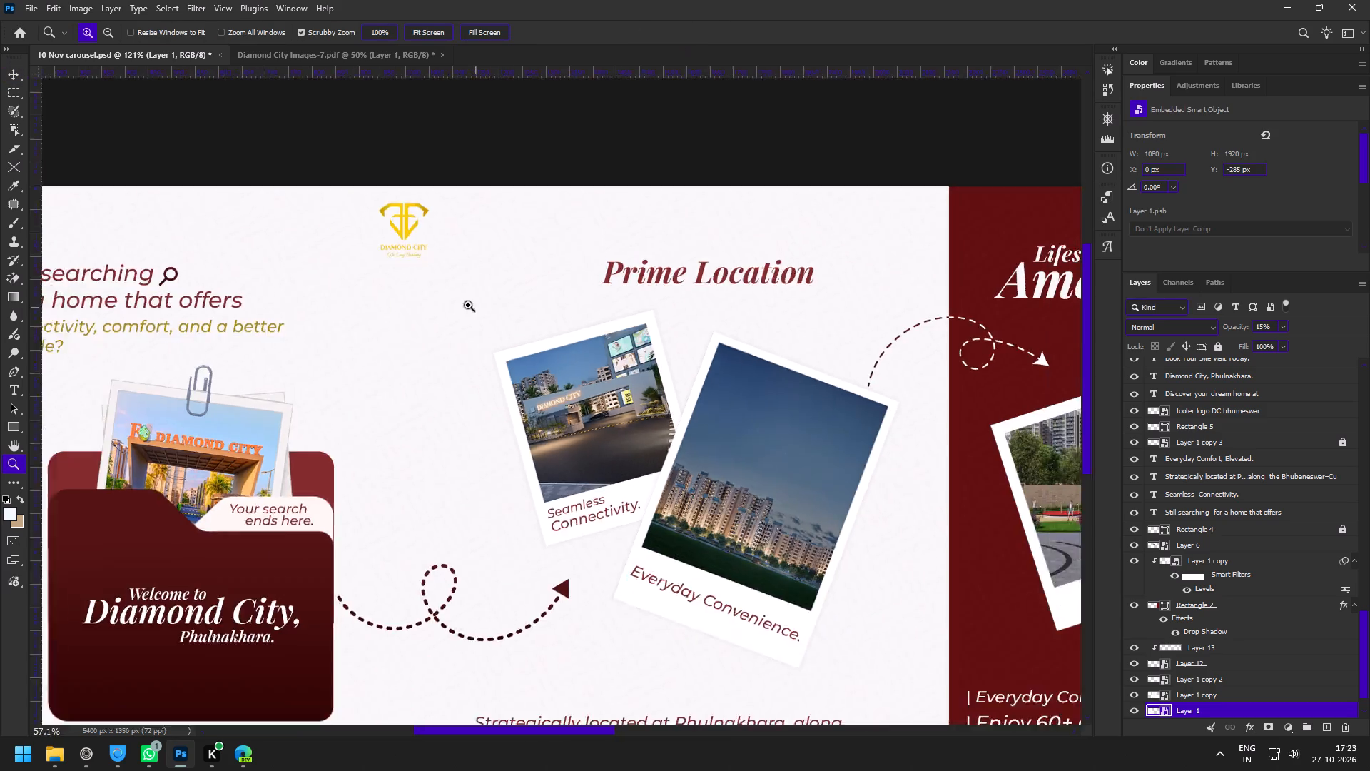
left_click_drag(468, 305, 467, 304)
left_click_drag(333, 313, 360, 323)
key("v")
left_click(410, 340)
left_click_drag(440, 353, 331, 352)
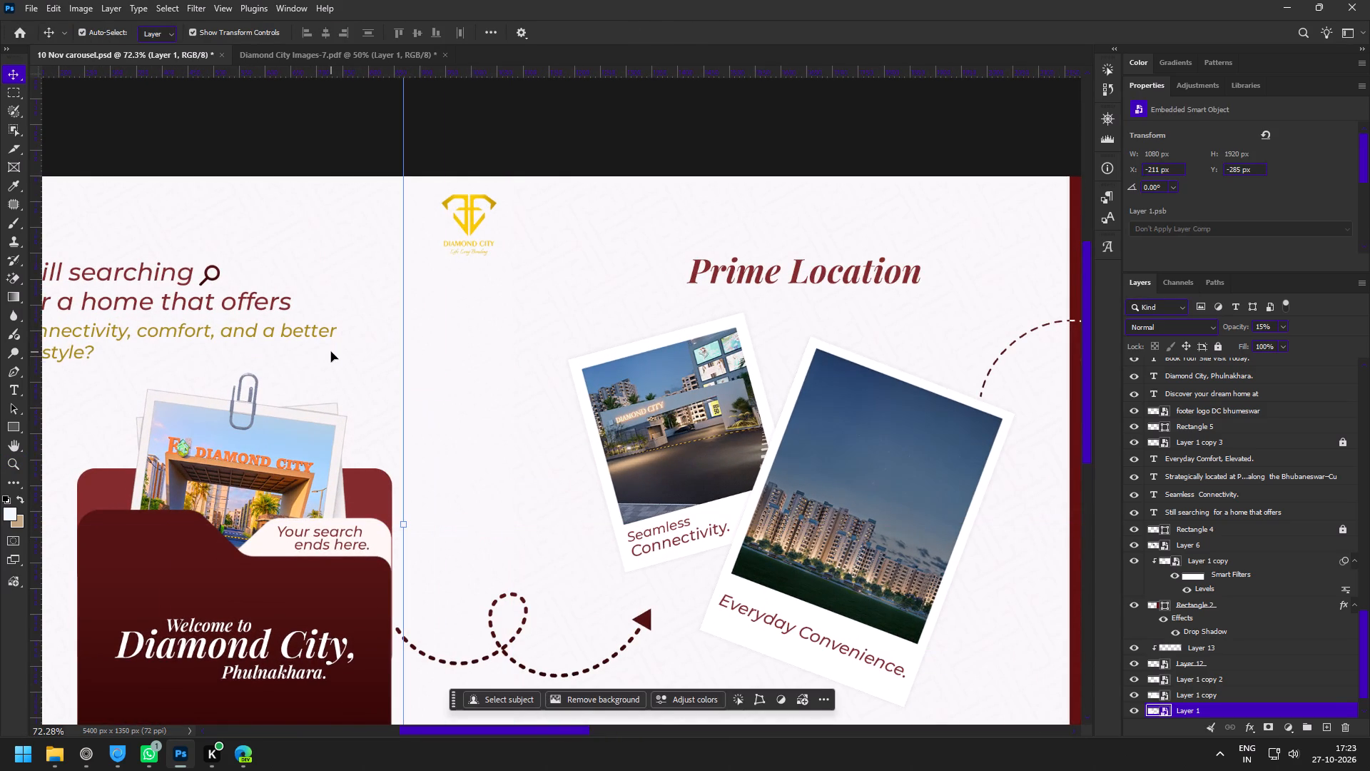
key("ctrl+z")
Deselect the first slide's pattern layer and open the guide commands for a new guide layout.
left_click(642, 121)
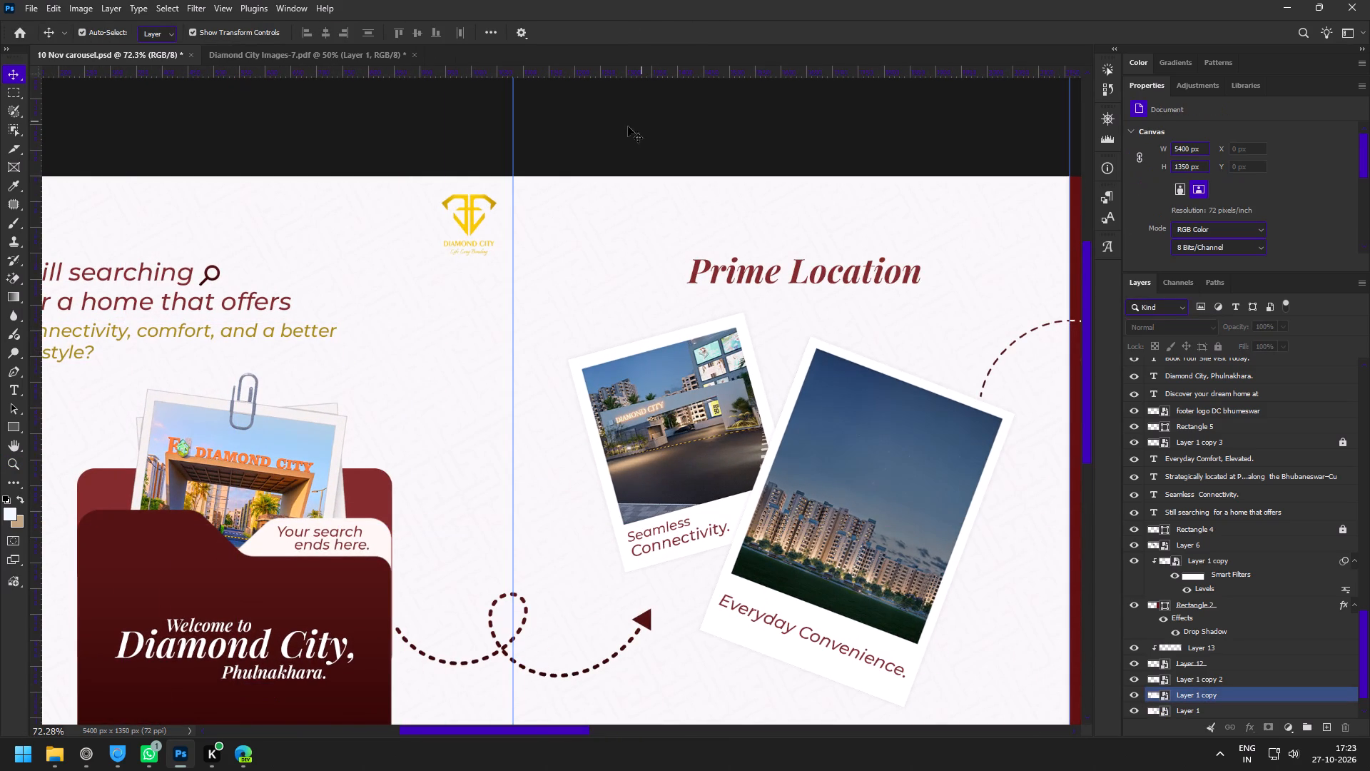
left_click(516, 127)
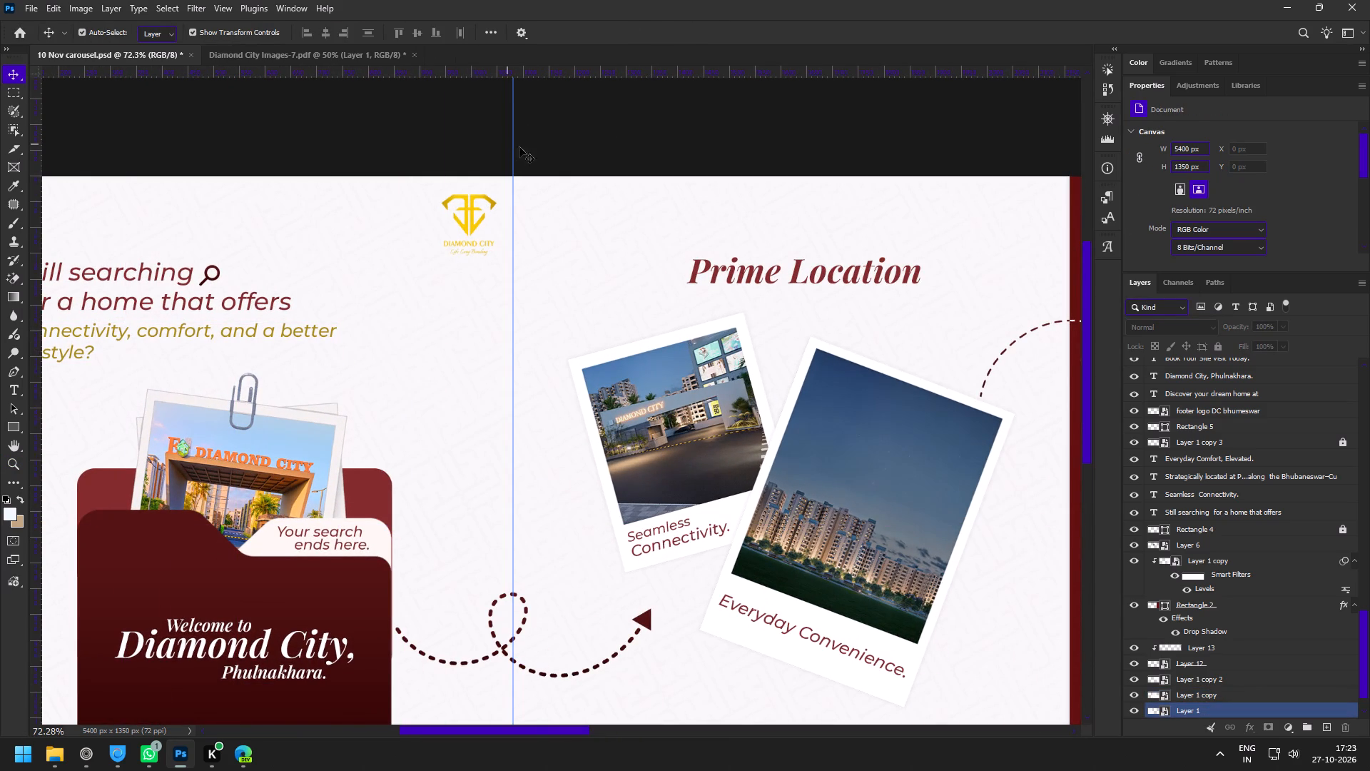
left_click(813, 536)
key("z")
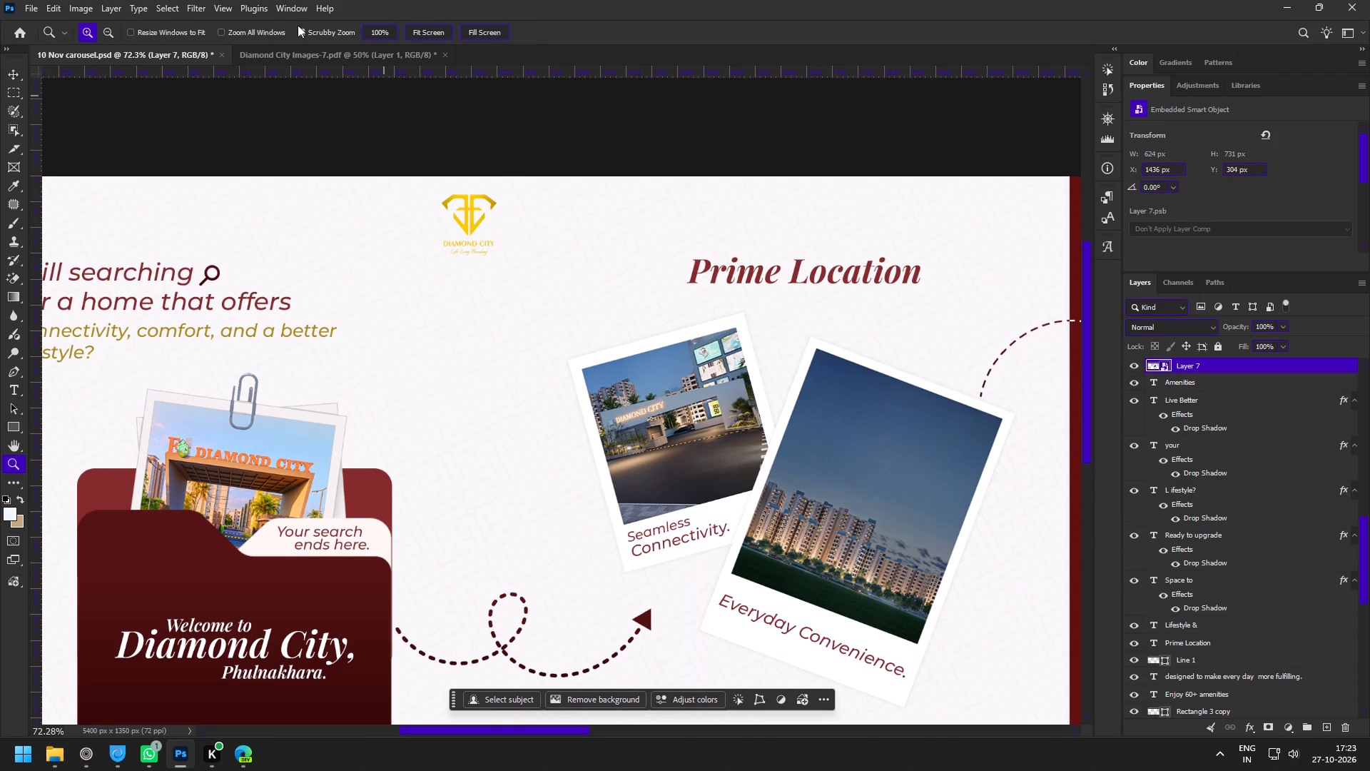
key("v")
left_click(219, 6)
left_click(310, 379)
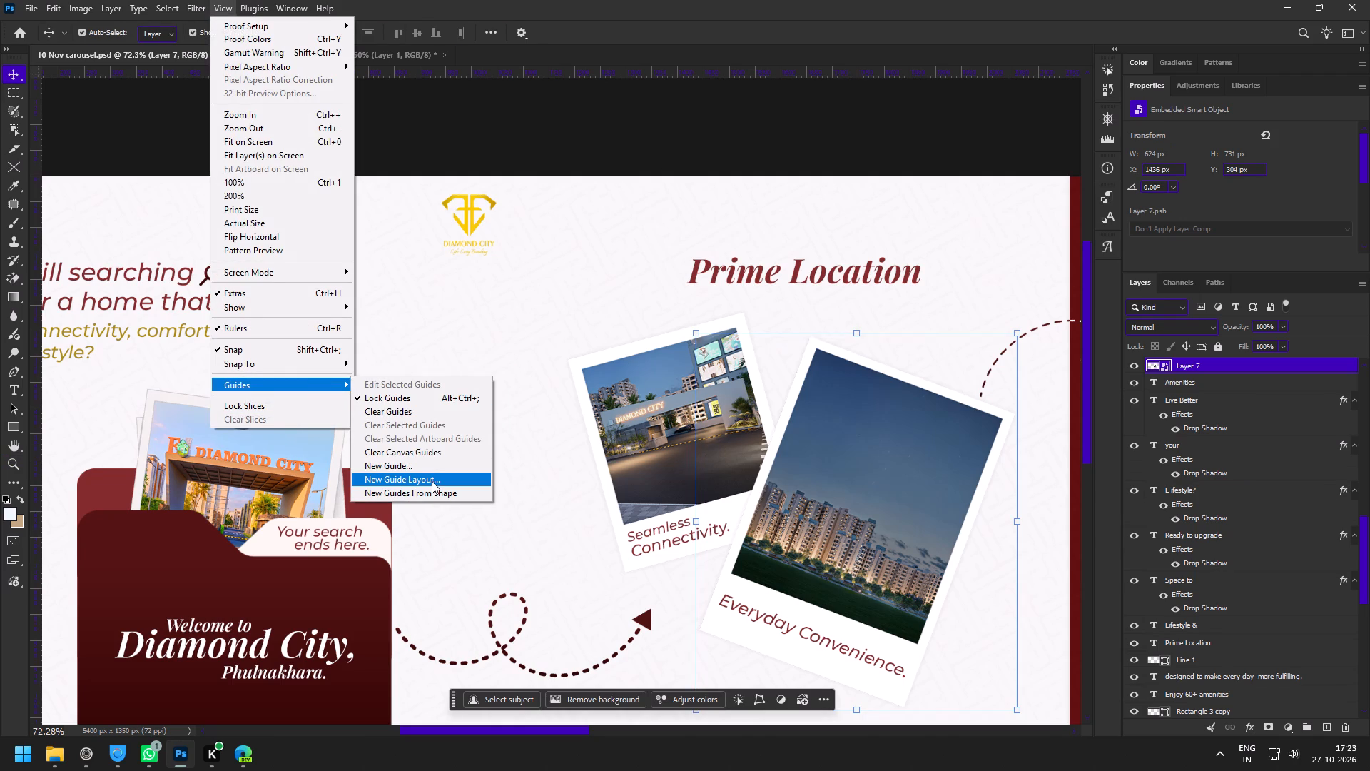
Create a new guide layout that divides the carousel canvas into five equal slide-wide columns.
left_click(432, 481)
left_click(778, 155)
Examine every carousel slide, from the opening folder slide to the closing slide, against the guides at the slide boundaries.
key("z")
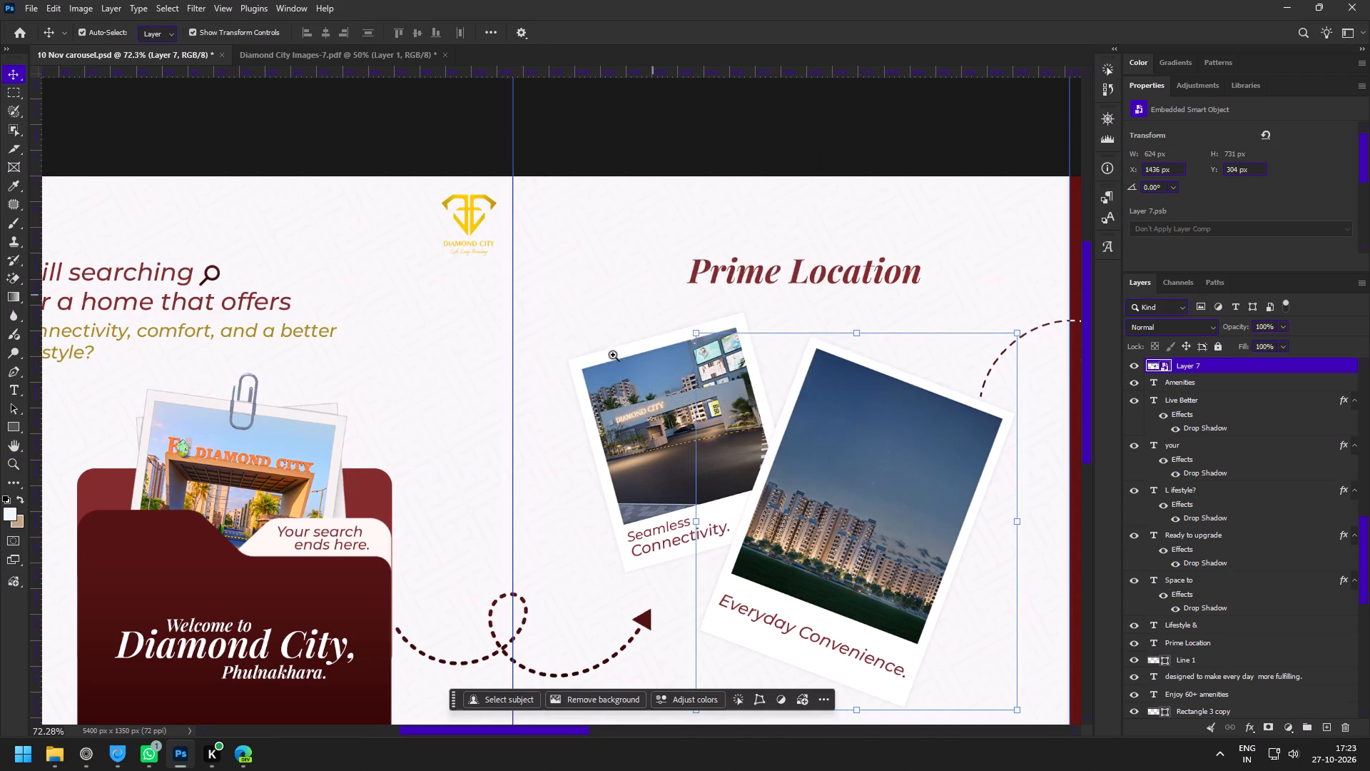
left_click_drag(596, 383, 534, 356)
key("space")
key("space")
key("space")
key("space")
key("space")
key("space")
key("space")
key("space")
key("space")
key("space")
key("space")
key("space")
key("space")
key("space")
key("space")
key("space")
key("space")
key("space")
left_click_drag(664, 412, 479, 358)
left_click_drag(707, 390, 646, 390)
left_click_drag(377, 346, 395, 362)
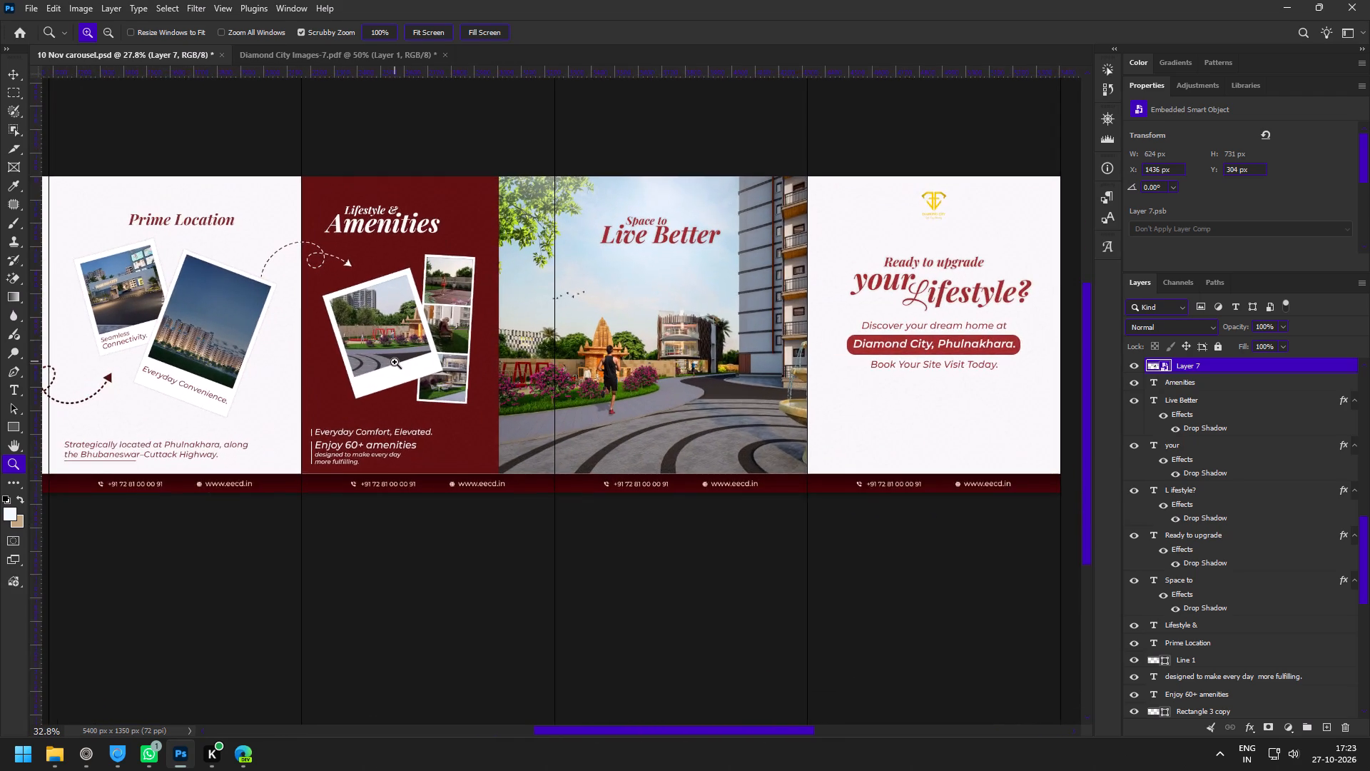
left_click_drag(395, 362, 400, 365)
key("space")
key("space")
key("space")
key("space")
left_click_drag(215, 379, 373, 383)
left_click_drag(400, 380, 416, 392)
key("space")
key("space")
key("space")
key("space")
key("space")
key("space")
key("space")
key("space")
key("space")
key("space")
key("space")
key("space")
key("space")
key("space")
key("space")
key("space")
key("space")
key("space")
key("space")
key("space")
left_click_drag(722, 408, 544, 414)
left_click_drag(649, 415, 576, 420)
left_click_drag(689, 432, 670, 432)
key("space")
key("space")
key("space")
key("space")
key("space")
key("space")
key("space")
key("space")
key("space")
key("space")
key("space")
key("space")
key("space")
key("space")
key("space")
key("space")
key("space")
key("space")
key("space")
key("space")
left_click_drag(437, 427, 619, 429)
left_click_drag(529, 435, 779, 434)
left_click_drag(208, 400, 225, 410)
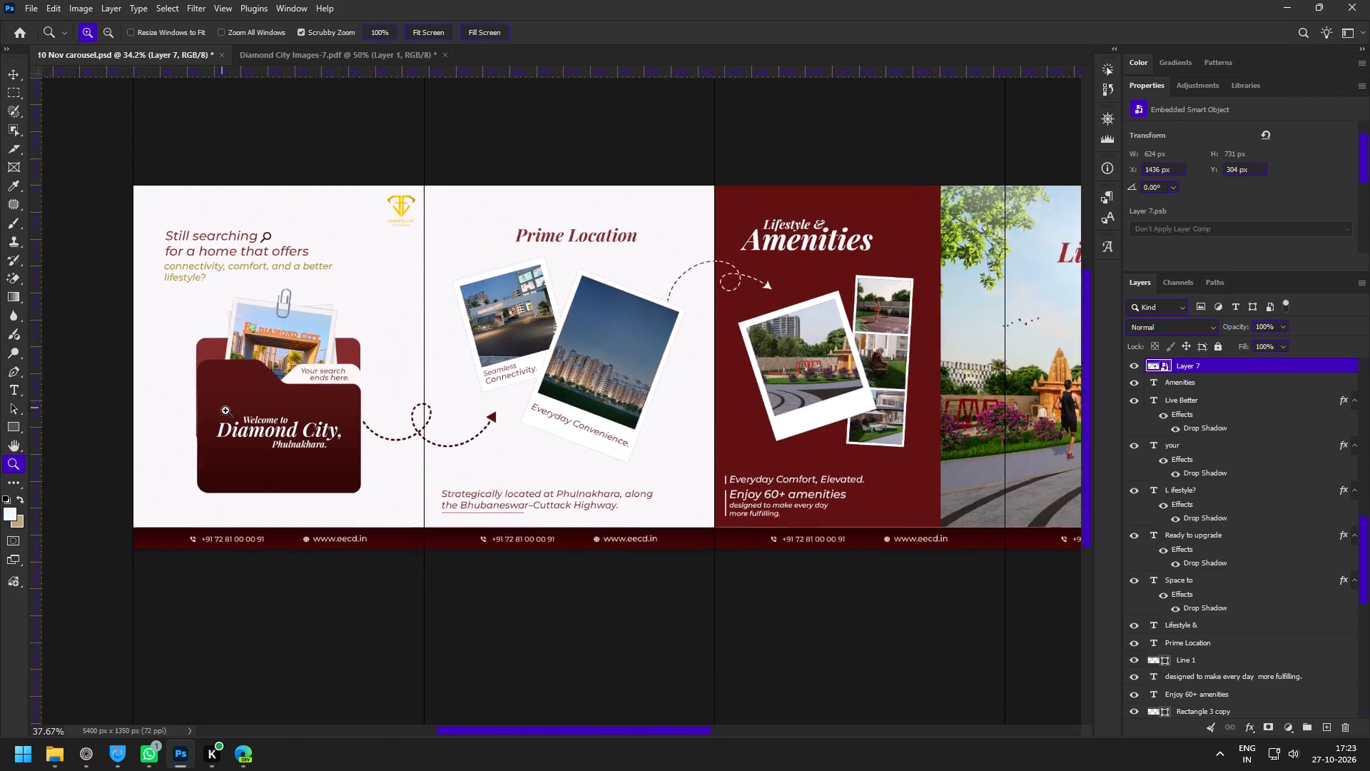
left_click_drag(225, 410, 236, 415)
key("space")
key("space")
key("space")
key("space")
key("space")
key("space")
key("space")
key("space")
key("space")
left_click_drag(688, 427, 679, 429)
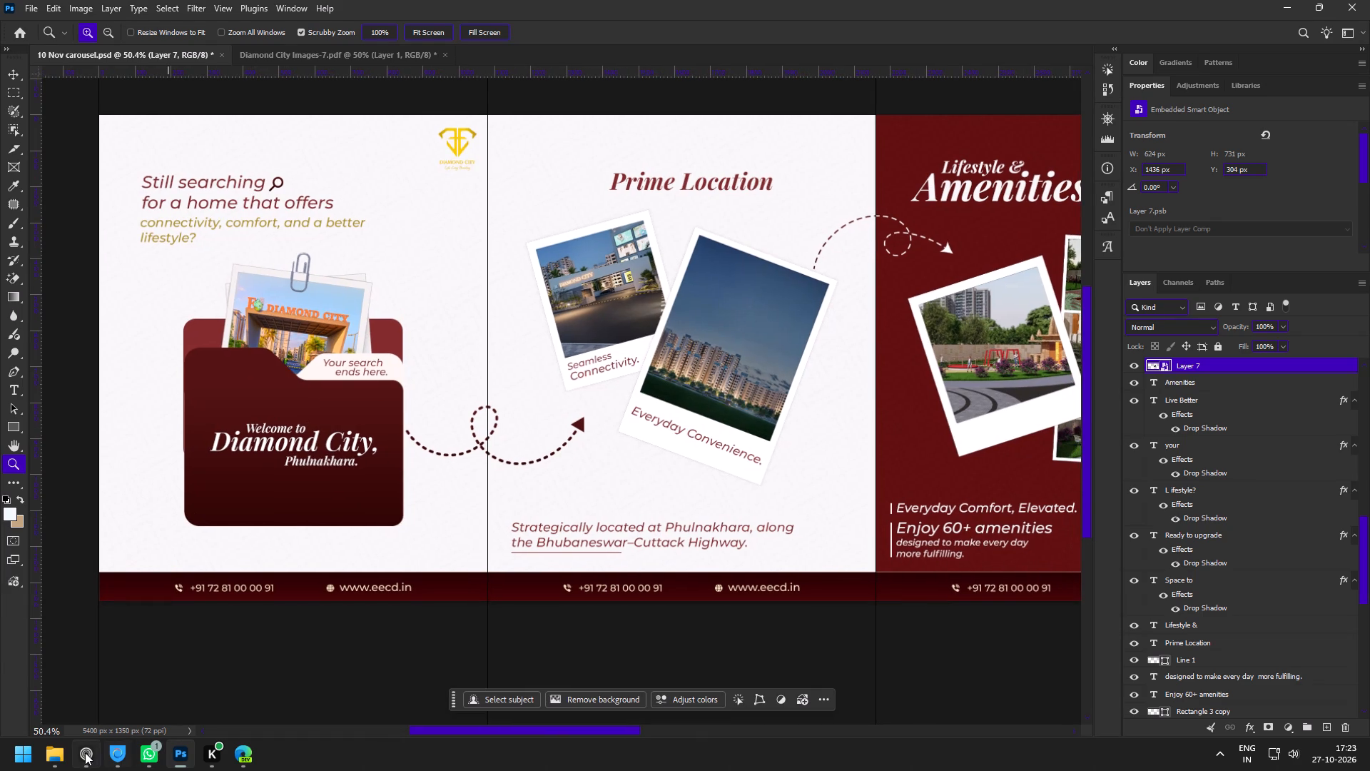
Glance at the Instagram reference post in the browser, and review the carousel's Live Better and closing slides in Photoshop.
left_click(85, 752)
left_click(85, 752)
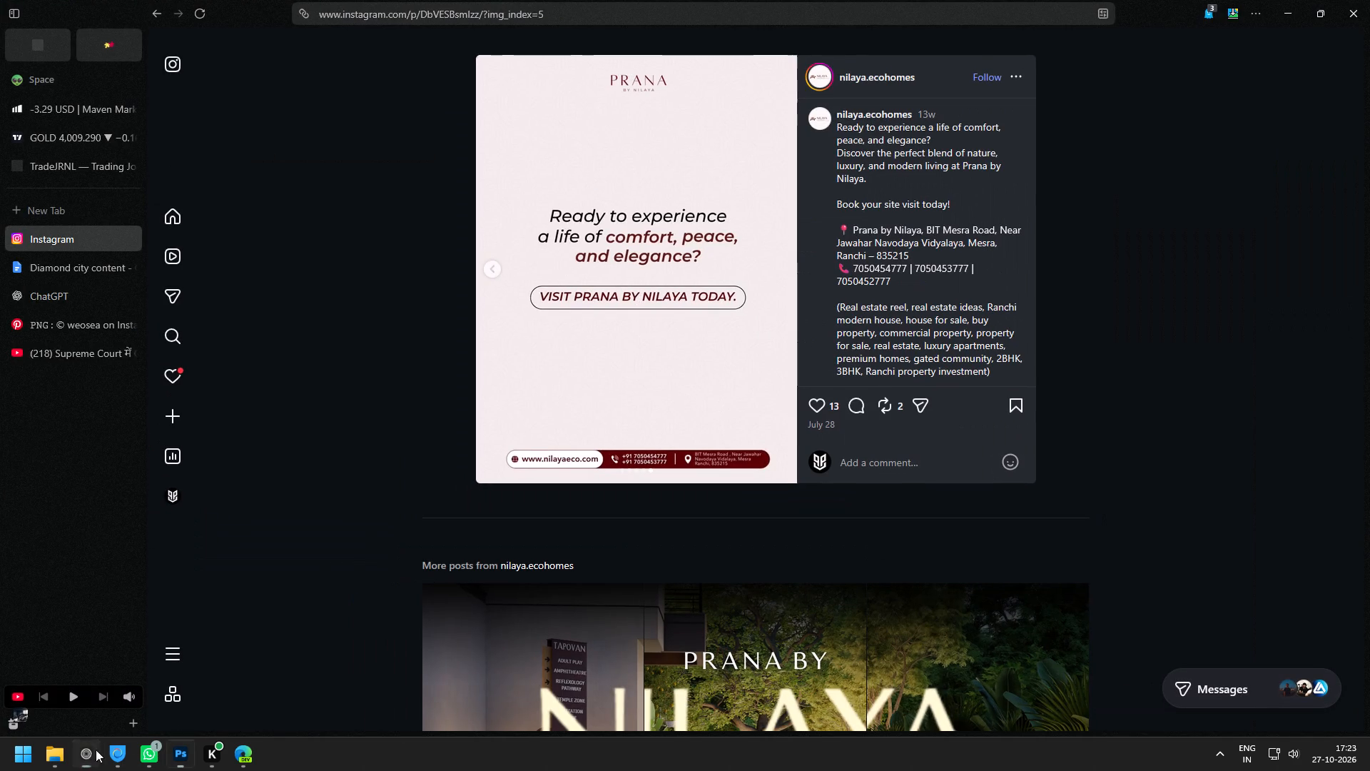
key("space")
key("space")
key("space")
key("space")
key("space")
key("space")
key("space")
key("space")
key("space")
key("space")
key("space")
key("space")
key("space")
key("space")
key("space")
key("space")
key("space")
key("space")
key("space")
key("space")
left_click_drag(846, 445, 548, 448)
left_click_drag(798, 443, 639, 433)
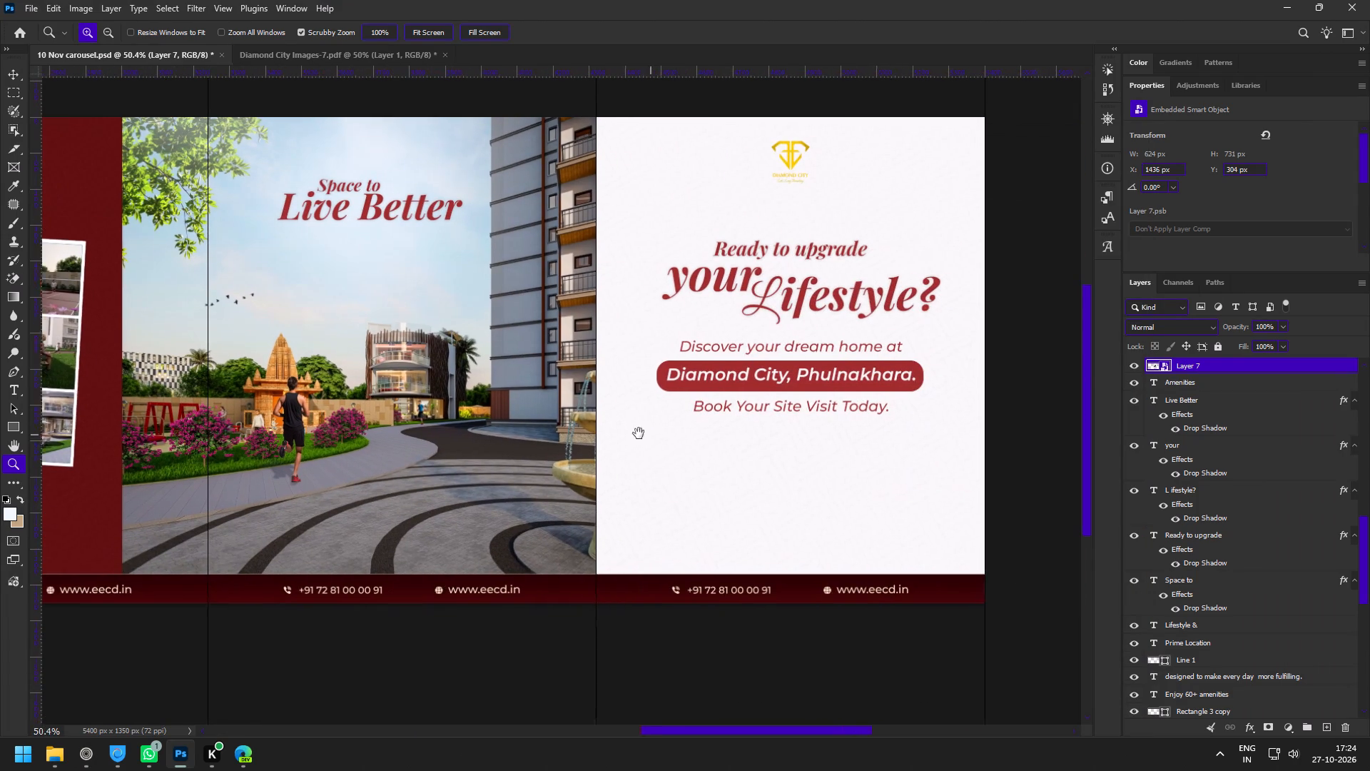
left_click_drag(639, 433, 632, 433)
Stamp all visible layers into a new layer above the topmost "ends here." text layer and convert it to a smart object.
scroll(1222, 423, "up", 20)
scroll(1222, 423, "up", 11)
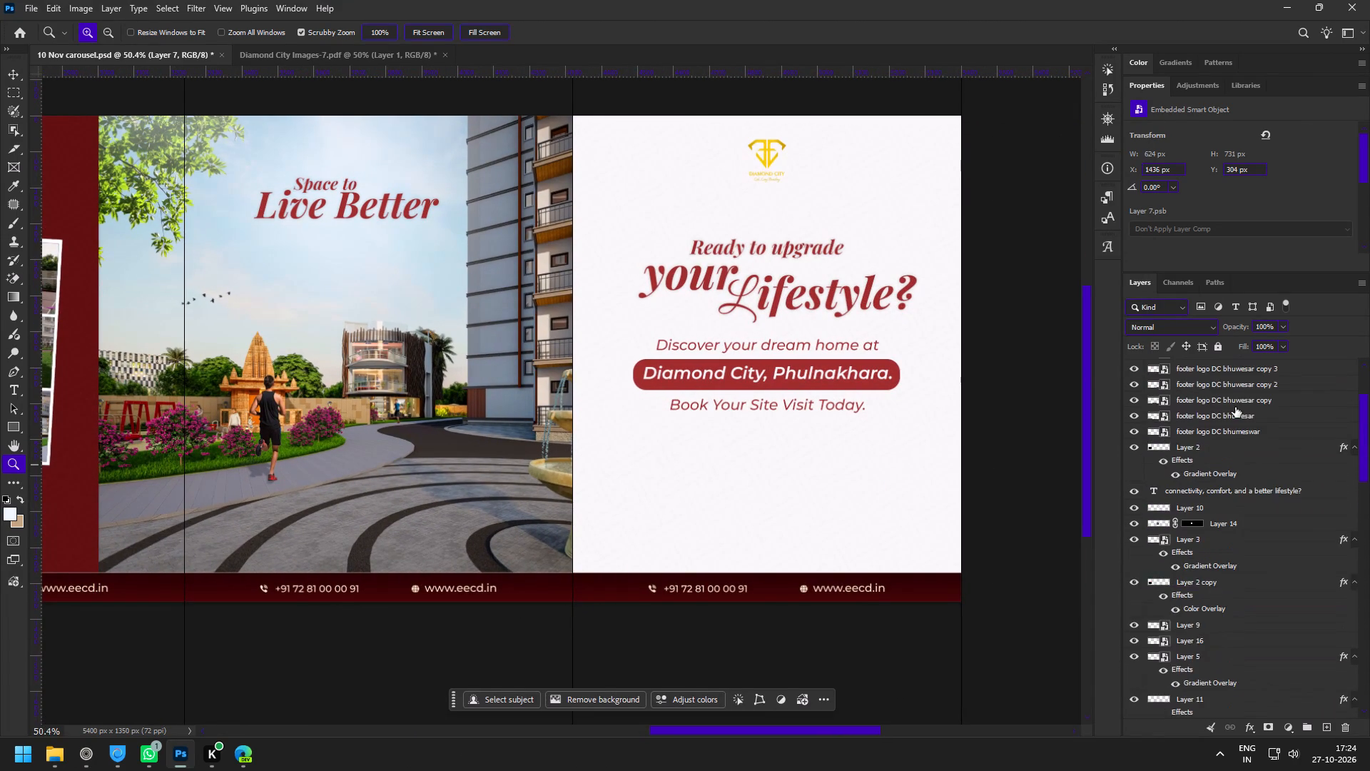
scroll(1235, 407, "up", 11)
left_click(1169, 371)
key("ctrl+alt+shift+e")
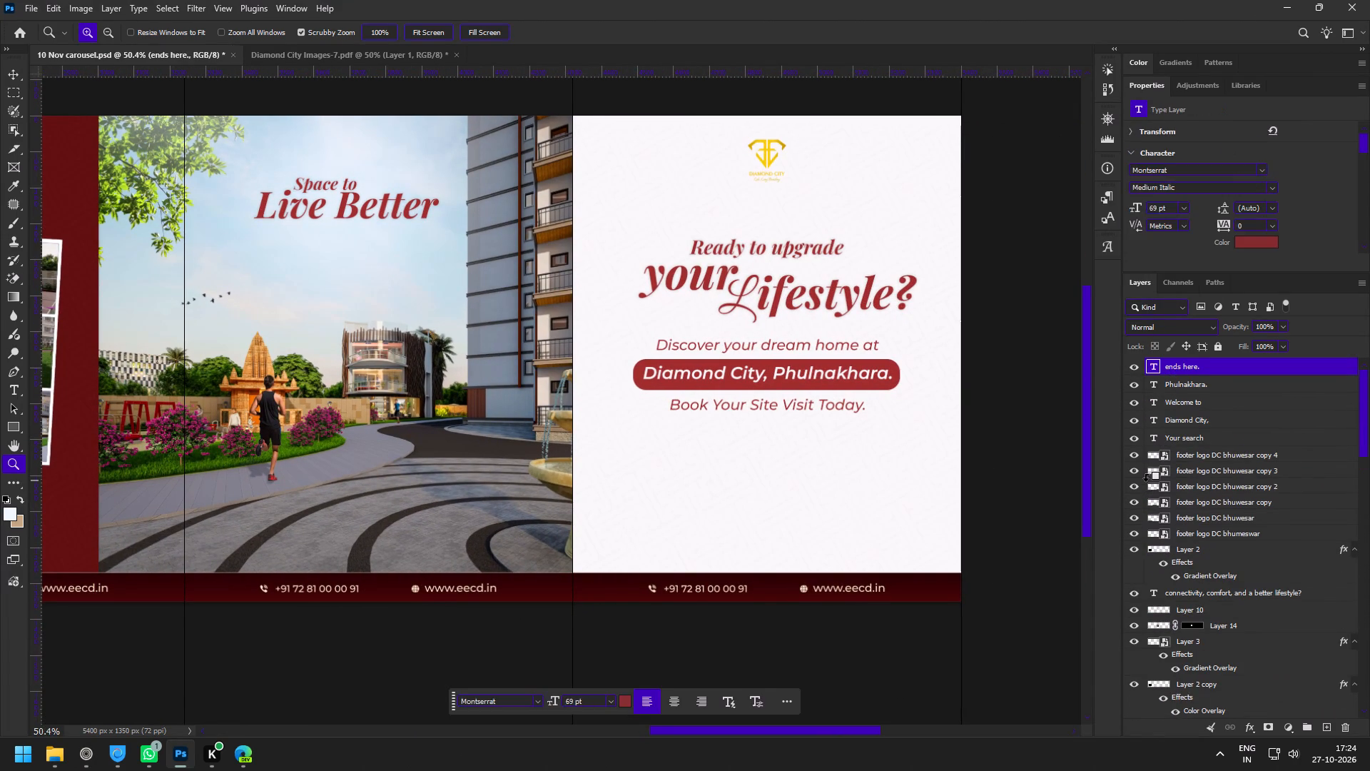
key("F8")
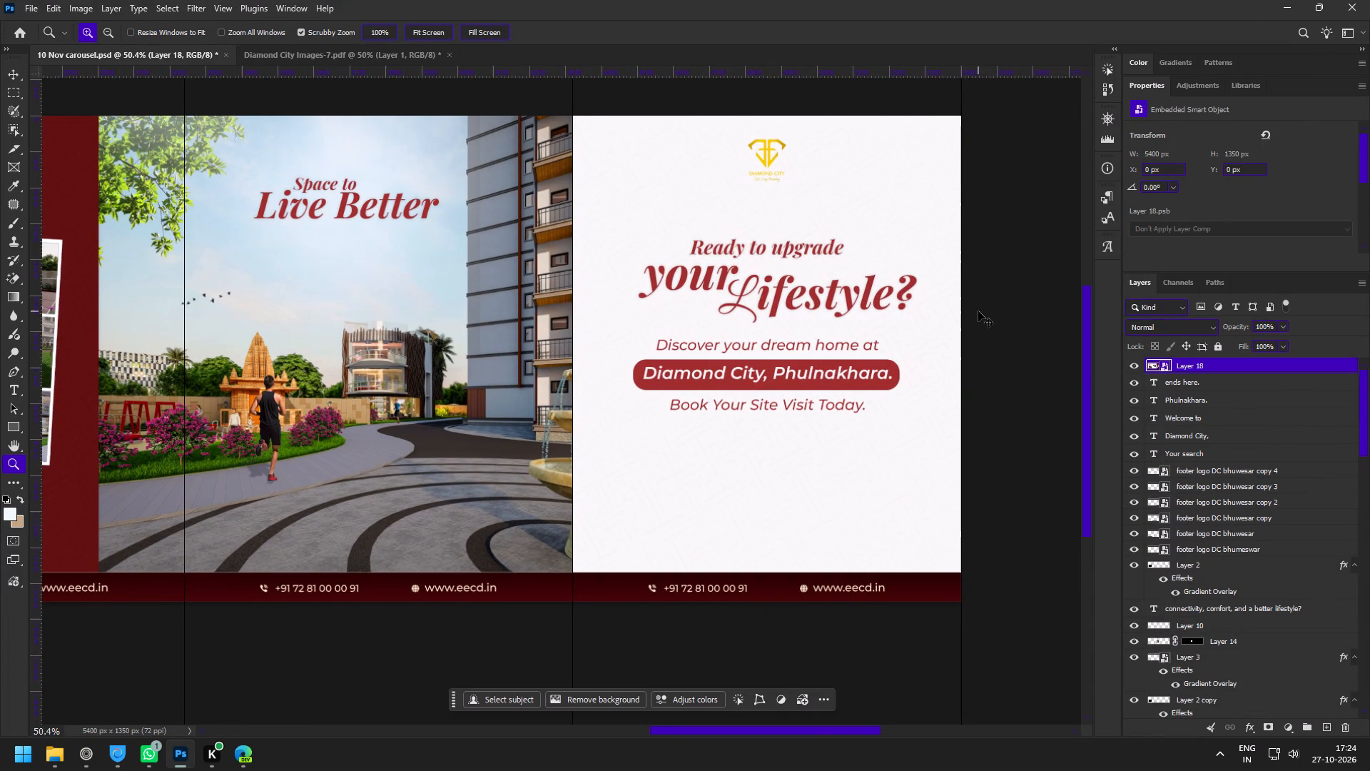
Save the carousel document.
key("ctrl+s")
Load the merged Layer 18's outline as a selection and copy the full carousel image.
left_click(1152, 366, "ctrl")
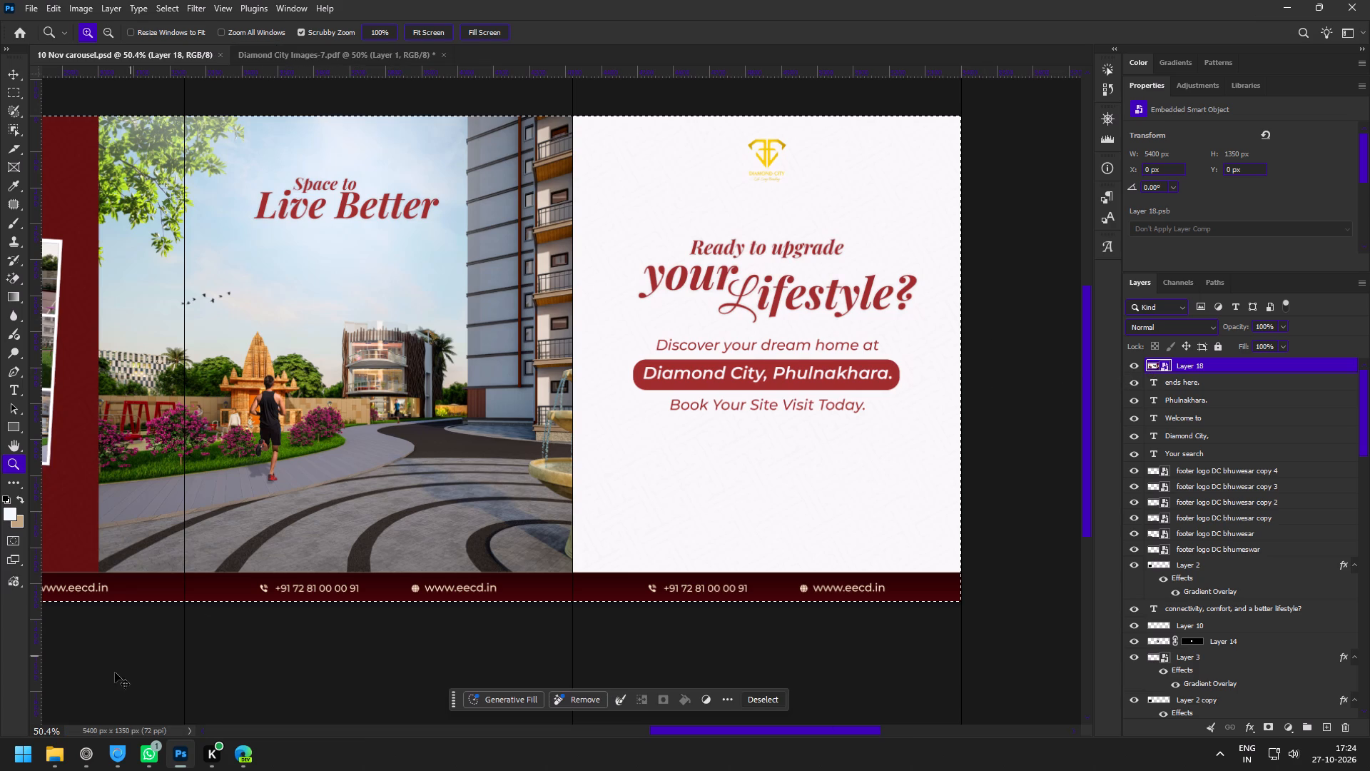
key("ctrl+c")
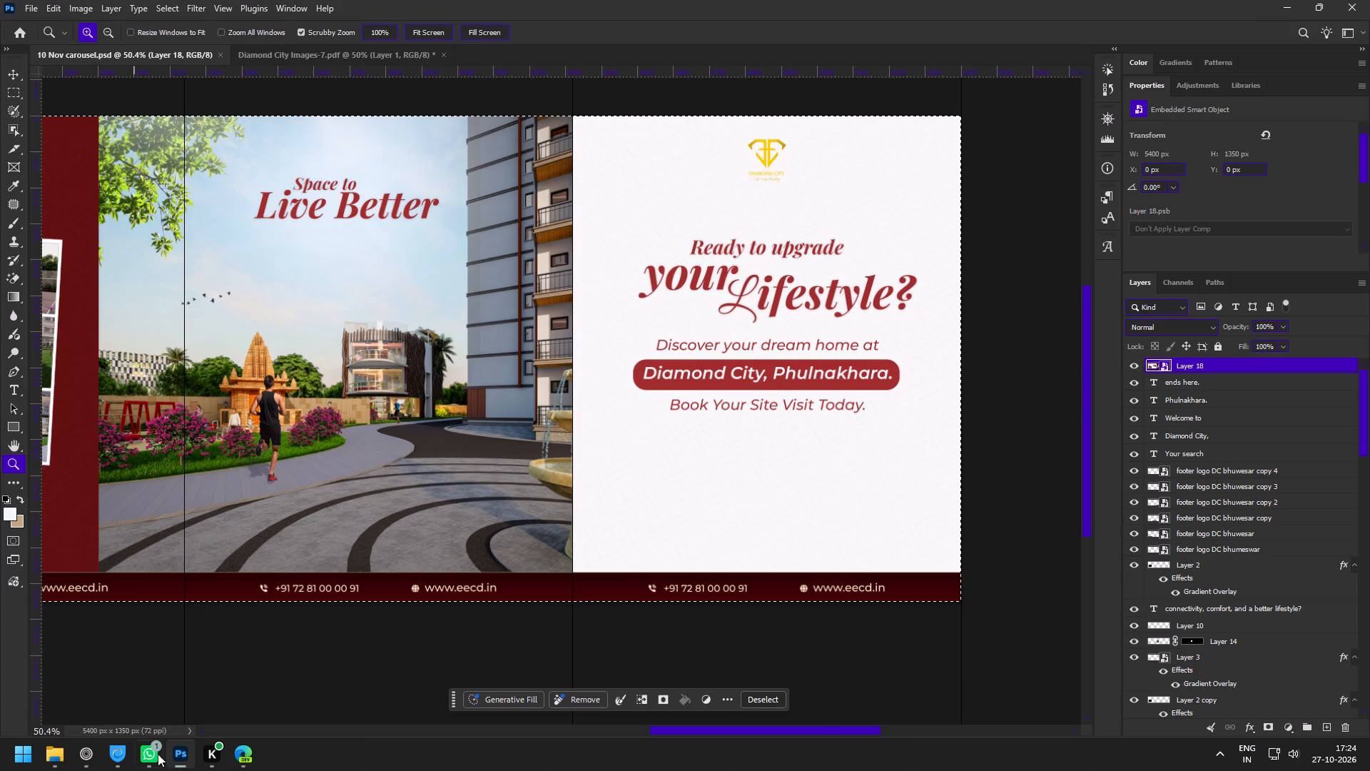
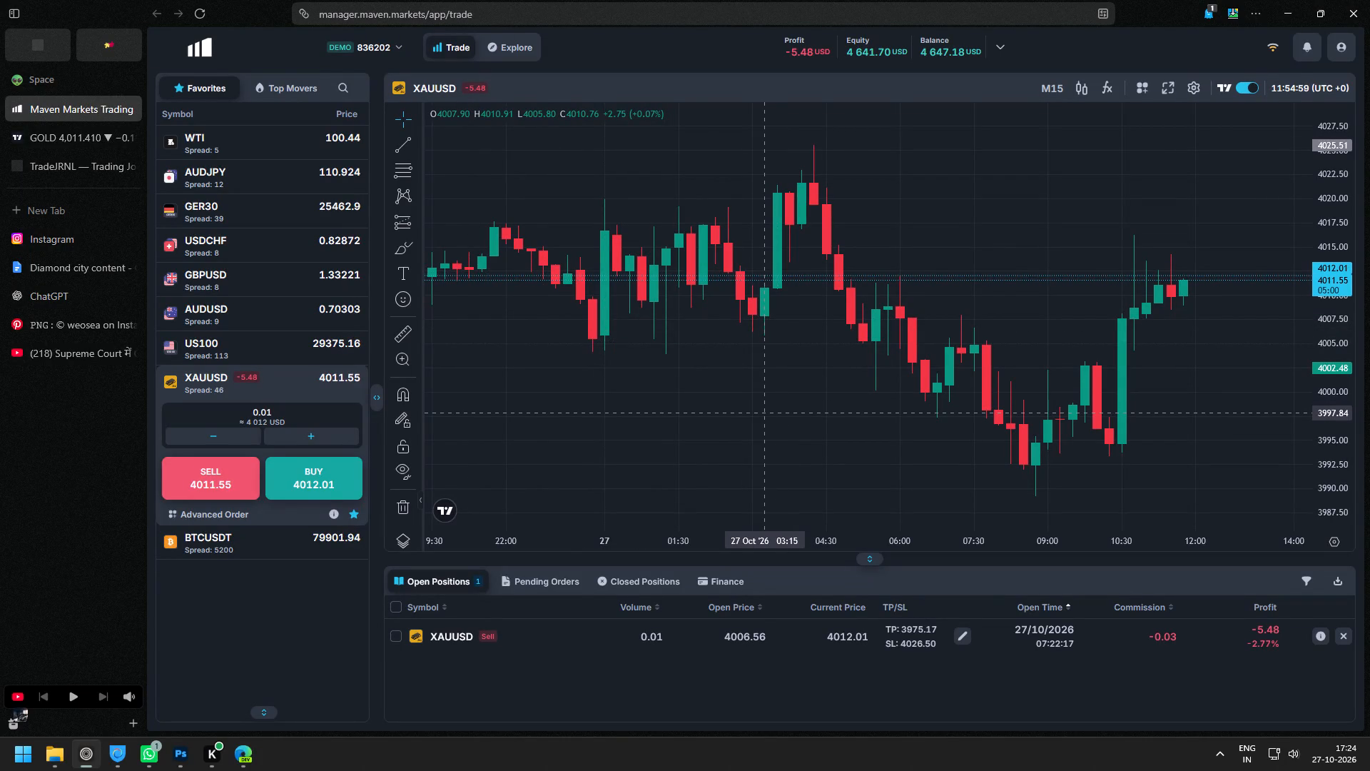
Switch back to Photoshop and save the 10 Nov carousel.psd document.
left_click(181, 754)
key("ctrl+s")
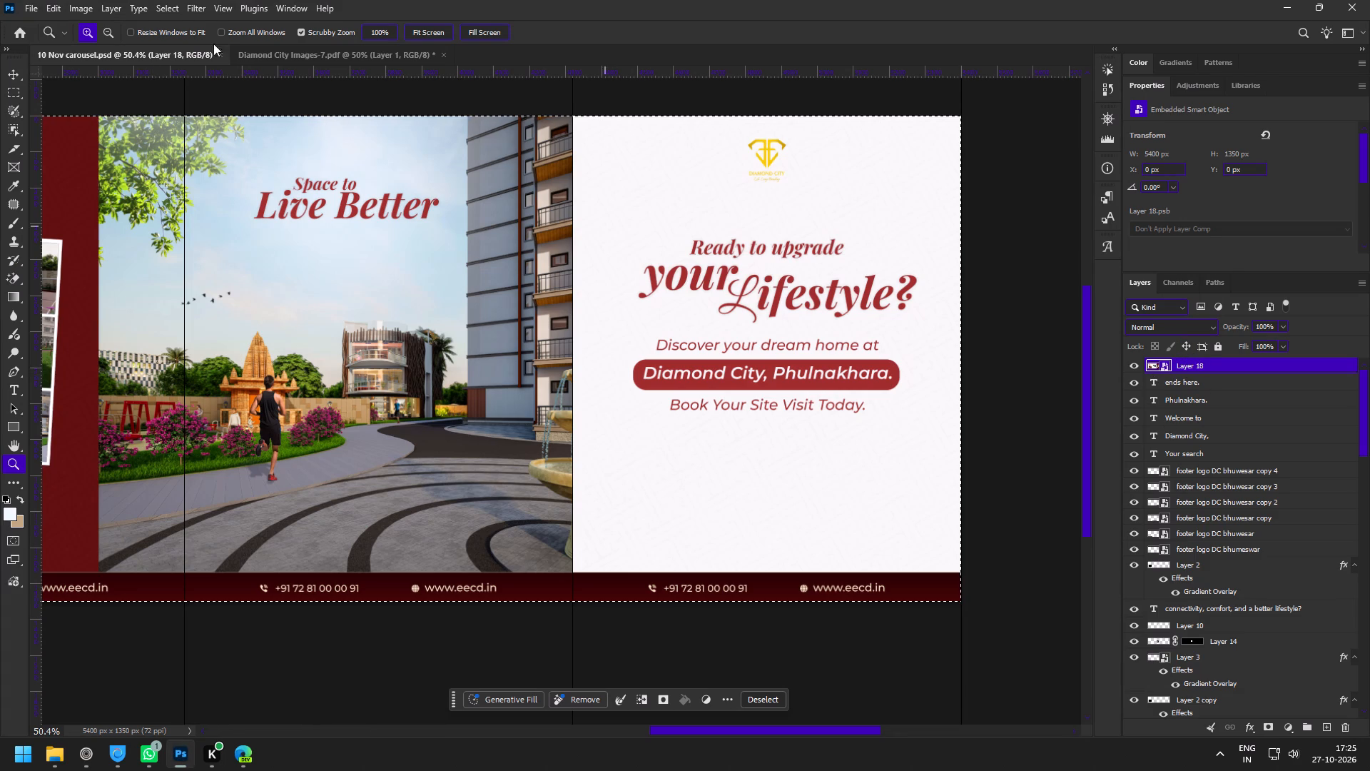
Clear the canvas selection and divide the carousel into slices from its guides.
left_click(29, 5)
left_click(294, 99)
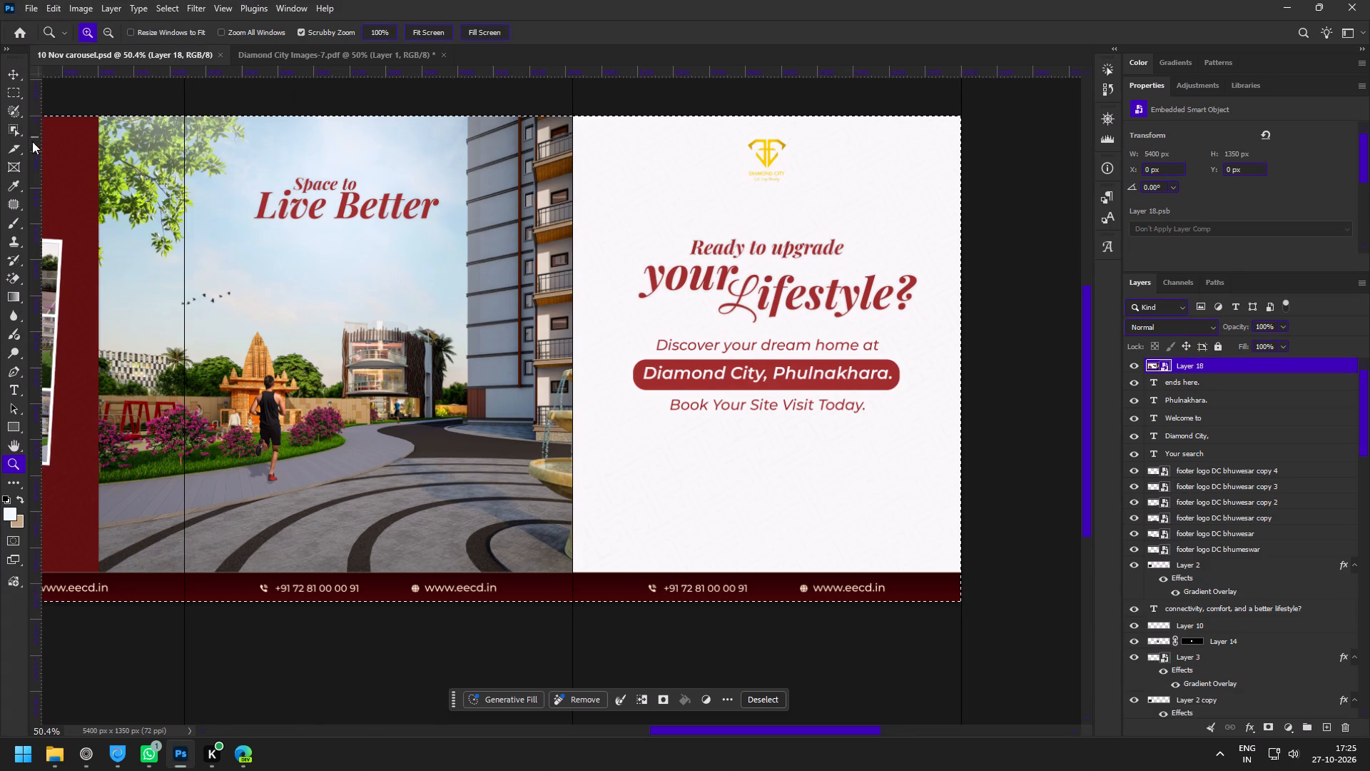
key("ctrl+d")
left_click(13, 150)
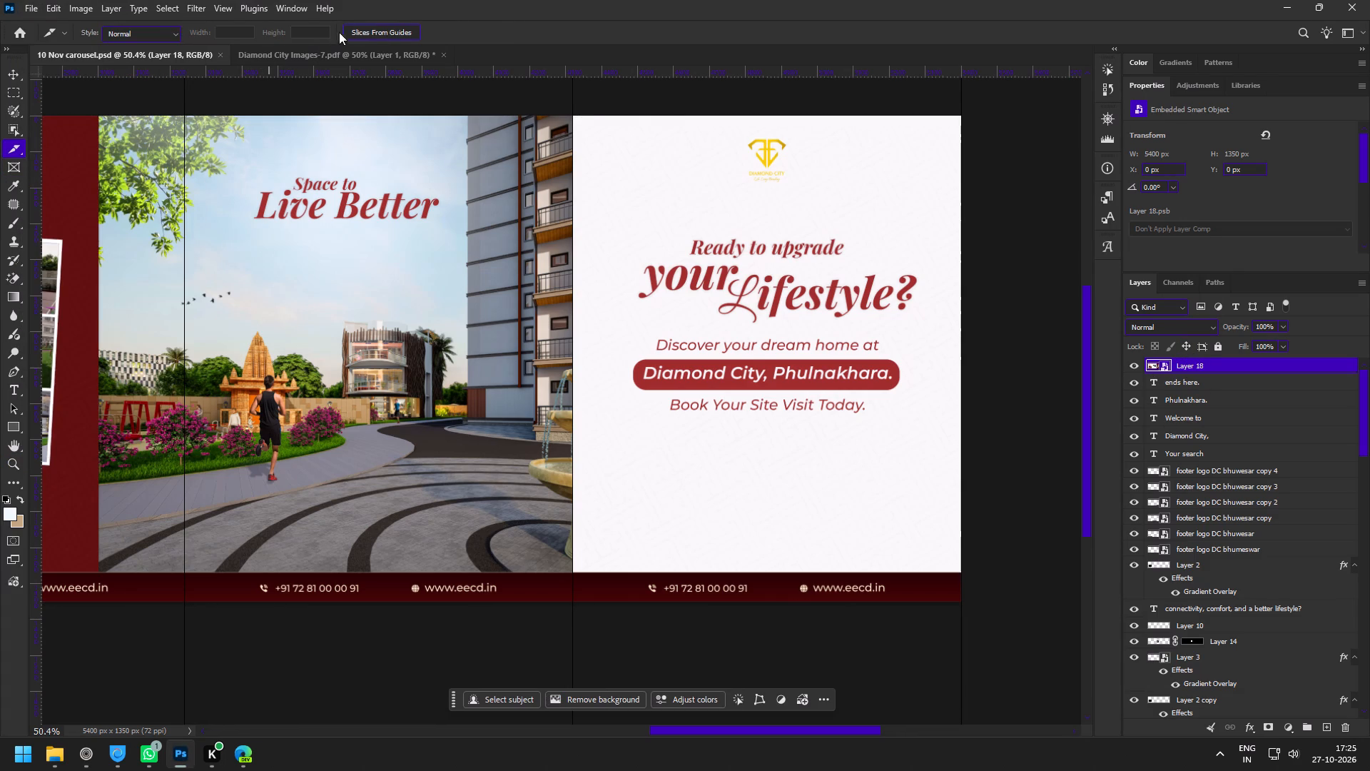
left_click(362, 23)
left_click(370, 31)
Open the Save for Web export for the sliced carousel.
left_click(26, 12)
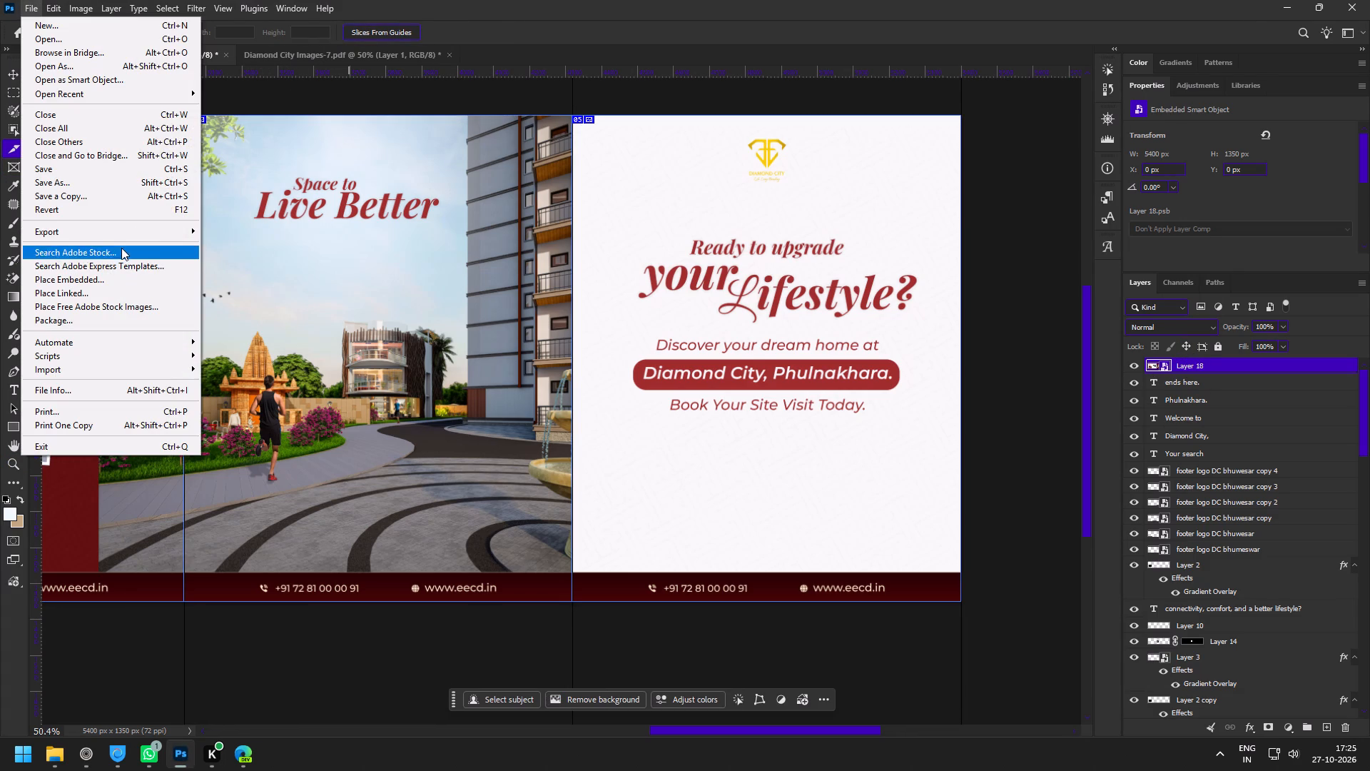
left_click(136, 231)
left_click(268, 281)
Switch to File Explorer and locate the images folder inside Dimond City Ested state.
left_click(59, 764)
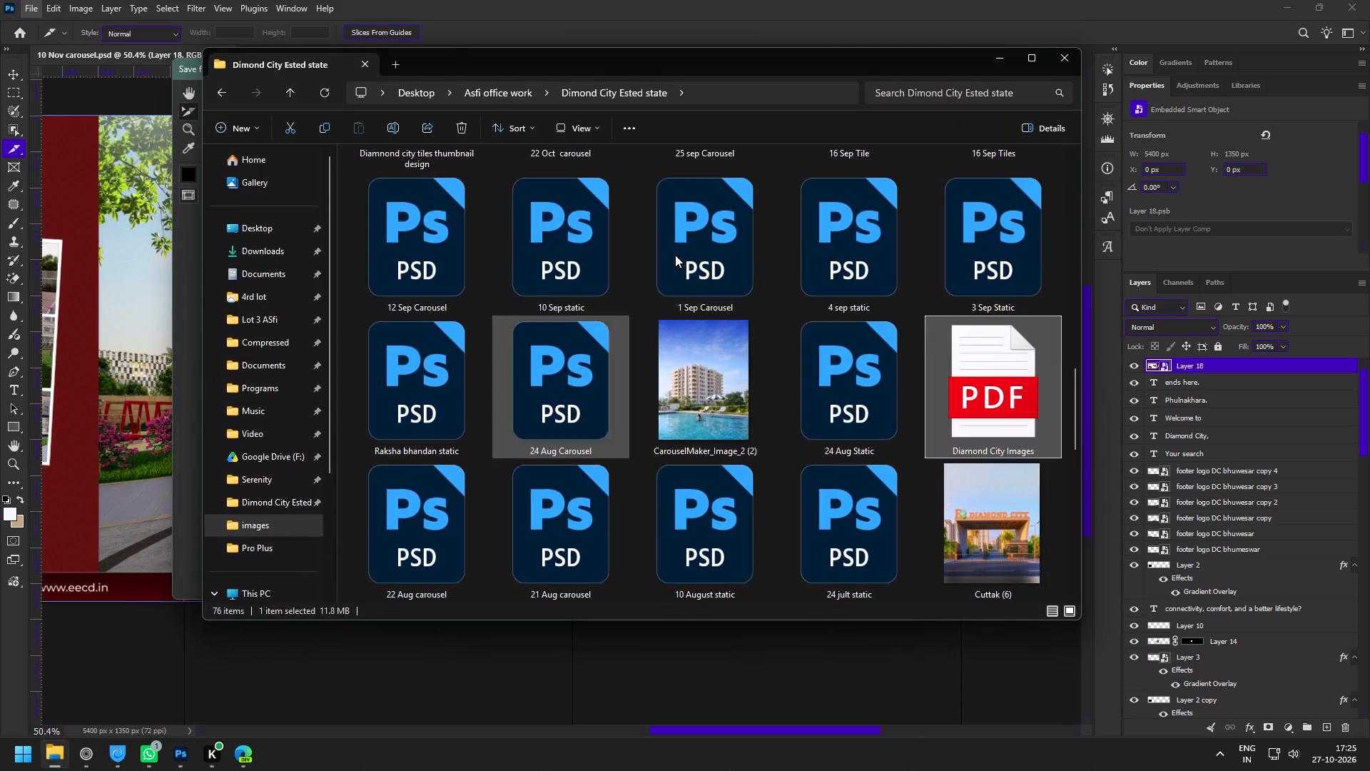
scroll(591, 380, "up", 13)
left_click(567, 238)
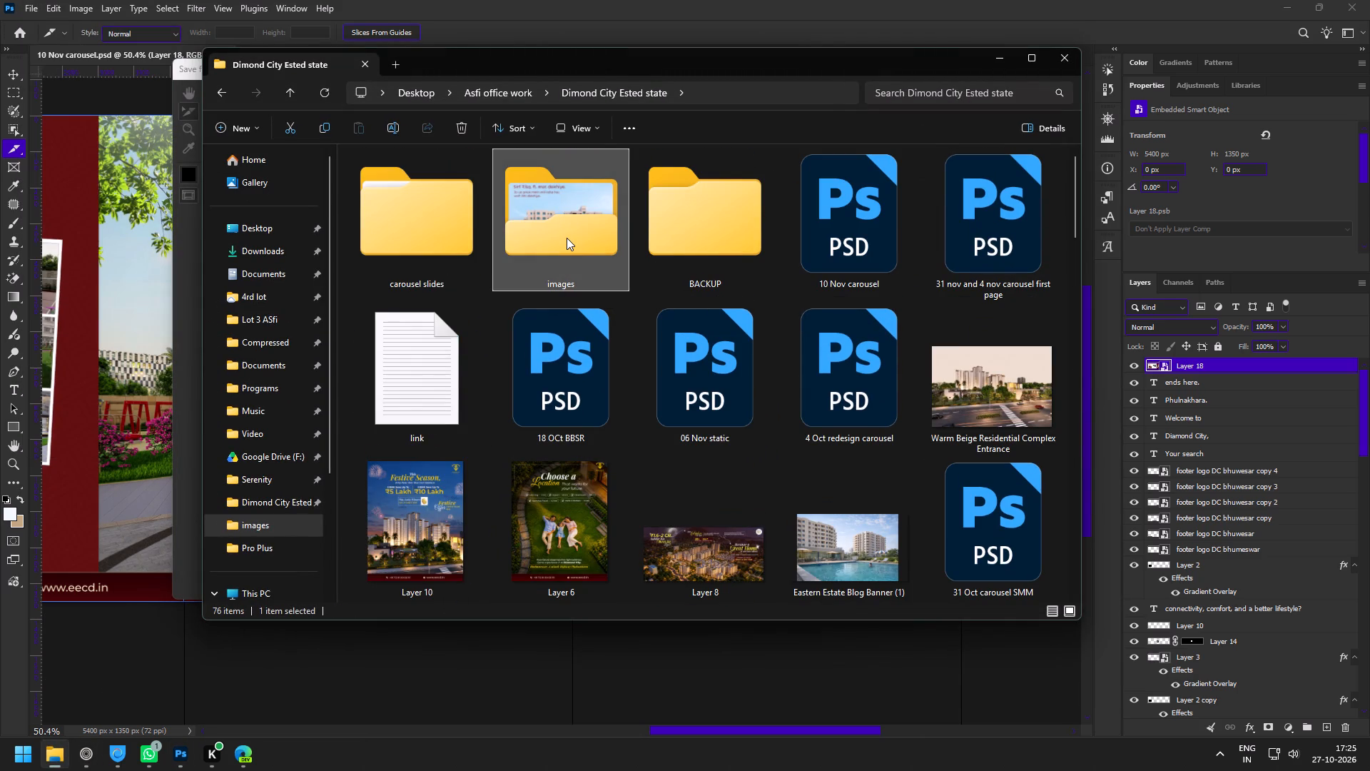
Delete the old images folder from Dimond City Ested state and return to the Save for Web export.
key("Delete")
left_click(1009, 60)
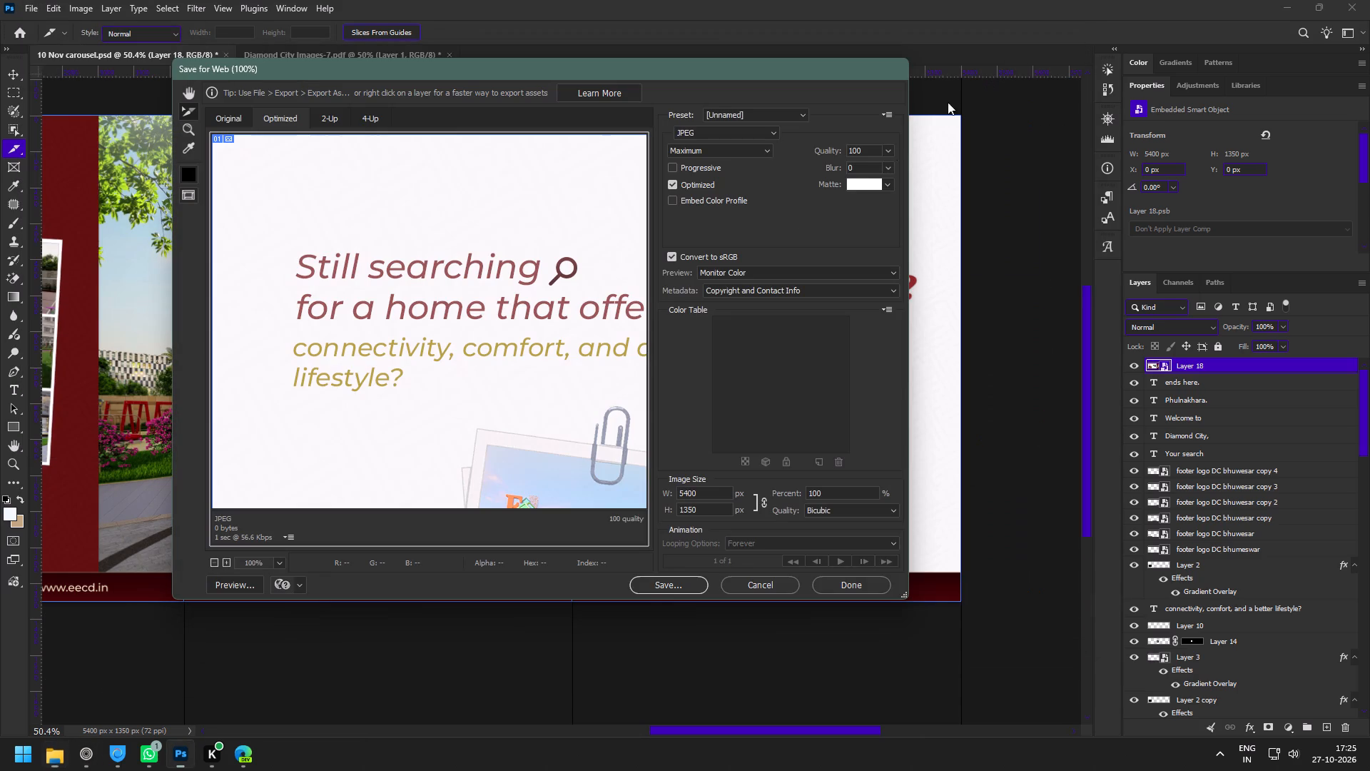
Export all carousel slices as JPEG images named 10-Nov-carousel into the Dimond City Ested state folder in Asfi office work.
left_click(663, 583)
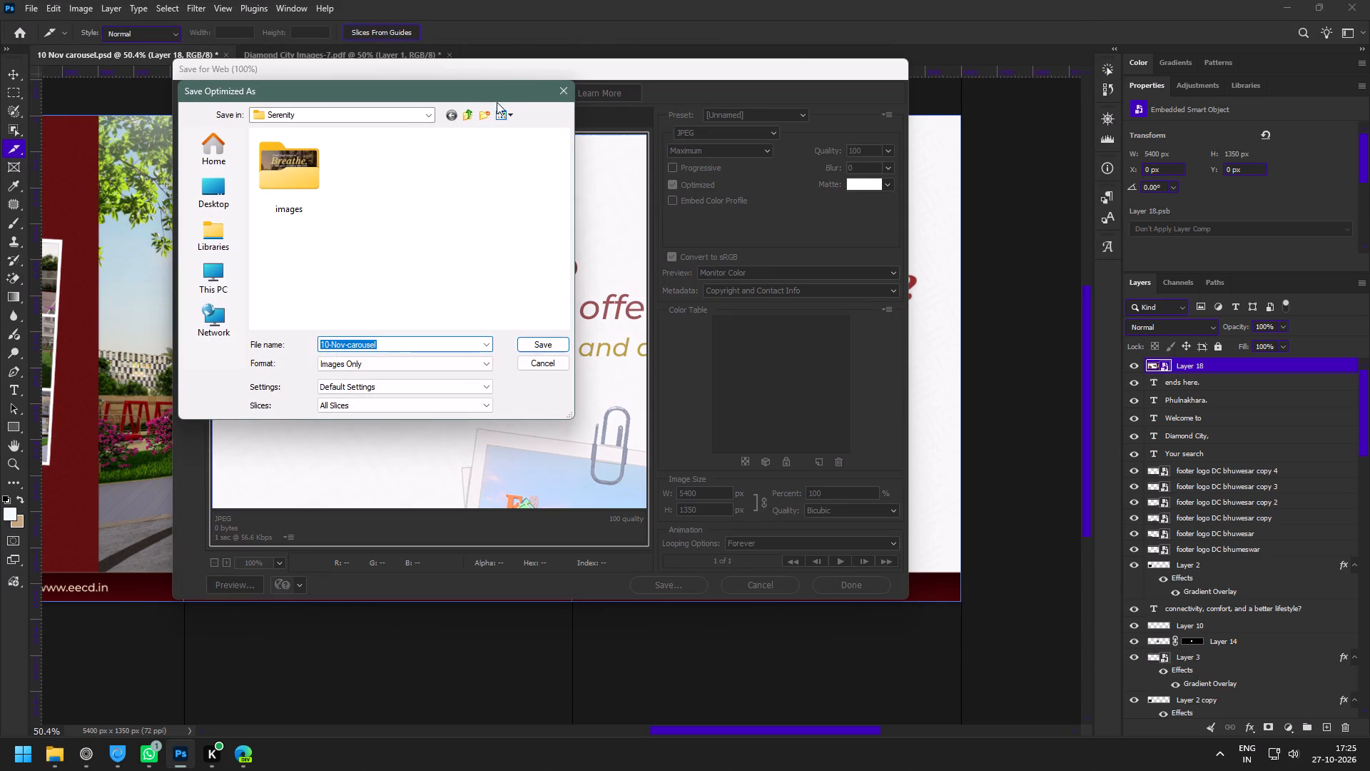
left_click(467, 114)
left_click(370, 240)
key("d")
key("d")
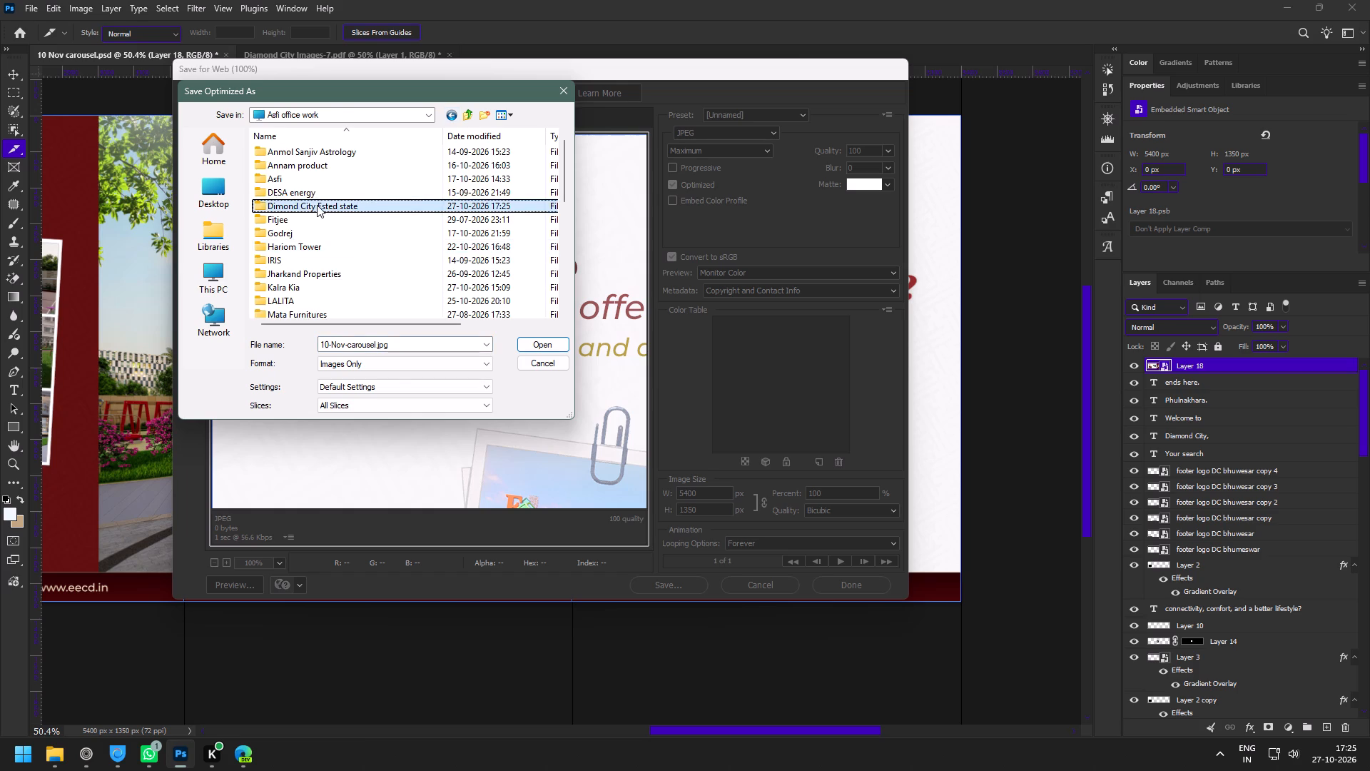
double_click(313, 205)
left_click(561, 345)
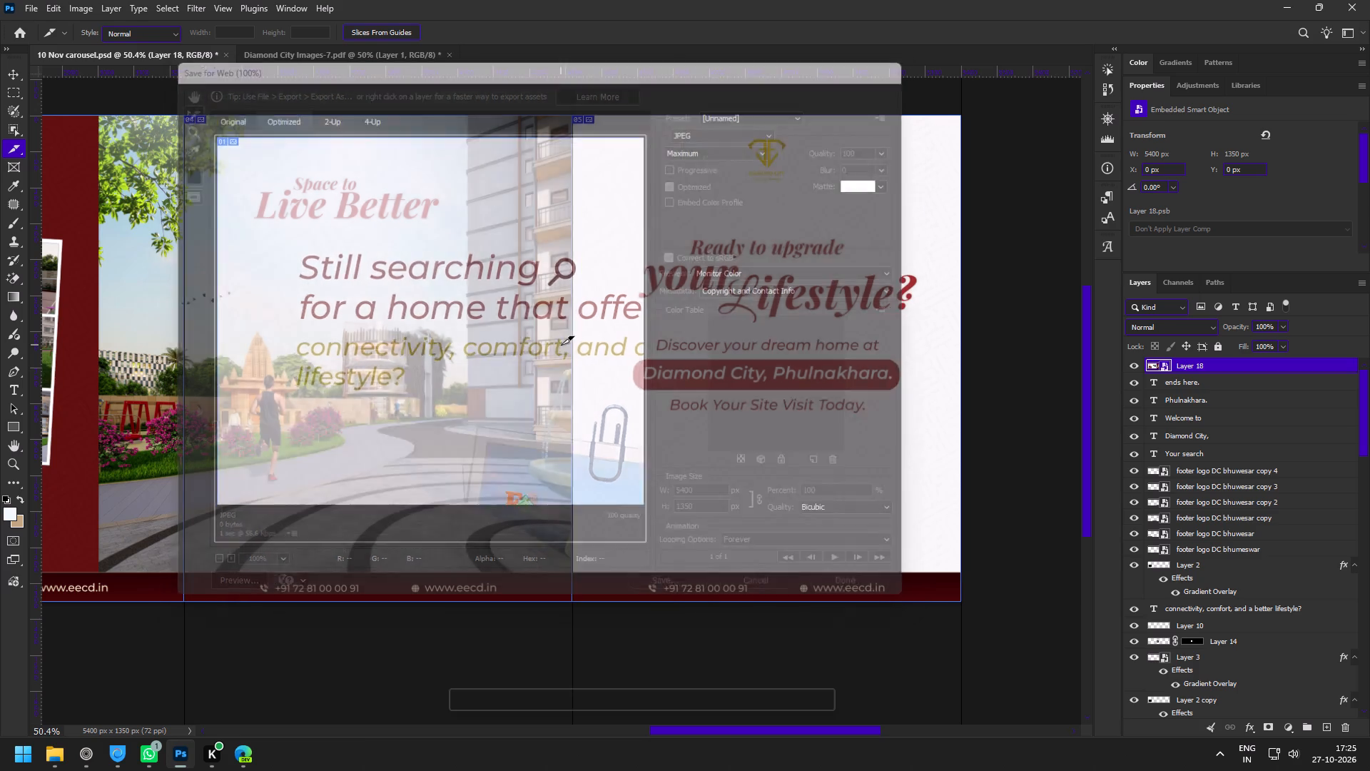
Save the 10 Nov carousel document and close it.
key("ctrl+s")
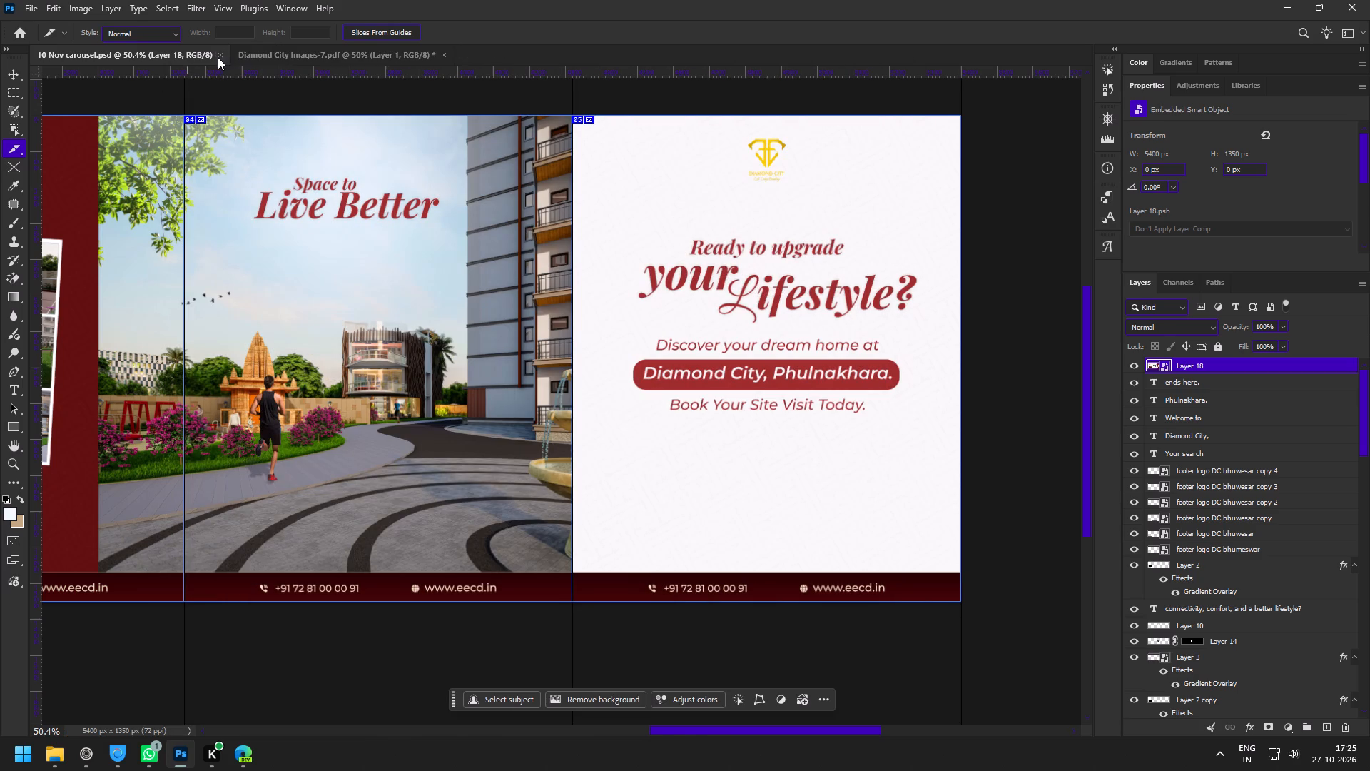
left_click(218, 57)
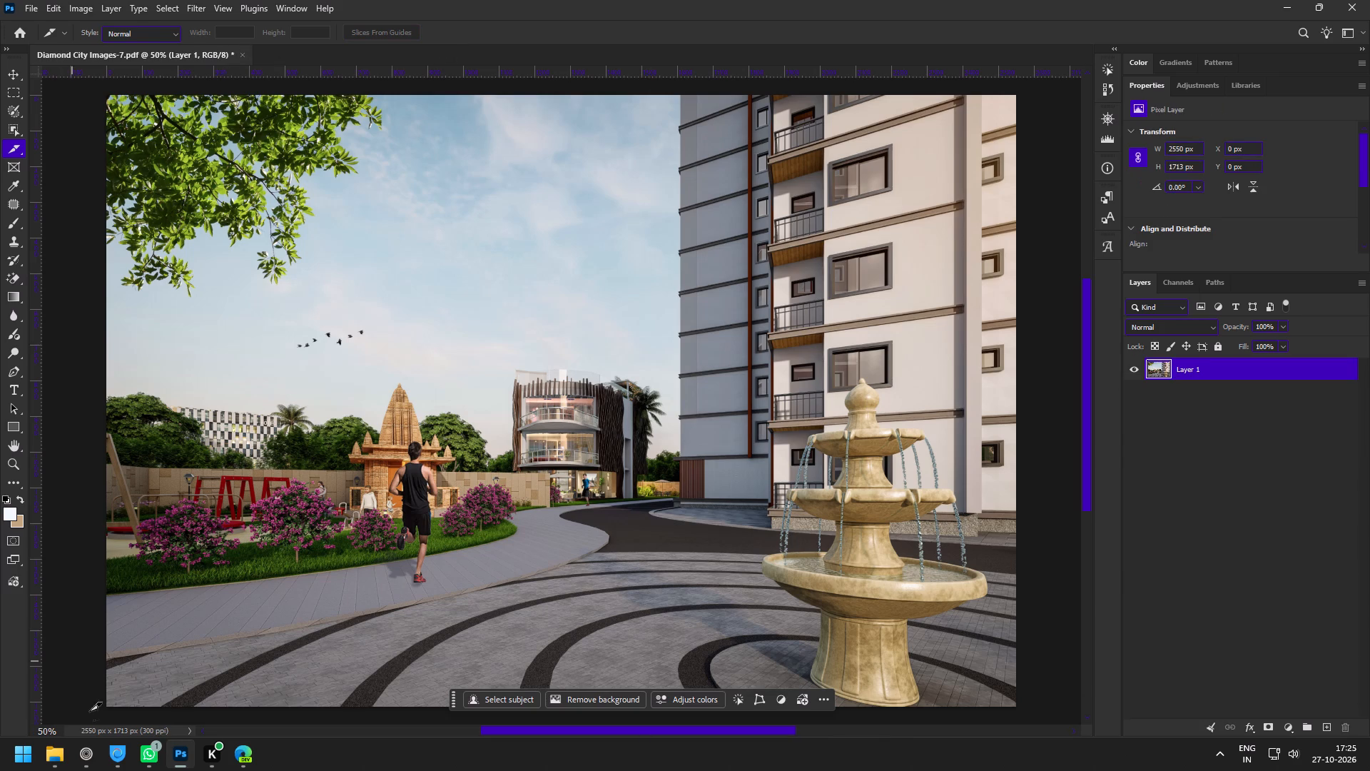
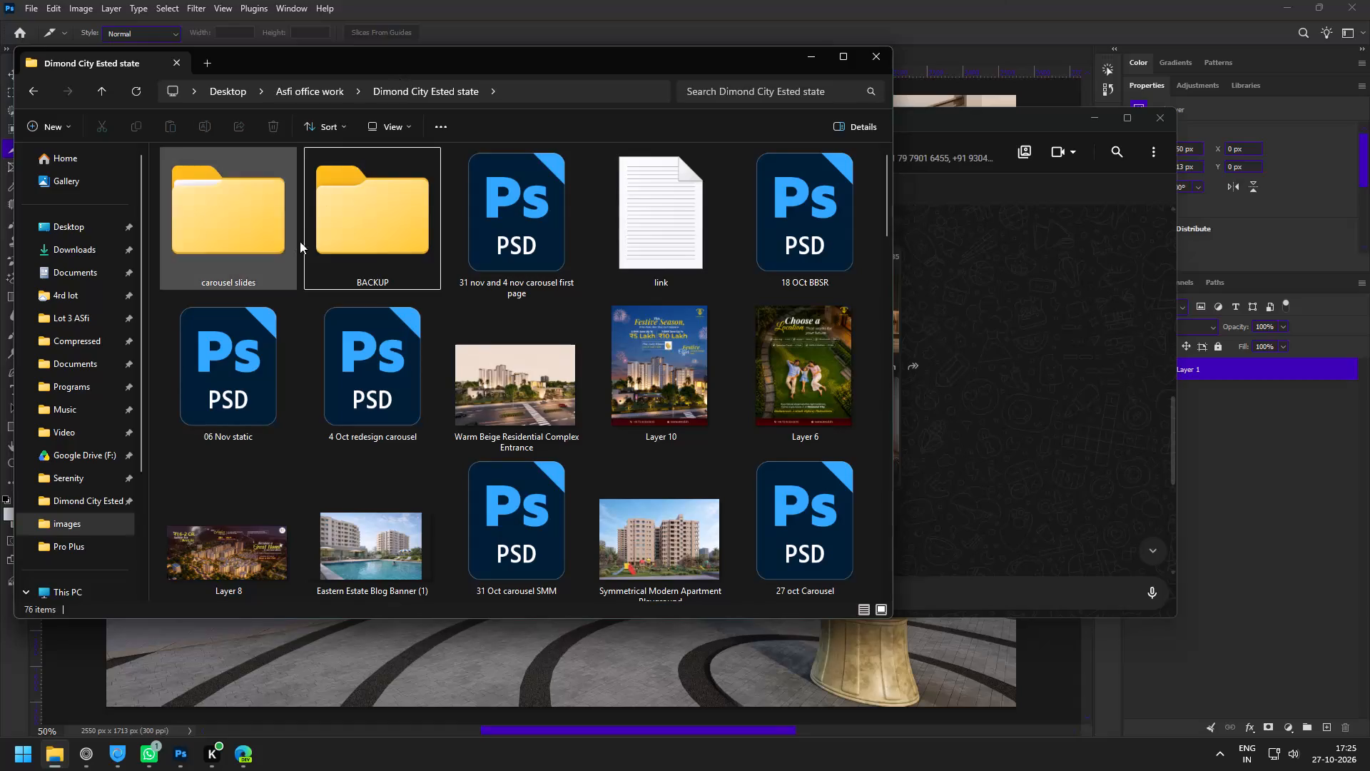
Refresh the project folder and attach all five 10-Nov-carousel images from its images folder to the open WhatsApp group chat.
left_click(359, 213)
key("F5")
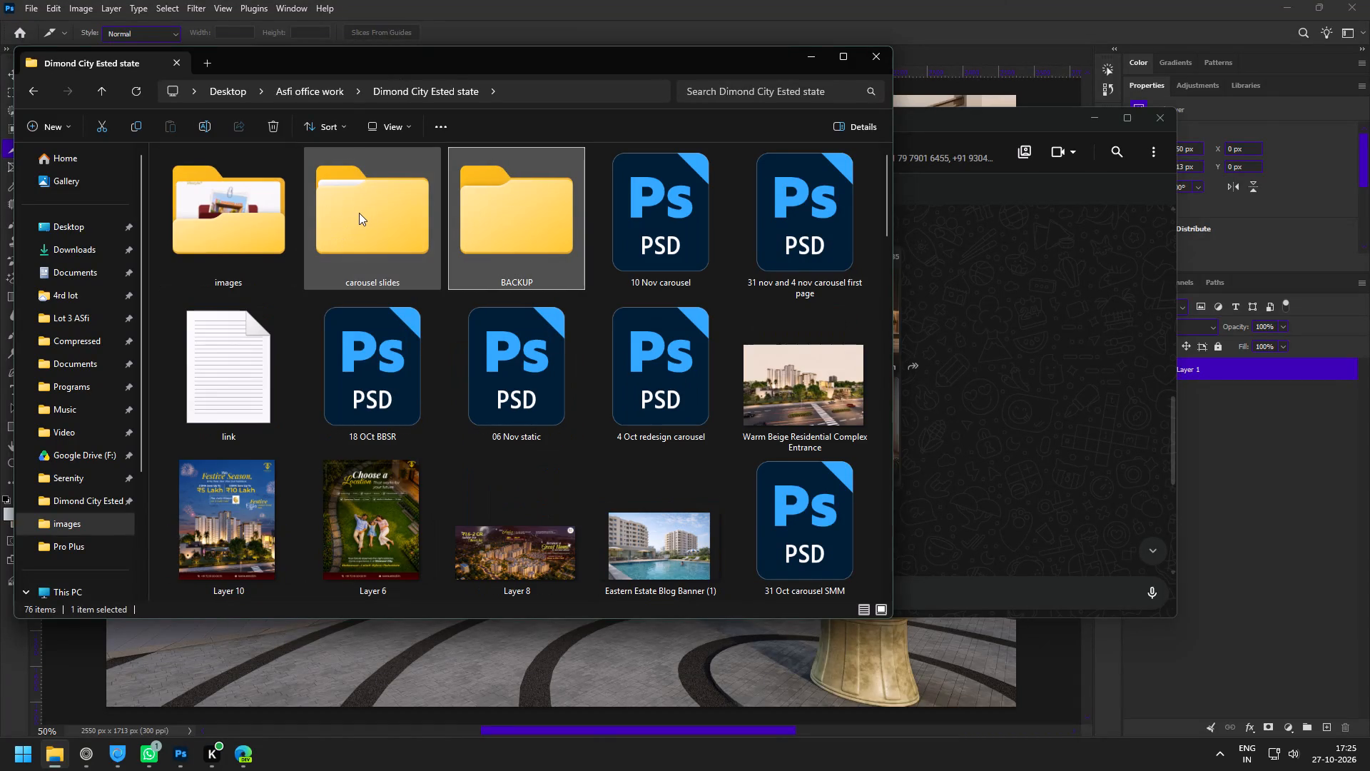
double_click(262, 210)
left_click_drag(186, 267, 557, 166)
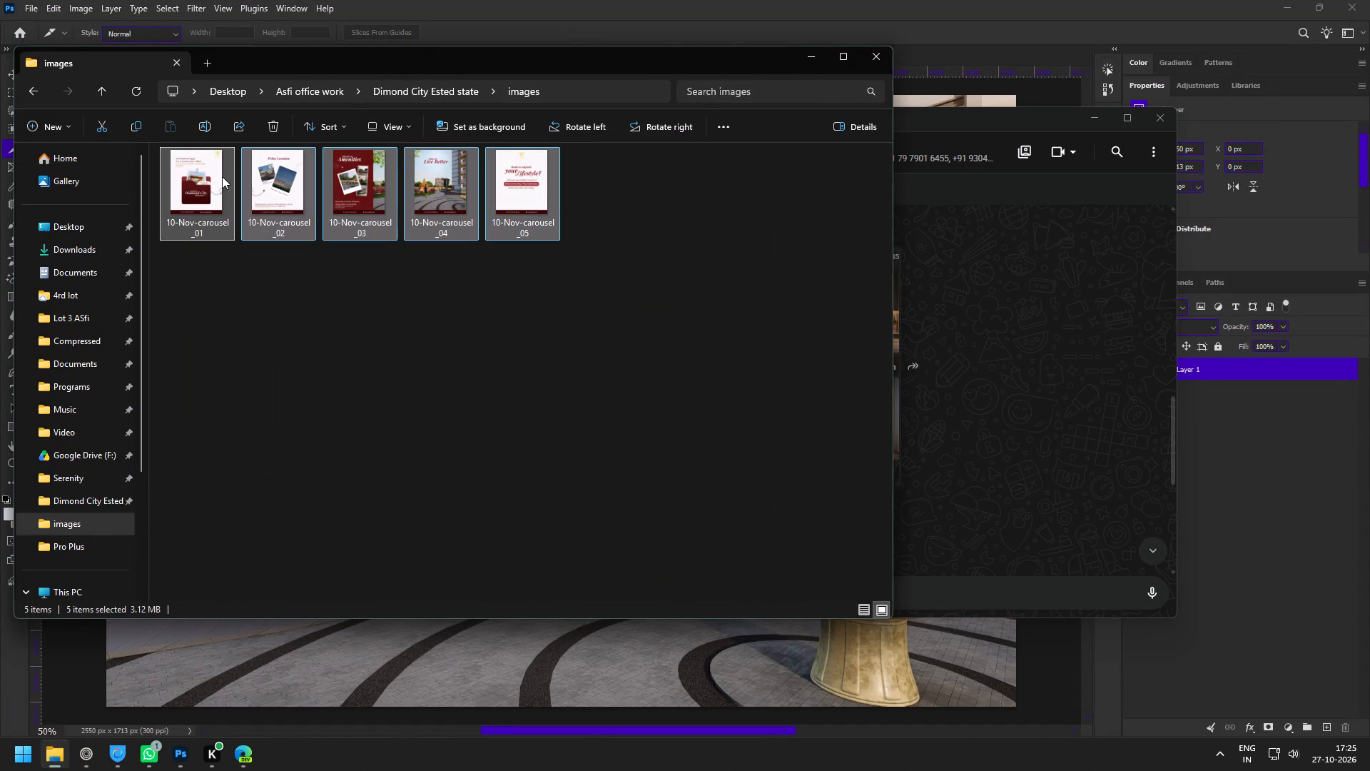
left_click_drag(222, 177, 1011, 346)
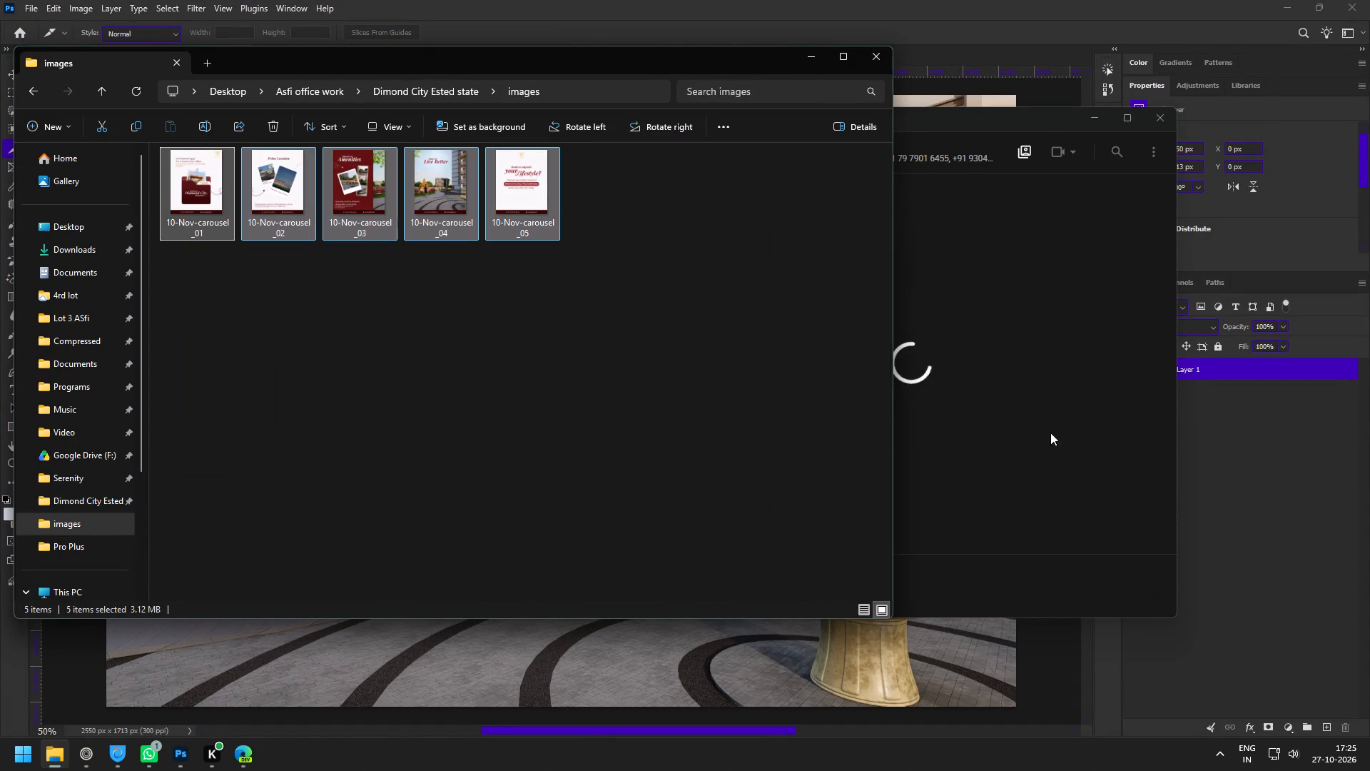
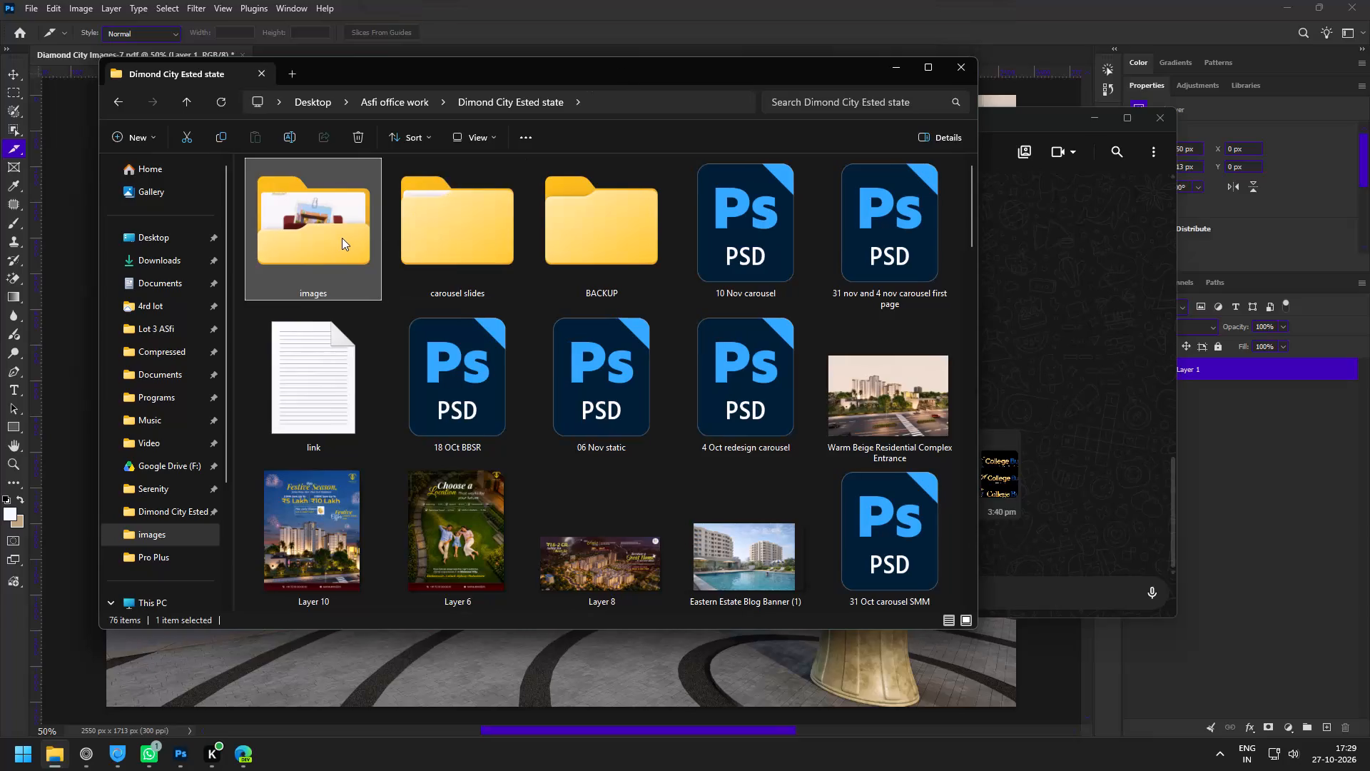
Open the first exported JPEG from the images folder, review all five carousel slides for correctness, and close the photo viewer.
double_click(342, 238)
double_click(299, 201)
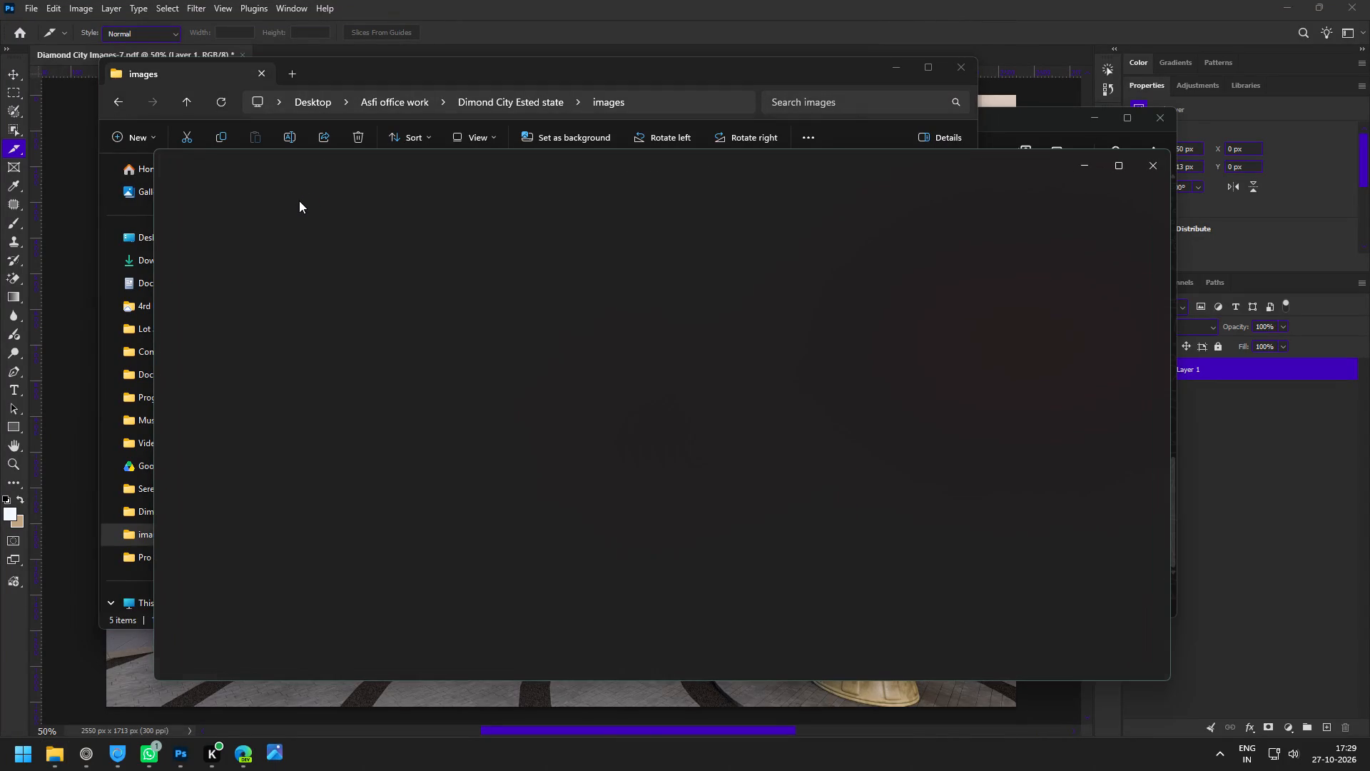
key("Right")
key("Left")
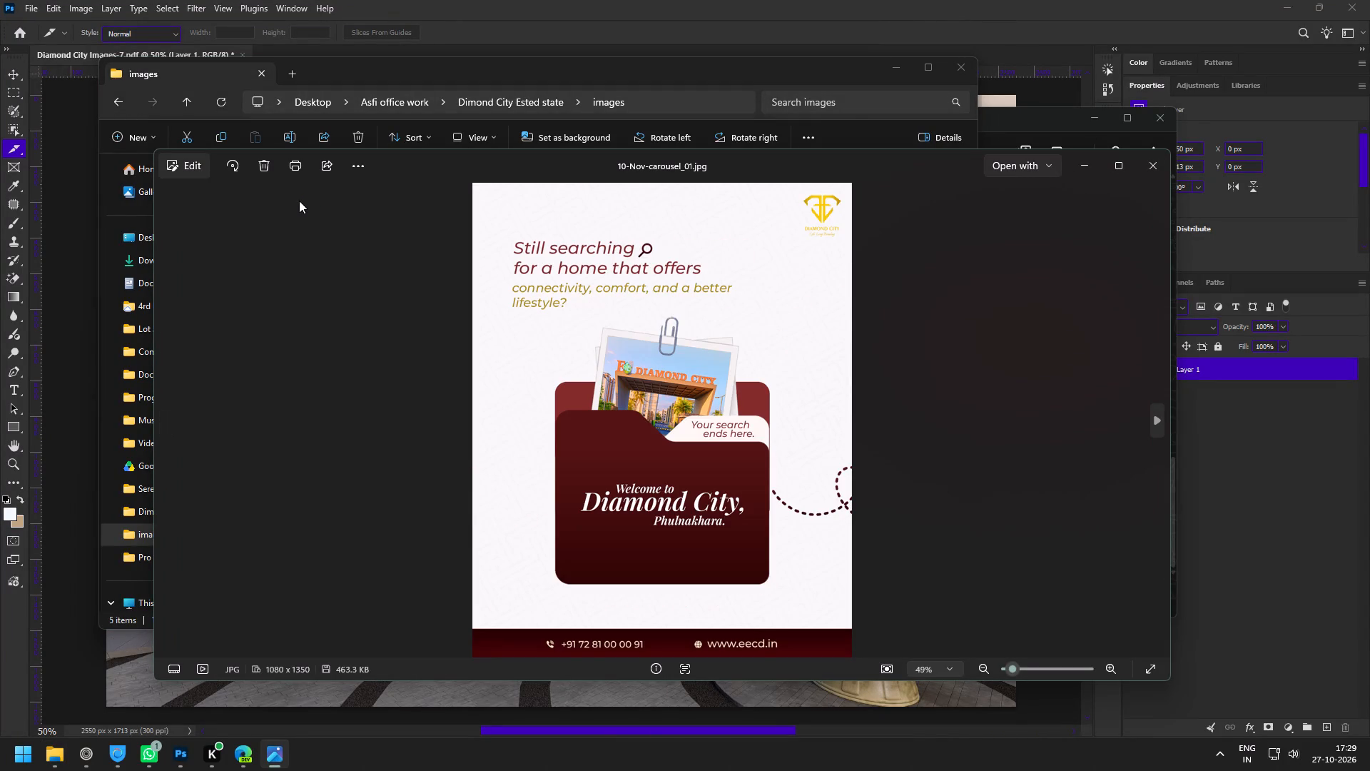
key("Right")
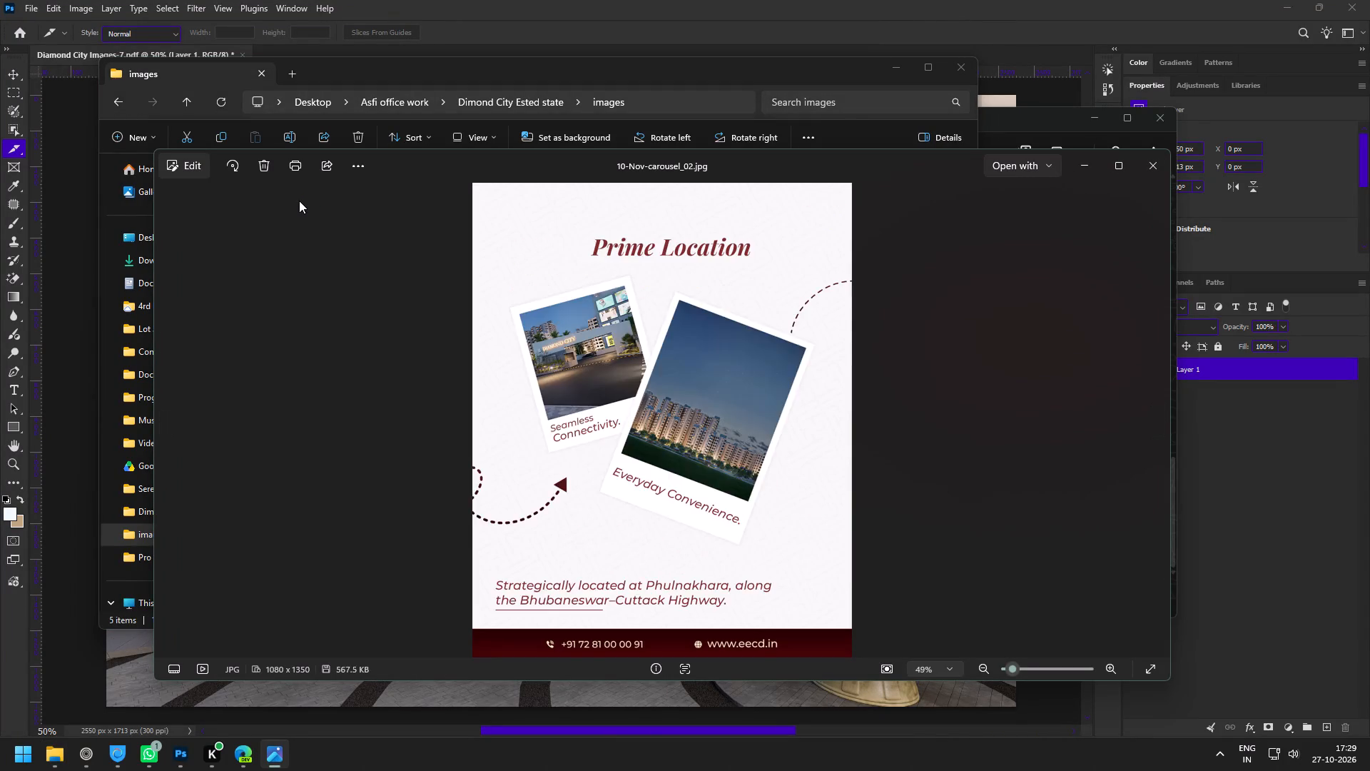
key("Right")
key("Right")
key("Left")
key("Left")
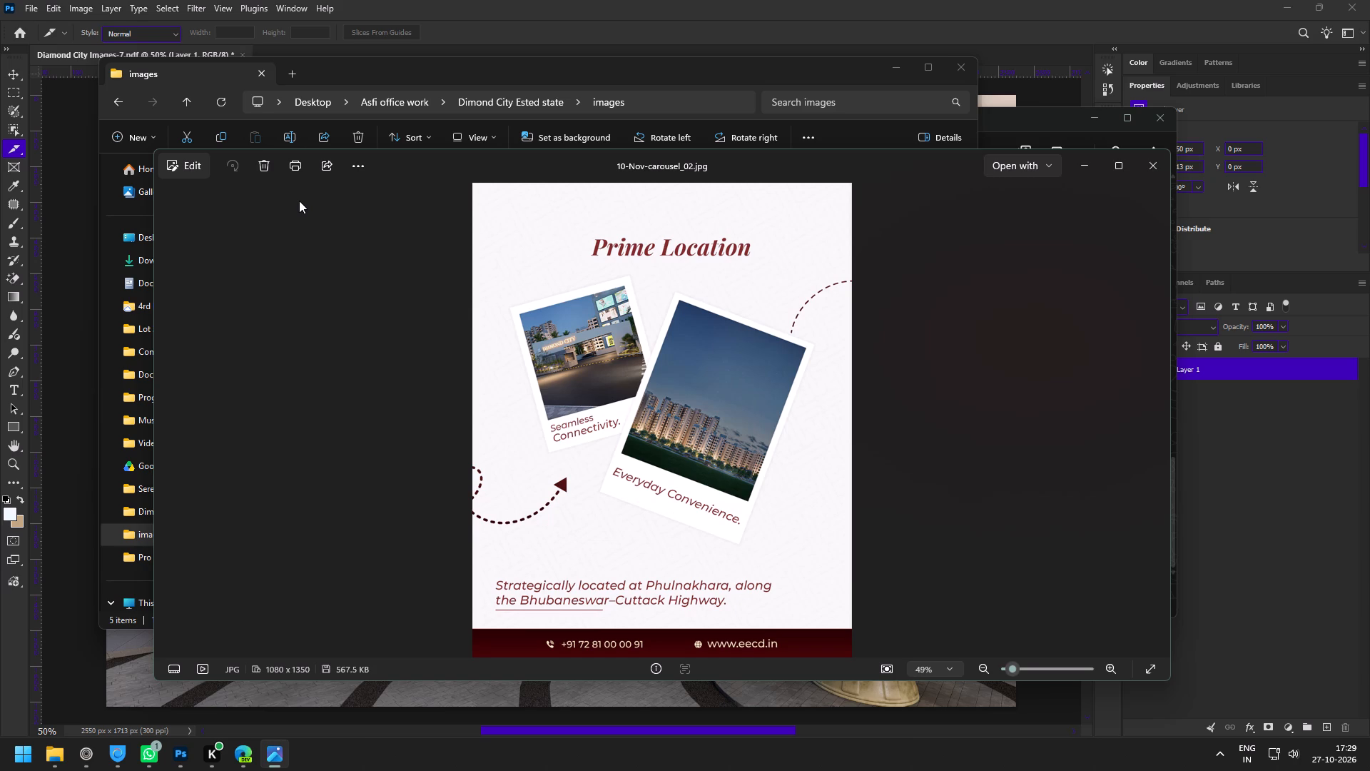
key("Right")
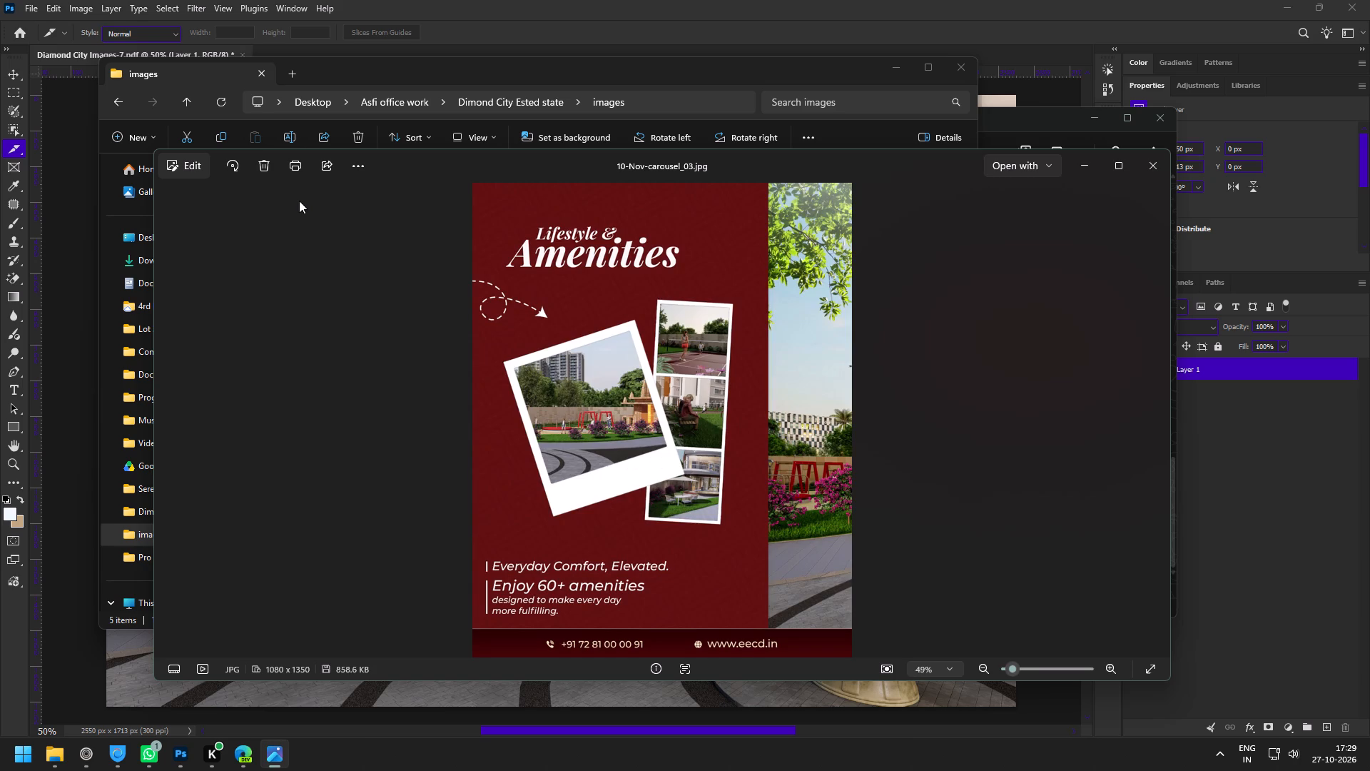
key("Right")
key("Left")
key("Right")
key("Right")
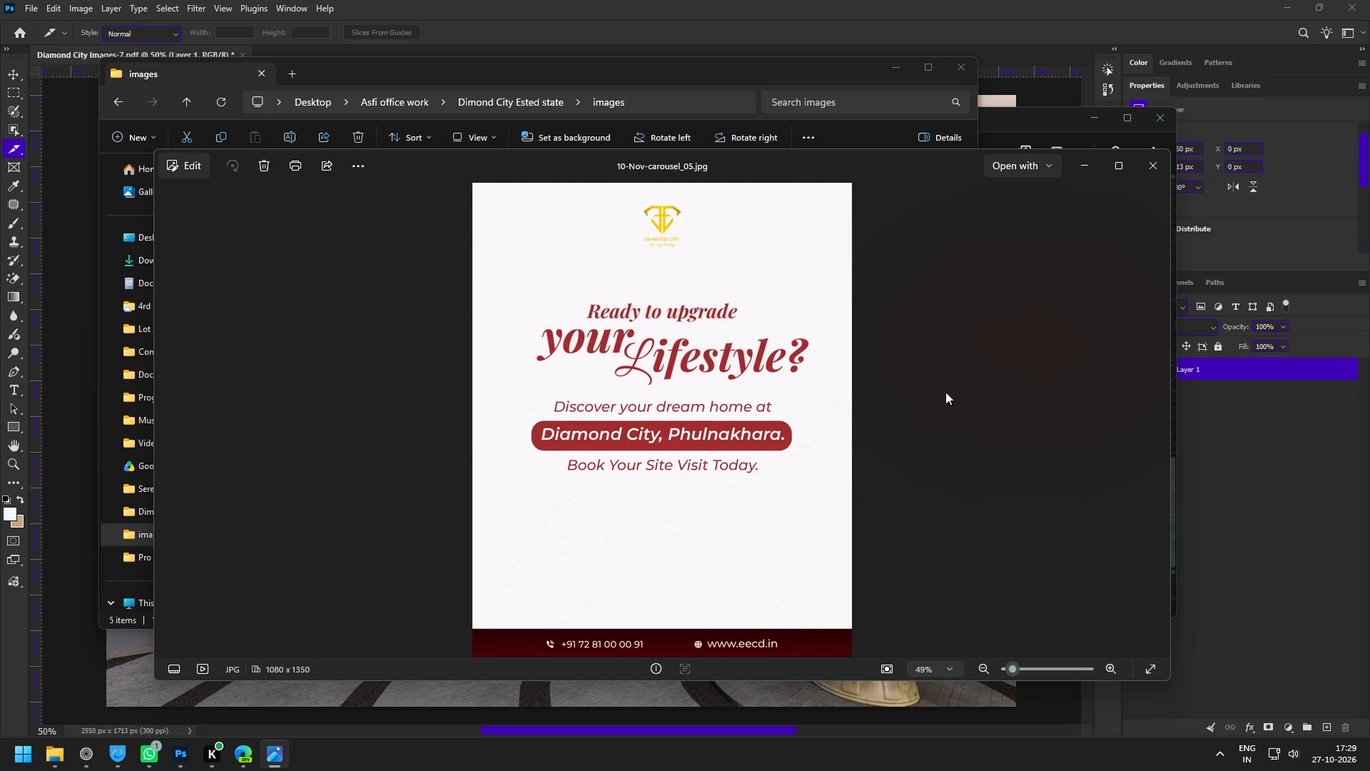
left_click(1162, 169)
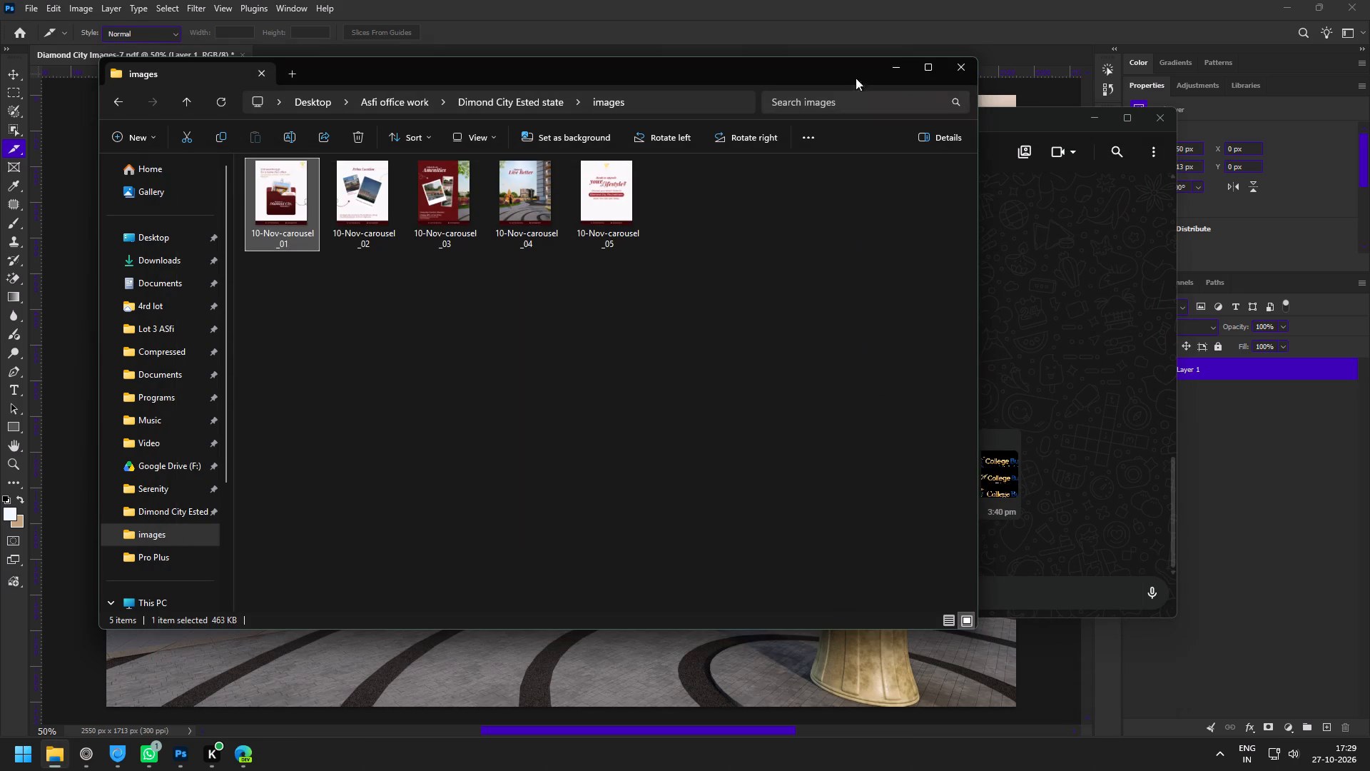
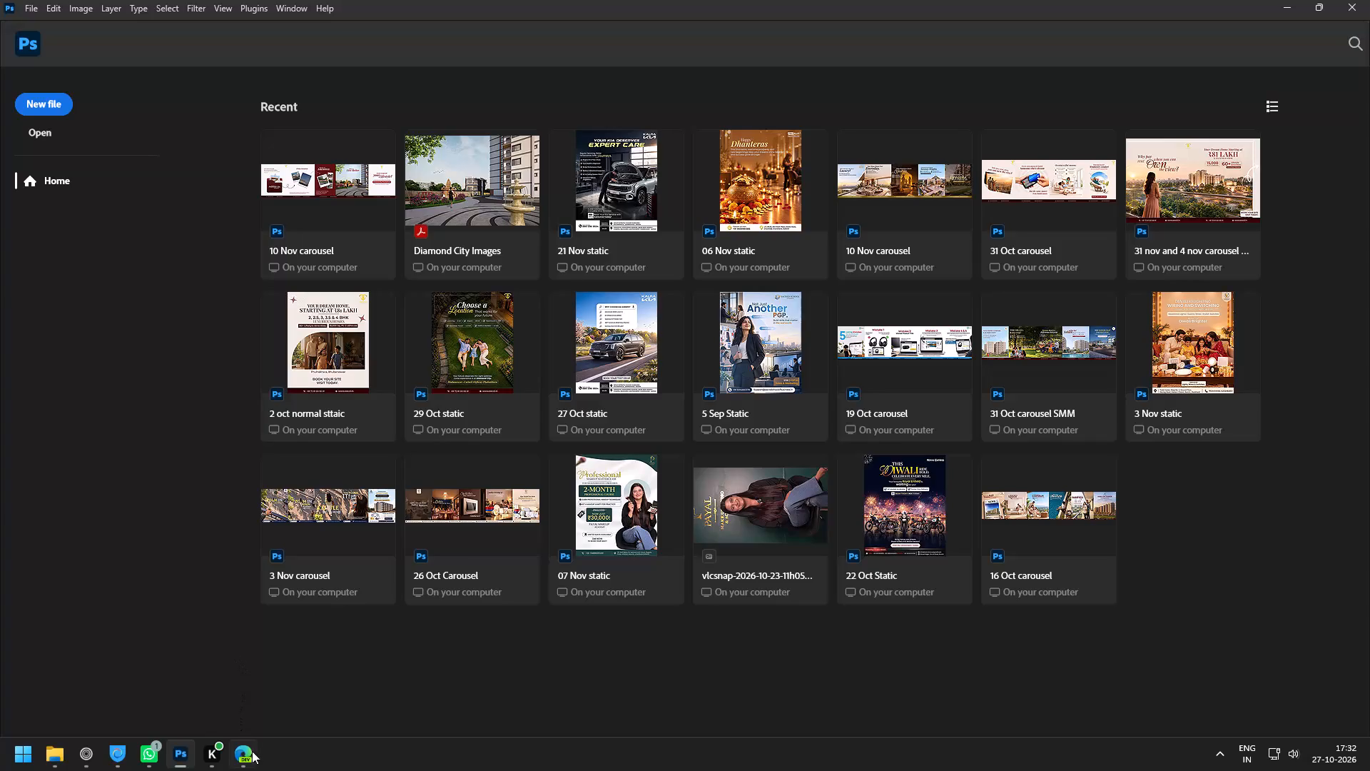
Switch to Microsoft Edge and close the browser window.
left_click(252, 757)
left_click(1369, 0)
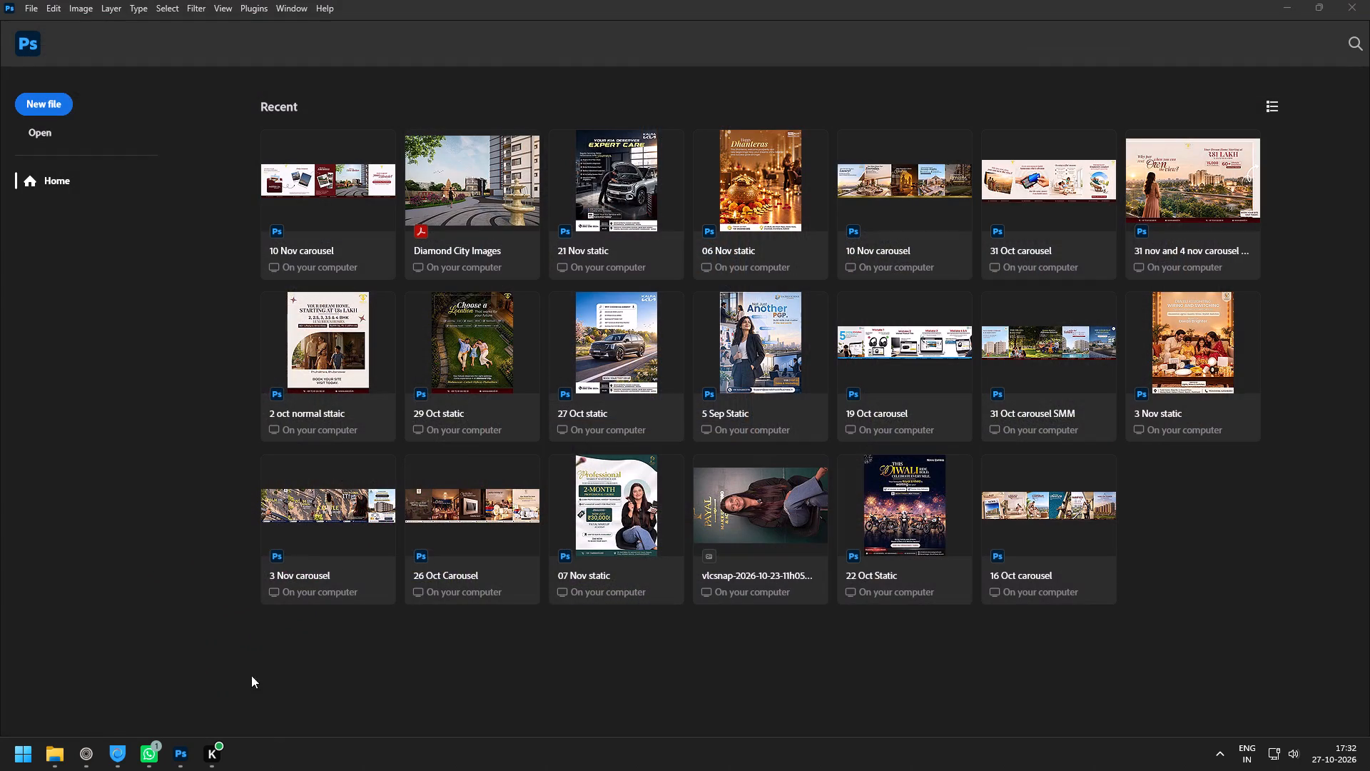